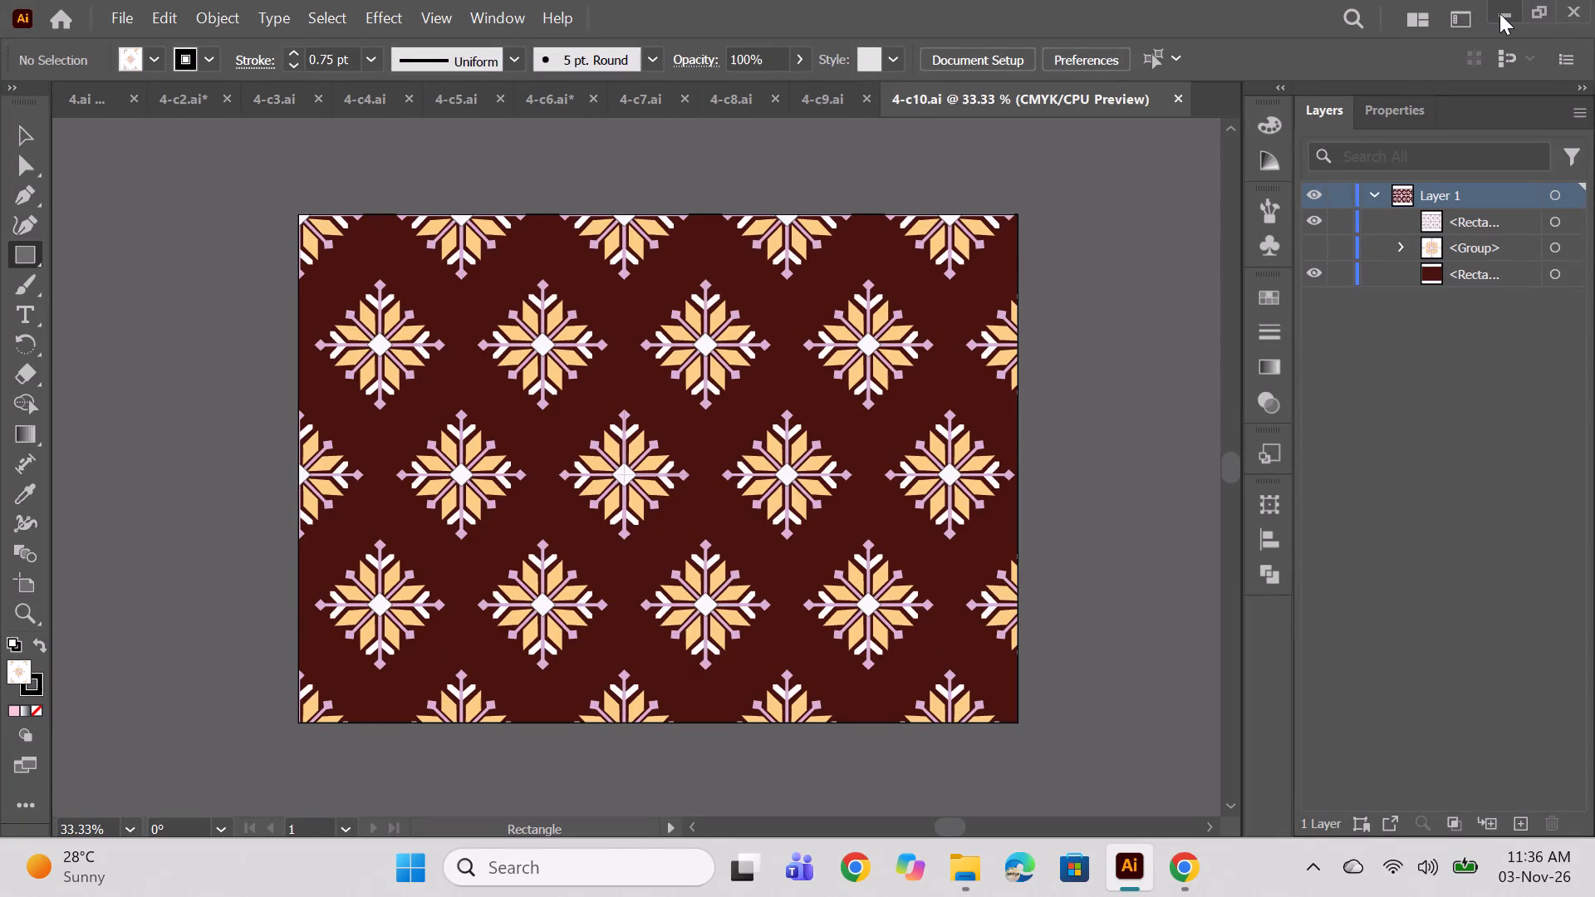
# Close all the open pattern documents from 4-c10.ai back to 4.ai, saving the changes to 4-c6.ai and 4-c2.ai.
pyautogui.click(1180, 96)
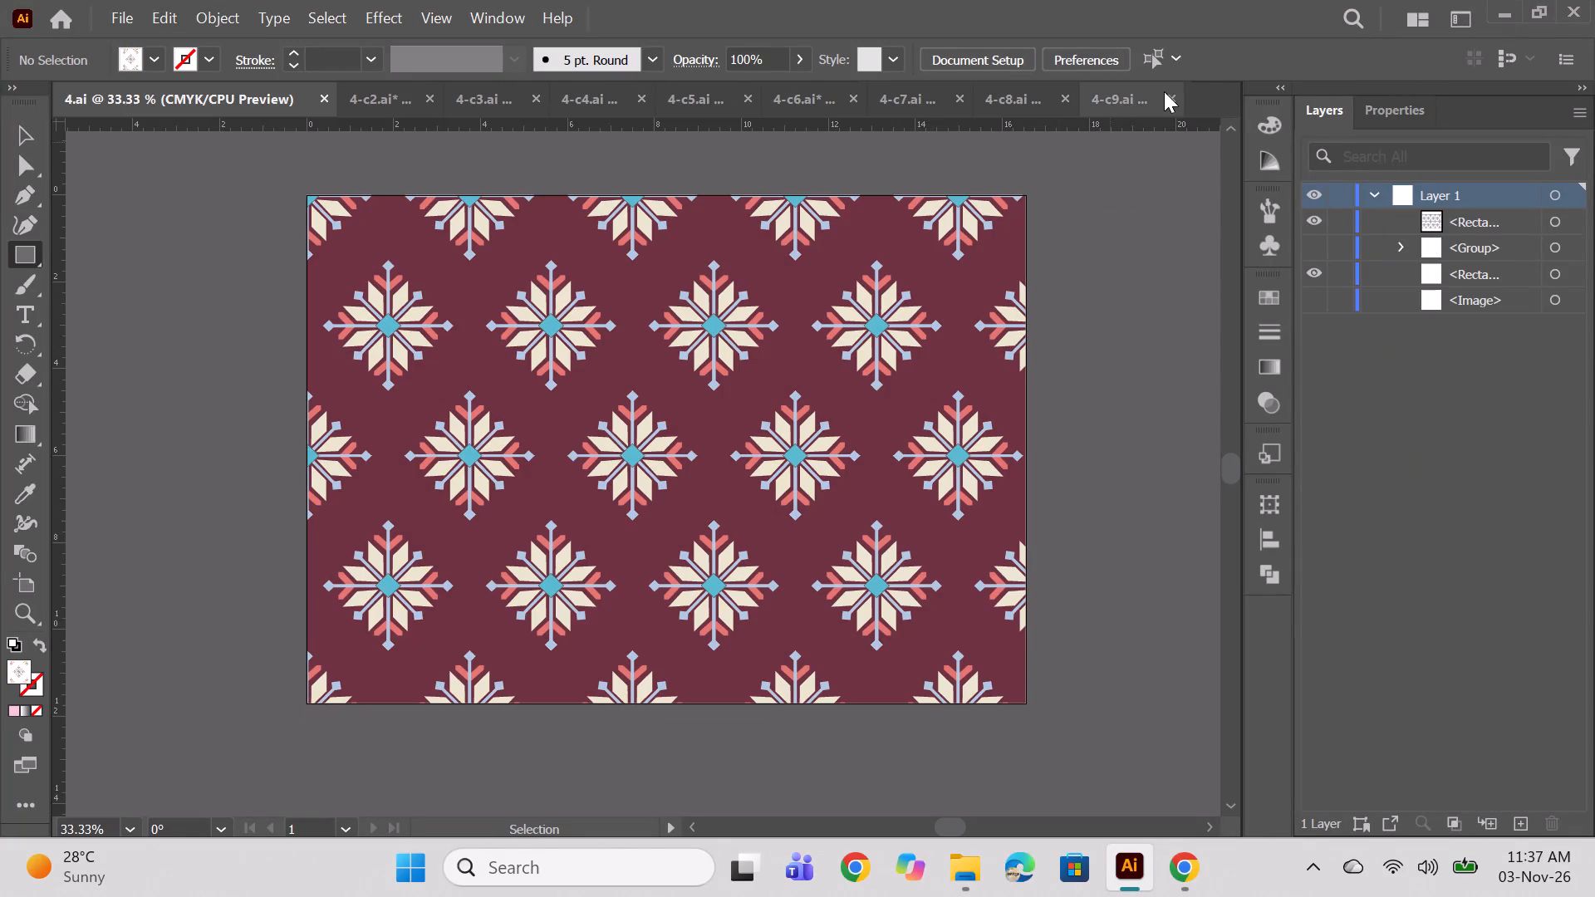
pyautogui.click(1169, 96)
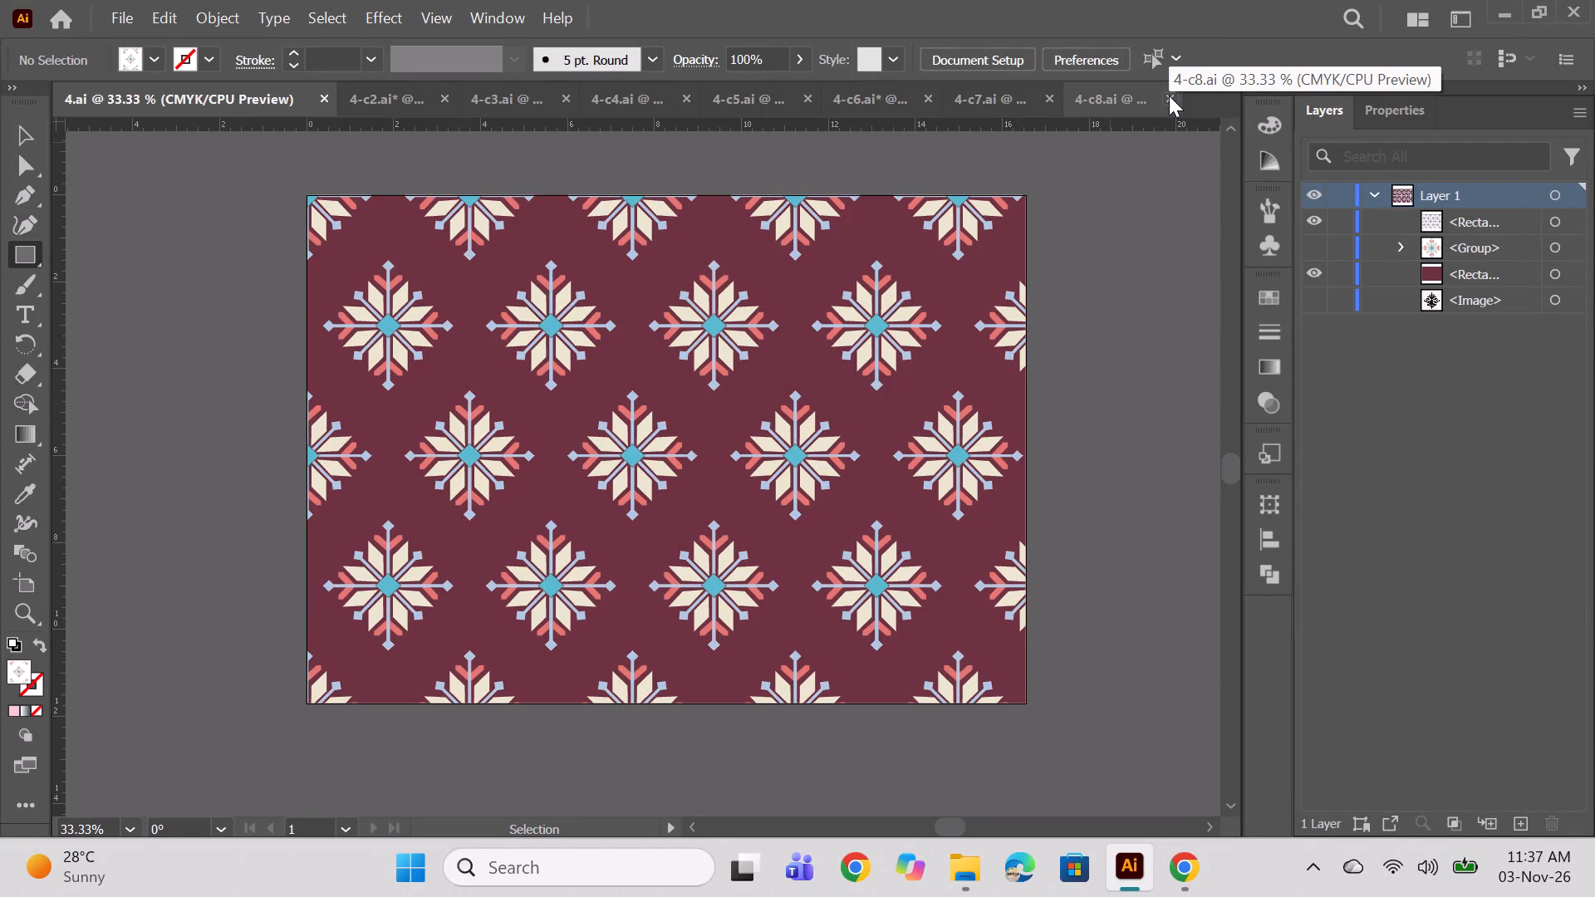
pyautogui.click(1169, 96)
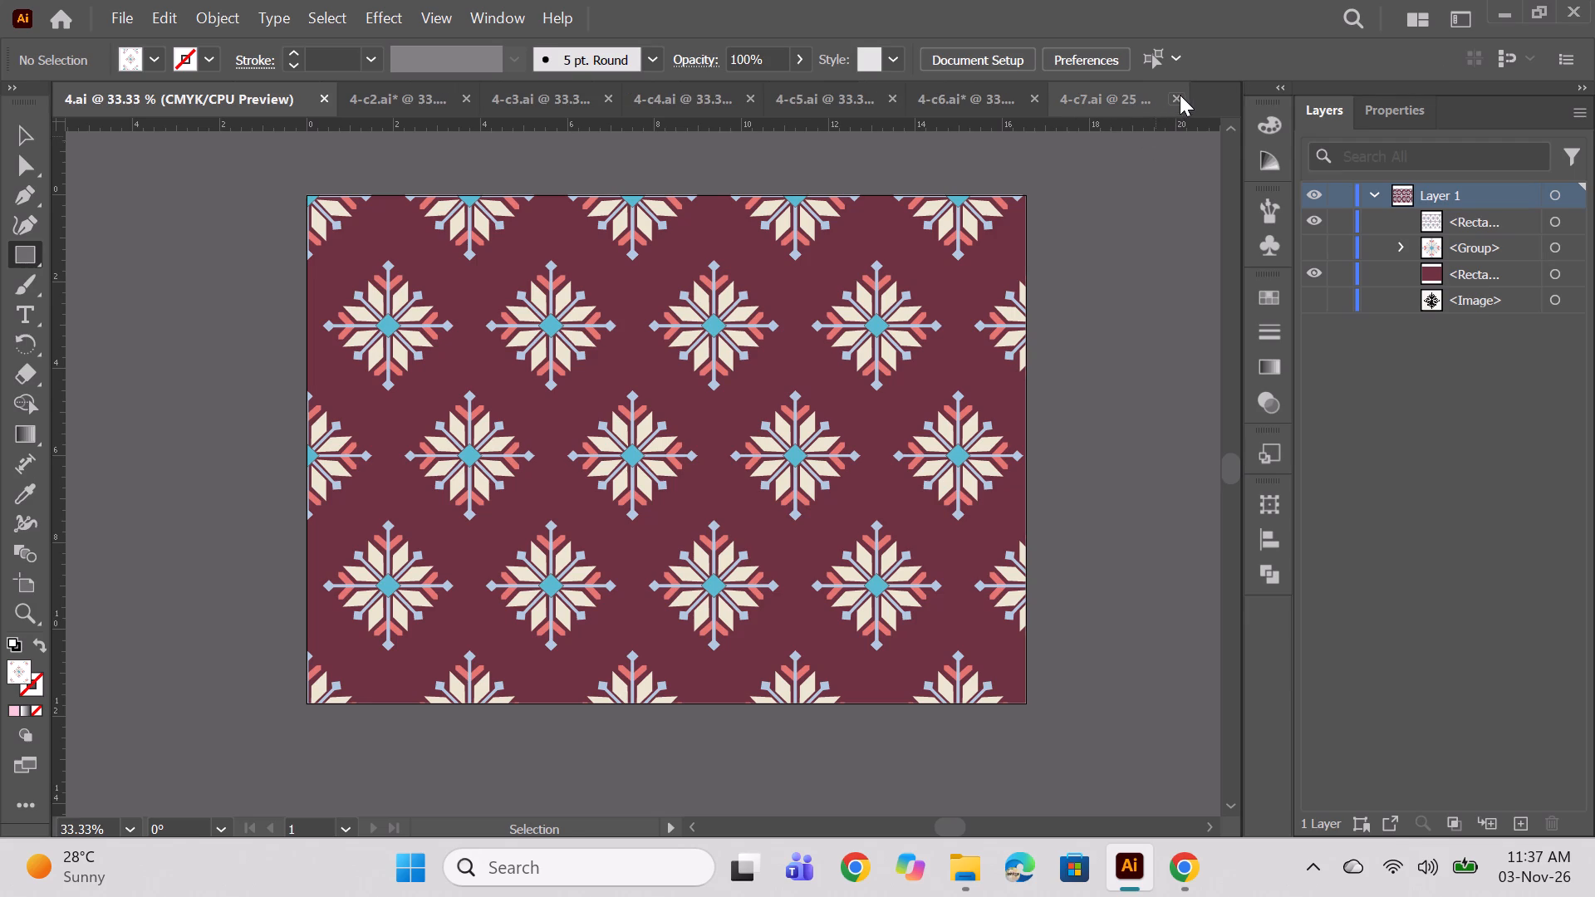
pyautogui.click(1180, 93)
pyautogui.click(1180, 93)
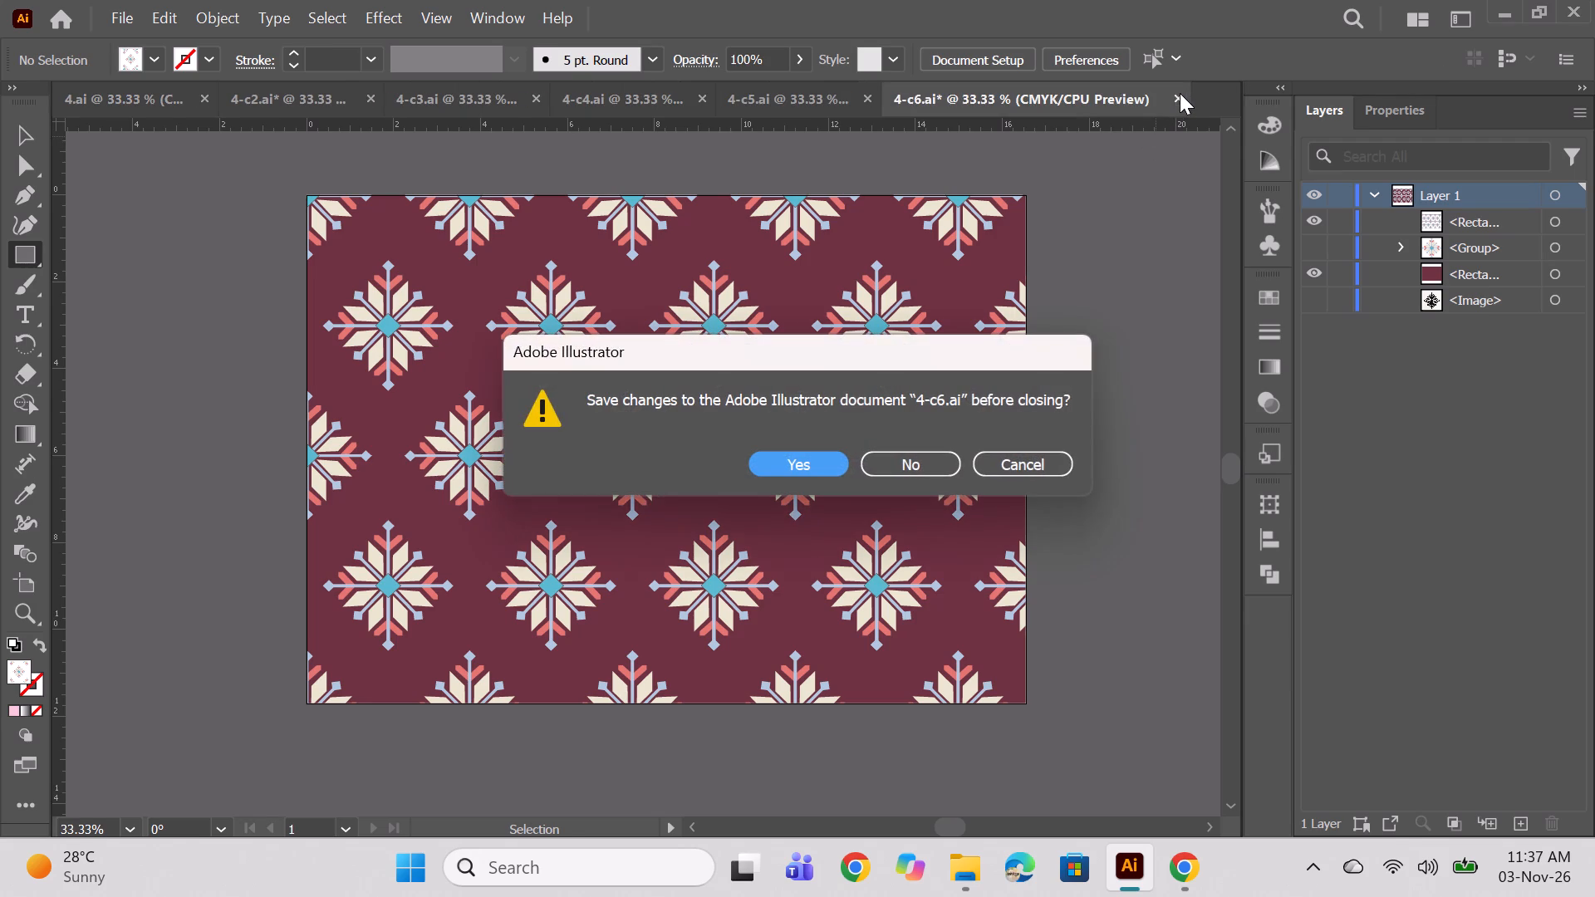
pyautogui.click(820, 464)
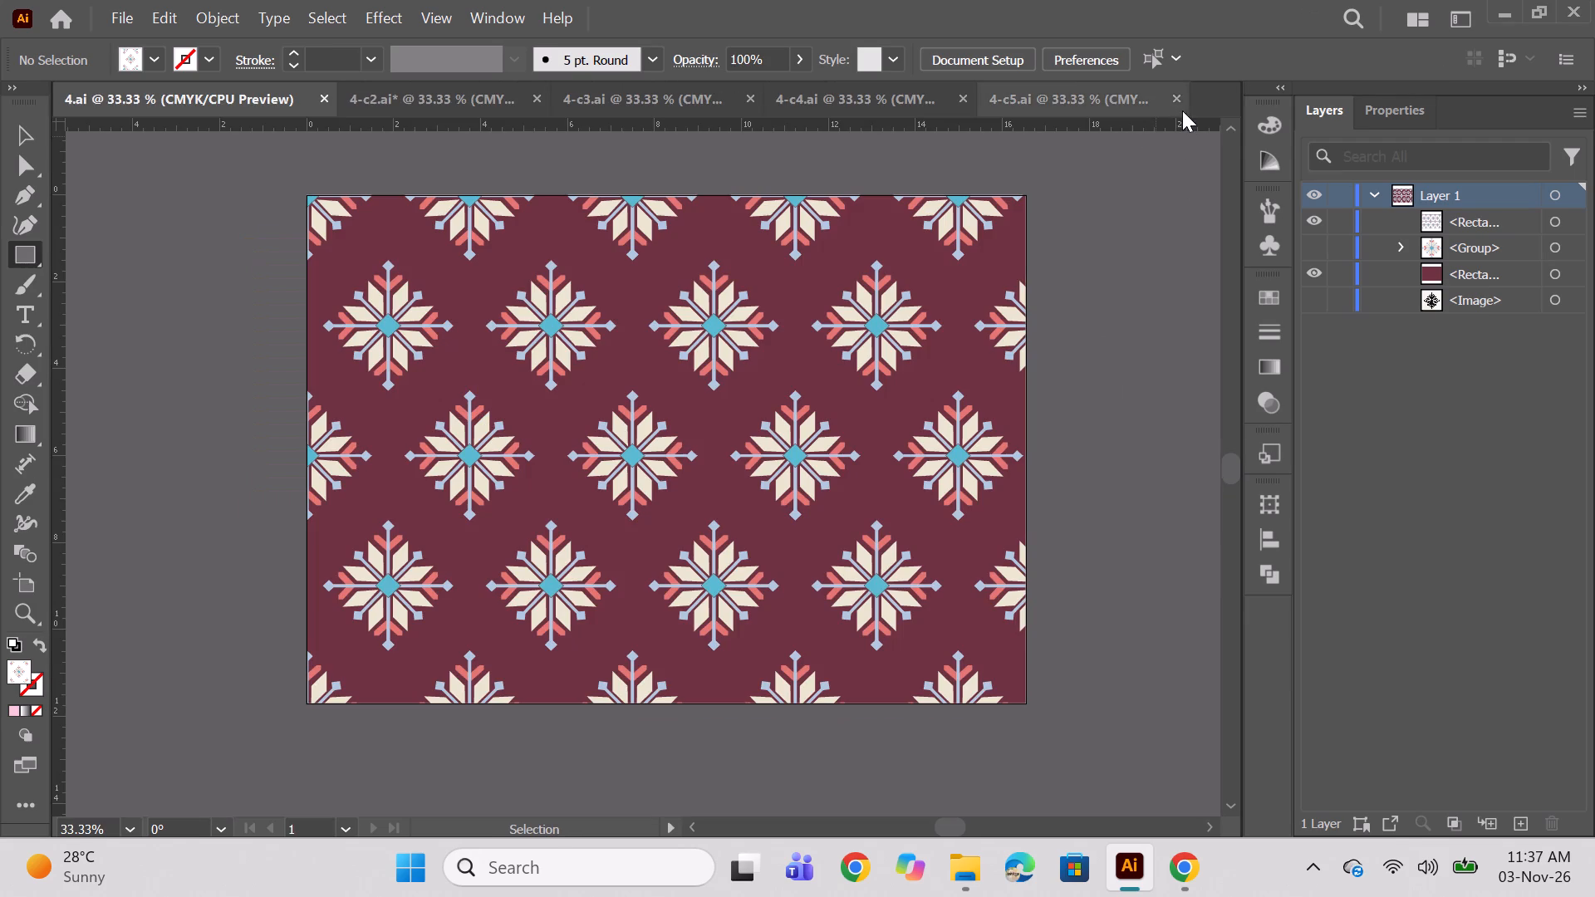
pyautogui.click(1176, 98)
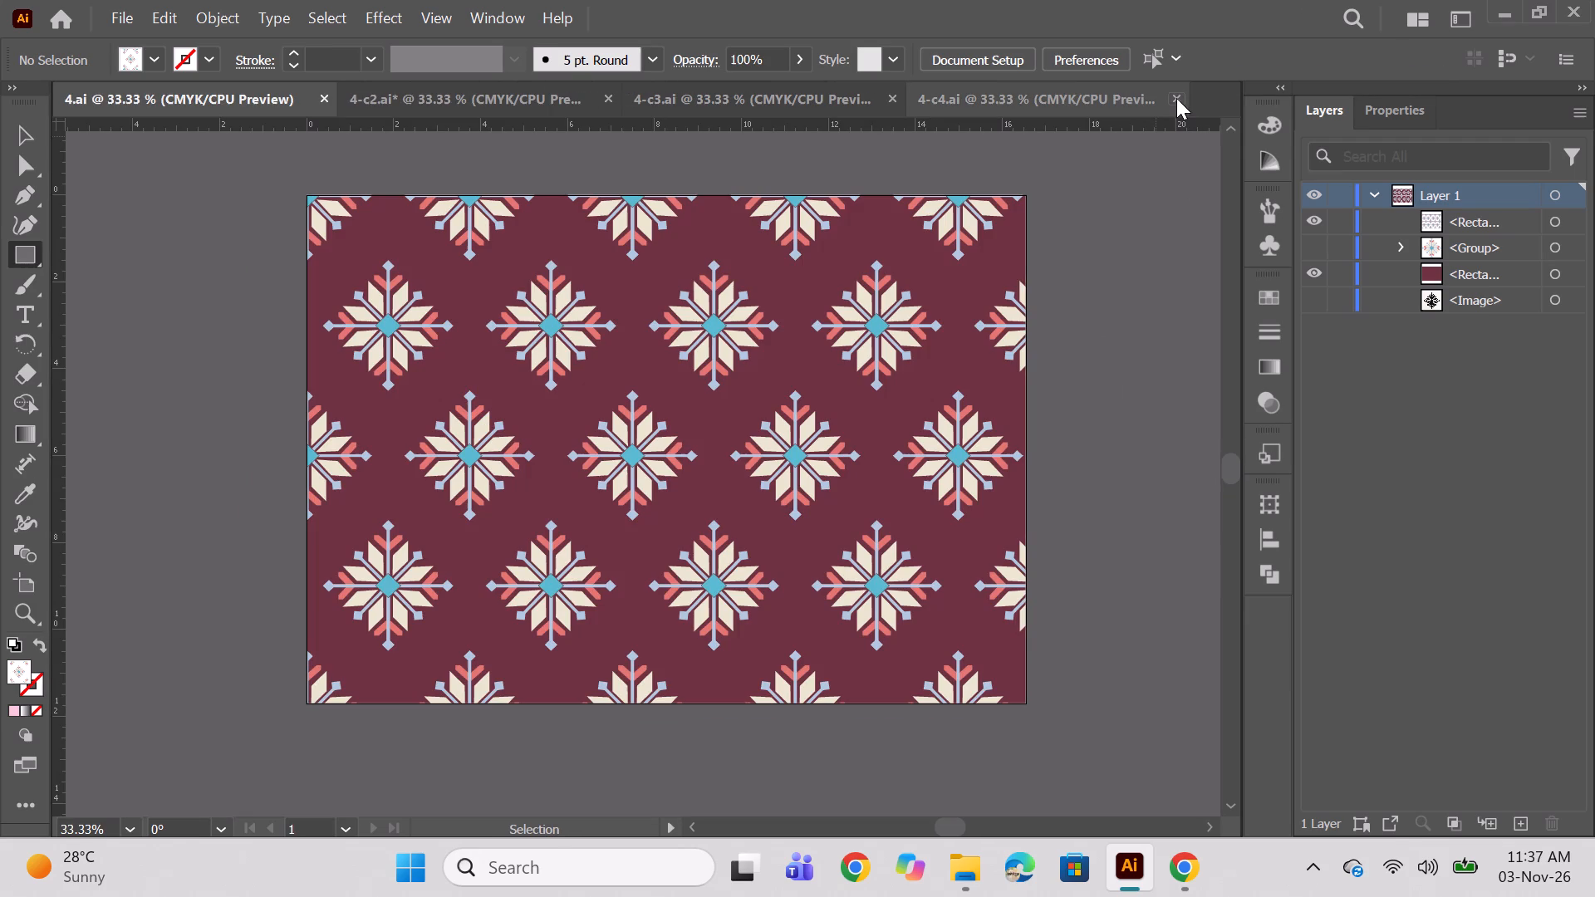
pyautogui.click(1176, 98)
pyautogui.click(1176, 98)
pyautogui.click(937, 98)
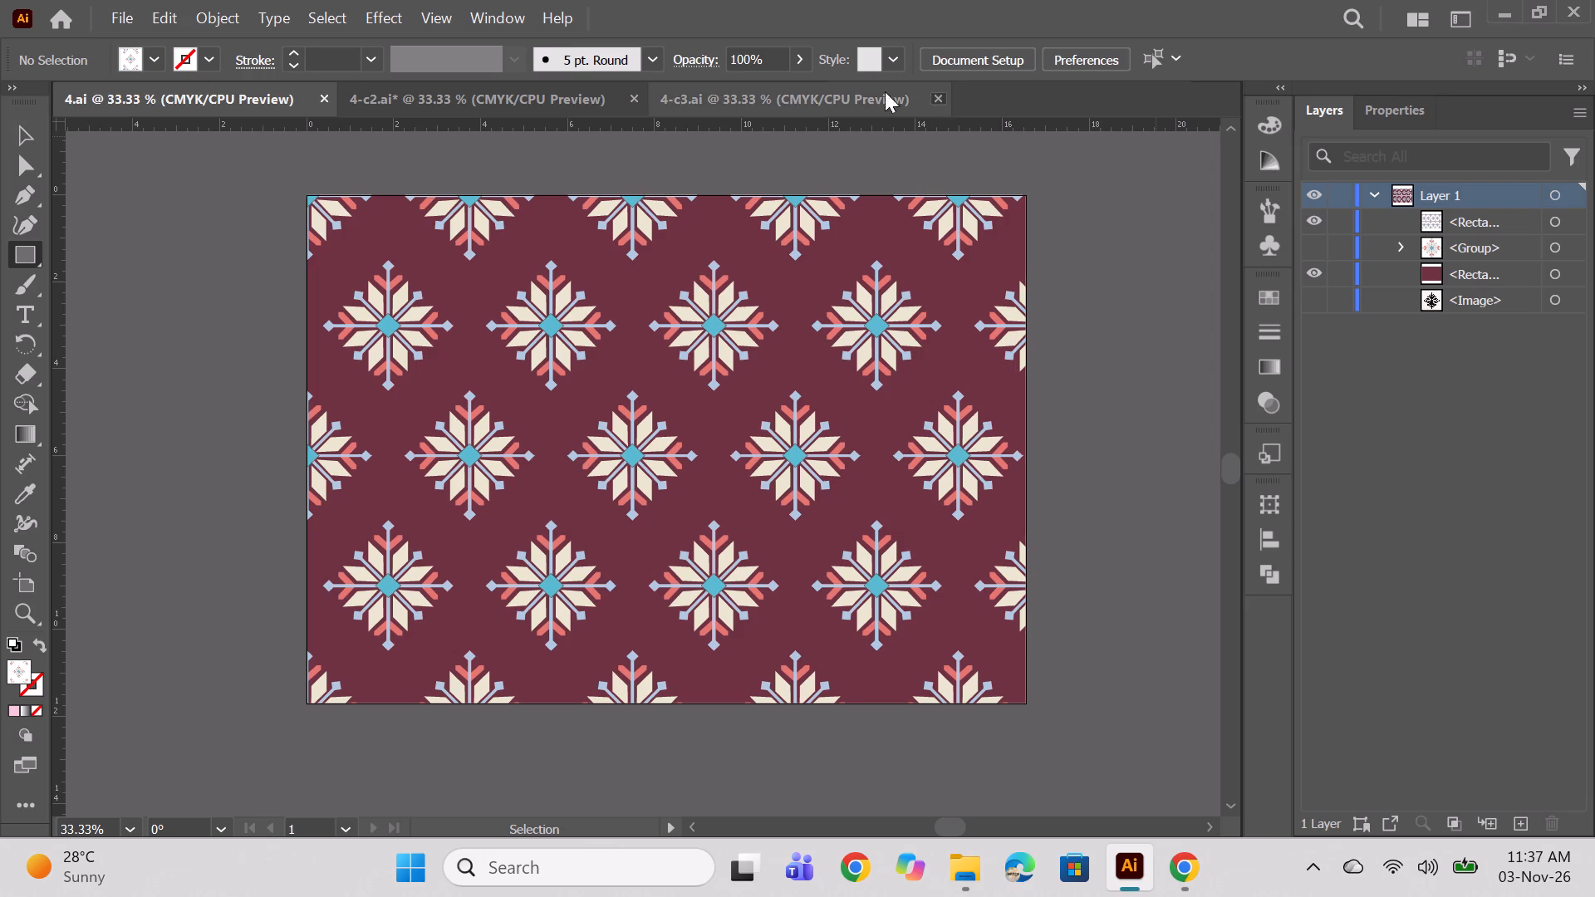
pyautogui.click(637, 98)
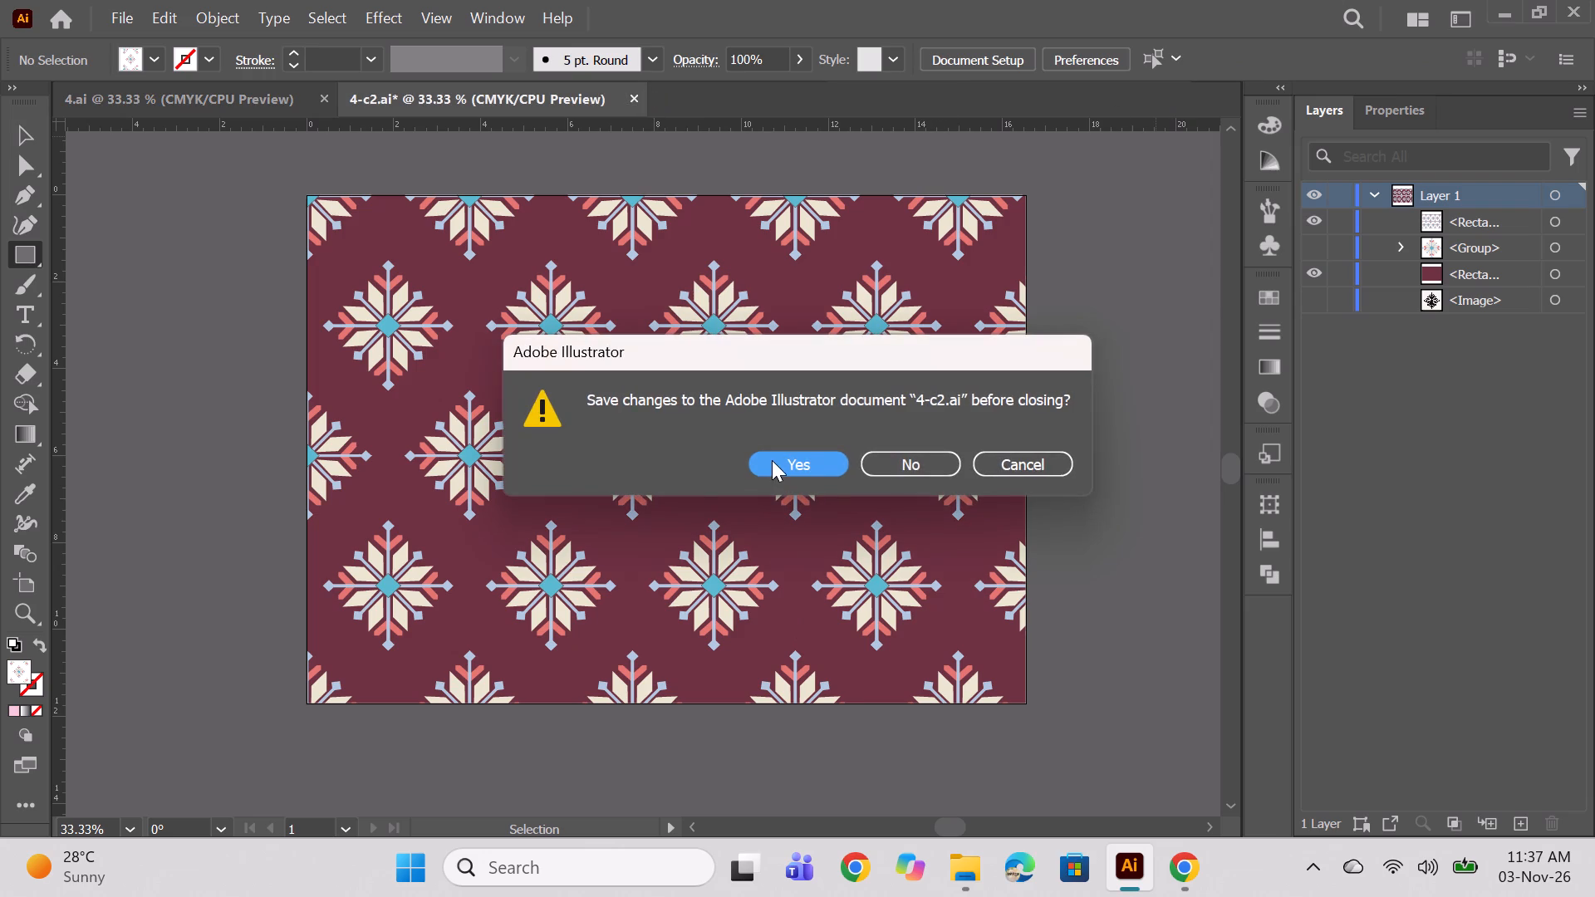
pyautogui.click(772, 460)
pyautogui.click(322, 103)
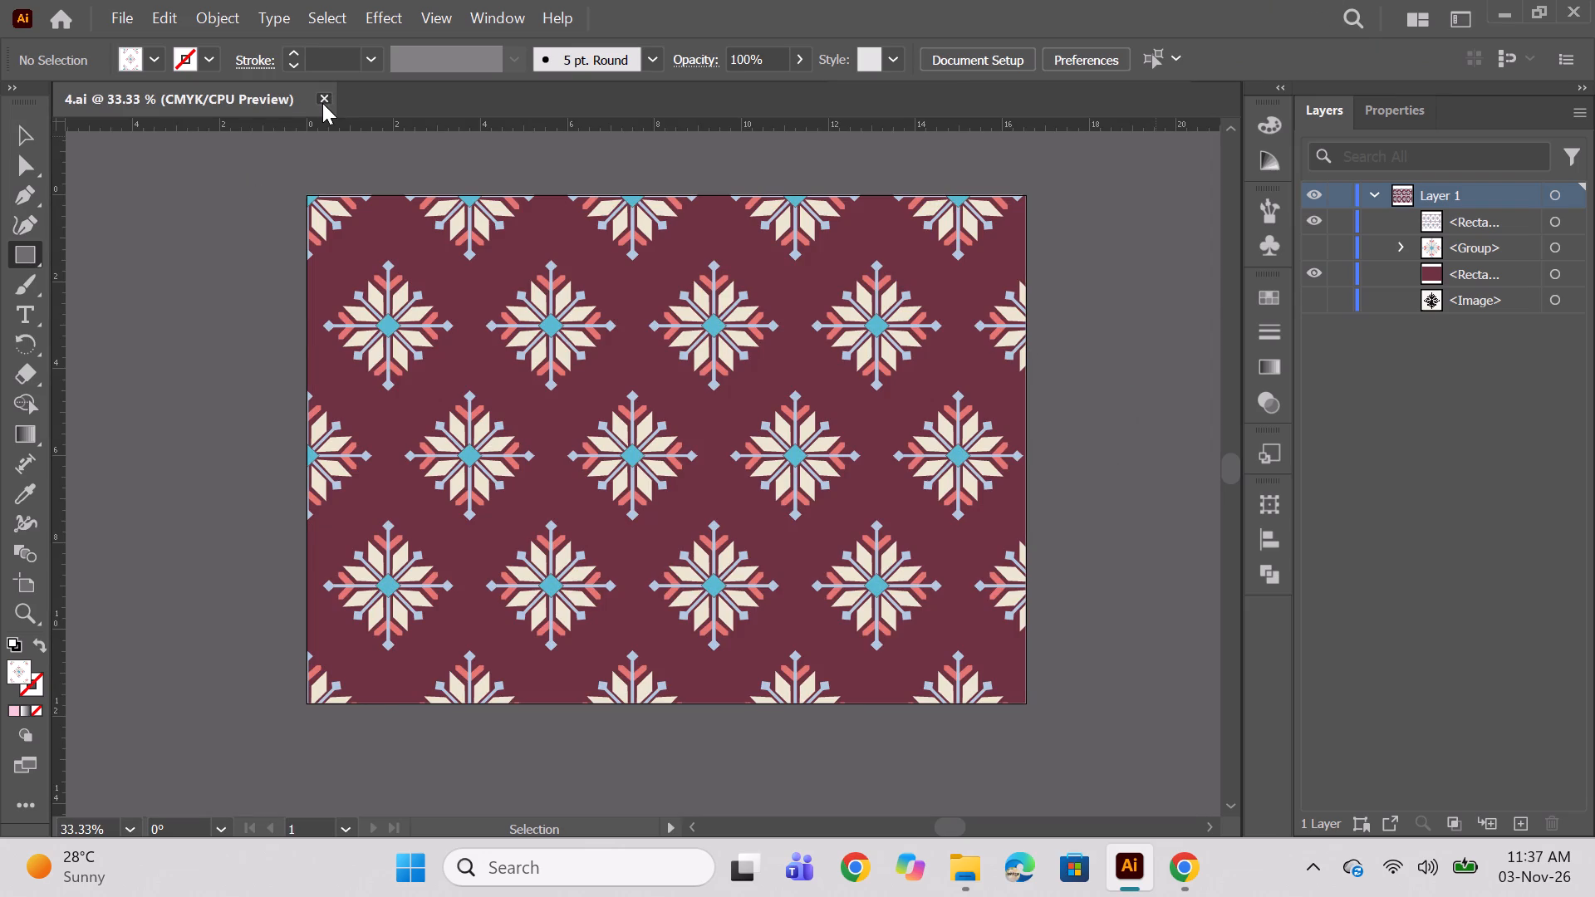
# Switch to File Explorer and create a folder named "geometric flower bock" in the Plain prints folder.
pyautogui.click(1492, 1)
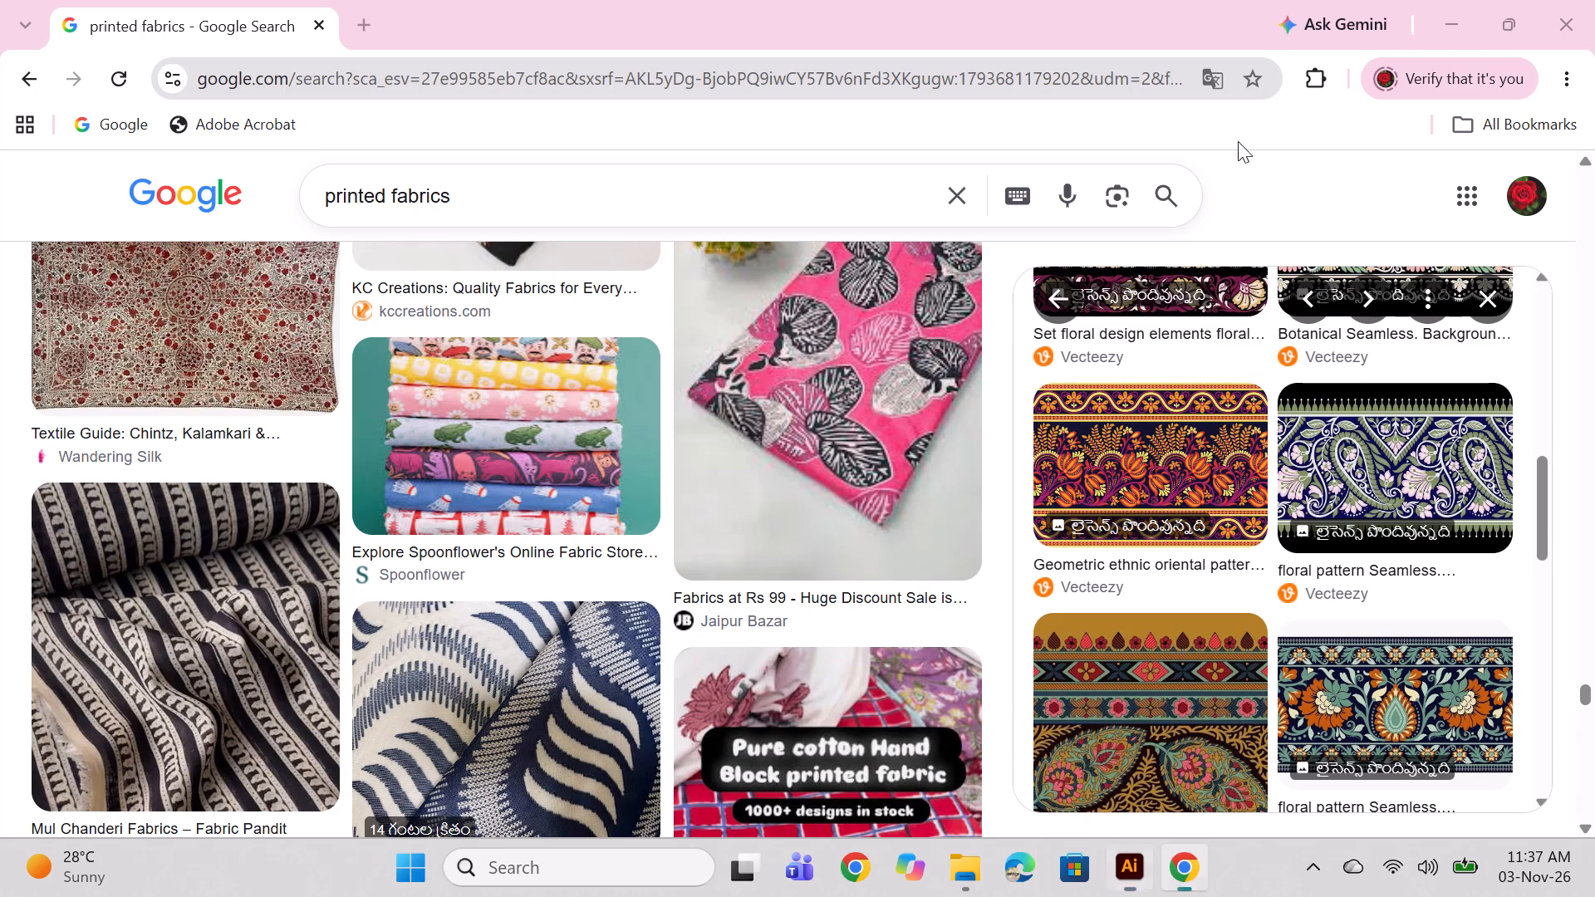
pyautogui.click(1447, 20)
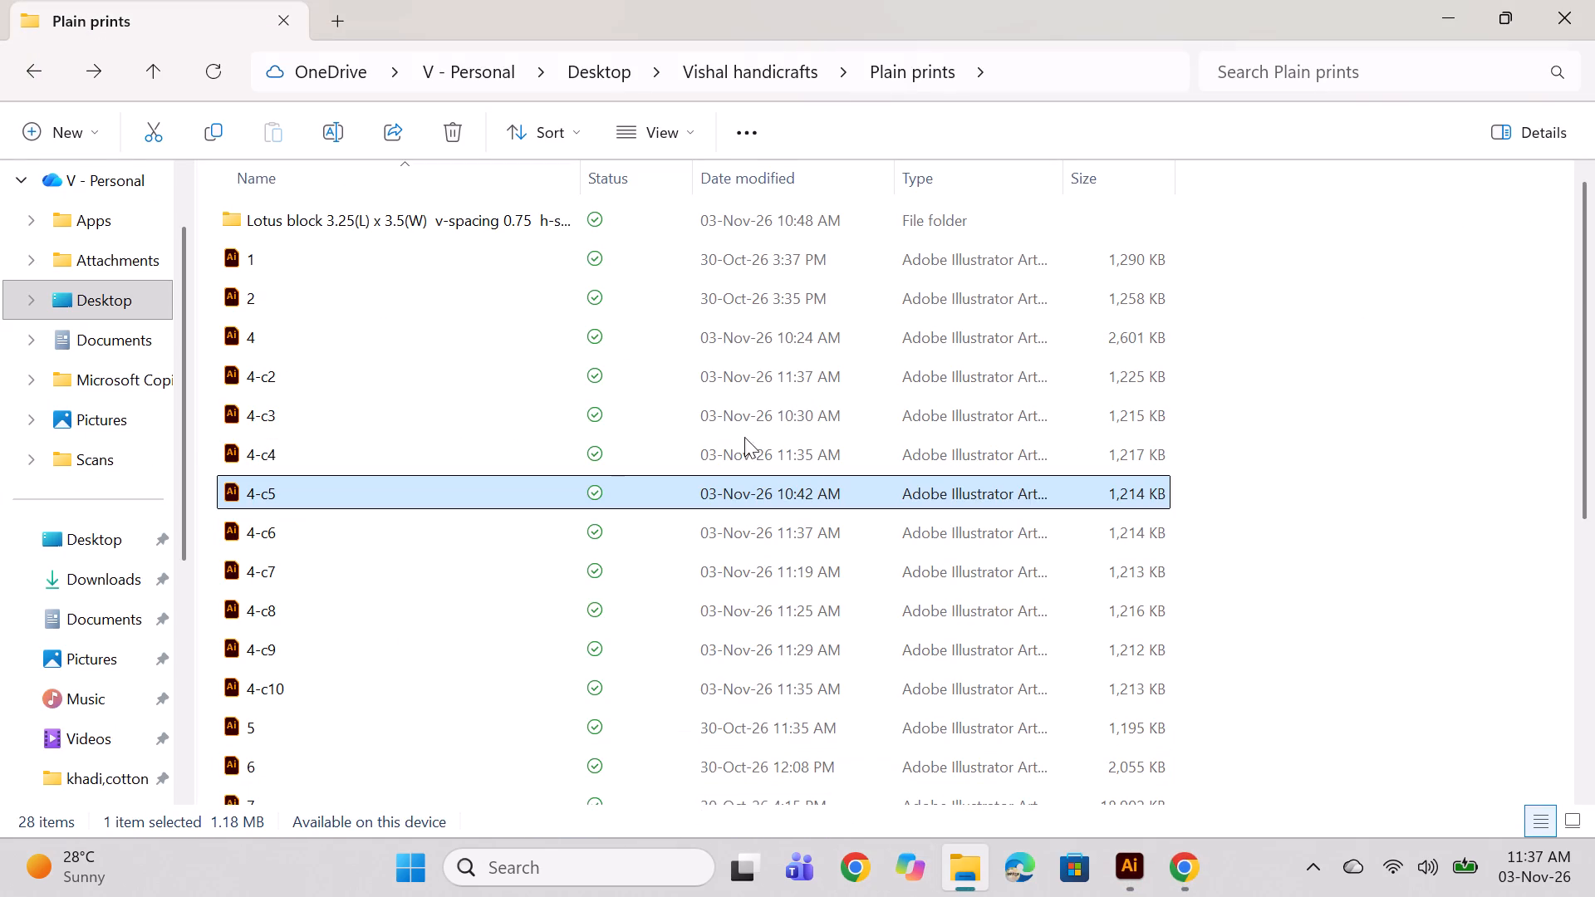
pyautogui.rightClick(1404, 426)
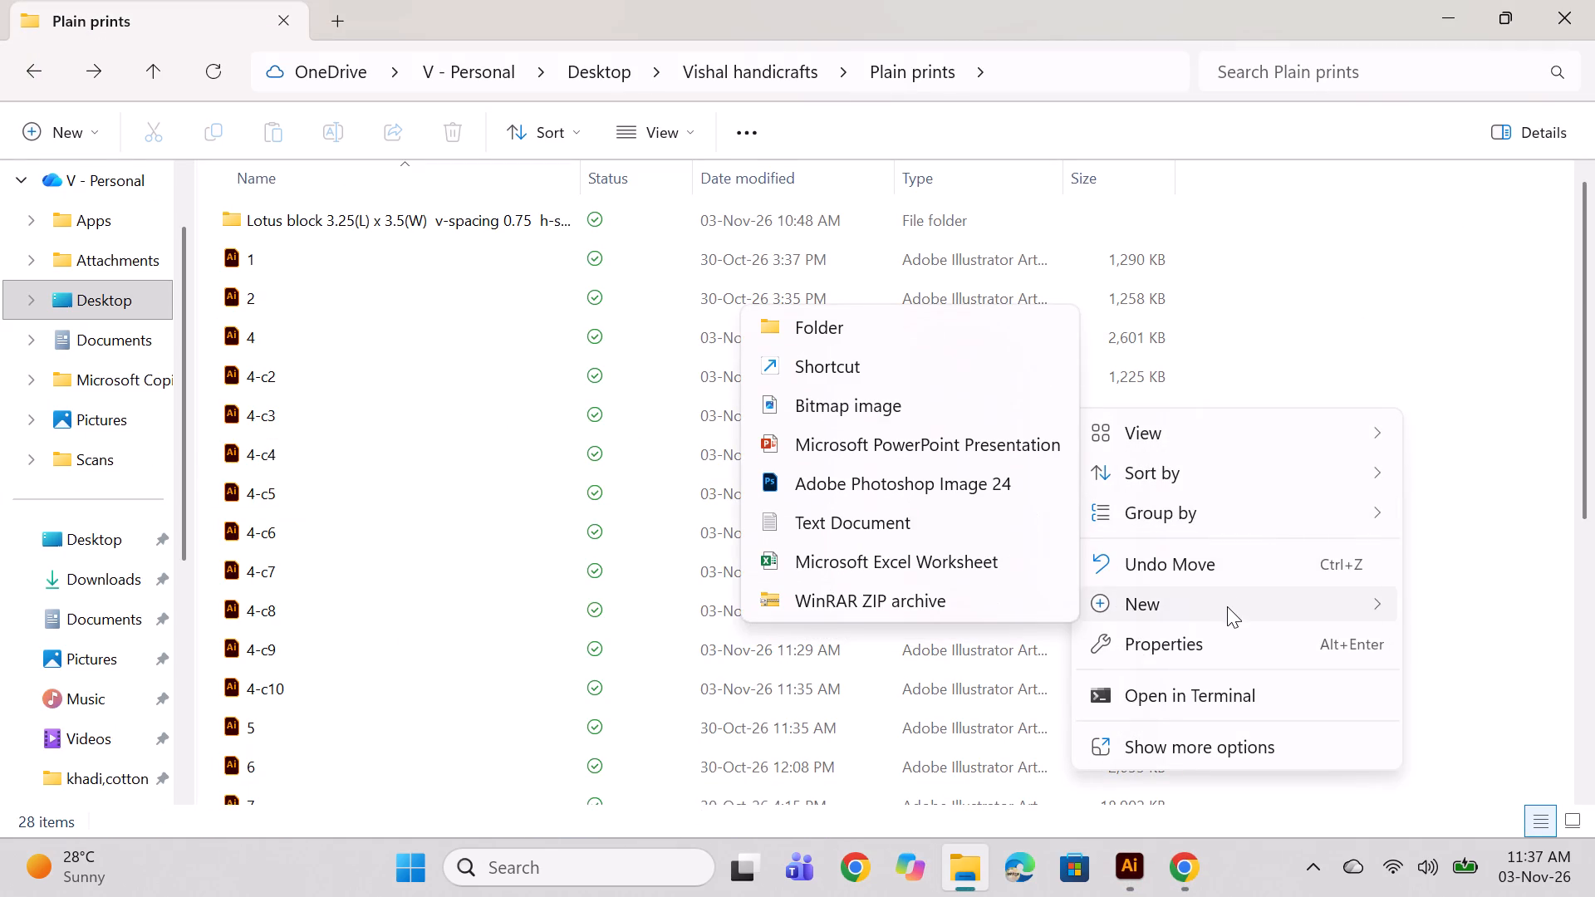
pyautogui.click(1227, 606)
pyautogui.click(950, 335)
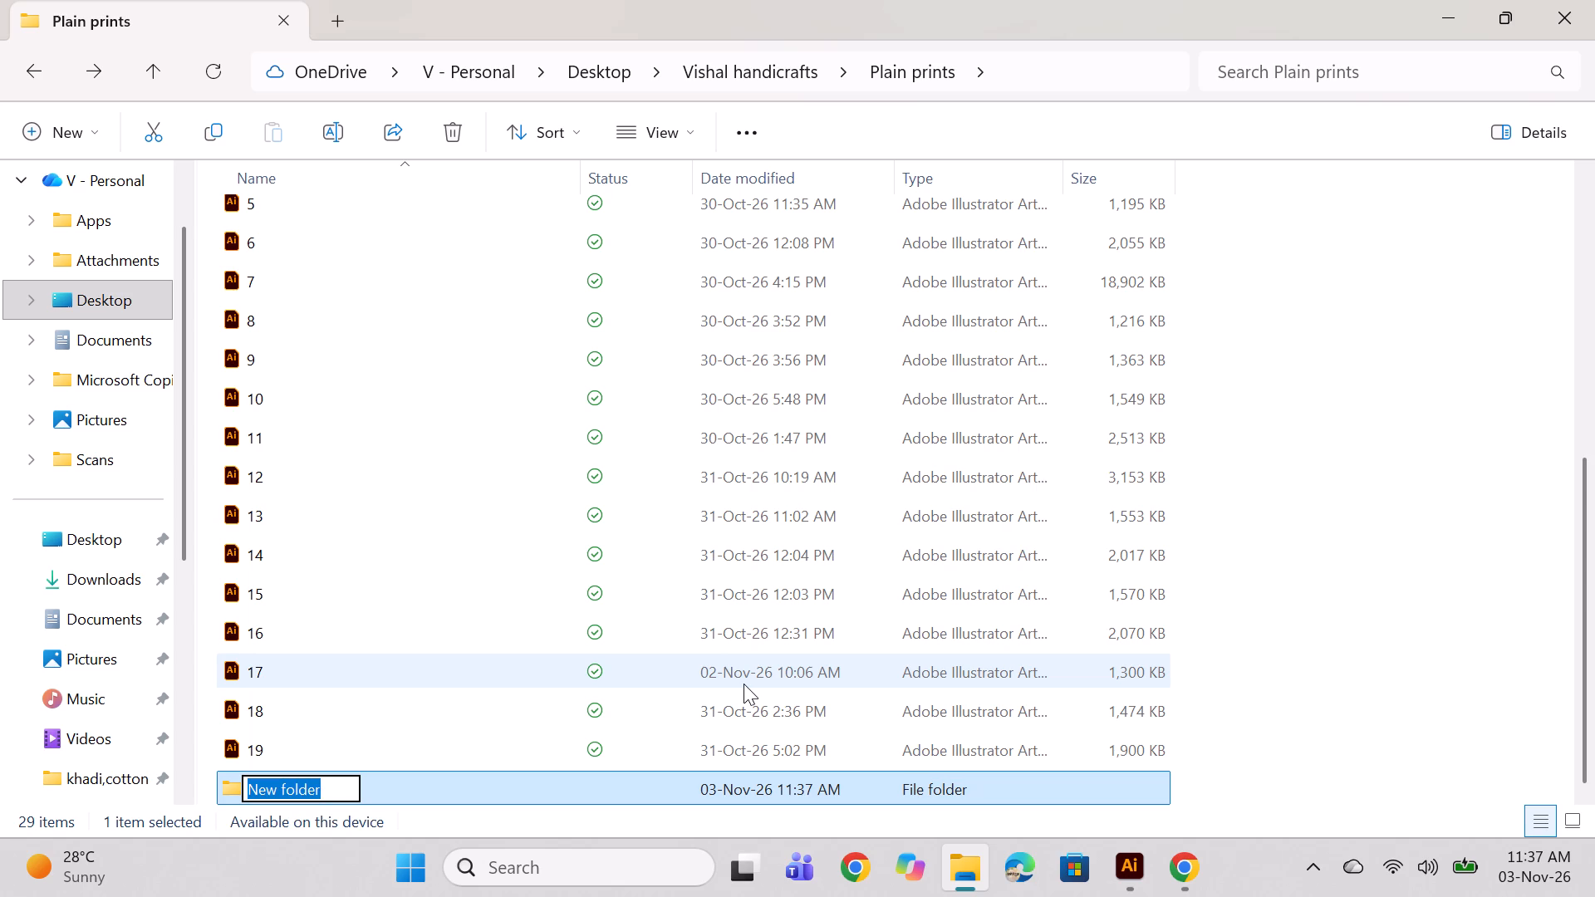
pyautogui.write('geometric flower bock')
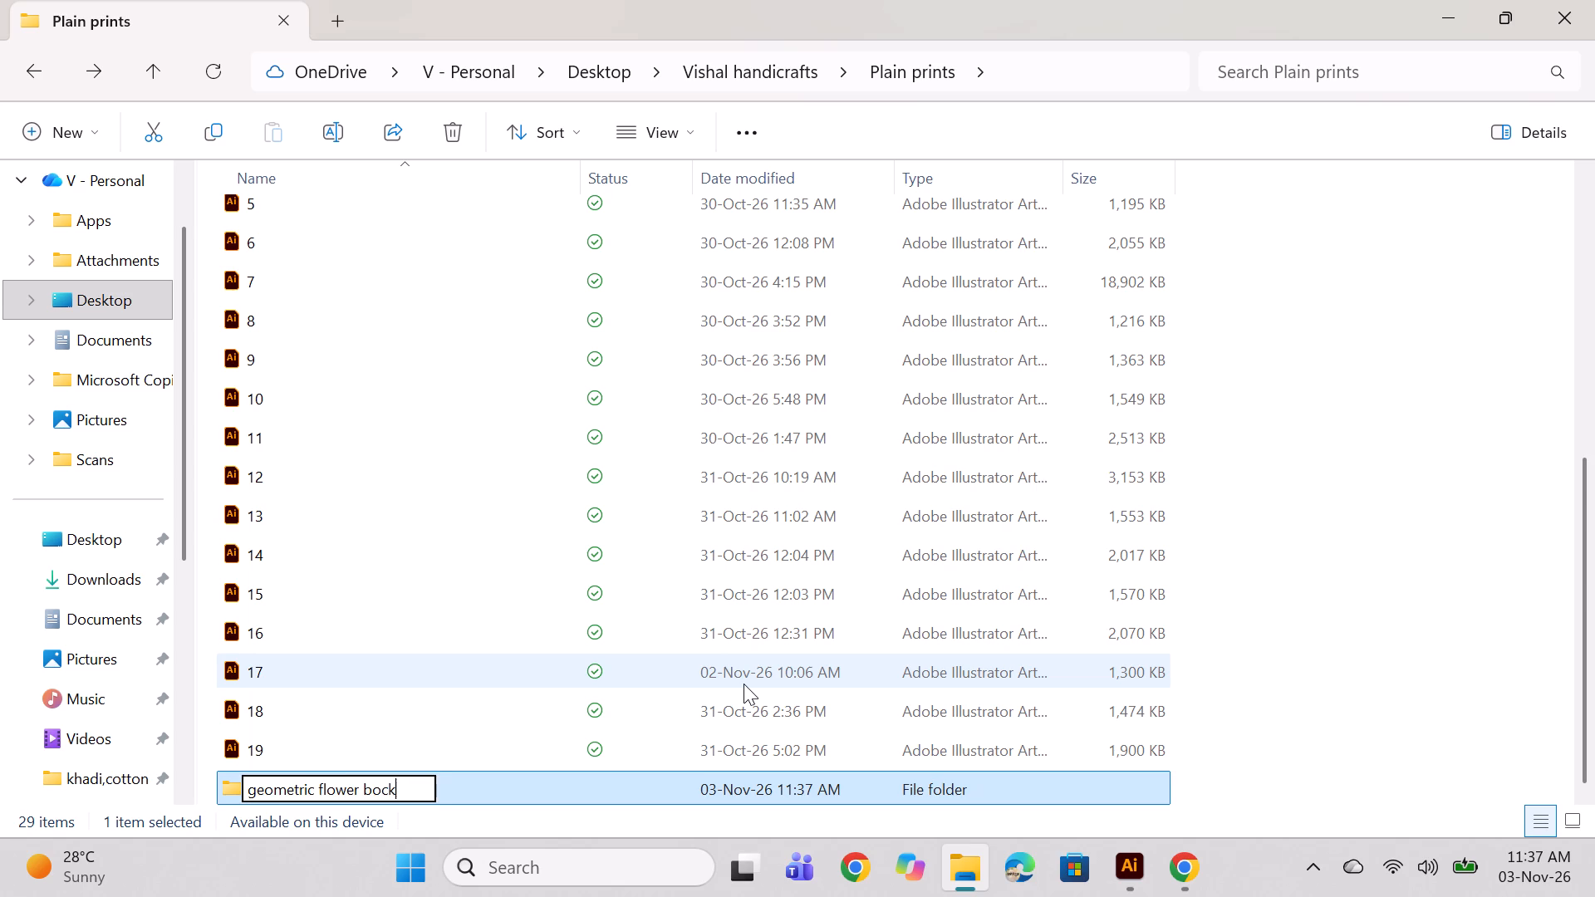
pyautogui.press('space')
pyautogui.press('space')
pyautogui.press('space')
pyautogui.press('BackSpace')
pyautogui.scroll(6, 744, 684)
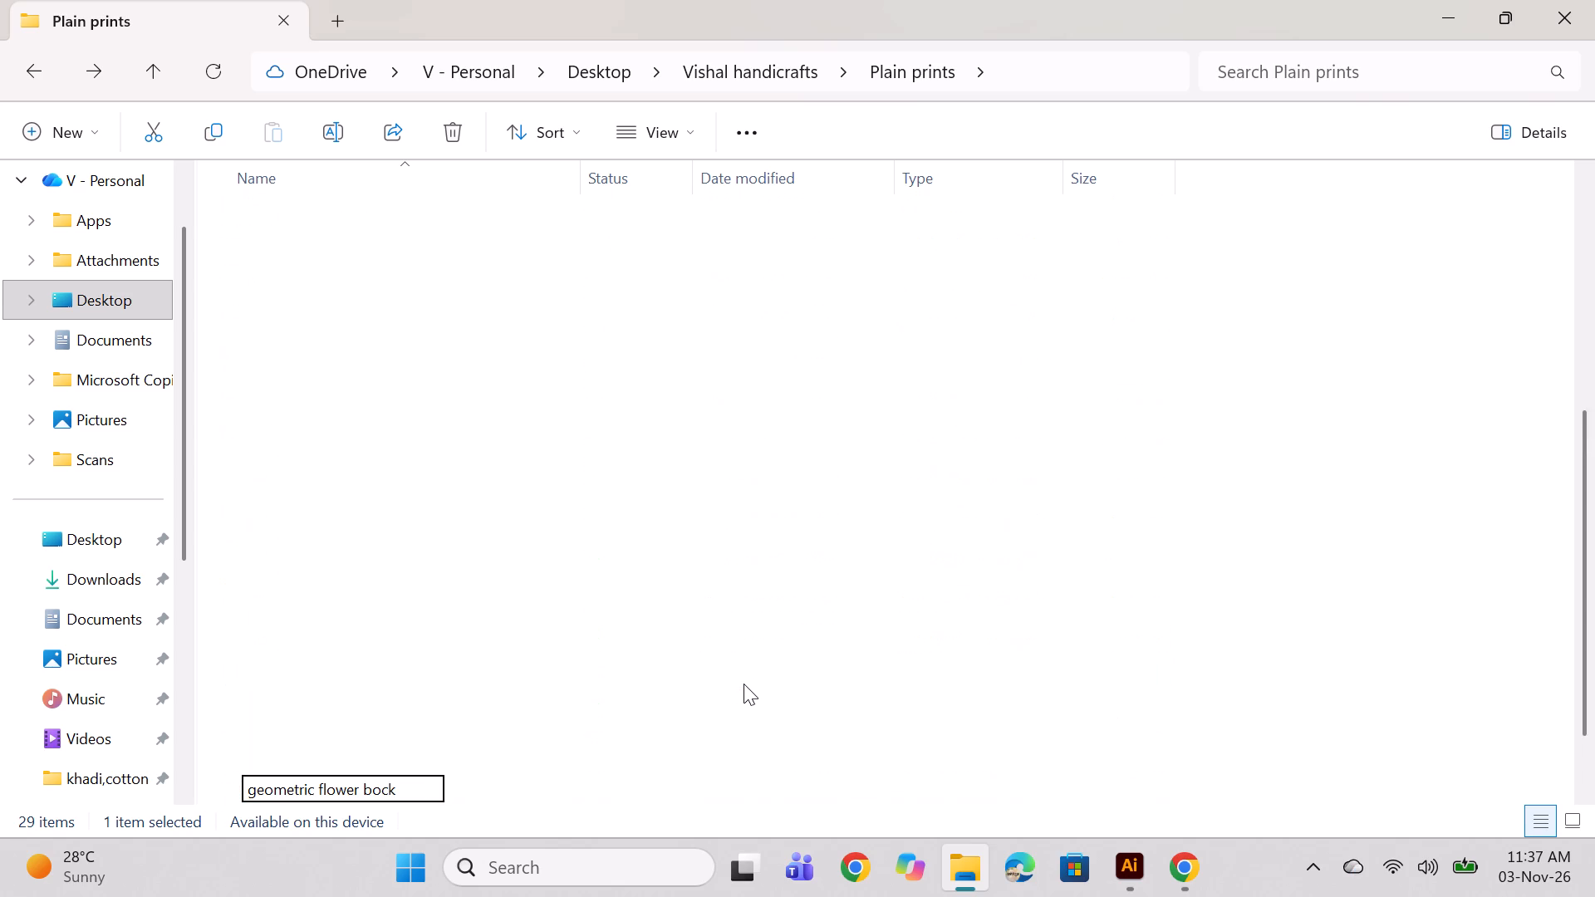
pyautogui.scroll(6, 744, 683)
pyautogui.scroll(-5, 744, 683)
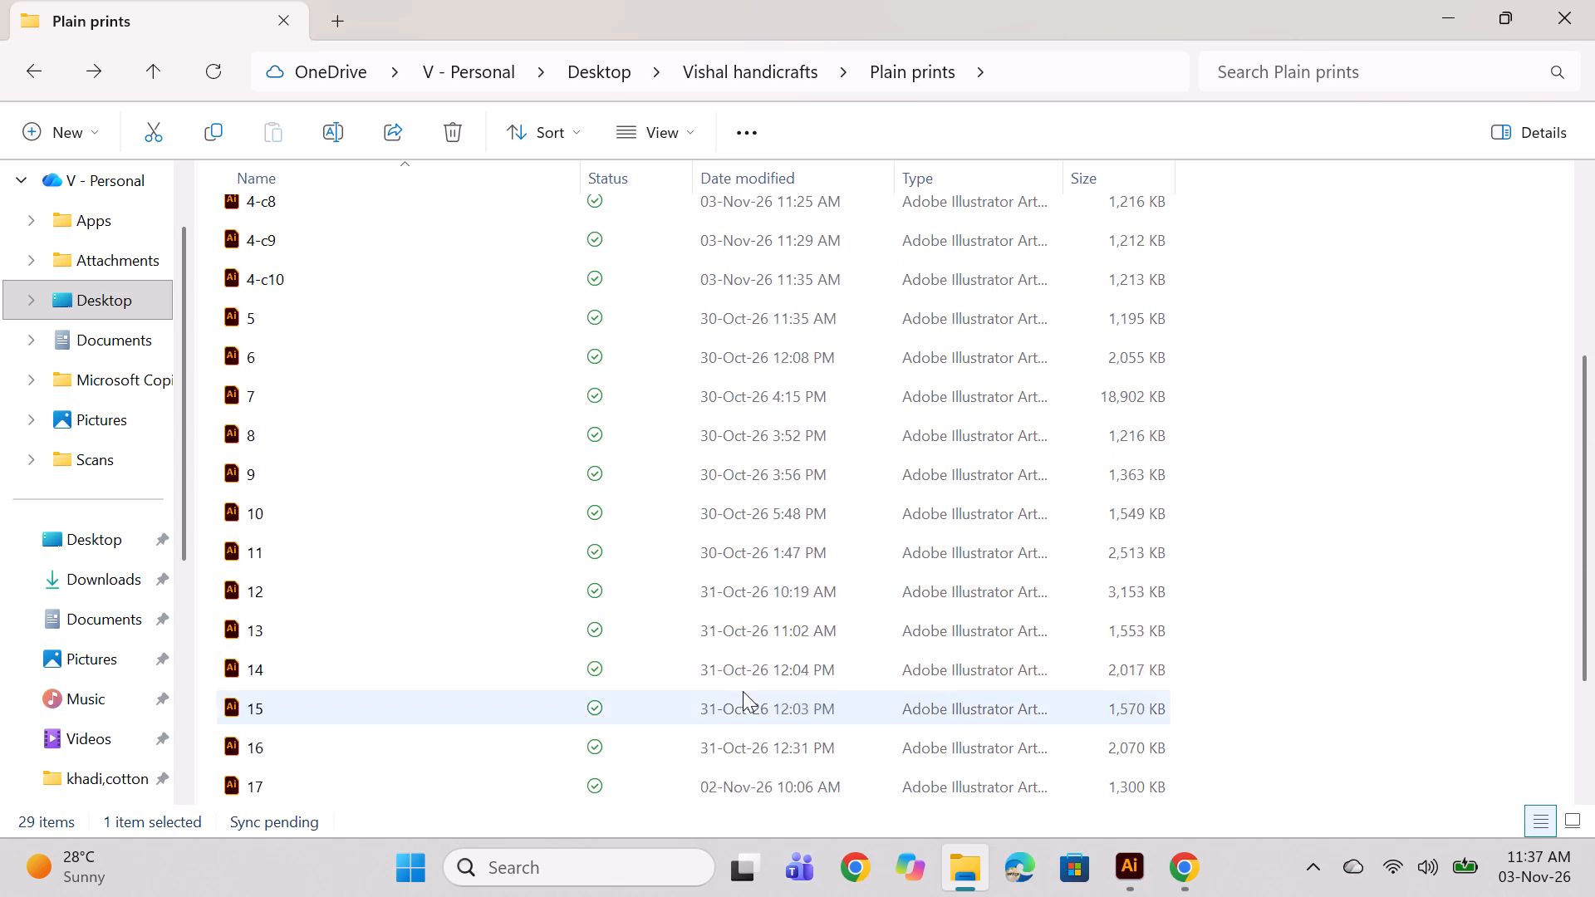
# Rename the geometric flower folder as "geometric flower bock 3(L) x 3(W) Spcing 0.75".
pyautogui.scroll(7, 454, 412)
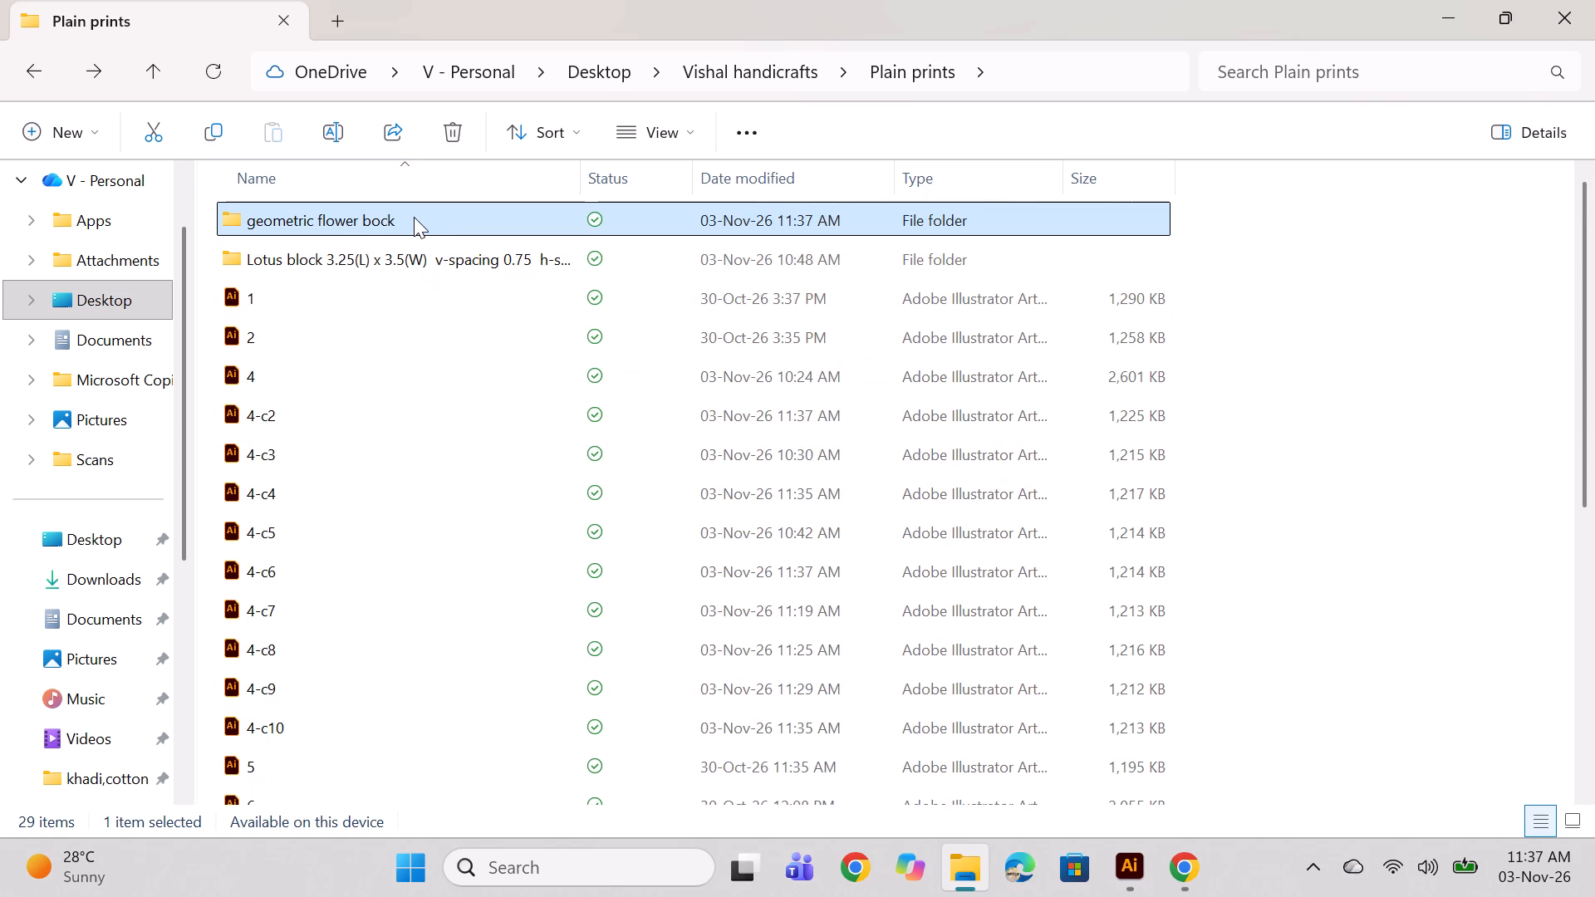
pyautogui.rightClick(414, 217)
pyautogui.click(615, 53)
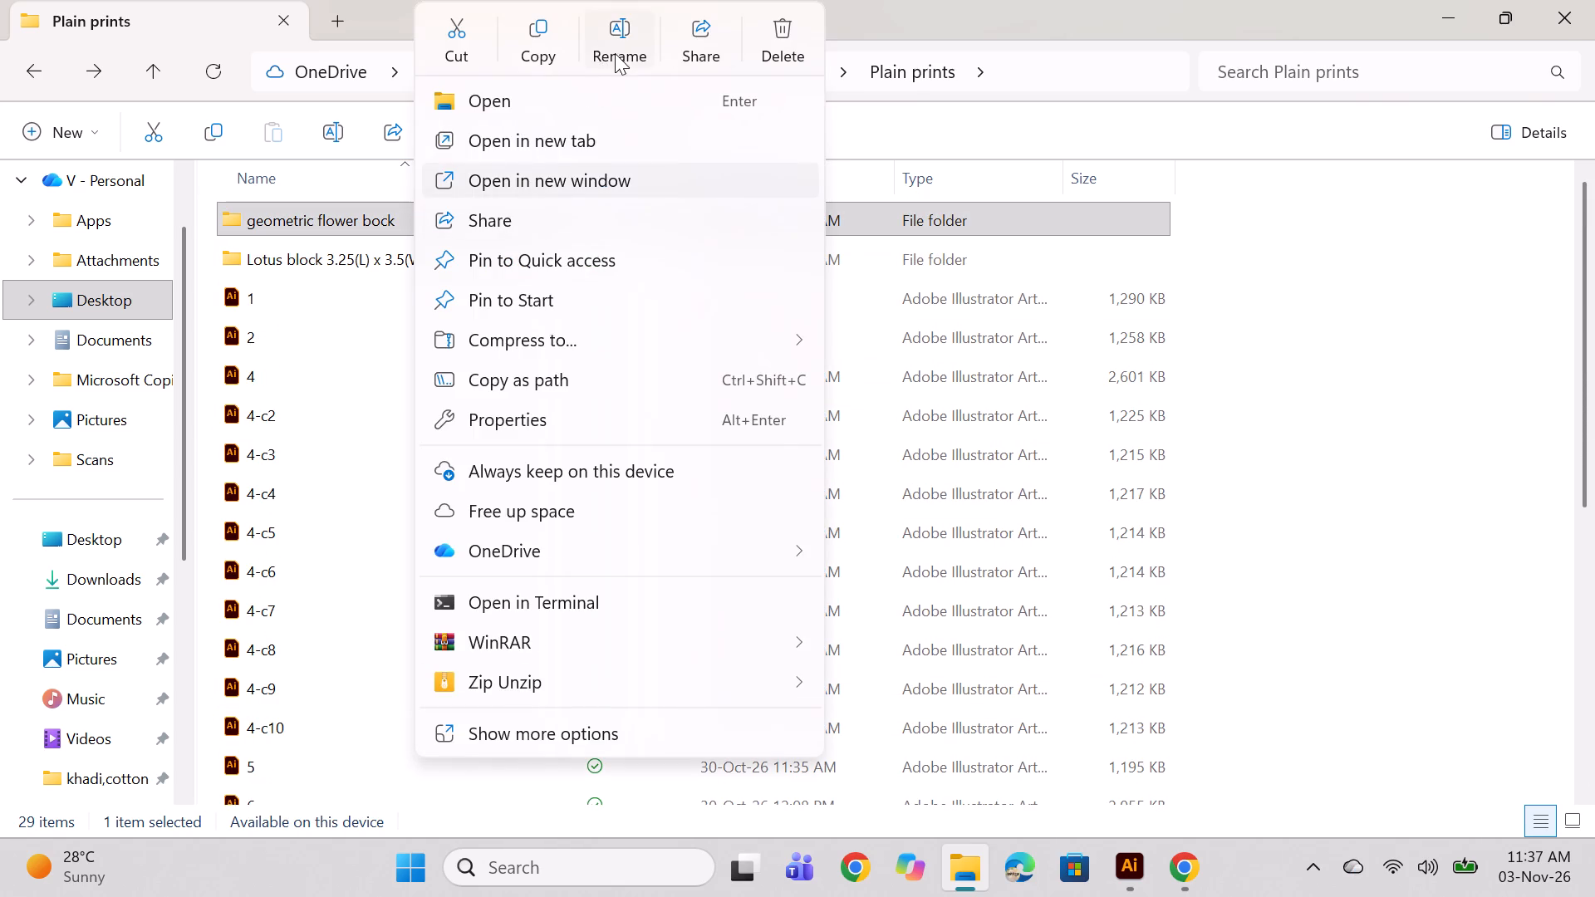
pyautogui.click(410, 223)
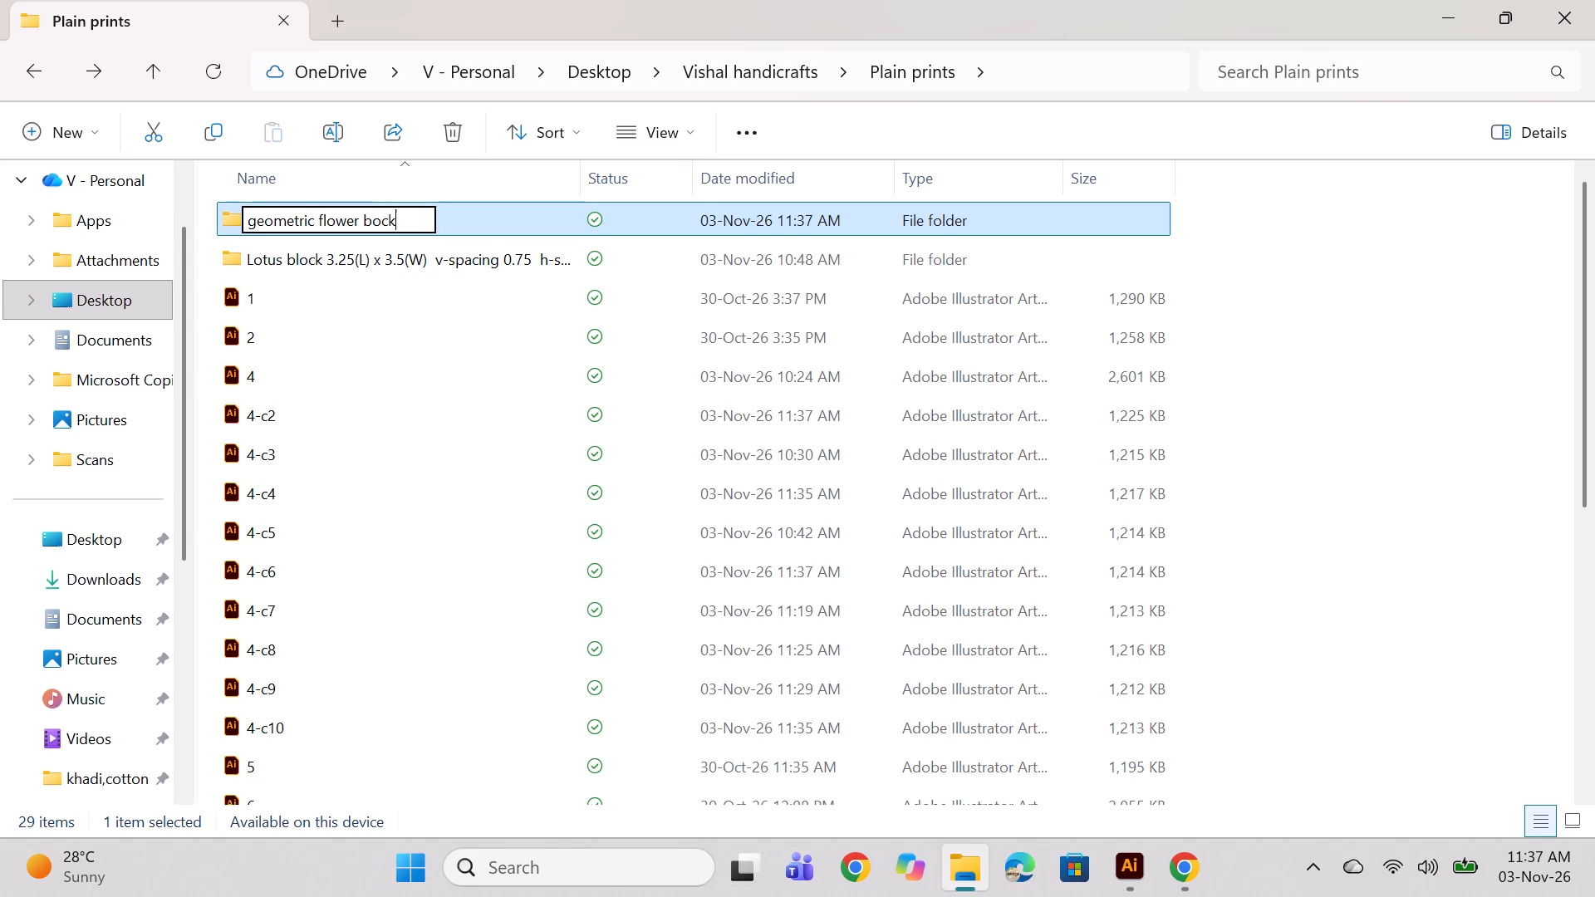
pyautogui.press('space')
pyautogui.press('3')
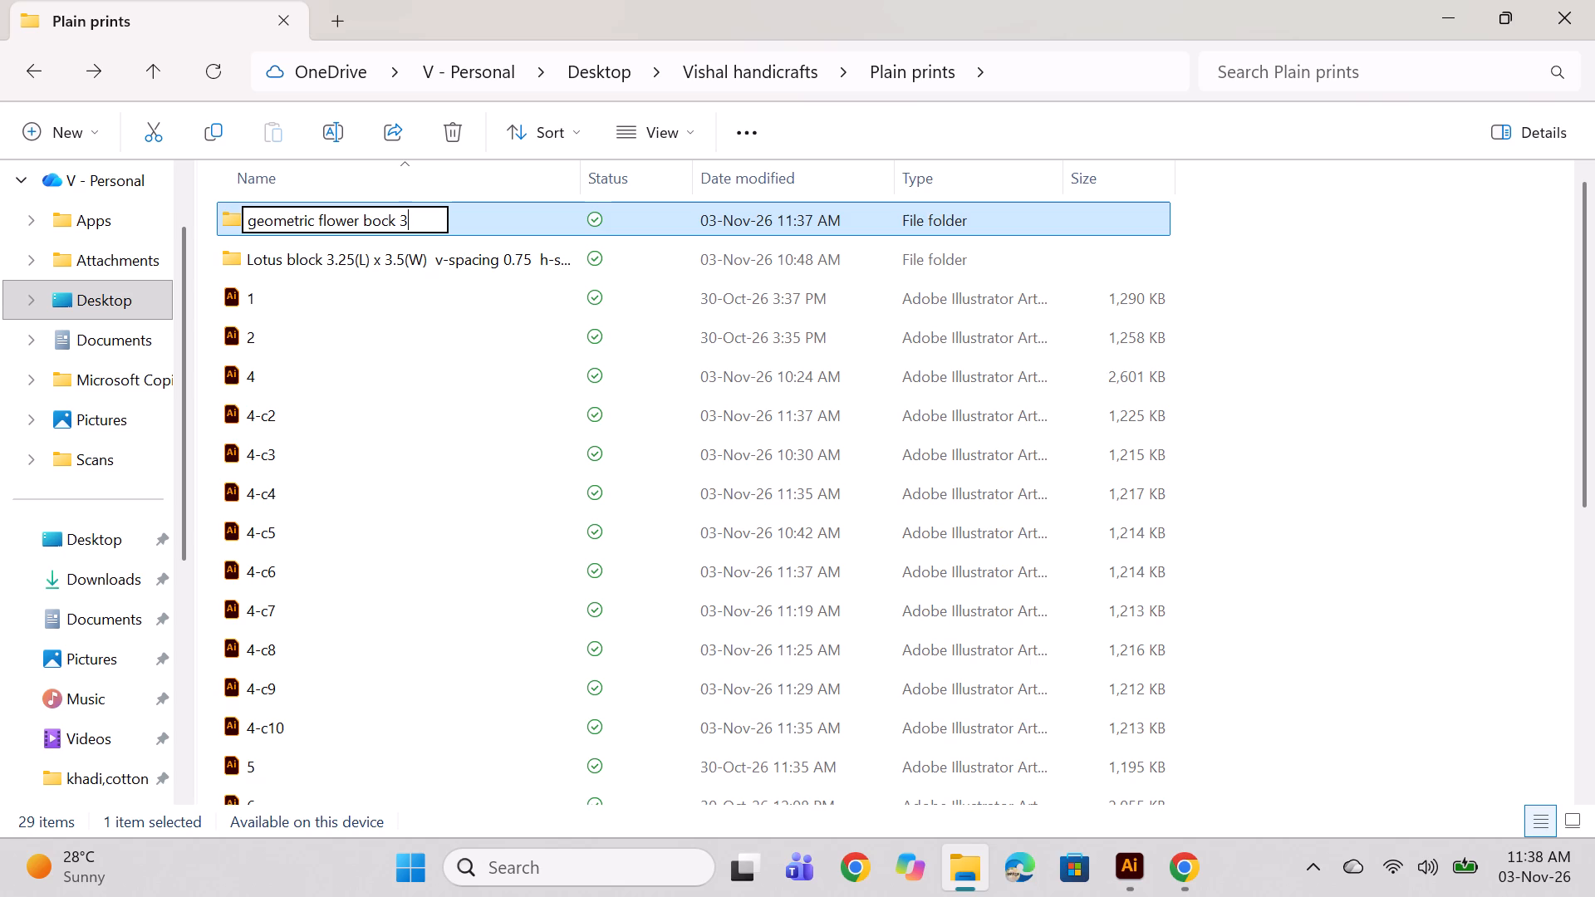
pyautogui.hotkey('shift', '(')
pyautogui.write('L)')
pyautogui.press('x')
pyautogui.press('BackSpace')
pyautogui.press('x')
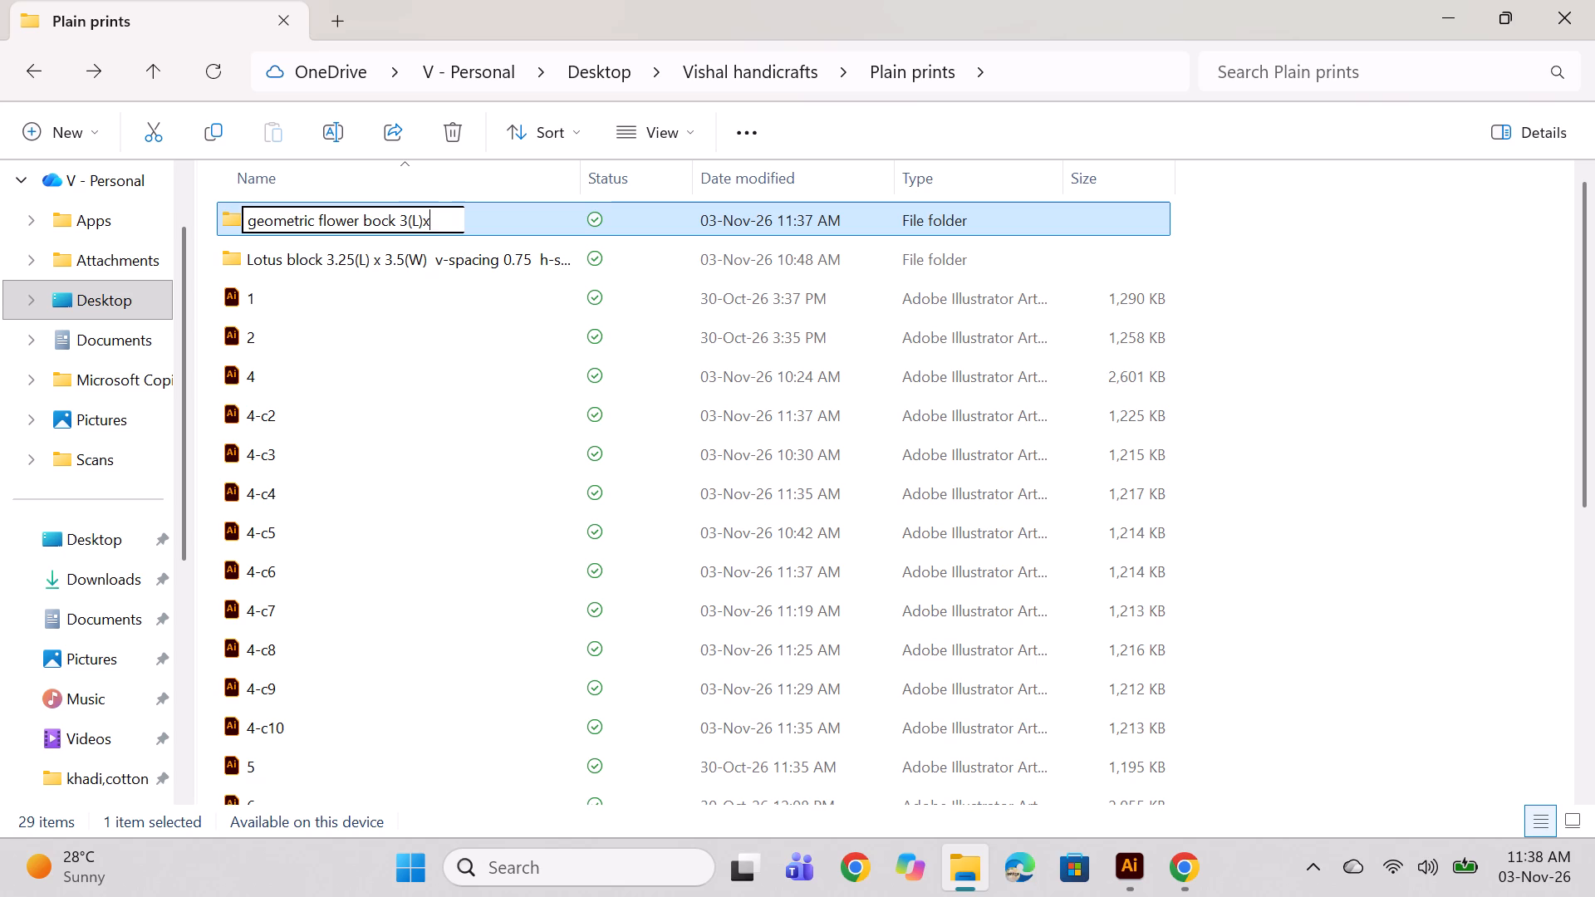
pyautogui.press('BackSpace')
pyautogui.press('space')
pyautogui.write('x')
pyautogui.press('space')
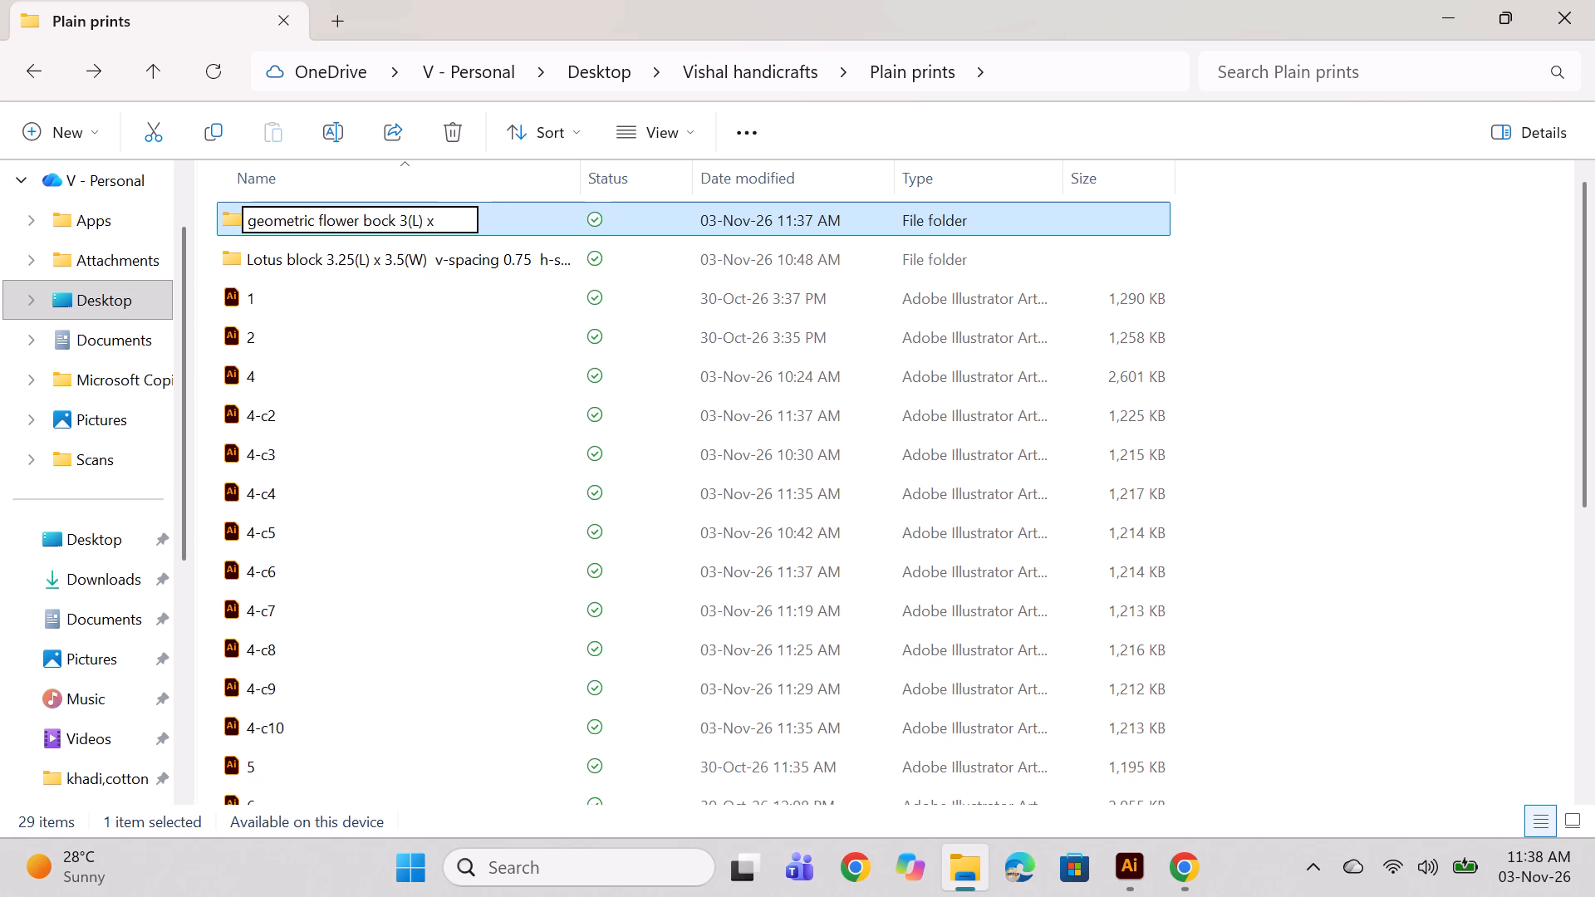
pyautogui.press('3')
pyautogui.hotkey('shift', '(')
pyautogui.write('W)')
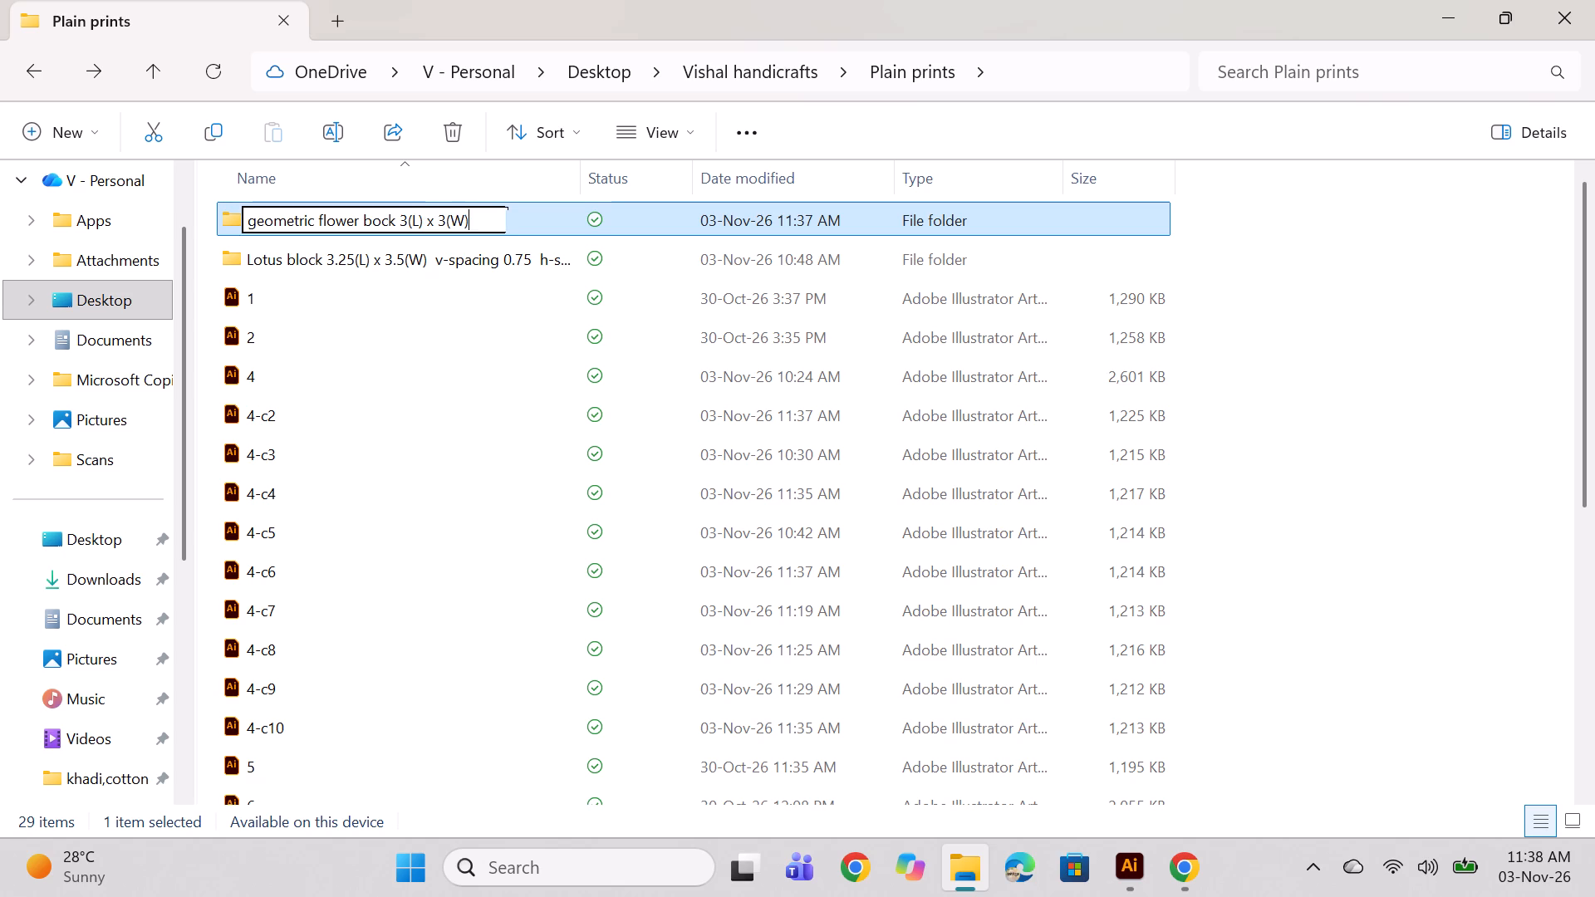
pyautogui.press('space')
pyautogui.press('space')
pyautogui.press('s')
pyautogui.write('pcing')
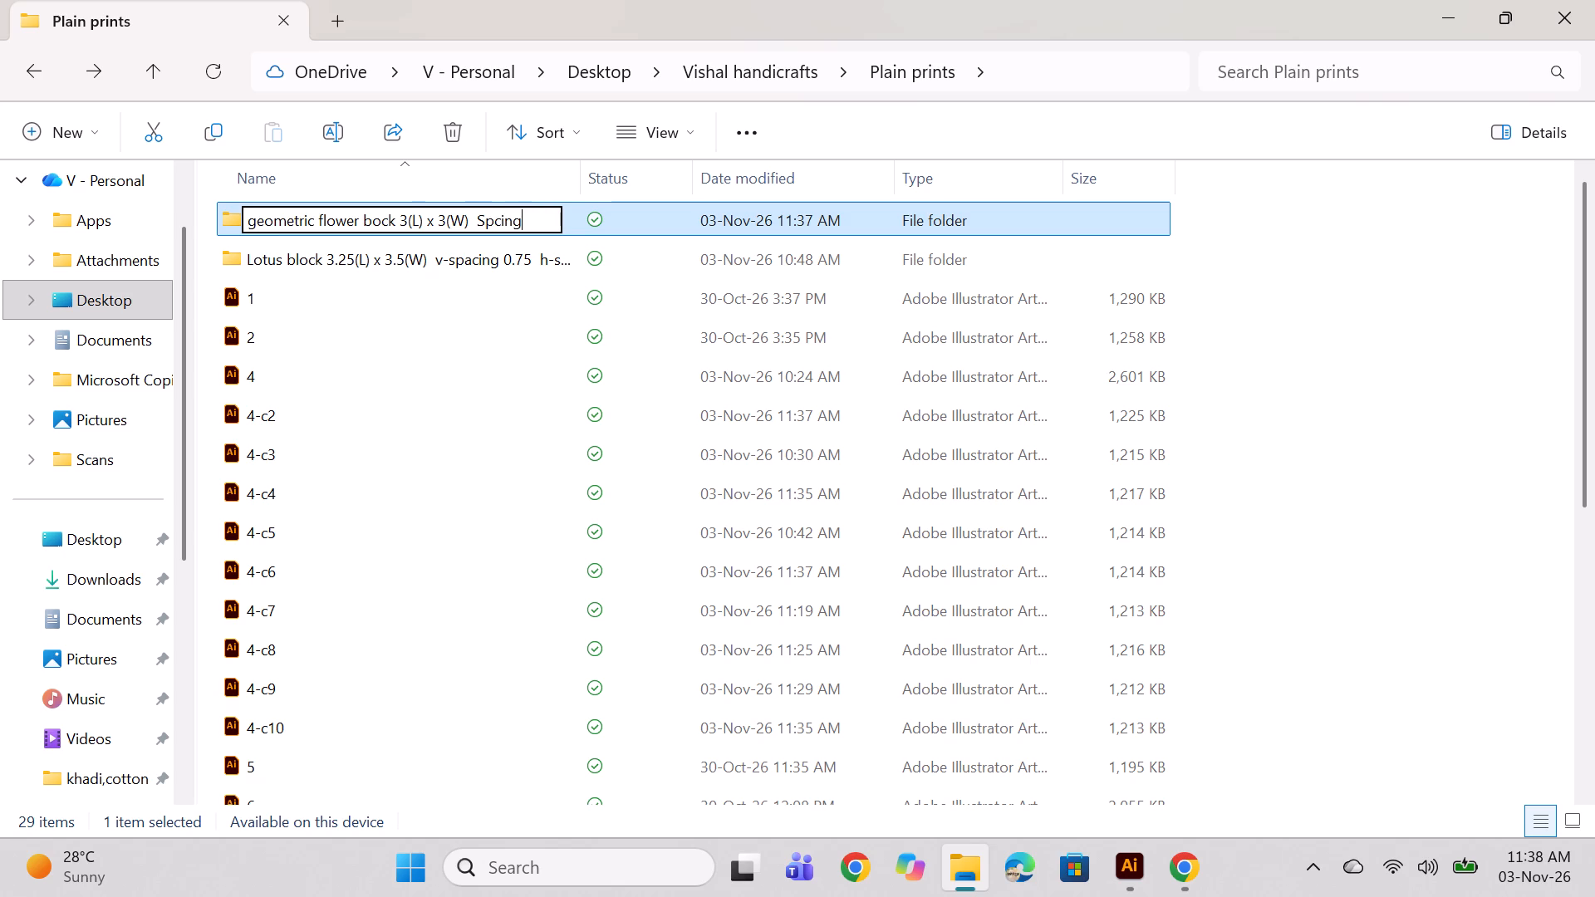
pyautogui.press('space')
pyautogui.write('0.75')
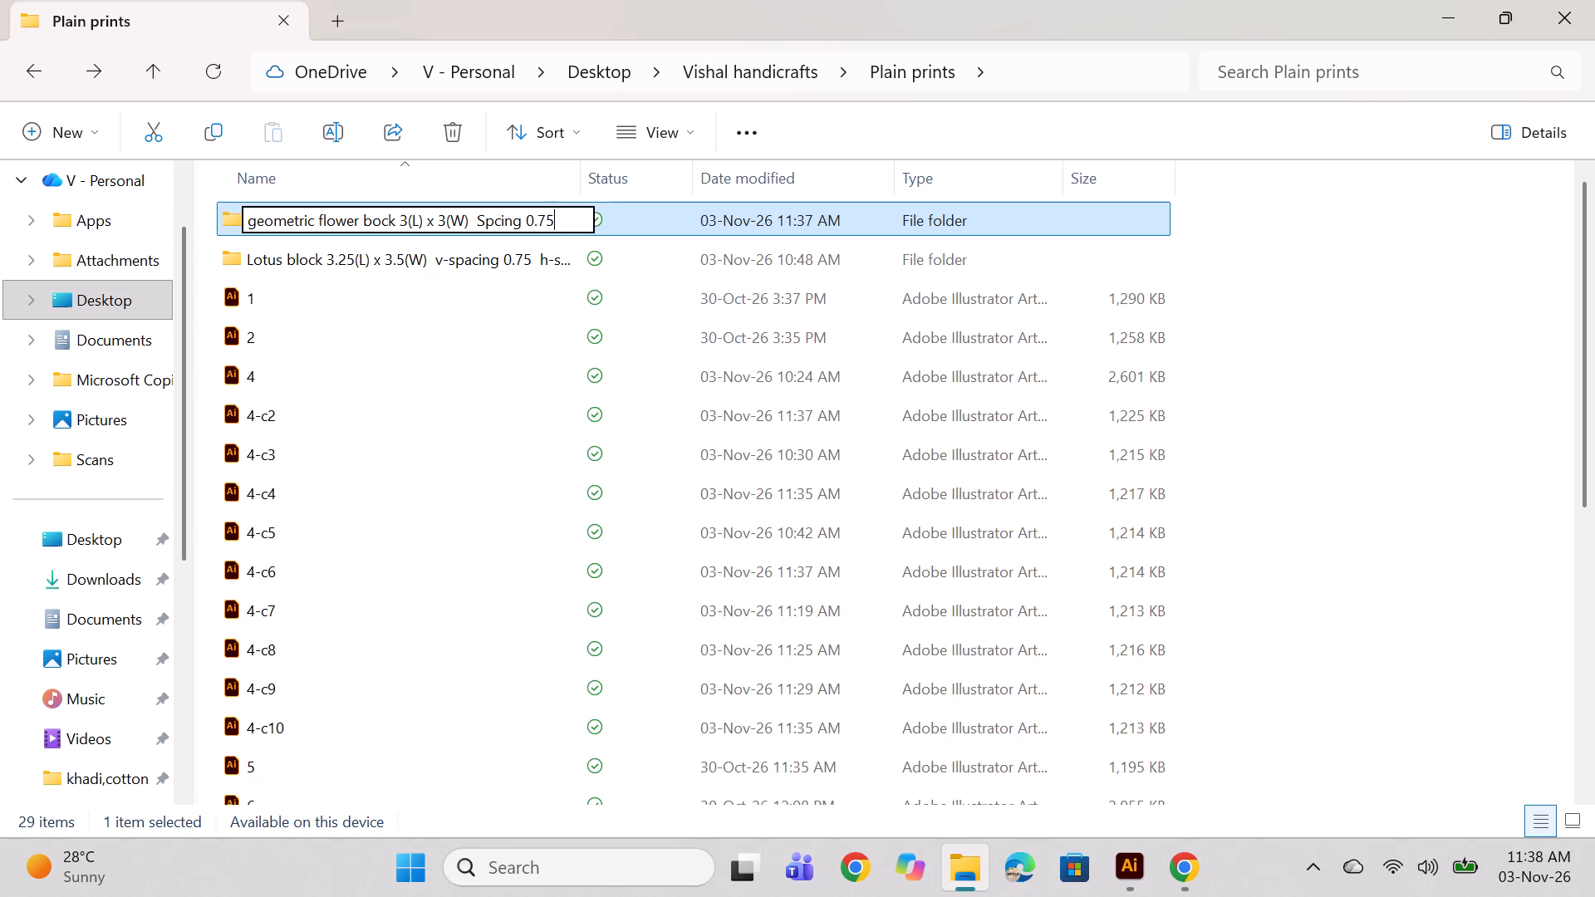
pyautogui.press('Return')
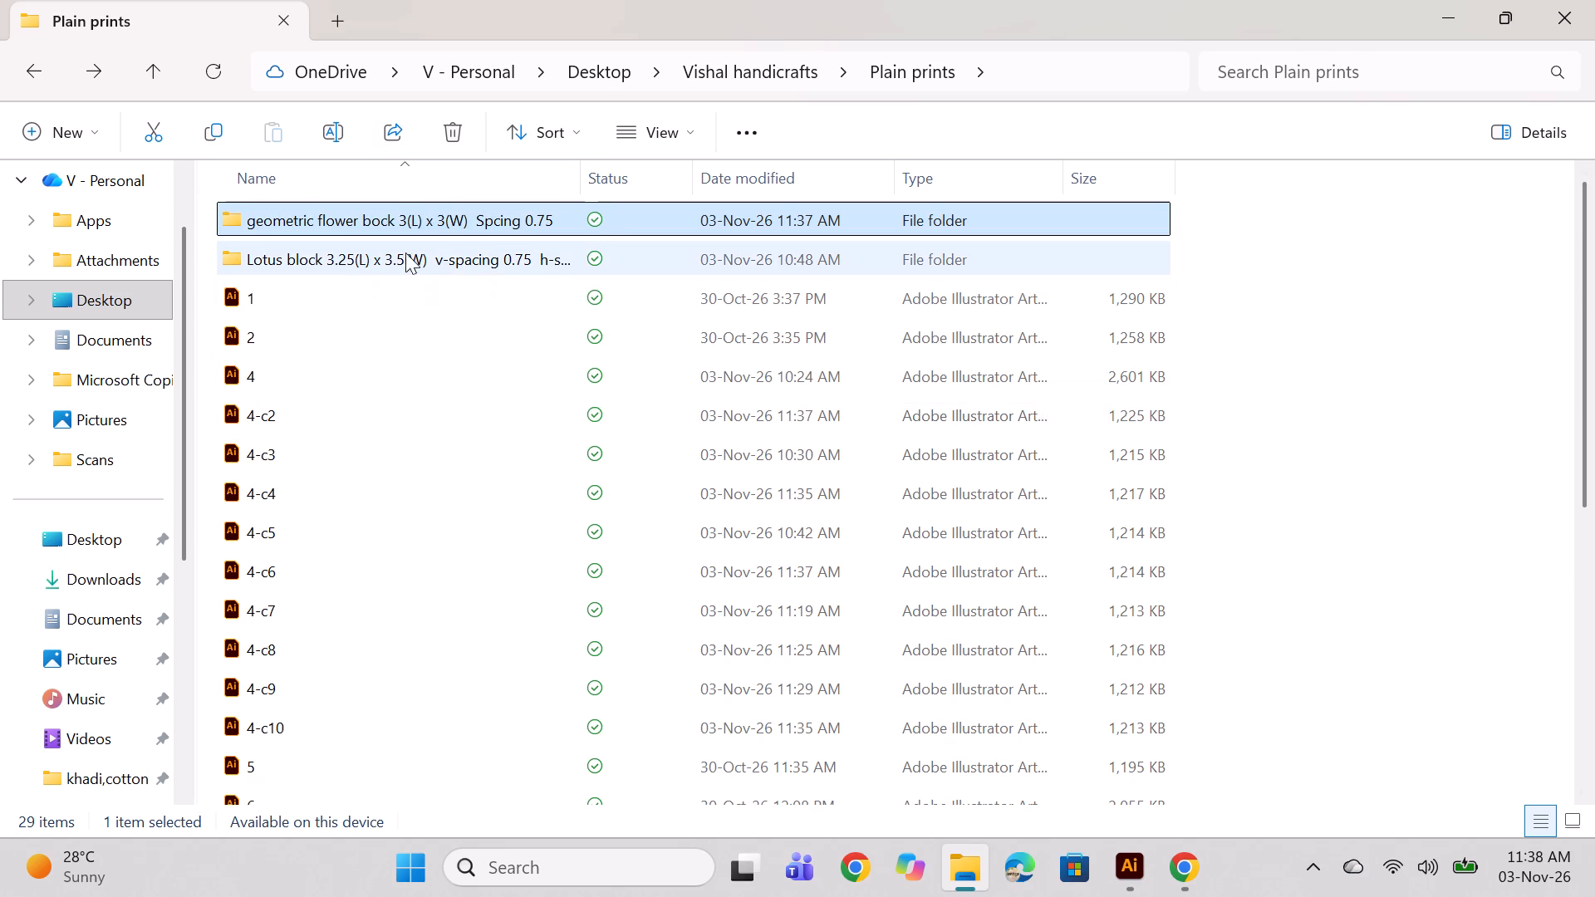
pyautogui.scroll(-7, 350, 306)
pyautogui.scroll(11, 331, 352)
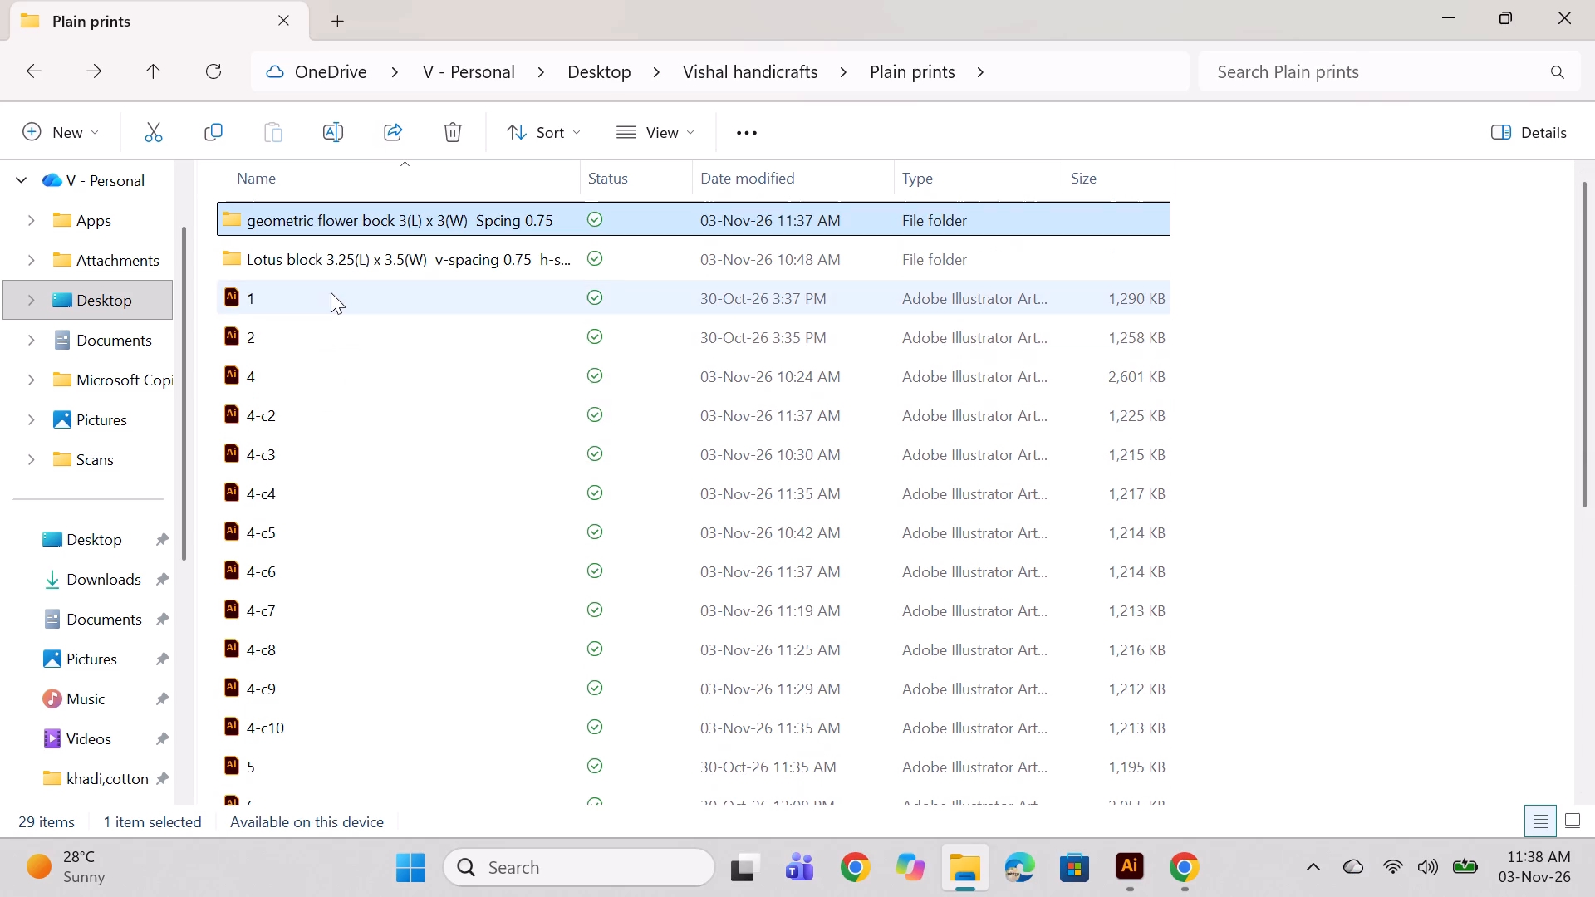
# Move the files 4 and 4-c2 through 4-c10 into the folder "geometric flower bock 3(L) x 3(W) Spcing 0.75".
pyautogui.click(336, 385)
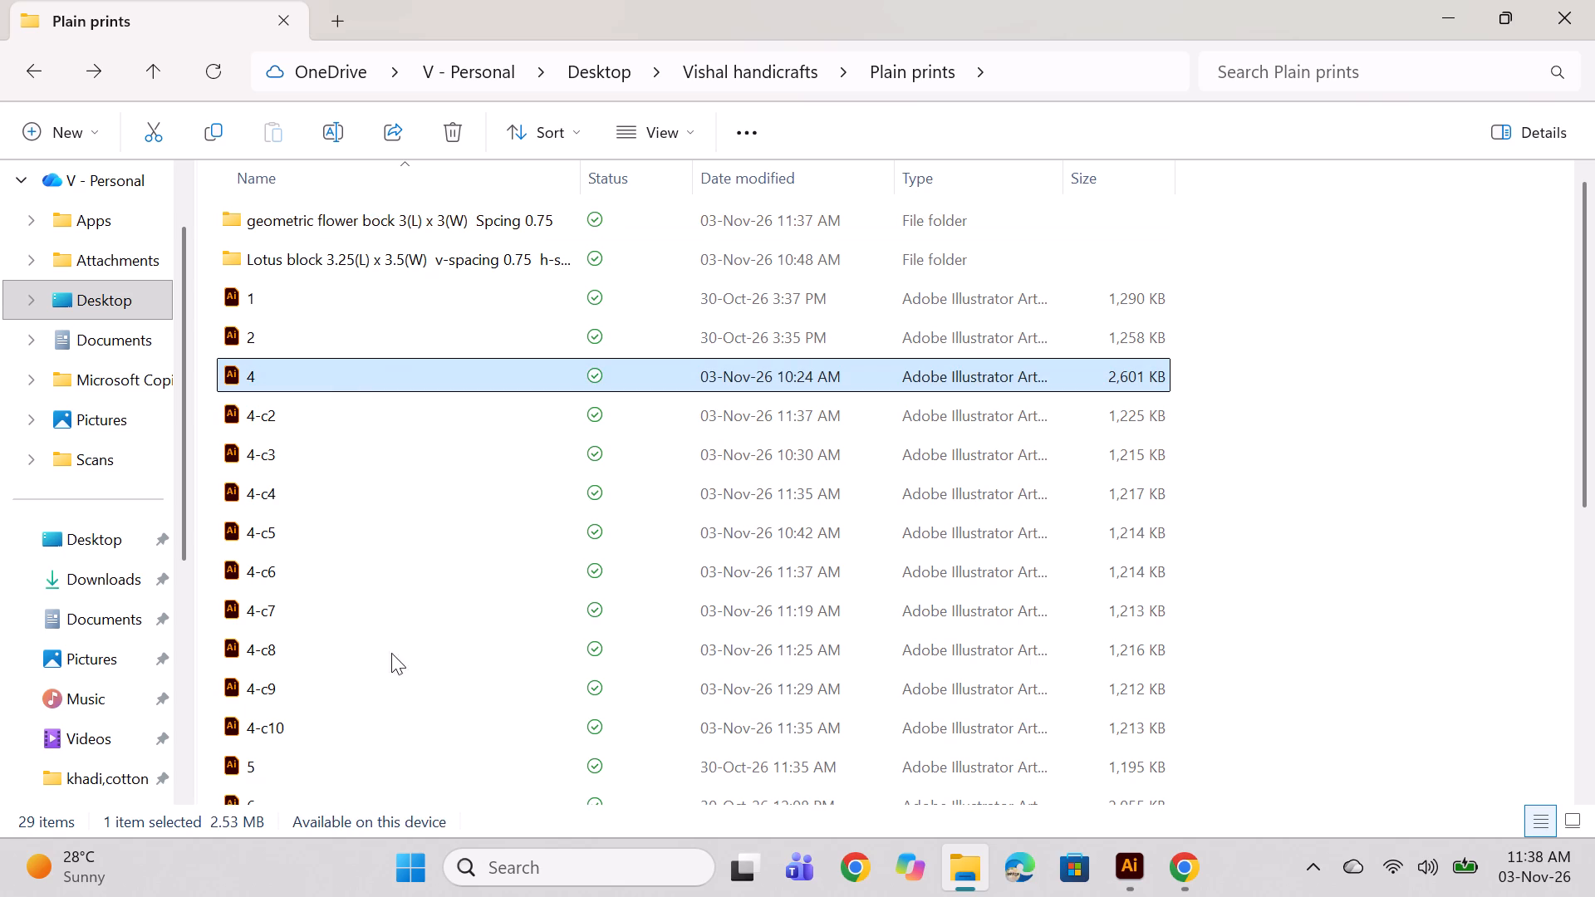
pyautogui.keyDown('shift'); pyautogui.click(366, 722); pyautogui.keyUp('shift')
pyautogui.moveTo(468, 537); pyautogui.dragTo(469, 355)
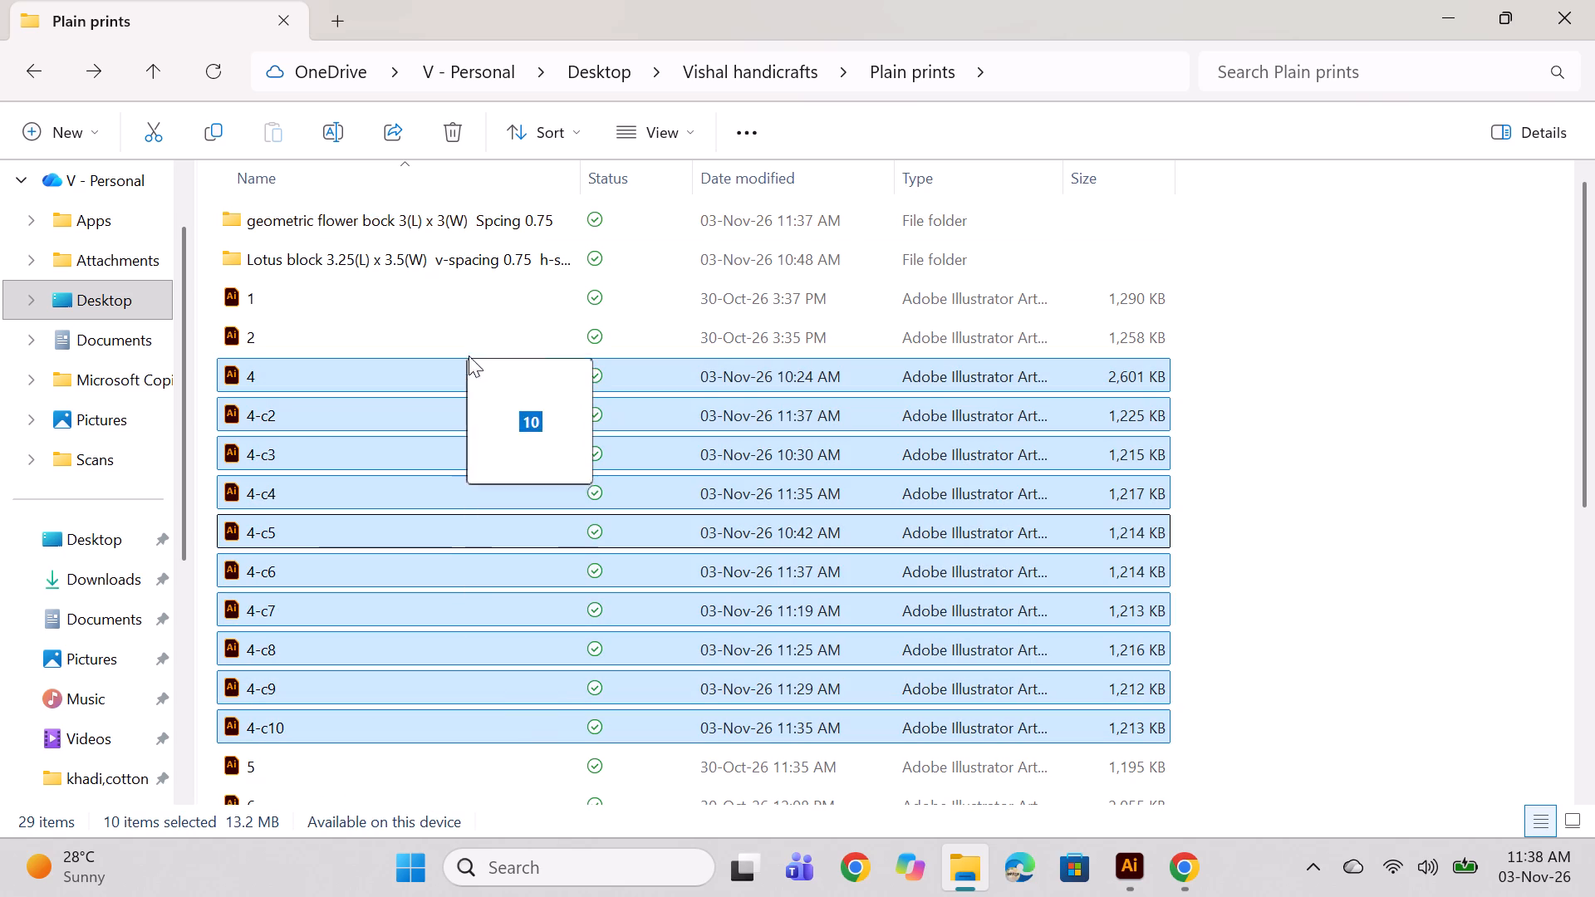
pyautogui.moveTo(469, 355); pyautogui.dragTo(473, 217)
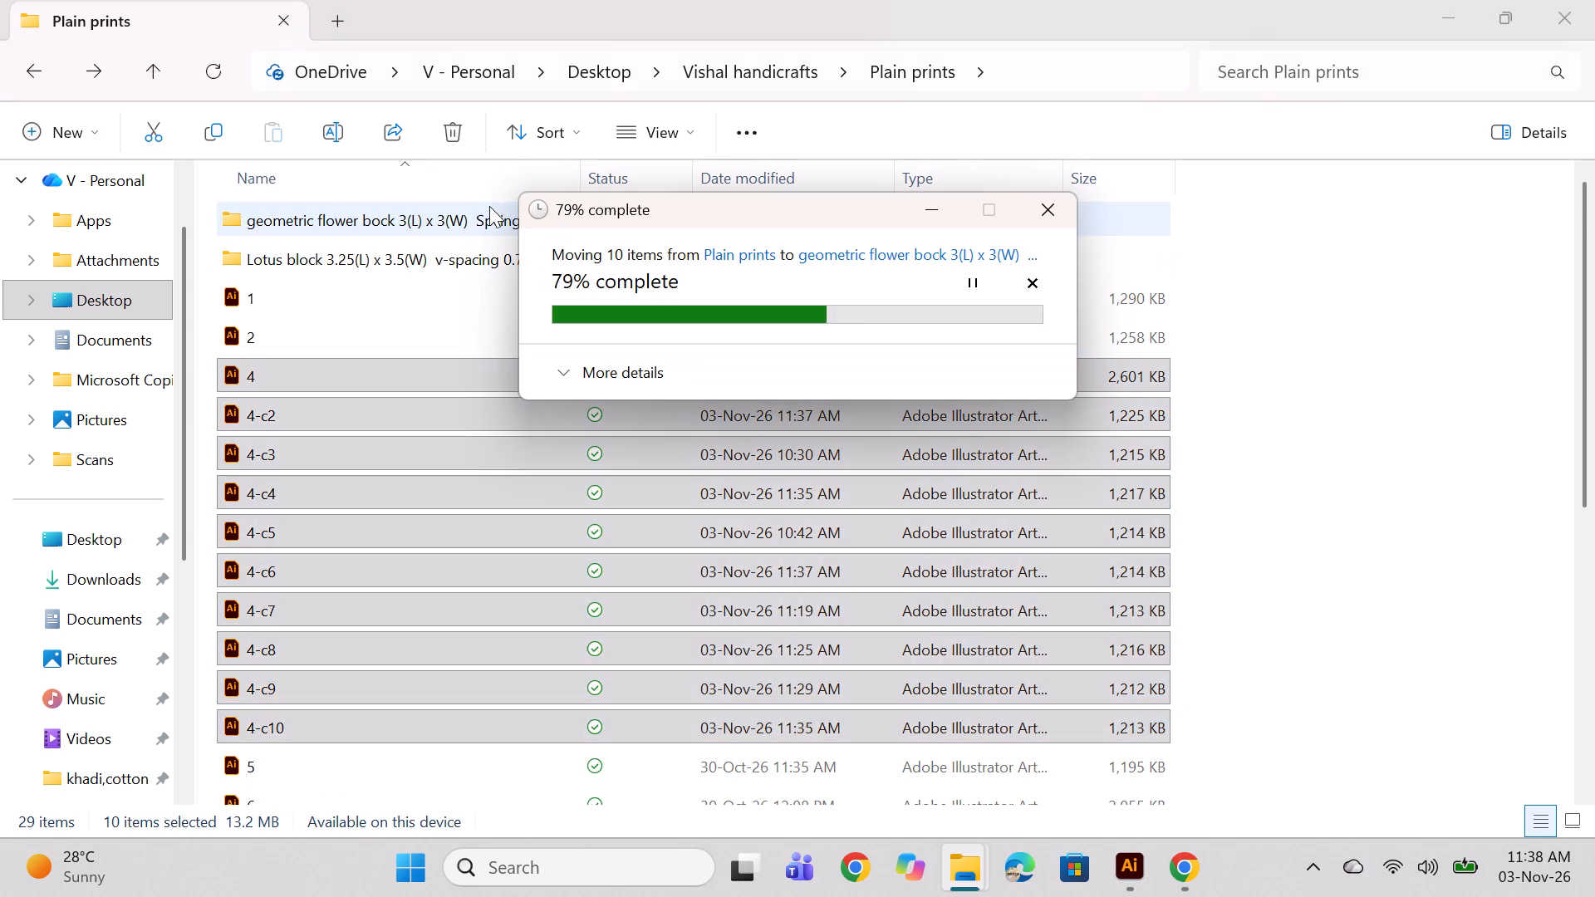
pyautogui.scroll(-5, 380, 399)
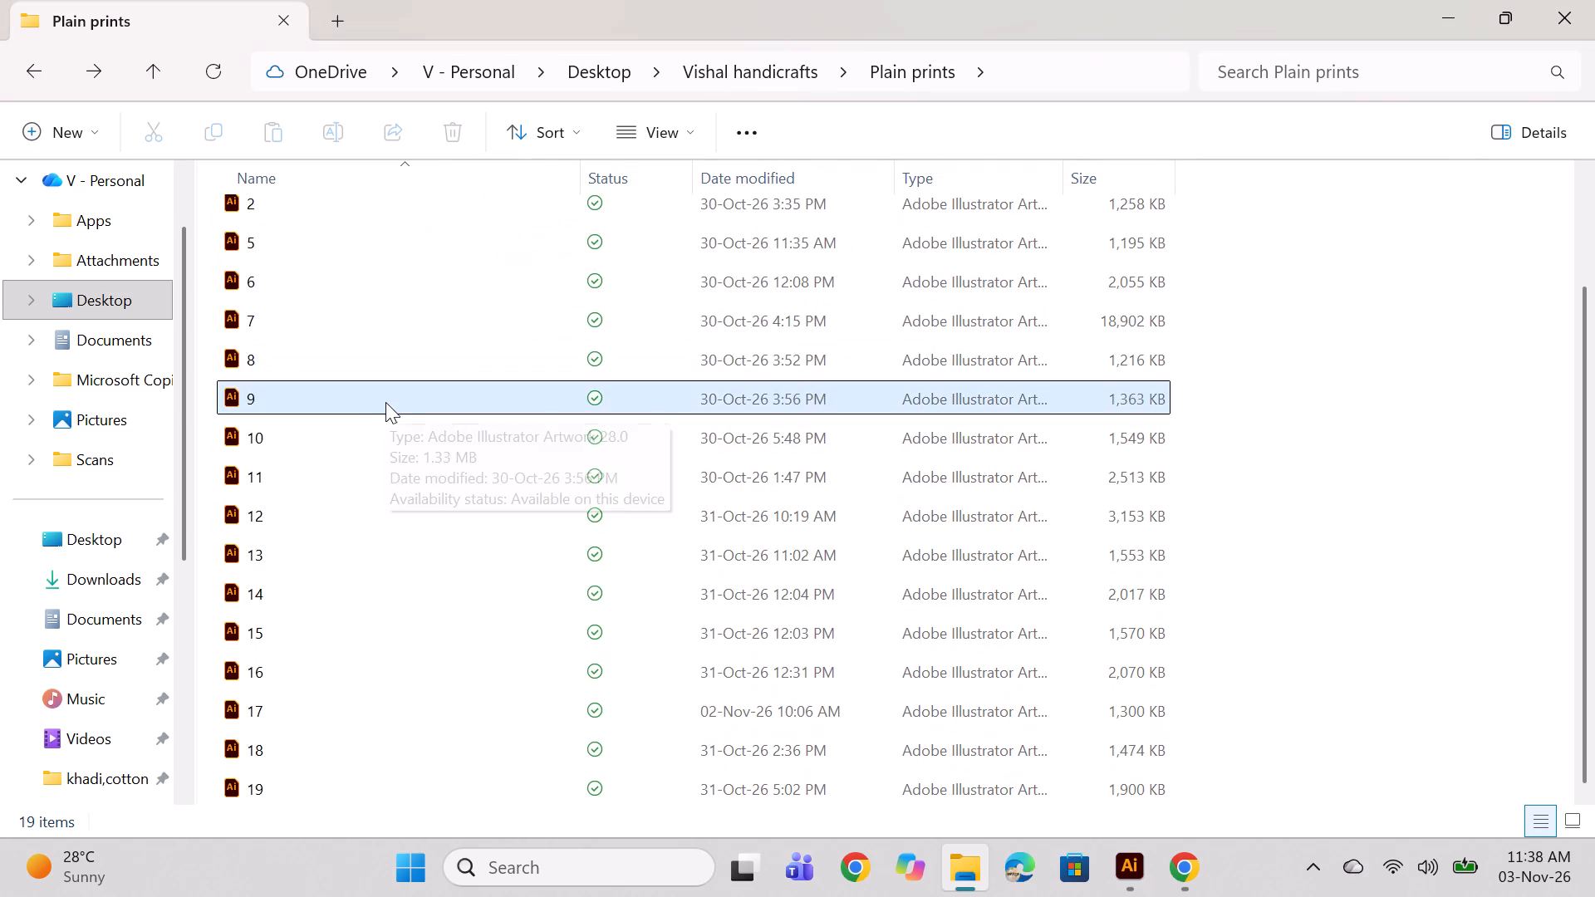
pyautogui.scroll(-3, 385, 402)
pyautogui.scroll(7, 415, 459)
# Minimise the Plain prints window and refresh the desktop several times.
pyautogui.click(1446, 15)
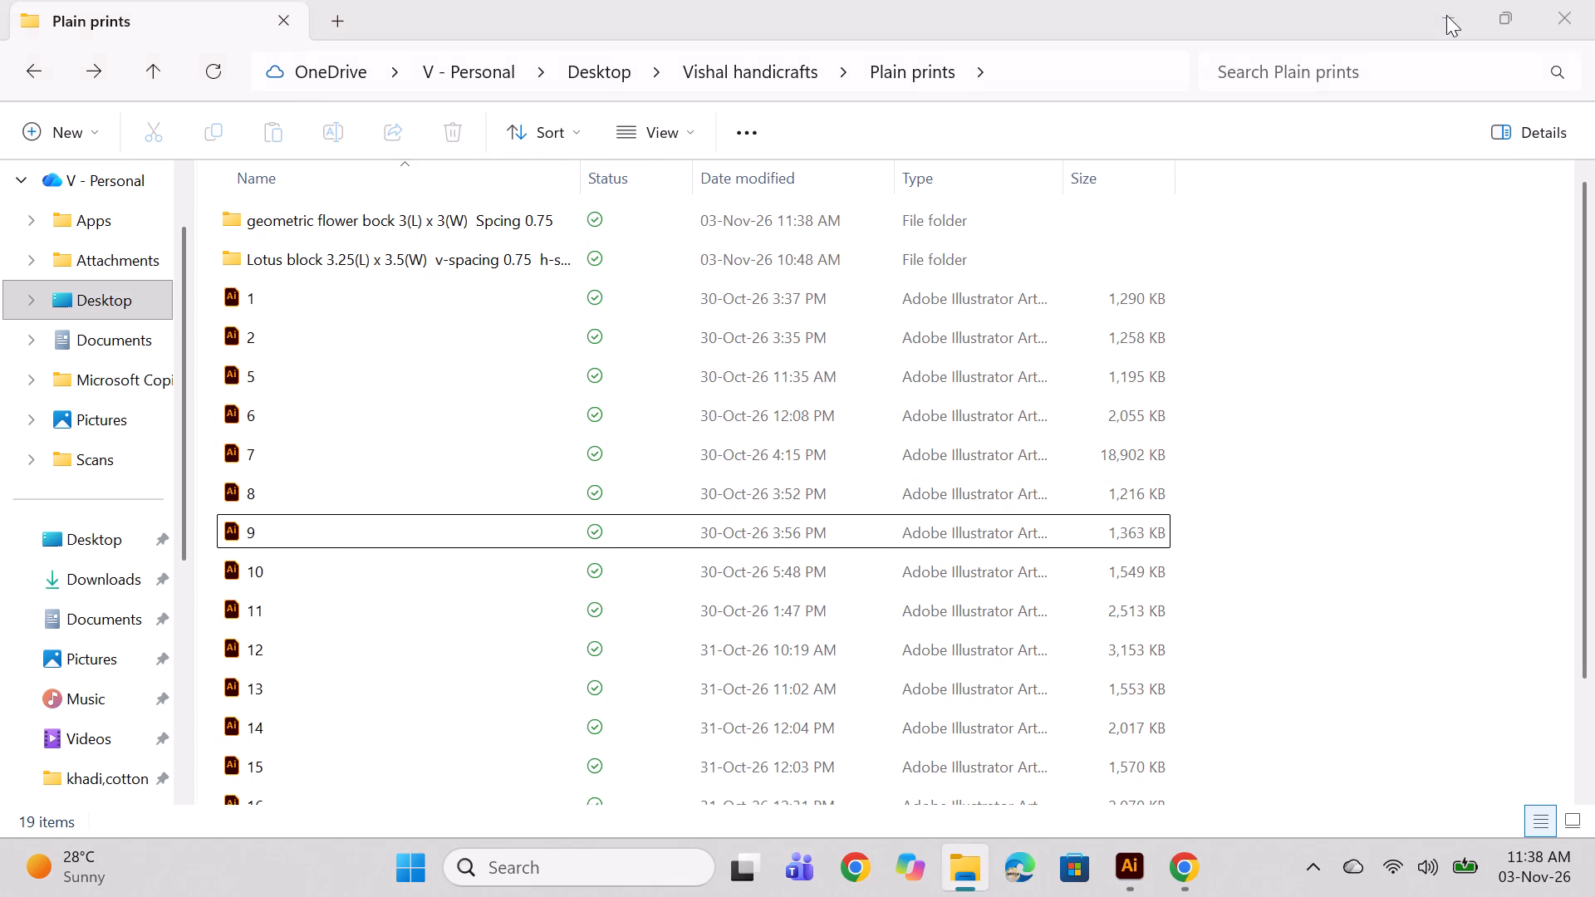
pyautogui.rightClick(687, 309)
pyautogui.click(787, 407)
pyautogui.rightClick(763, 268)
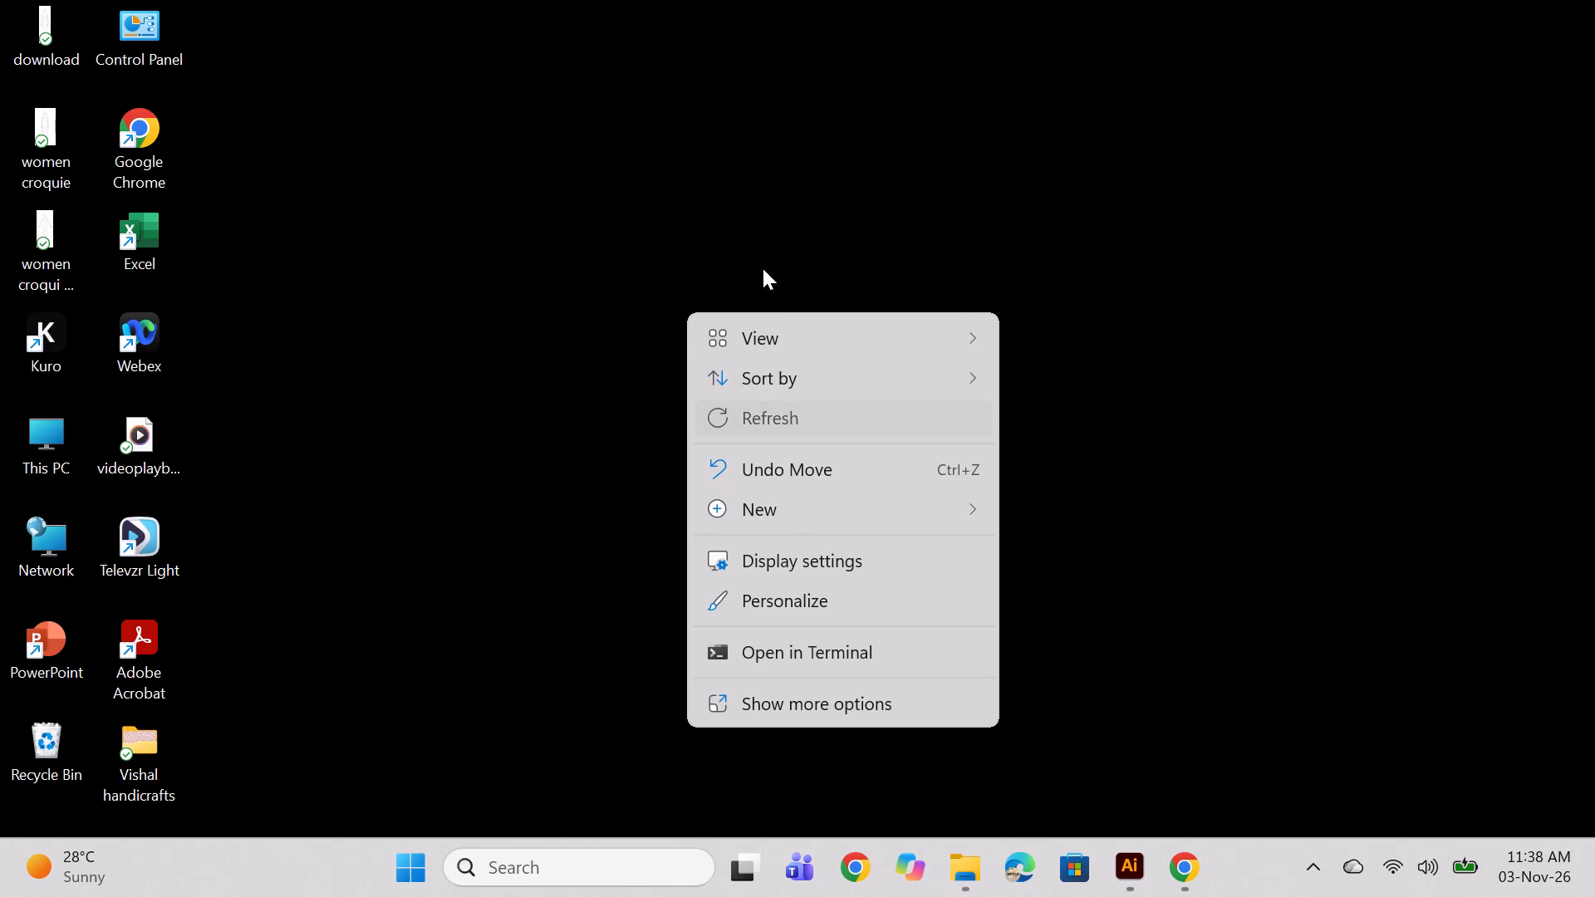
pyautogui.click(805, 367)
pyautogui.rightClick(871, 383)
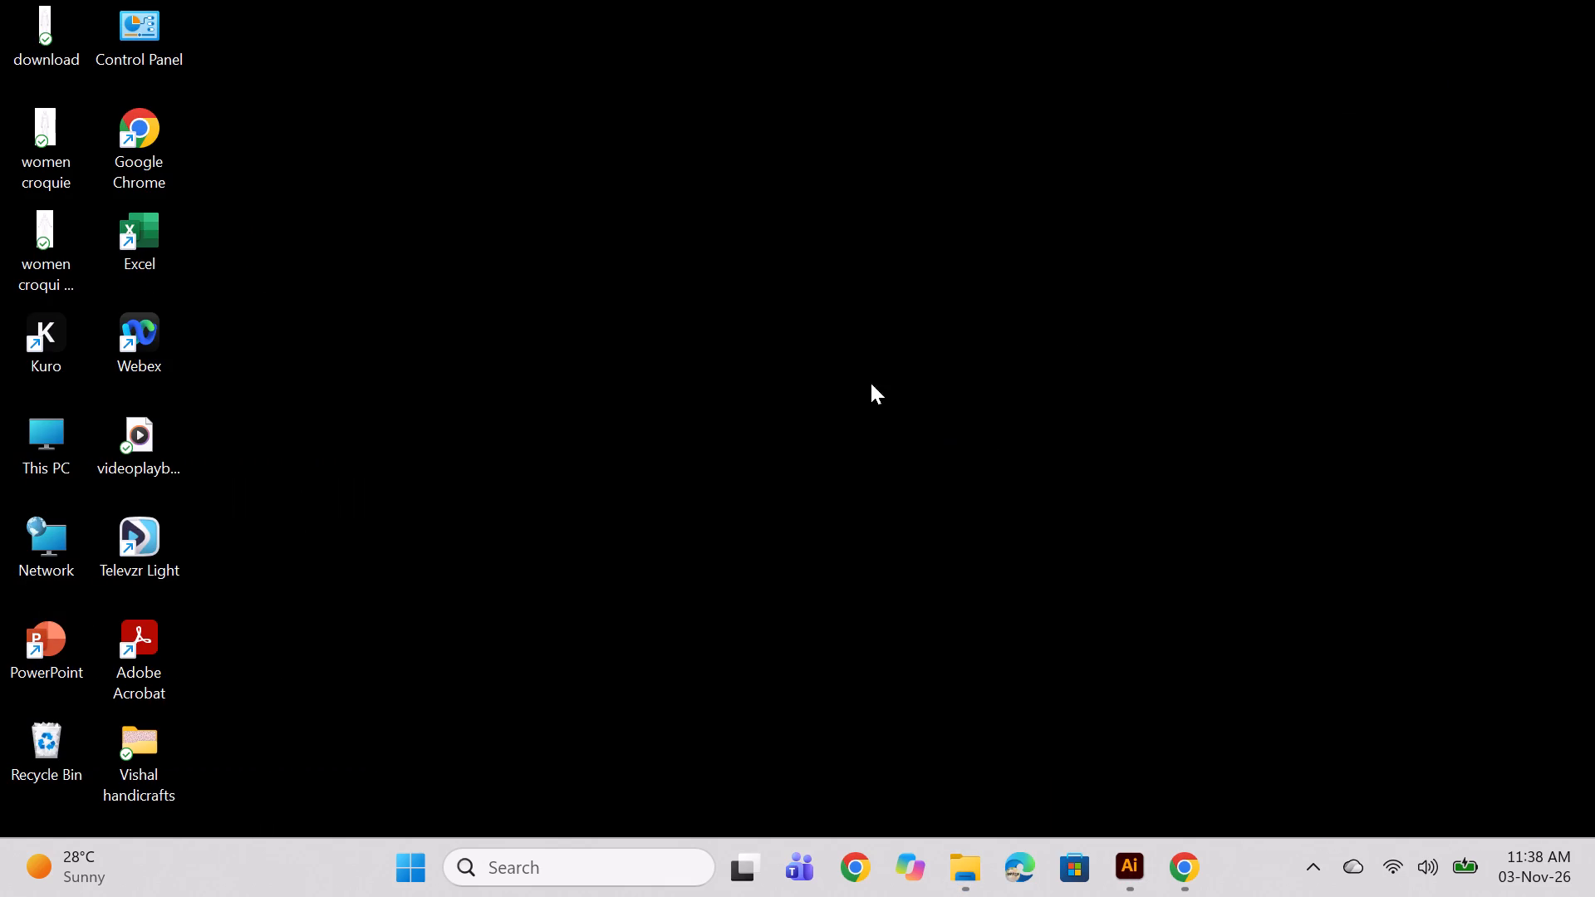
pyautogui.click(973, 459)
pyautogui.rightClick(633, 421)
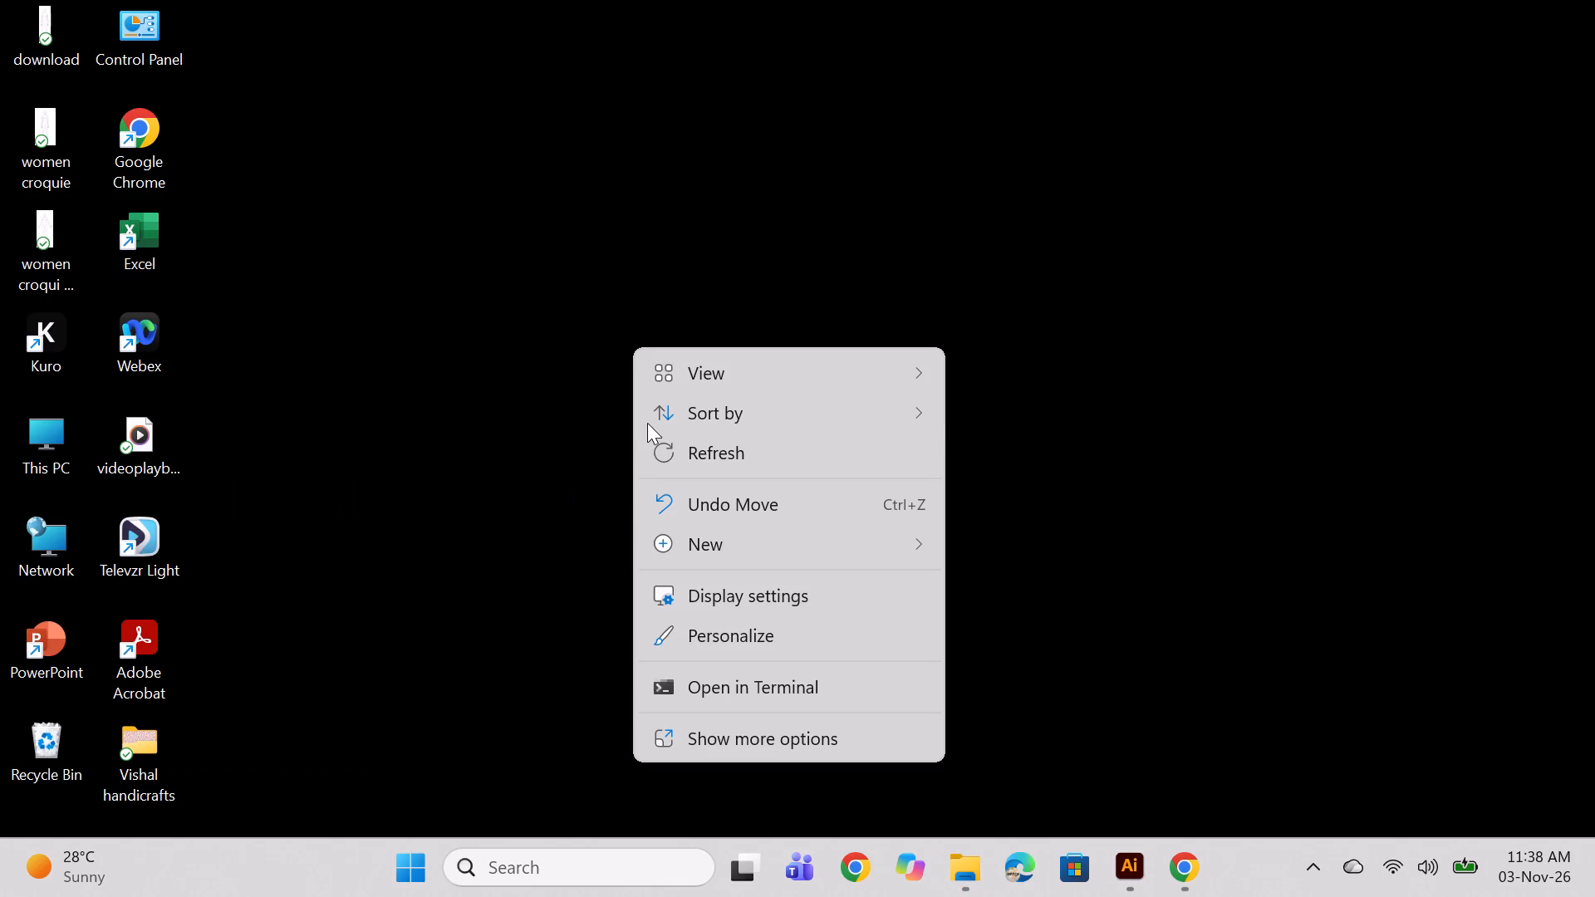
pyautogui.click(1303, 493)
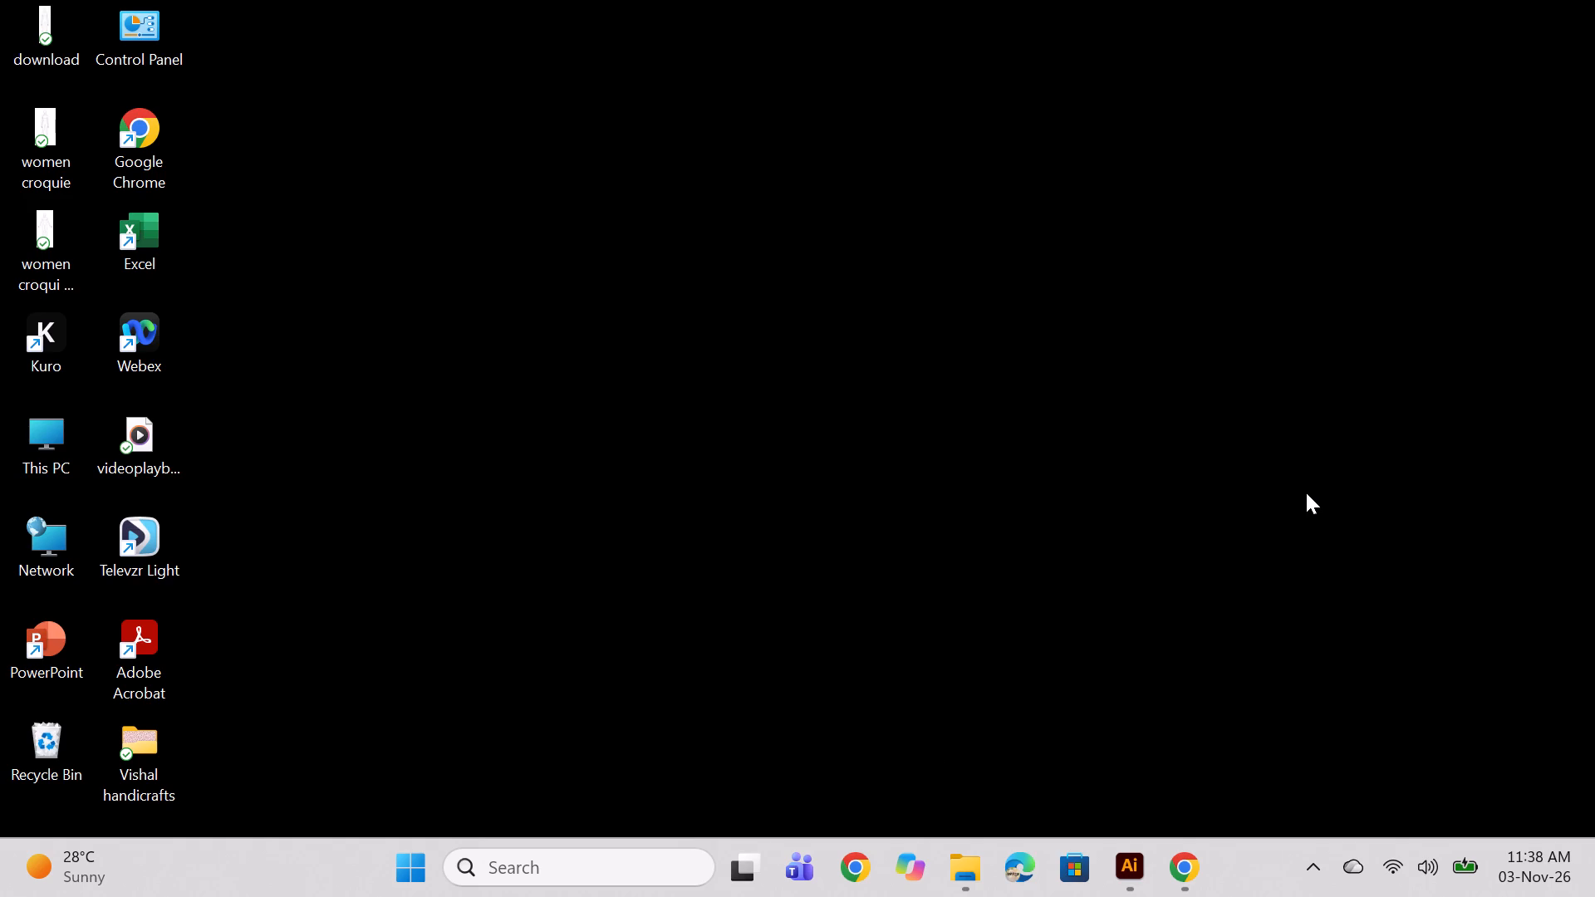
# Run "temp" to open the Windows Temp folder, delete all its contents, dismiss the files in use and close the folder.
pyautogui.press('super+r')
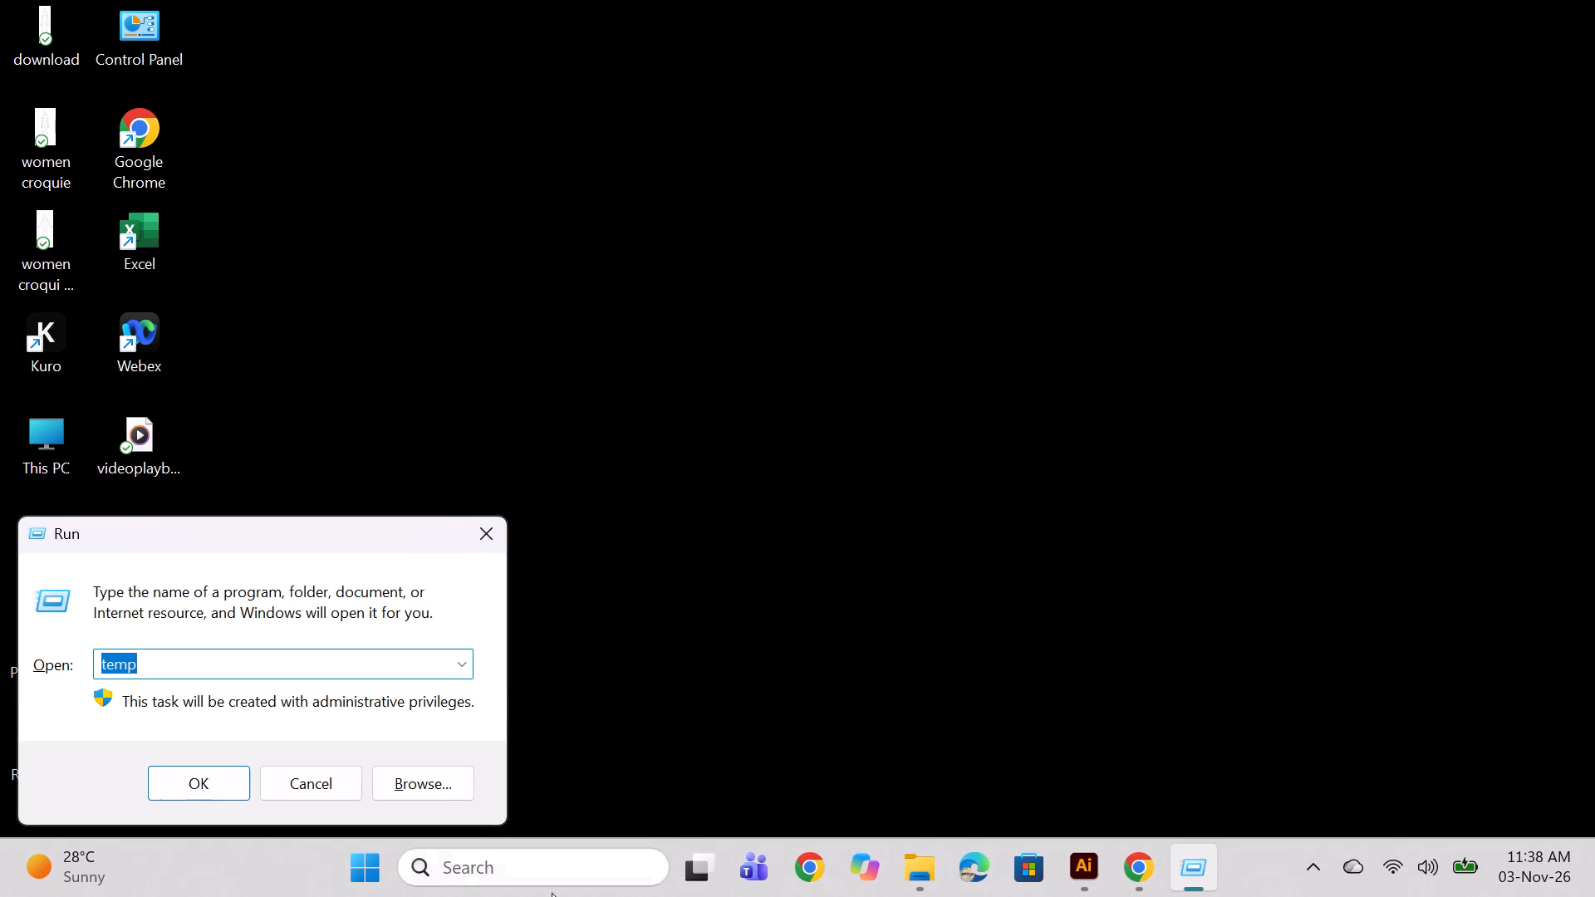
pyautogui.click(192, 769)
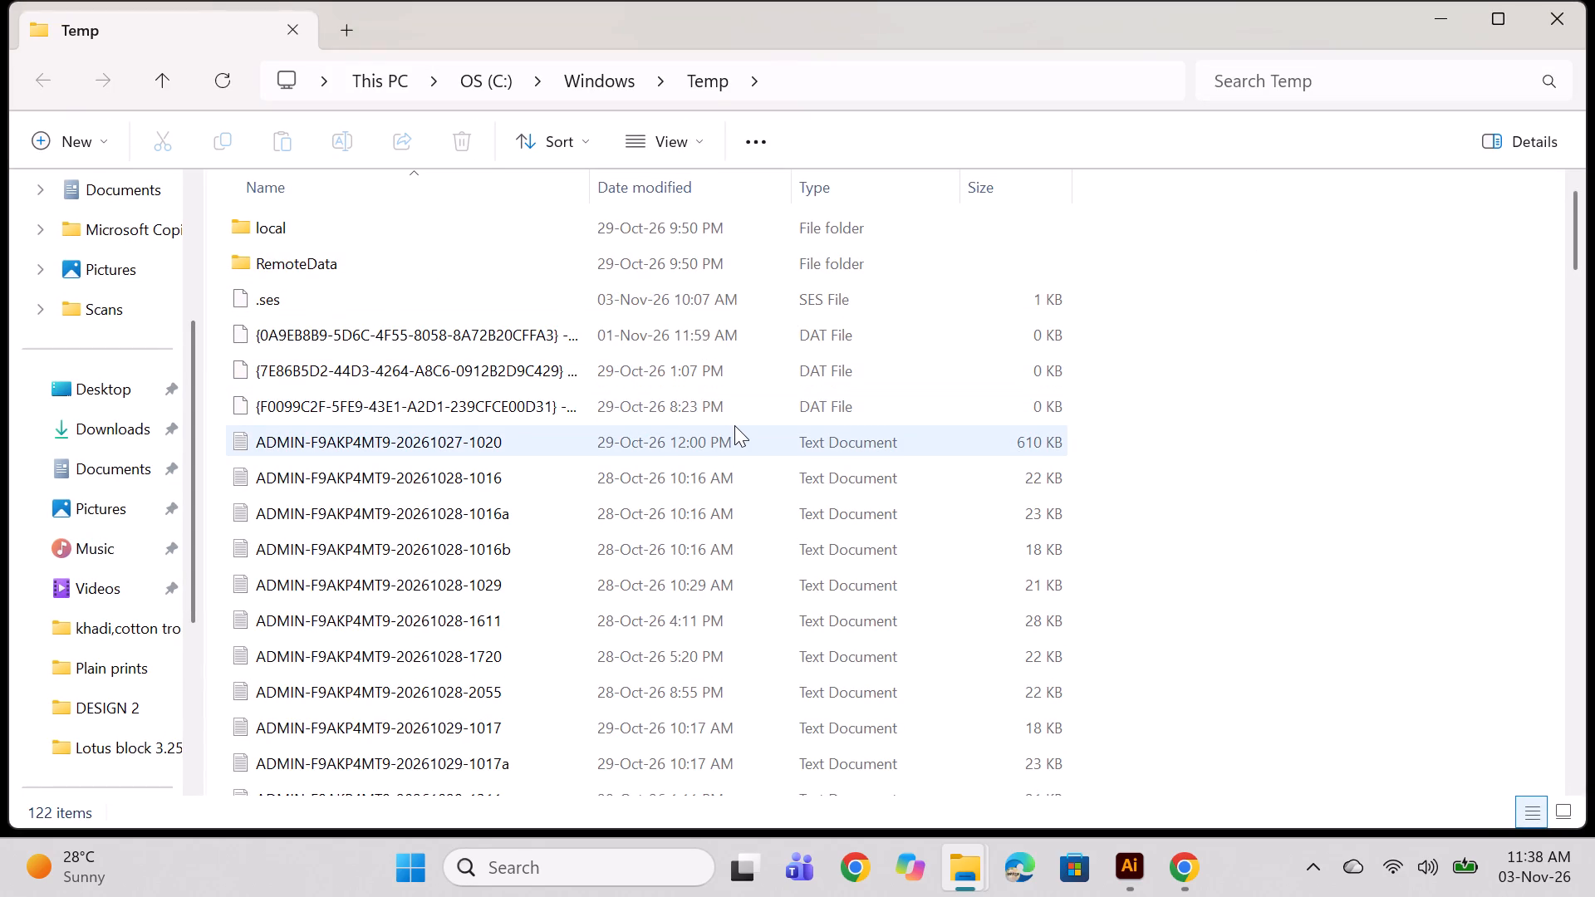
pyautogui.scroll(-1, 734, 425)
pyautogui.scroll(4, 709, 412)
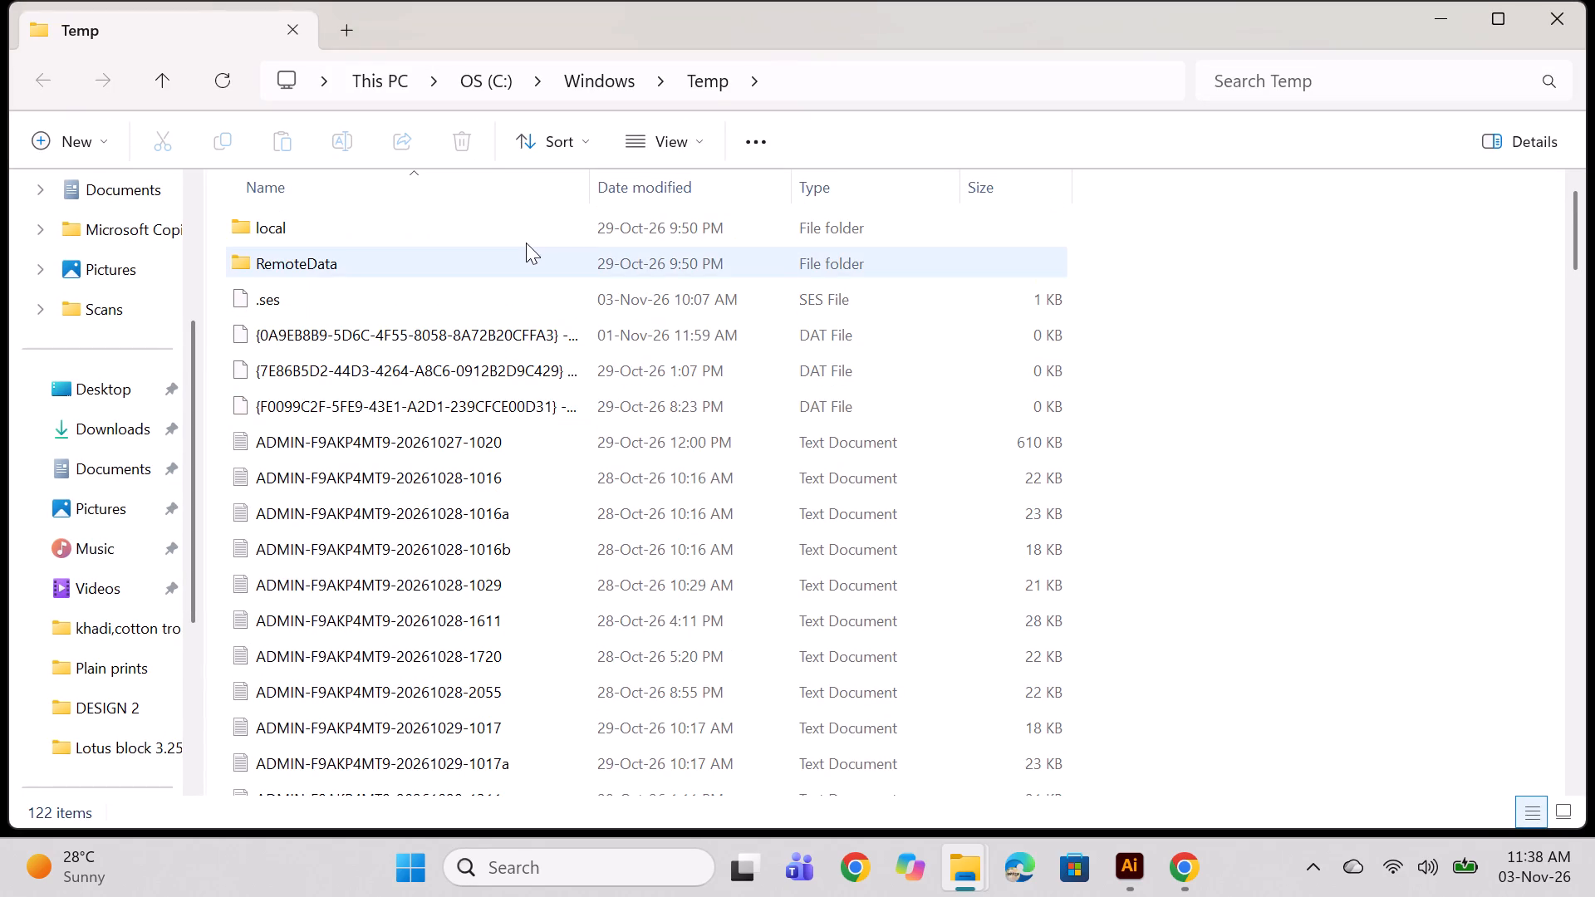
pyautogui.click(527, 234)
pyautogui.scroll(-19, 537, 328)
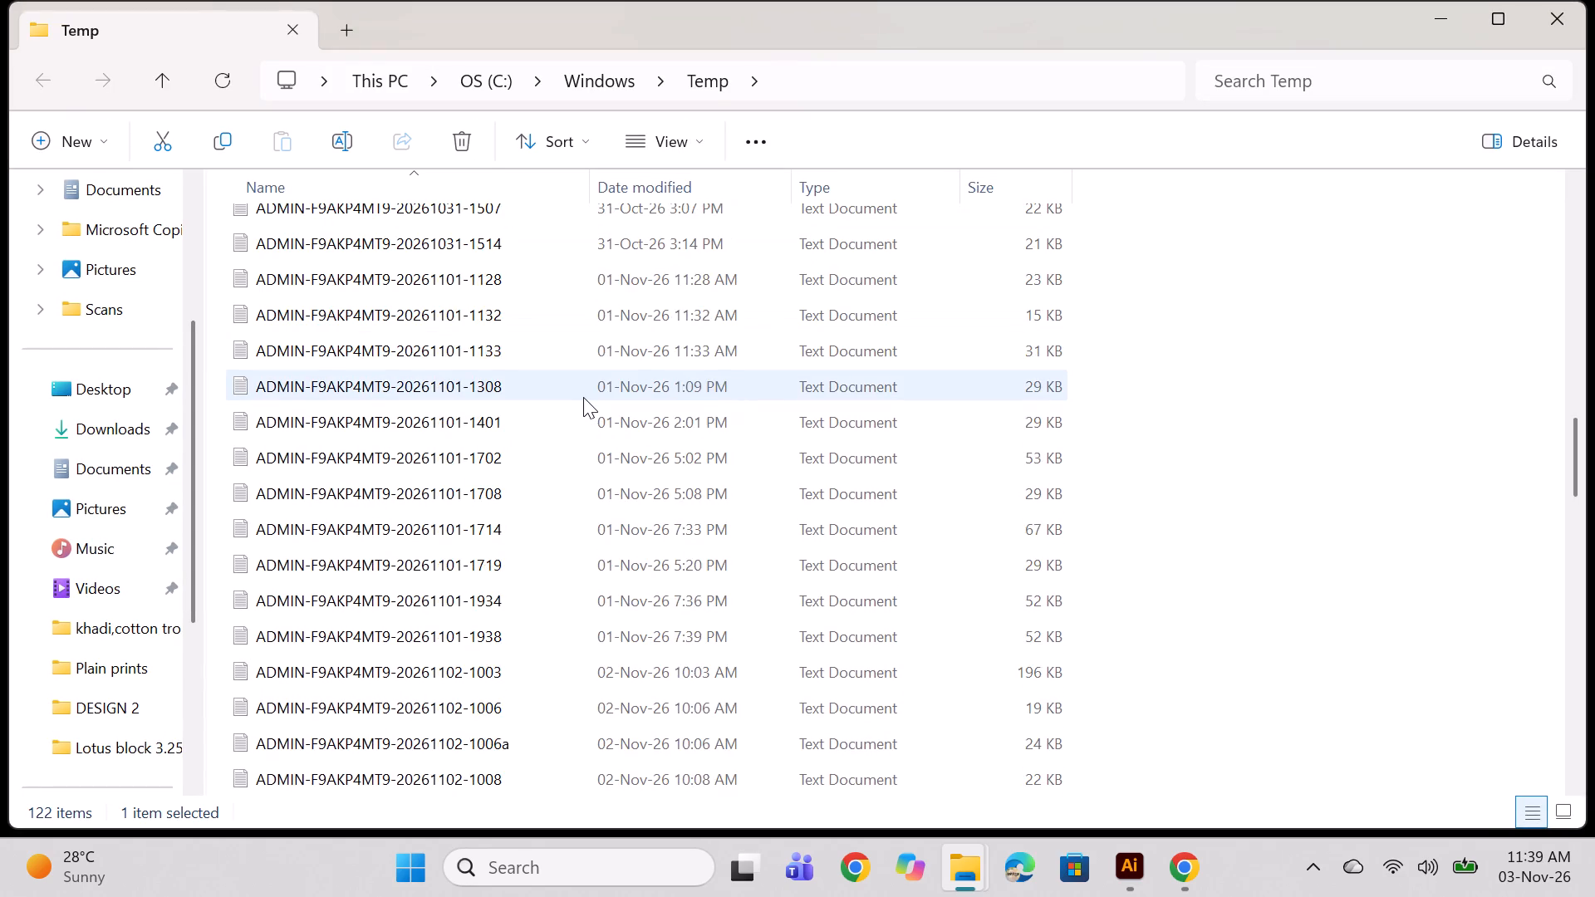
pyautogui.scroll(-17, 583, 397)
pyautogui.scroll(1, 573, 379)
pyautogui.scroll(-12, 573, 379)
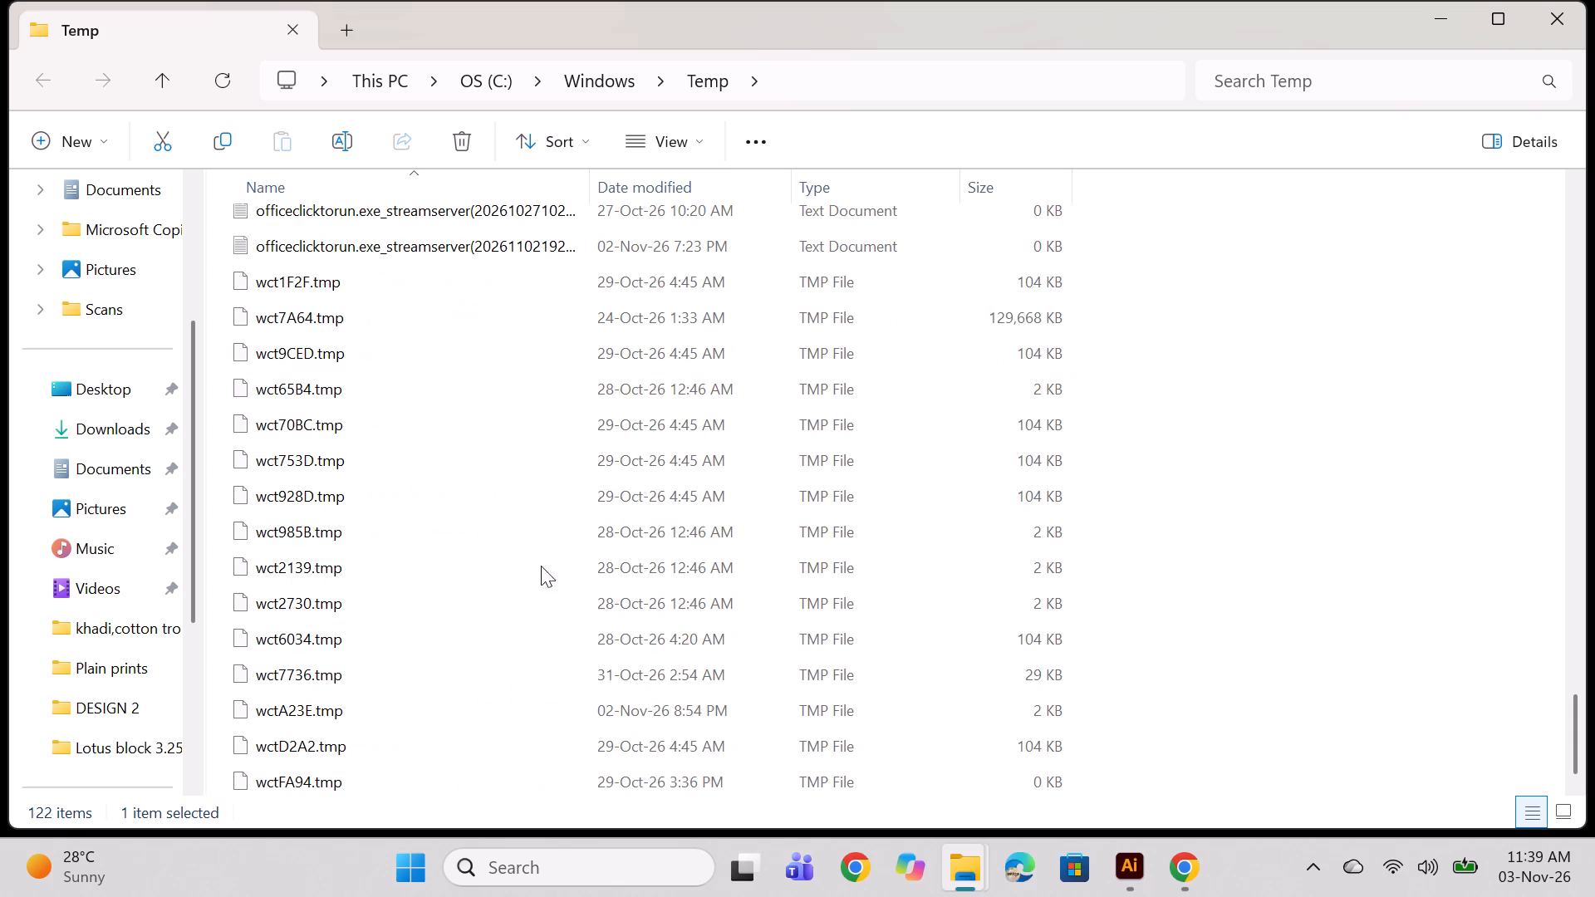
pyautogui.keyDown('shift'); pyautogui.click(444, 786); pyautogui.keyUp('shift')
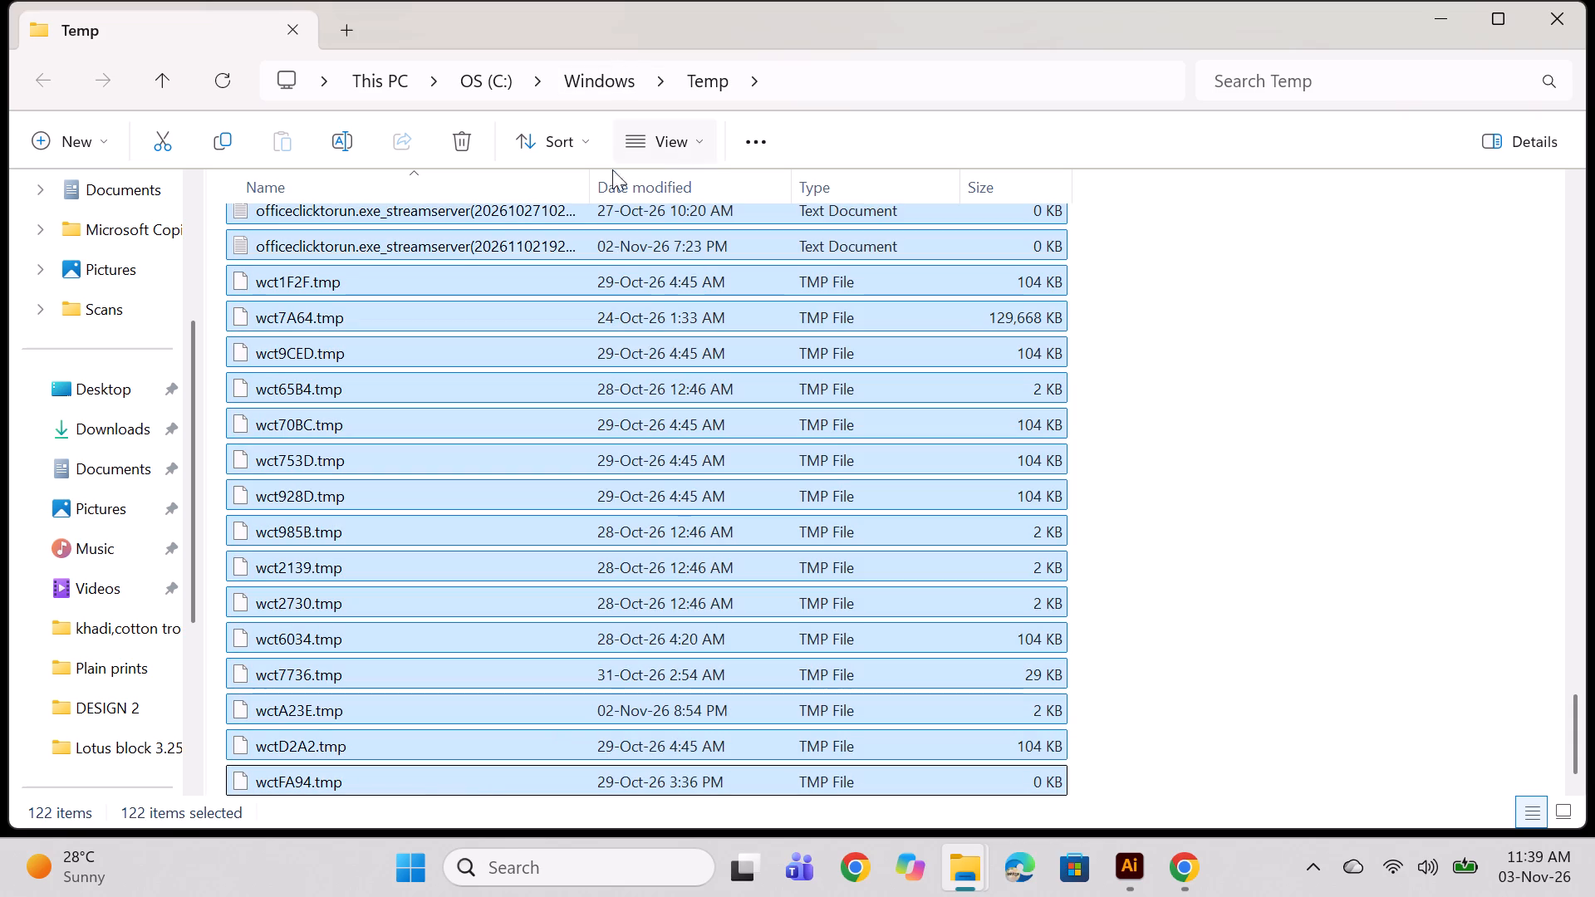
pyautogui.click(475, 135)
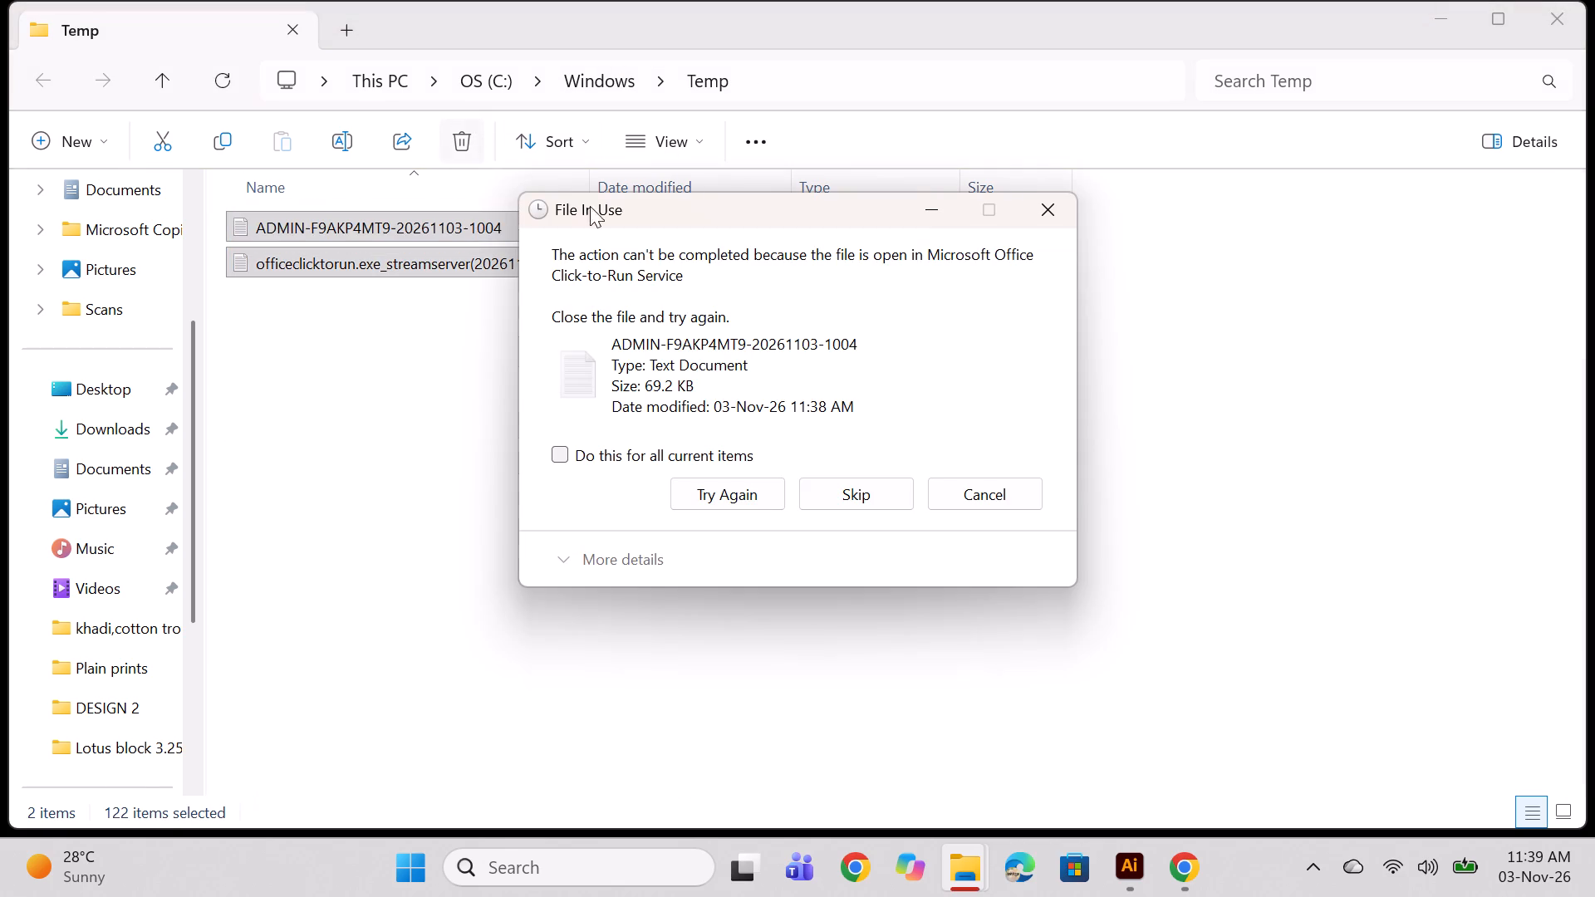
pyautogui.click(1051, 217)
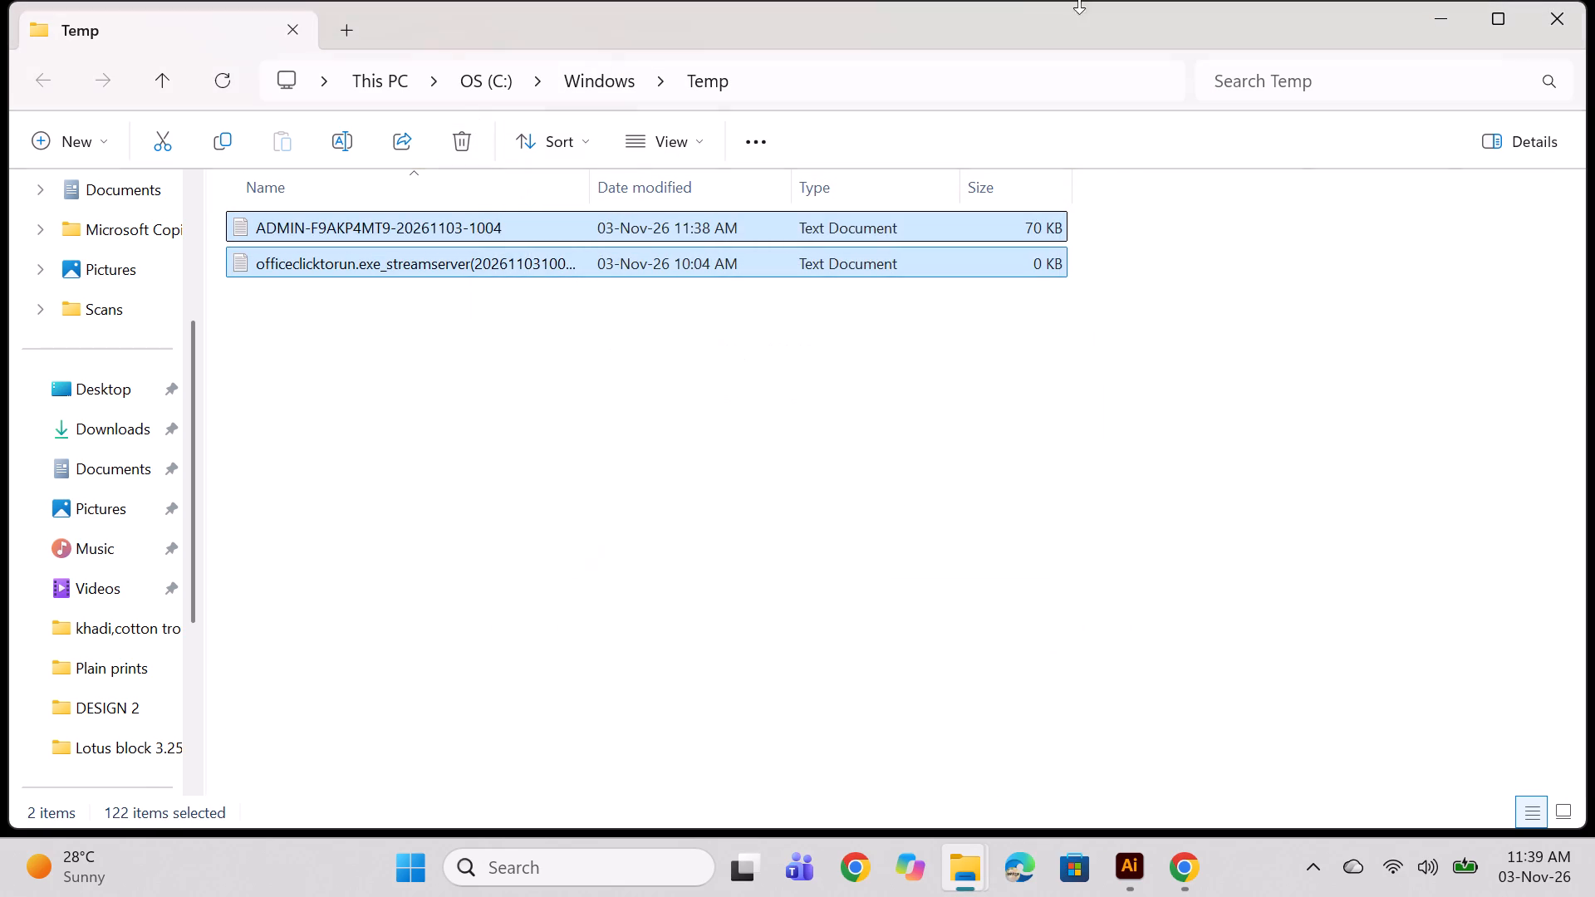
pyautogui.click(1586, 2)
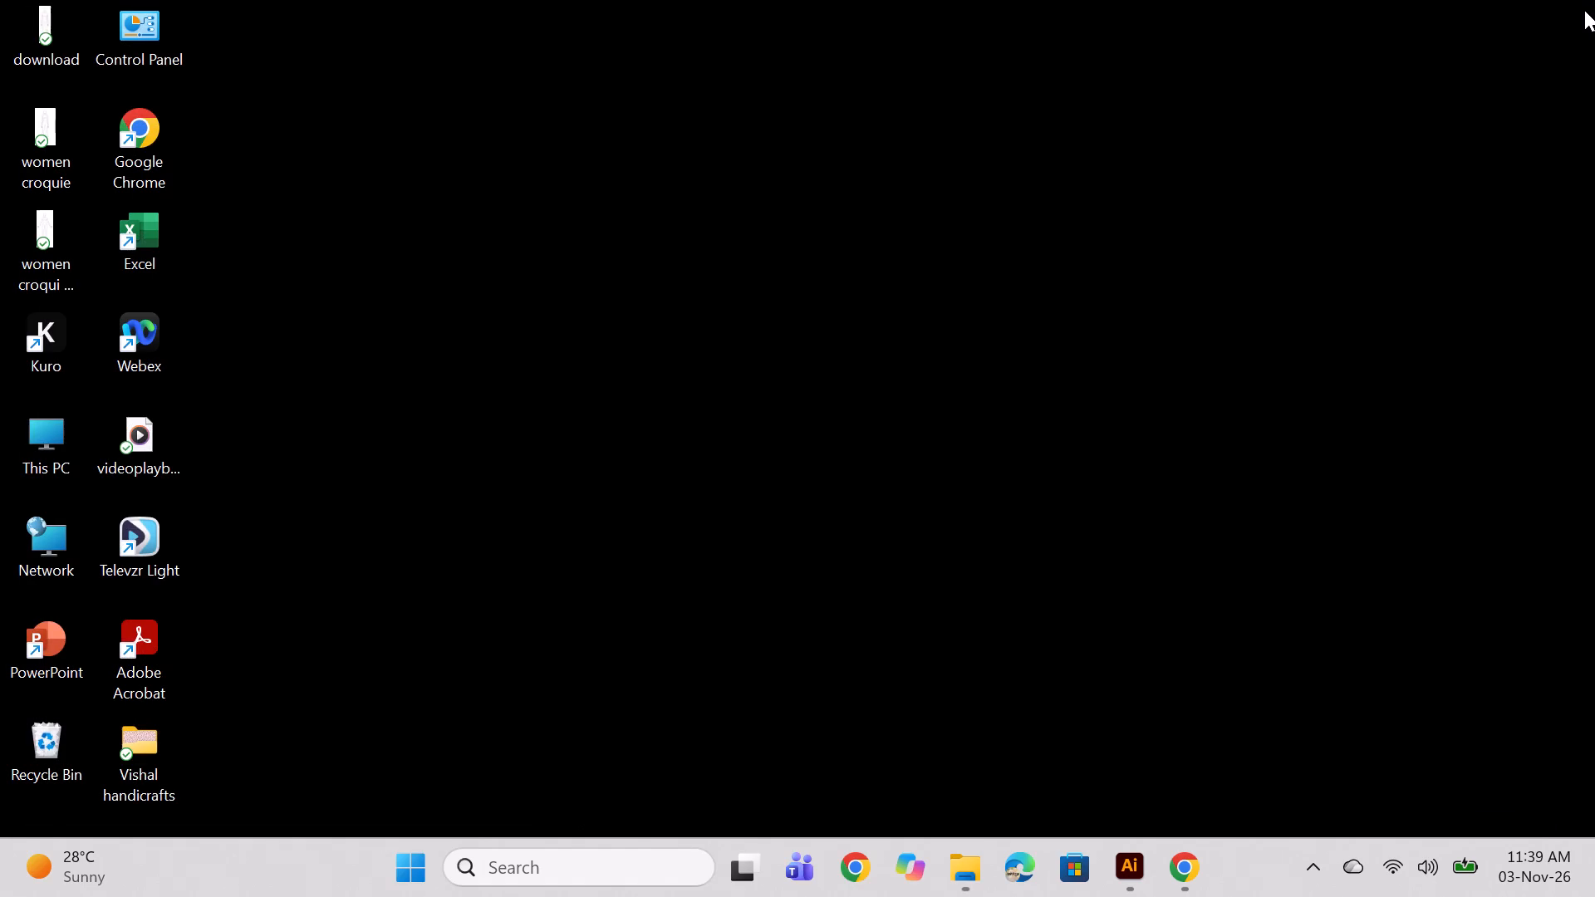
pyautogui.scroll(-4, 351, 488)
pyautogui.scroll(10, 985, 563)
# Run "%temp%" to open the local AppData Temp folder and delete everything in it.
pyautogui.press('super+r')
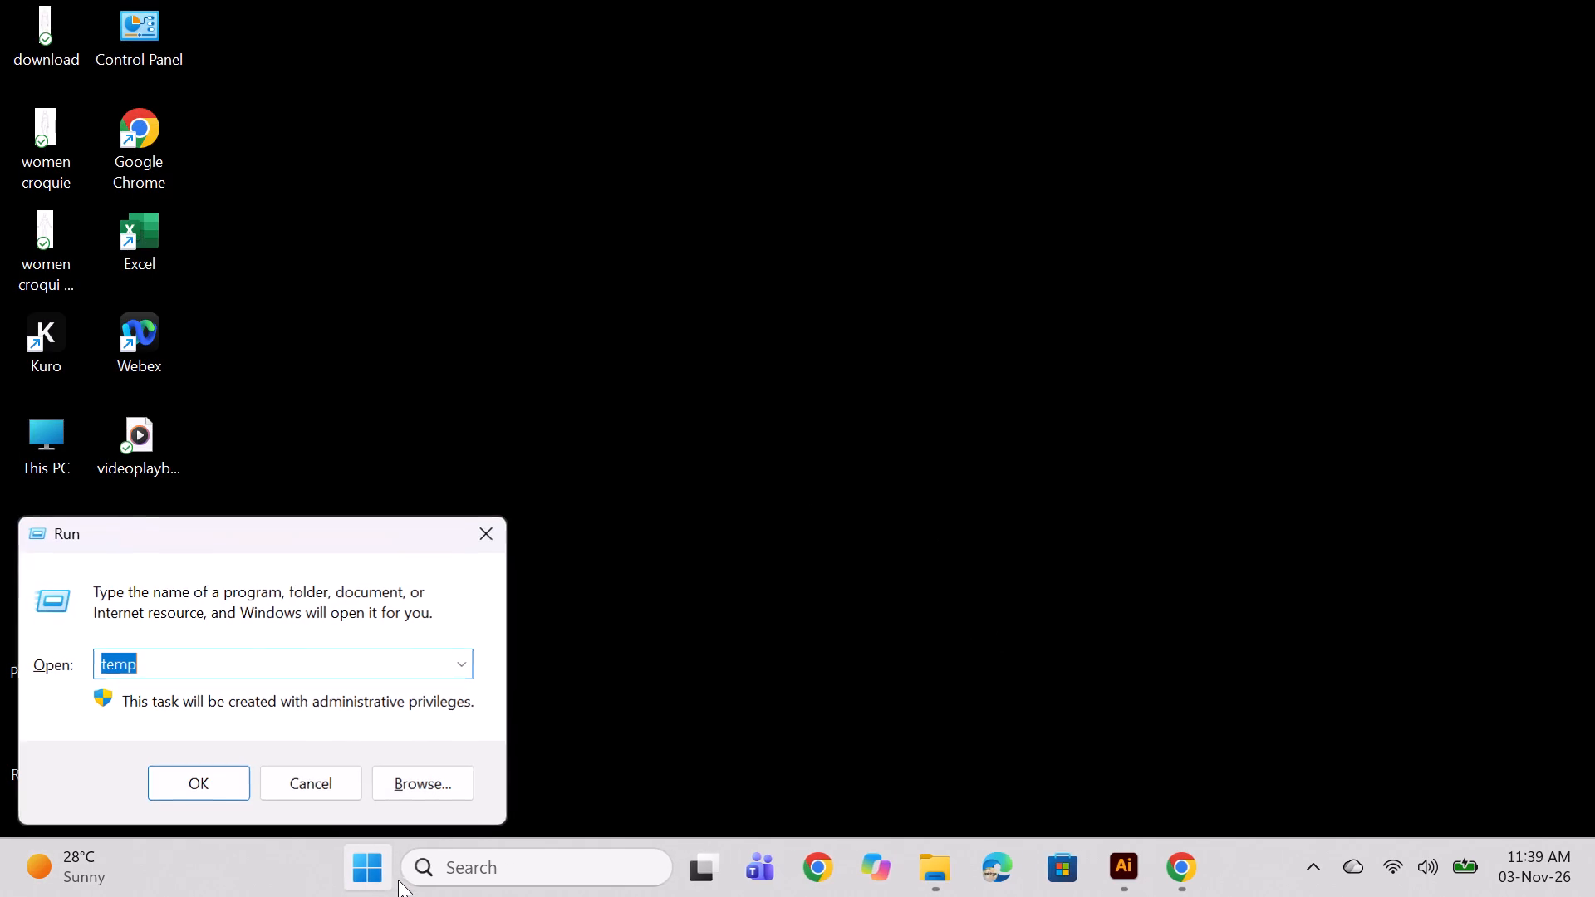
pyautogui.click(451, 671)
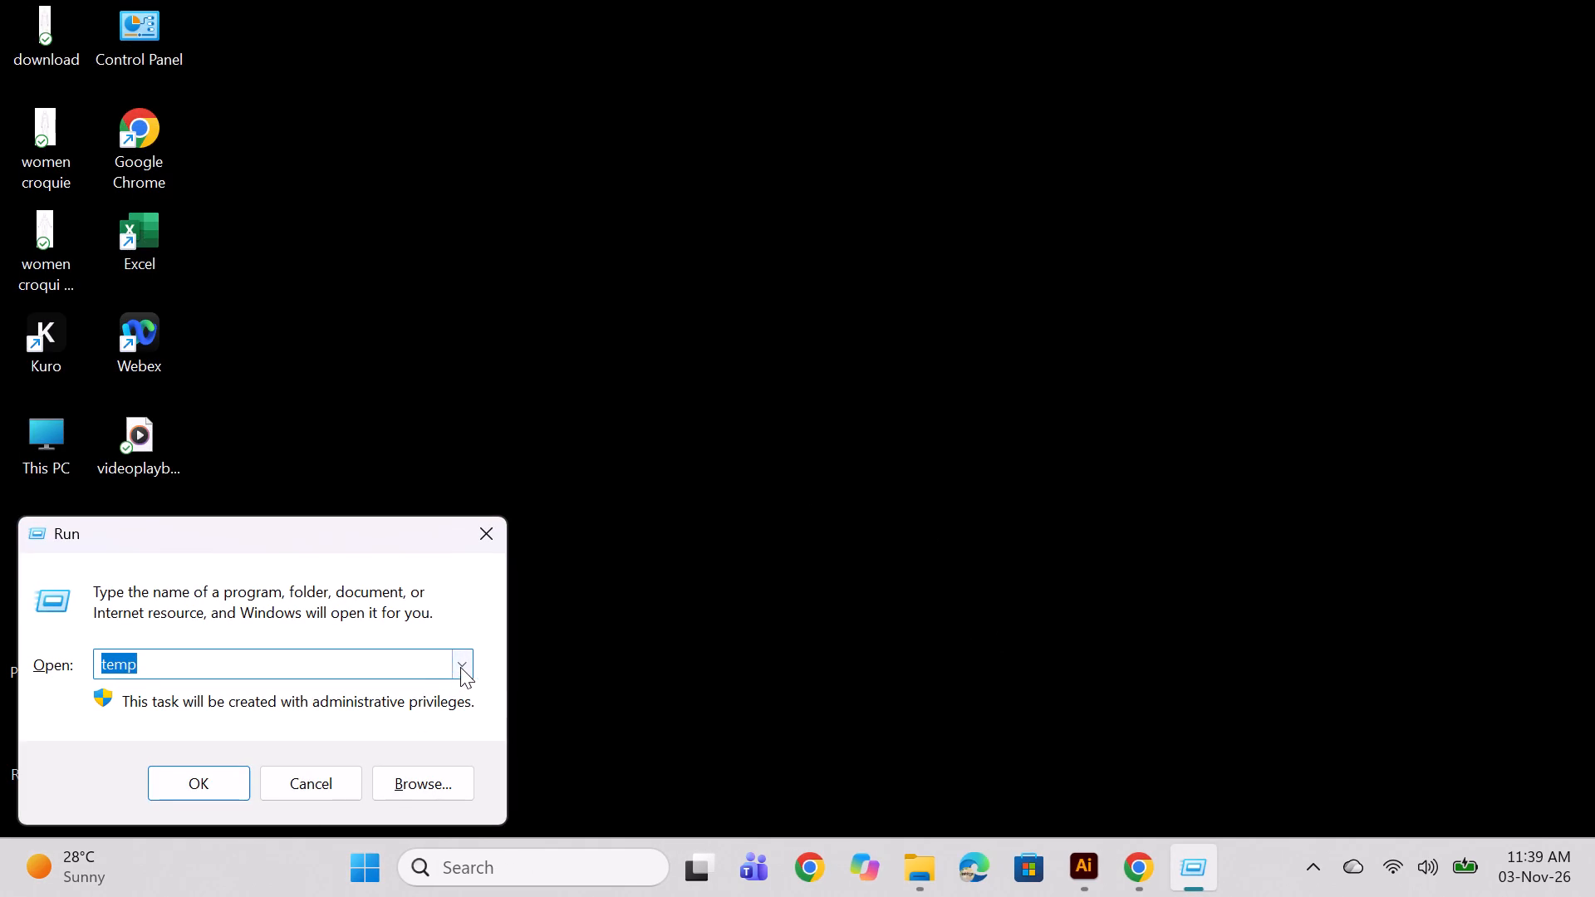
pyautogui.click(460, 667)
pyautogui.click(341, 712)
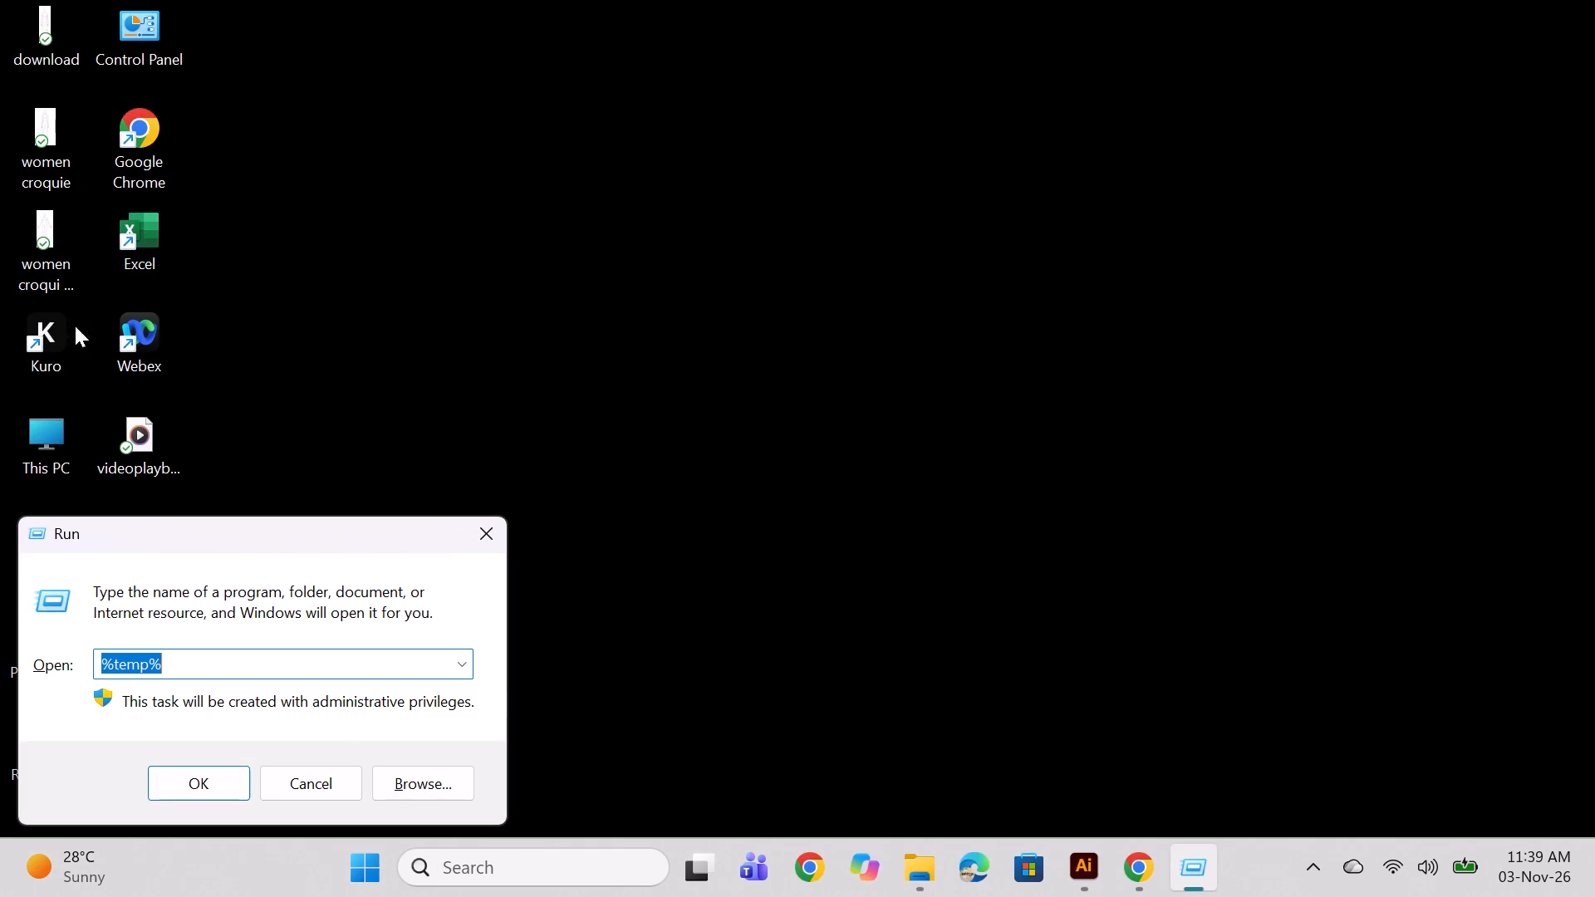
pyautogui.click(228, 780)
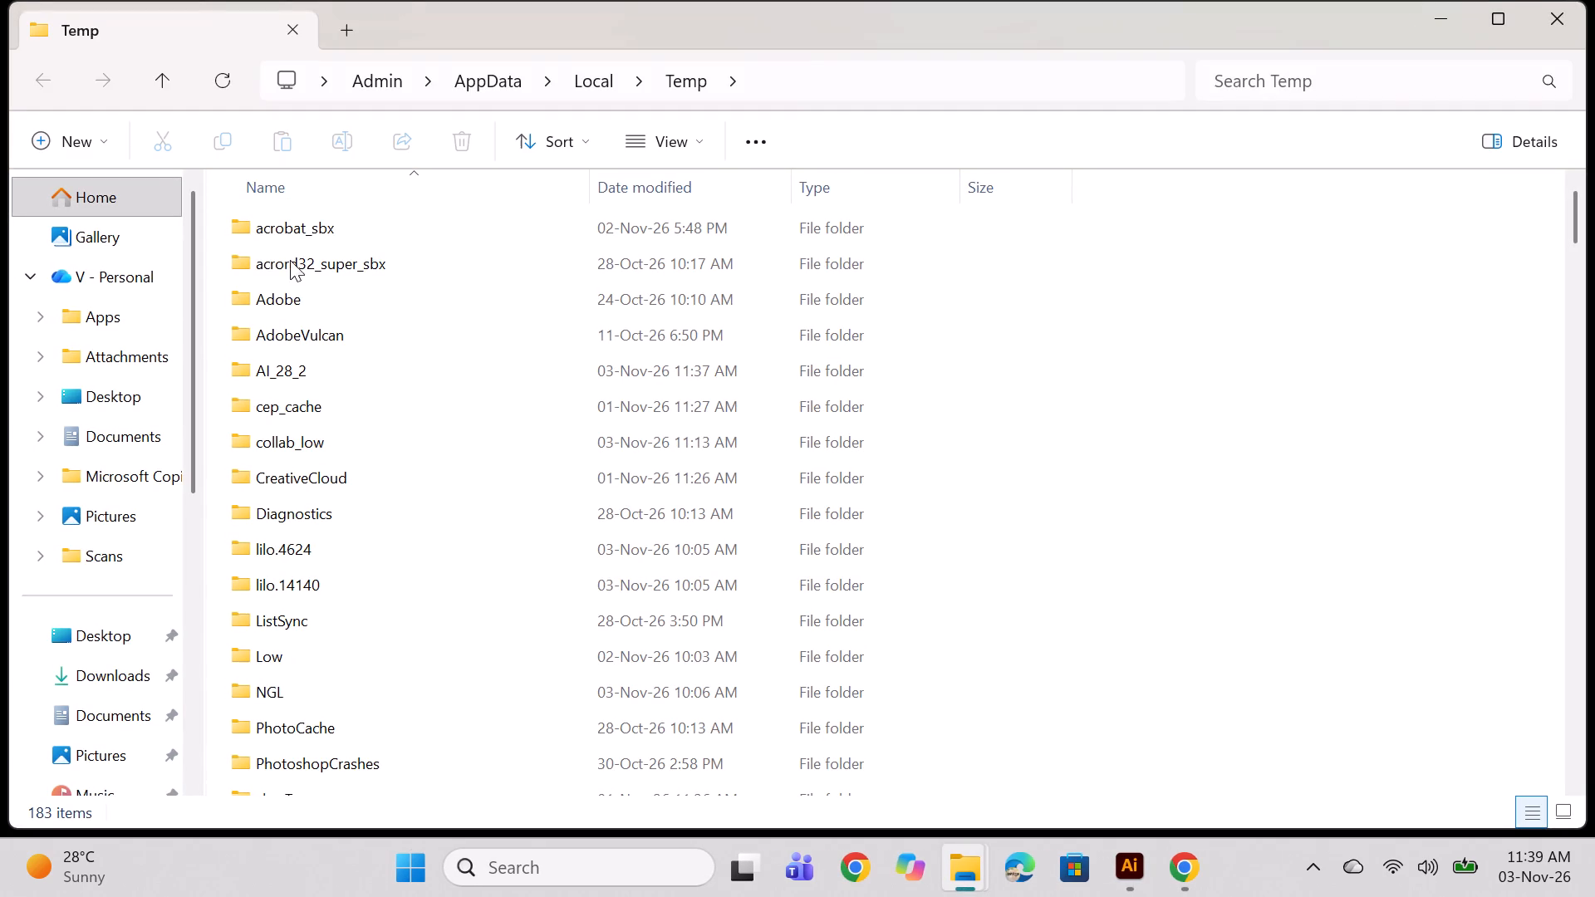
pyautogui.scroll(10, 321, 281)
pyautogui.click(307, 223)
pyautogui.scroll(-15, 311, 306)
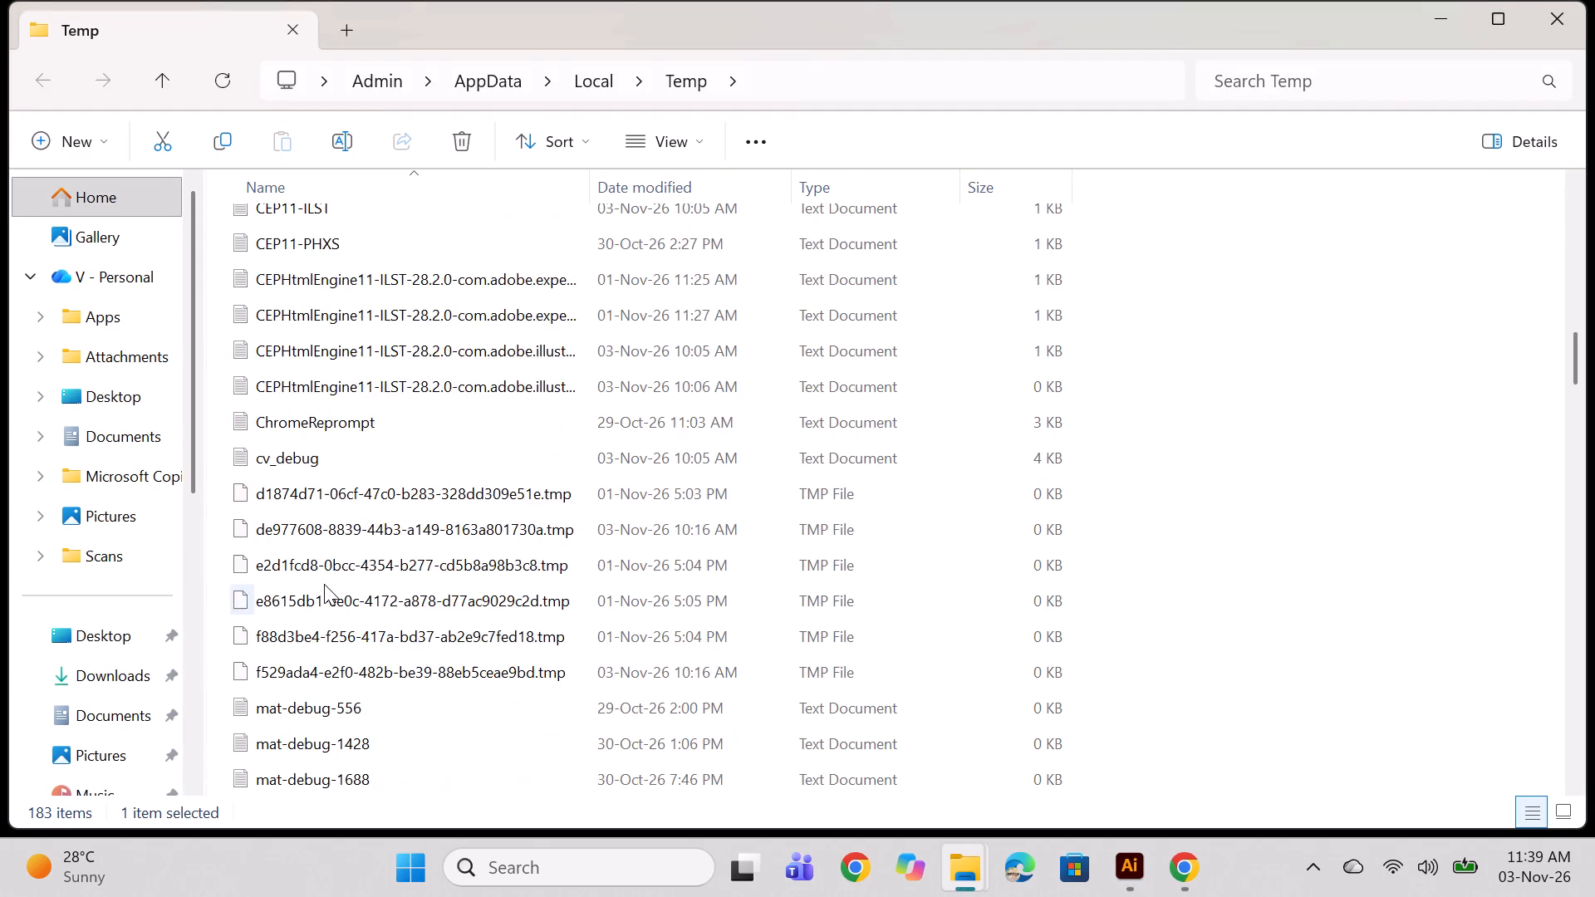
pyautogui.scroll(-20, 324, 584)
pyautogui.scroll(-10, 324, 584)
pyautogui.scroll(1, 411, 596)
pyautogui.scroll(-6, 409, 632)
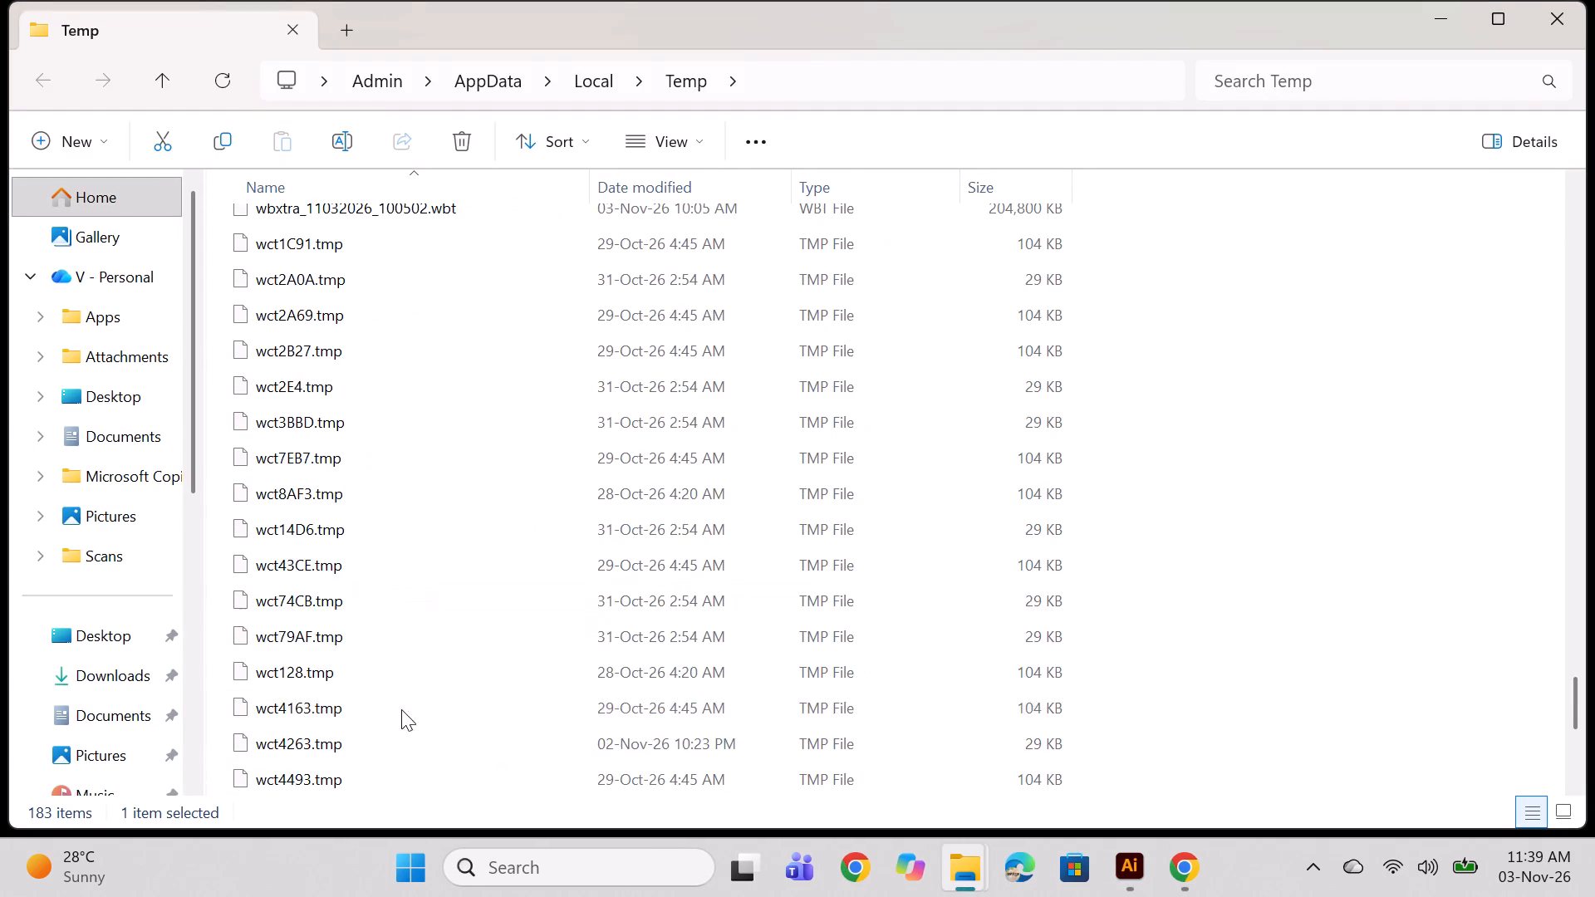
pyautogui.scroll(-15, 401, 709)
pyautogui.keyDown('shift'); pyautogui.click(375, 779); pyautogui.keyUp('shift')
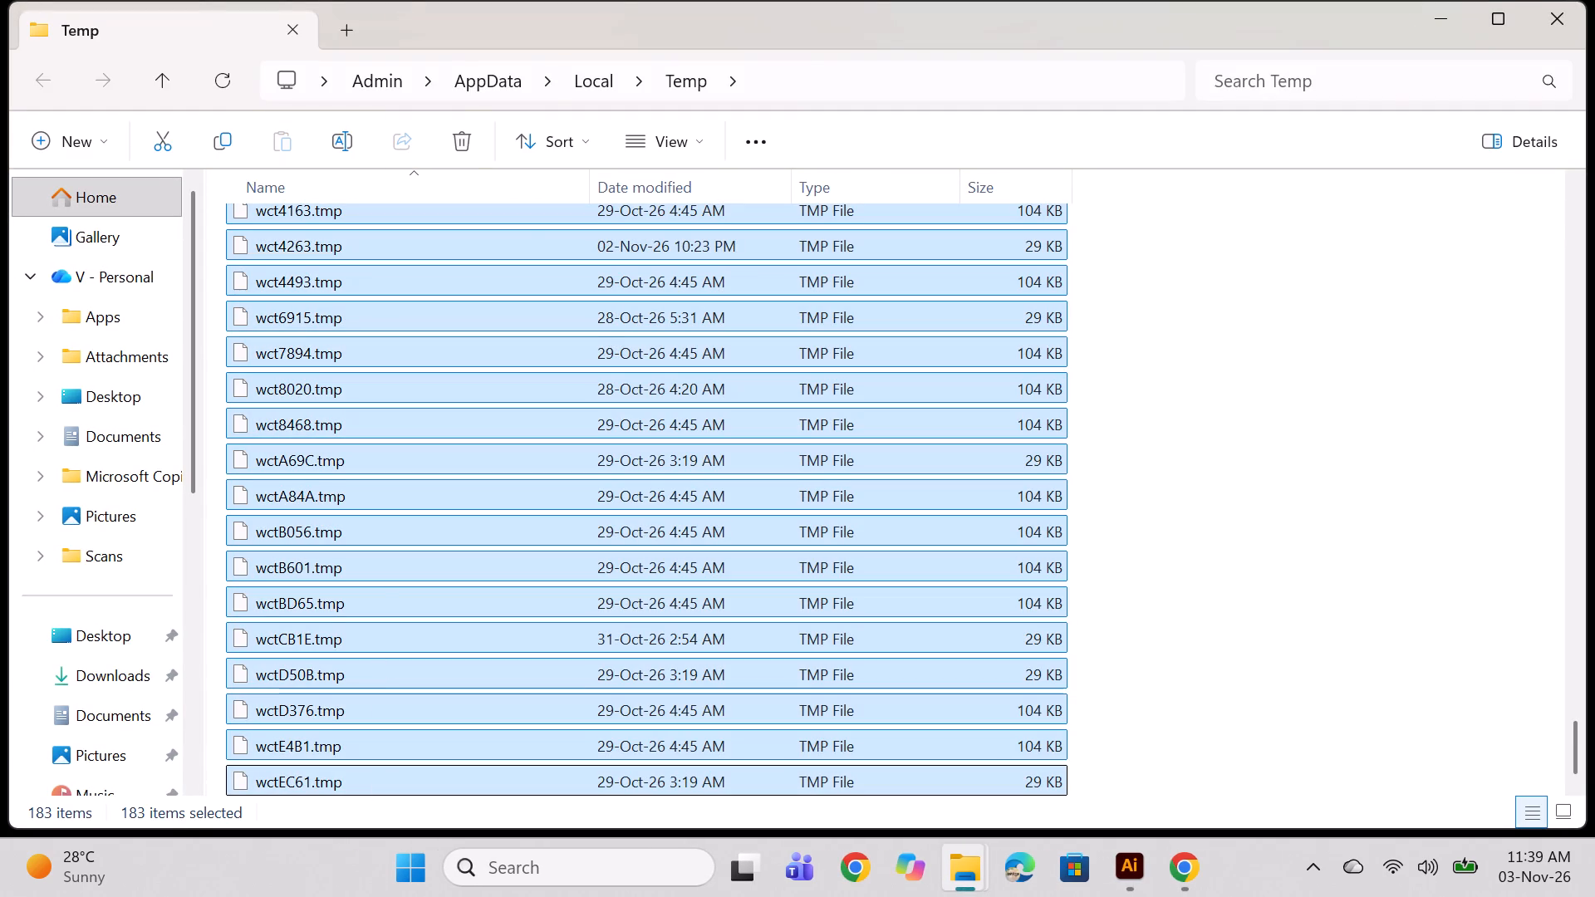
pyautogui.click(471, 141)
pyautogui.click(467, 140)
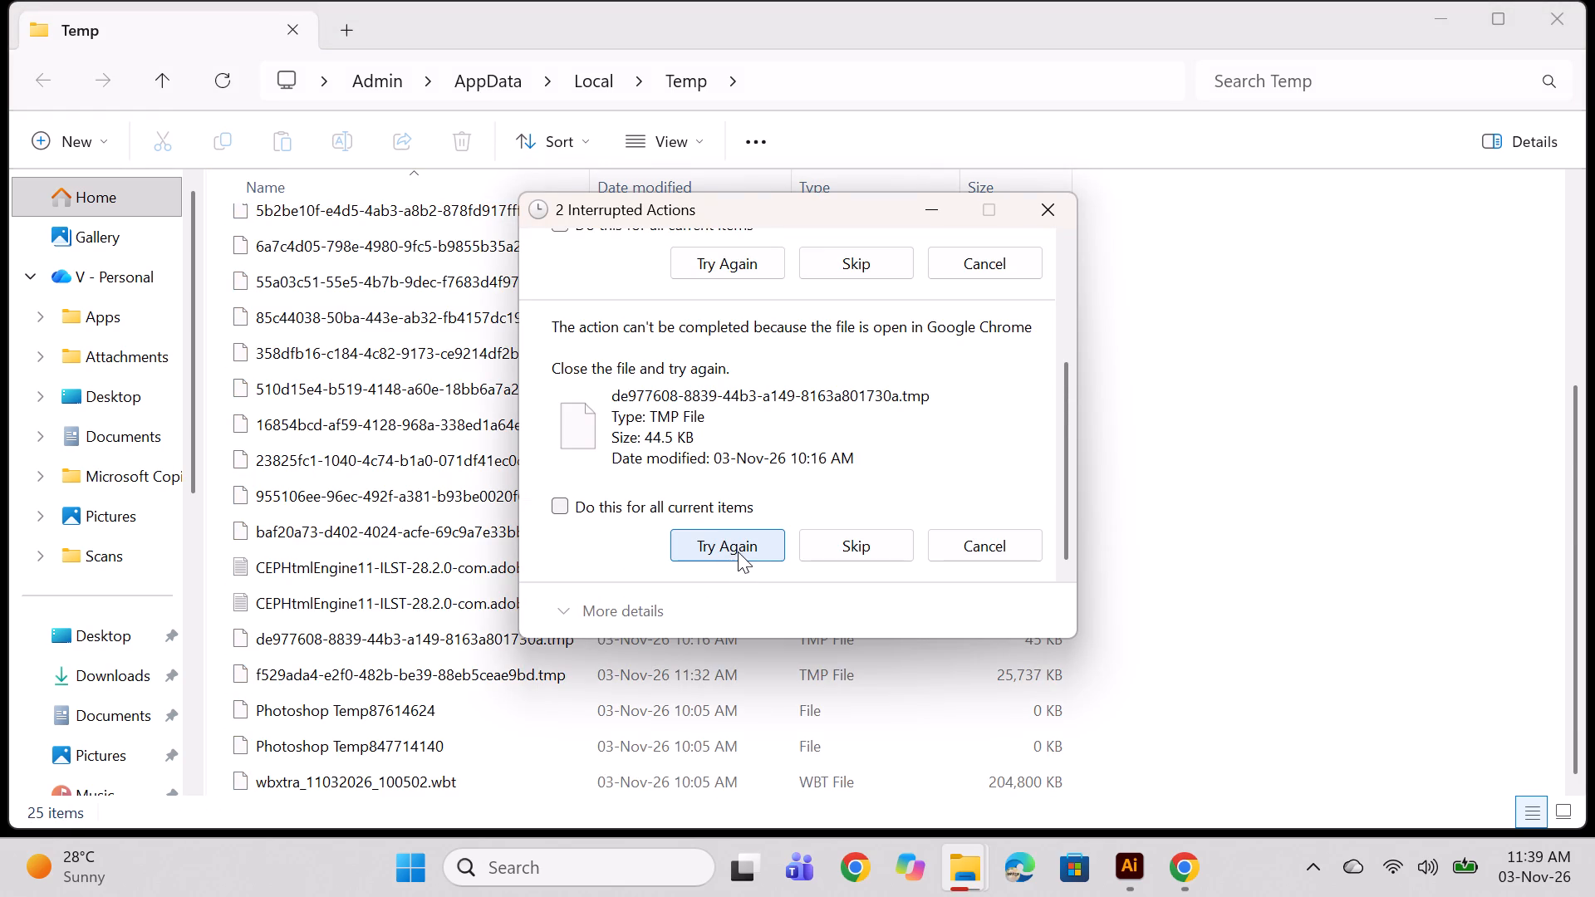
# Retry deleting the items in use, cancel the remaining deletion and close the local Temp folder.
pyautogui.click(738, 551)
pyautogui.click(720, 418)
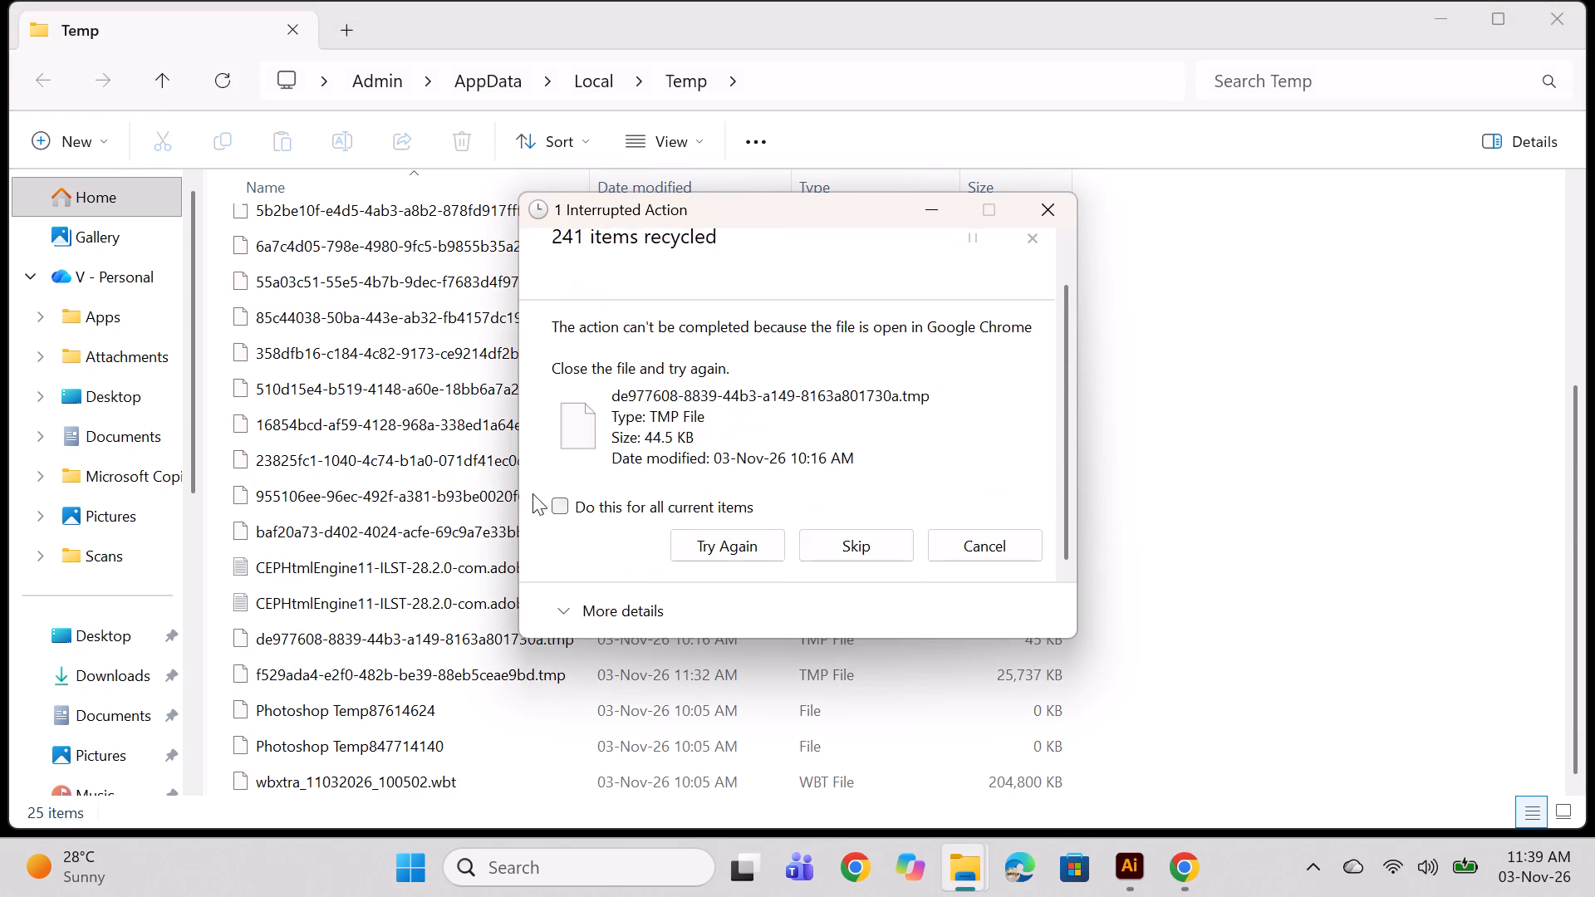
pyautogui.click(714, 428)
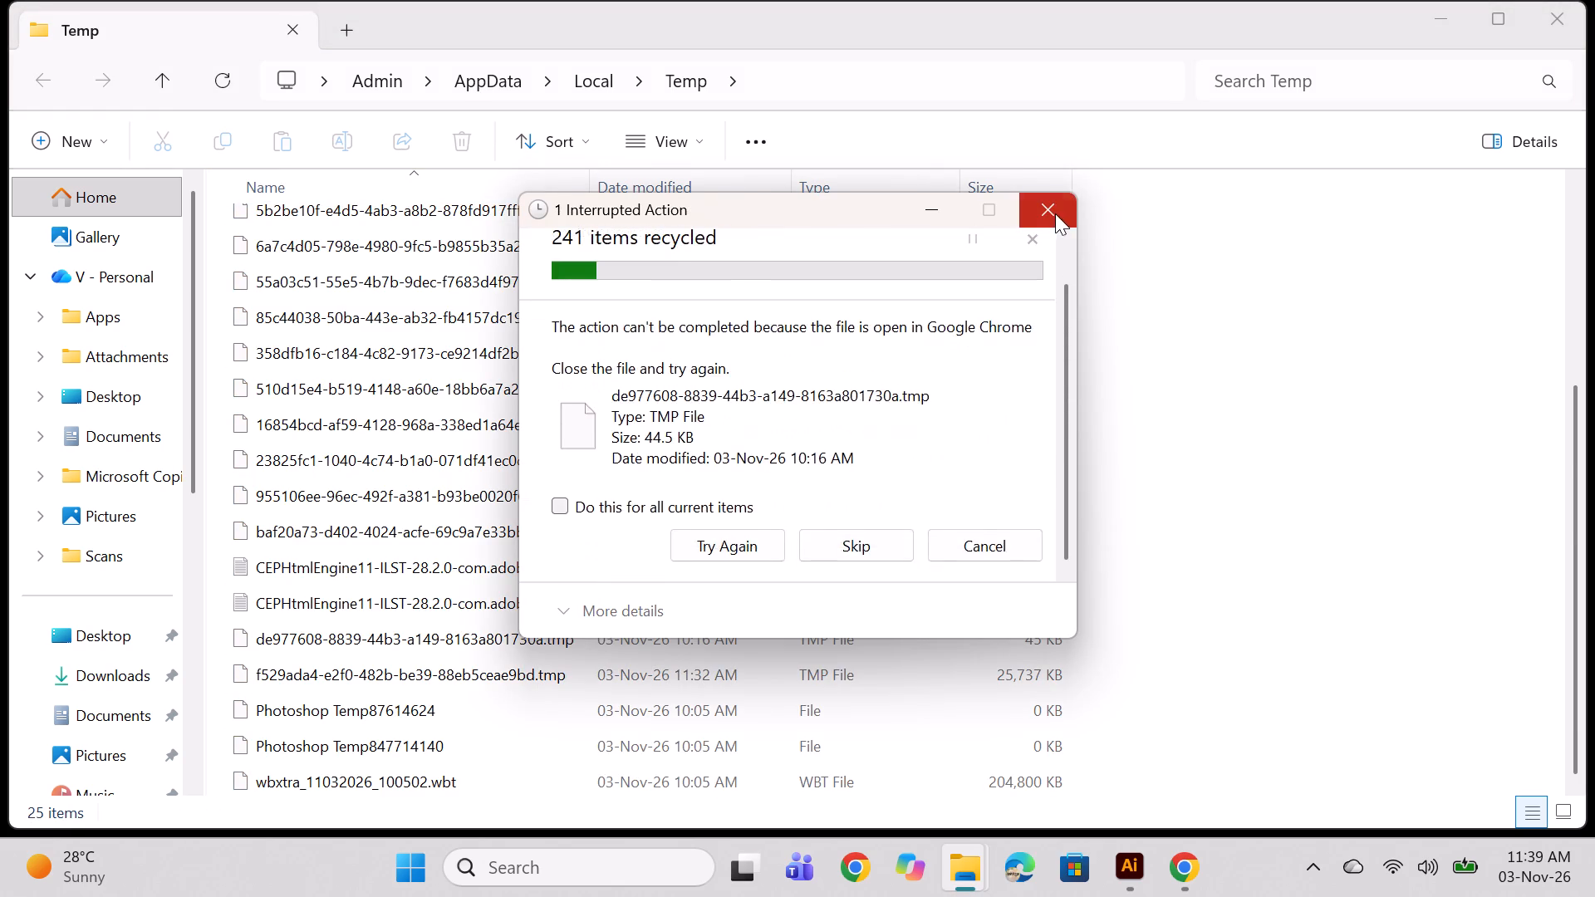
pyautogui.click(1055, 213)
pyautogui.click(887, 463)
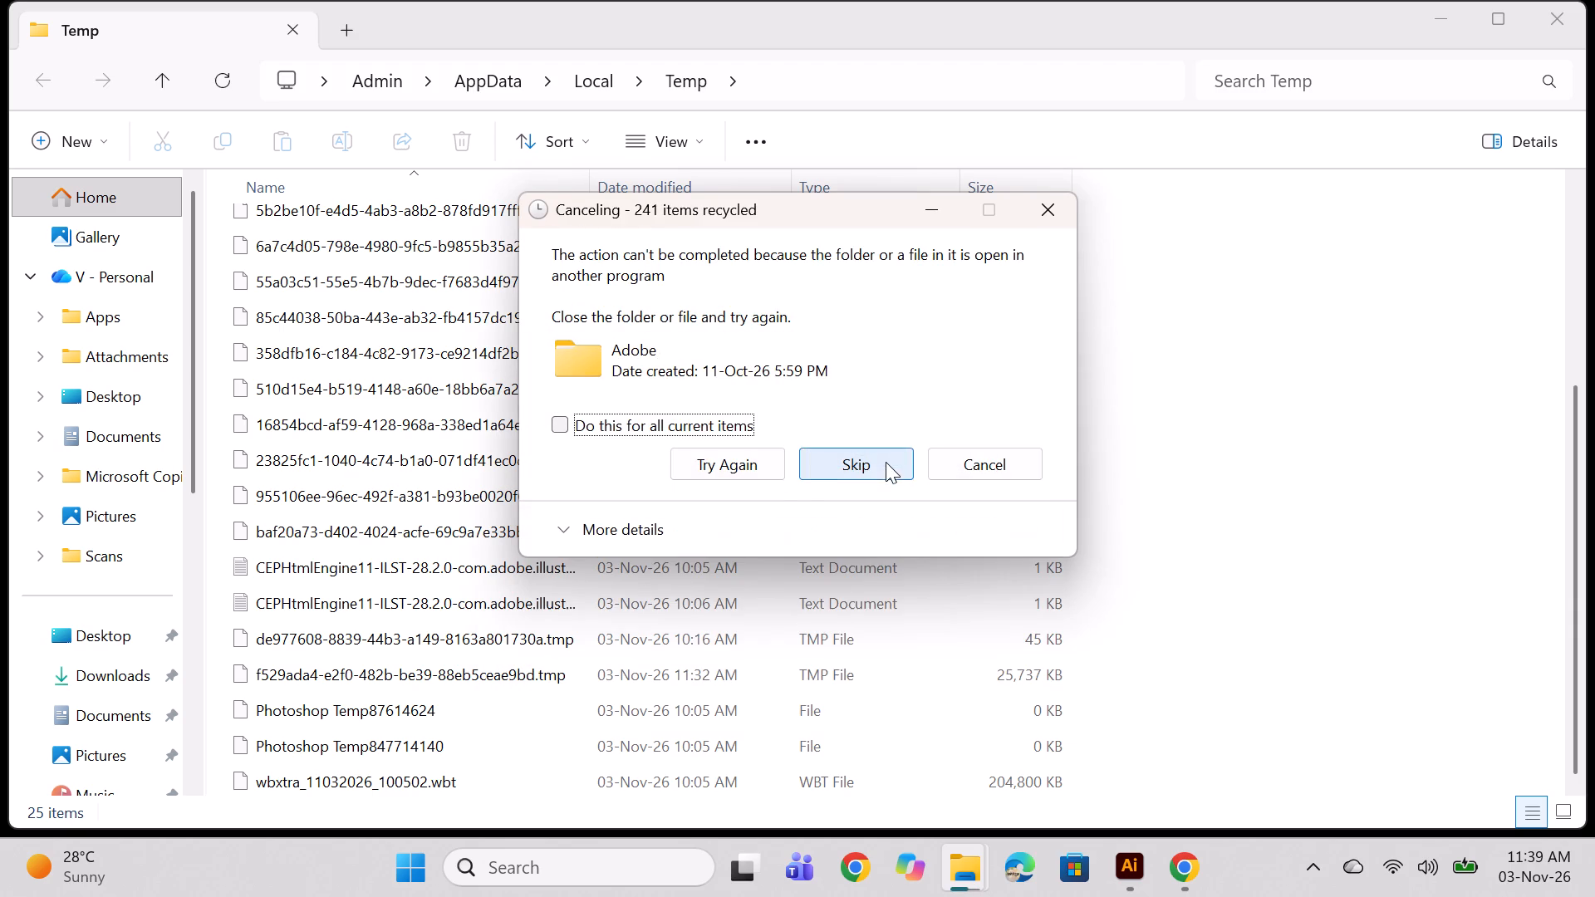
pyautogui.click(765, 472)
pyautogui.scroll(-2, 222, 588)
pyautogui.scroll(5, 222, 560)
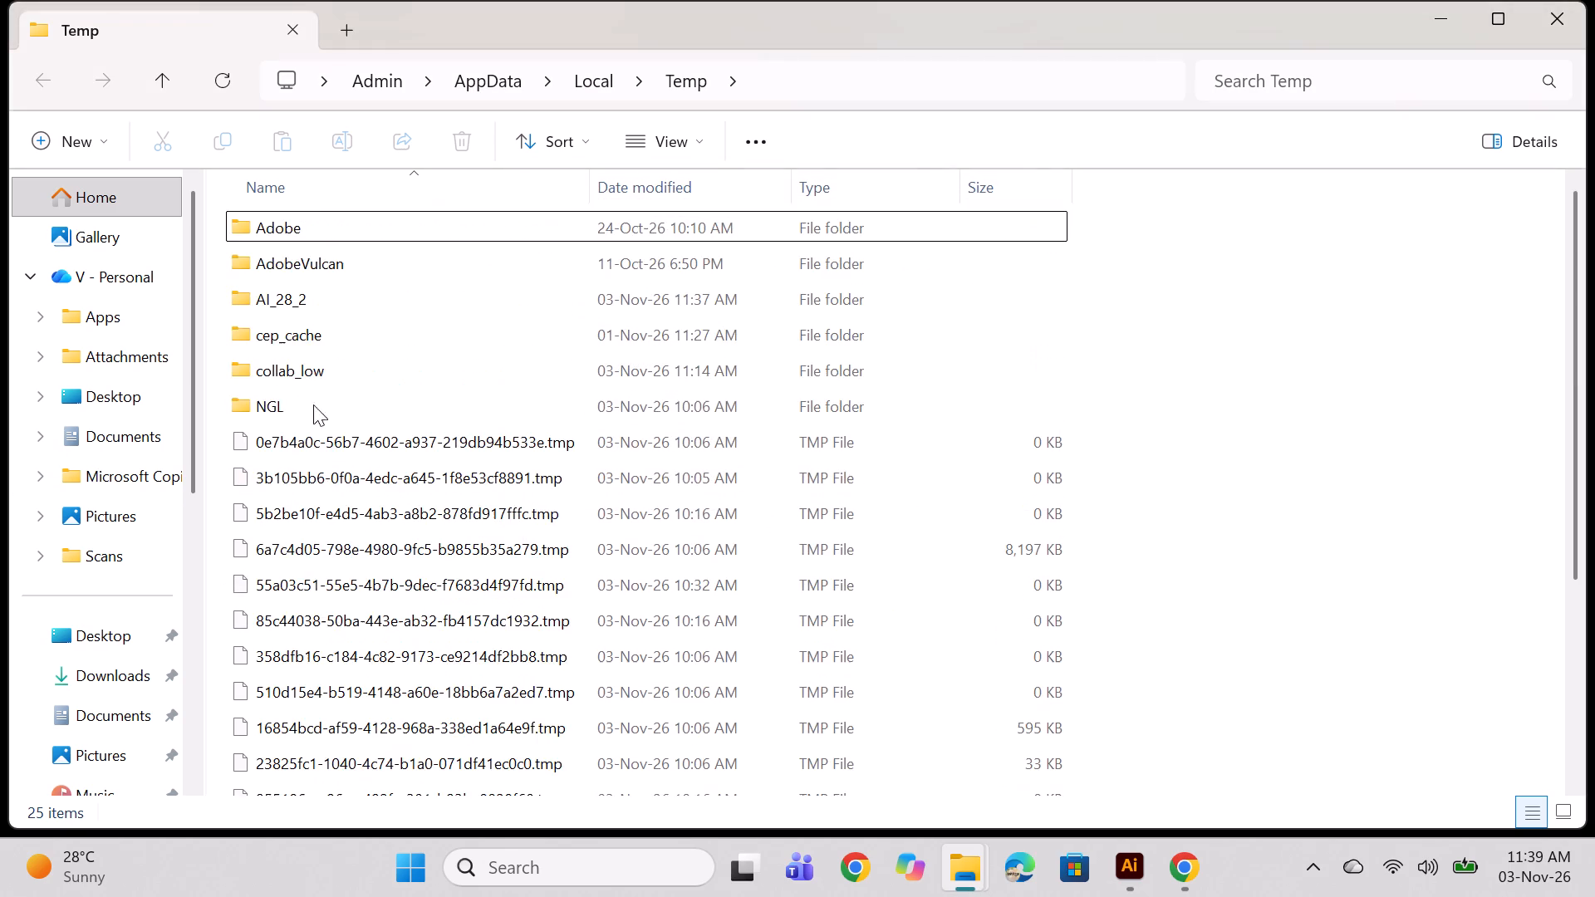
pyautogui.scroll(8, 313, 404)
pyautogui.scroll(-18, 401, 344)
pyautogui.click(1554, 22)
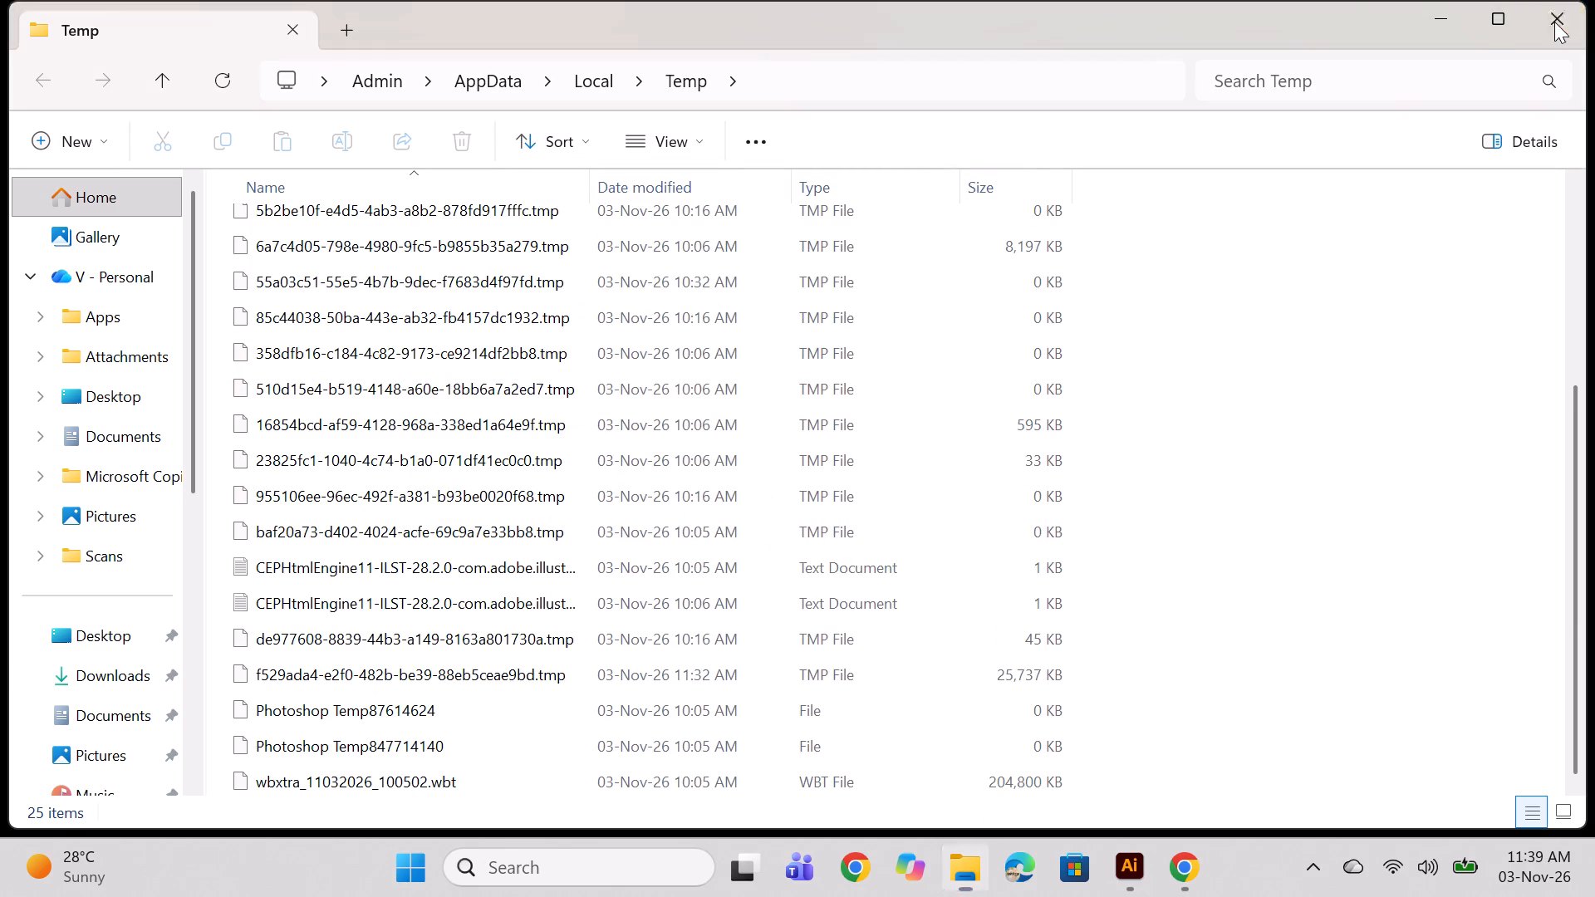
# Refresh the desktop three times.
pyautogui.rightClick(708, 306)
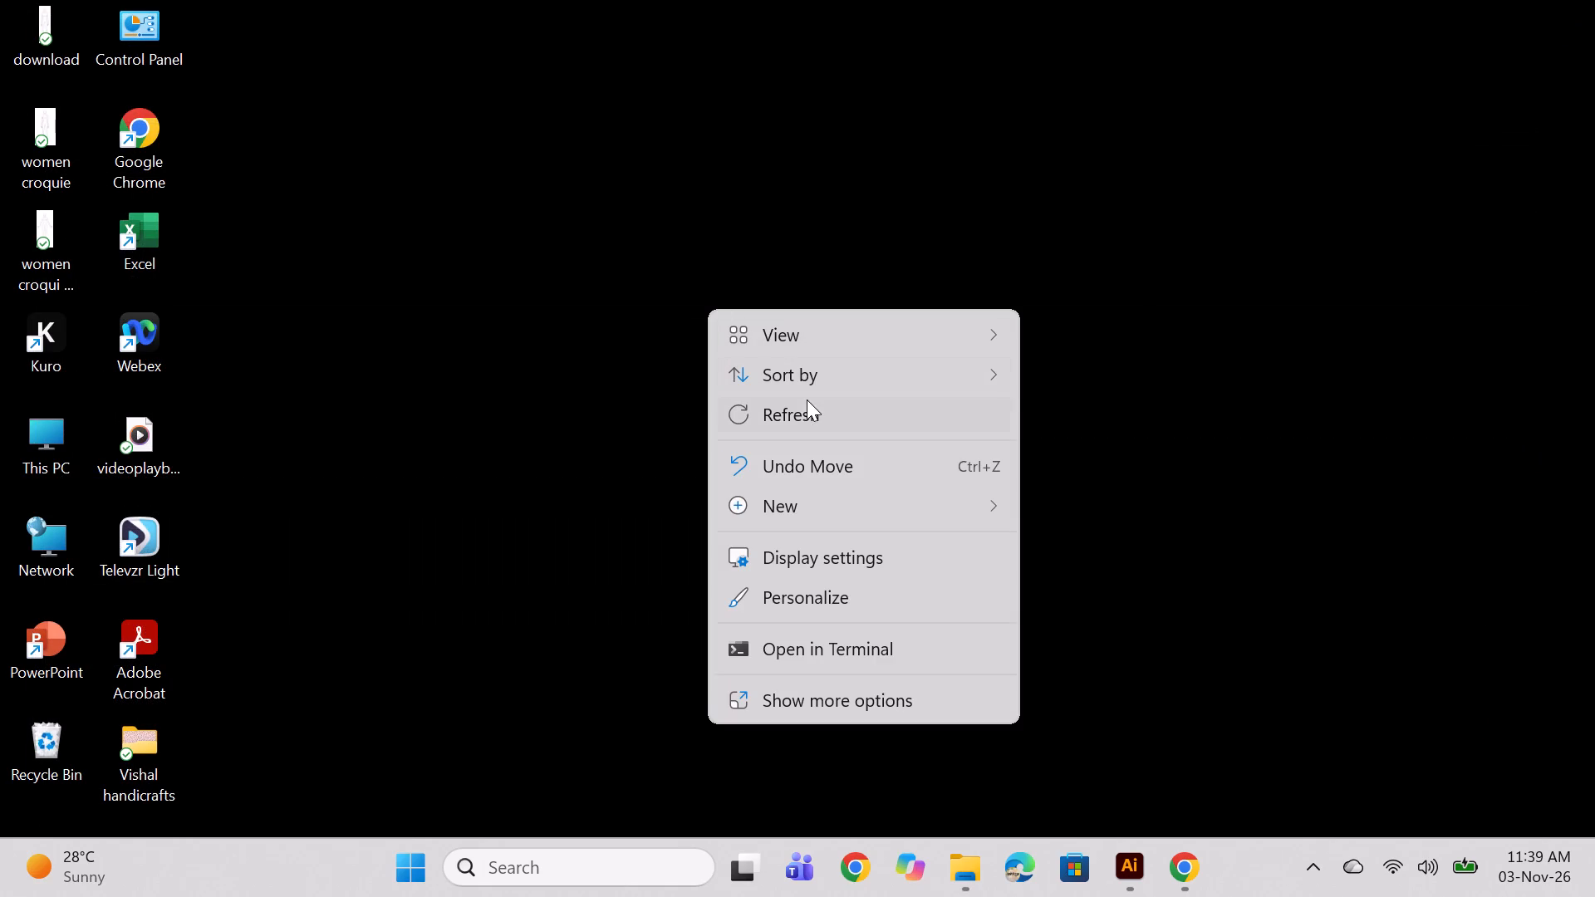
pyautogui.click(805, 402)
pyautogui.rightClick(717, 238)
pyautogui.click(817, 355)
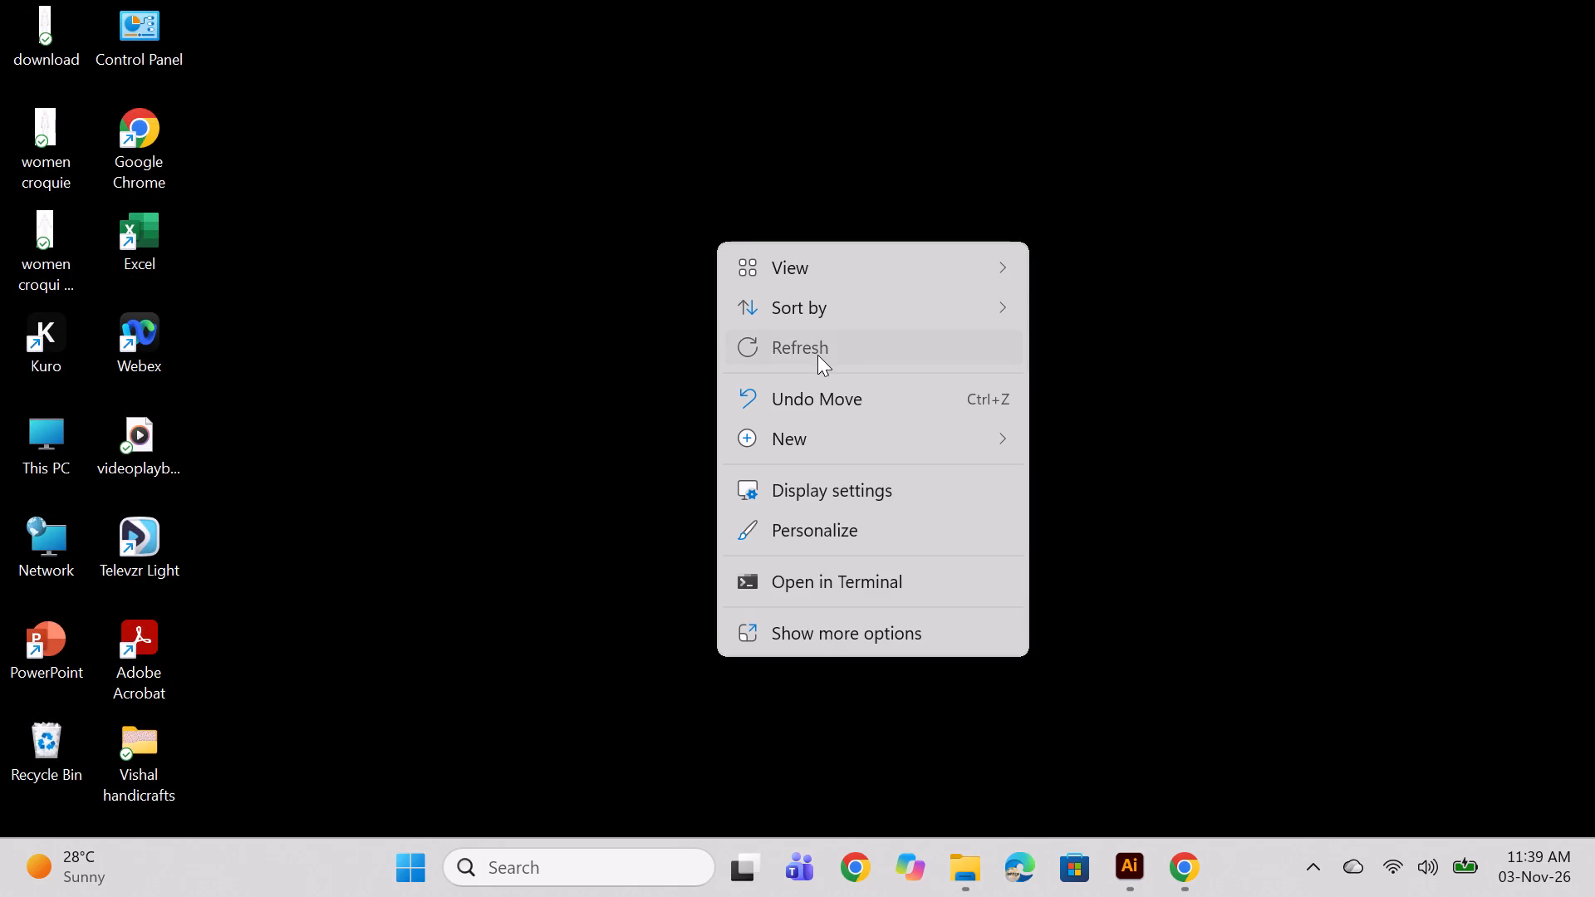
pyautogui.scroll(-4, 901, 316)
pyautogui.scroll(5, 876, 326)
pyautogui.rightClick(699, 362)
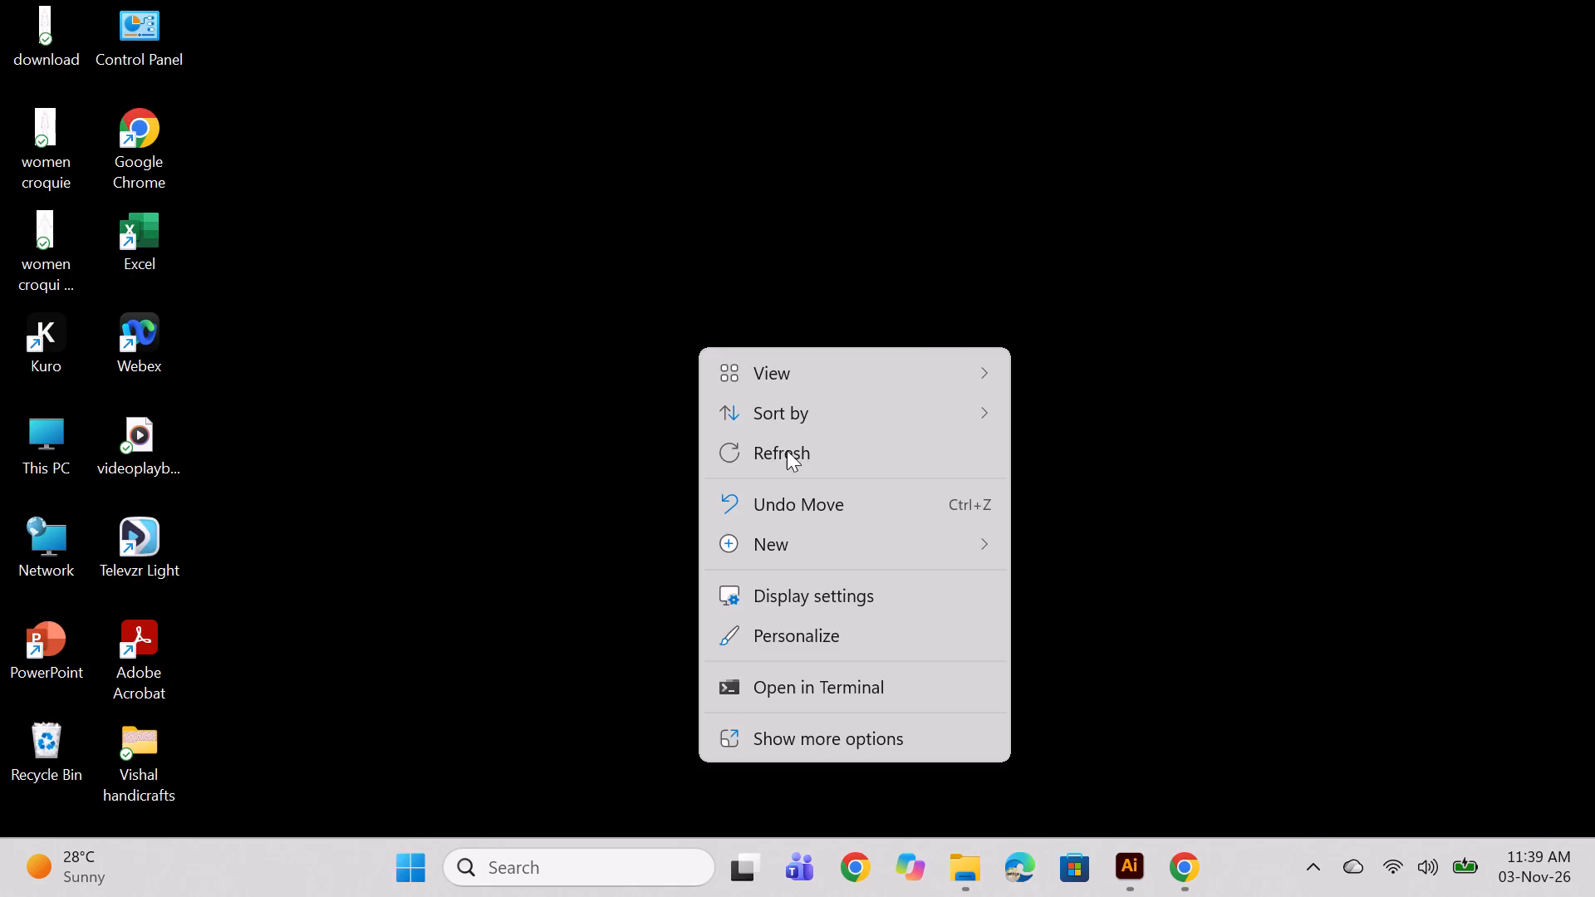
pyautogui.click(787, 450)
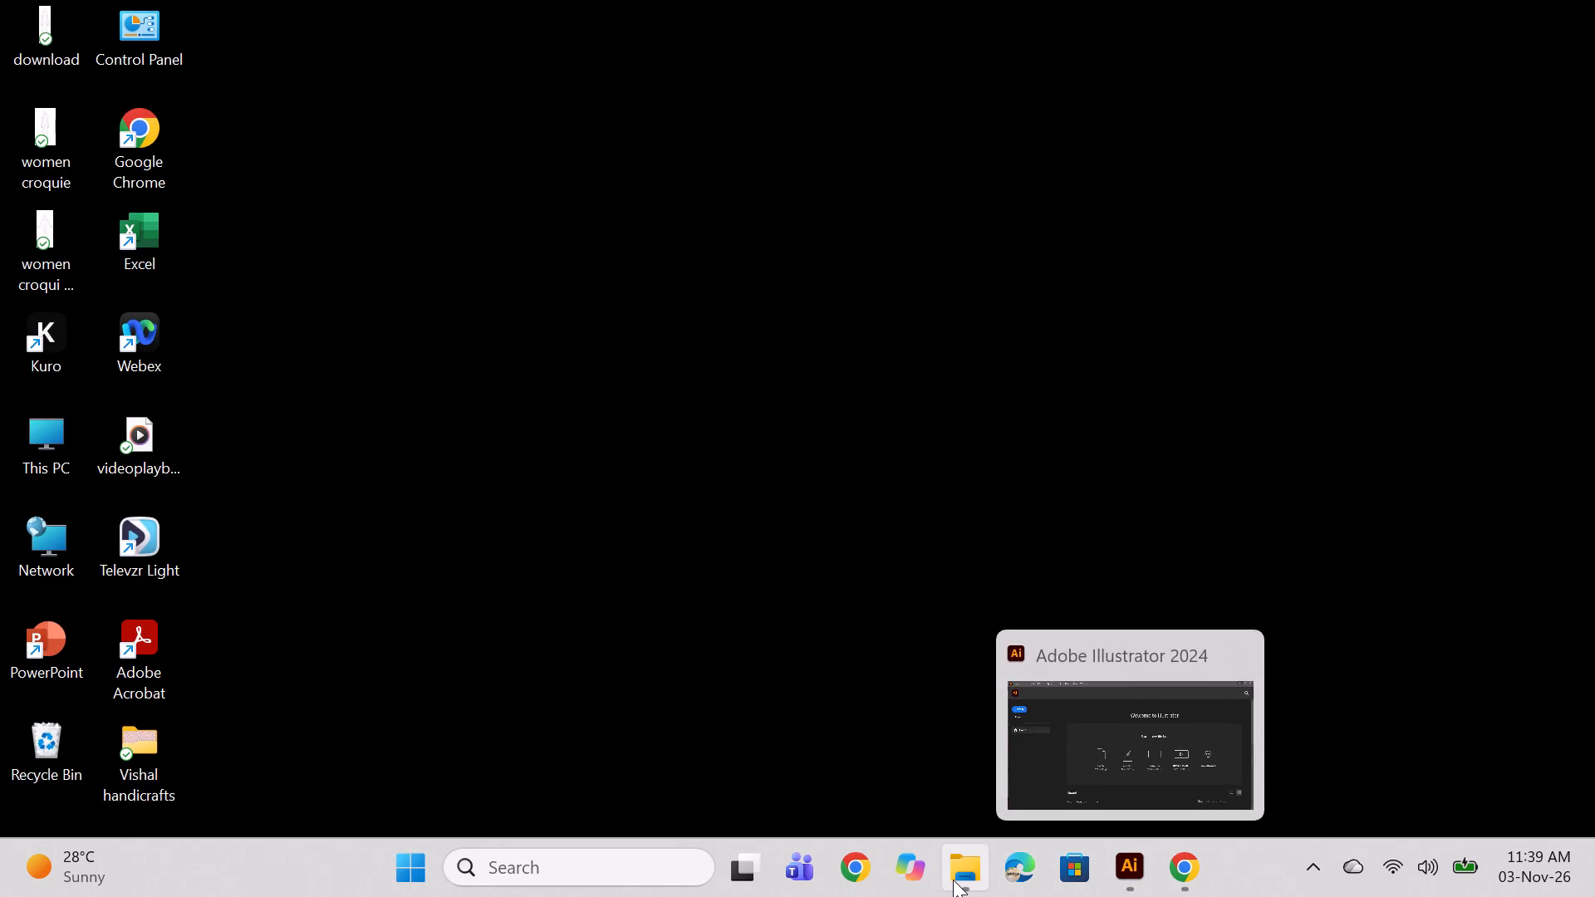
# Bring back the Plain prints folder and open the Illustrator file 6.
pyautogui.doubleClick(953, 880)
pyautogui.click(968, 882)
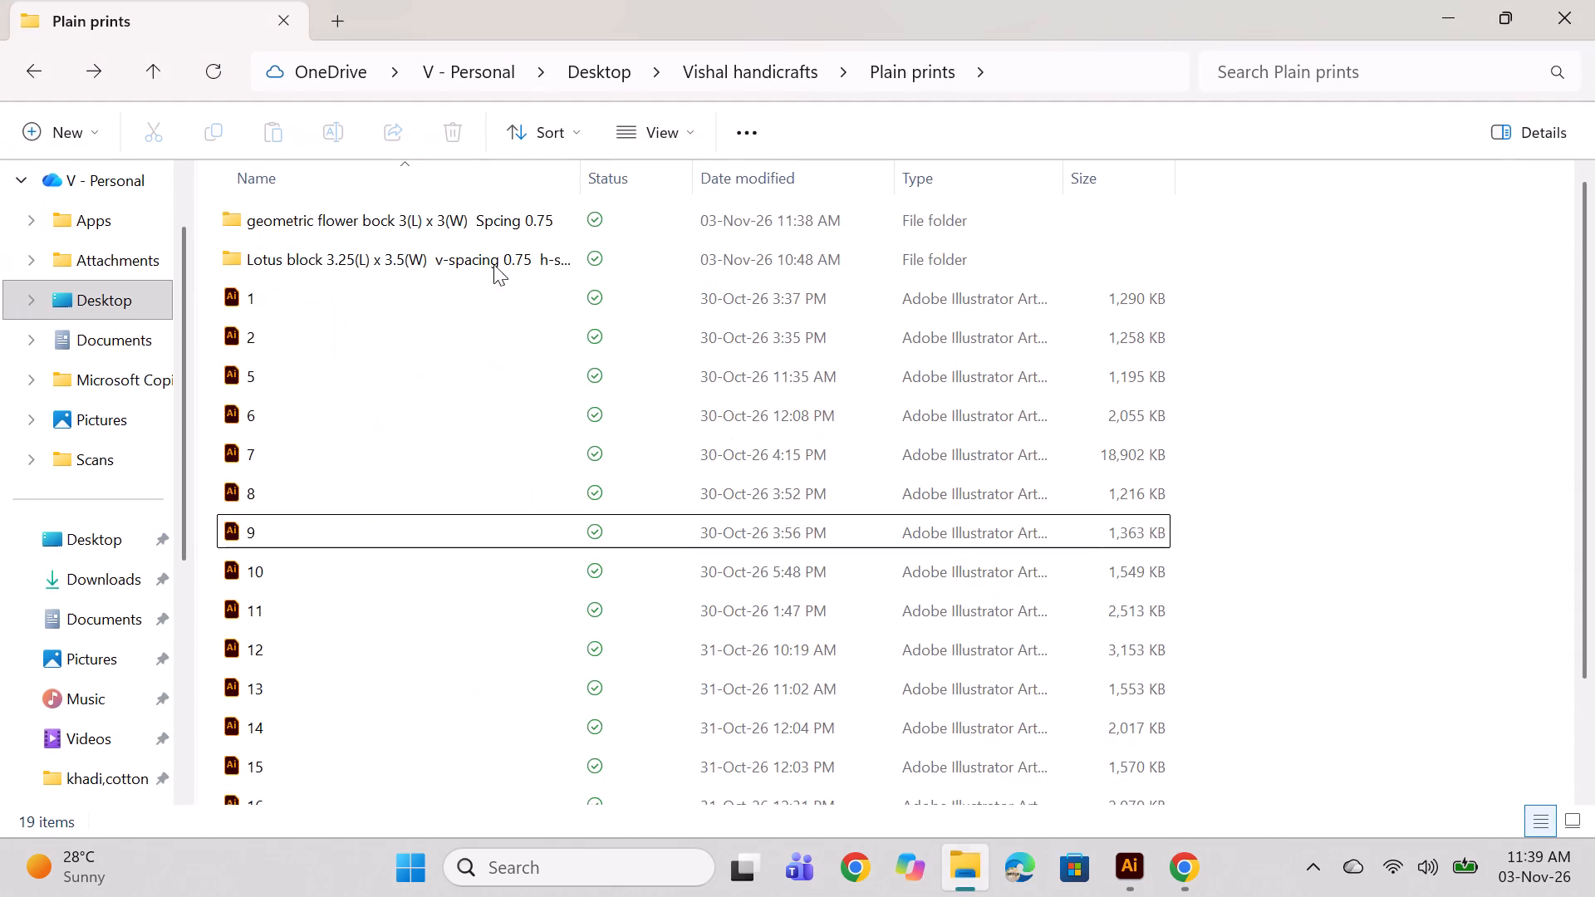
pyautogui.scroll(-10, 250, 321)
pyautogui.scroll(7, 282, 598)
pyautogui.scroll(4, 267, 419)
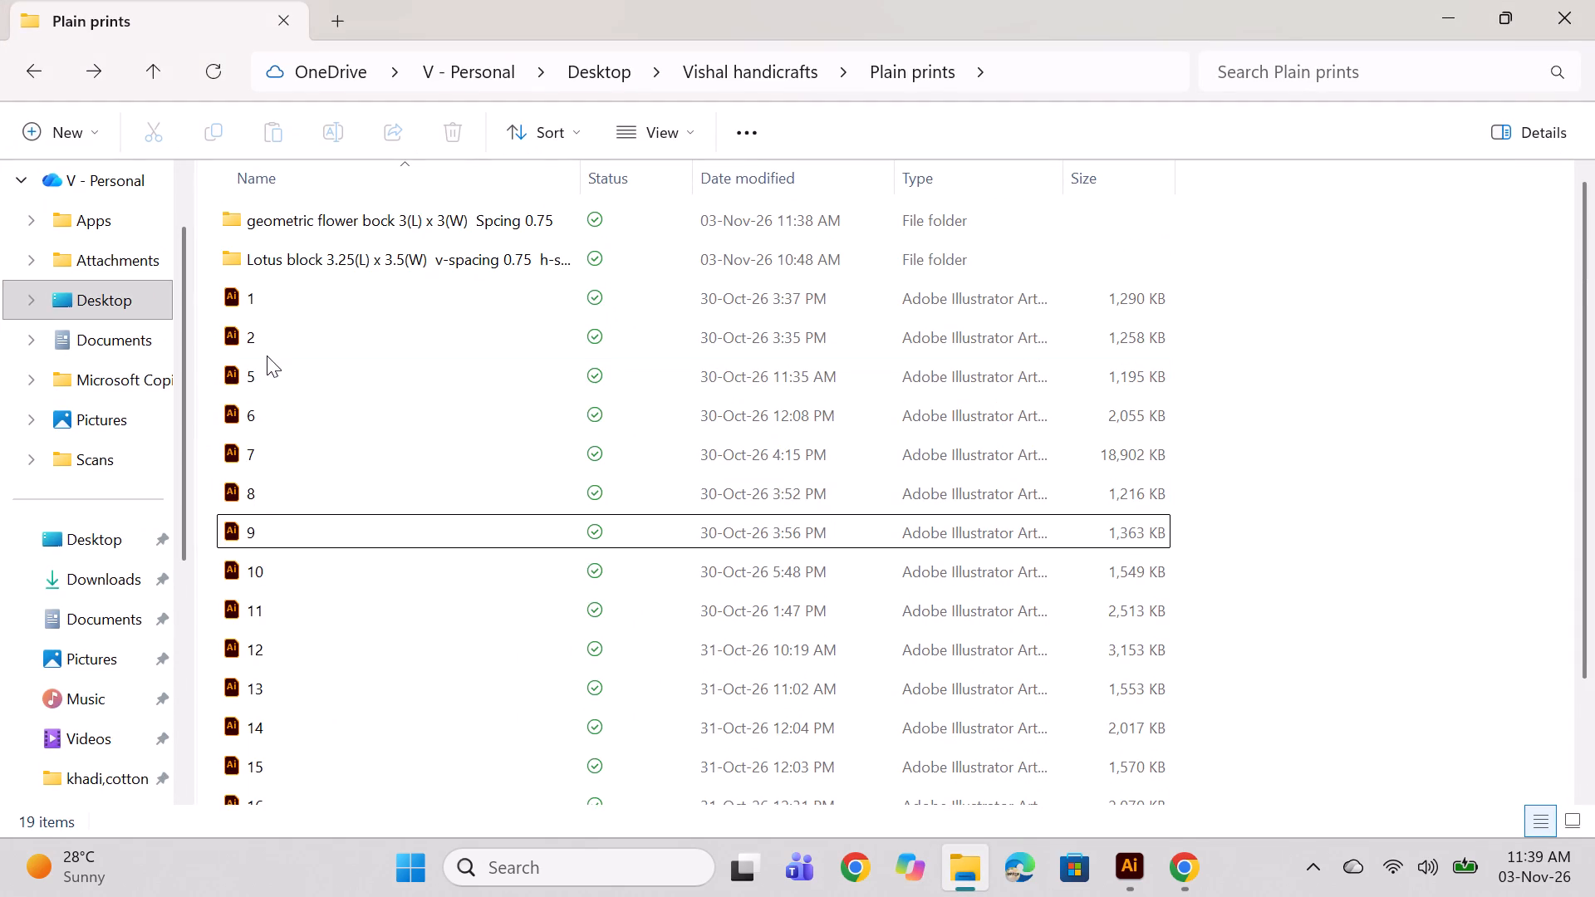
pyautogui.scroll(-5, 267, 355)
pyautogui.doubleClick(285, 287)
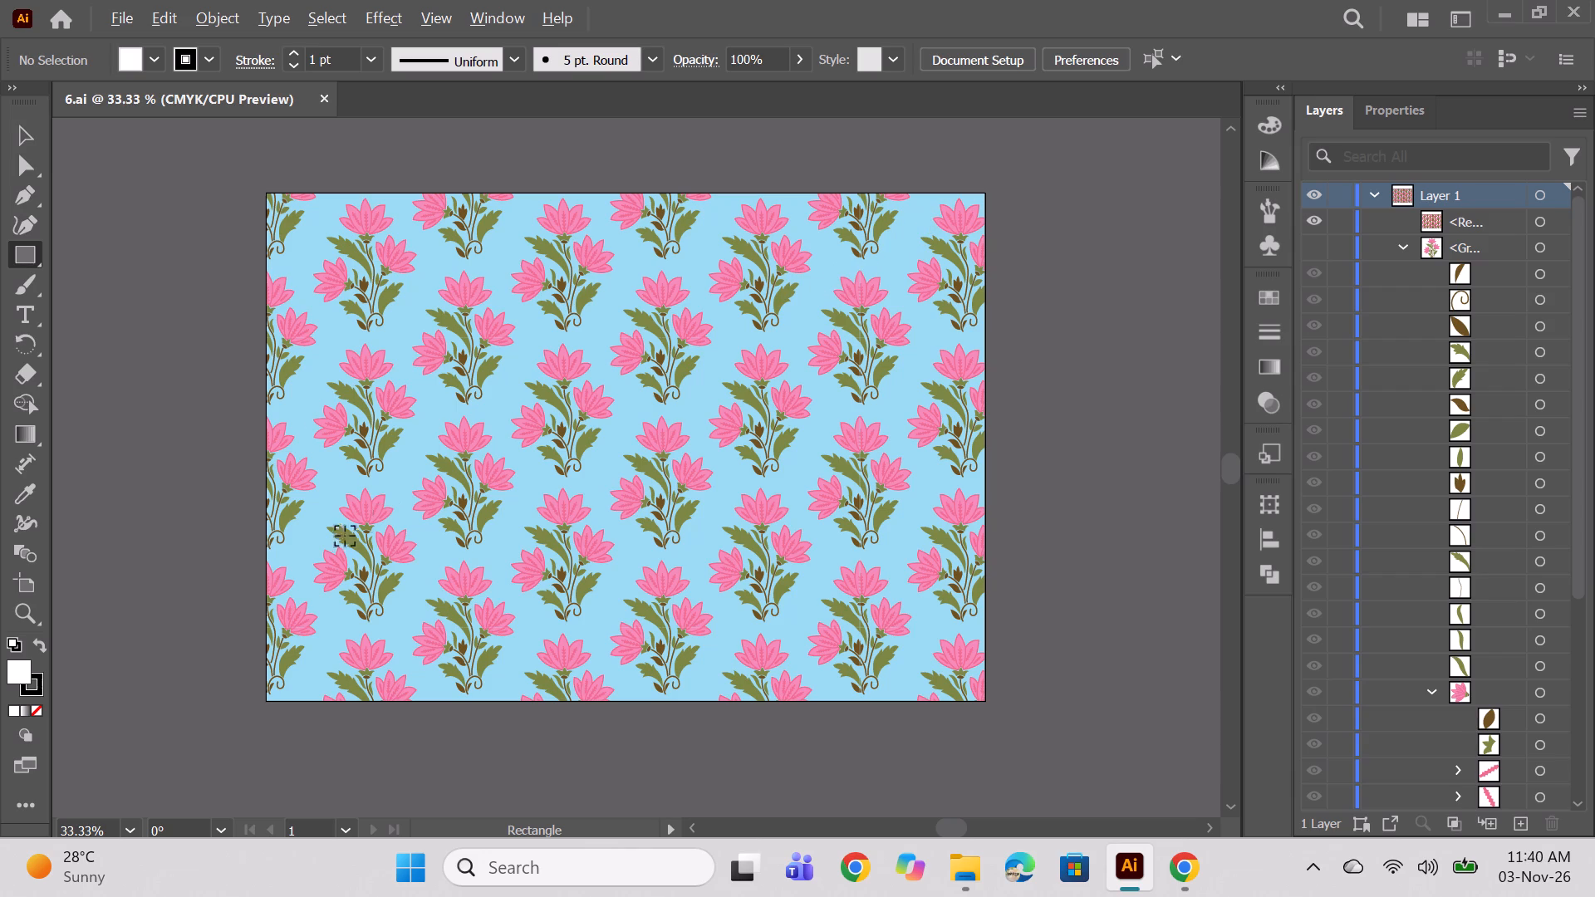
# Hide the pattern-filled rectangle and show the hidden flower motif group on the plain blue background.
pyautogui.keyDown('alt'); pyautogui.scroll(2, 419, 375); pyautogui.keyUp('alt')
pyautogui.press('space')
pyautogui.press('space')
pyautogui.press('space')
pyautogui.moveTo(394, 295); pyautogui.dragTo(490, 487)
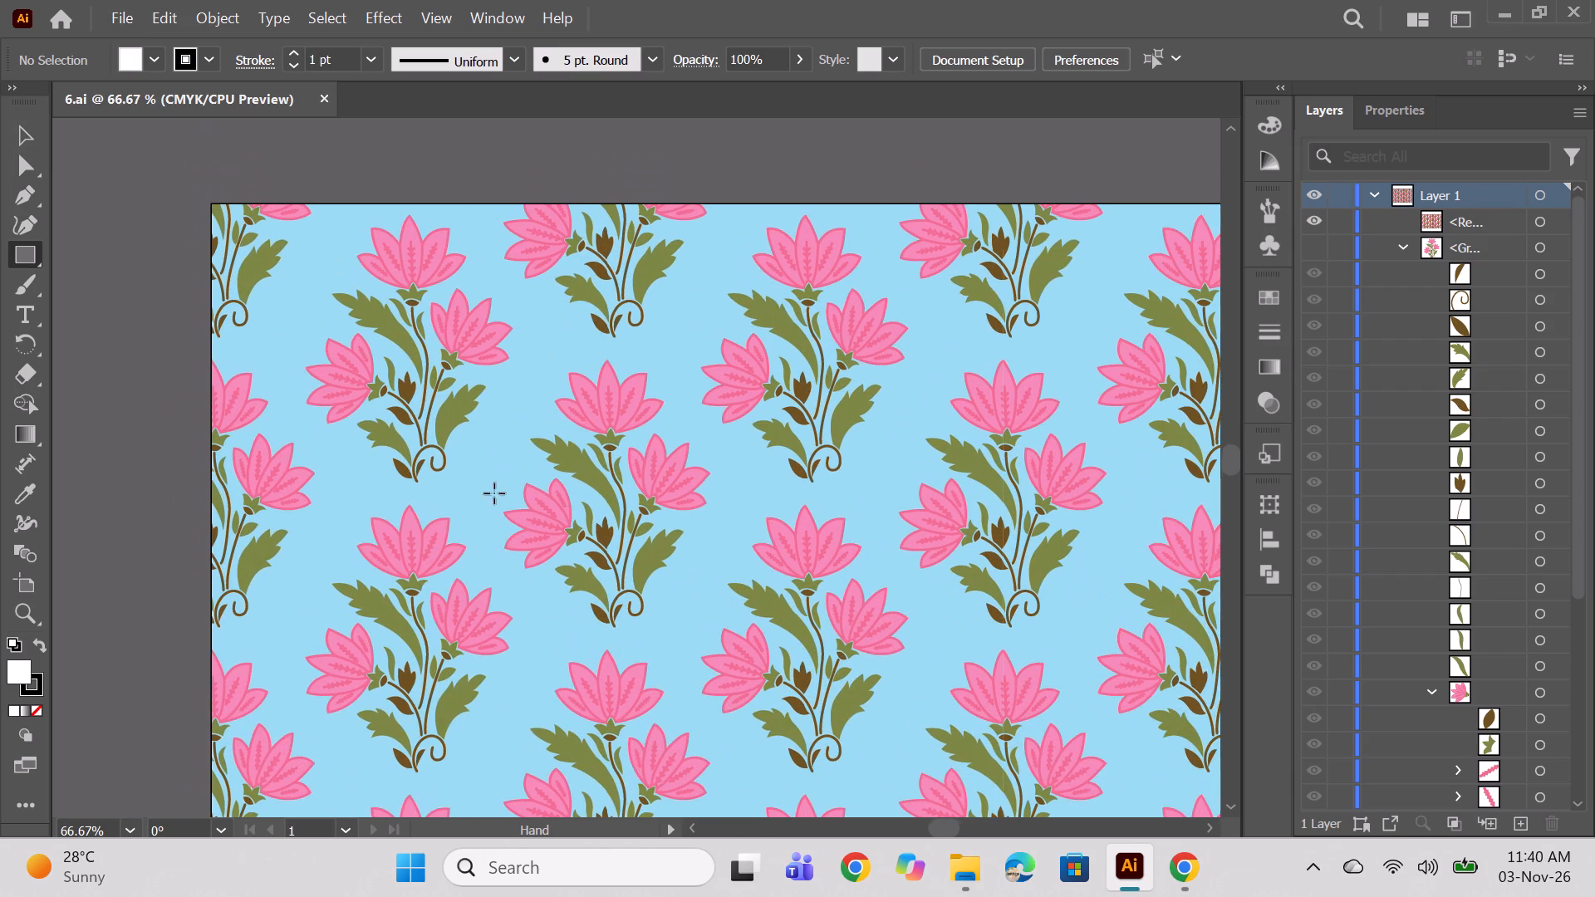
pyautogui.click(27, 128)
pyautogui.click(383, 297)
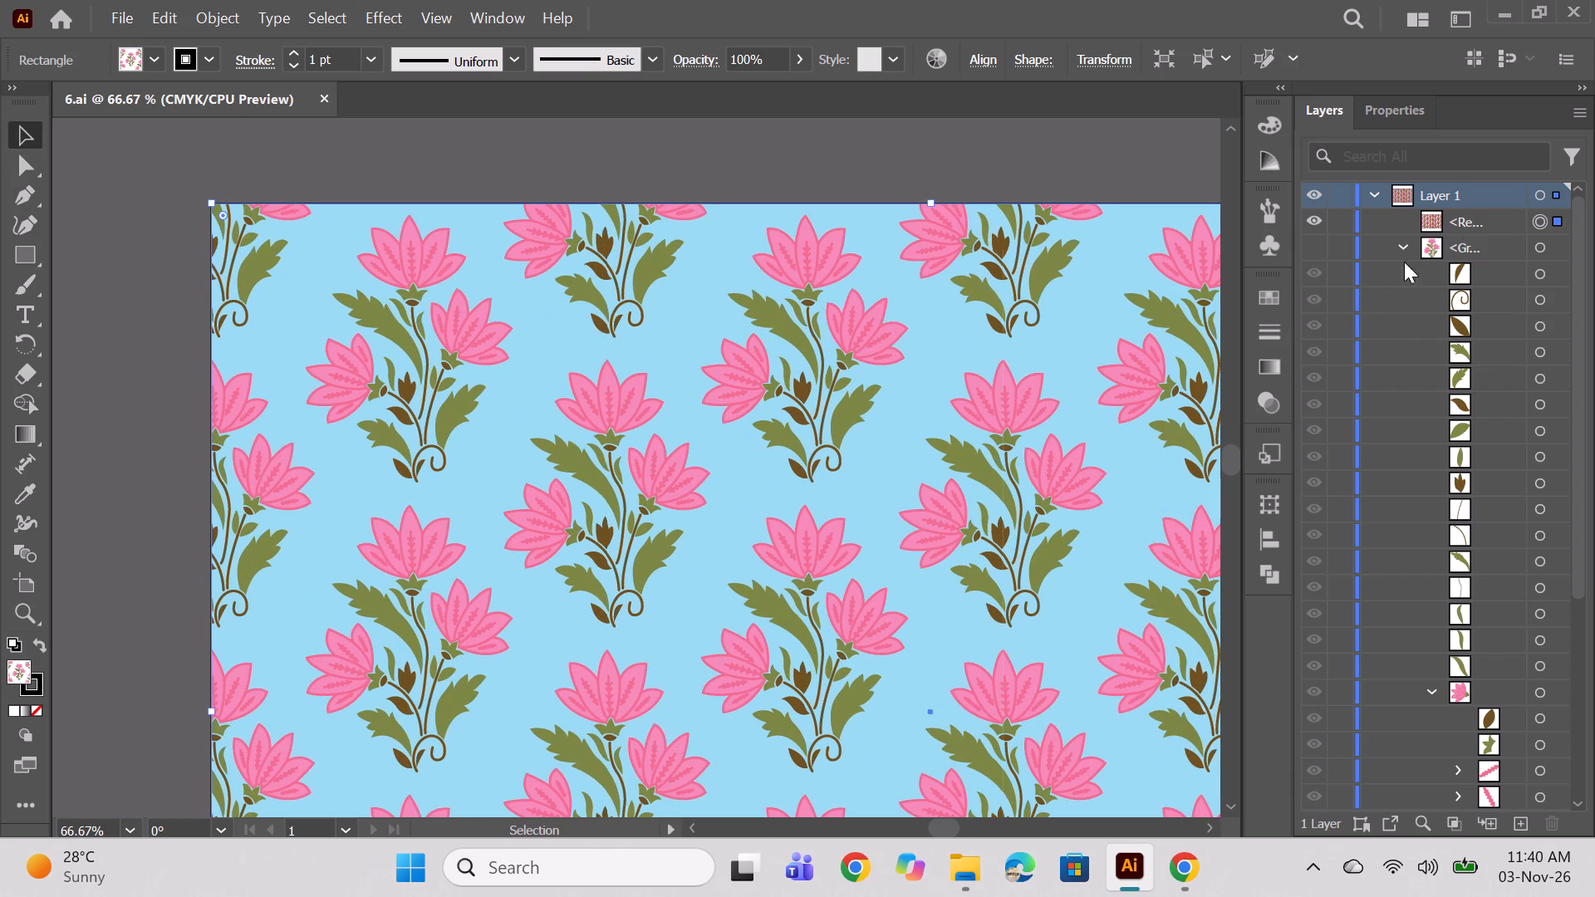
pyautogui.click(1308, 218)
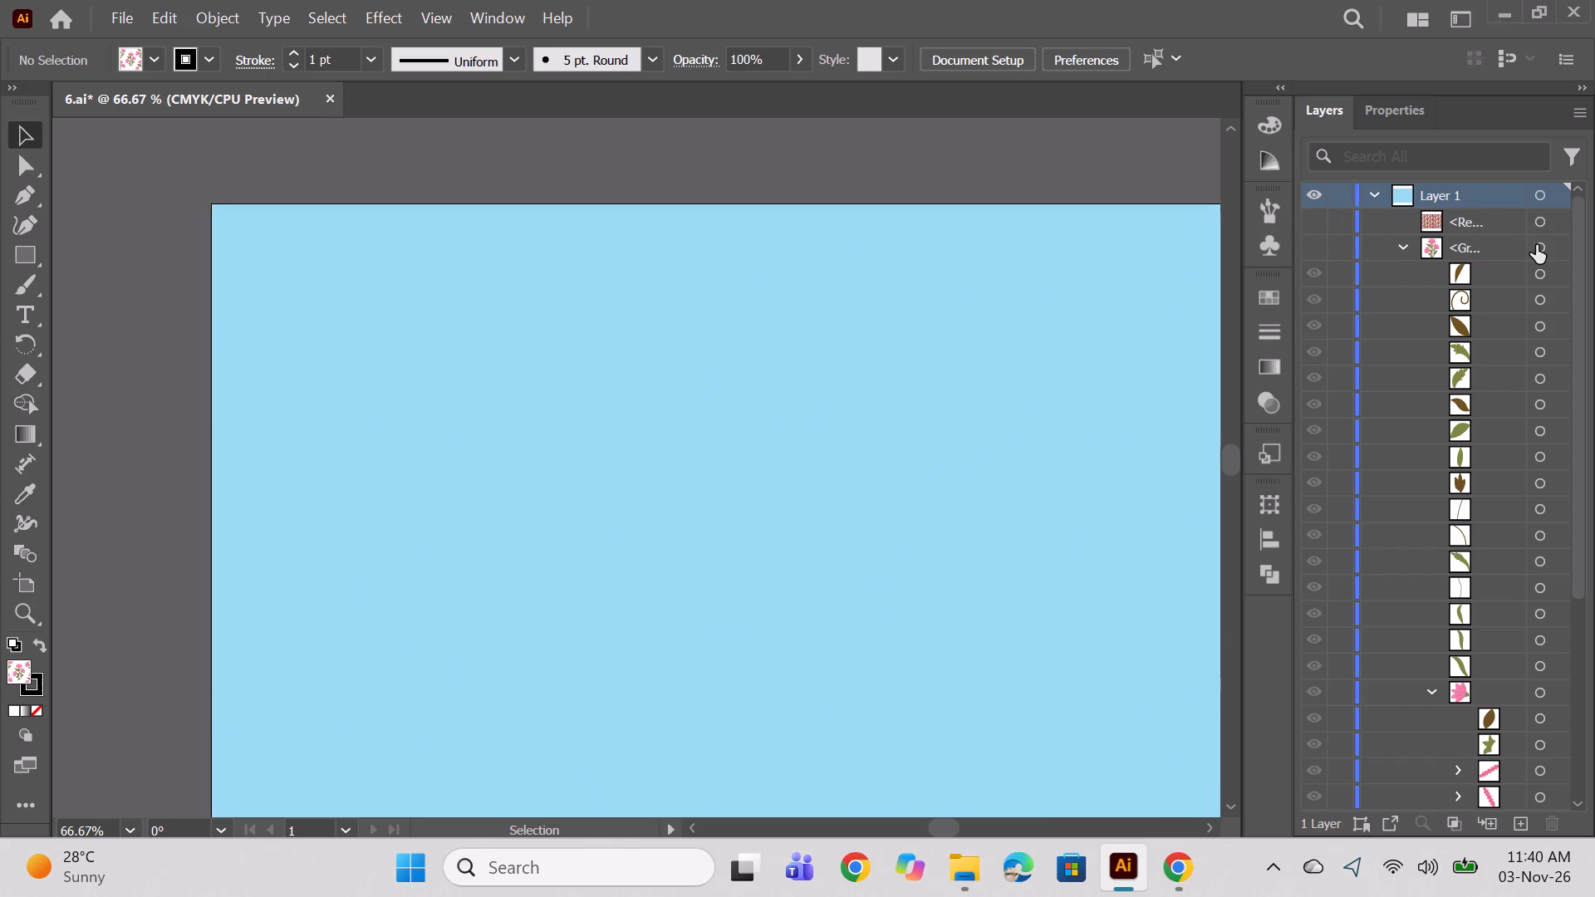
pyautogui.click(1539, 246)
pyautogui.click(1312, 250)
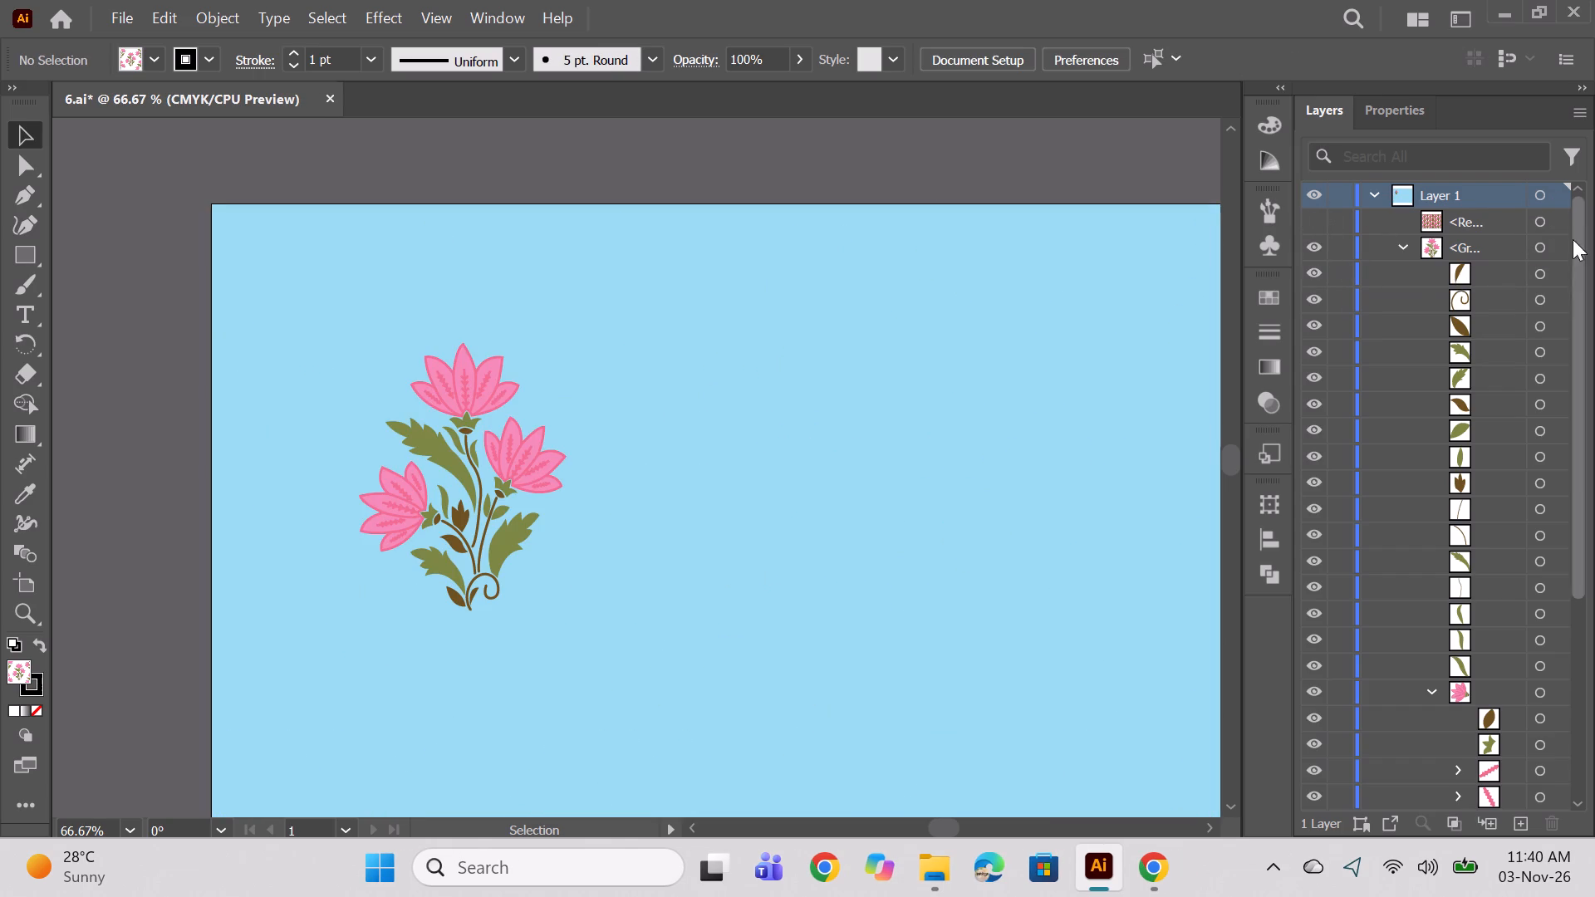
# Move the flower motif group into the artboard's upper-left corner and nudge it horizontally against the edge.
pyautogui.click(1545, 244)
pyautogui.press('space')
pyautogui.moveTo(800, 547); pyautogui.dragTo(751, 535)
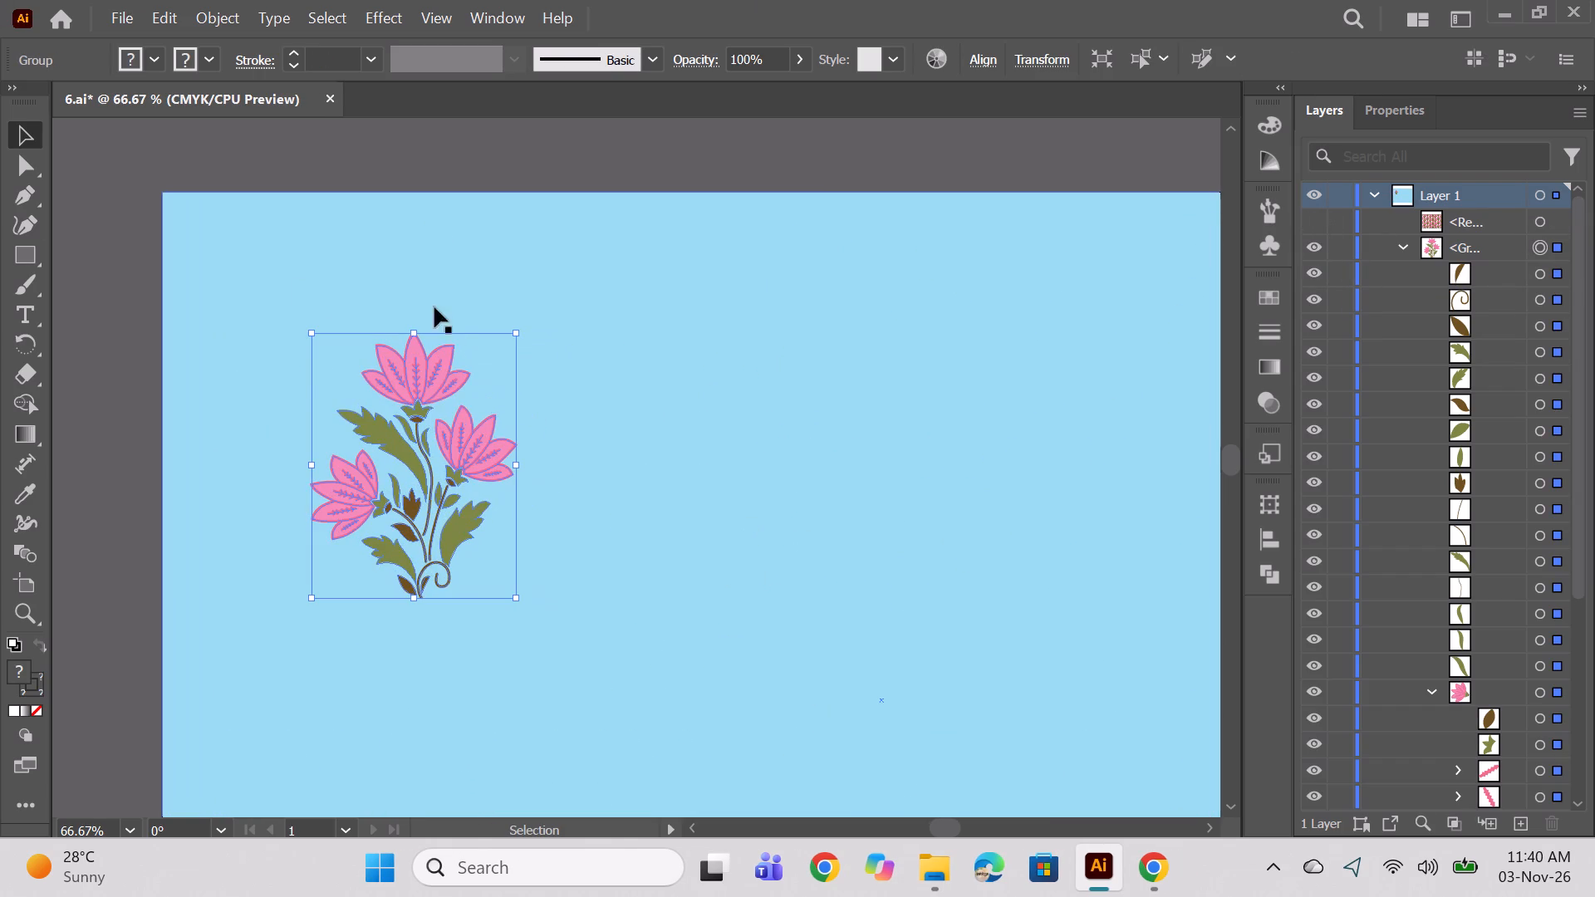
pyautogui.moveTo(434, 388); pyautogui.dragTo(284, 259)
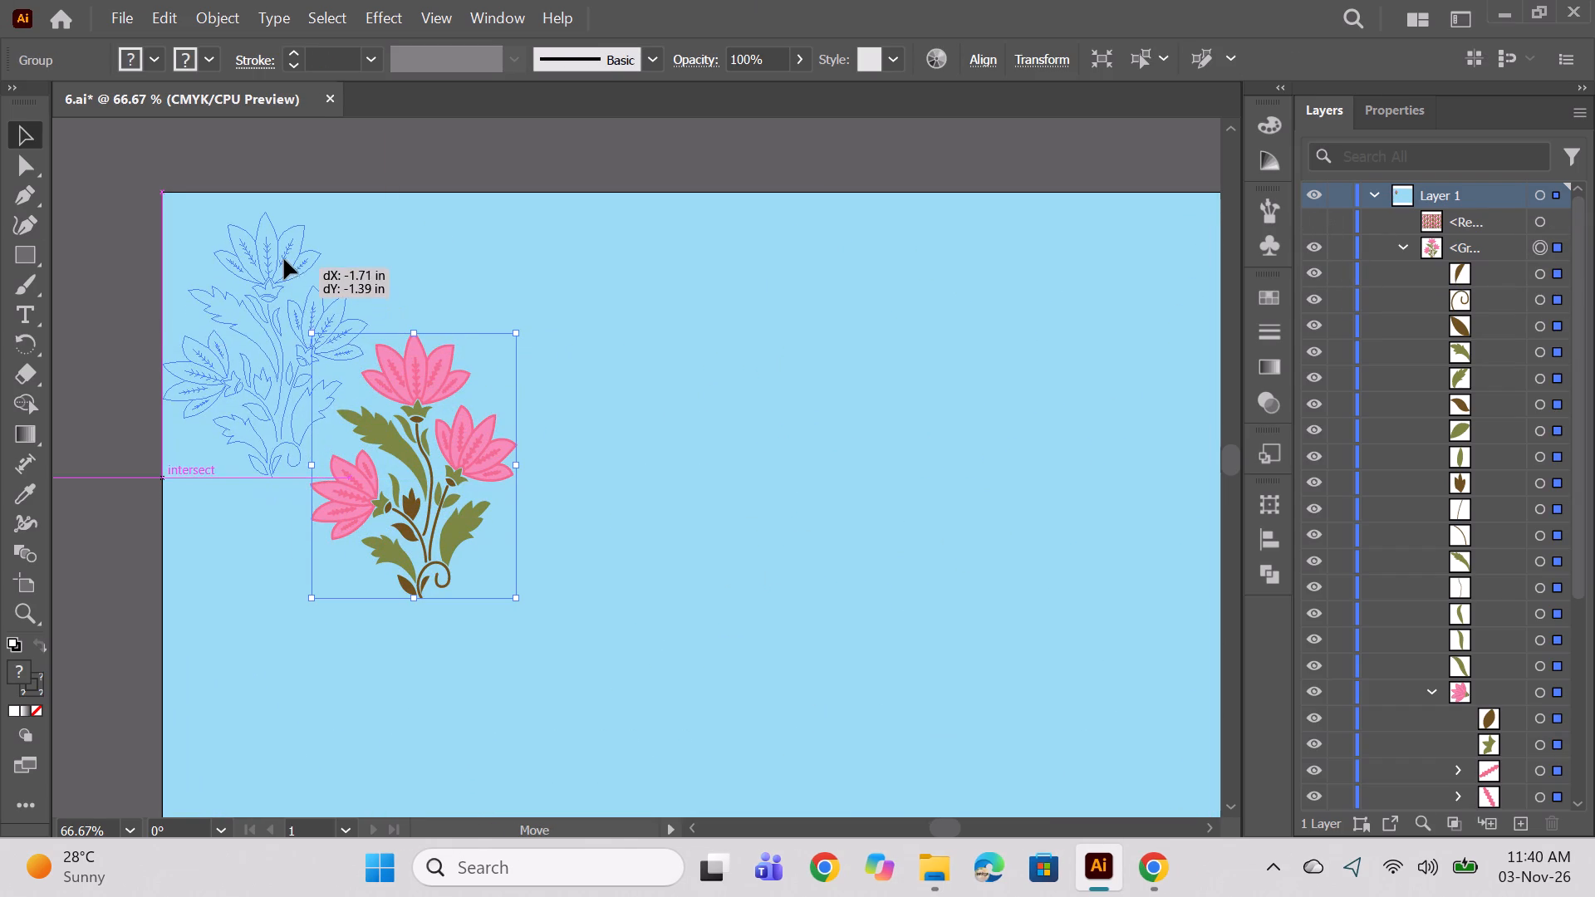
pyautogui.moveTo(284, 259); pyautogui.dragTo(284, 249)
pyautogui.press('space')
pyautogui.moveTo(437, 272); pyautogui.dragTo(505, 322)
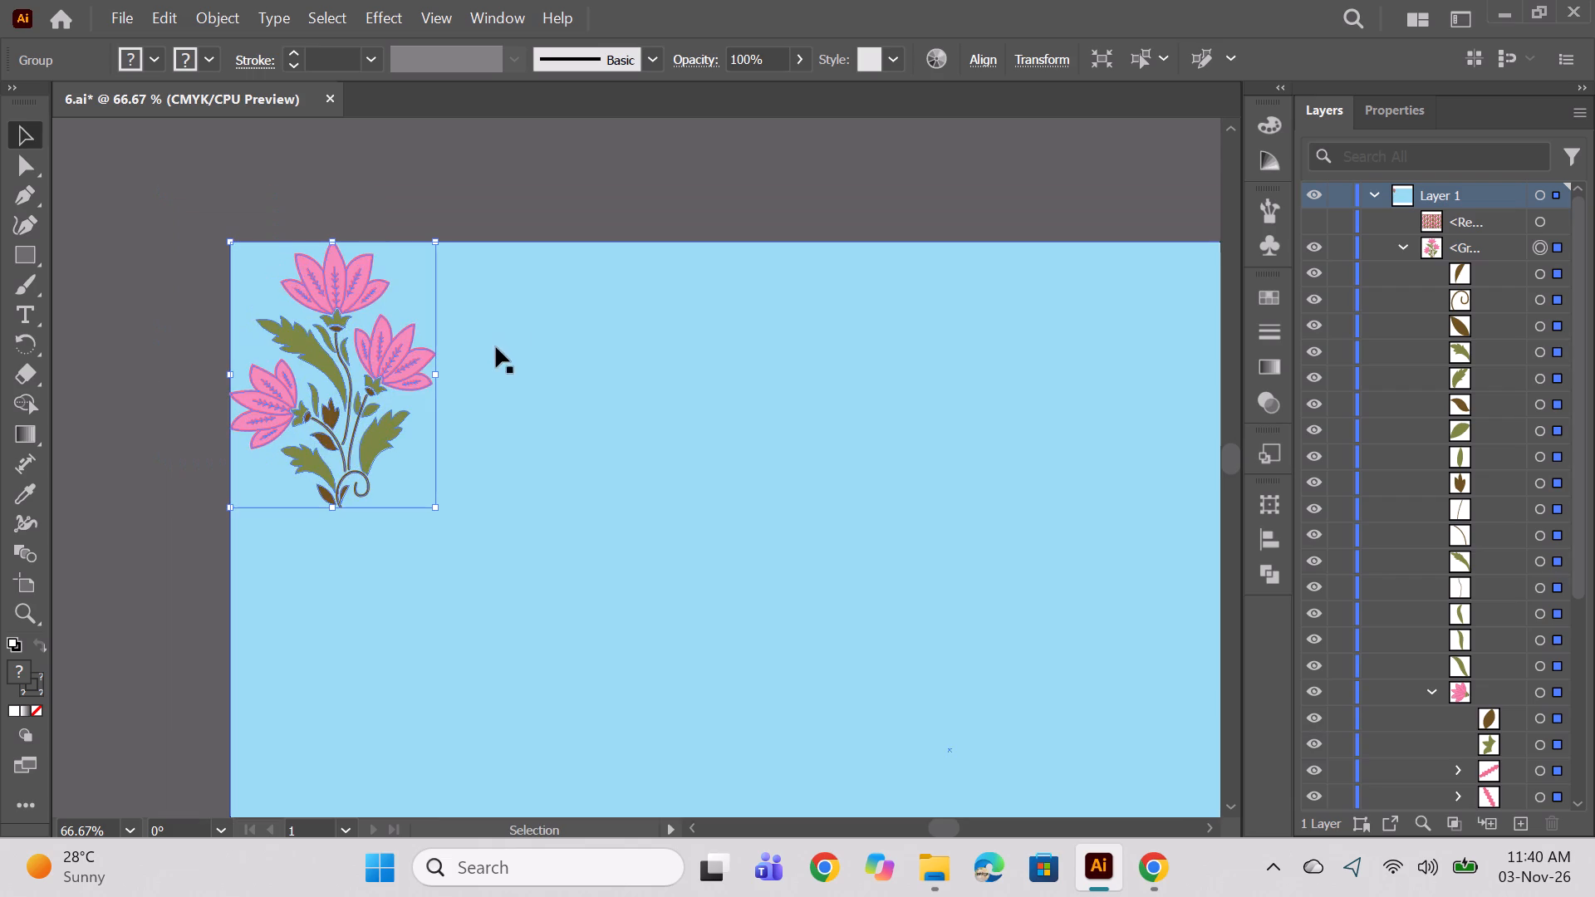
pyautogui.keyDown('alt'); pyautogui.scroll(3, 366, 347); pyautogui.keyUp('alt')
pyautogui.keyDown('alt'); pyautogui.scroll(-1, 373, 356); pyautogui.keyUp('alt')
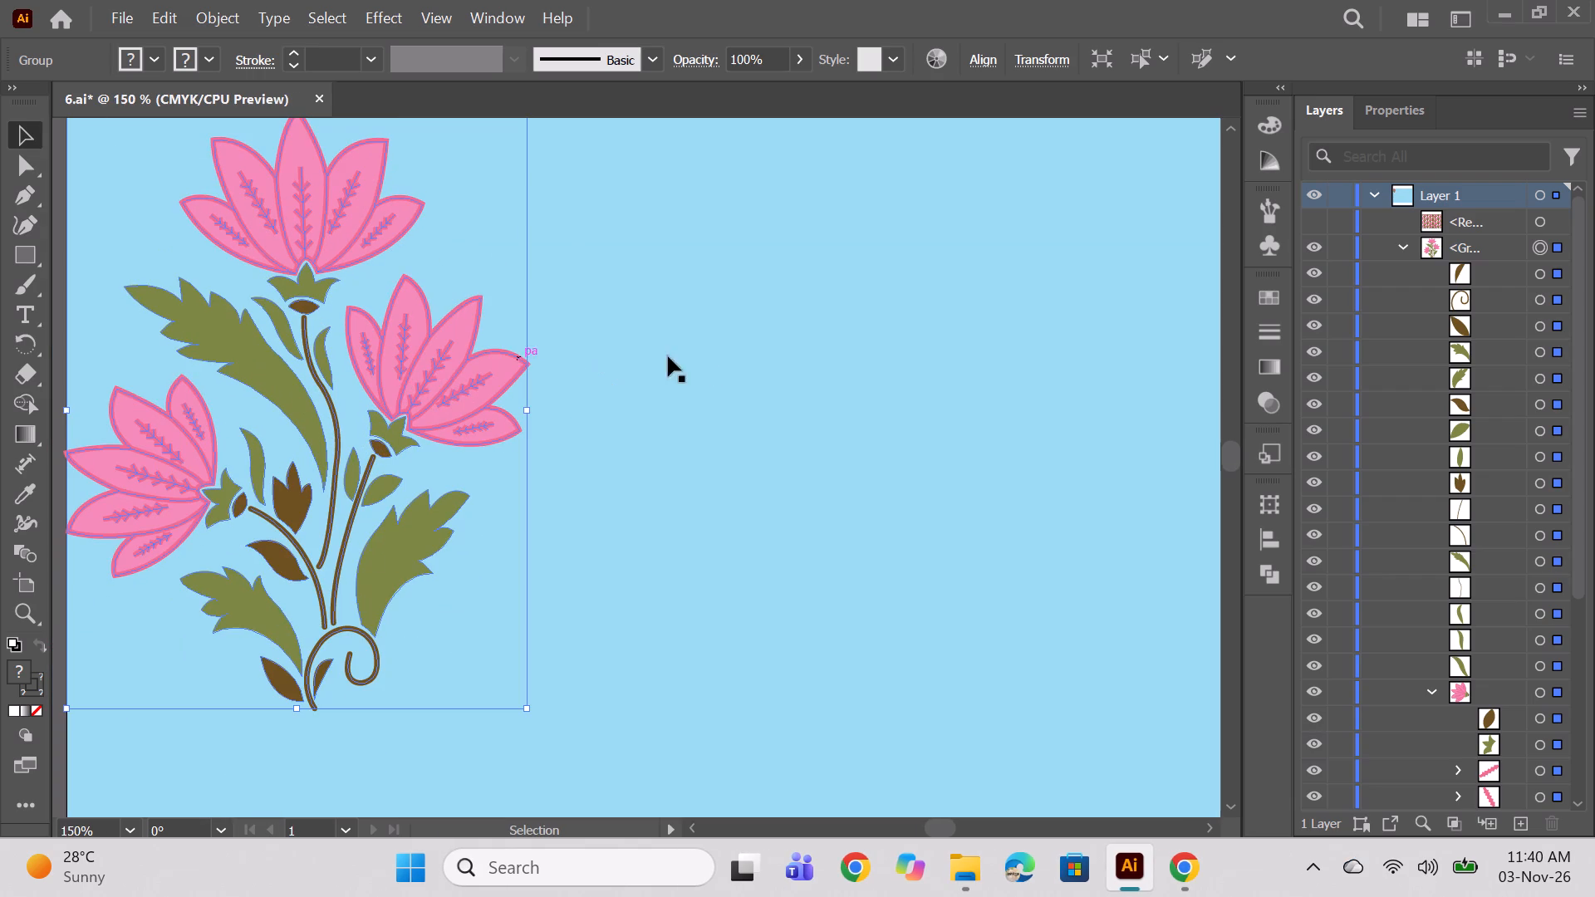
pyautogui.press('Right')
pyautogui.press('Right')
pyautogui.press('Right')
pyautogui.press('Left')
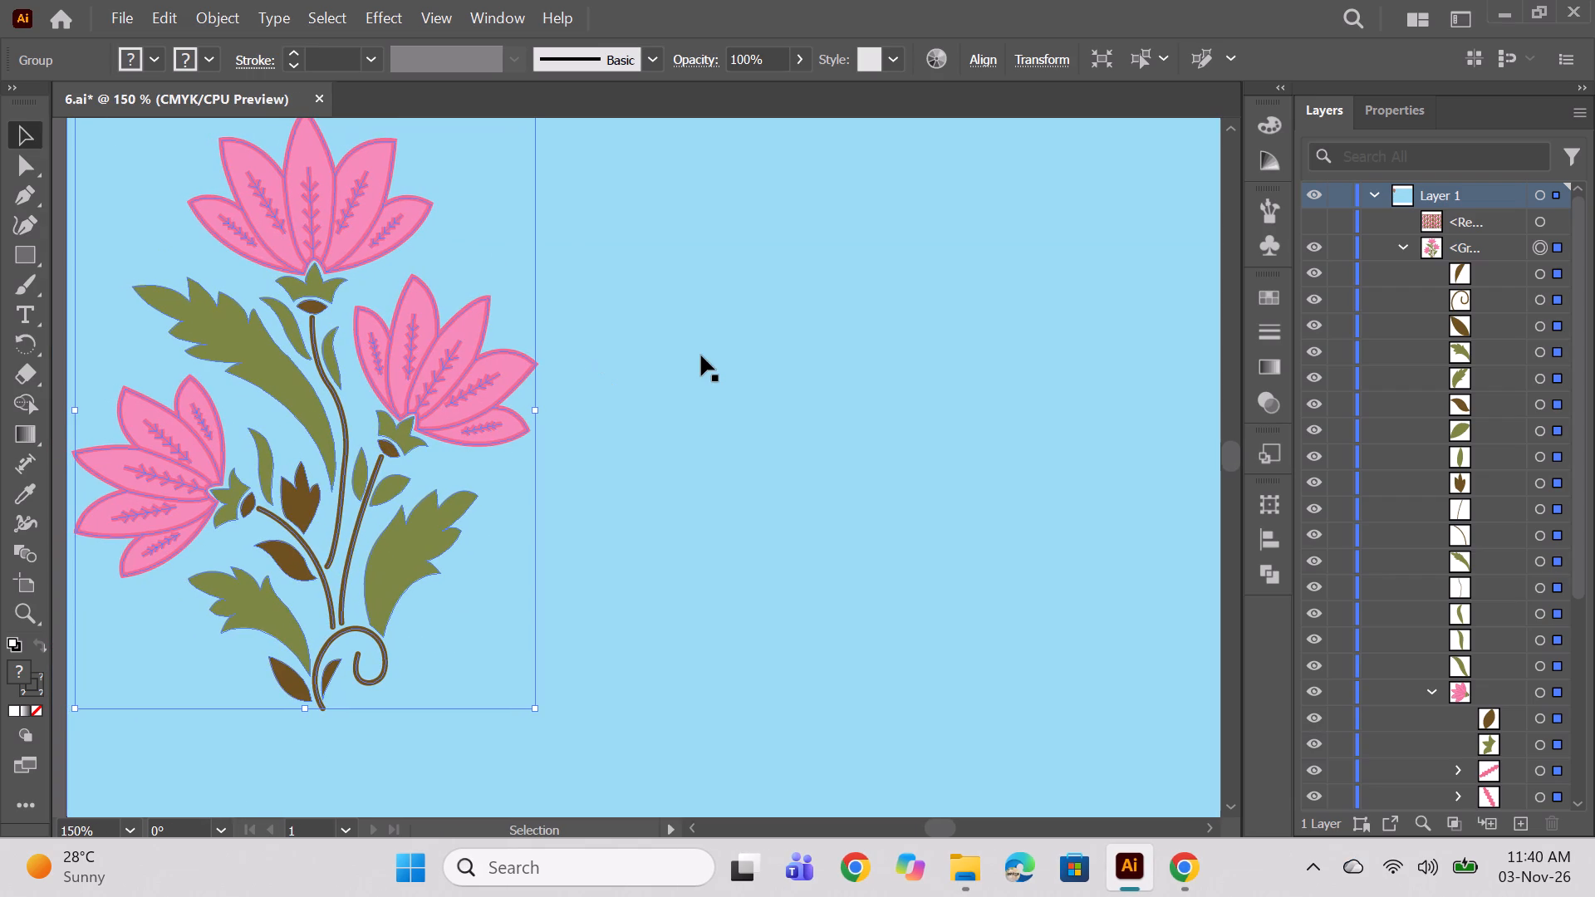
pyautogui.press('Left')
# Show the rulers and narrow the flower motif to about 2 in wide.
pyautogui.scroll(3, 408, 277)
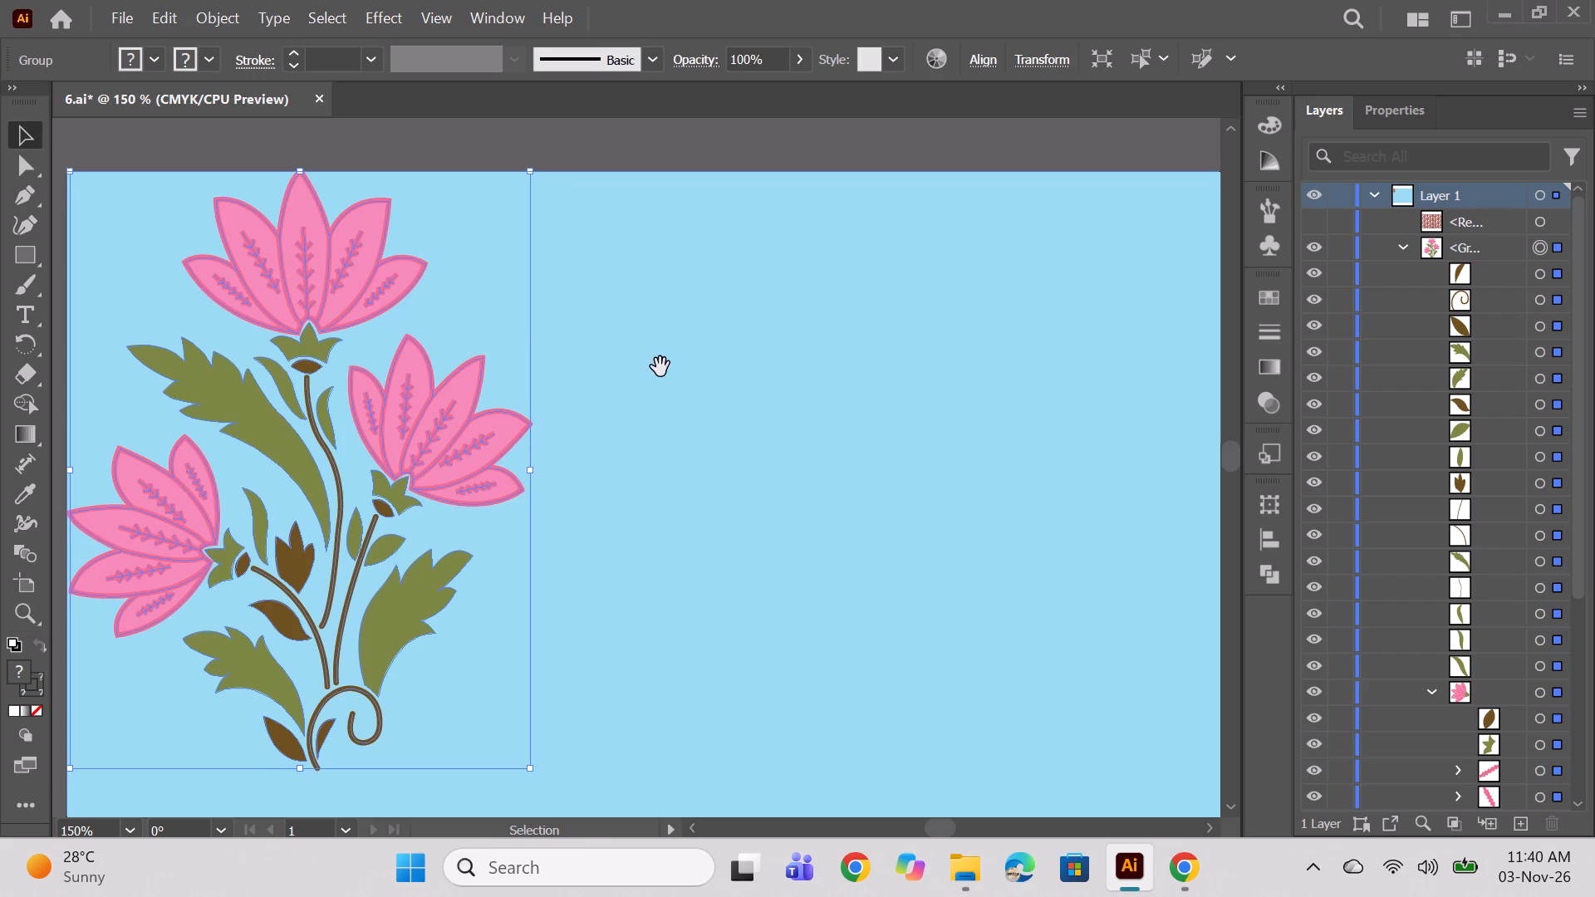
pyautogui.press('space')
pyautogui.press('space')
pyautogui.press('space')
pyautogui.press('space')
pyautogui.press('space')
pyautogui.press('space')
pyautogui.press('space')
pyautogui.press('space')
pyautogui.press('space')
pyautogui.press('space')
pyautogui.press('space')
pyautogui.press('space')
pyautogui.press('space')
pyautogui.press('space')
pyautogui.press('space')
pyautogui.press('space')
pyautogui.press('space')
pyautogui.press('space')
pyautogui.press('space')
pyautogui.press('space')
pyautogui.moveTo(660, 367); pyautogui.dragTo(647, 318)
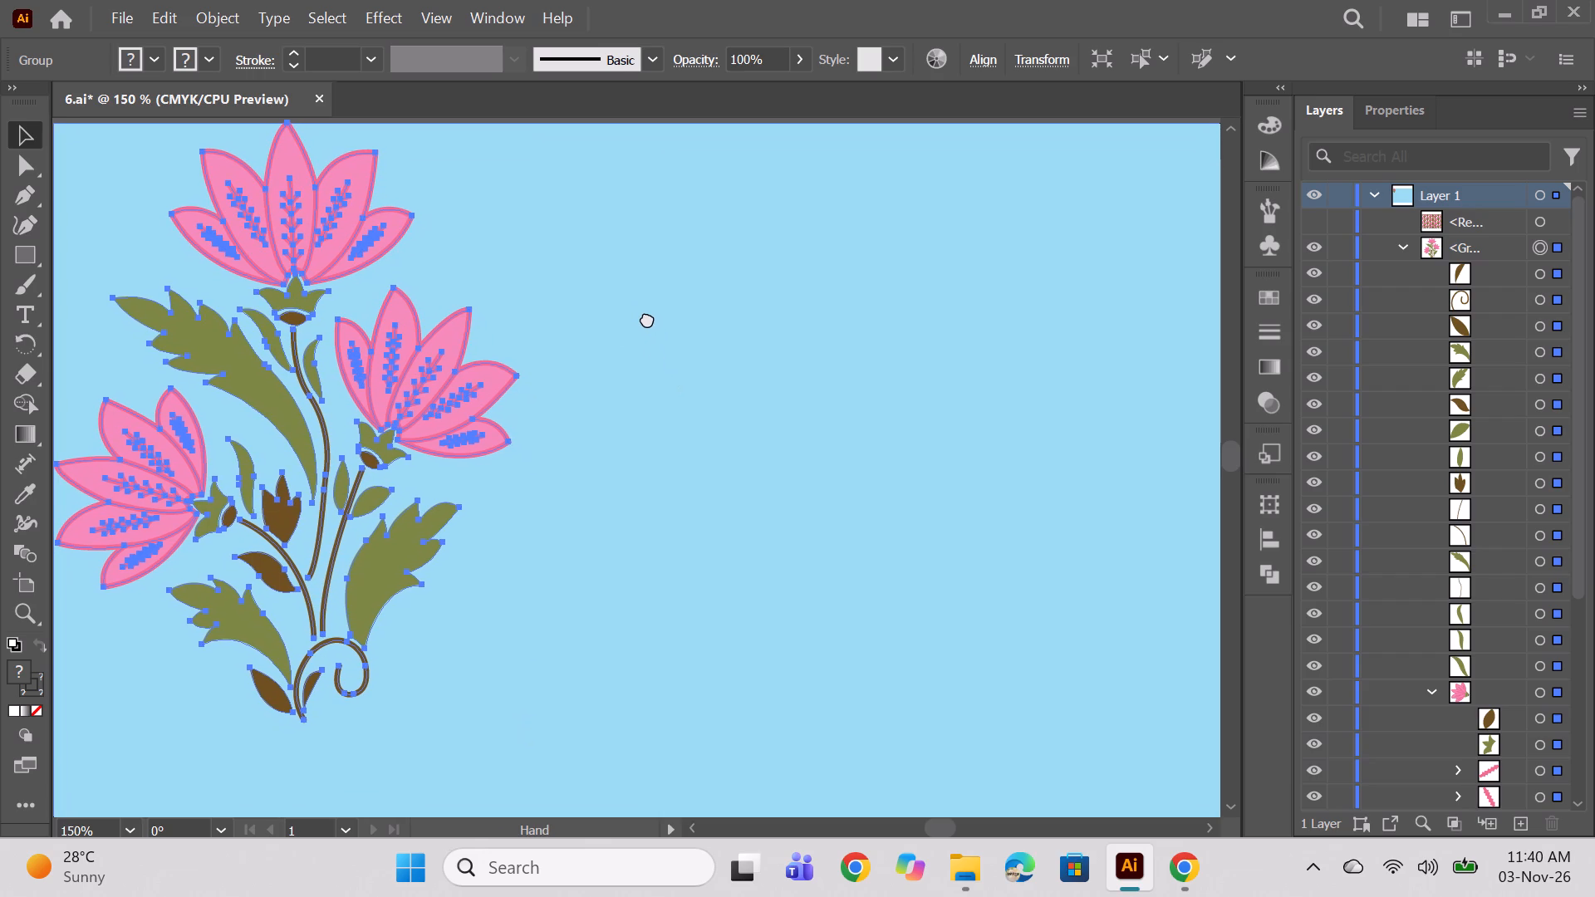
pyautogui.moveTo(647, 318); pyautogui.dragTo(649, 316)
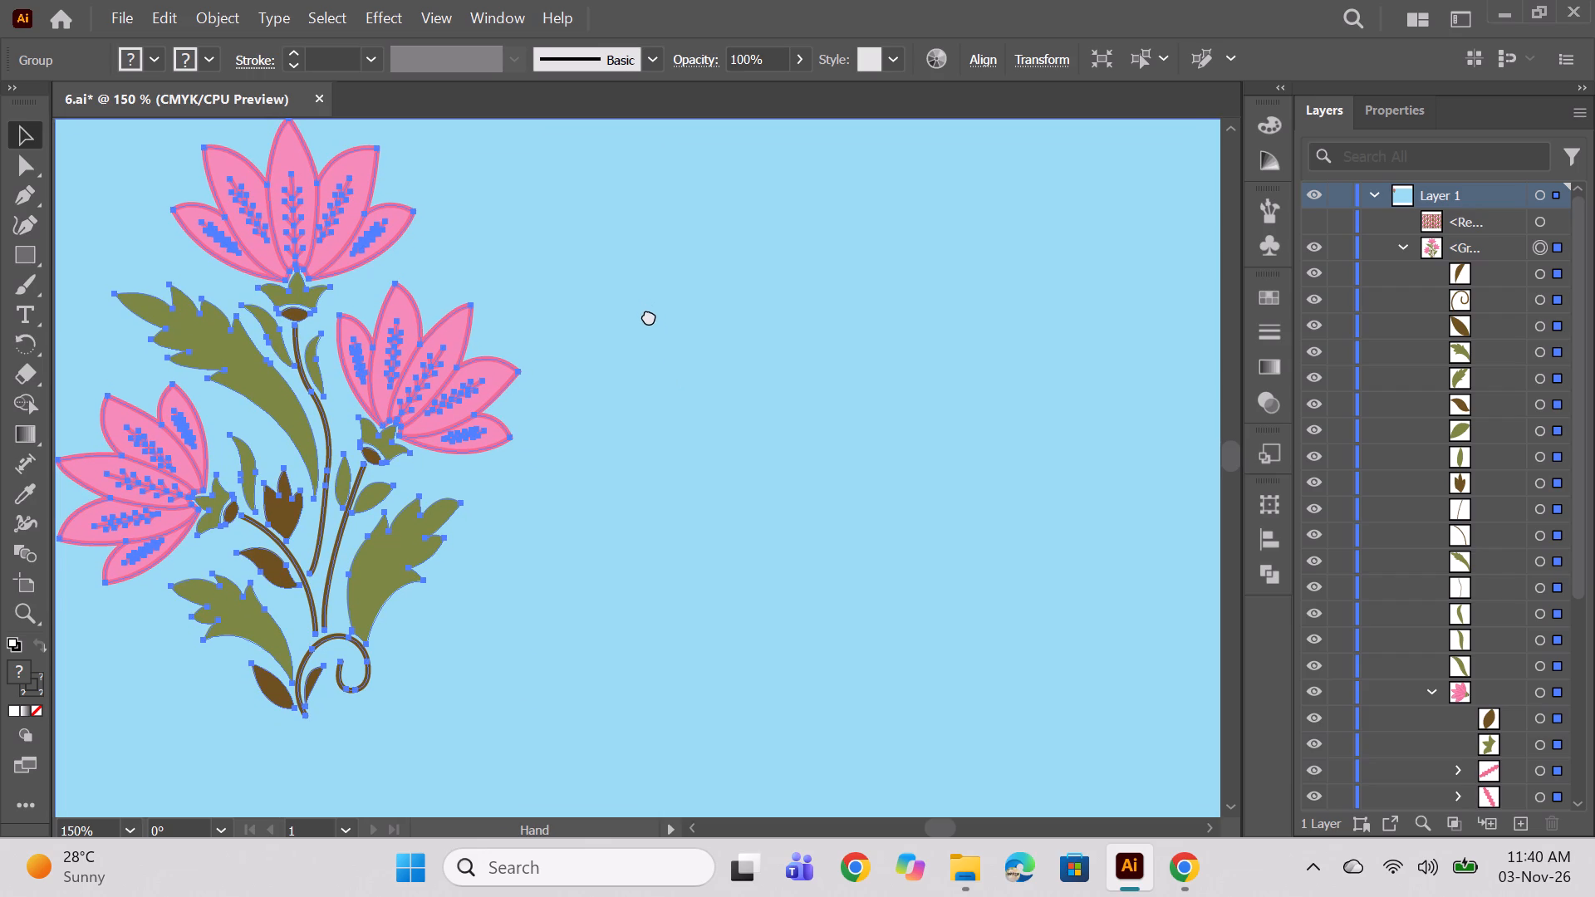
pyautogui.moveTo(649, 316); pyautogui.dragTo(646, 316)
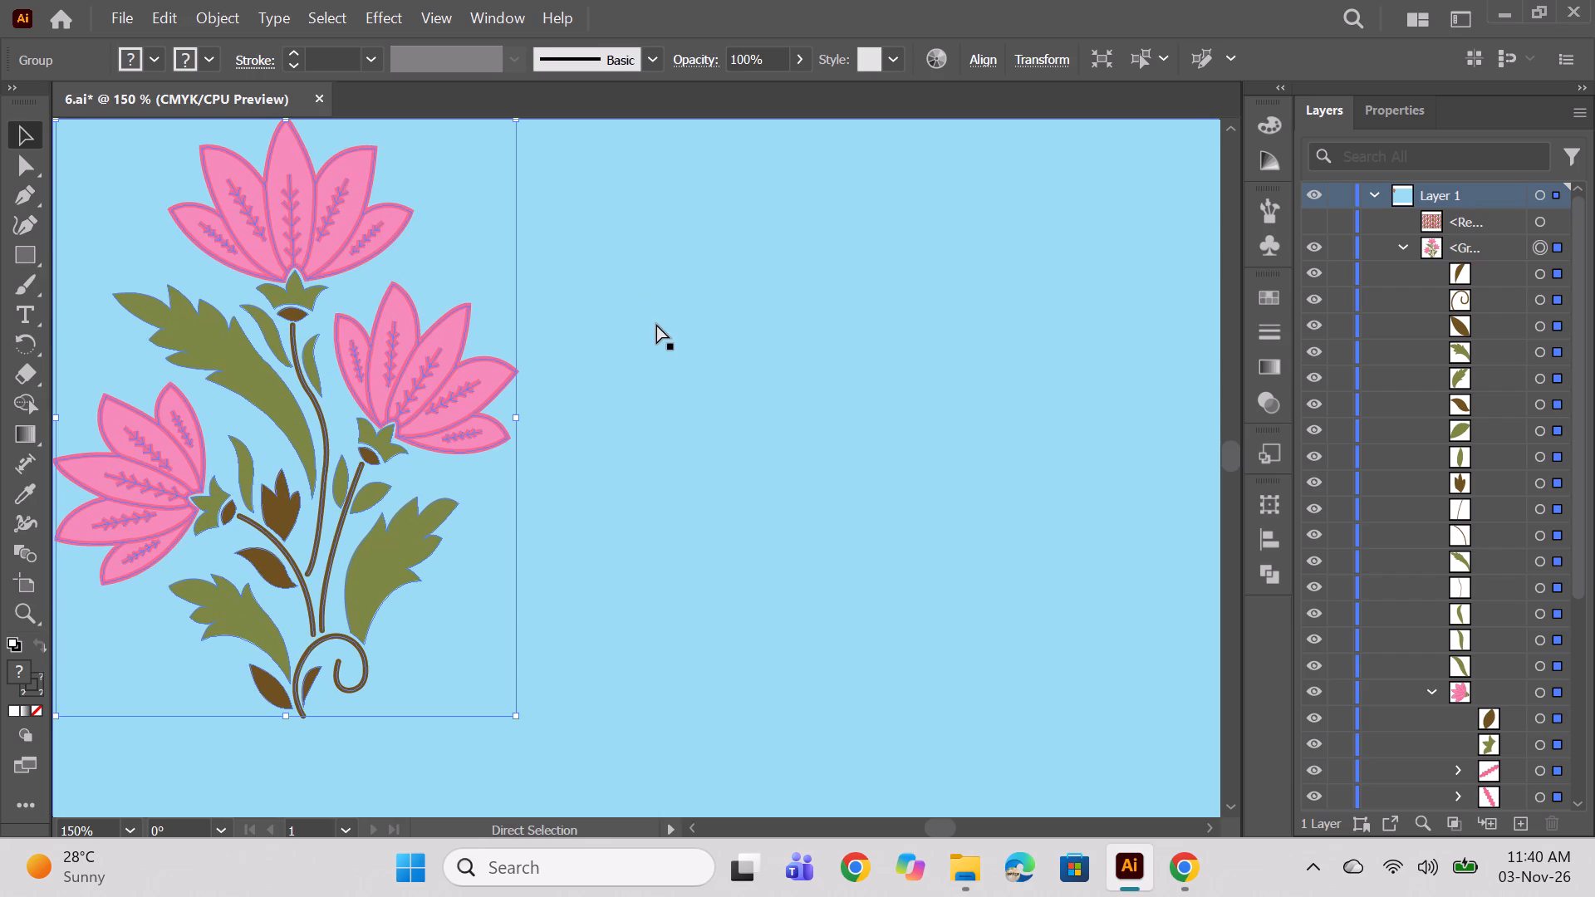
pyautogui.hotkey('ctrl', 'r')
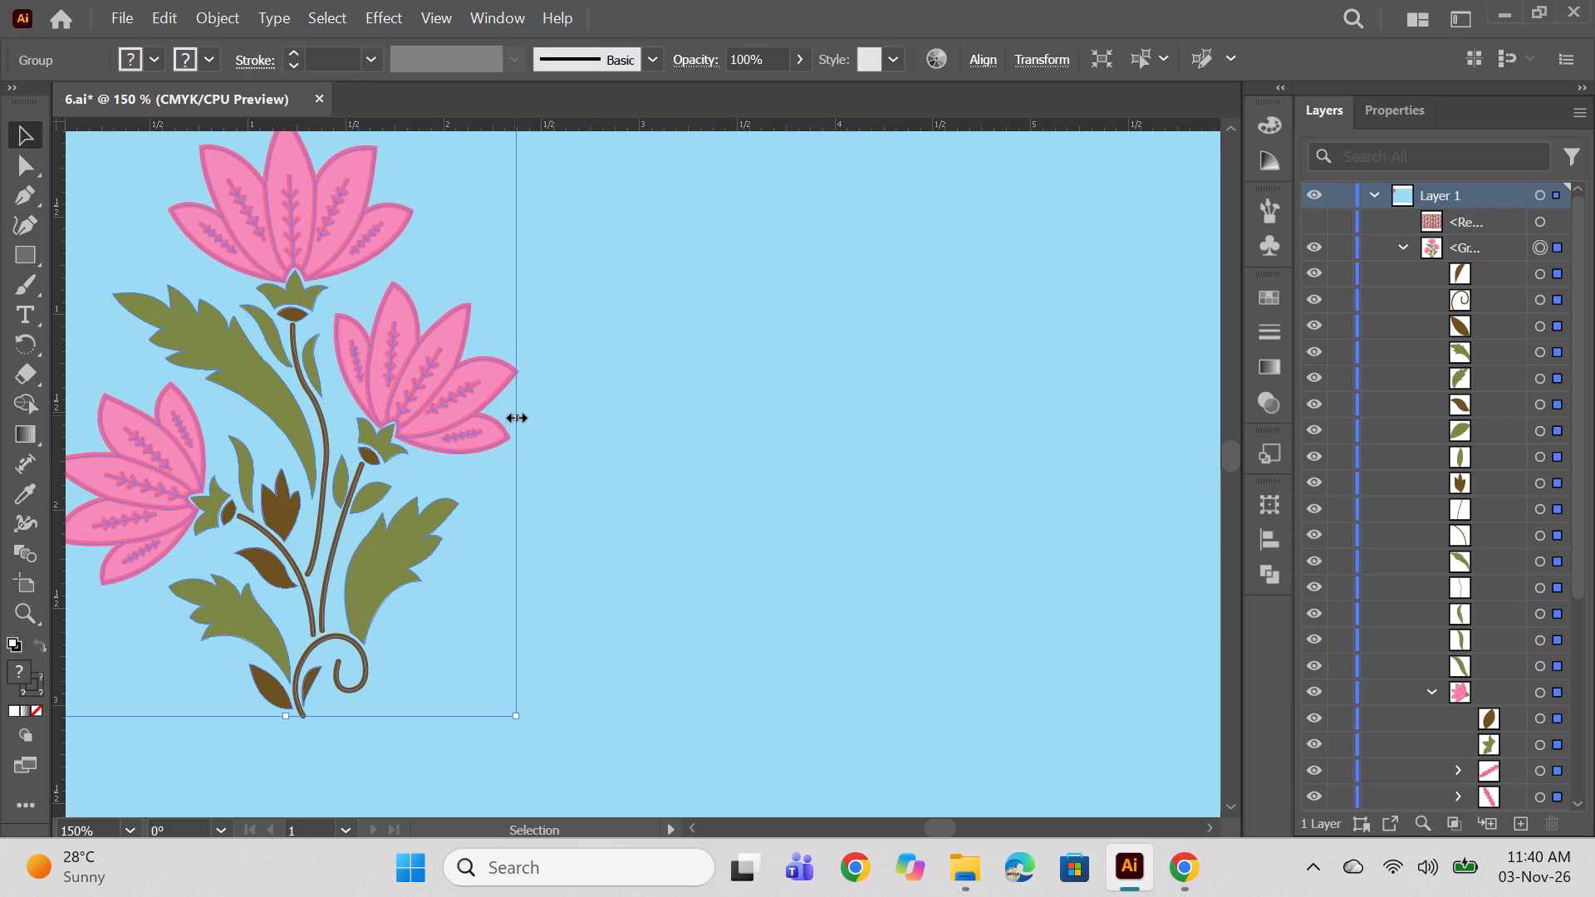
pyautogui.moveTo(514, 415); pyautogui.dragTo(441, 405)
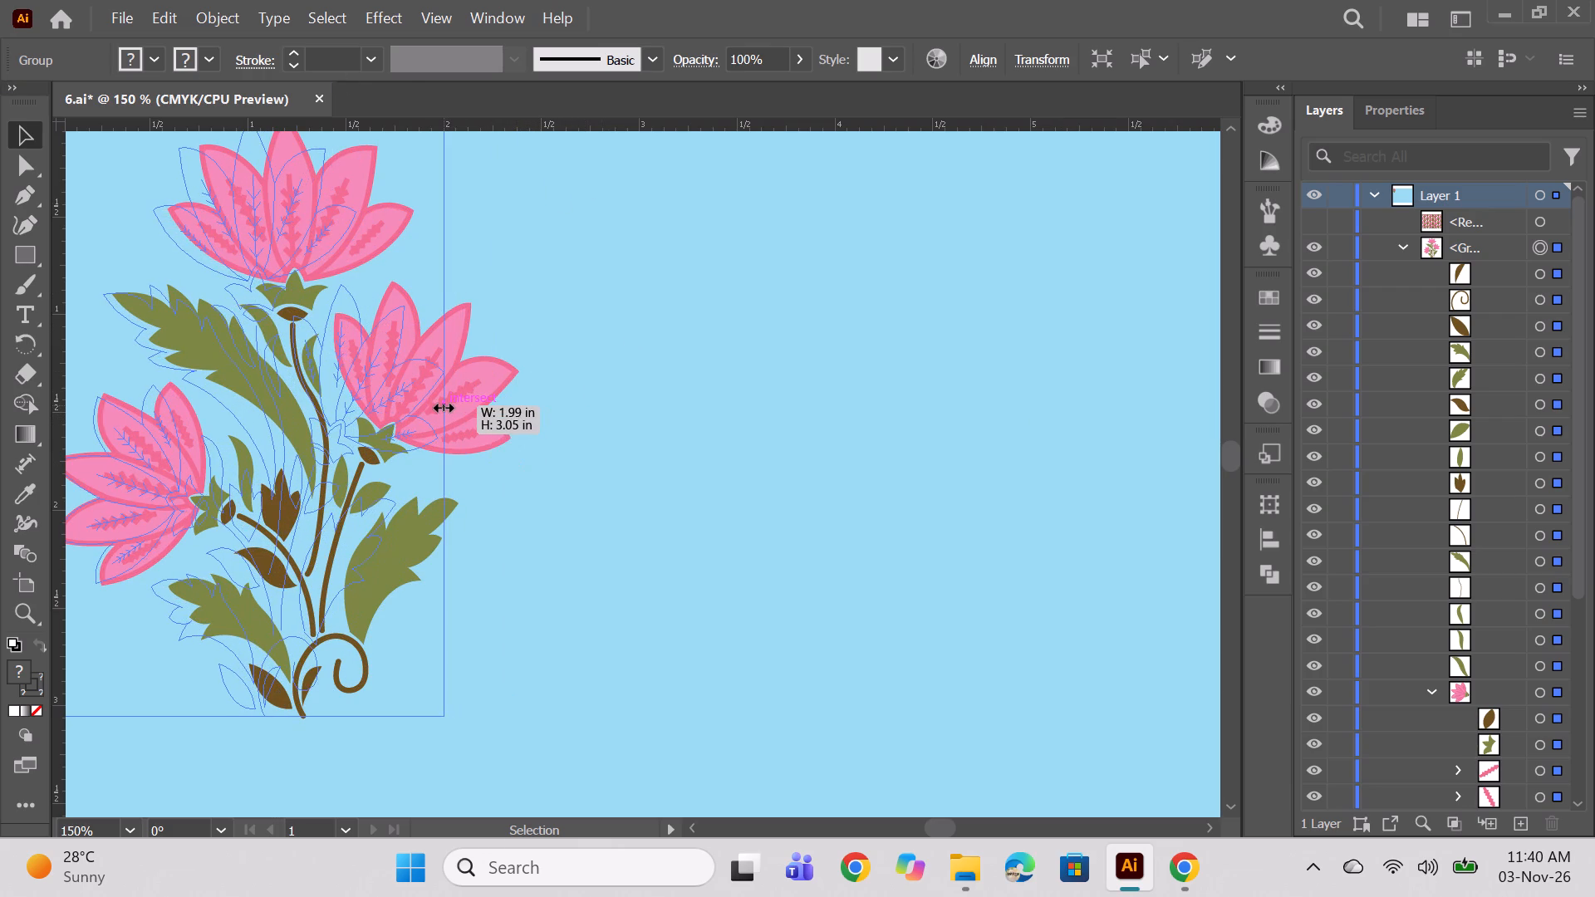
pyautogui.moveTo(441, 405); pyautogui.dragTo(444, 405)
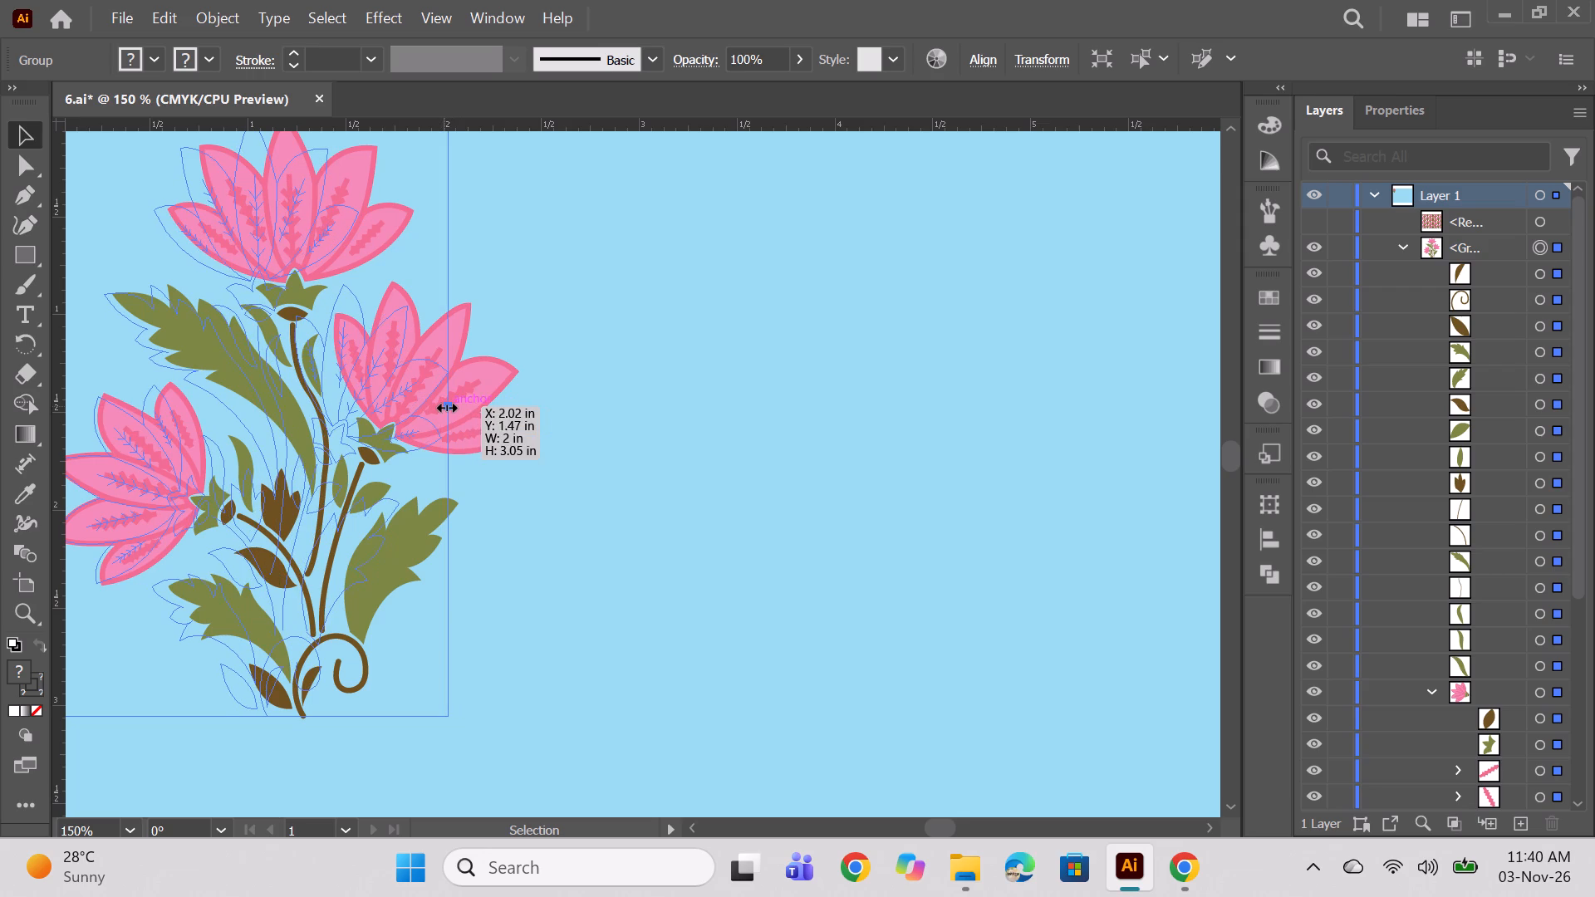
pyautogui.moveTo(444, 405); pyautogui.dragTo(445, 407)
# Reduce the flower motif's height to about 2.5 in.
pyautogui.scroll(-4, 397, 370)
pyautogui.scroll(2, 313, 600)
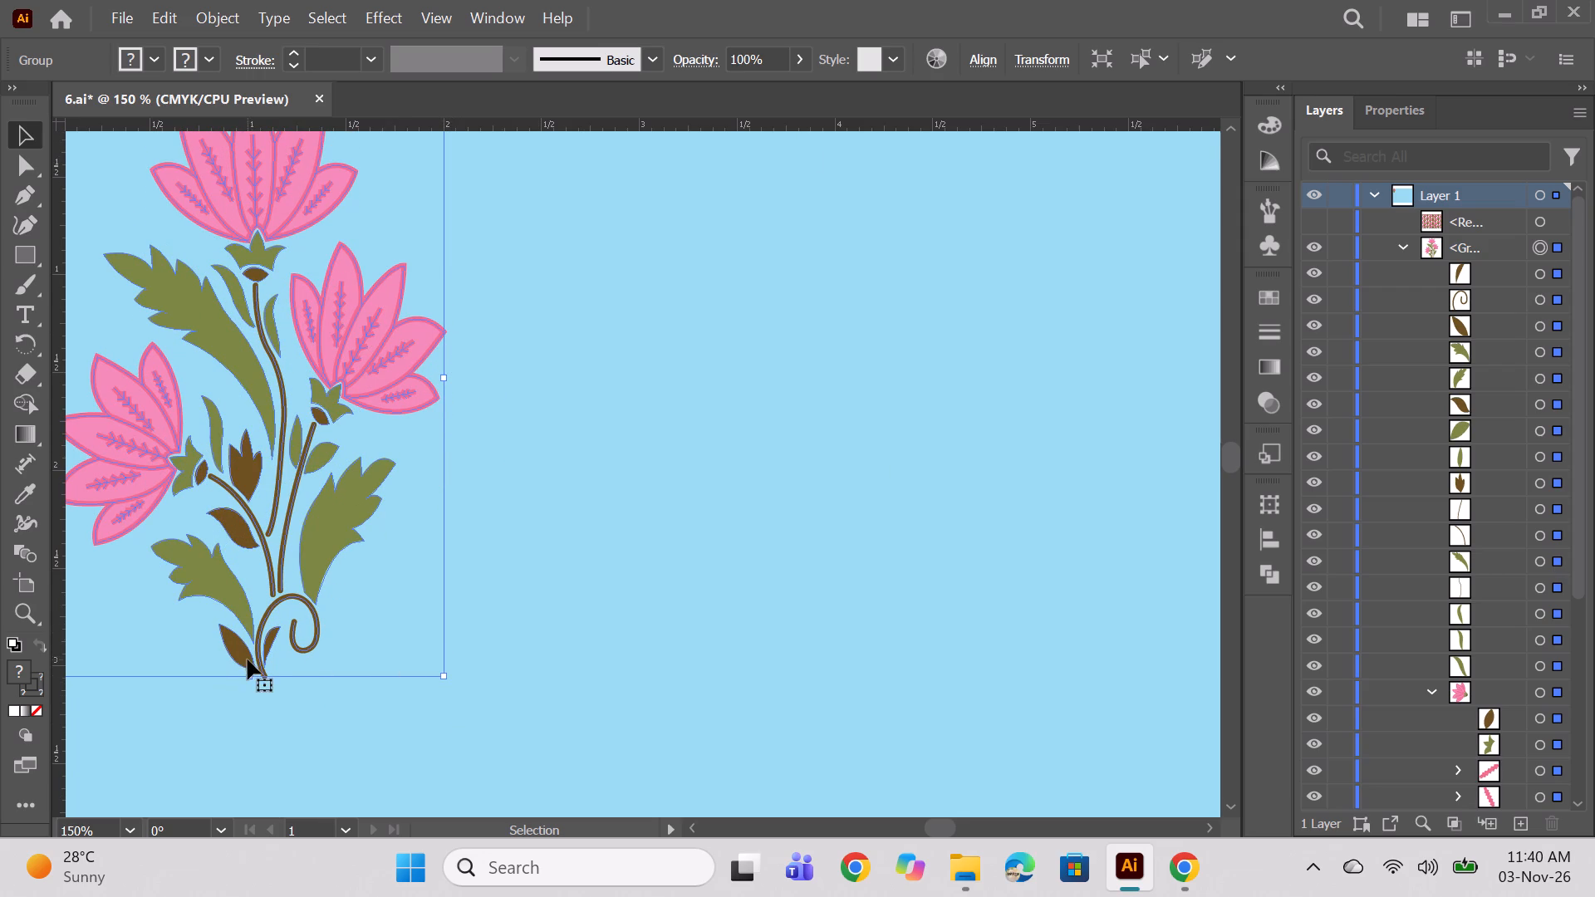
pyautogui.moveTo(252, 679); pyautogui.dragTo(264, 590)
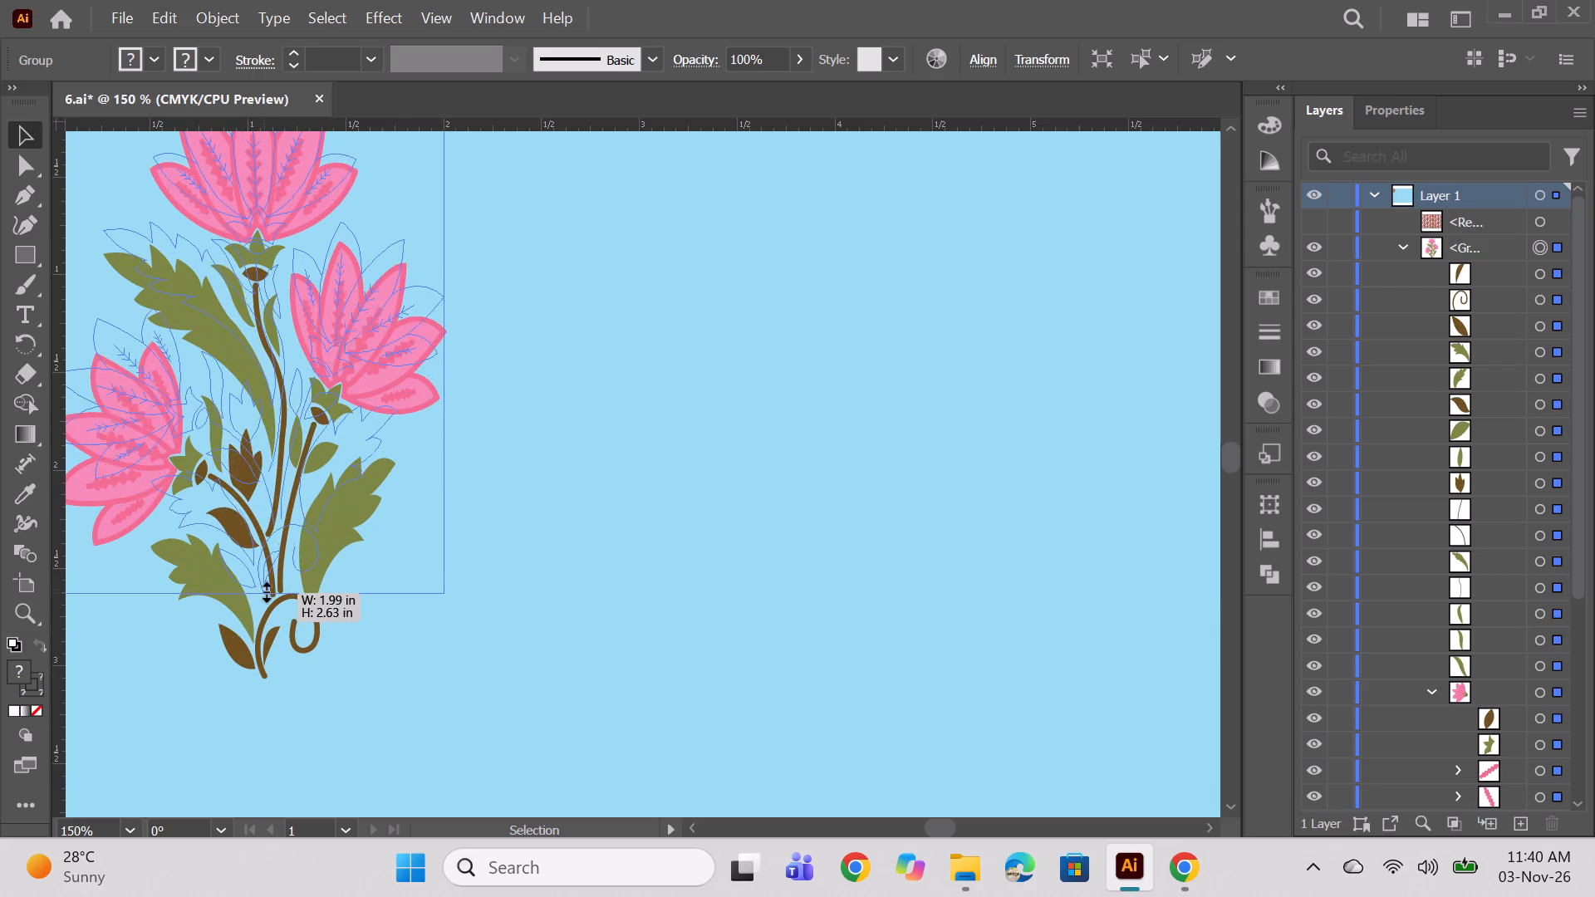
pyautogui.moveTo(264, 590); pyautogui.dragTo(267, 568)
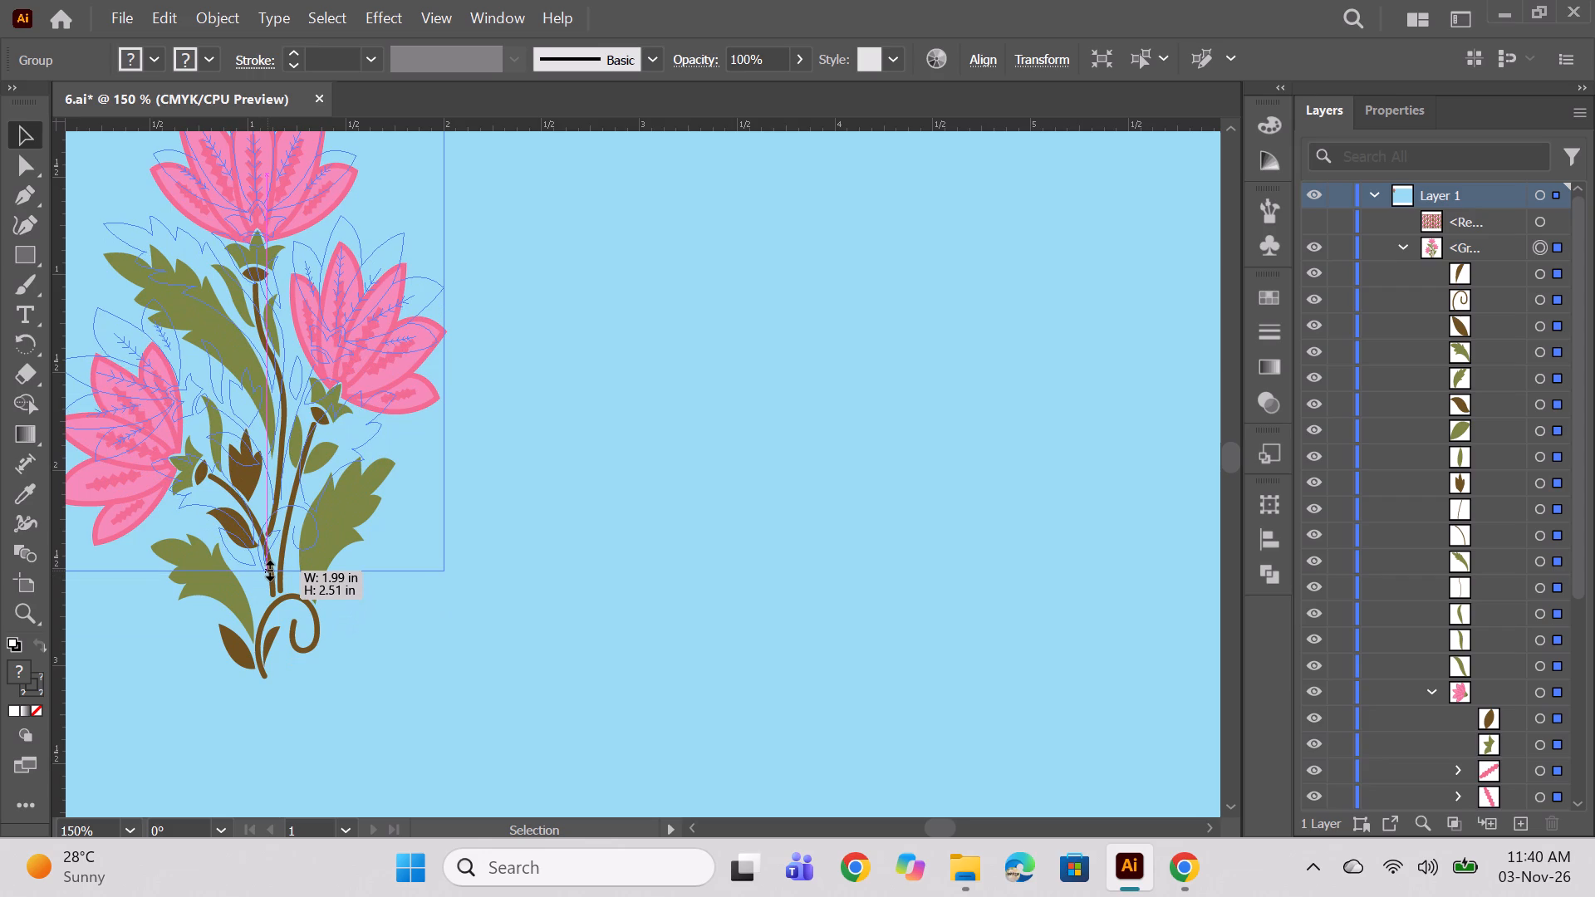
pyautogui.moveTo(267, 568); pyautogui.dragTo(271, 570)
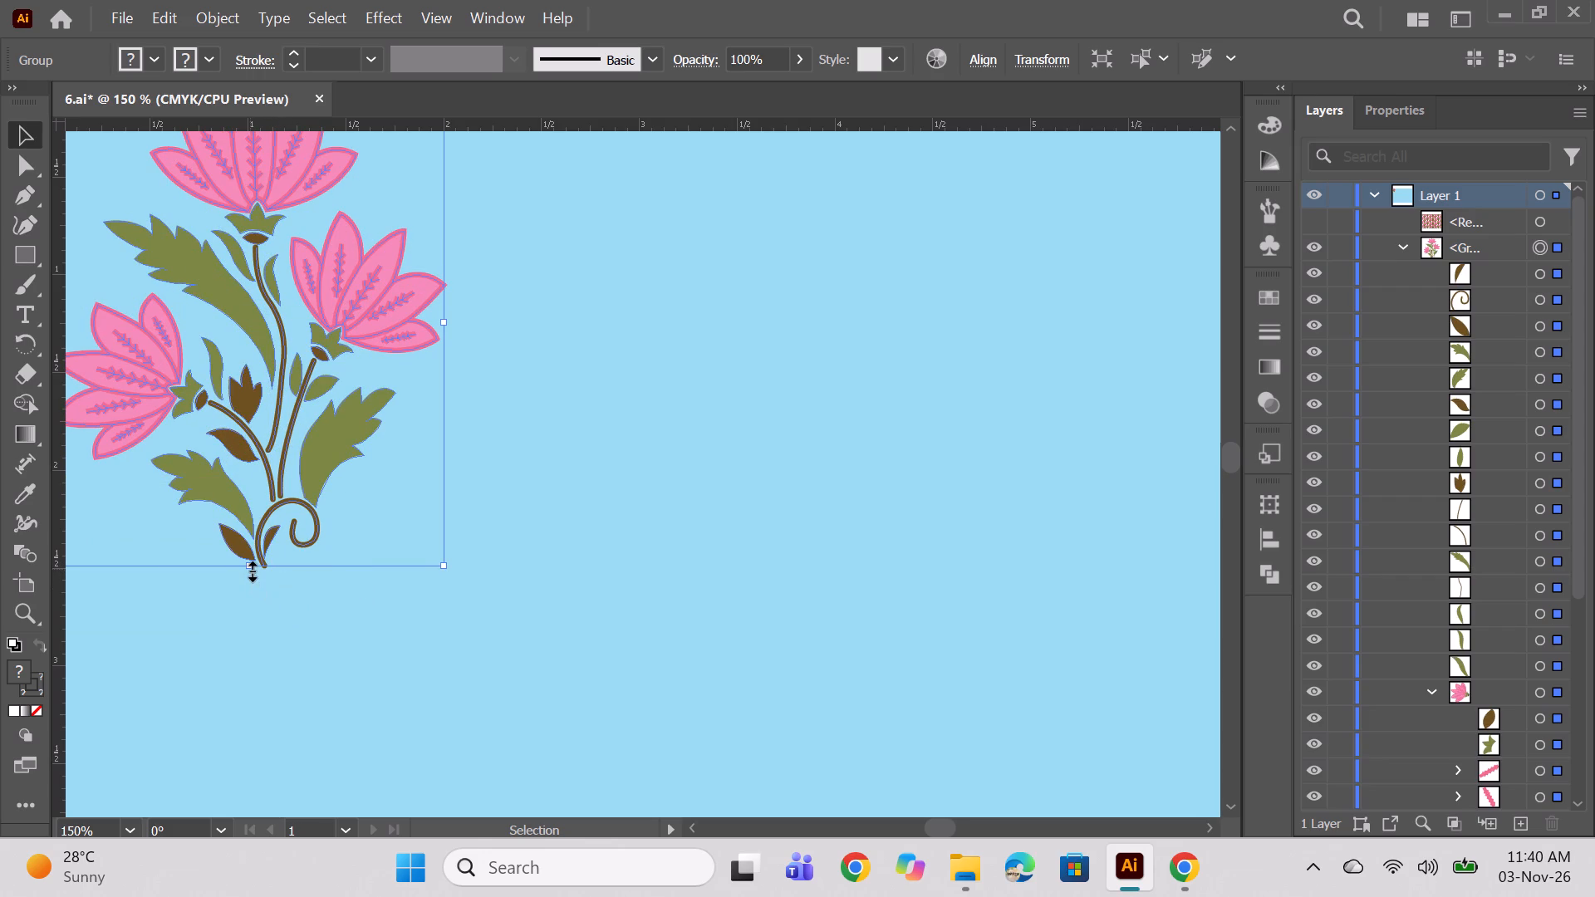
pyautogui.click(250, 569)
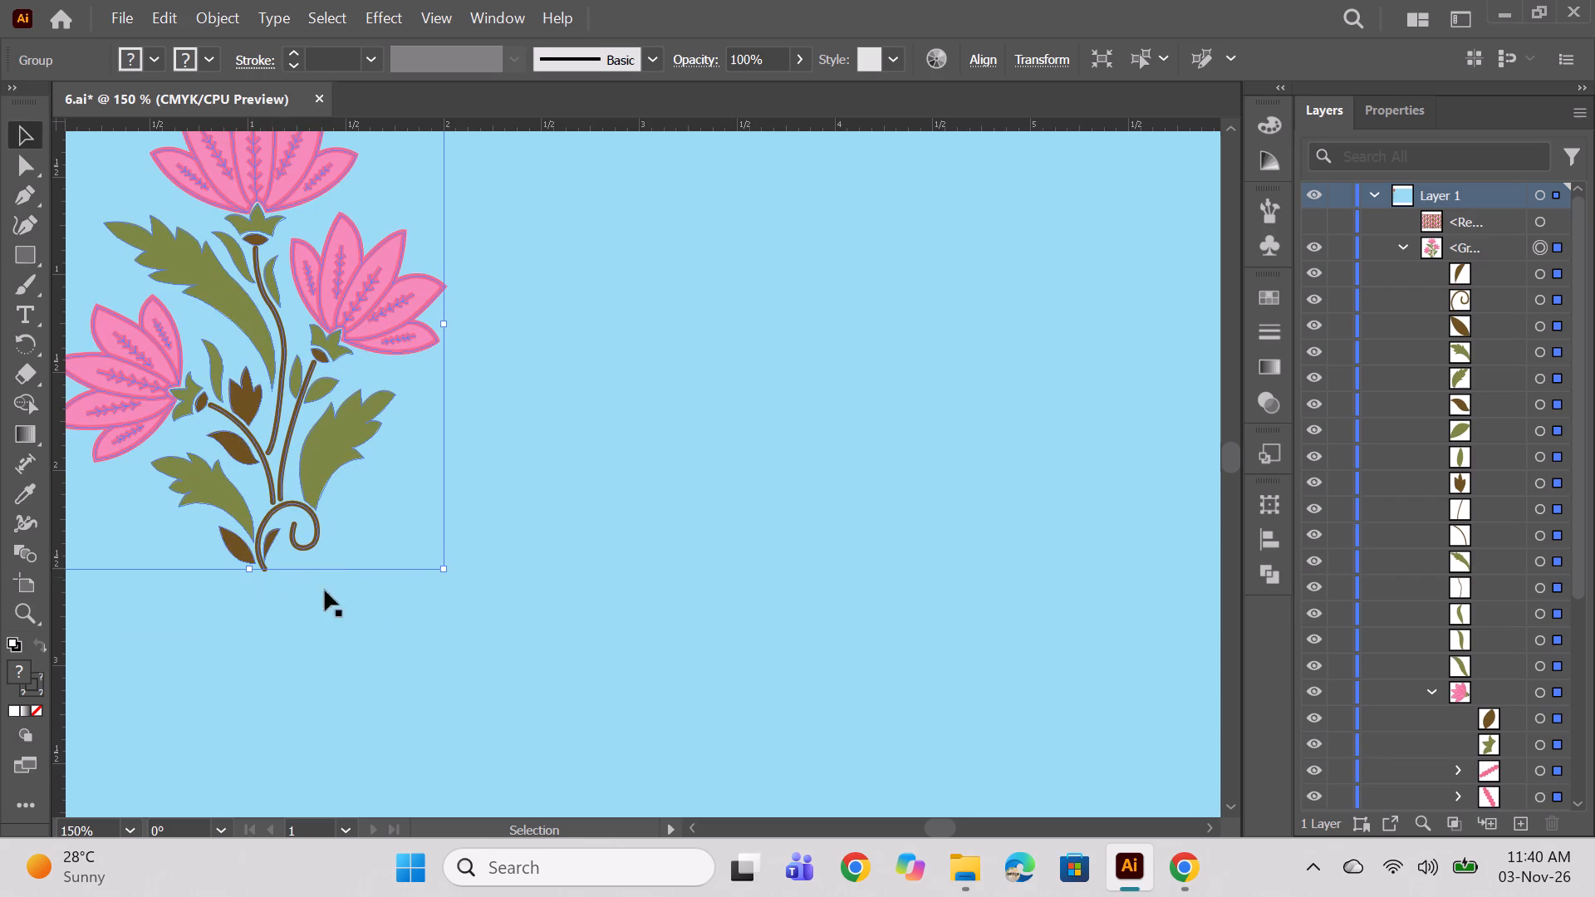
pyautogui.scroll(4, 715, 439)
pyautogui.scroll(-2, 734, 411)
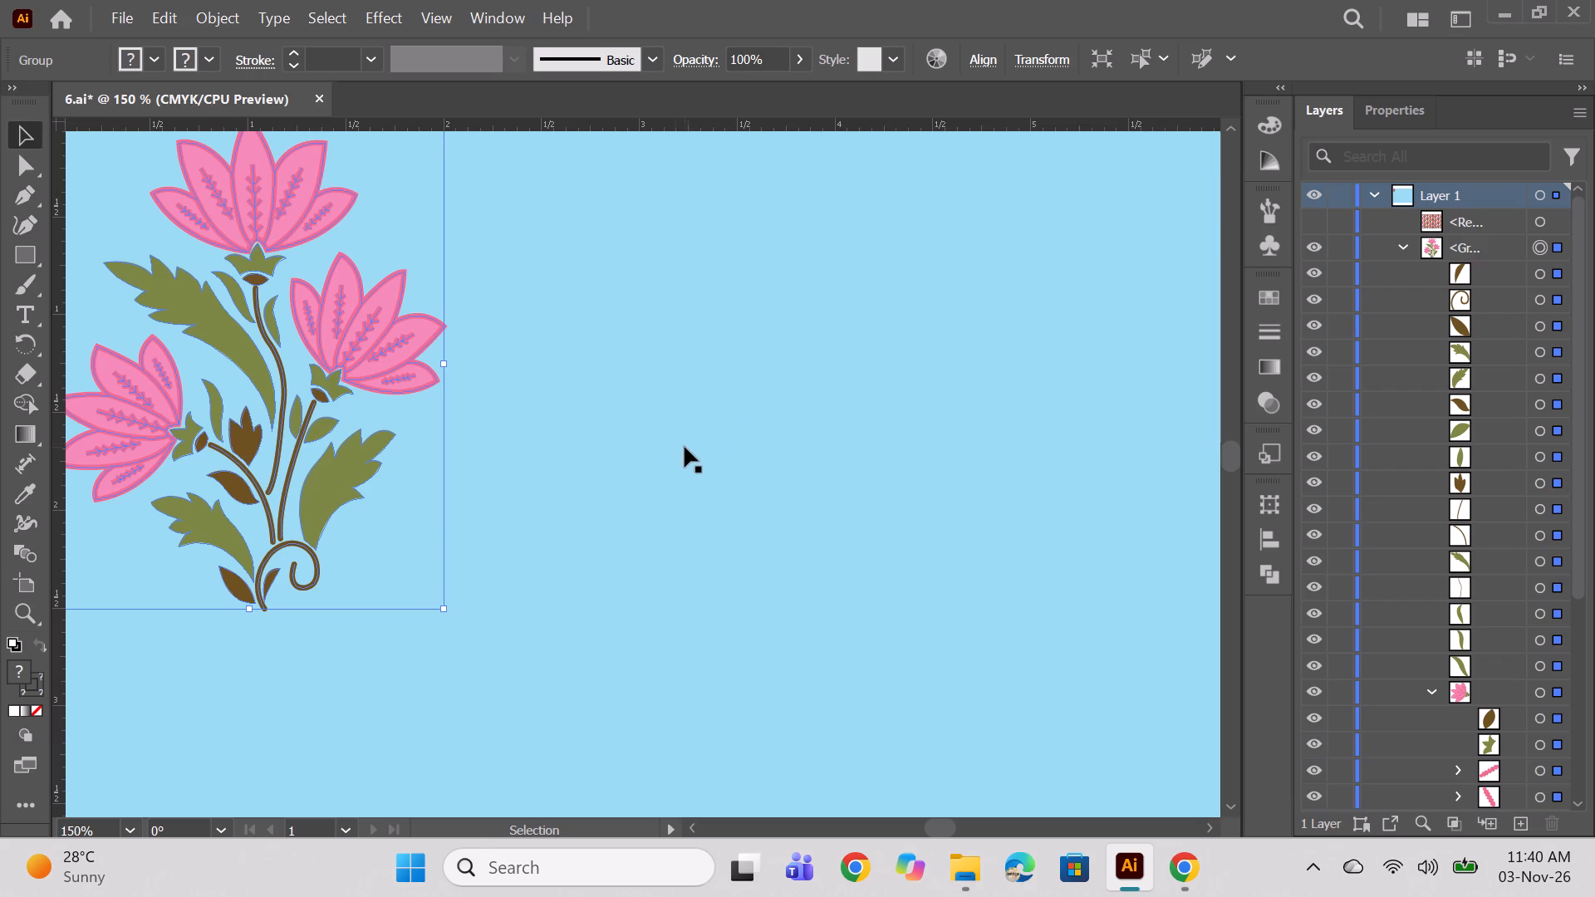
# Move the resized flower motif inward, away from the artboard's upper-left corner, and deselect it.
pyautogui.keyDown('alt'); pyautogui.scroll(-2, 685, 447); pyautogui.keyUp('alt')
pyautogui.click(708, 452)
pyautogui.press('space')
pyautogui.press('space')
pyautogui.press('space')
pyautogui.moveTo(940, 554); pyautogui.dragTo(679, 494)
pyautogui.moveTo(280, 344); pyautogui.dragTo(387, 412)
pyautogui.click(867, 421)
# Set the stroke weight of the five vein groups in the lower-left flower to 1 pt.
pyautogui.keyDown('alt'); pyautogui.scroll(3, 371, 348); pyautogui.keyUp('alt')
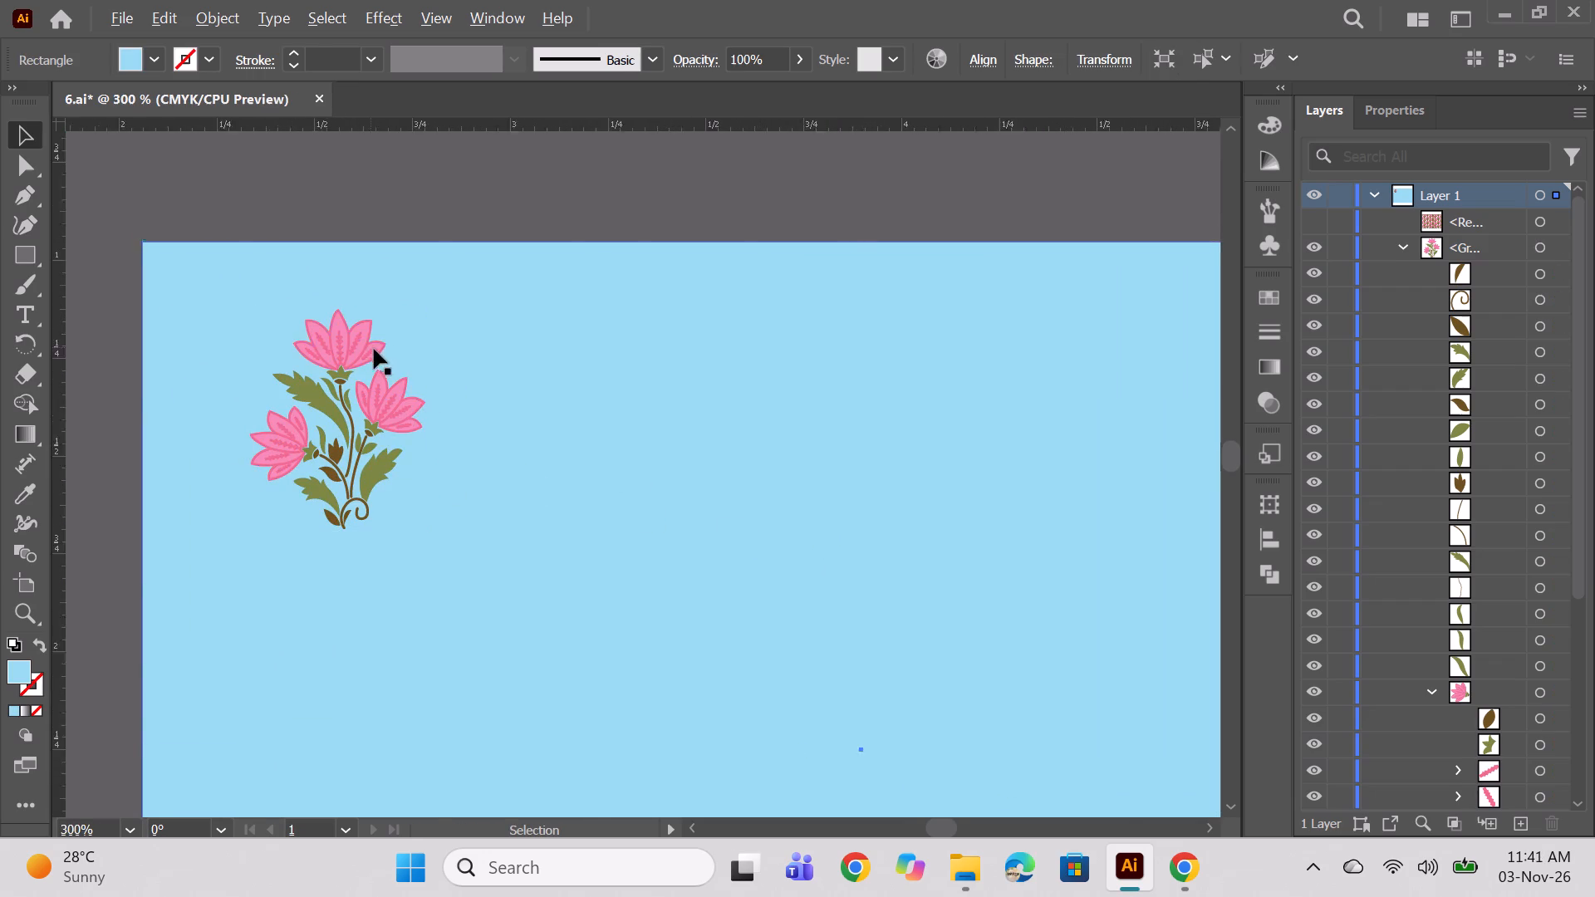
pyautogui.keyDown('alt'); pyautogui.scroll(4, 374, 349); pyautogui.keyUp('alt')
pyautogui.keyDown('alt'); pyautogui.scroll(-4, 678, 400); pyautogui.keyUp('alt')
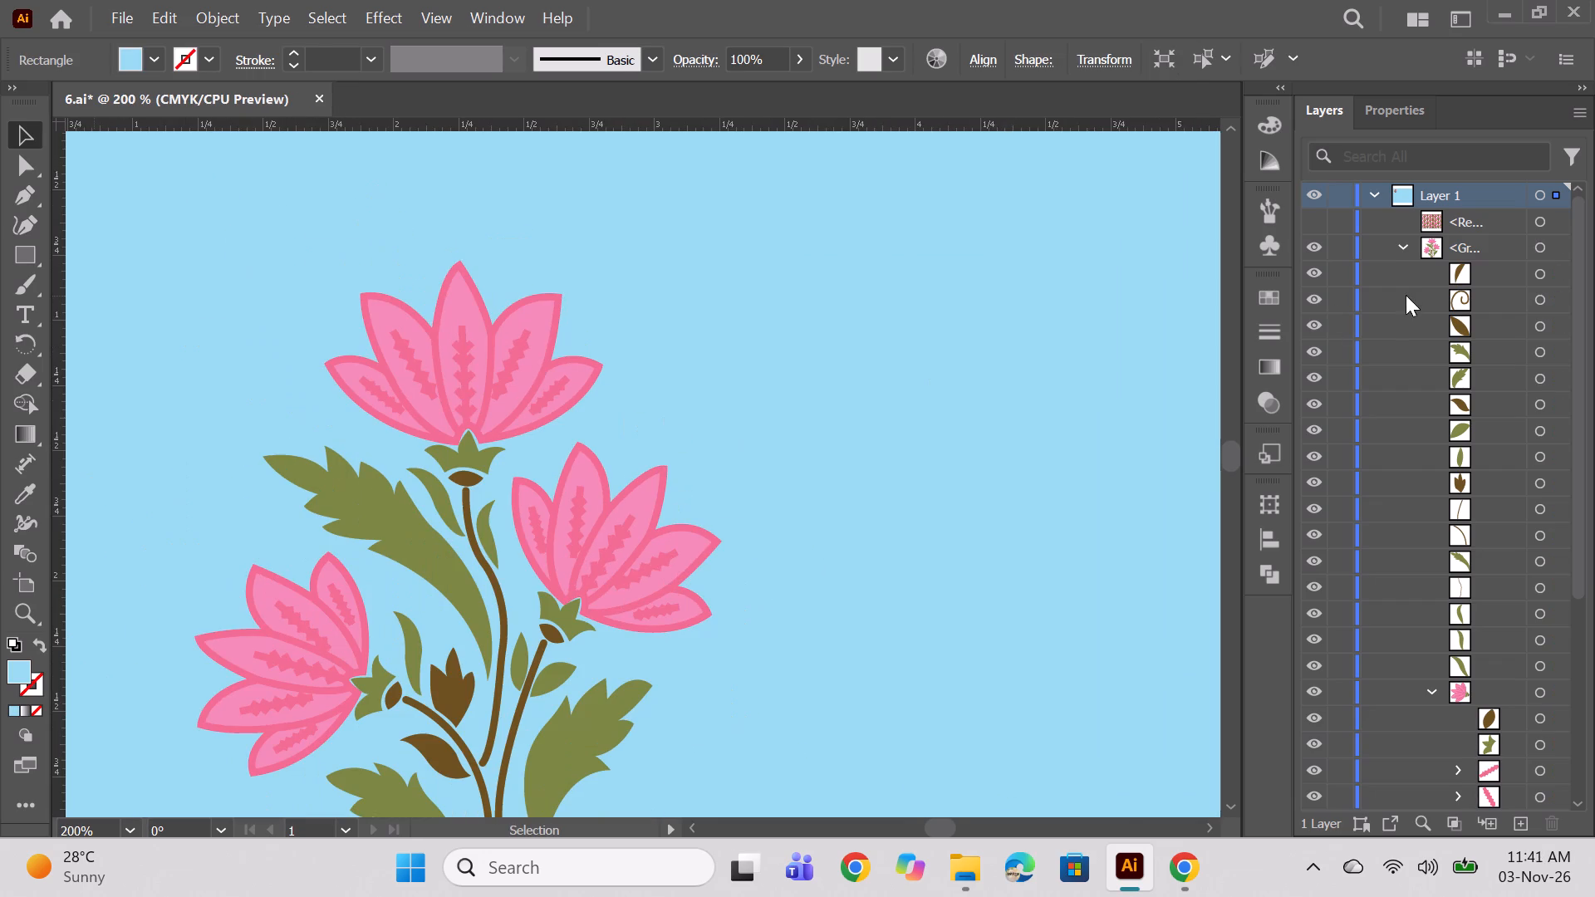
pyautogui.scroll(-9, 1462, 386)
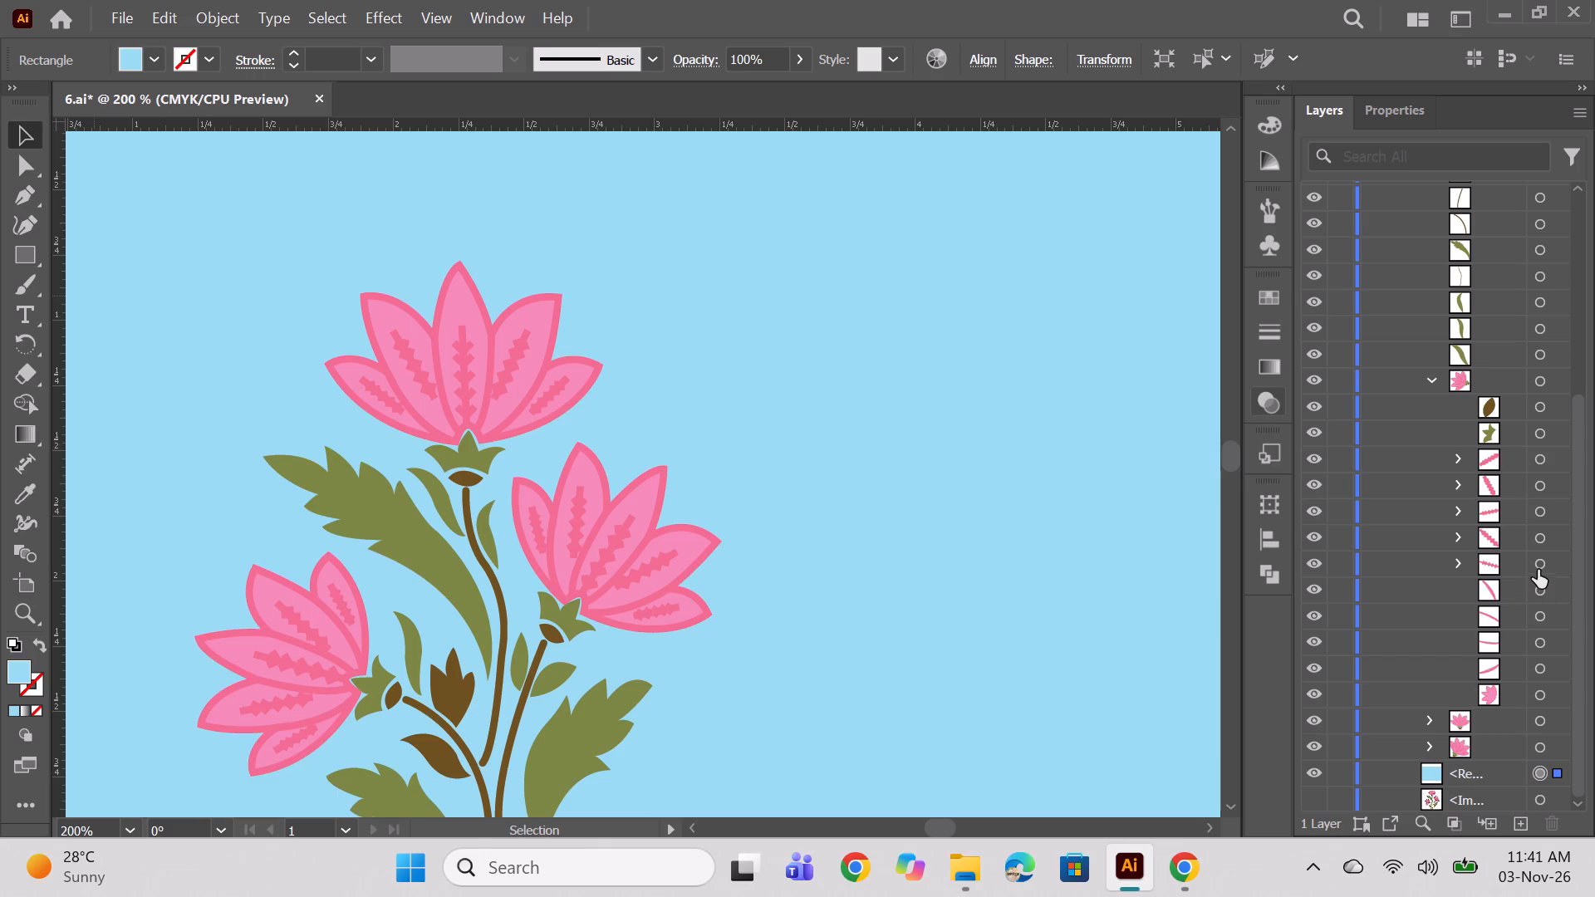
pyautogui.click(1538, 564)
pyautogui.keyDown('shift'); pyautogui.click(1539, 458); pyautogui.keyUp('shift')
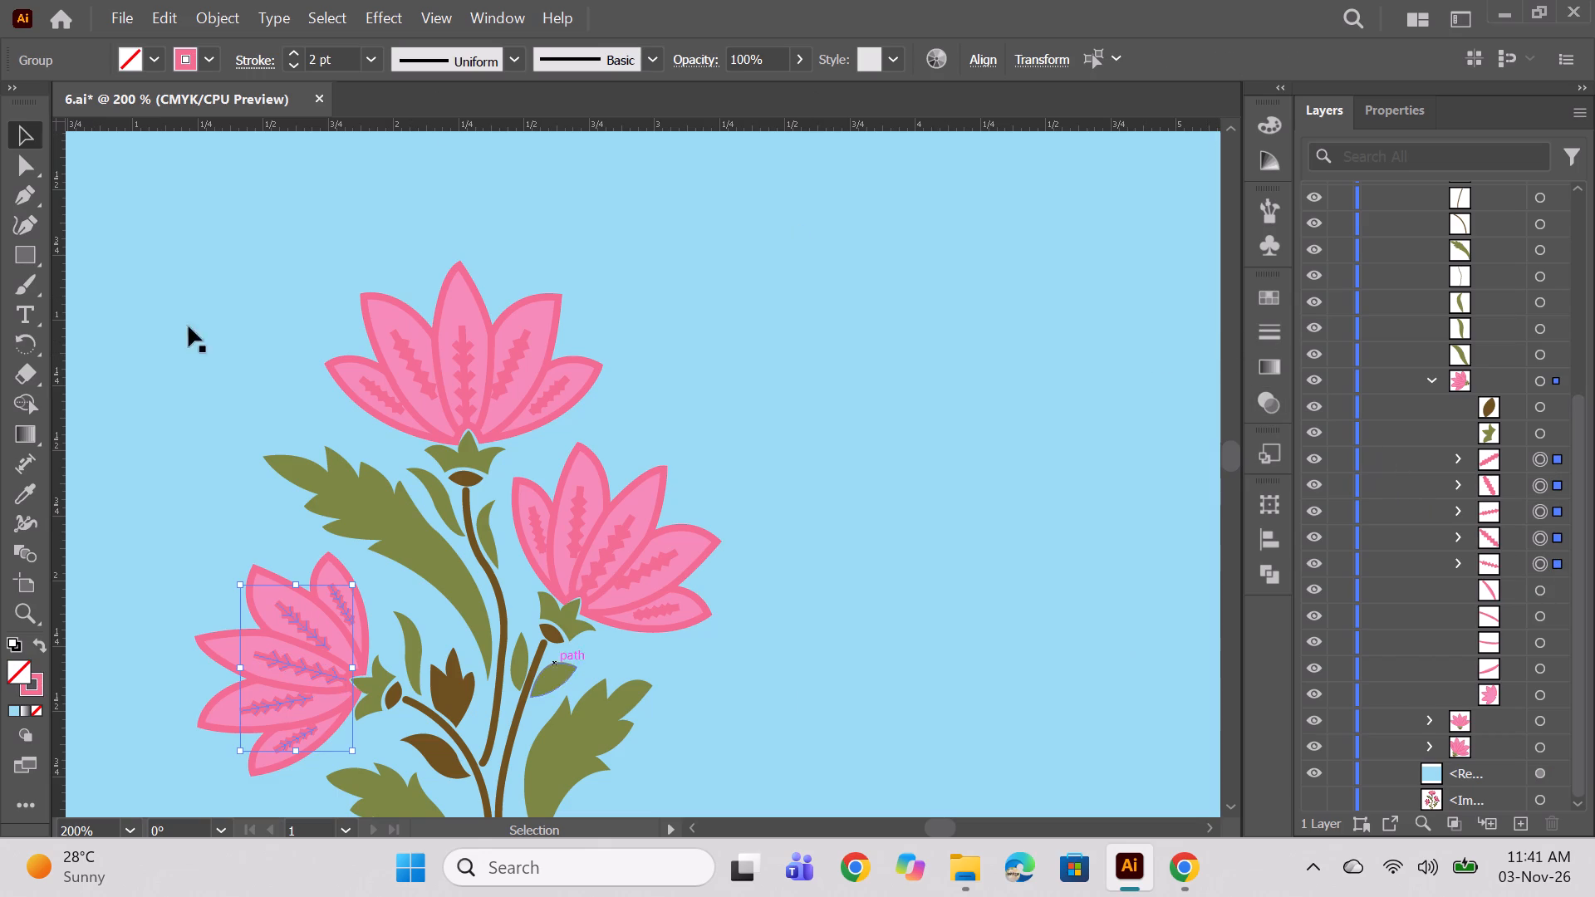
pyautogui.scroll(-2, 1482, 542)
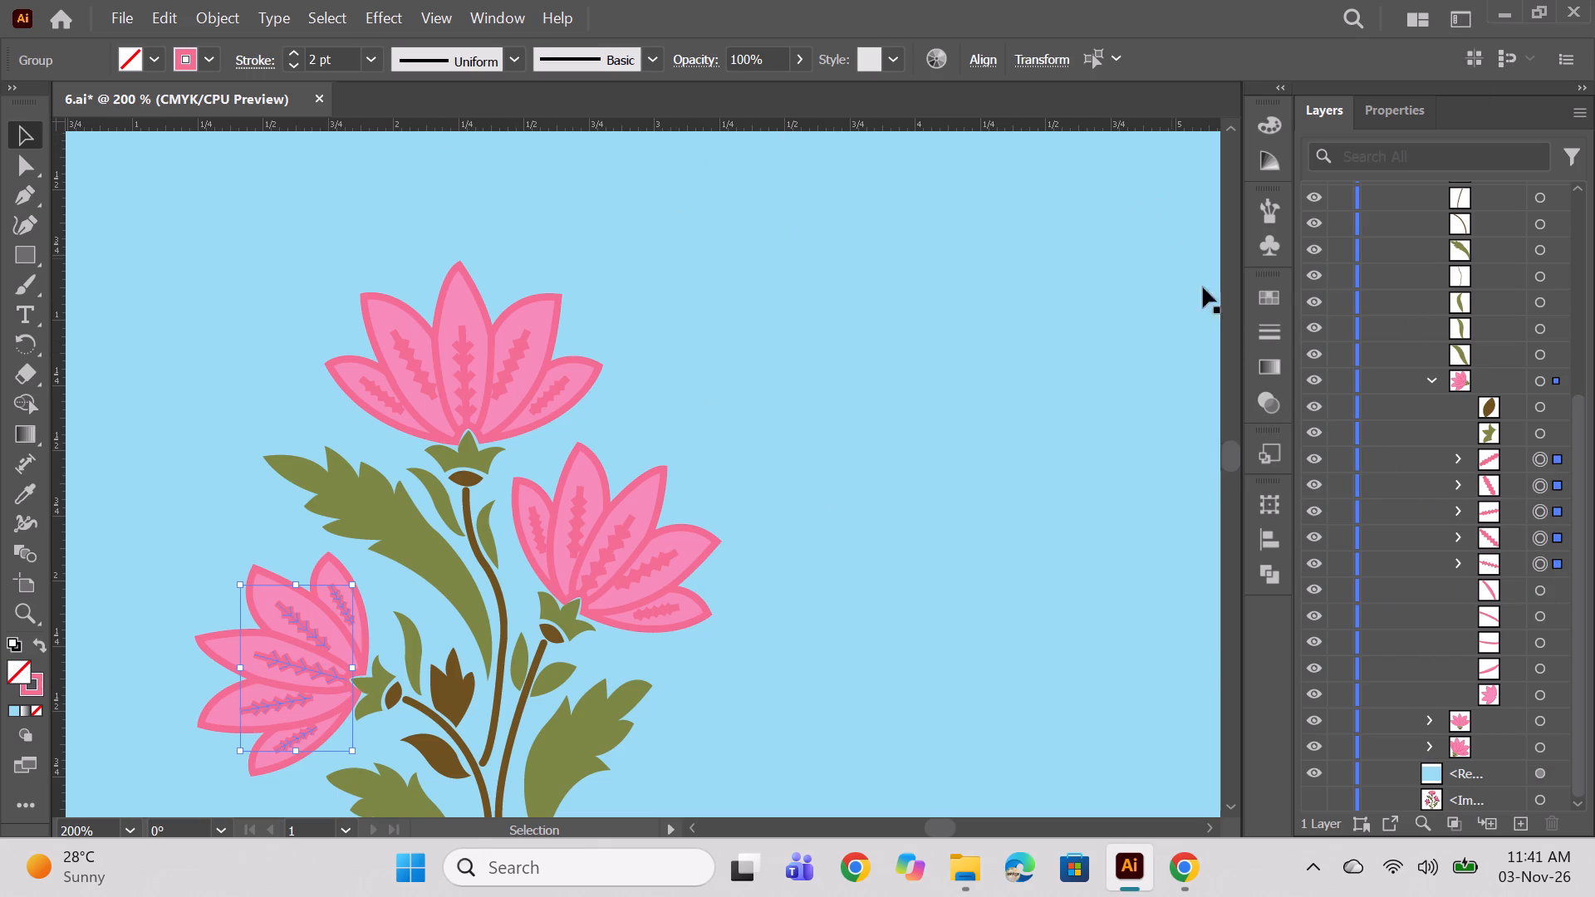
pyautogui.click(1270, 329)
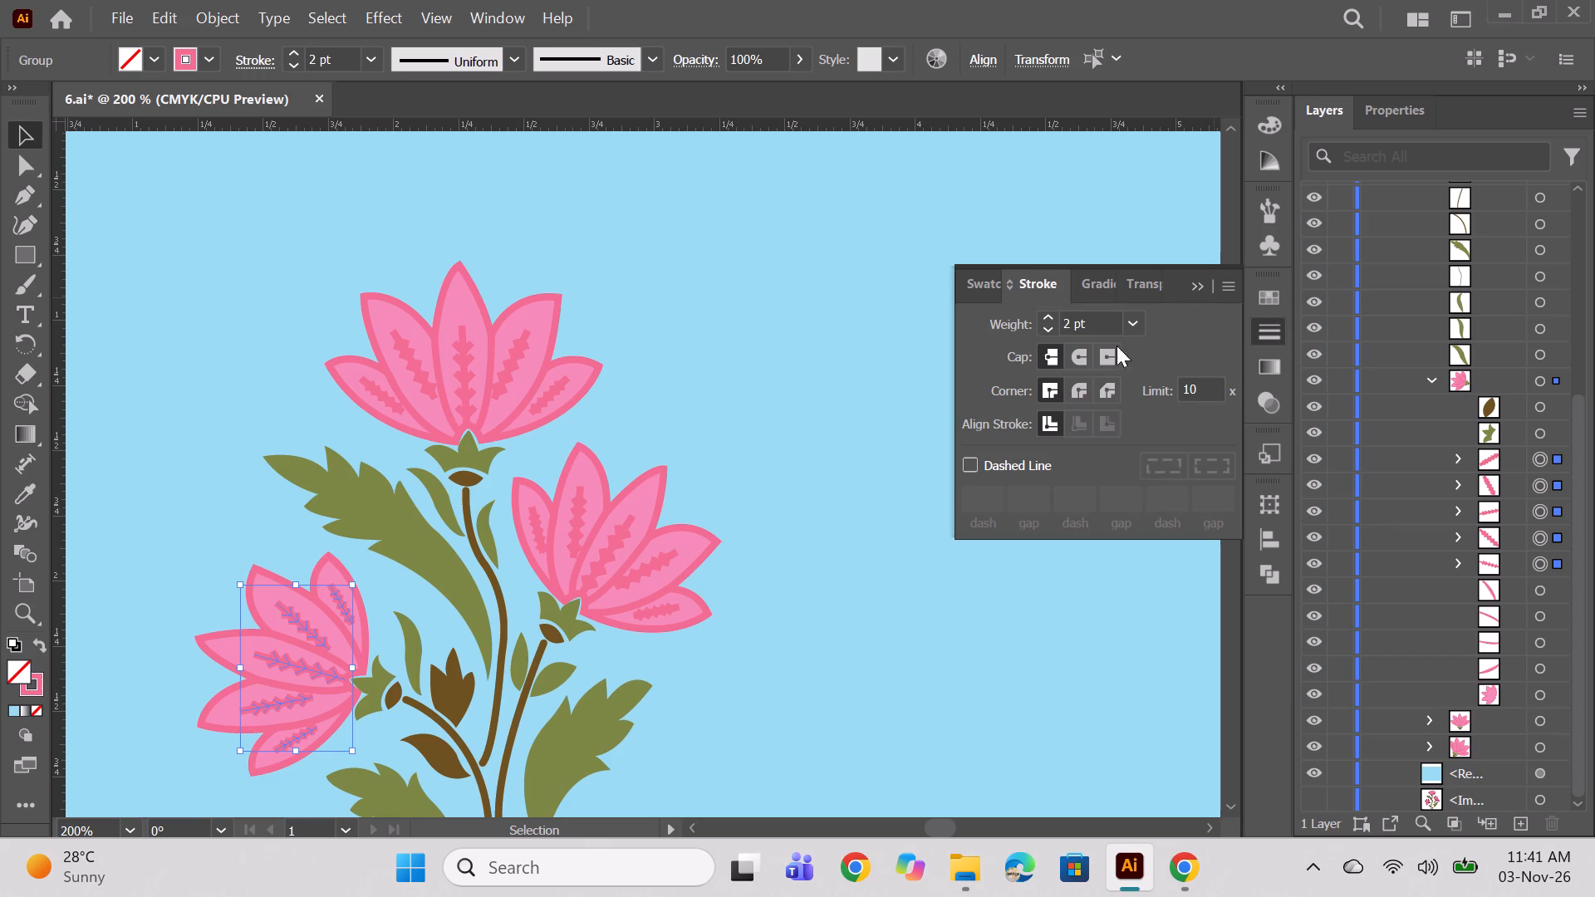
pyautogui.click(1048, 325)
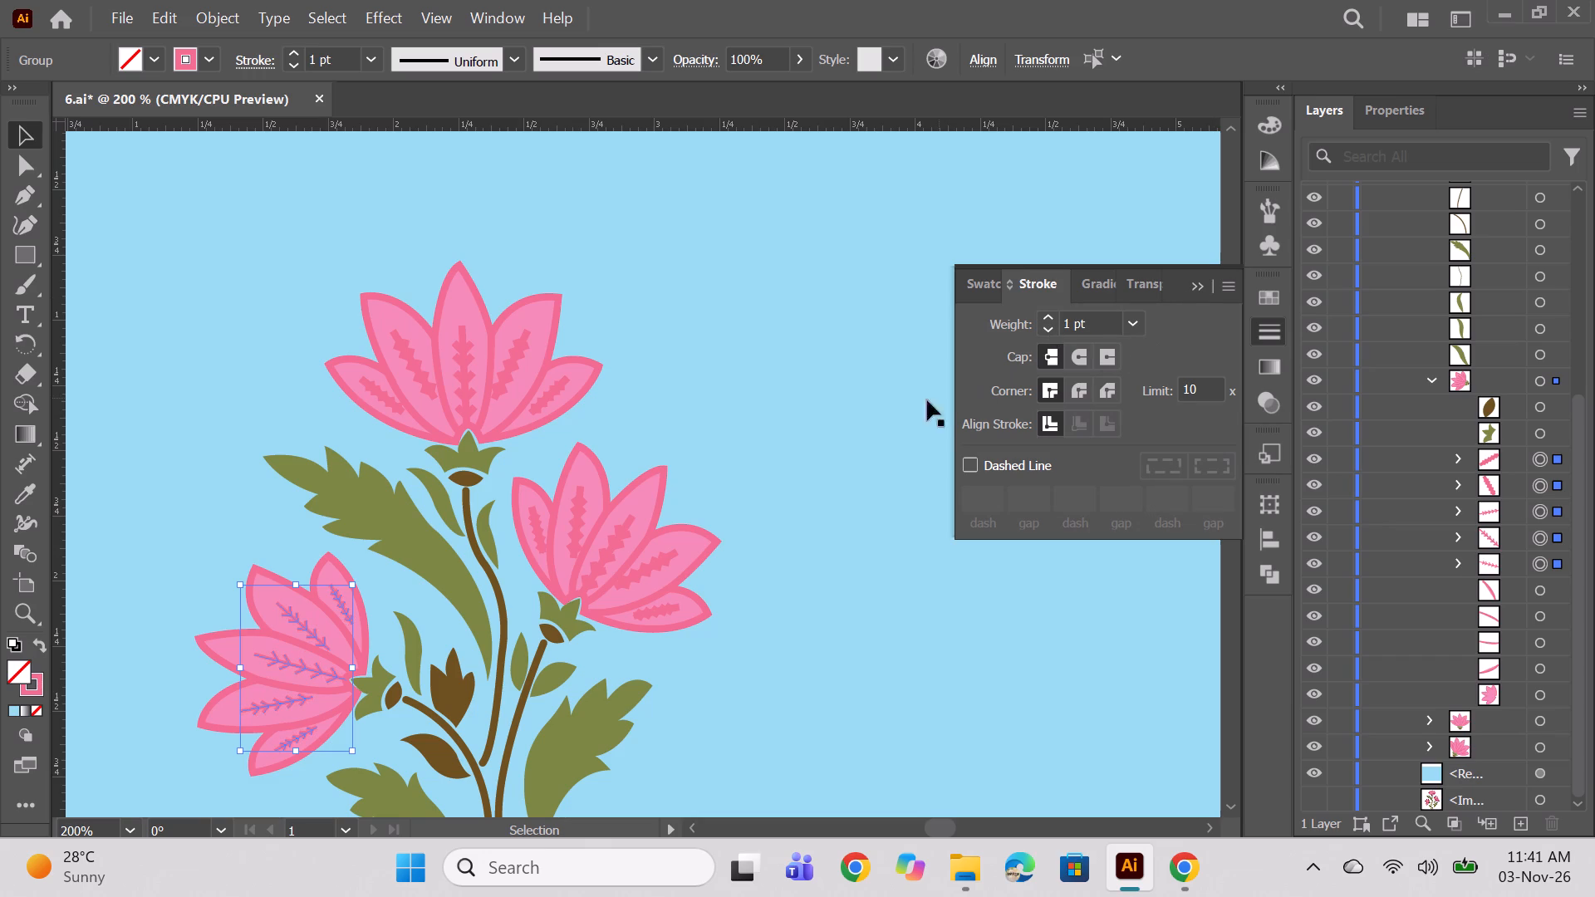
pyautogui.keyDown('ctrl'); pyautogui.click(912, 400); pyautogui.keyUp('ctrl')
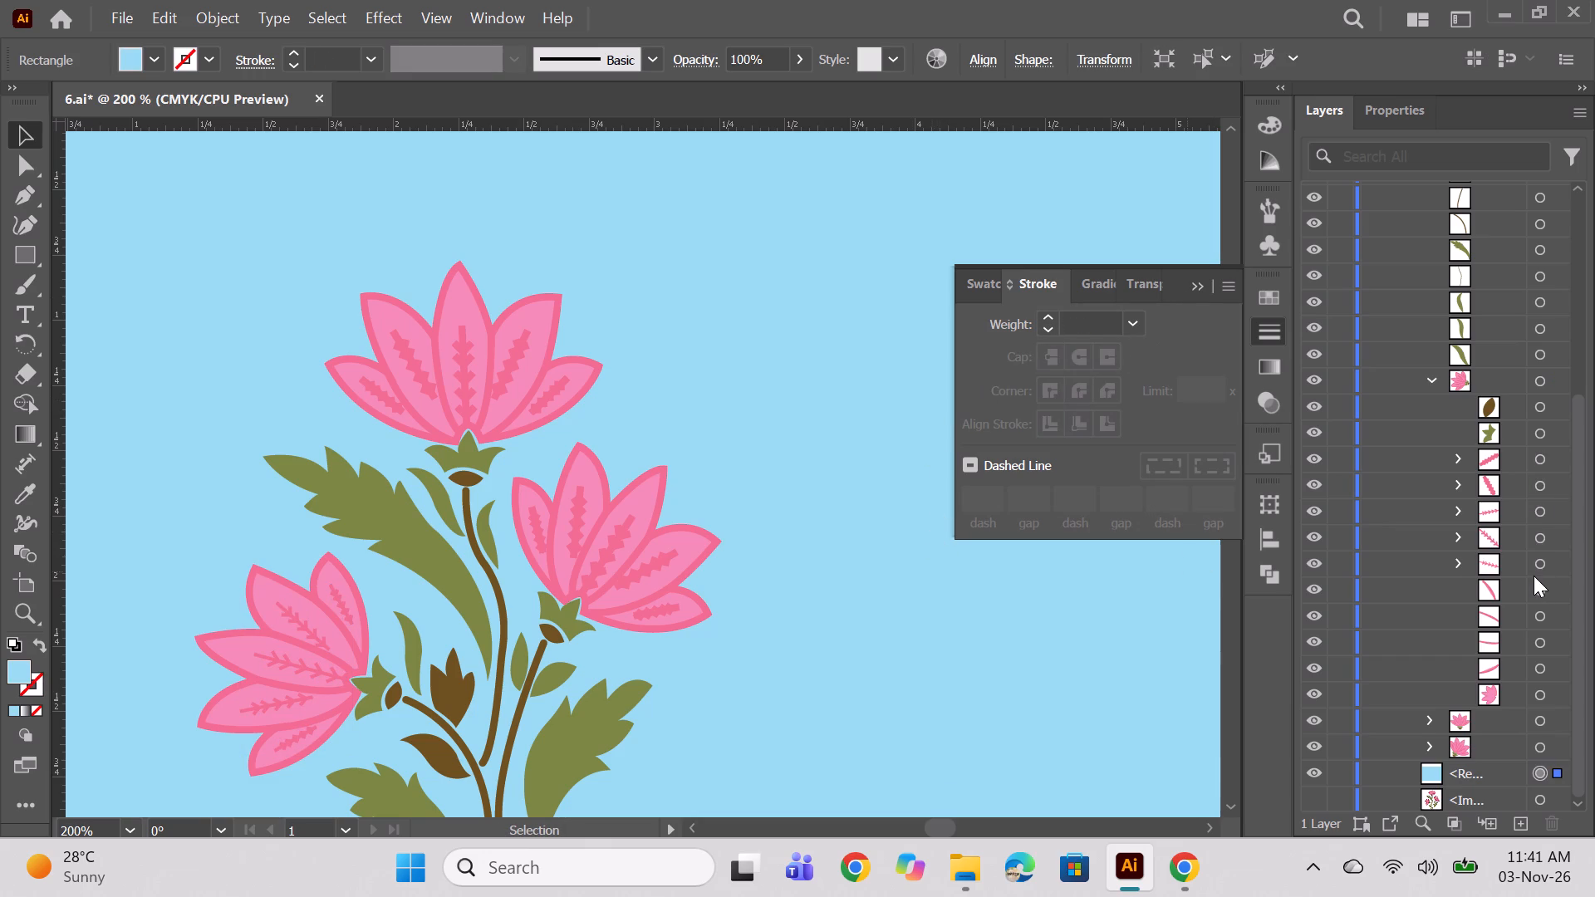
# Set the strokes of the lower-left flower's petal outline and the other two flower groups to 1 pt.
pyautogui.scroll(-1, 1534, 576)
pyautogui.click(1542, 693)
pyautogui.keyDown('shift'); pyautogui.click(1538, 747); pyautogui.keyUp('shift')
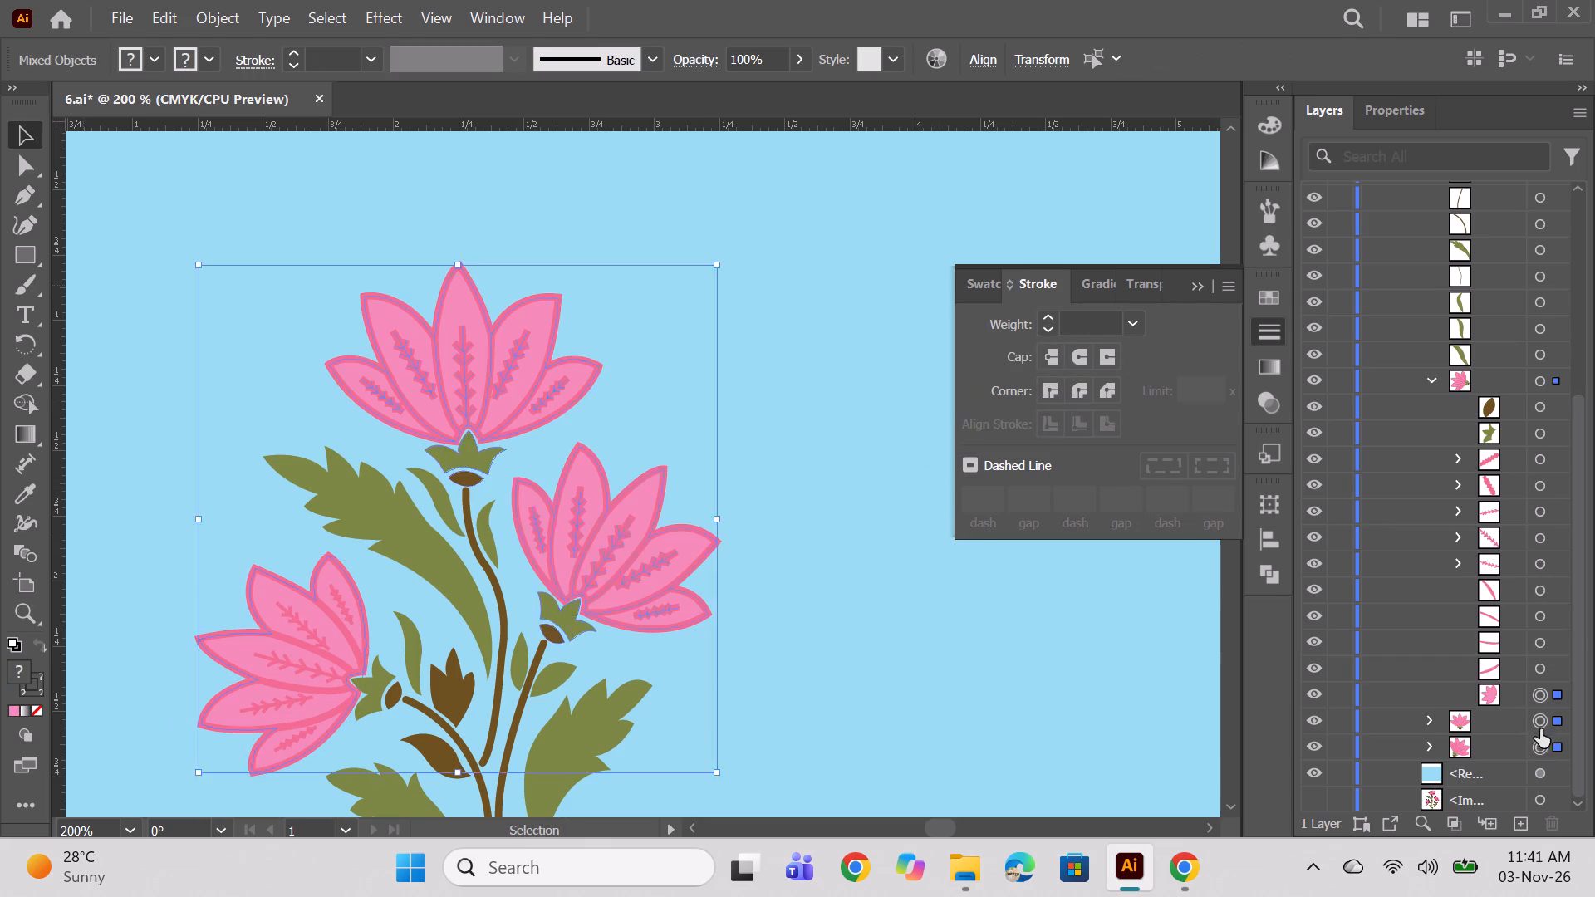
pyautogui.click(1048, 330)
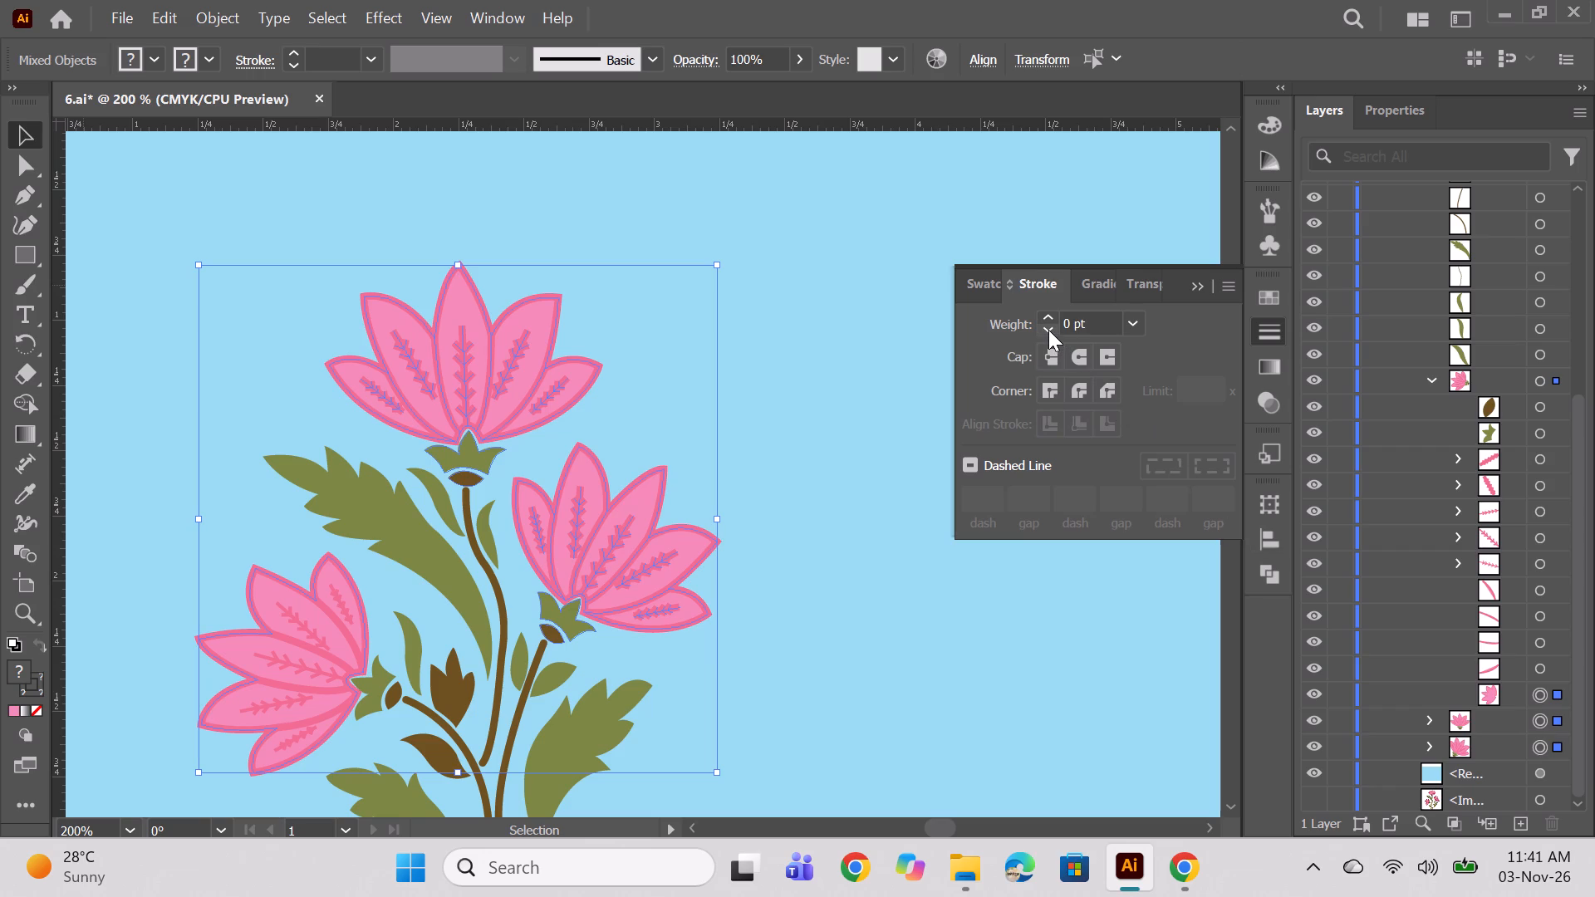
pyautogui.click(1048, 330)
pyautogui.click(1048, 322)
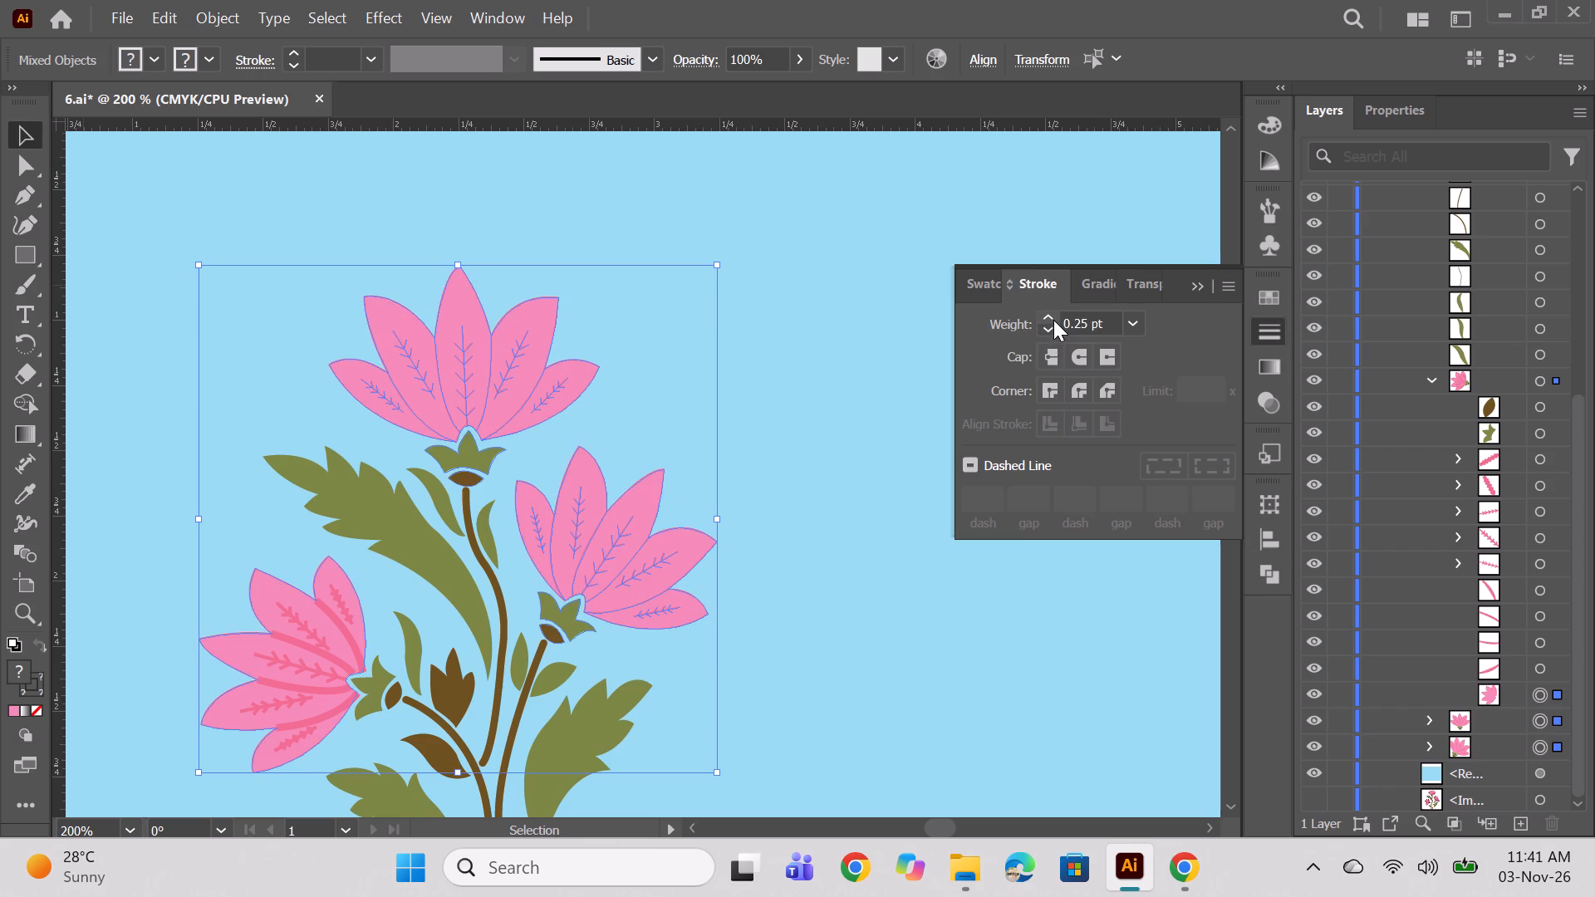
pyautogui.click(1053, 320)
pyautogui.click(1053, 320)
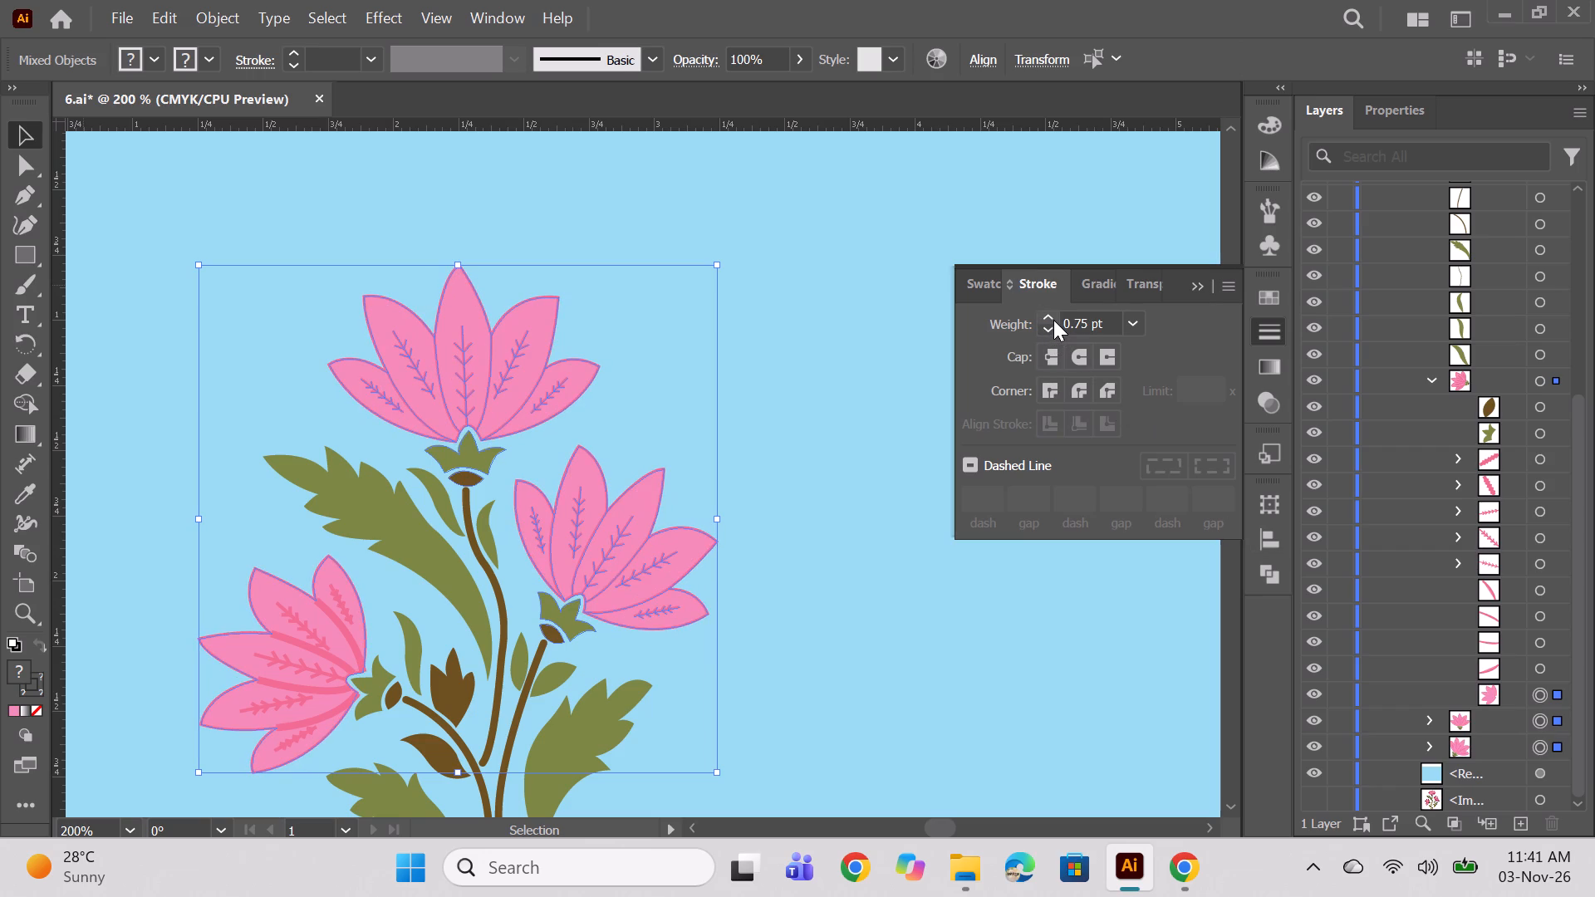
pyautogui.click(1053, 320)
pyautogui.keyDown('ctrl'); pyautogui.click(863, 417); pyautogui.keyUp('ctrl')
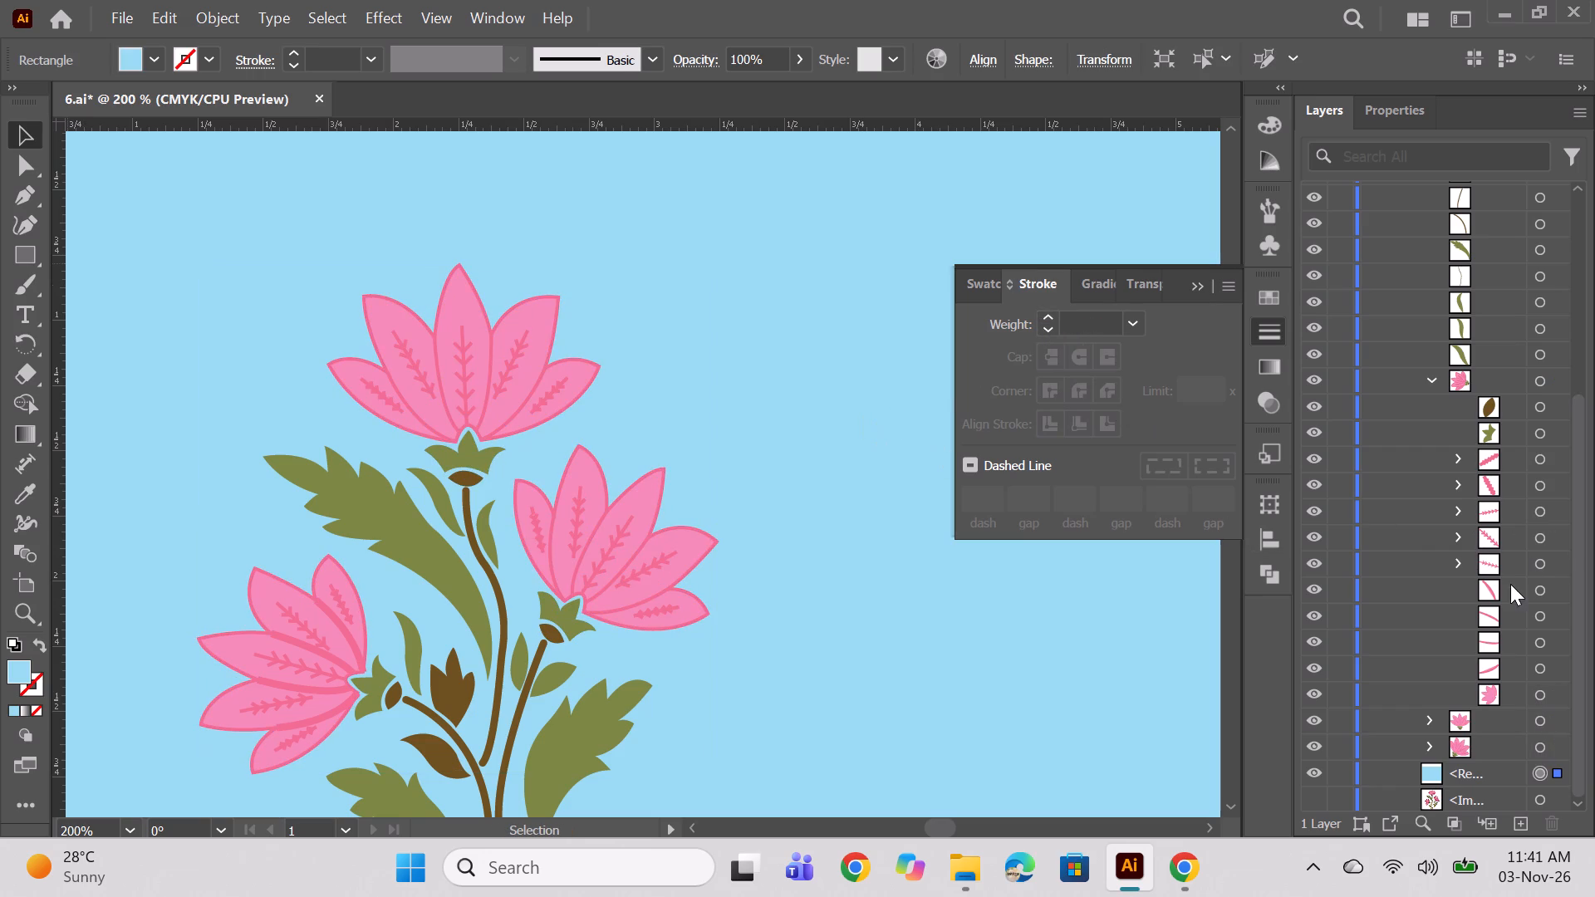
# Reduce the stroke weight of the lower-left flower's four petal divider lines to 1 pt.
pyautogui.click(1545, 670)
pyautogui.keyDown('shift'); pyautogui.click(1535, 587); pyautogui.keyUp('shift')
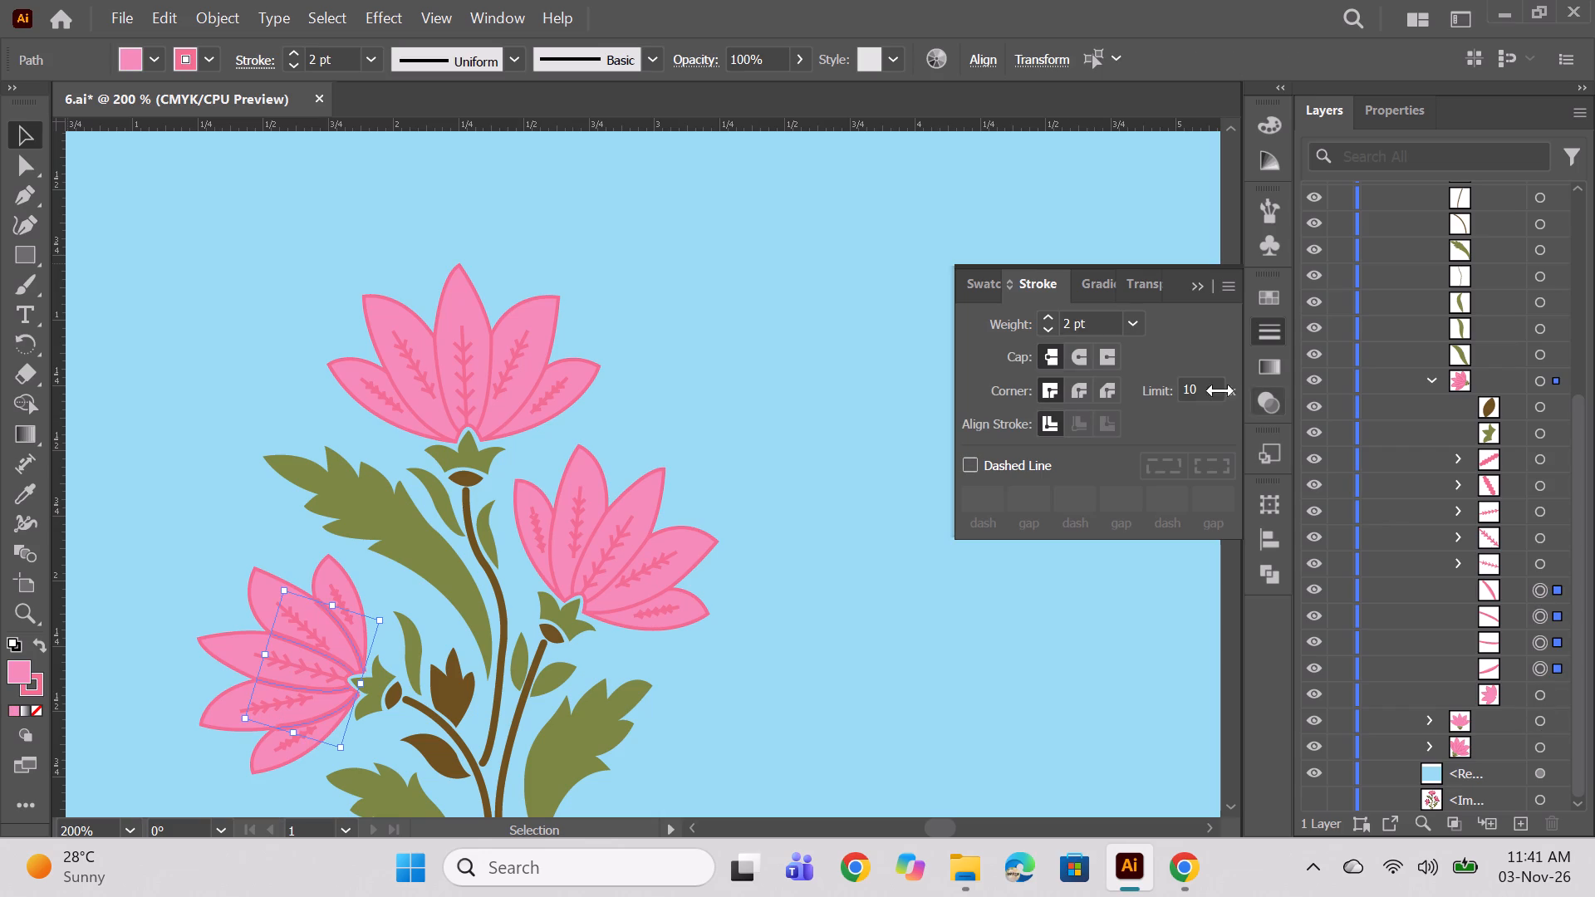
pyautogui.click(1038, 326)
pyautogui.keyDown('ctrl'); pyautogui.click(934, 410); pyautogui.keyUp('ctrl')
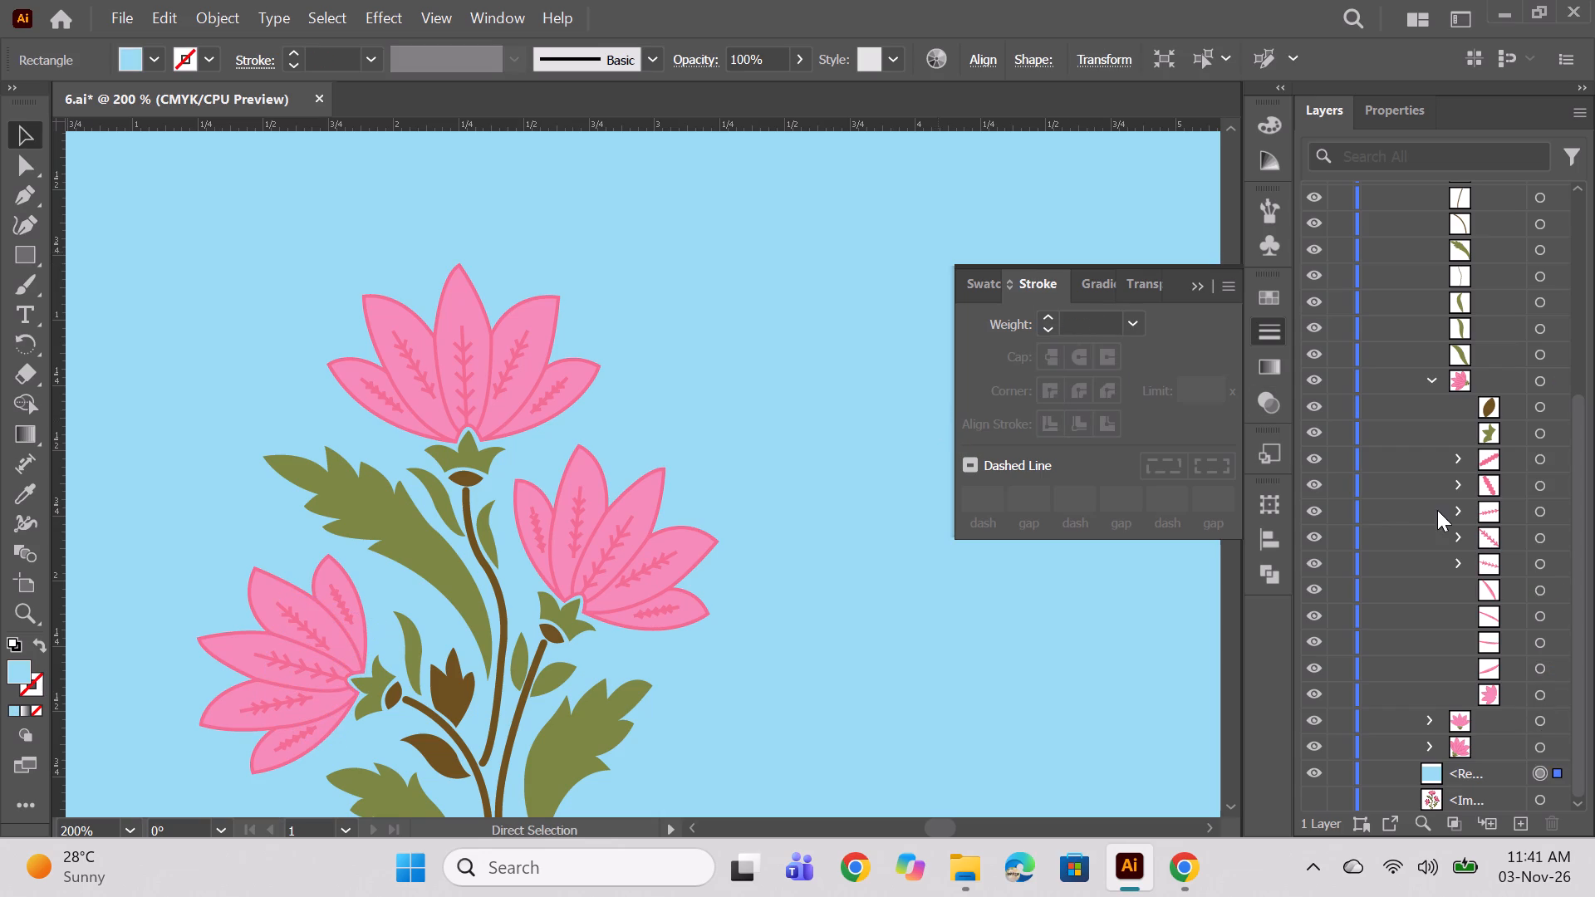
pyautogui.scroll(-1, 1467, 484)
pyautogui.click(1194, 283)
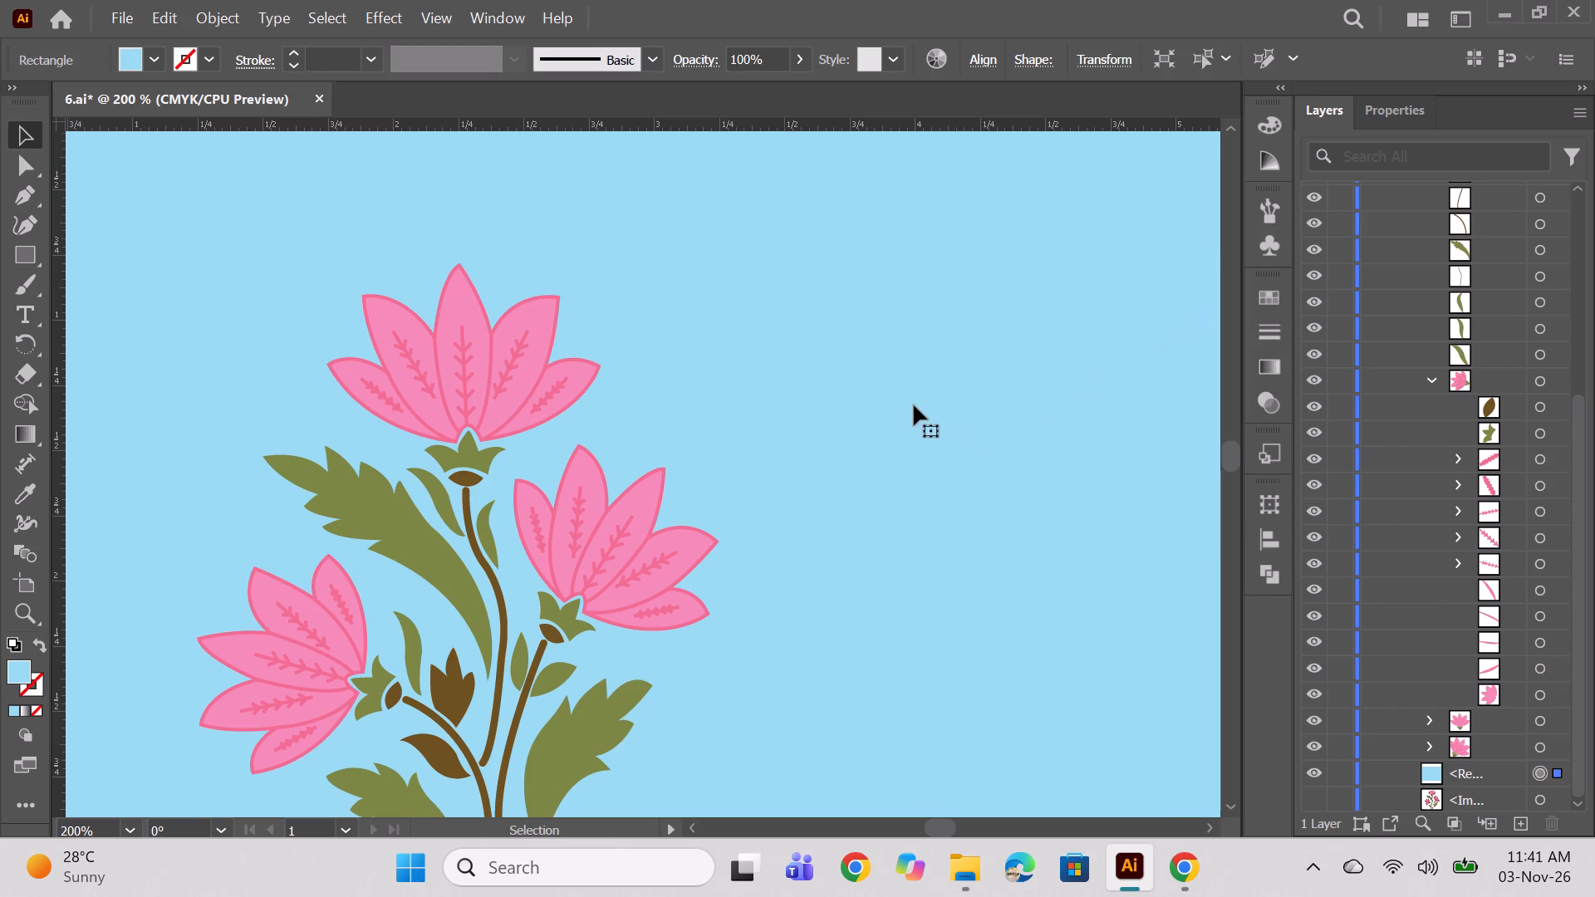
# Examine the flower motif's thinner strokes and its scale against the whole artboard.
pyautogui.keyDown('alt'); pyautogui.scroll(-2, 914, 405); pyautogui.keyUp('alt')
pyautogui.press('space')
pyautogui.press('space')
pyautogui.press('space')
pyautogui.press('space')
pyautogui.press('space')
pyautogui.press('space')
pyautogui.moveTo(1038, 607); pyautogui.dragTo(915, 564)
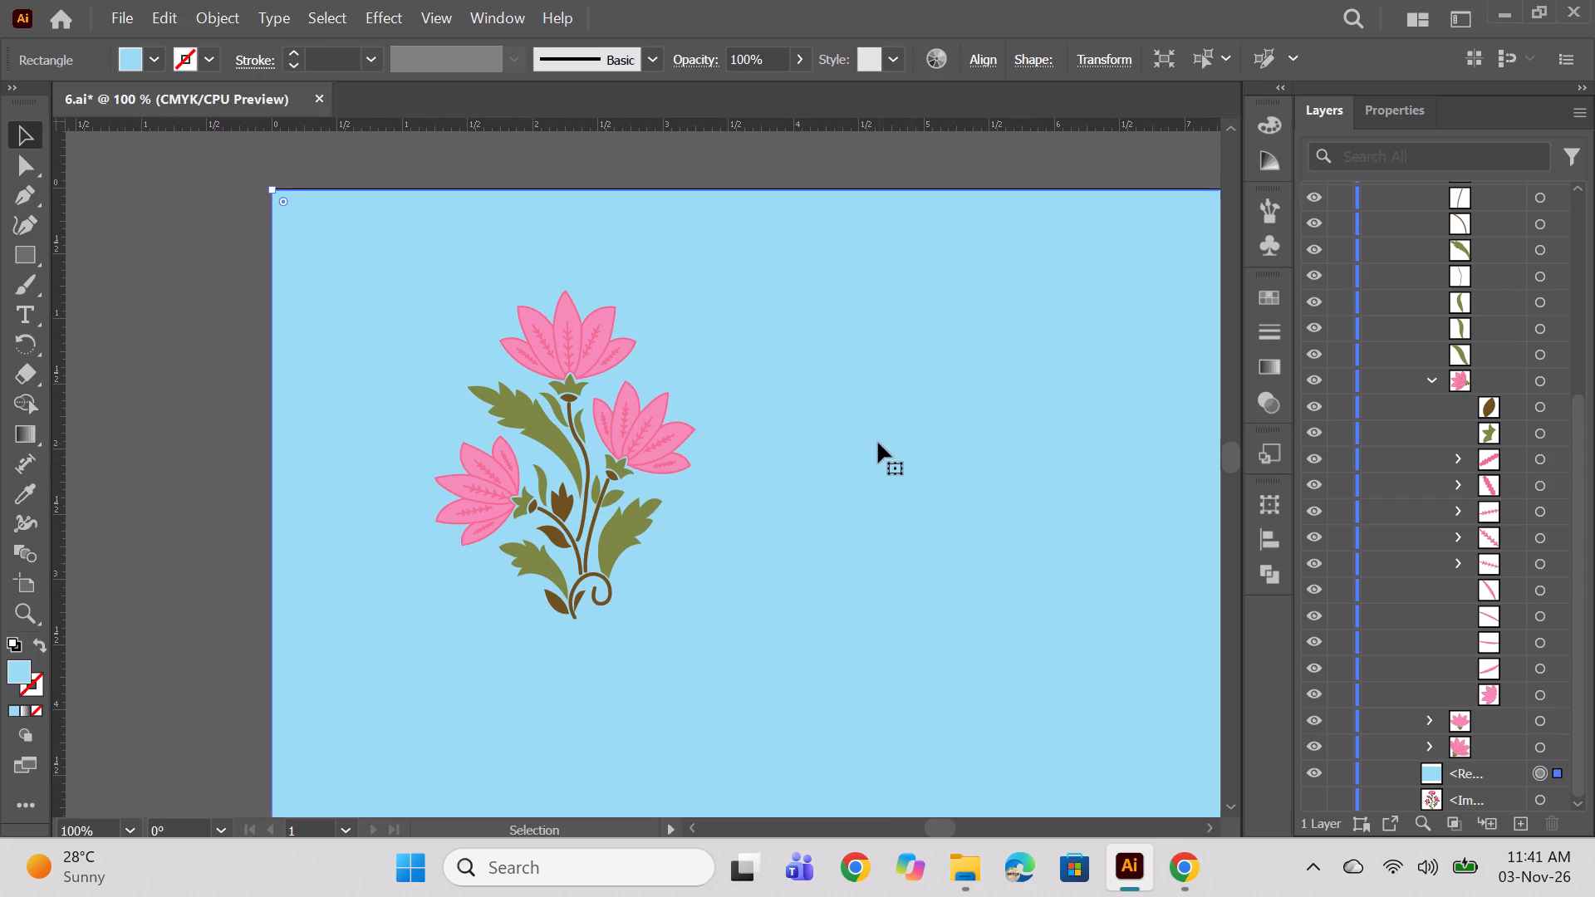
pyautogui.keyDown('alt'); pyautogui.scroll(-1, 882, 463); pyautogui.keyUp('alt')
pyautogui.press('space')
pyautogui.press('space')
pyautogui.press('space')
pyautogui.press('space')
pyautogui.press('space')
pyautogui.press('space')
pyautogui.press('space')
pyautogui.press('space')
pyautogui.press('space')
pyautogui.press('space')
pyautogui.press('space')
pyautogui.press('space')
pyautogui.press('space')
pyautogui.press('space')
pyautogui.press('space')
pyautogui.press('space')
pyautogui.press('space')
pyautogui.press('space')
pyautogui.press('space')
pyautogui.press('space')
pyautogui.moveTo(1056, 558); pyautogui.dragTo(853, 407)
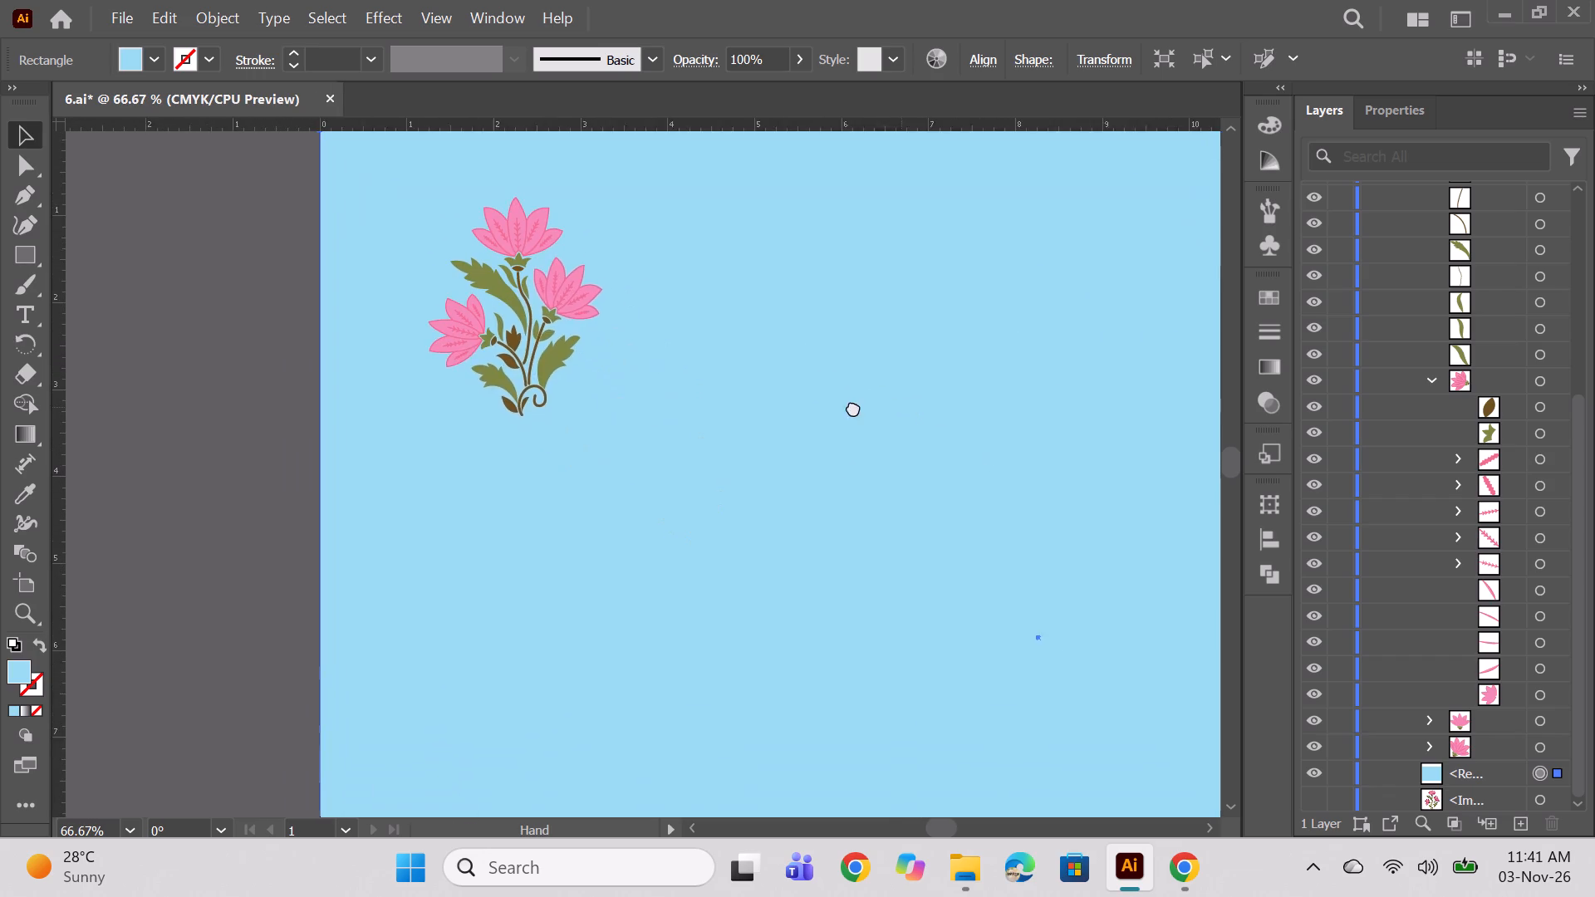
pyautogui.moveTo(853, 407); pyautogui.dragTo(709, 400)
pyautogui.keyDown('alt'); pyautogui.scroll(-1, 760, 399); pyautogui.keyUp('alt')
pyautogui.press('space')
pyautogui.moveTo(936, 552); pyautogui.dragTo(867, 434)
pyautogui.keyDown('alt'); pyautogui.scroll(-2, 833, 406); pyautogui.keyUp('alt')
pyautogui.press('space')
pyautogui.press('space')
pyautogui.moveTo(978, 473); pyautogui.dragTo(949, 512)
pyautogui.click(1125, 452)
pyautogui.keyDown('alt'); pyautogui.scroll(1, 713, 346); pyautogui.keyUp('alt')
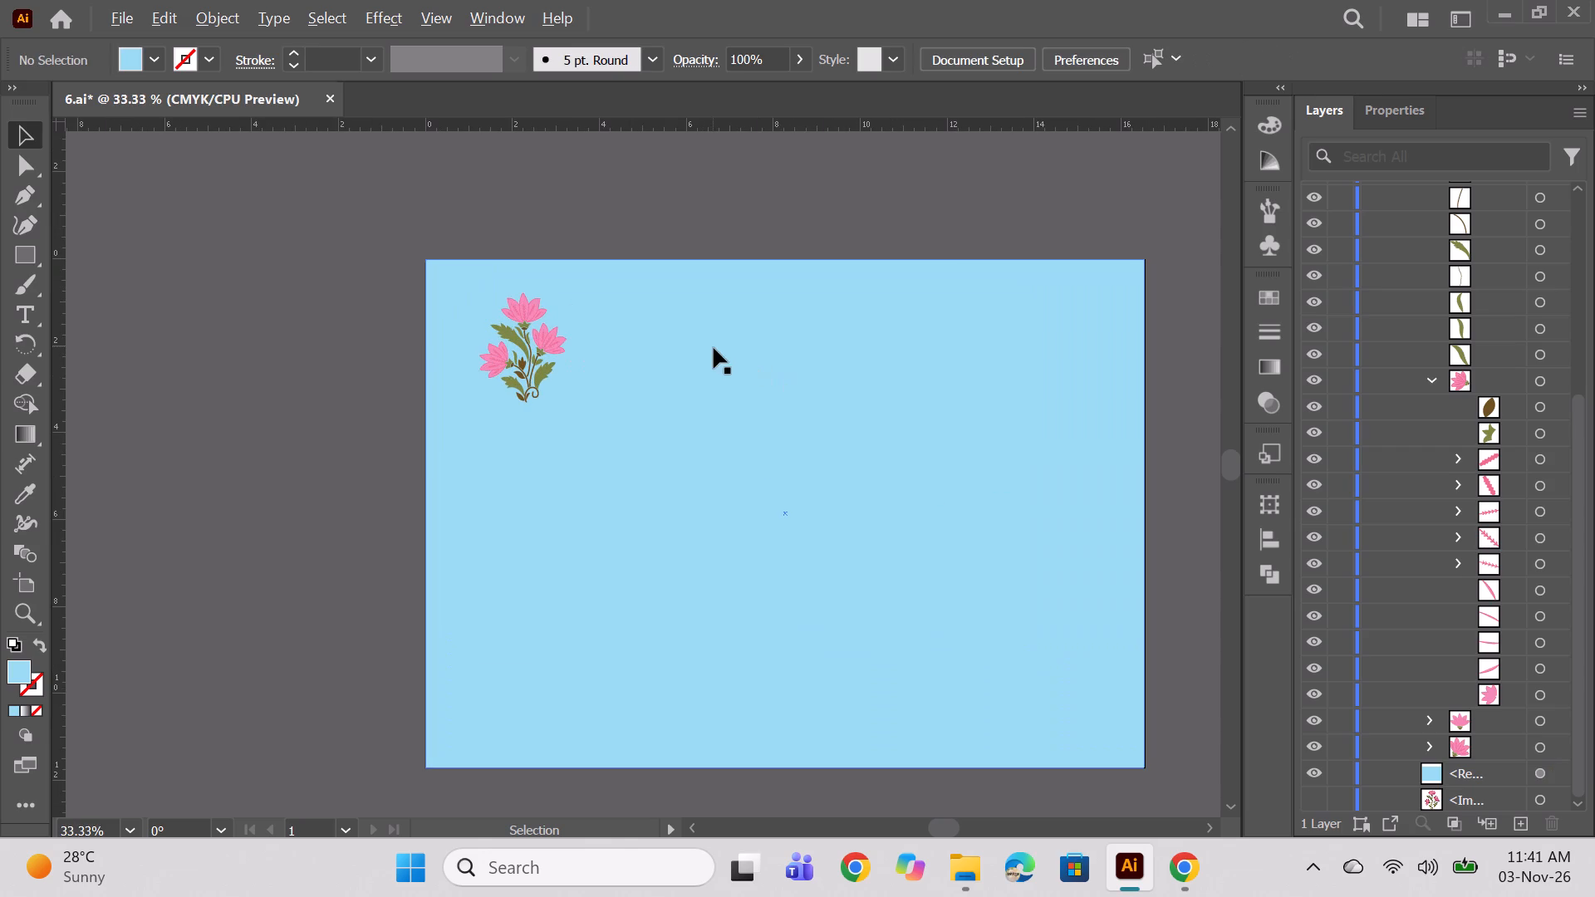
pyautogui.keyDown('alt'); pyautogui.scroll(1, 790, 396); pyautogui.keyUp('alt')
pyautogui.press('space')
pyautogui.press('space')
pyautogui.press('space')
pyautogui.press('space')
pyautogui.moveTo(965, 487); pyautogui.dragTo(856, 435)
pyautogui.keyDown('alt'); pyautogui.scroll(-1, 826, 395); pyautogui.keyUp('alt')
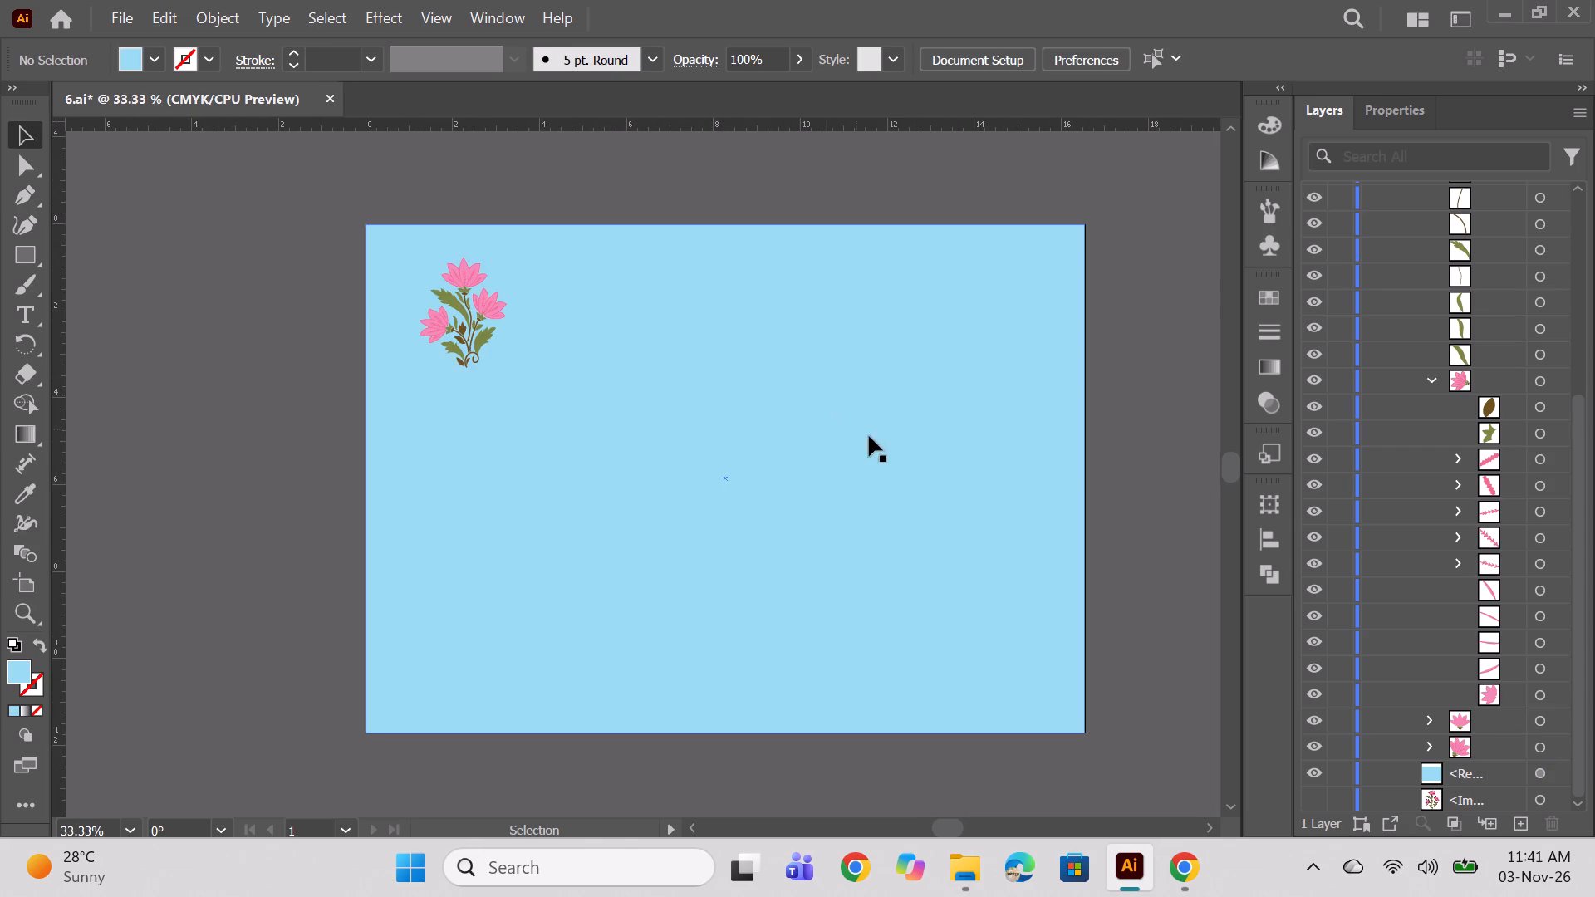
pyautogui.press('space')
pyautogui.press('space')
pyautogui.press('space')
pyautogui.moveTo(933, 474); pyautogui.dragTo(830, 460)
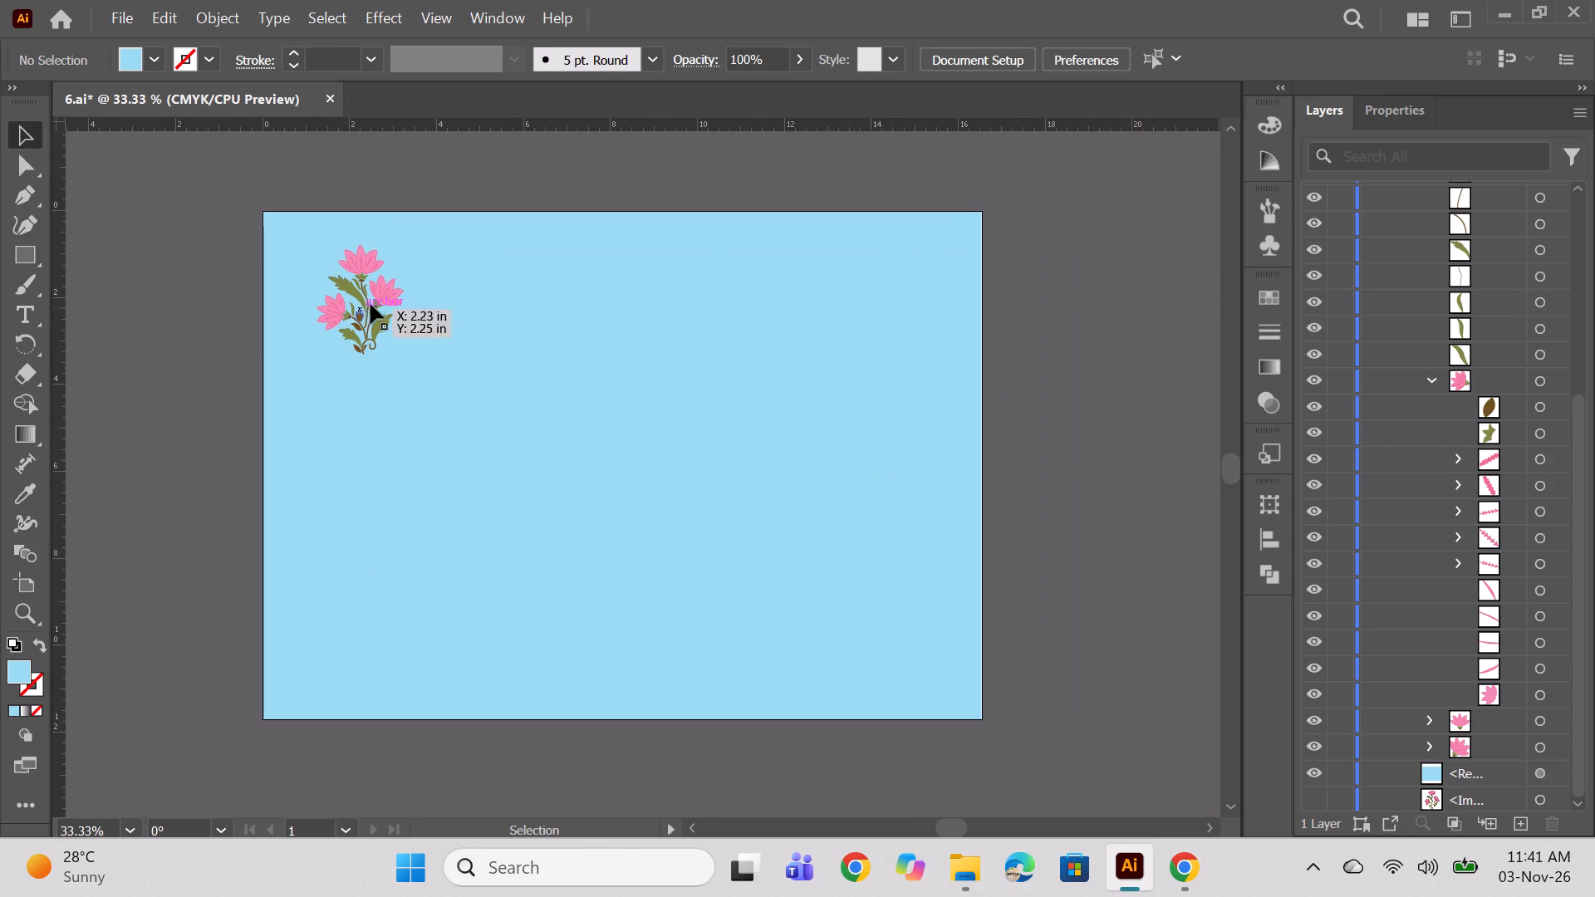
# Collapse the flower motif's group, reveal the hidden floral-pattern rectangle above it and delete that rectangle.
pyautogui.click(371, 302)
pyautogui.scroll(3, 1433, 345)
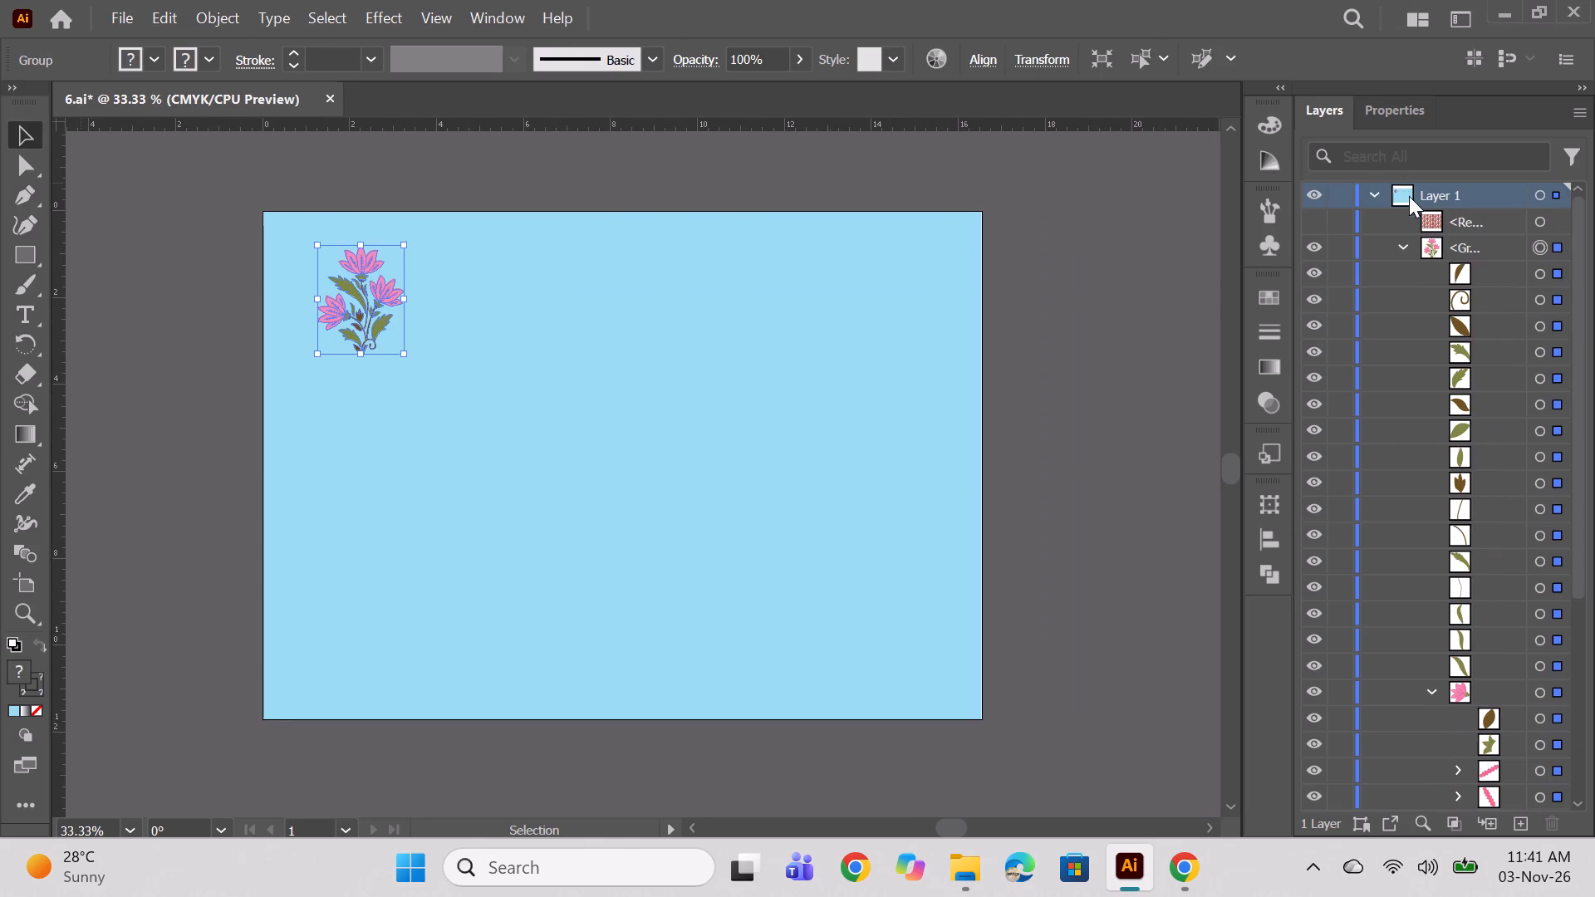
pyautogui.scroll(4, 1409, 196)
pyautogui.click(1400, 245)
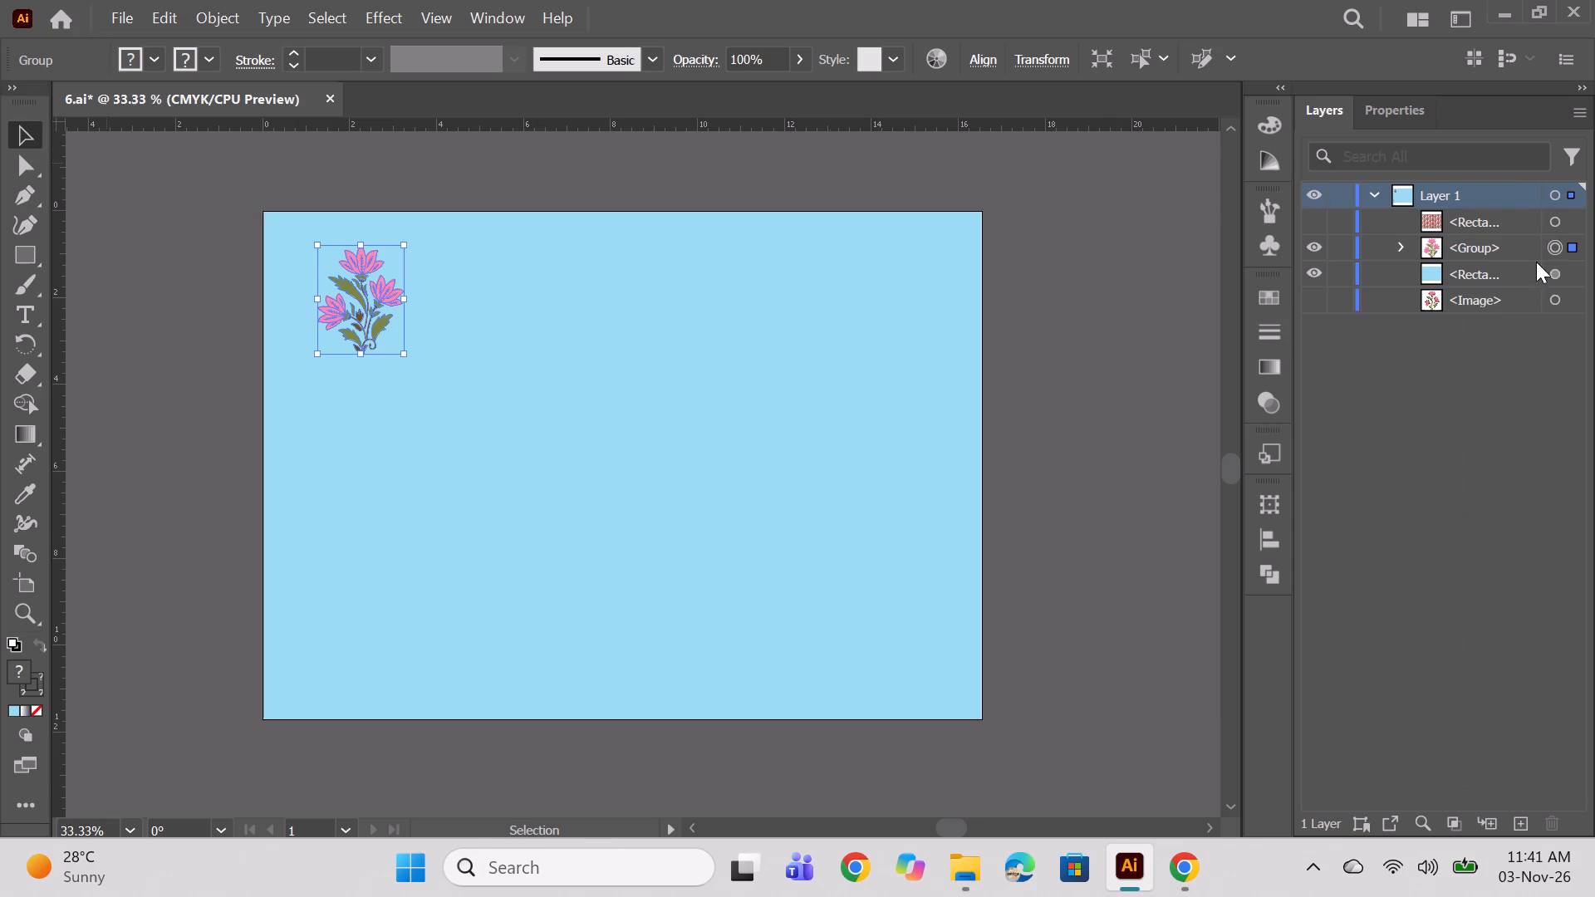
pyautogui.click(1553, 223)
pyautogui.click(1307, 218)
pyautogui.moveTo(1547, 216); pyautogui.dragTo(1558, 218)
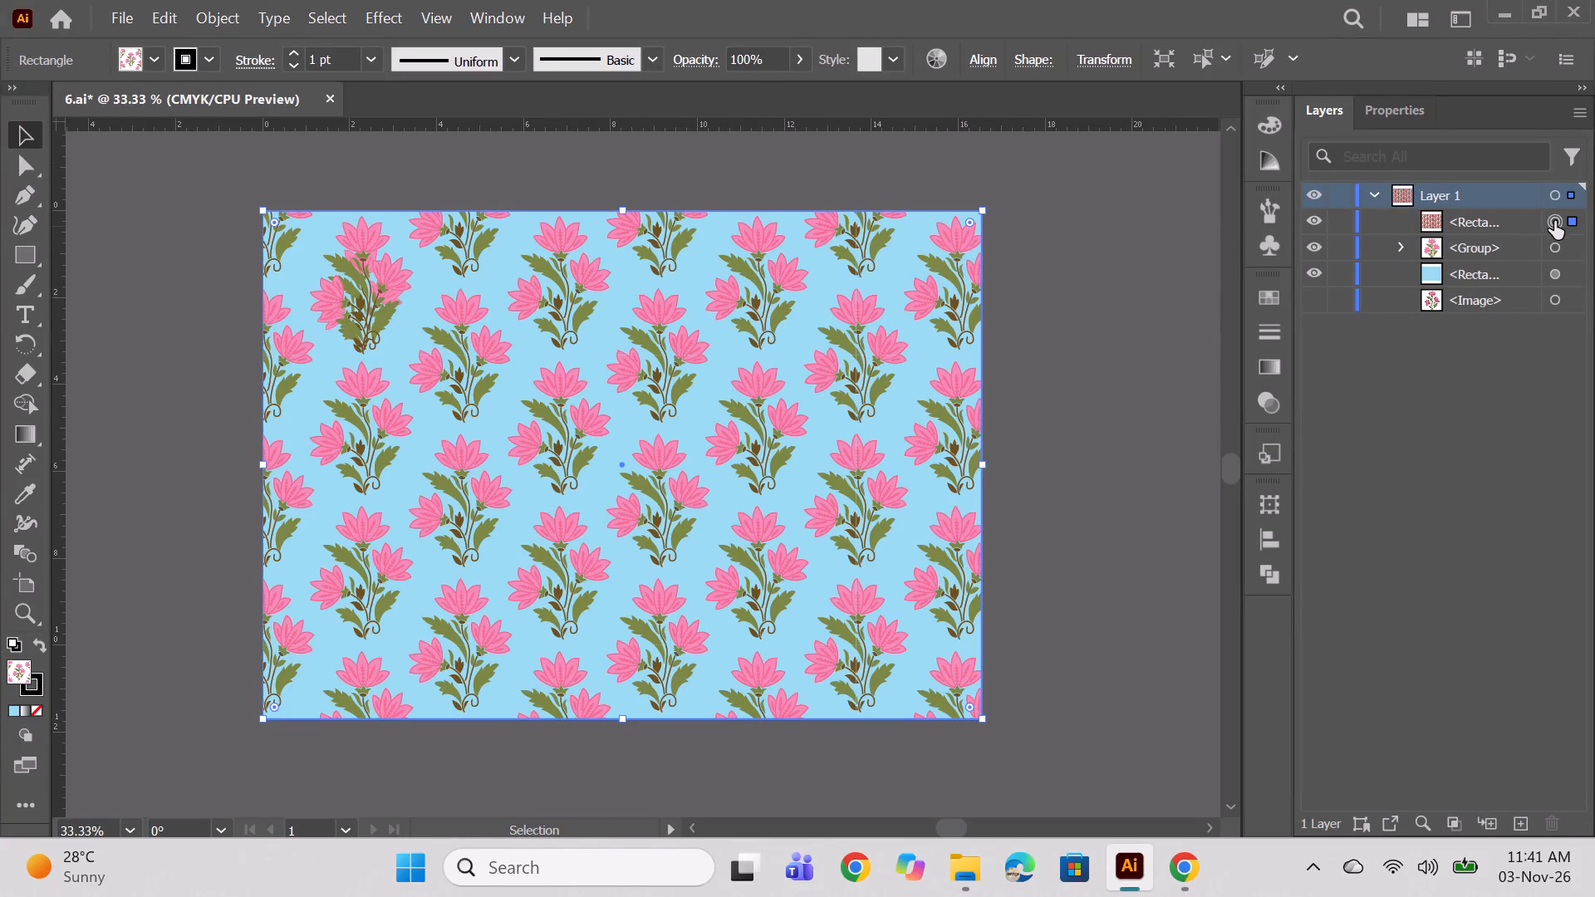
pyautogui.press('BackSpace')
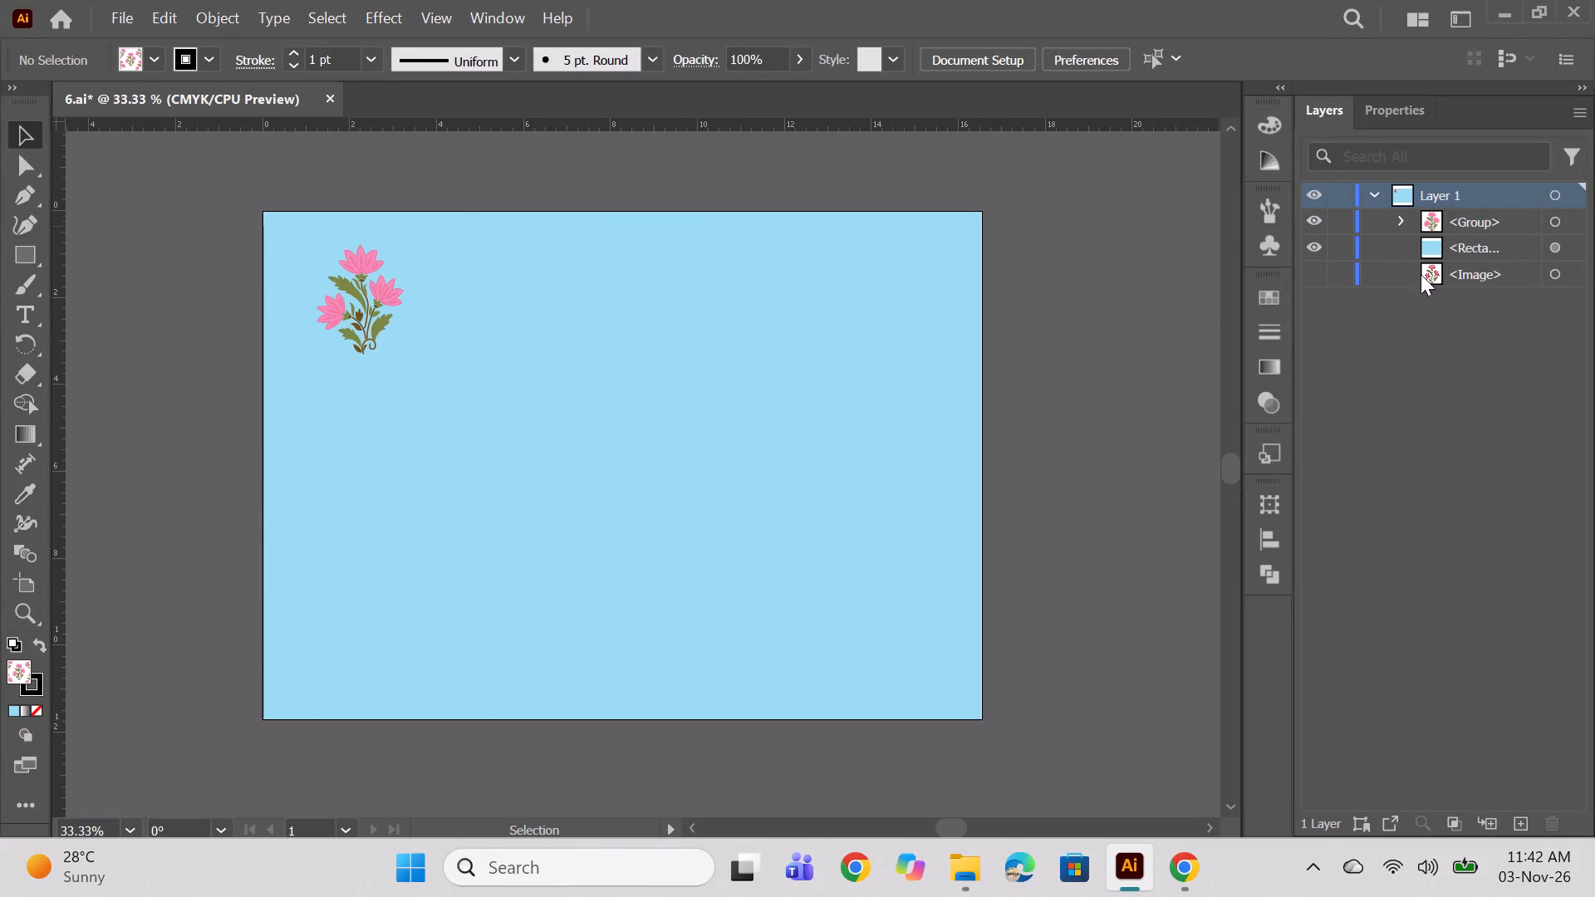
# Reveal the hidden reference image beneath the blue background rectangle and delete it.
pyautogui.click(1313, 269)
pyautogui.click(1456, 267)
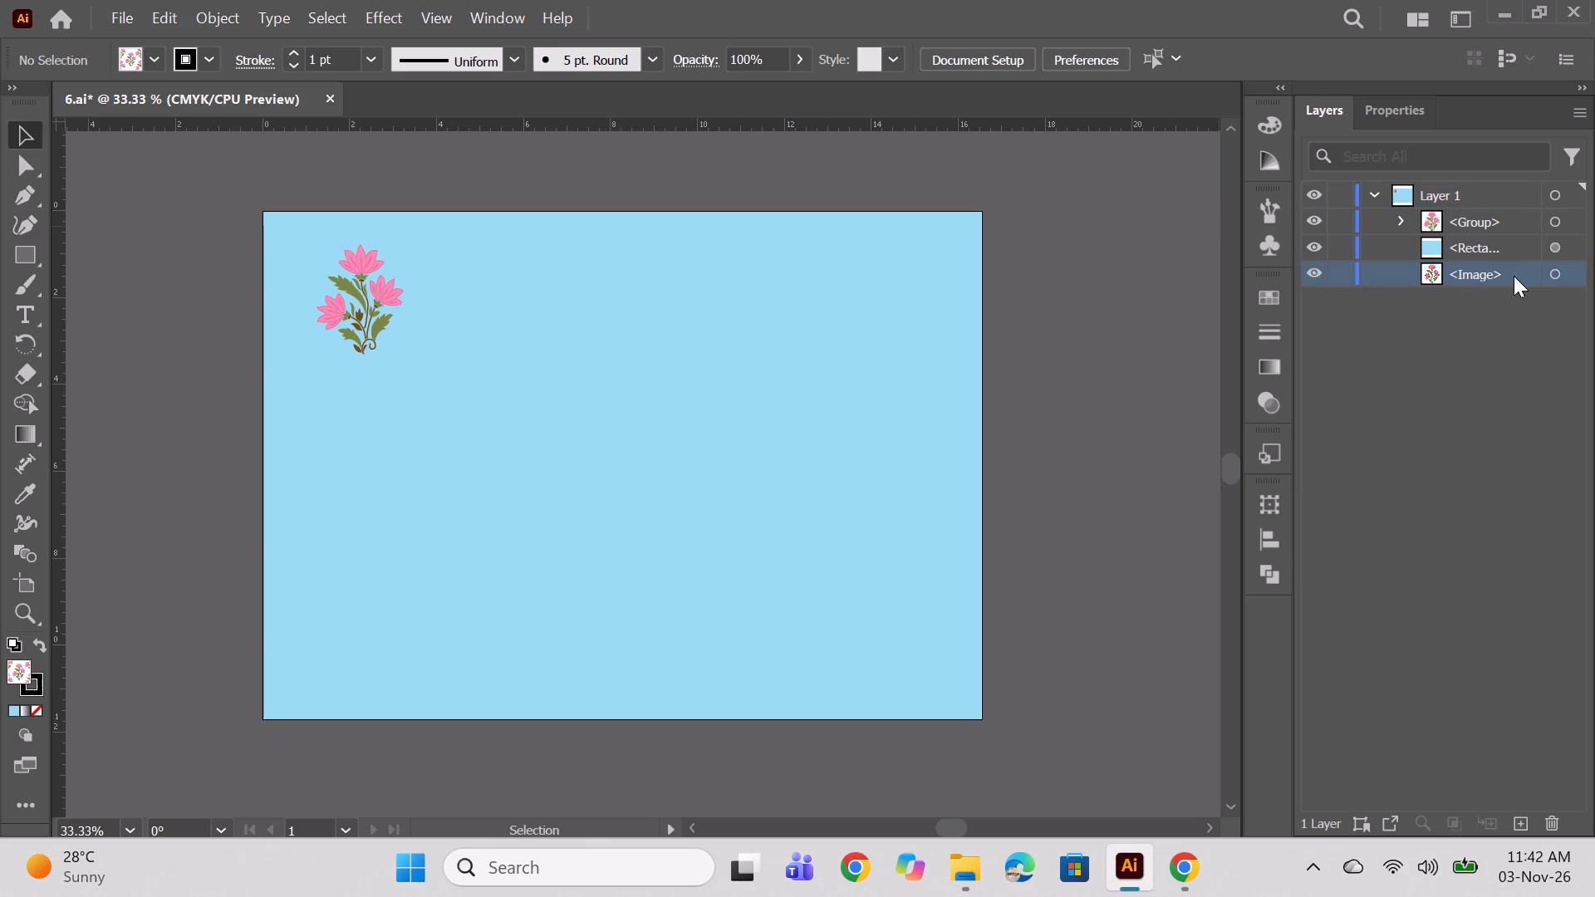
pyautogui.press('BackSpace')
pyautogui.click(1553, 273)
pyautogui.press('BackSpace')
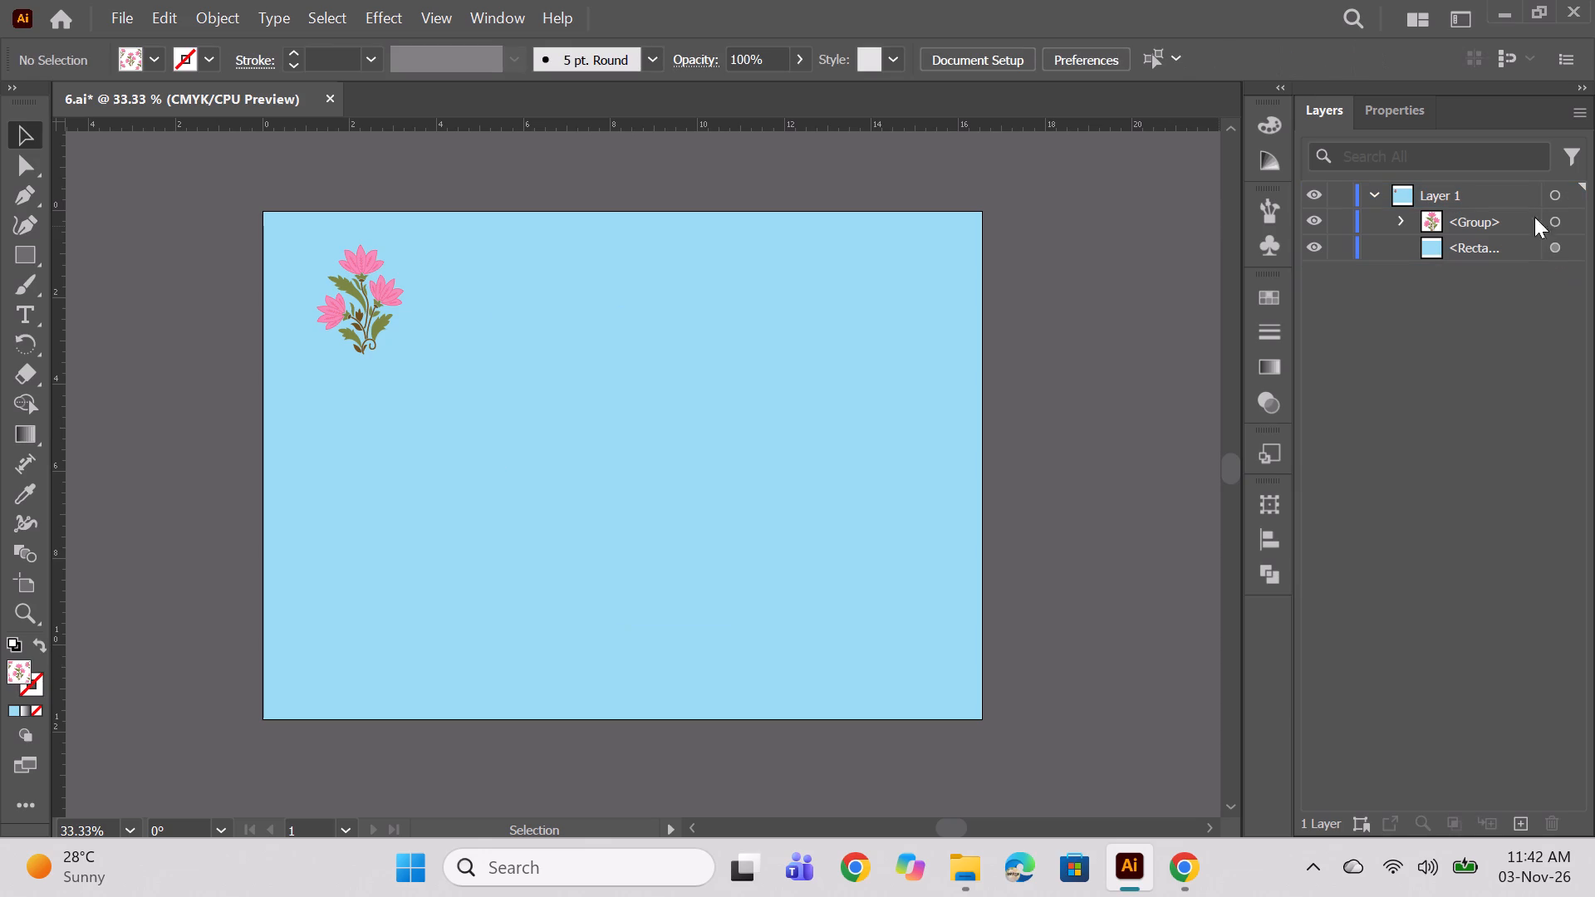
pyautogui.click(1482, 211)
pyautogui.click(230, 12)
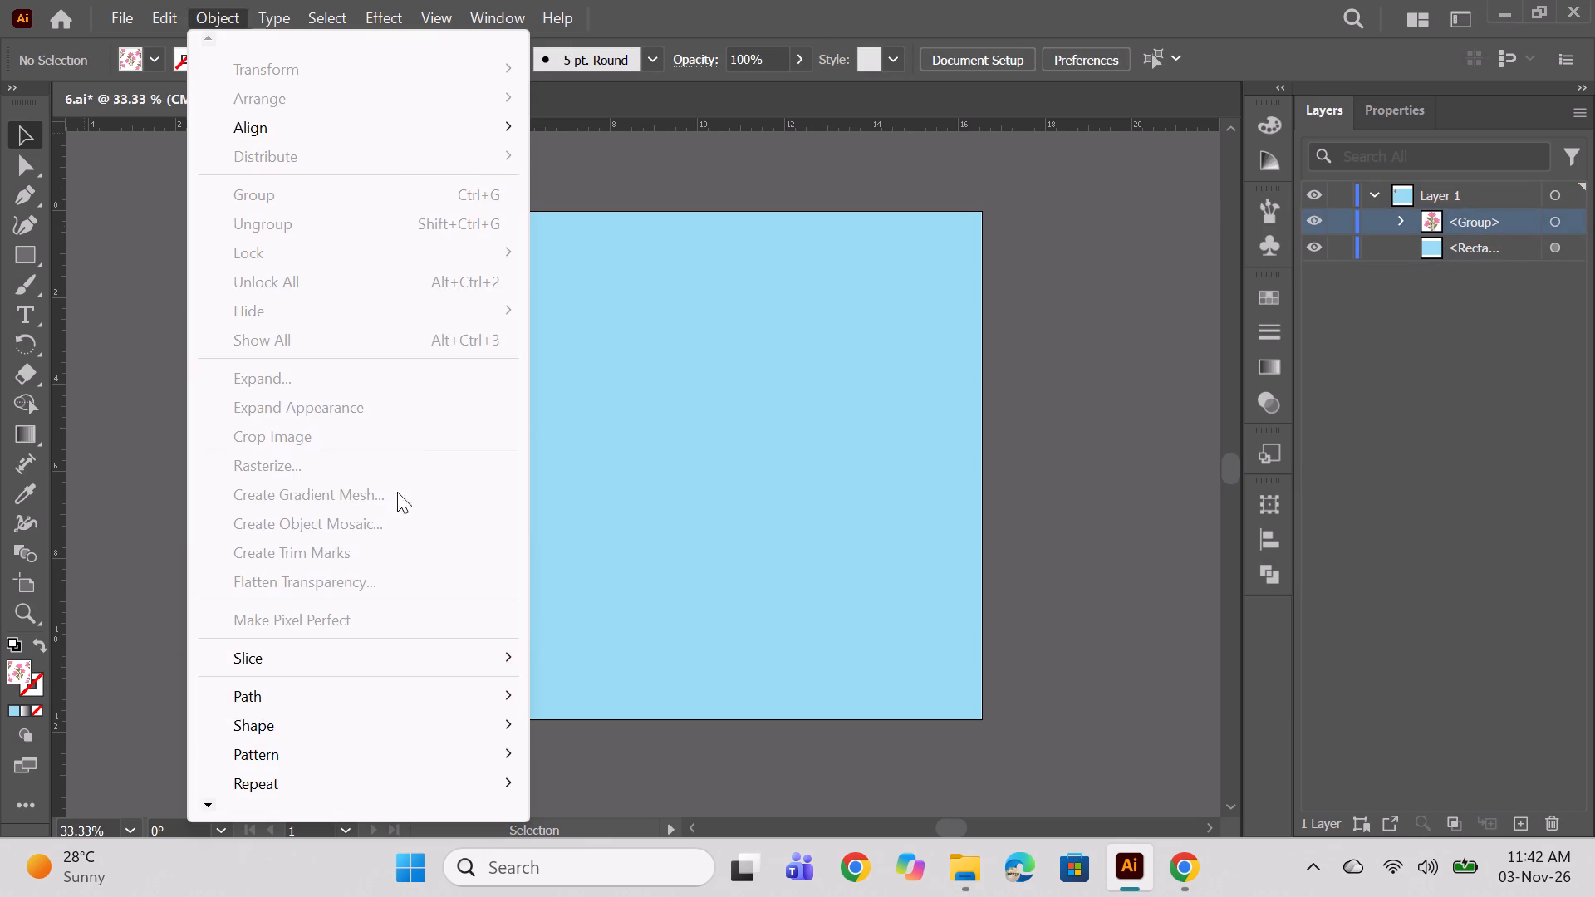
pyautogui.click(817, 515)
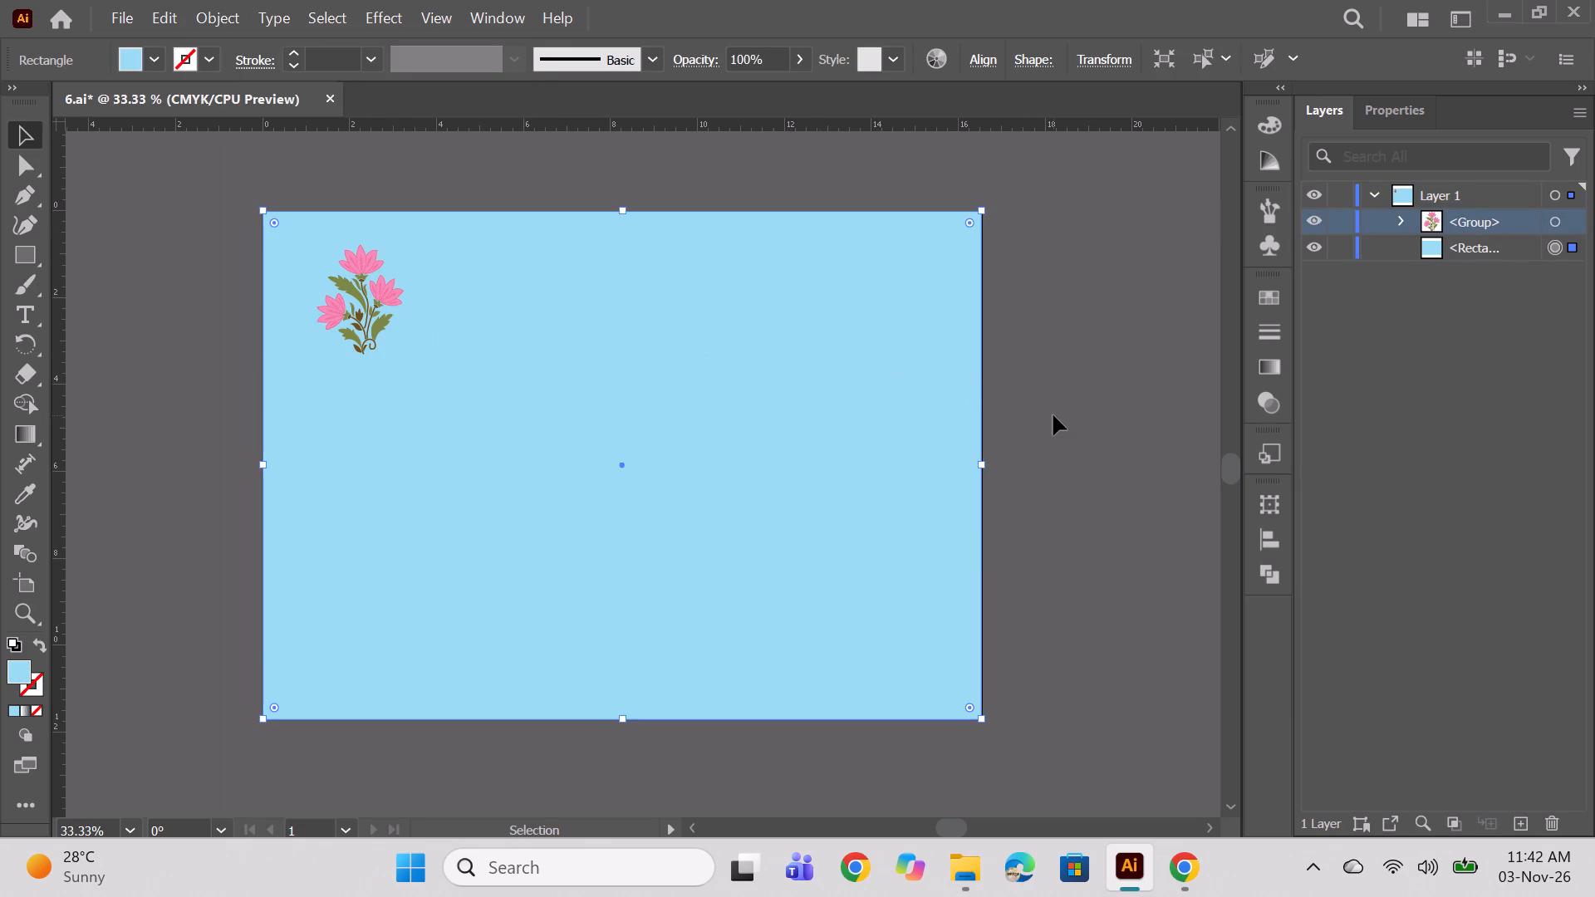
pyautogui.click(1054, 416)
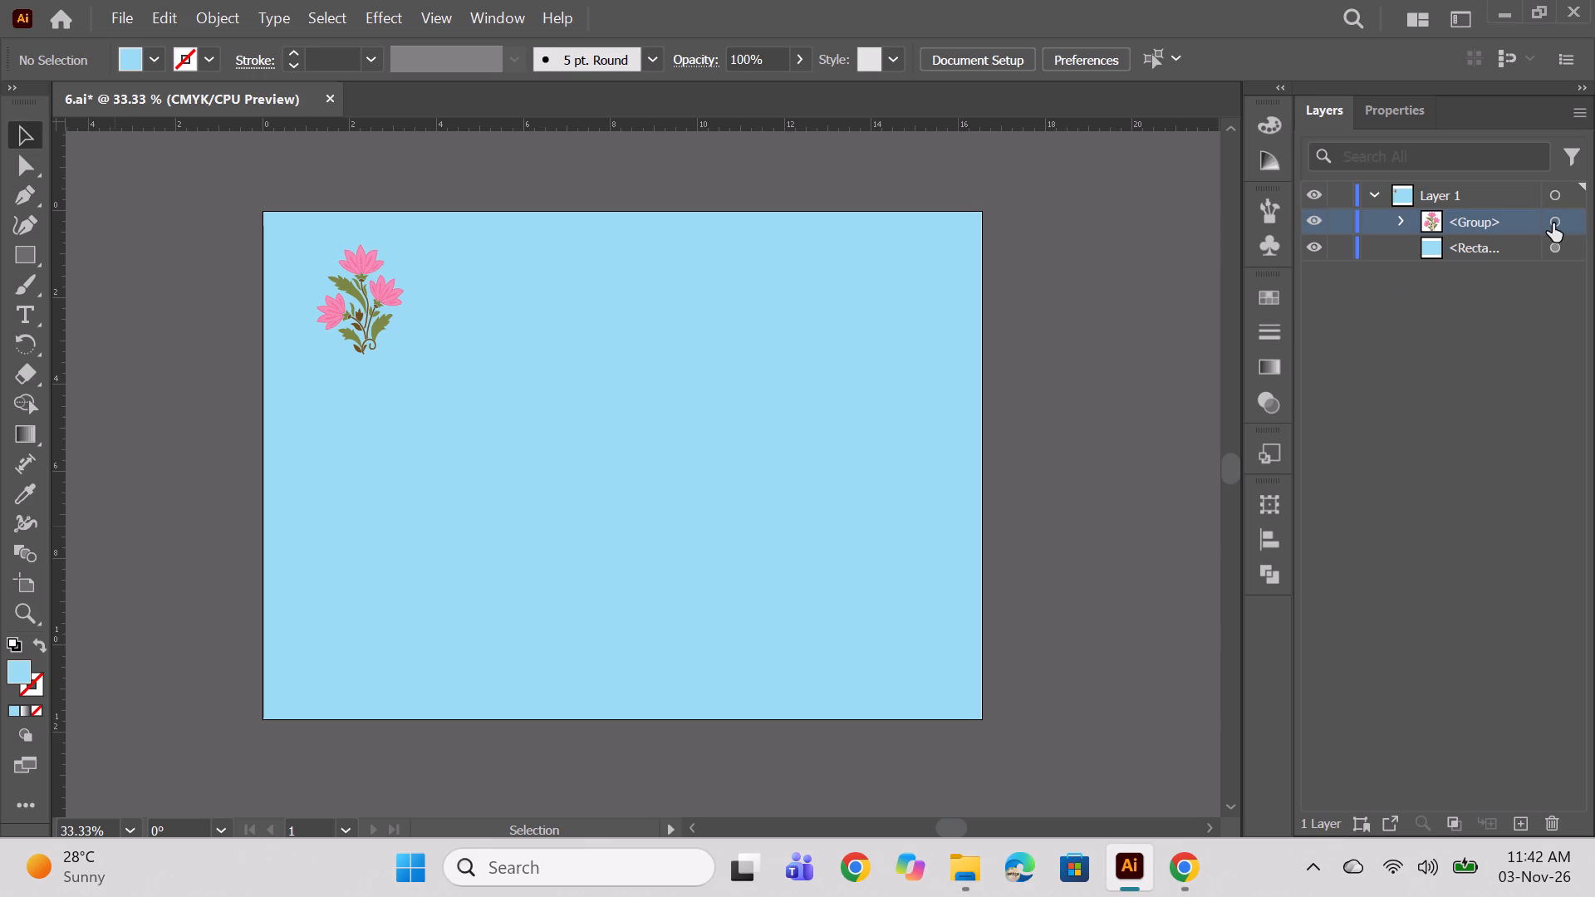
# Move the flower group into the artboard's upper-left corner so its bounding box sits flush with both artboard edges.
pyautogui.click(1548, 223)
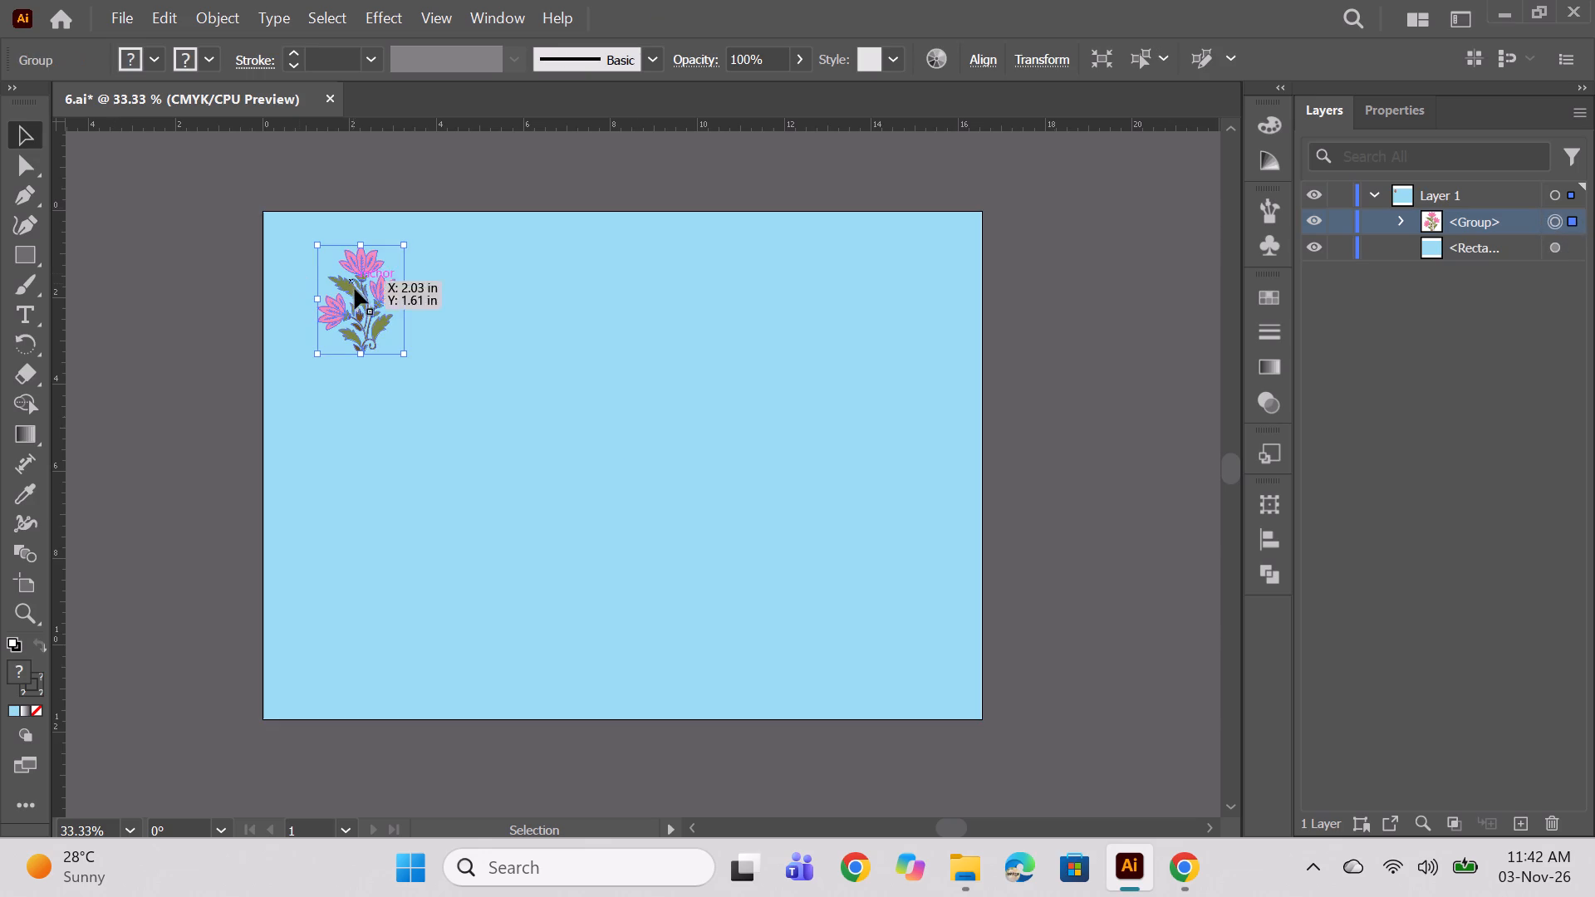
pyautogui.keyDown('alt'); pyautogui.scroll(3, 355, 292); pyautogui.keyUp('alt')
pyautogui.keyDown('alt'); pyautogui.scroll(-1, 571, 323); pyautogui.keyUp('alt')
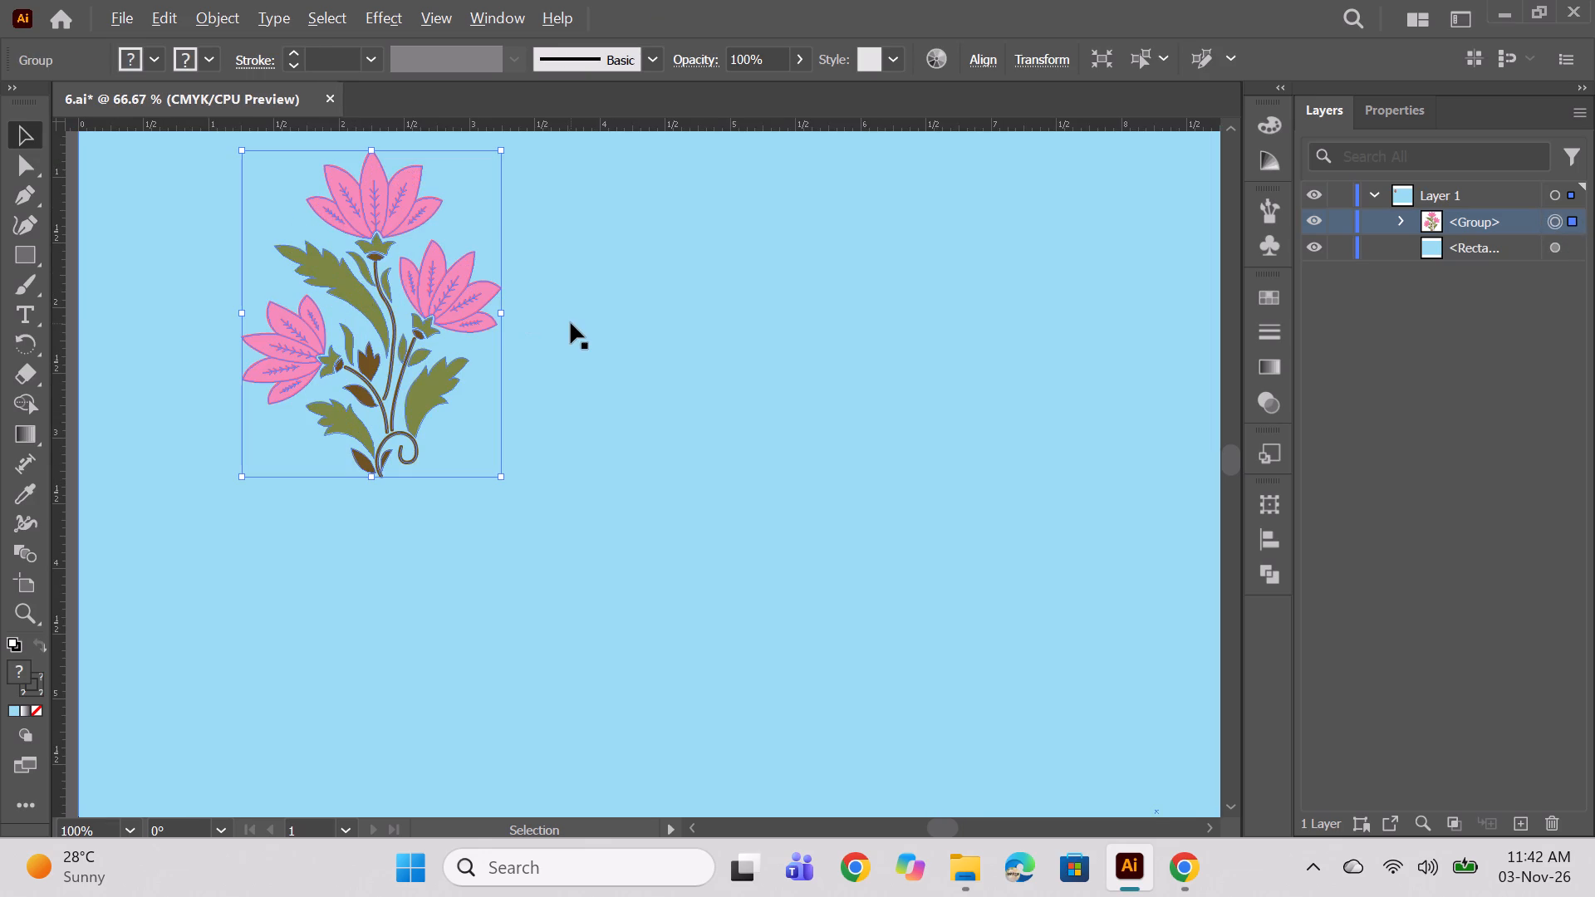
pyautogui.press('space')
pyautogui.moveTo(584, 332); pyautogui.dragTo(694, 501)
pyautogui.moveTo(556, 420); pyautogui.dragTo(468, 379)
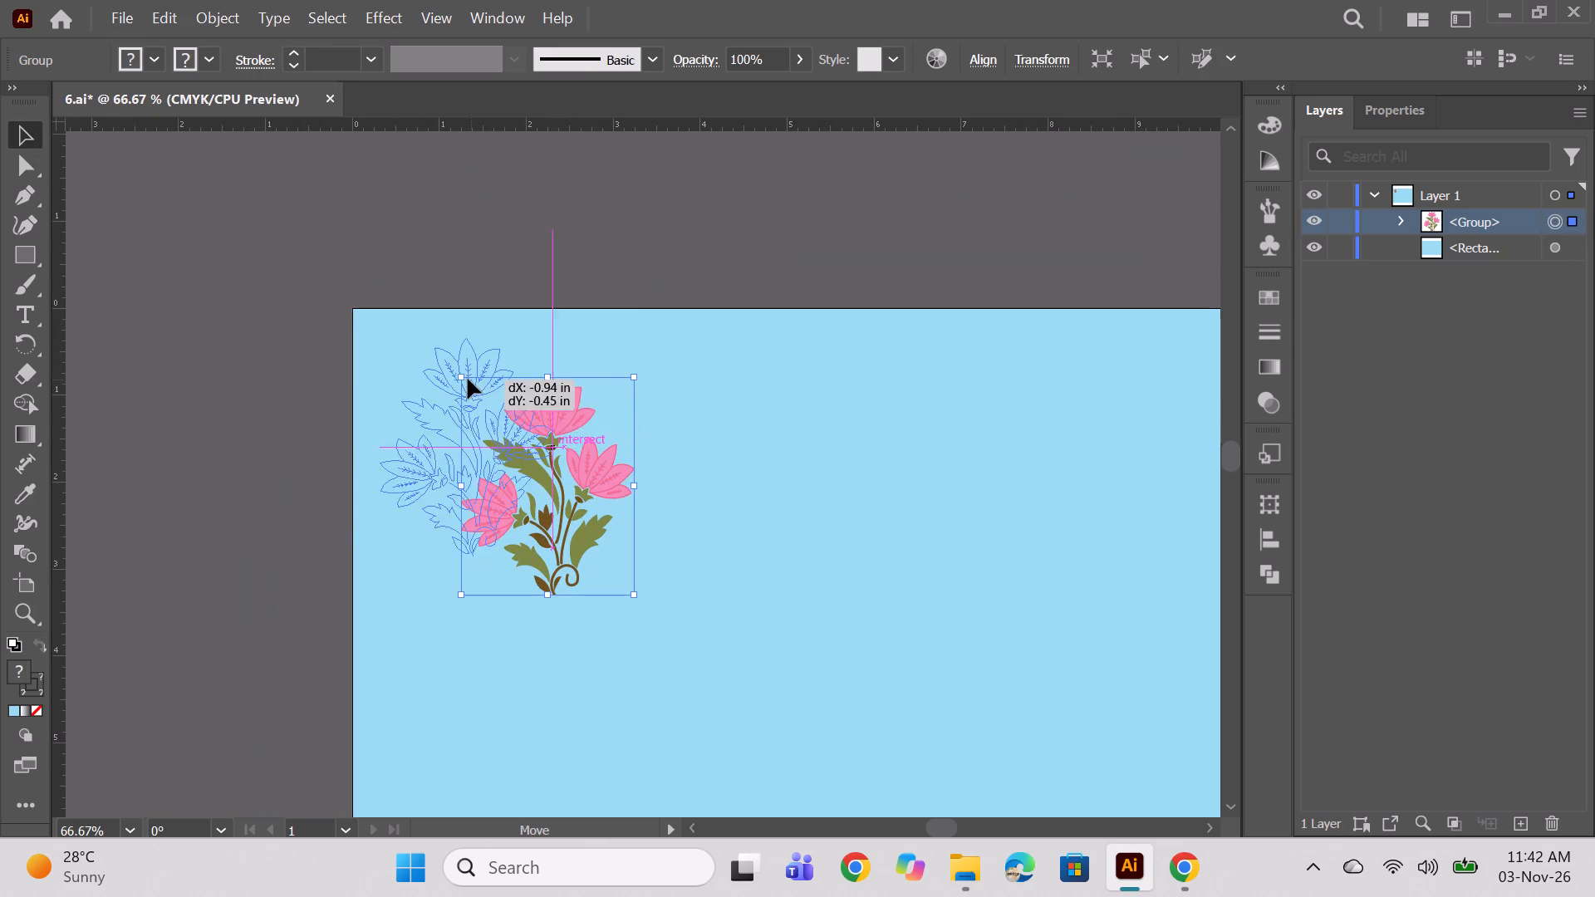
pyautogui.moveTo(468, 379); pyautogui.dragTo(445, 350)
pyautogui.keyDown('alt'); pyautogui.scroll(2, 432, 372); pyautogui.keyUp('alt')
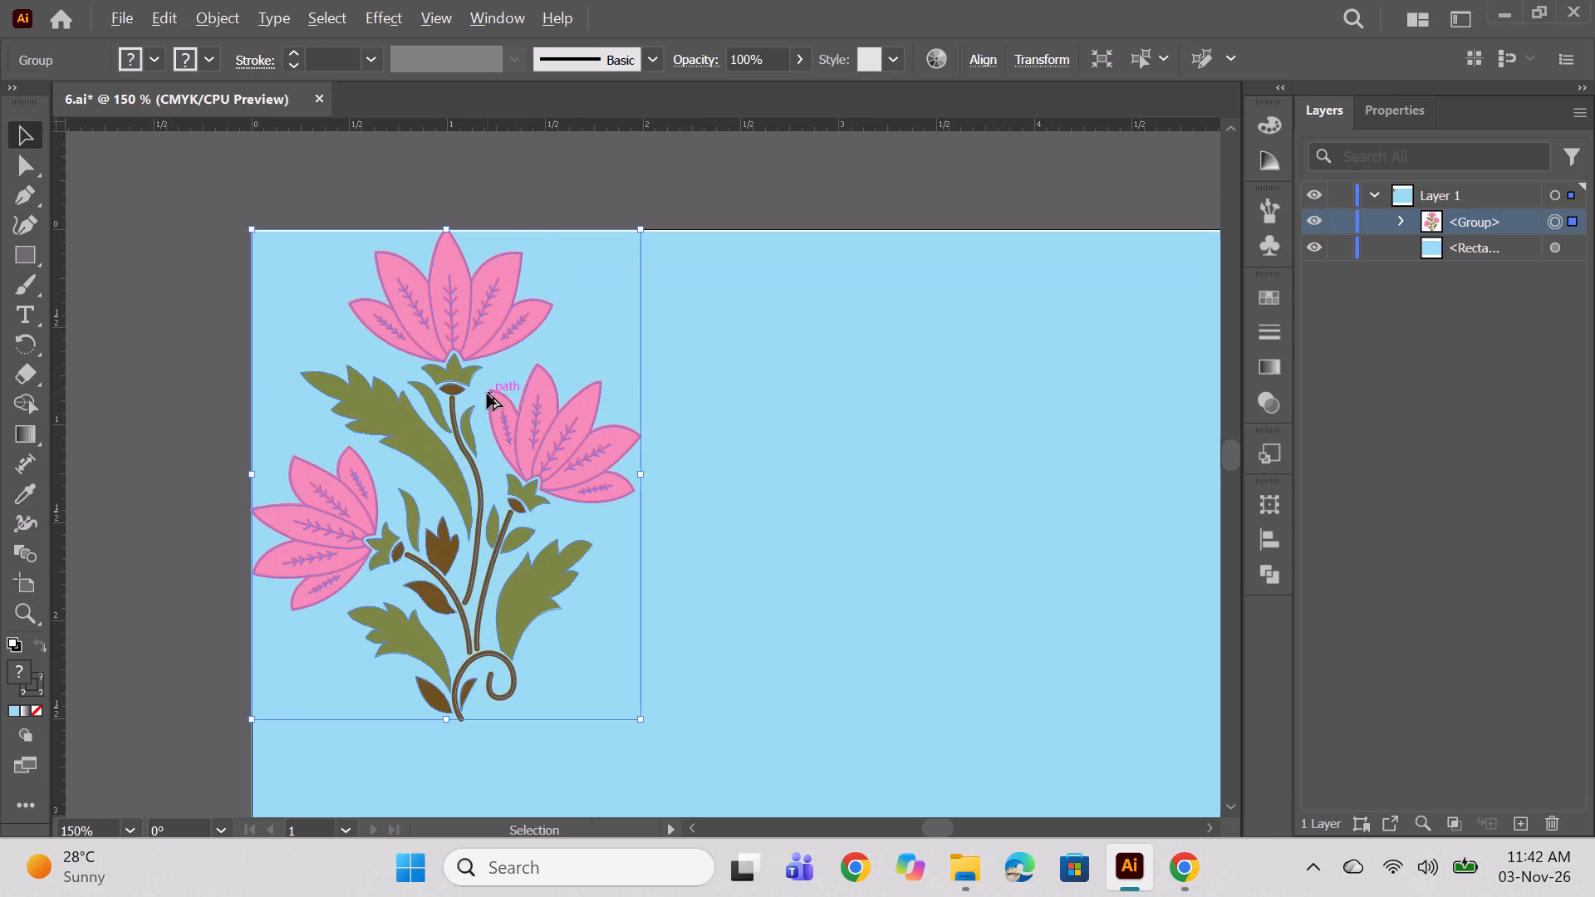
pyautogui.keyDown('alt'); pyautogui.scroll(1, 487, 394); pyautogui.keyUp('alt')
pyautogui.press('Right')
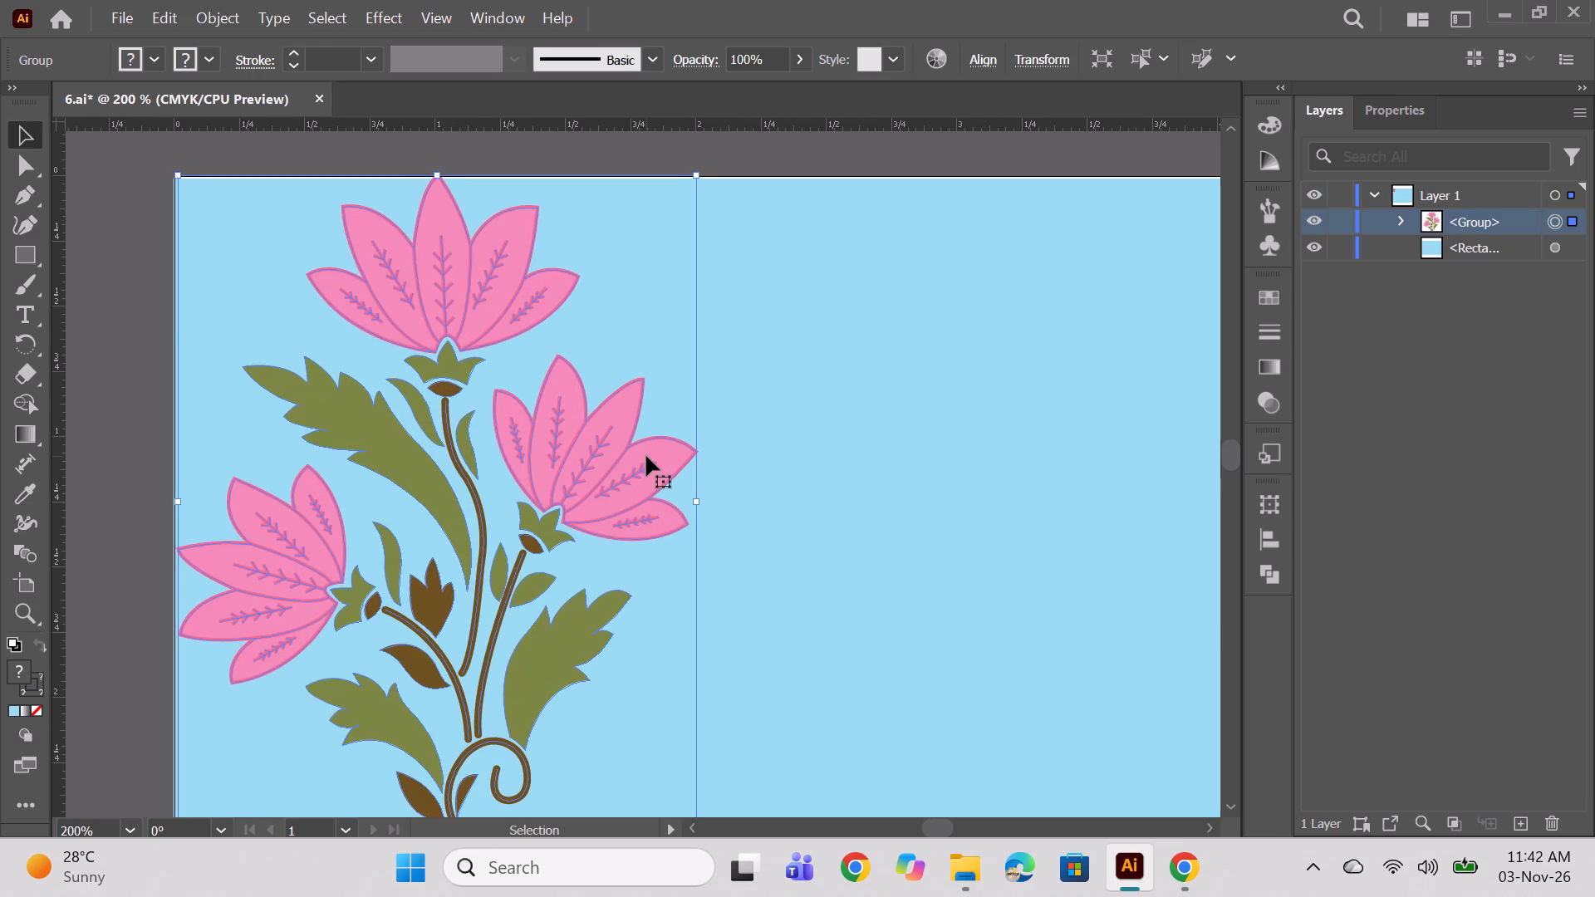
pyautogui.press('Left')
pyautogui.press('space')
pyautogui.press('space')
pyautogui.press('space')
pyautogui.press('space')
pyautogui.moveTo(780, 538); pyautogui.dragTo(771, 529)
pyautogui.press('Up')
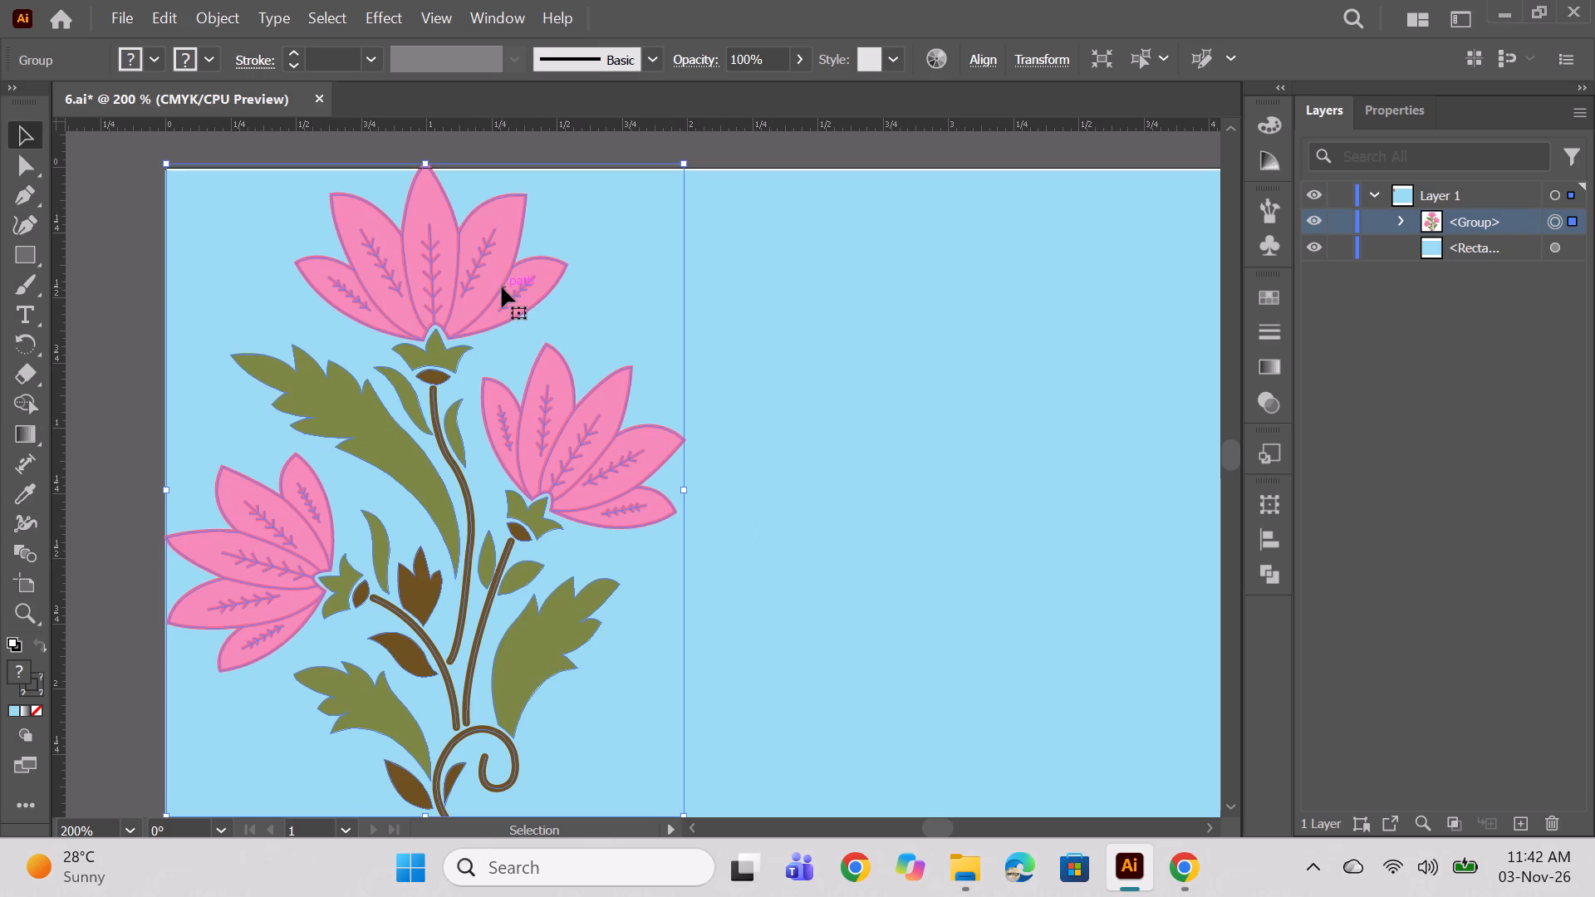
pyautogui.press('Down')
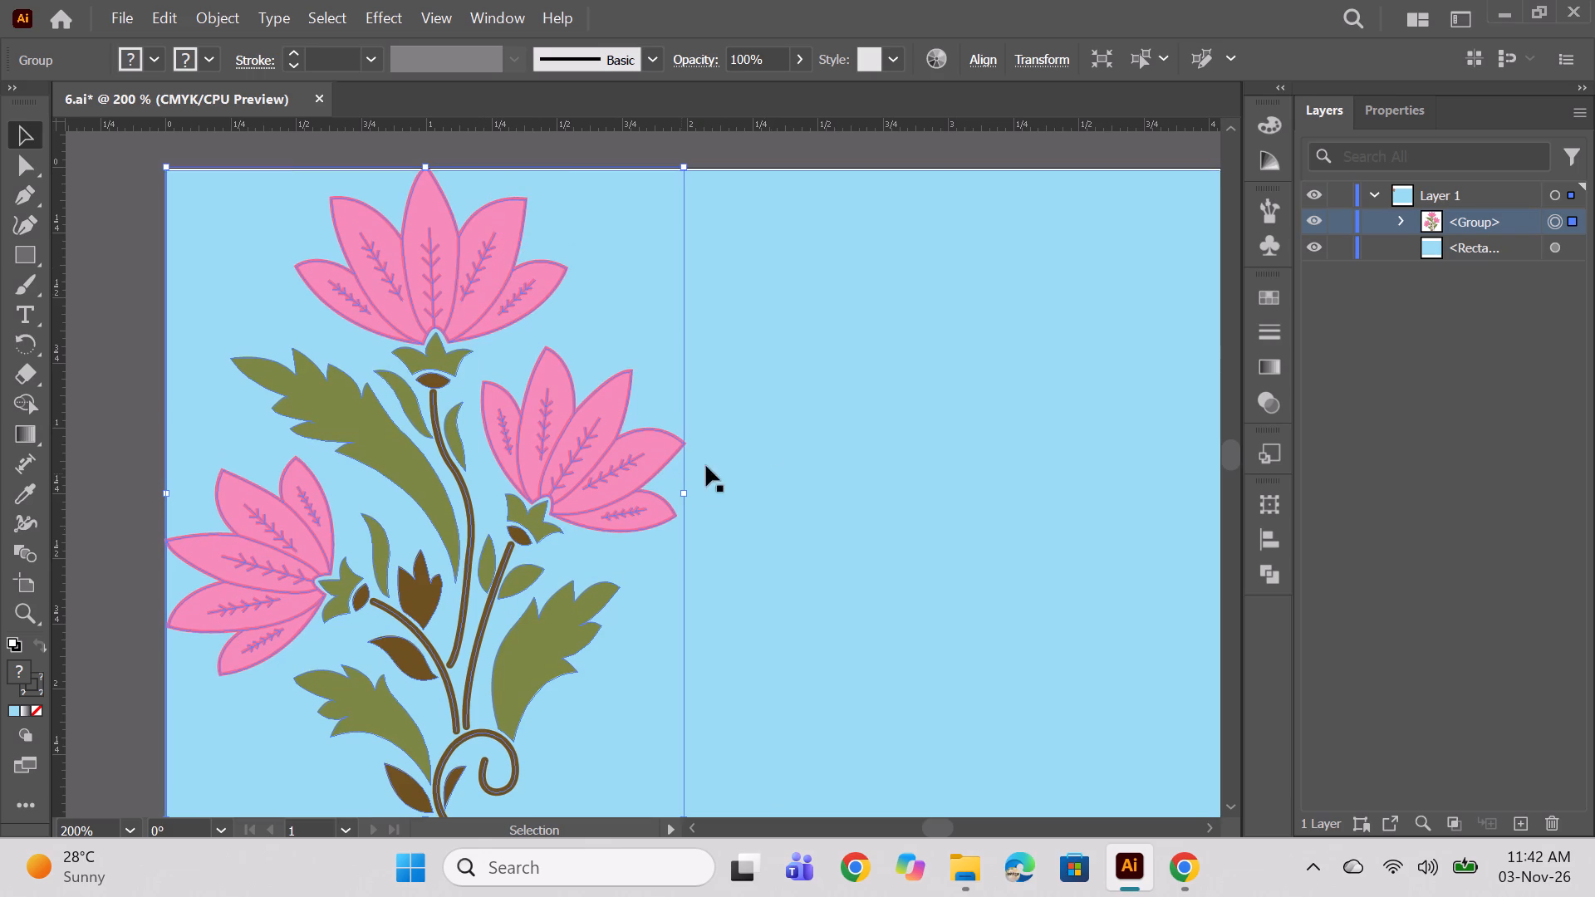
# Widen the flower group from its right side to 2.5 in, leaving the height alone.
pyautogui.scroll(-1, 762, 437)
pyautogui.press('space')
pyautogui.press('space')
pyautogui.press('space')
pyautogui.press('space')
pyautogui.press('space')
pyautogui.press('space')
pyautogui.press('space')
pyautogui.press('space')
pyautogui.press('space')
pyautogui.press('space')
pyautogui.press('space')
pyautogui.press('space')
pyautogui.press('space')
pyautogui.press('space')
pyautogui.press('space')
pyautogui.press('space')
pyautogui.press('space')
pyautogui.press('space')
pyautogui.press('space')
pyautogui.press('space')
pyautogui.moveTo(488, 406); pyautogui.dragTo(385, 388)
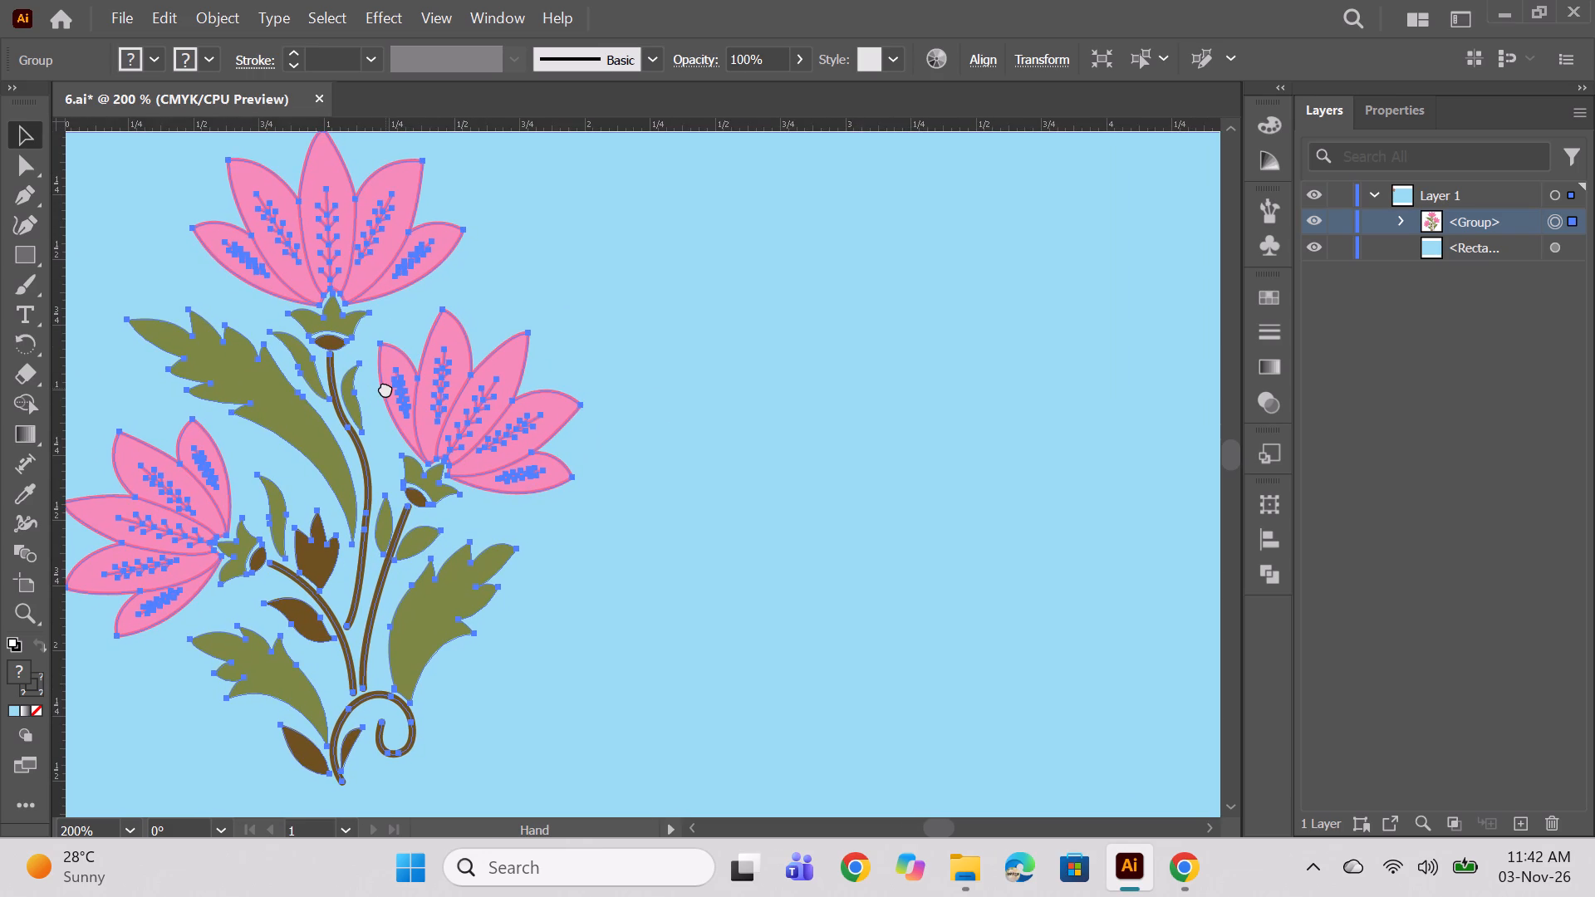
pyautogui.moveTo(385, 388); pyautogui.dragTo(390, 387)
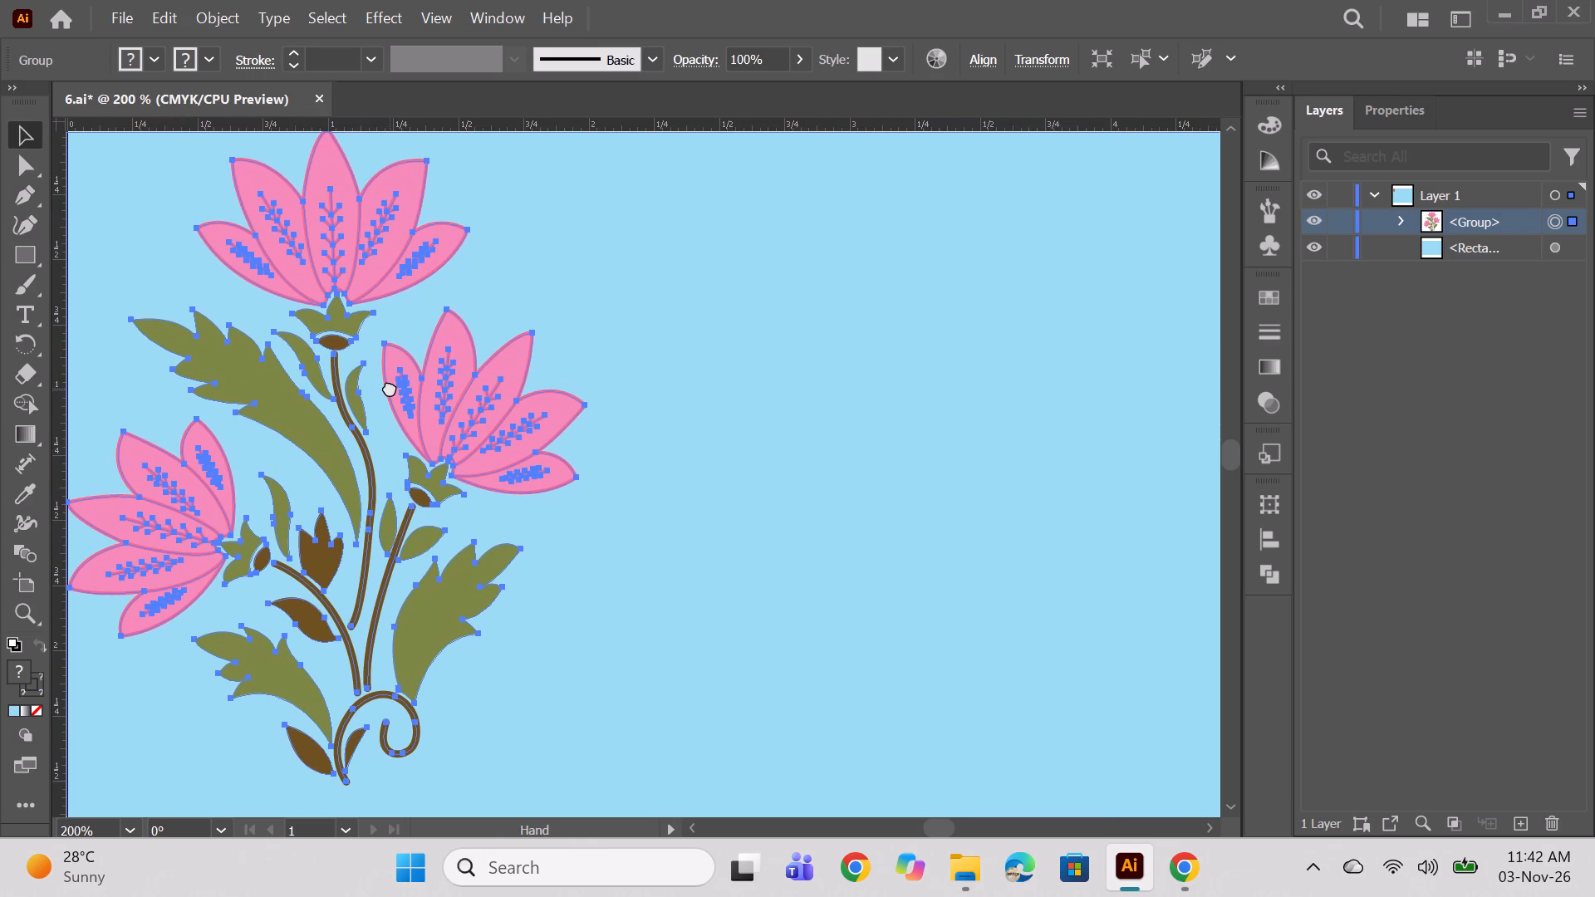
pyautogui.moveTo(390, 387); pyautogui.dragTo(386, 386)
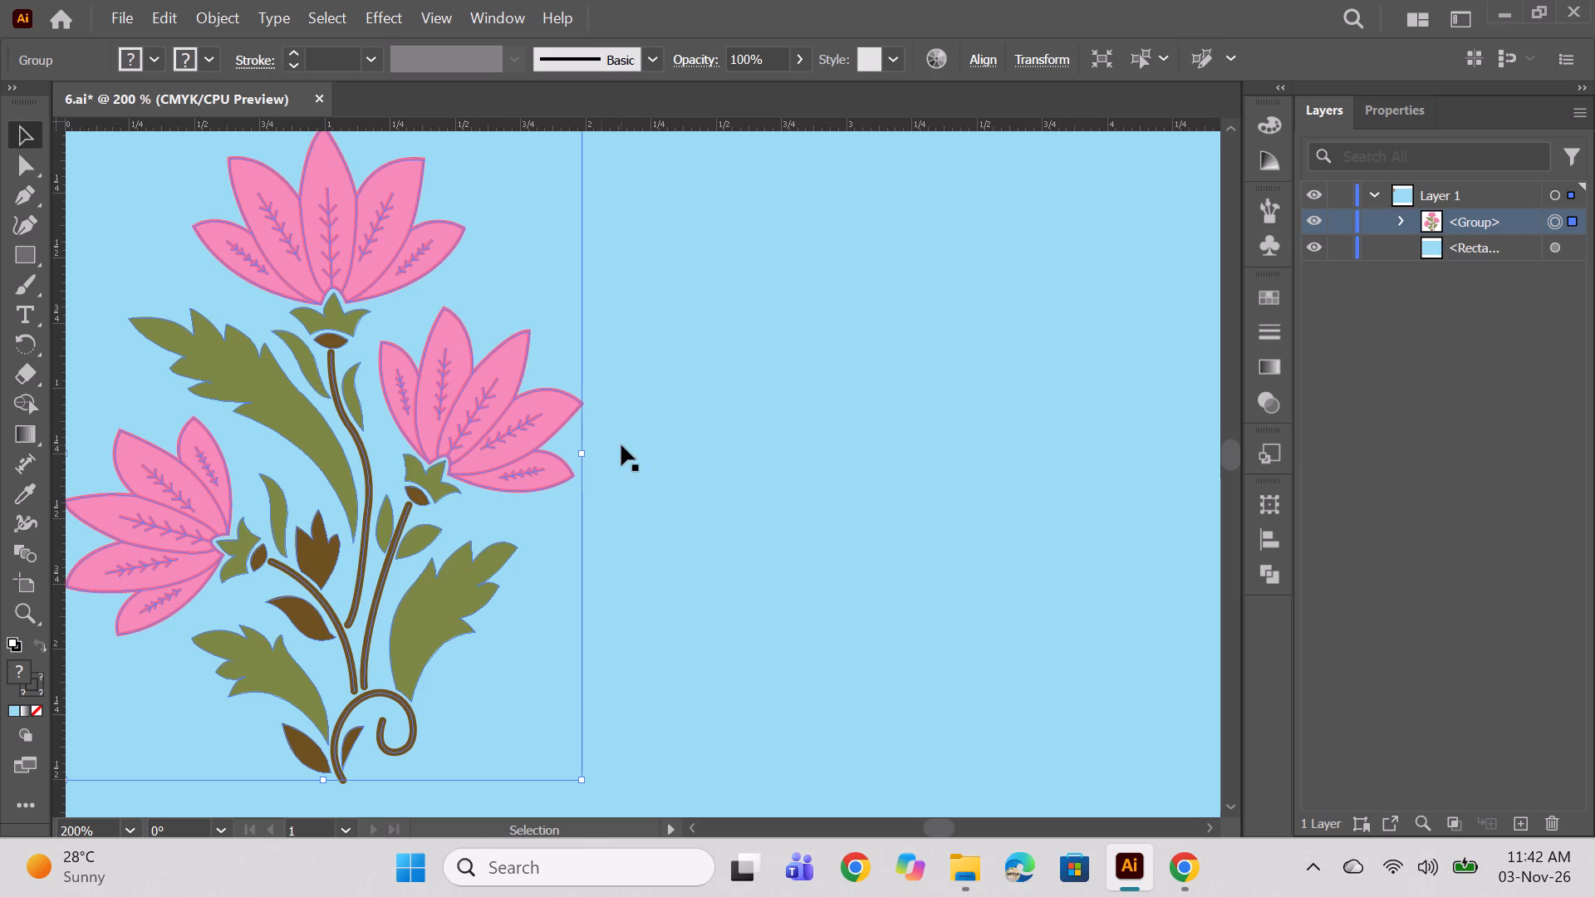
pyautogui.keyDown('alt'); pyautogui.scroll(2, 526, 326); pyautogui.keyUp('alt')
pyautogui.keyDown('alt'); pyautogui.scroll(-1, 665, 357); pyautogui.keyUp('alt')
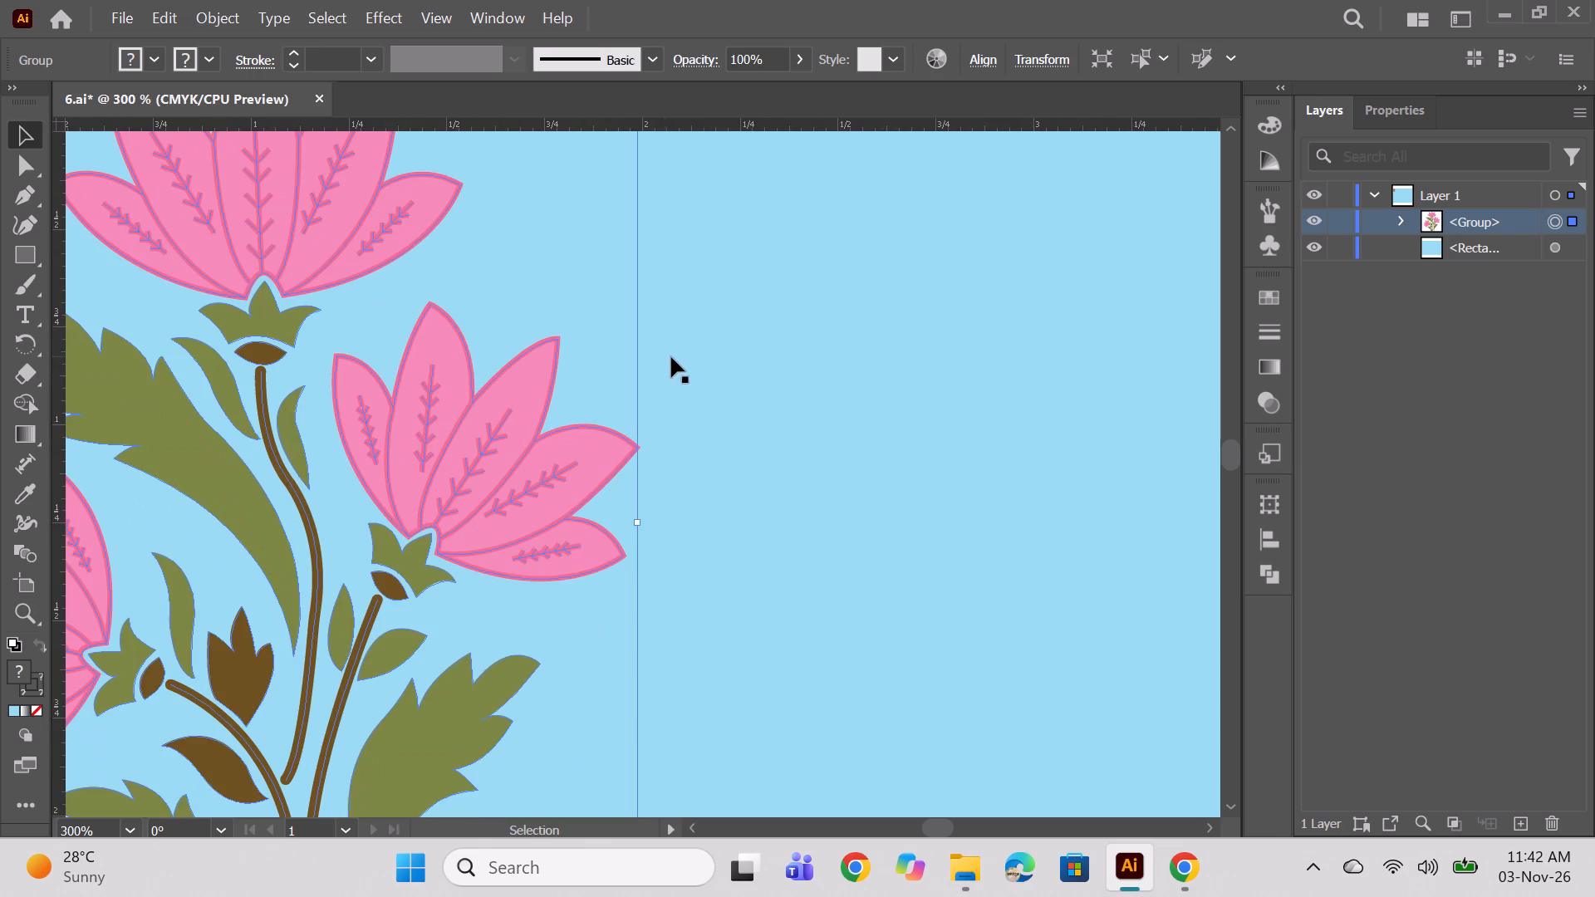
pyautogui.keyDown('alt'); pyautogui.scroll(-1, 702, 378); pyautogui.keyUp('alt')
pyautogui.keyDown('alt'); pyautogui.scroll(1, 699, 356); pyautogui.keyUp('alt')
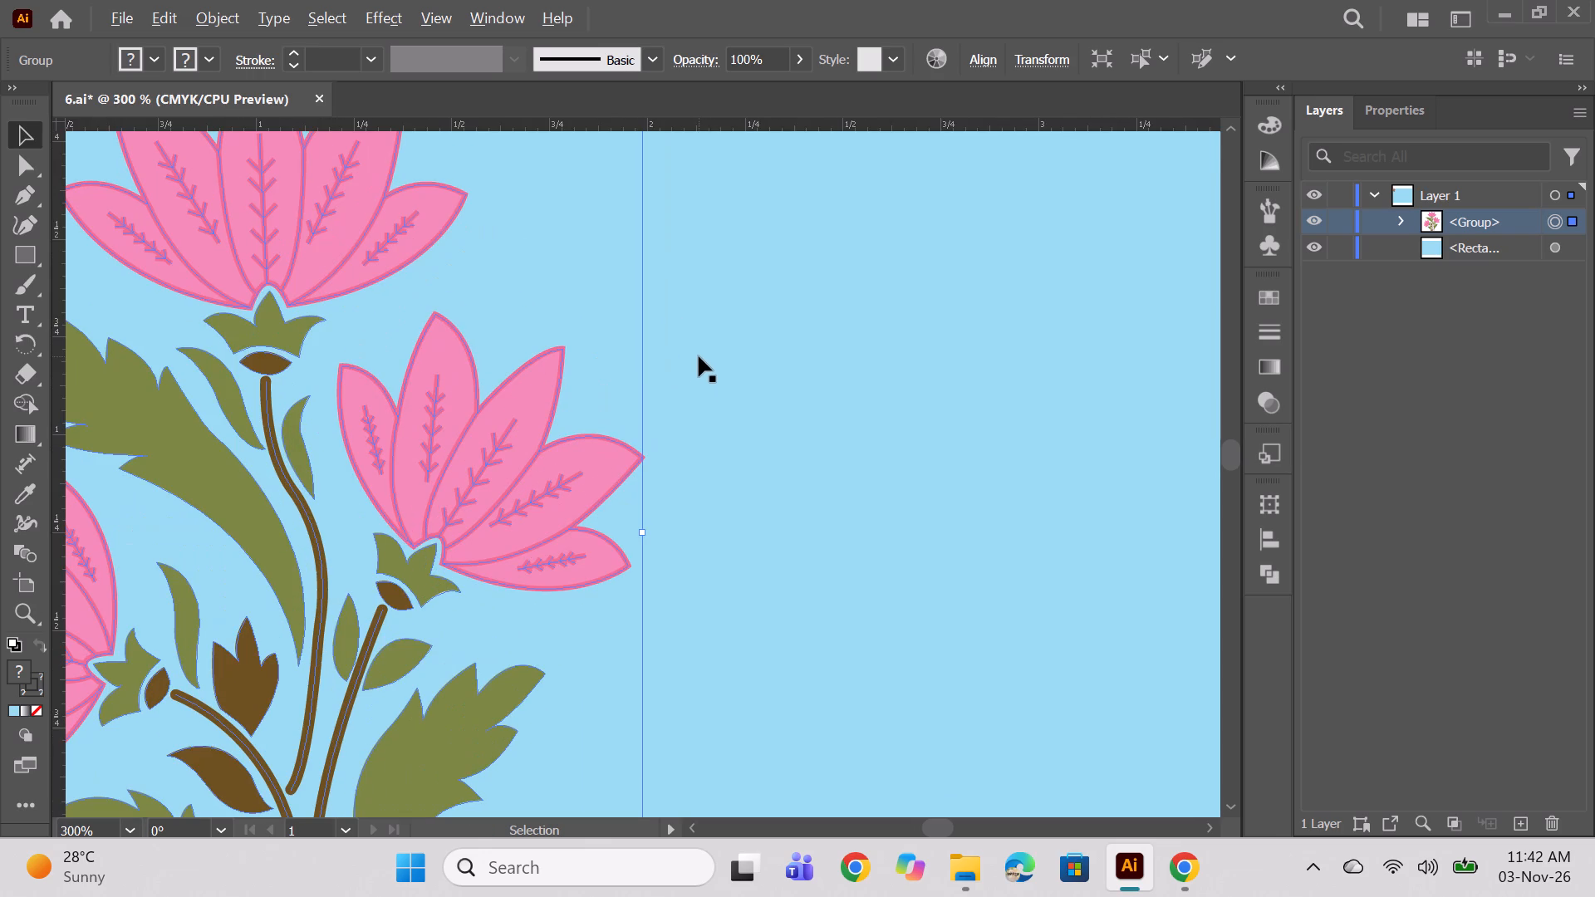
pyautogui.press('space')
pyautogui.press('space')
pyautogui.press('space')
pyautogui.press('space')
pyautogui.press('space')
pyautogui.press('space')
pyautogui.press('space')
pyautogui.press('space')
pyautogui.press('space')
pyautogui.press('space')
pyautogui.press('space')
pyautogui.press('space')
pyautogui.press('space')
pyautogui.press('space')
pyautogui.press('space')
pyautogui.press('space')
pyautogui.press('space')
pyautogui.press('space')
pyautogui.press('space')
pyautogui.press('space')
pyautogui.moveTo(743, 414); pyautogui.dragTo(921, 442)
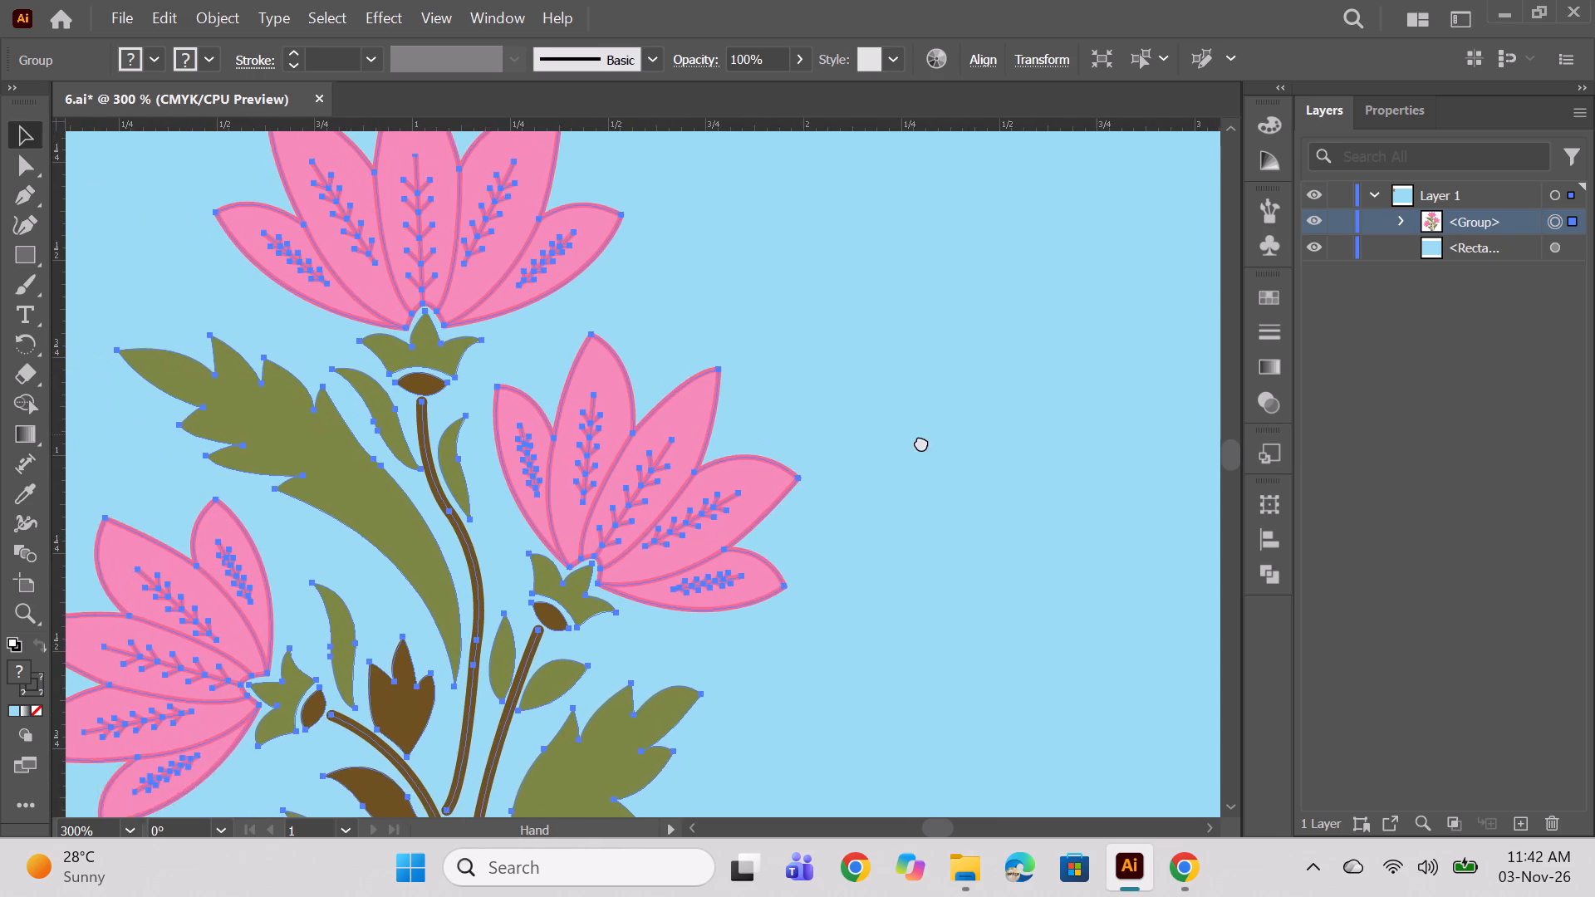
pyautogui.moveTo(921, 442); pyautogui.dragTo(944, 502)
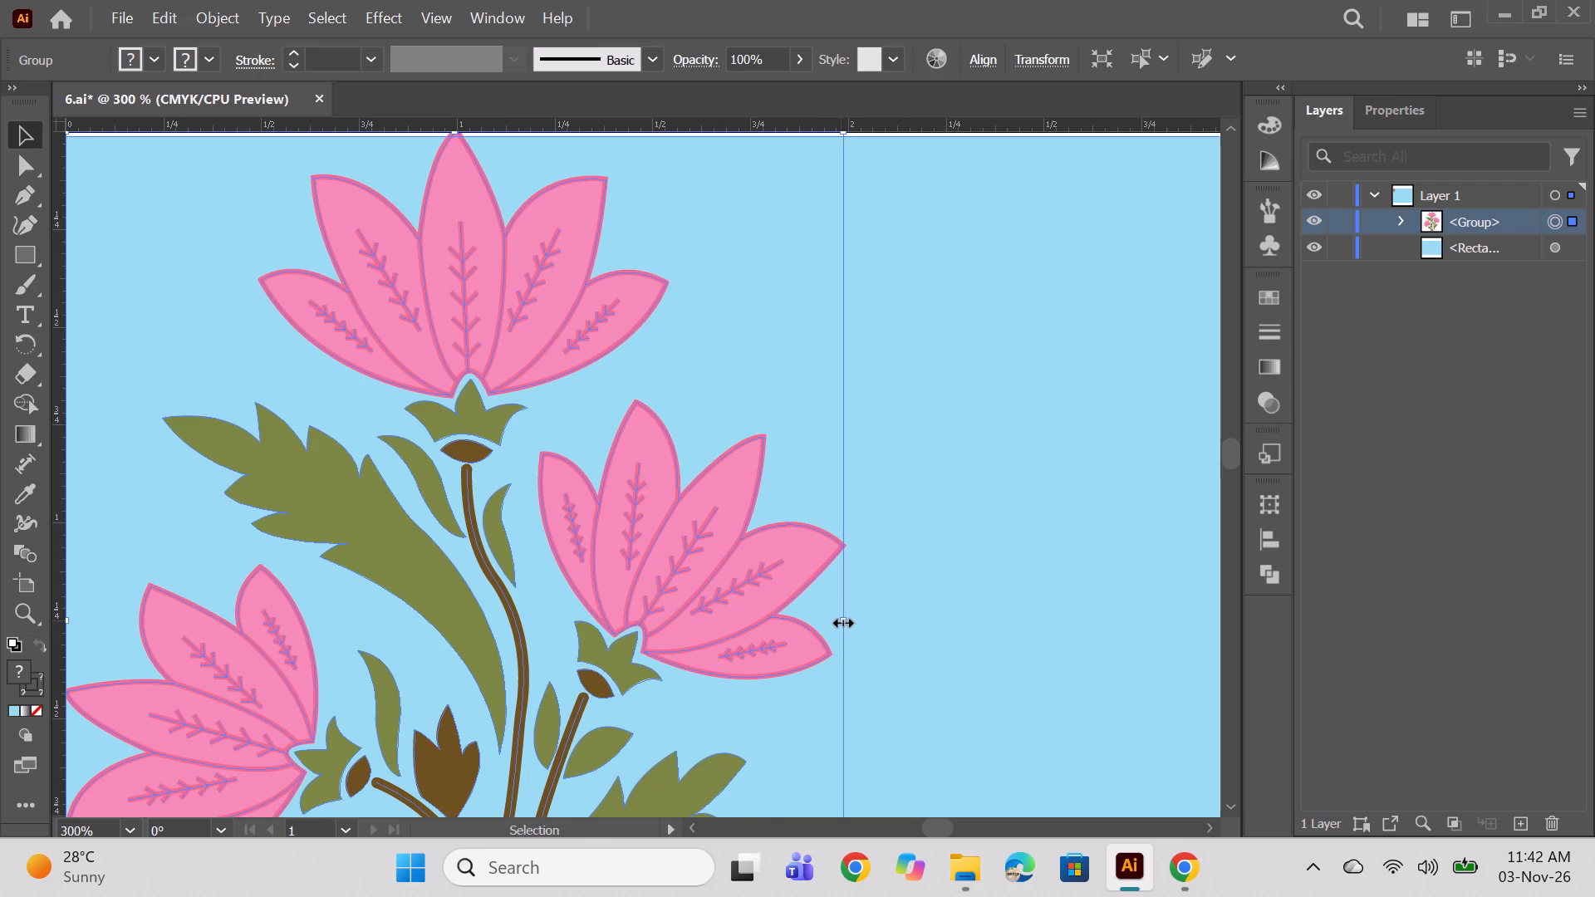
pyautogui.moveTo(841, 620); pyautogui.dragTo(1059, 632)
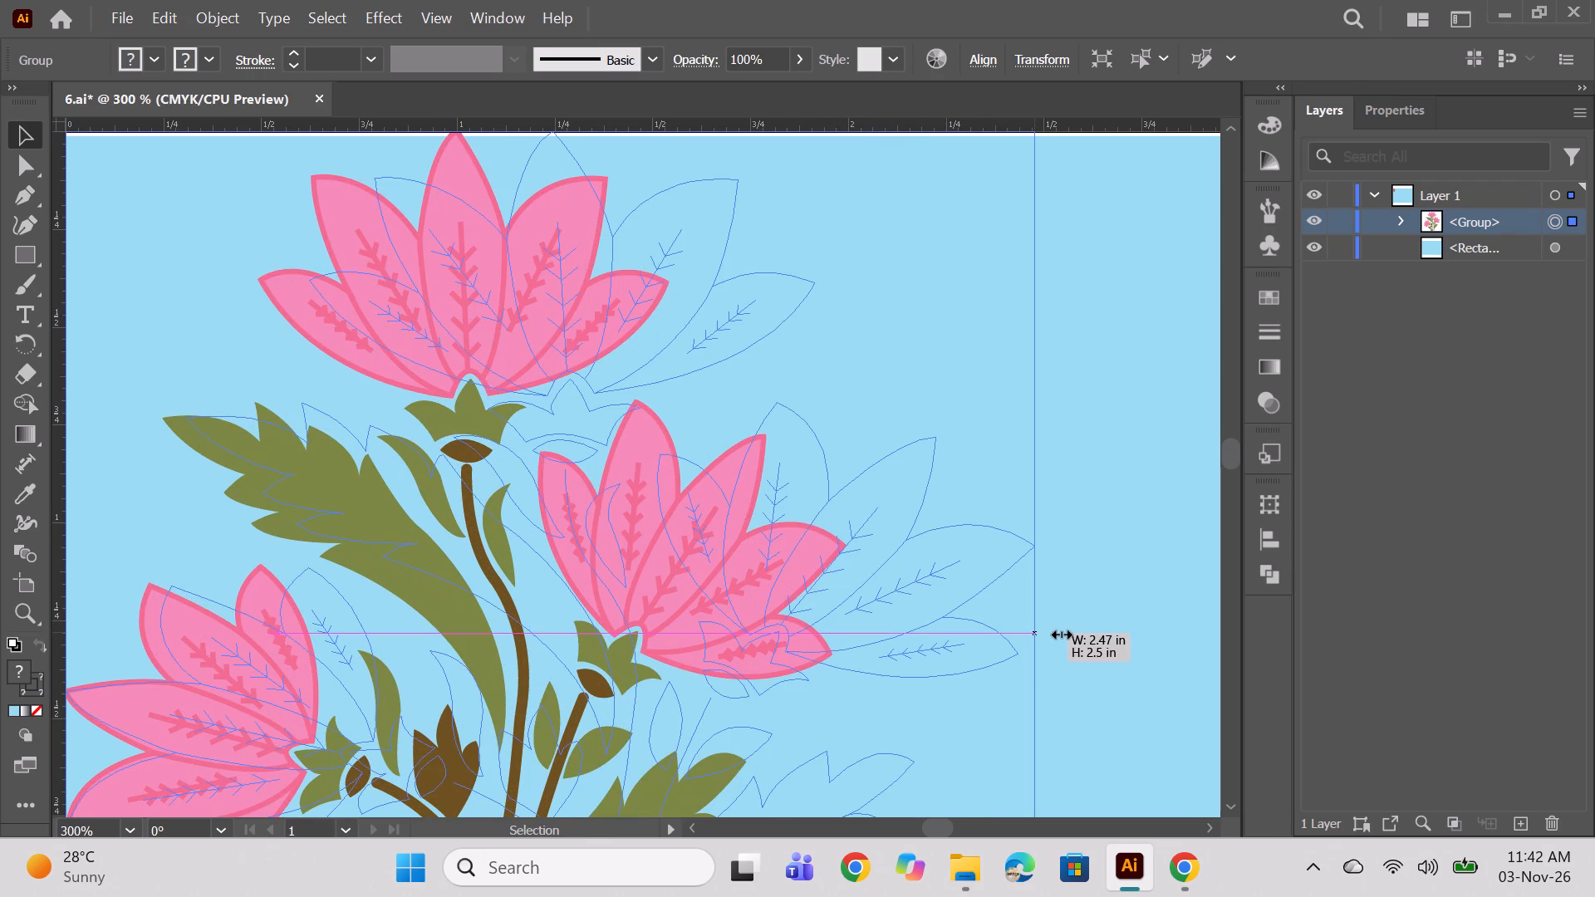
pyautogui.moveTo(1059, 632); pyautogui.dragTo(1048, 631)
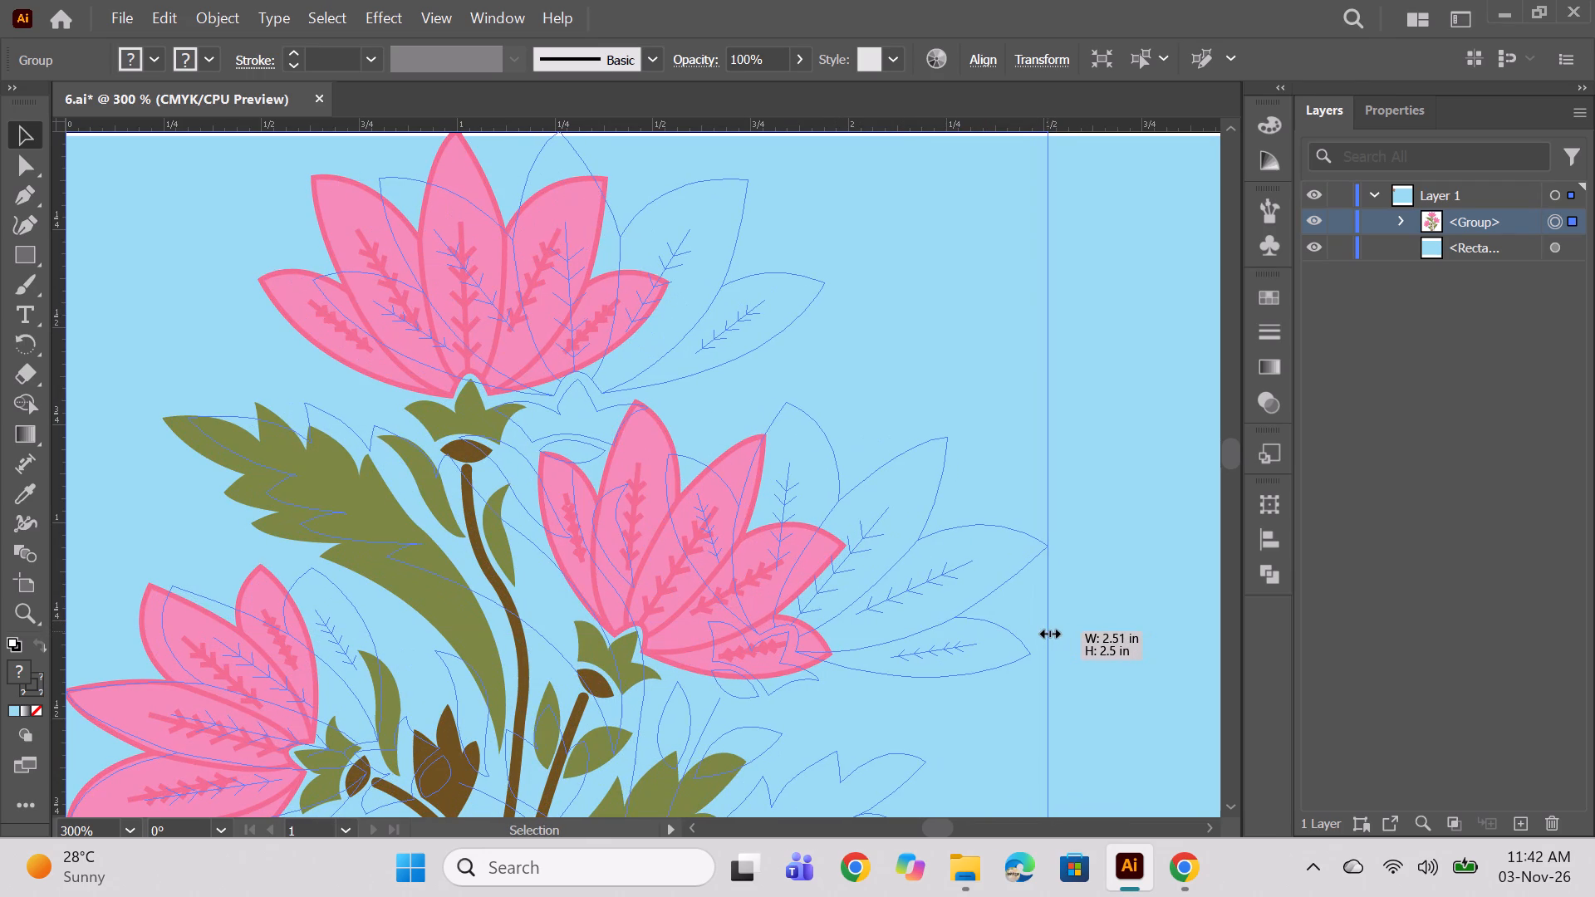
pyautogui.moveTo(1048, 631); pyautogui.dragTo(1043, 632)
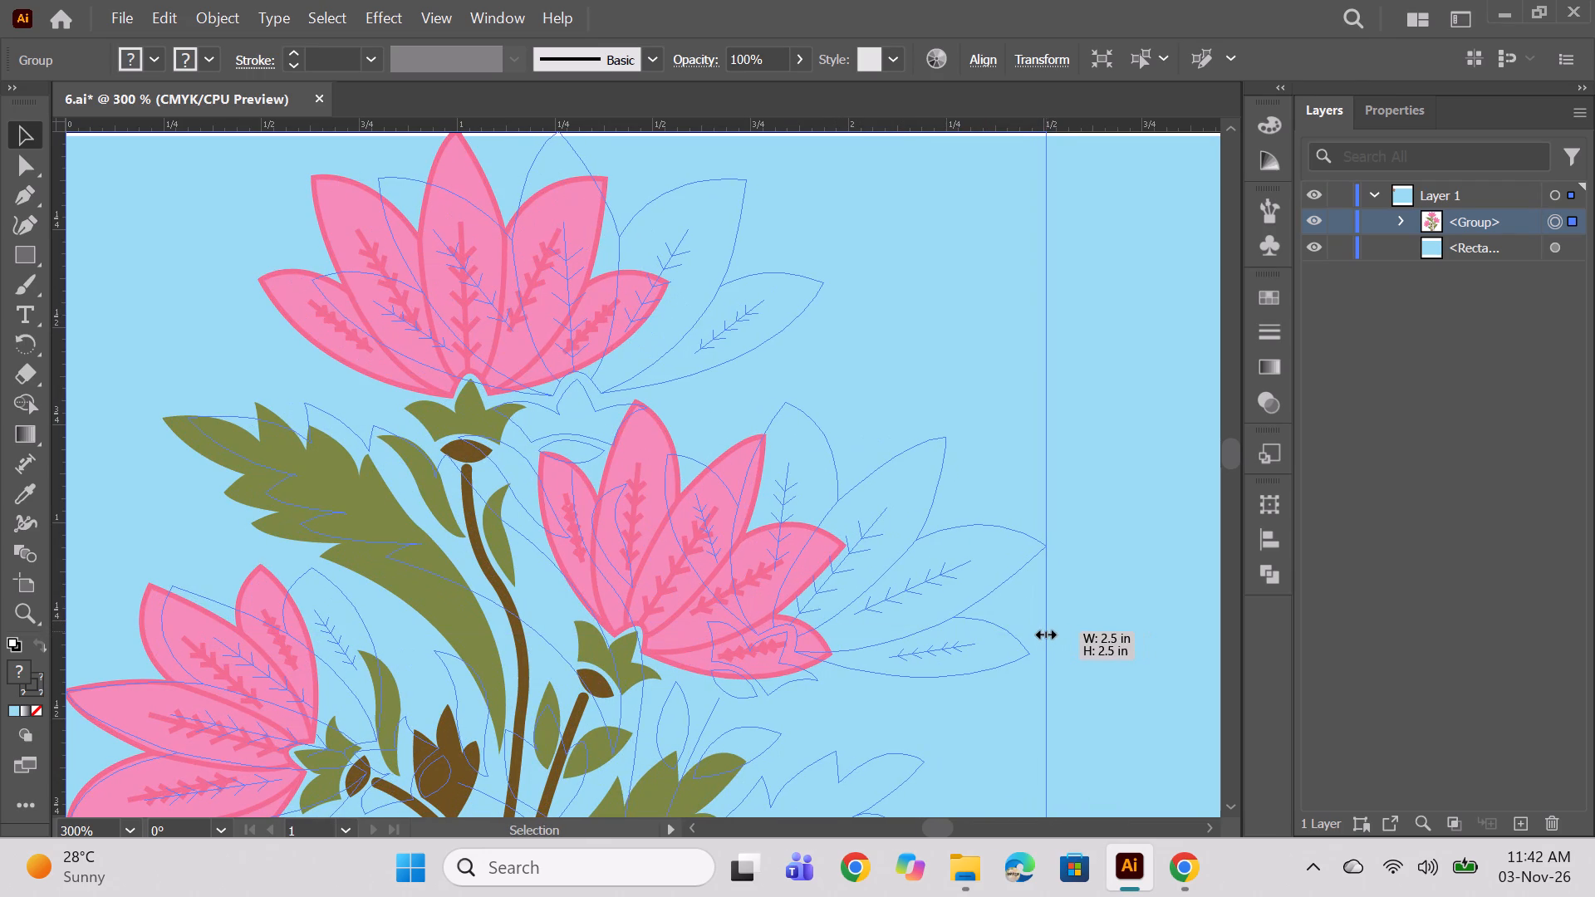
pyautogui.moveTo(1043, 632); pyautogui.dragTo(1044, 640)
# Stretch the flower group downward from its bottom edge to a height of about 3.27 in.
pyautogui.scroll(-1, 857, 508)
pyautogui.keyDown('alt'); pyautogui.scroll(-1, 826, 483); pyautogui.keyUp('alt')
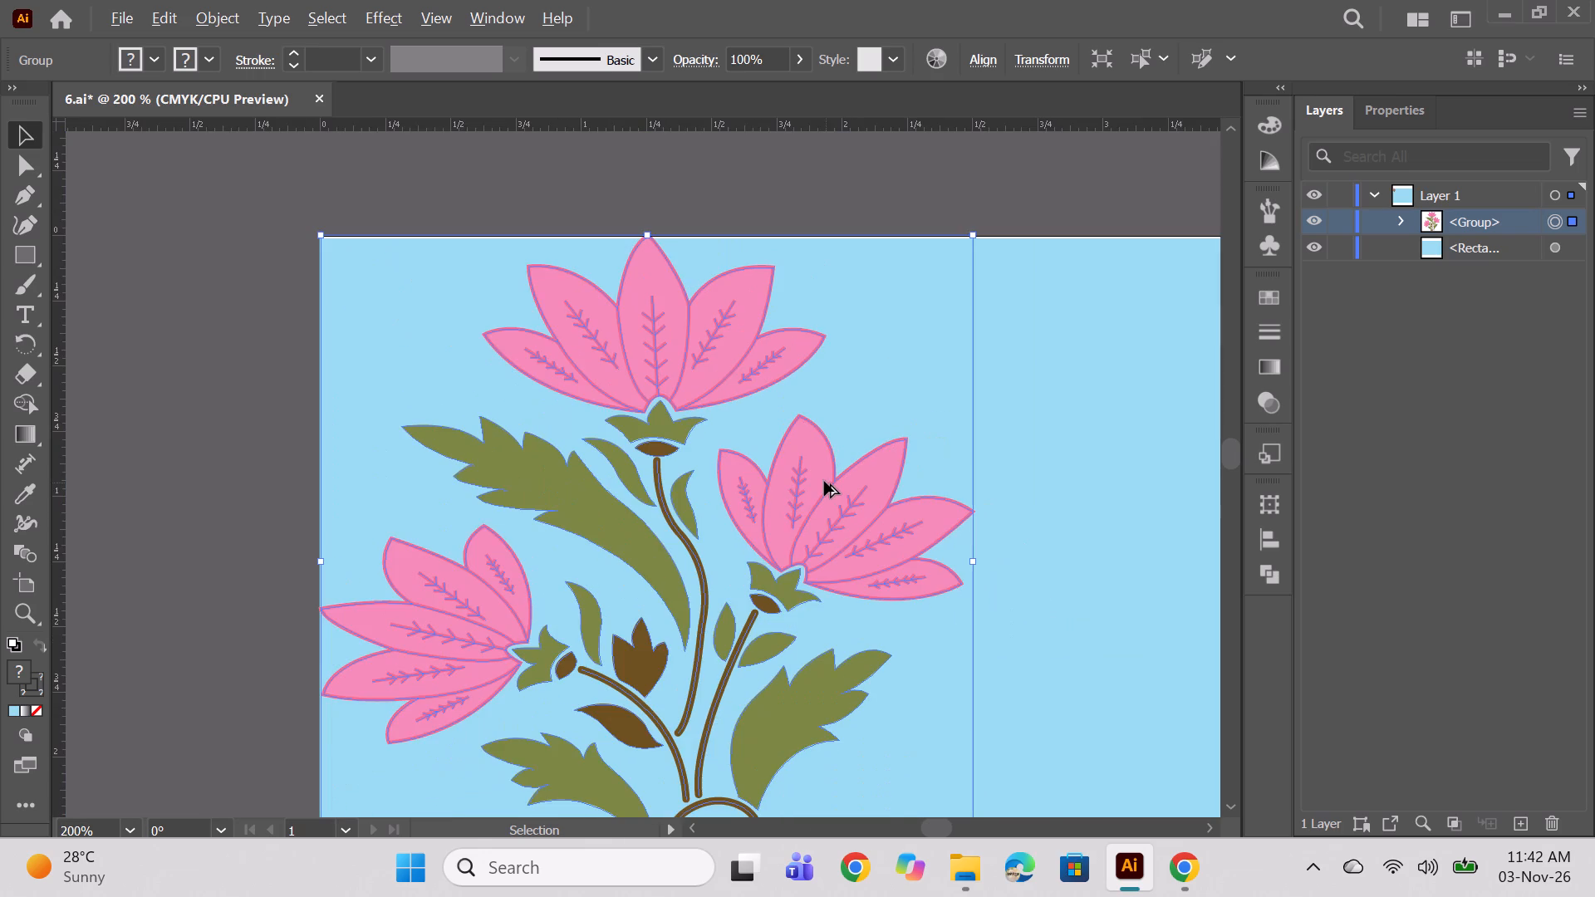
pyautogui.keyDown('alt'); pyautogui.scroll(-2, 821, 476); pyautogui.keyUp('alt')
pyautogui.scroll(-8, 818, 471)
pyautogui.keyDown('alt'); pyautogui.scroll(1, 802, 478); pyautogui.keyUp('alt')
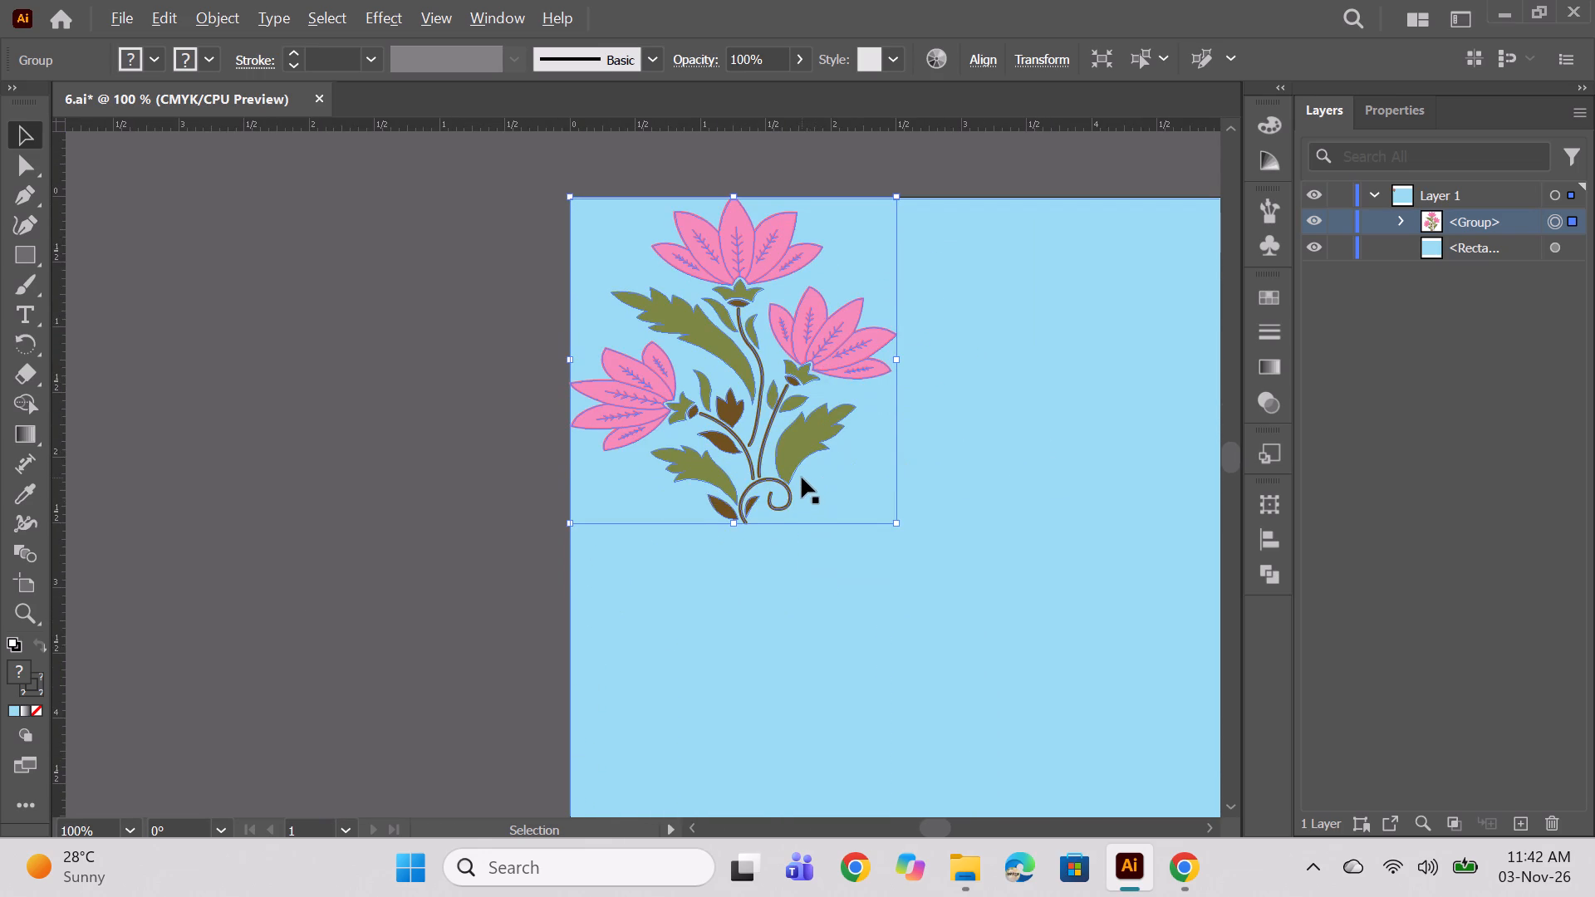
pyautogui.press('space')
pyautogui.press('space')
pyautogui.press('space')
pyautogui.press('space')
pyautogui.press('space')
pyautogui.press('space')
pyautogui.press('space')
pyautogui.press('space')
pyautogui.press('space')
pyautogui.press('space')
pyautogui.press('space')
pyautogui.press('space')
pyautogui.press('space')
pyautogui.press('space')
pyautogui.press('space')
pyautogui.press('space')
pyautogui.press('space')
pyautogui.press('space')
pyautogui.press('space')
pyautogui.press('space')
pyautogui.moveTo(1010, 477); pyautogui.dragTo(623, 559)
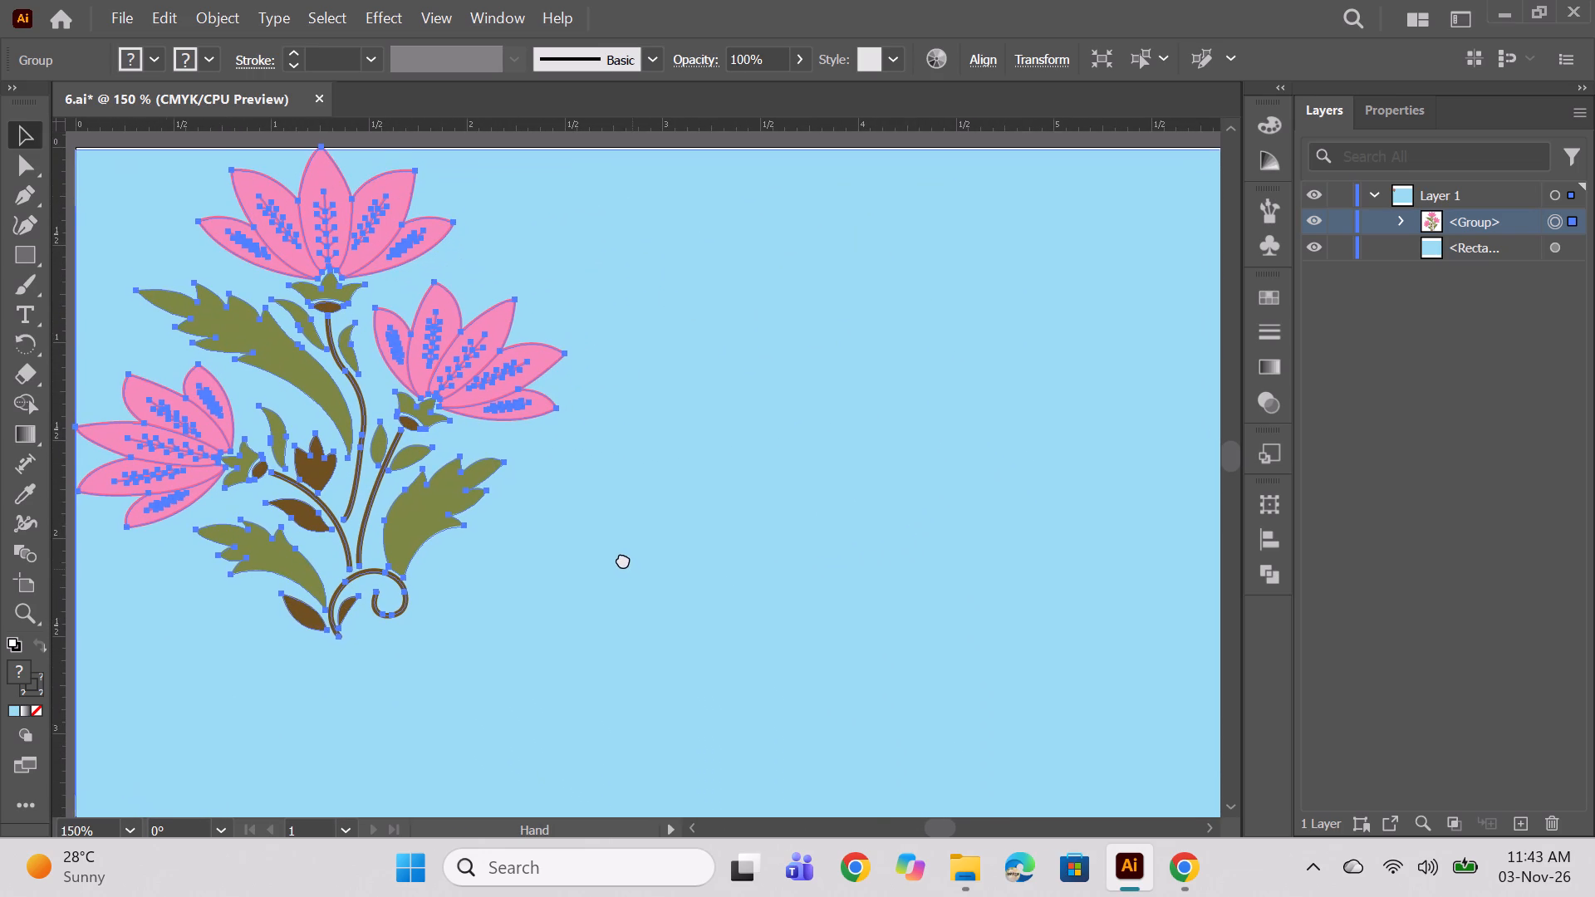
pyautogui.moveTo(623, 559); pyautogui.dragTo(623, 552)
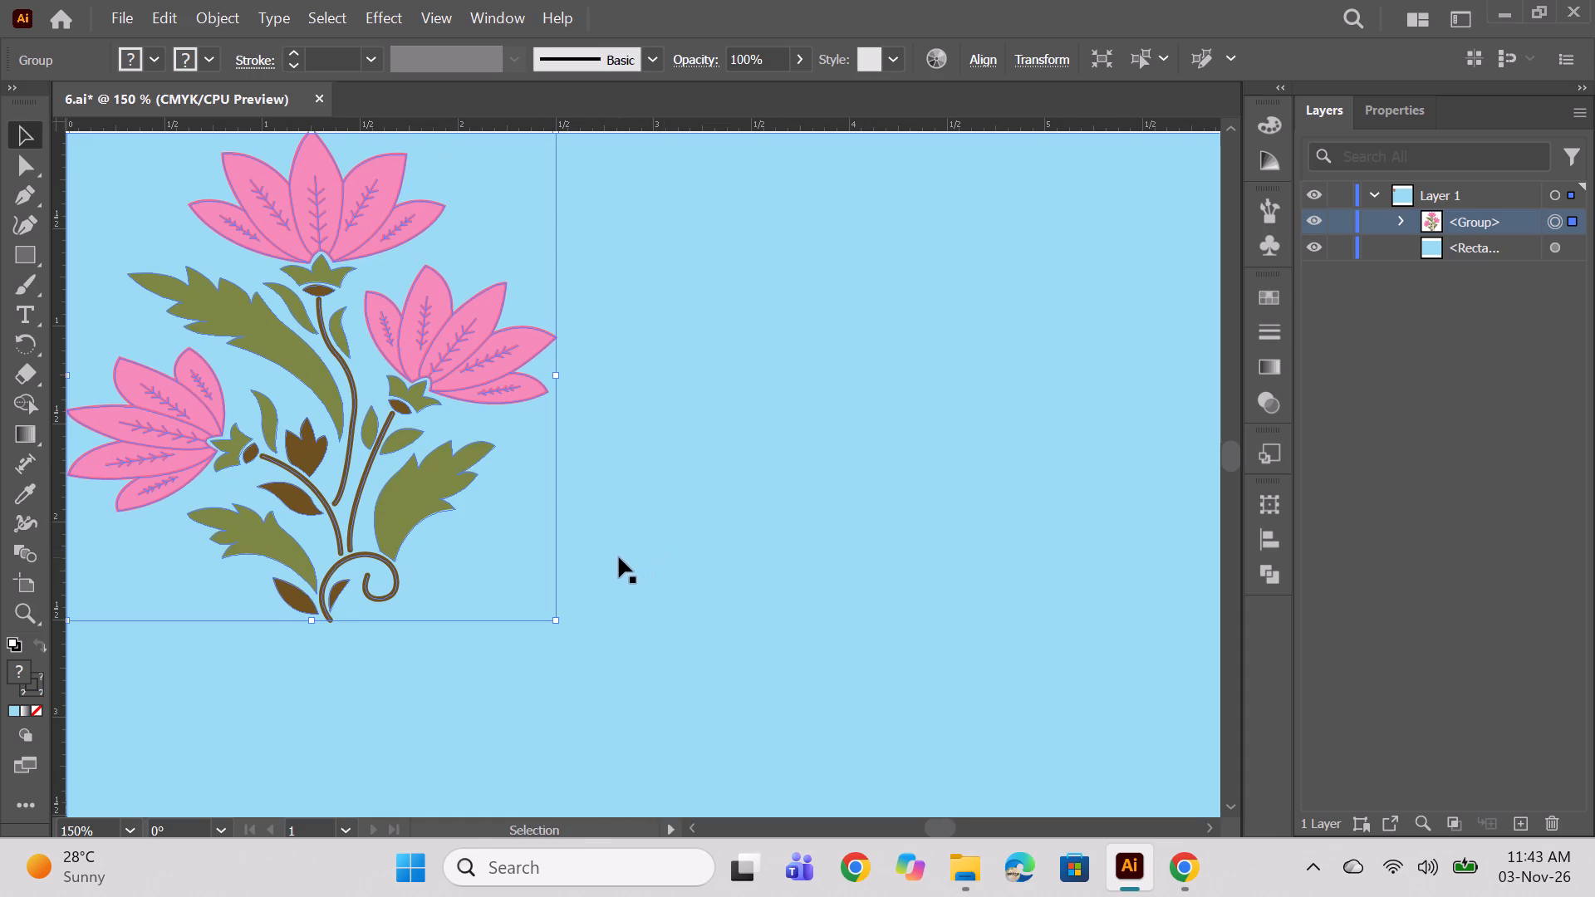
pyautogui.scroll(-2, 552, 551)
pyautogui.scroll(-2, 322, 586)
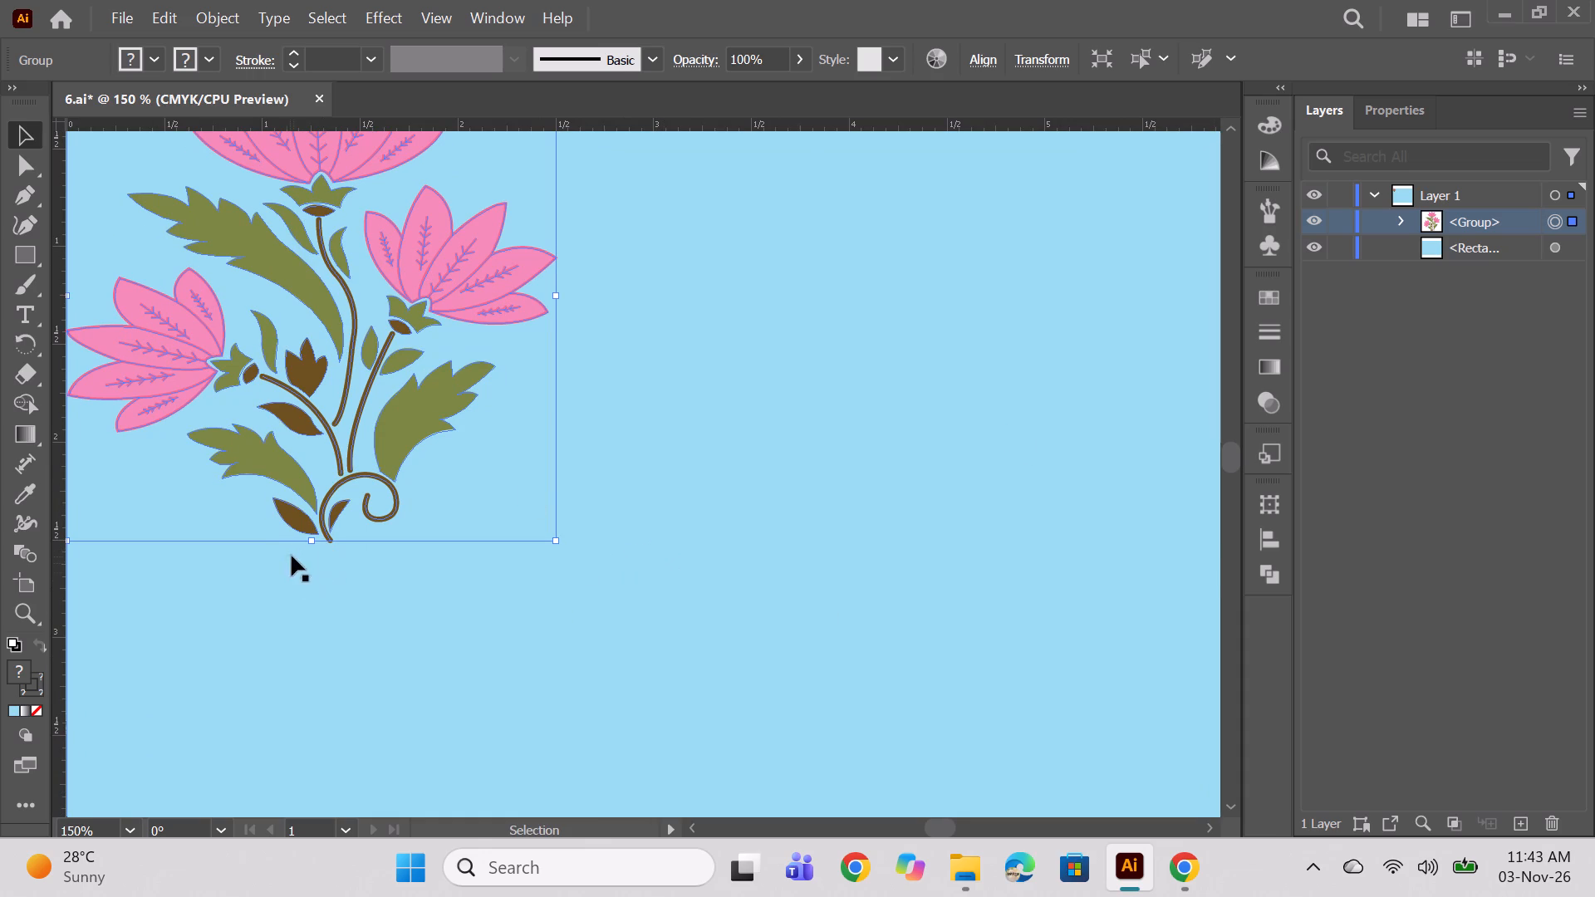
pyautogui.moveTo(312, 540); pyautogui.dragTo(287, 738)
pyautogui.keyDown('alt'); pyautogui.scroll(-1, 829, 560); pyautogui.keyUp('alt')
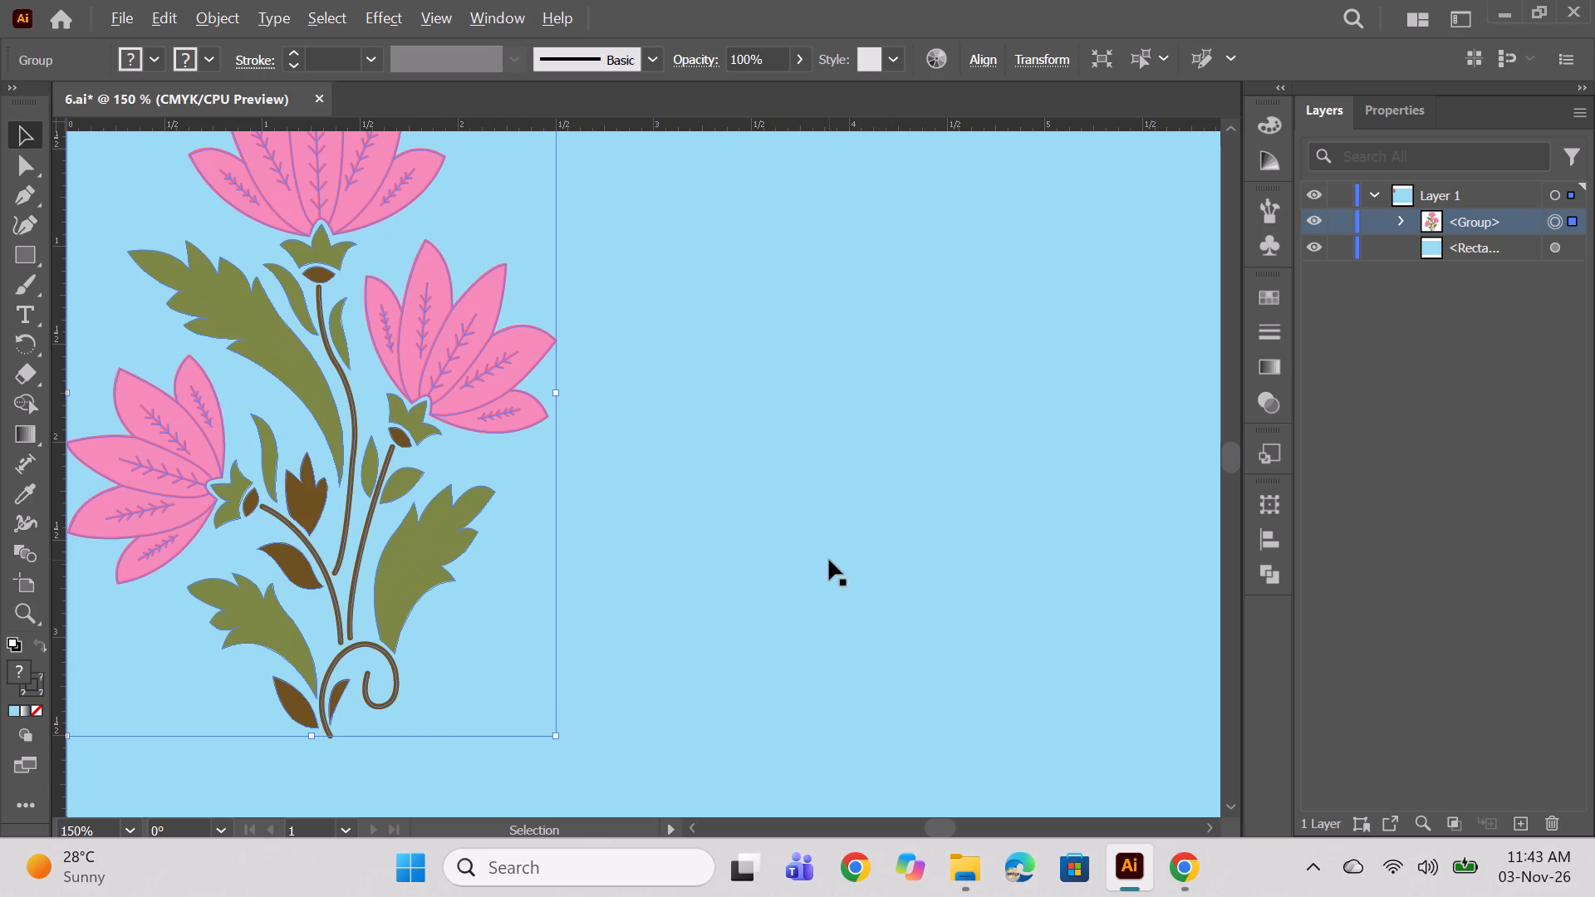
pyautogui.keyDown('alt'); pyautogui.scroll(1, 765, 527); pyautogui.keyUp('alt')
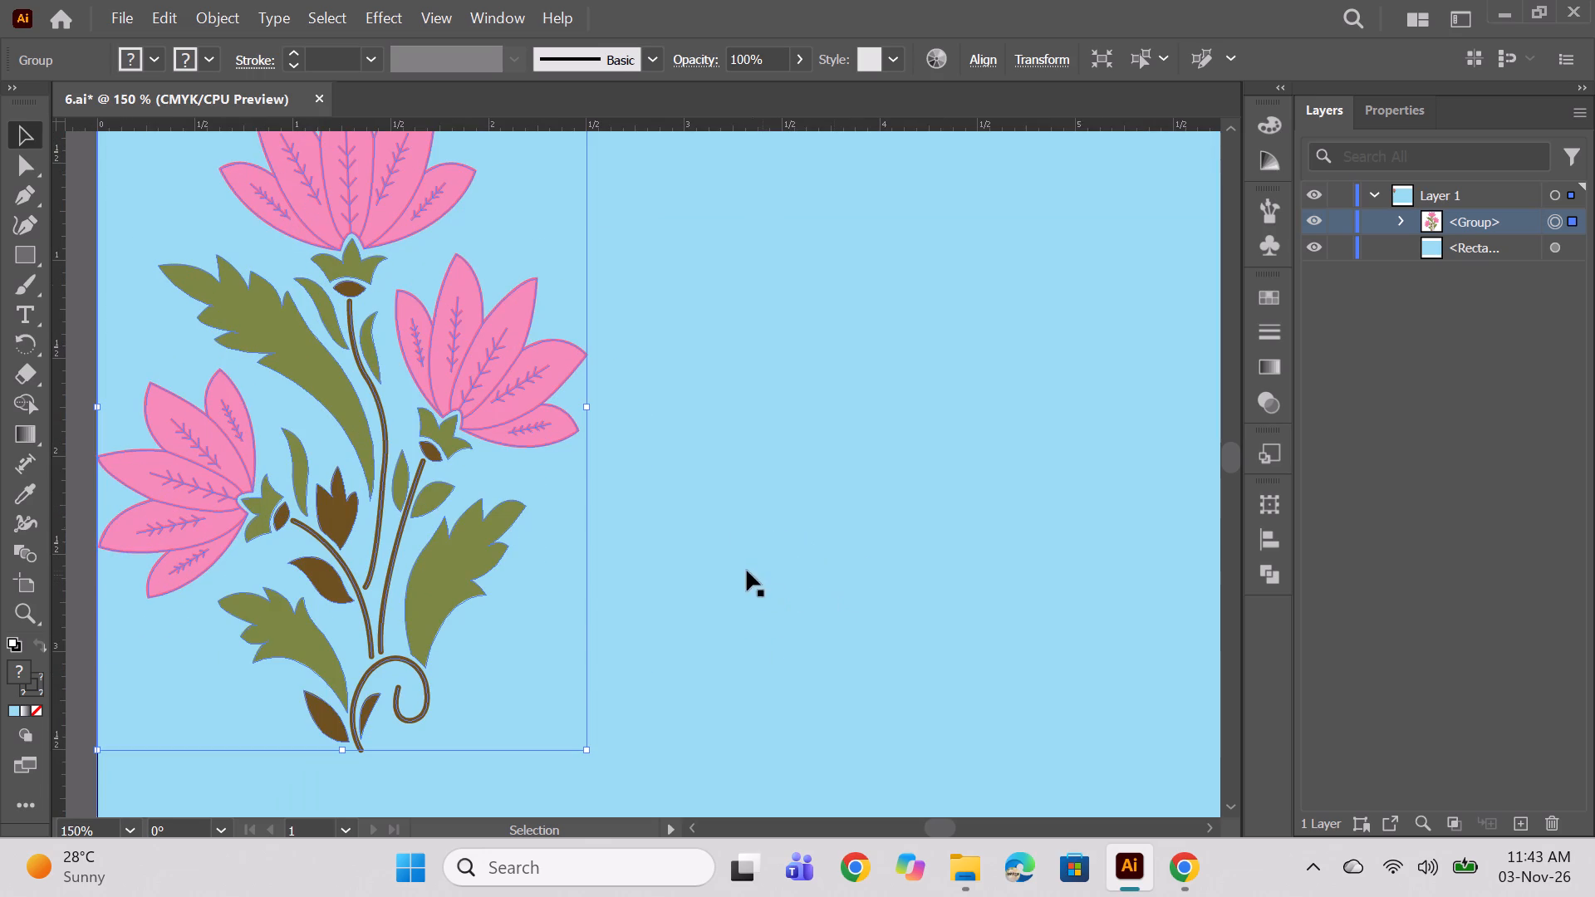
pyautogui.scroll(-2, 429, 522)
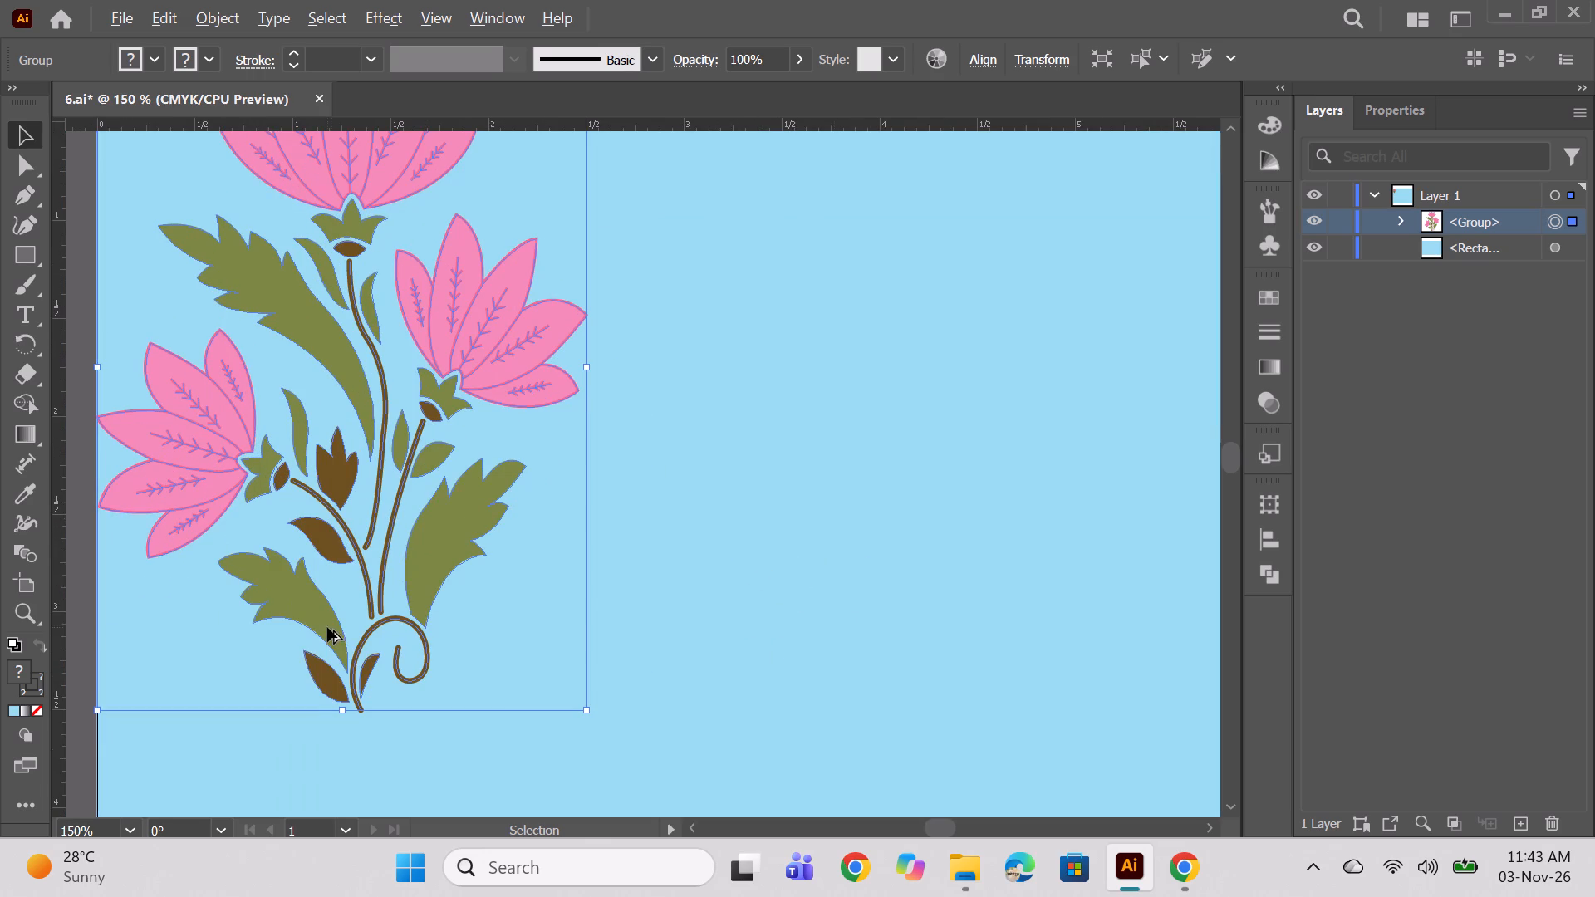
pyautogui.keyDown('alt'); pyautogui.scroll(1, 327, 627); pyautogui.keyUp('alt')
pyautogui.scroll(-1, 283, 649)
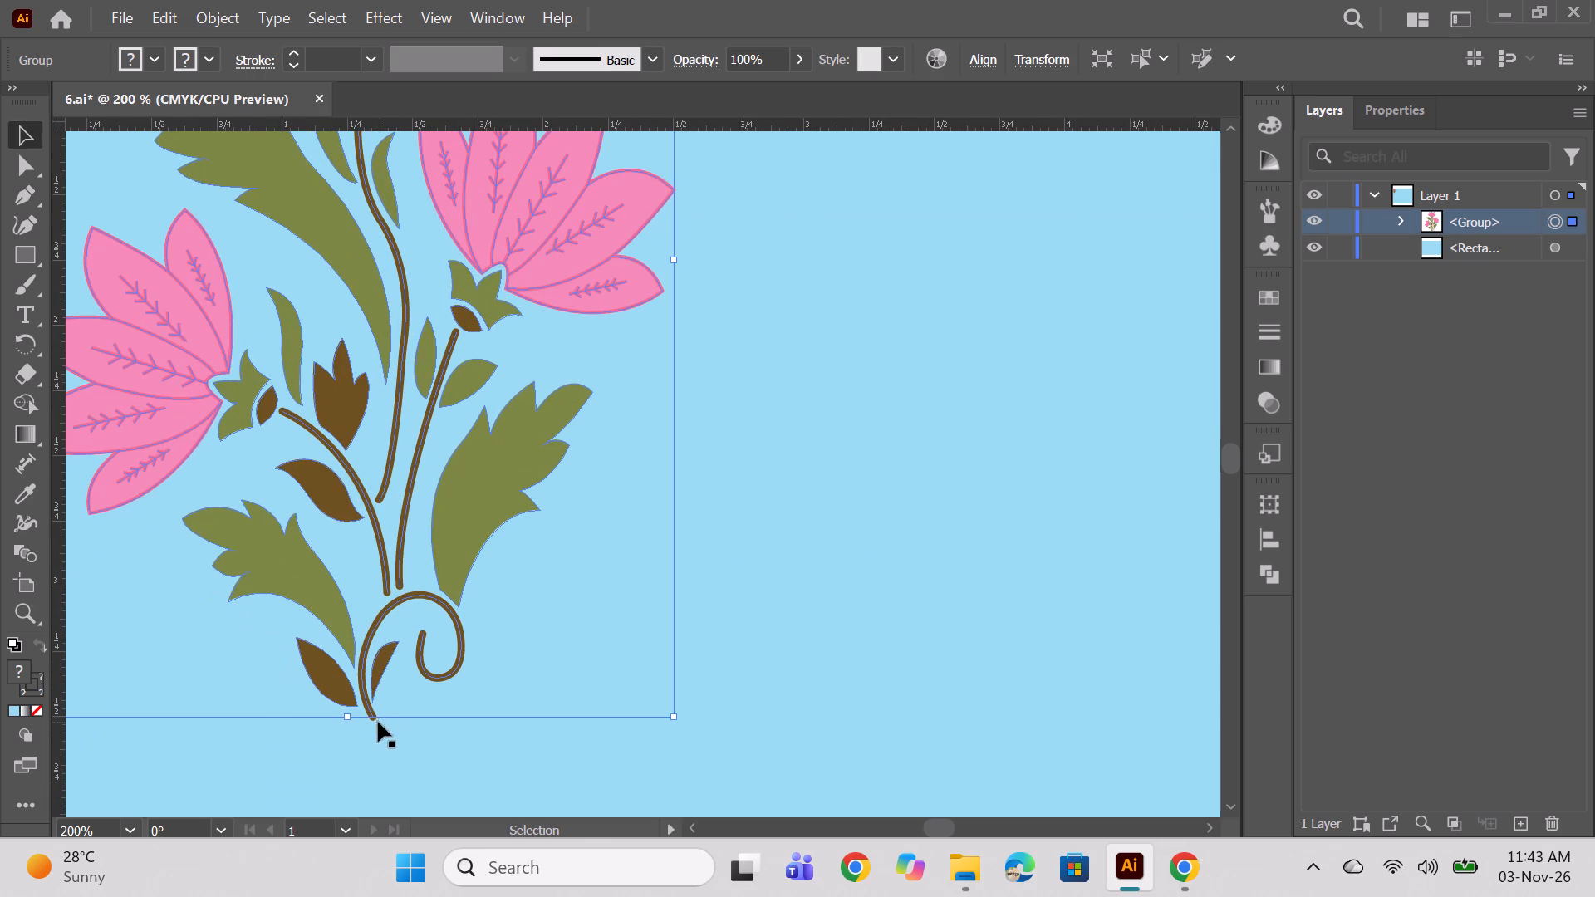
pyautogui.moveTo(348, 715); pyautogui.dragTo(361, 655)
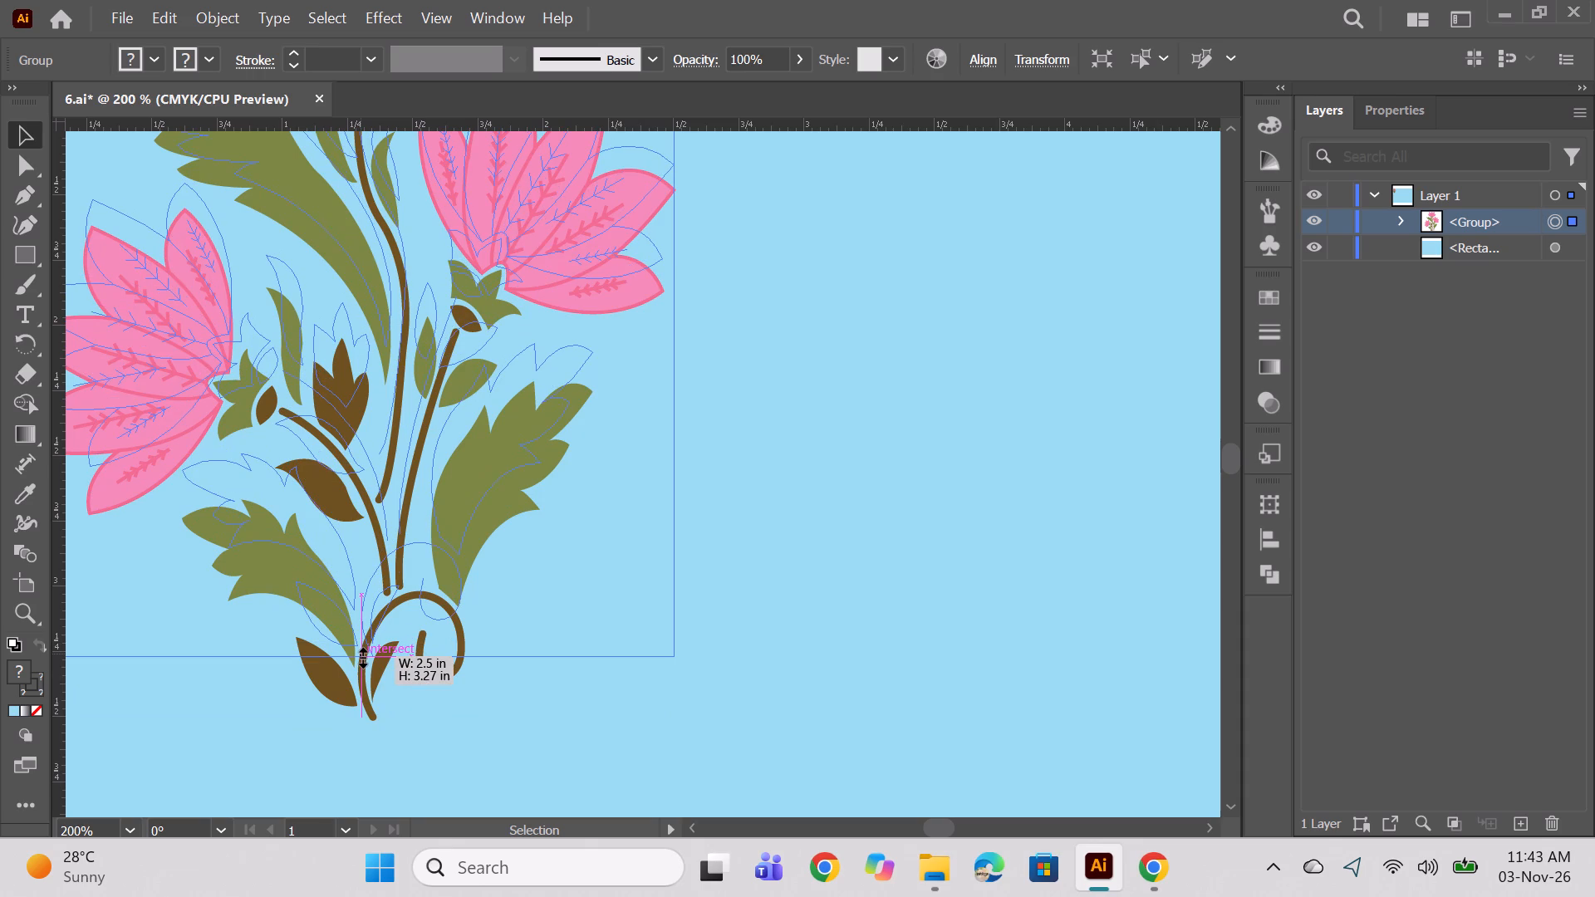
pyautogui.moveTo(361, 655); pyautogui.dragTo(361, 654)
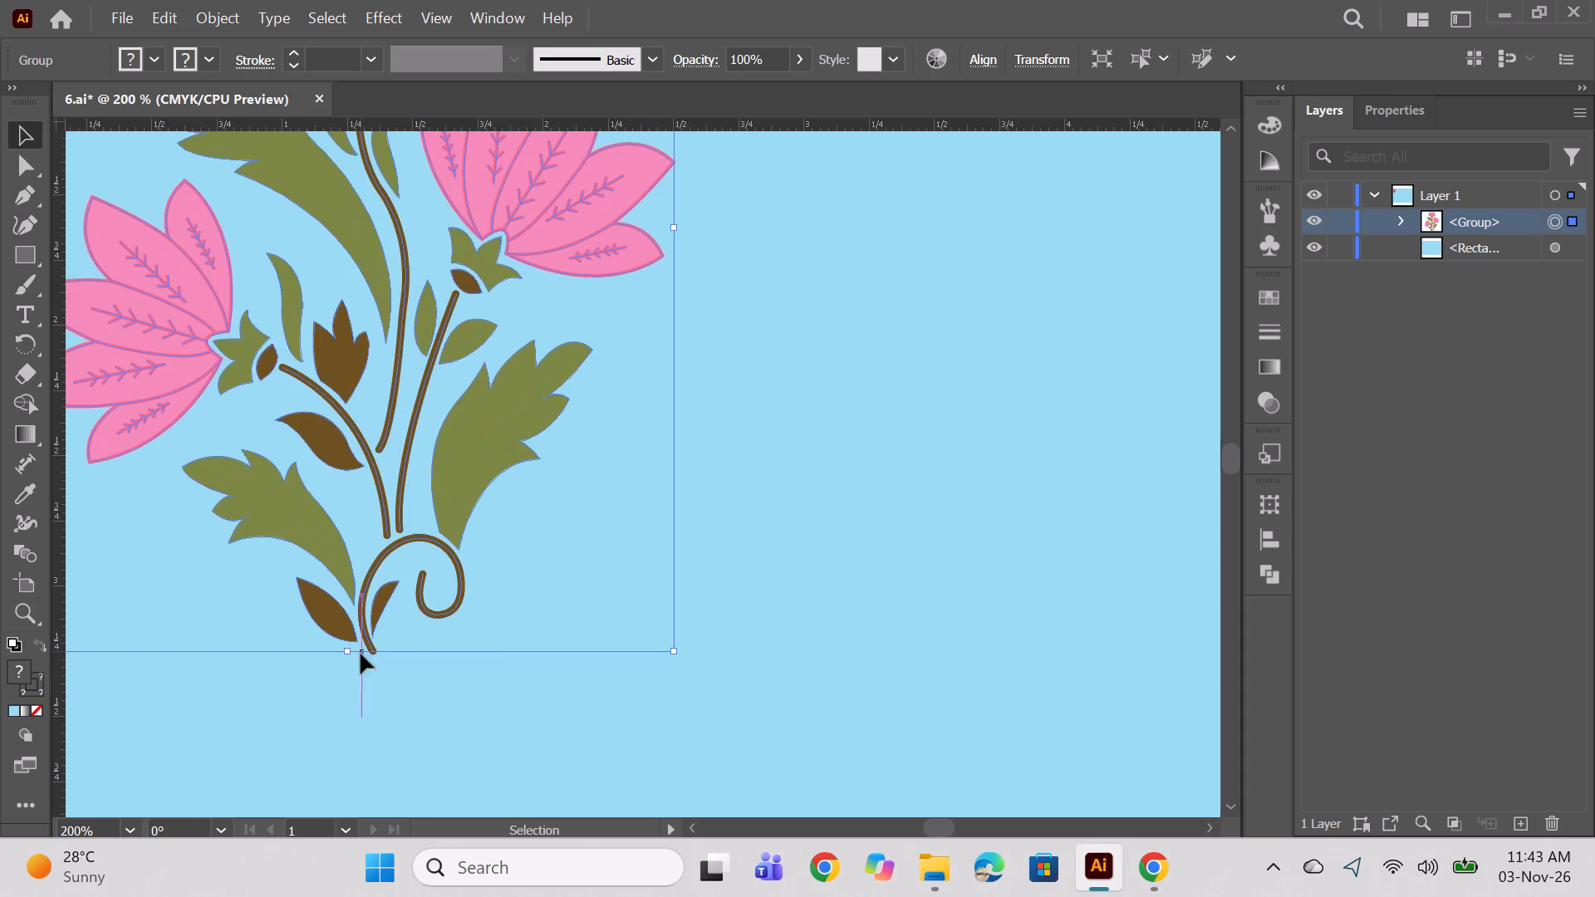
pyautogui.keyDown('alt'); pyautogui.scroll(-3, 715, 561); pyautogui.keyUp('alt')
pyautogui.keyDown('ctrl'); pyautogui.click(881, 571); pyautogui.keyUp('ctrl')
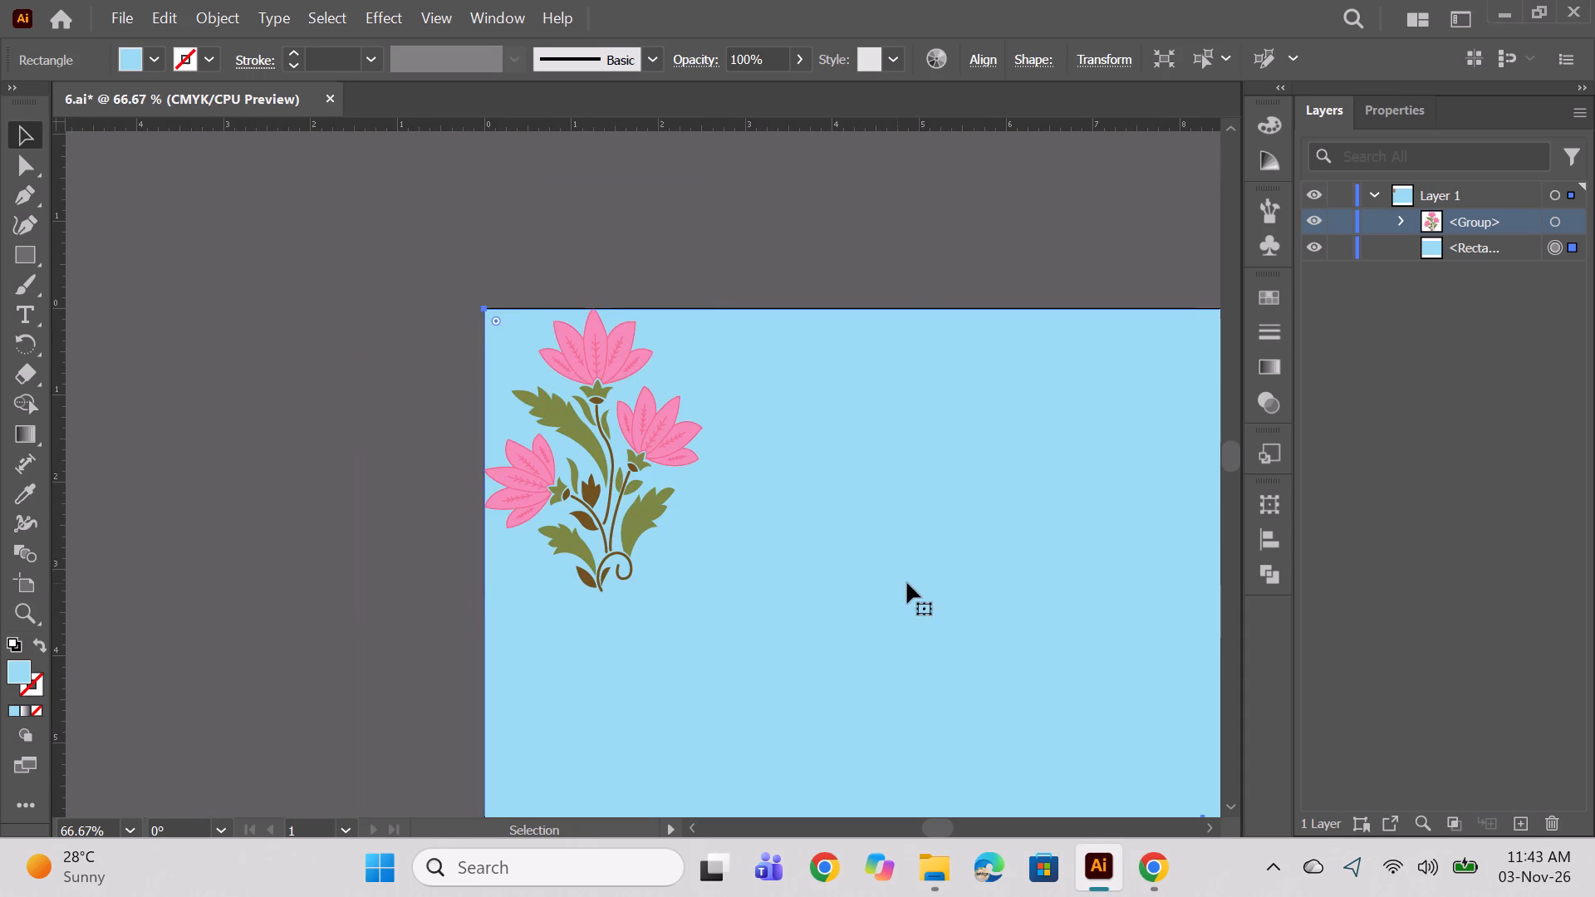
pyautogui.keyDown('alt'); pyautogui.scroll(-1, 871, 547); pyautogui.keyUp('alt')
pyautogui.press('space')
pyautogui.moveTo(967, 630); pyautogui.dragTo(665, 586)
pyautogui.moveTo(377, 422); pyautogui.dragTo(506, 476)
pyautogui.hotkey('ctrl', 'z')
# Move the flower group away from the artboard's corner, down and to the right onto the open blue background, and deselect it.
pyautogui.click(395, 418)
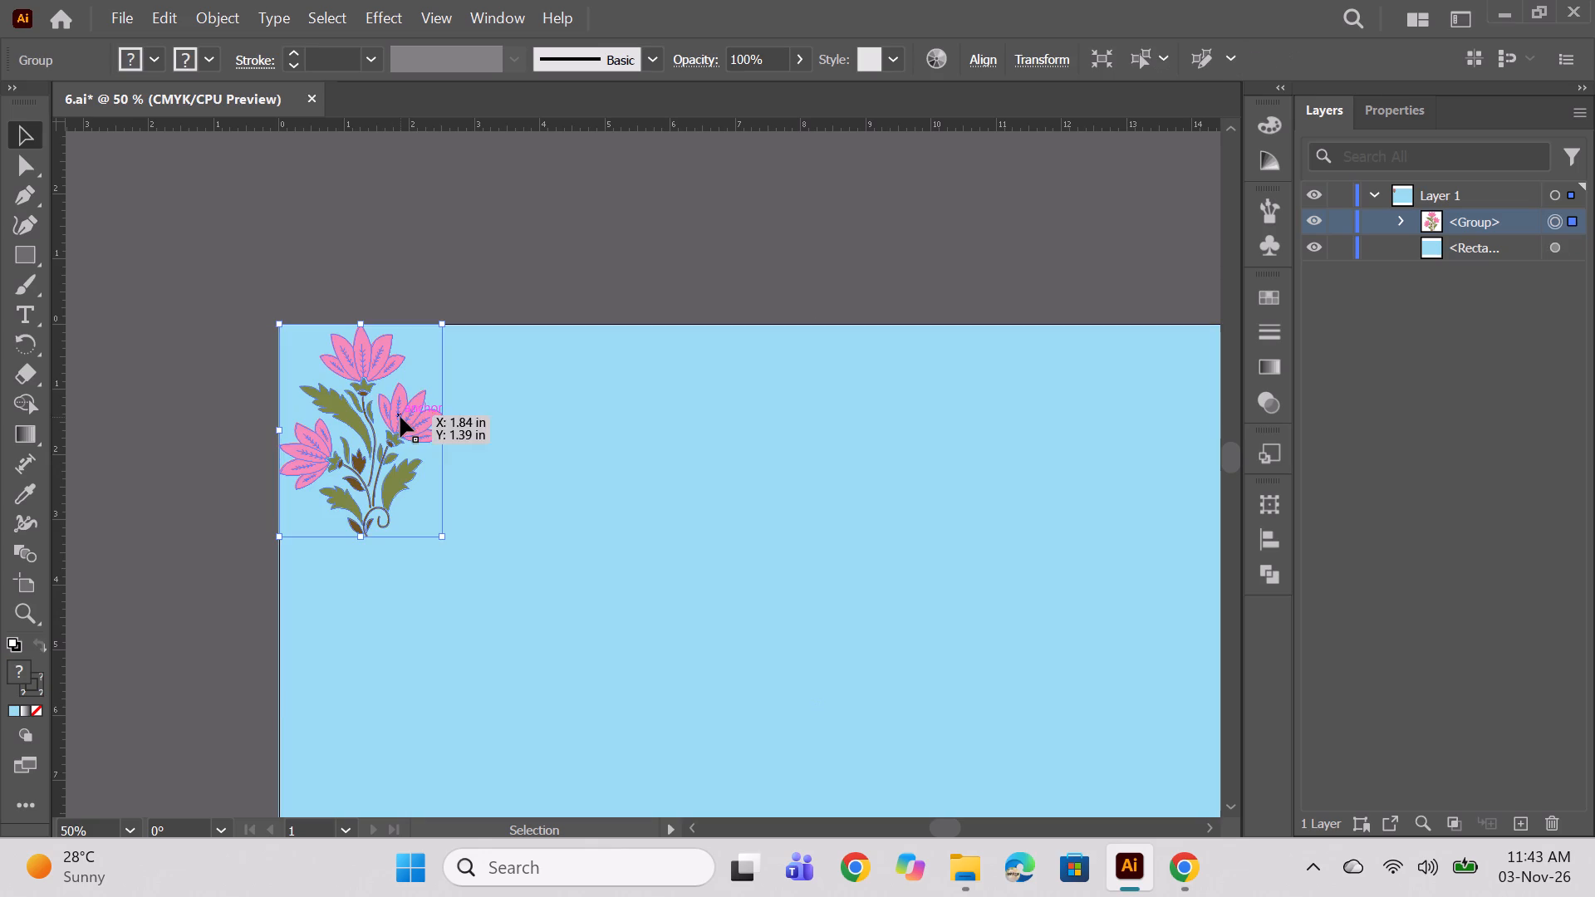
pyautogui.moveTo(400, 417); pyautogui.dragTo(590, 510)
pyautogui.press('space')
pyautogui.moveTo(857, 576); pyautogui.dragTo(779, 512)
pyautogui.click(868, 191)
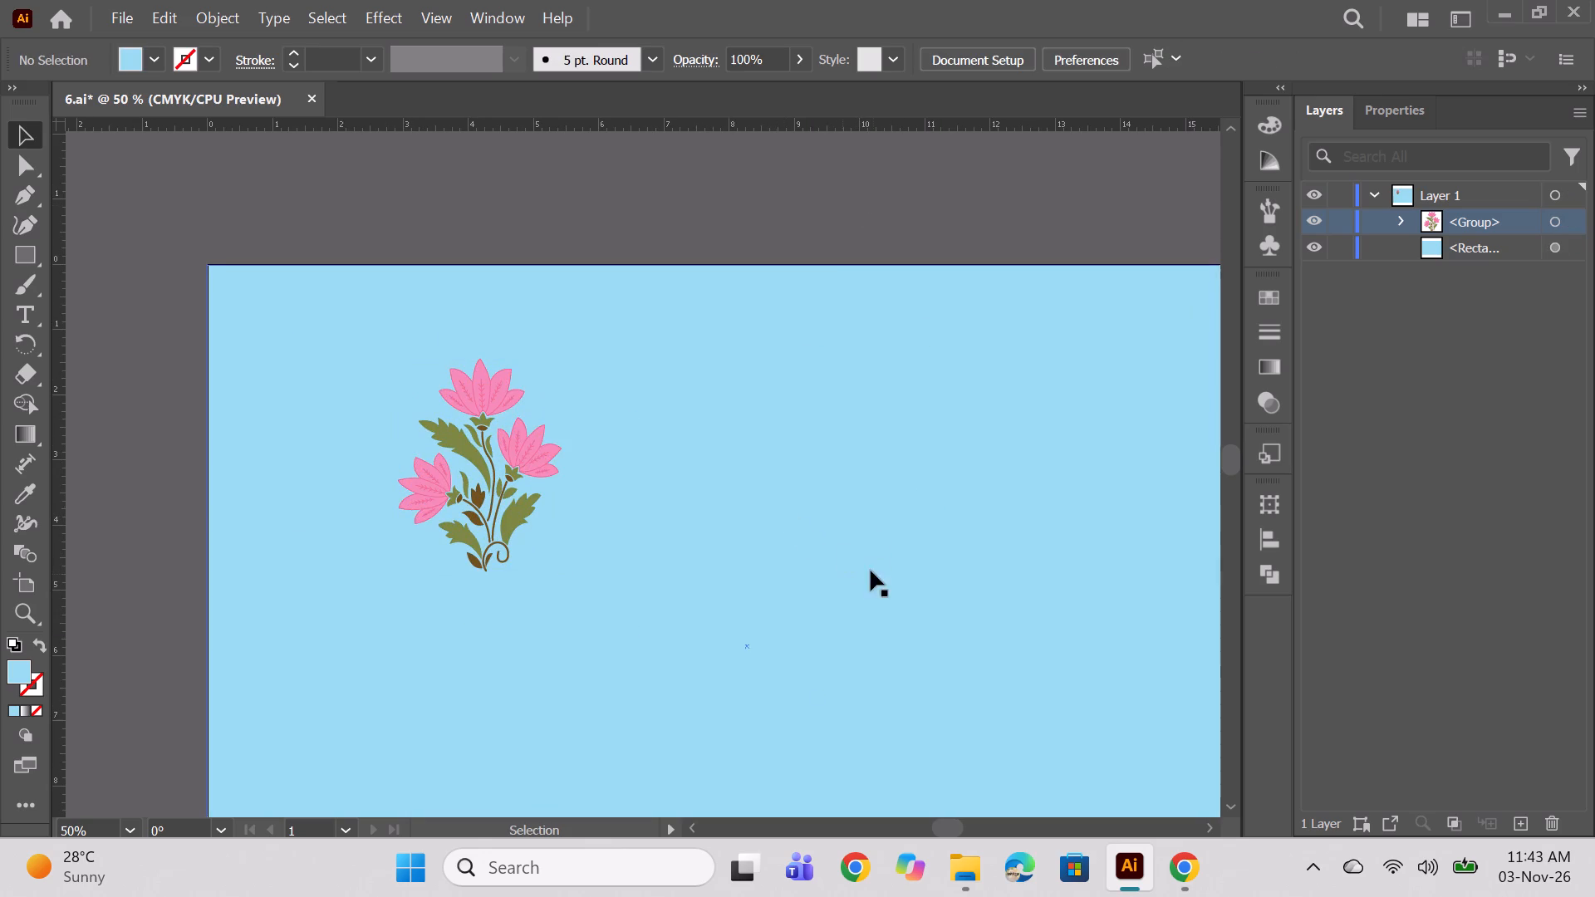
# Make a new pattern from the flower group.
pyautogui.press('space')
pyautogui.press('space')
pyautogui.press('space')
pyautogui.press('space')
pyautogui.moveTo(876, 575); pyautogui.dragTo(723, 490)
pyautogui.press('space')
pyautogui.press('space')
pyautogui.press('space')
pyautogui.press('space')
pyautogui.press('space')
pyautogui.press('space')
pyautogui.press('space')
pyautogui.press('space')
pyautogui.press('space')
pyautogui.press('space')
pyautogui.press('space')
pyautogui.moveTo(696, 479); pyautogui.dragTo(783, 467)
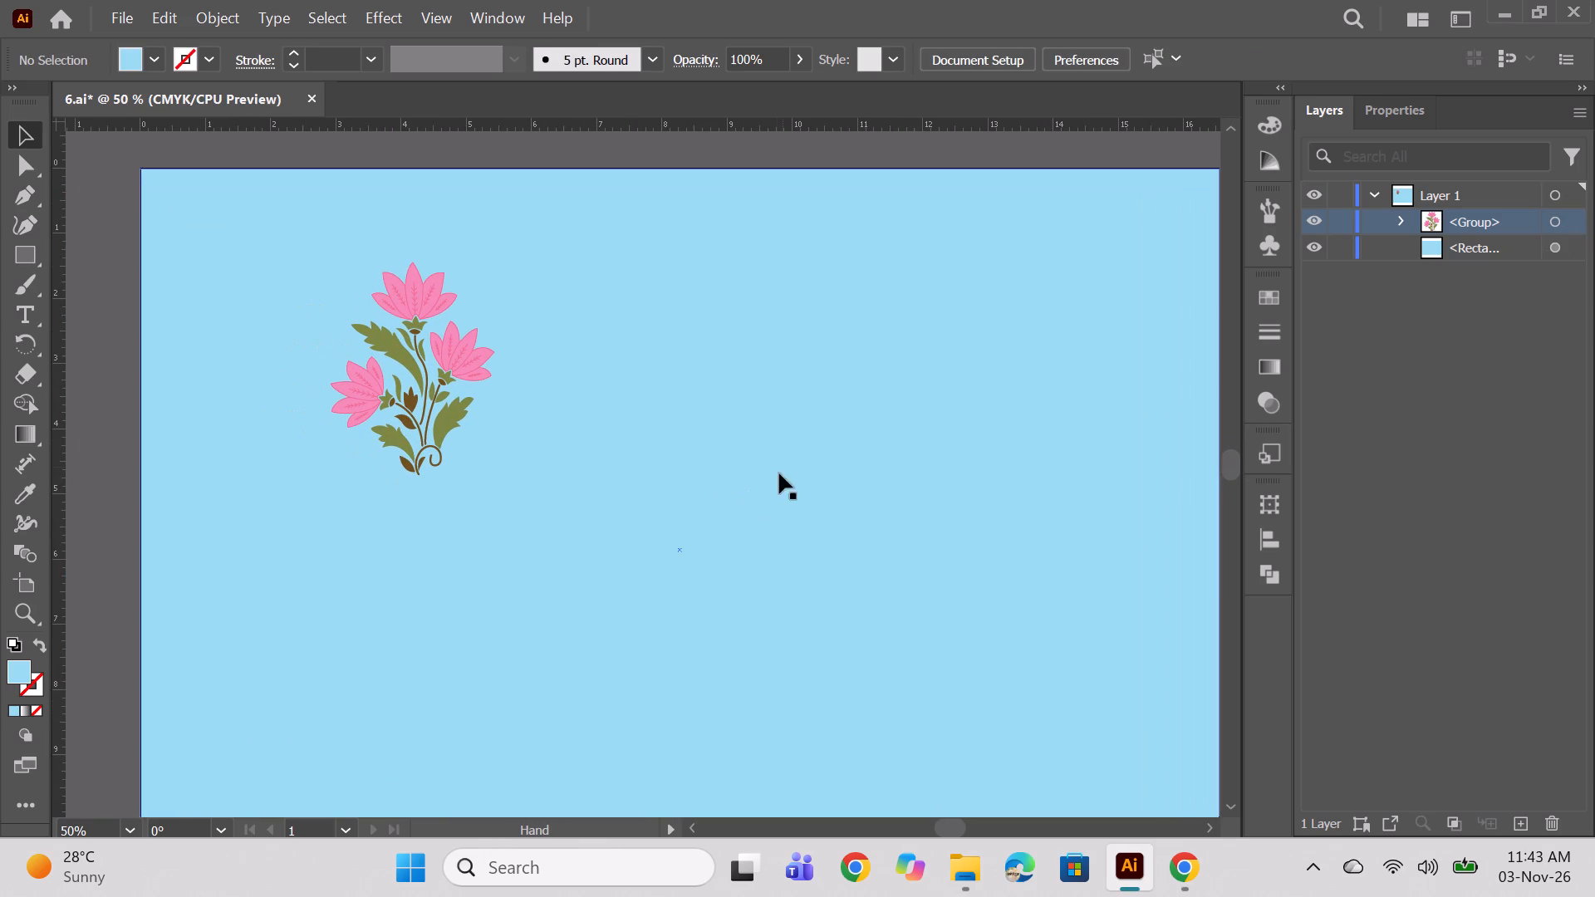
pyautogui.click(459, 368)
pyautogui.click(221, 15)
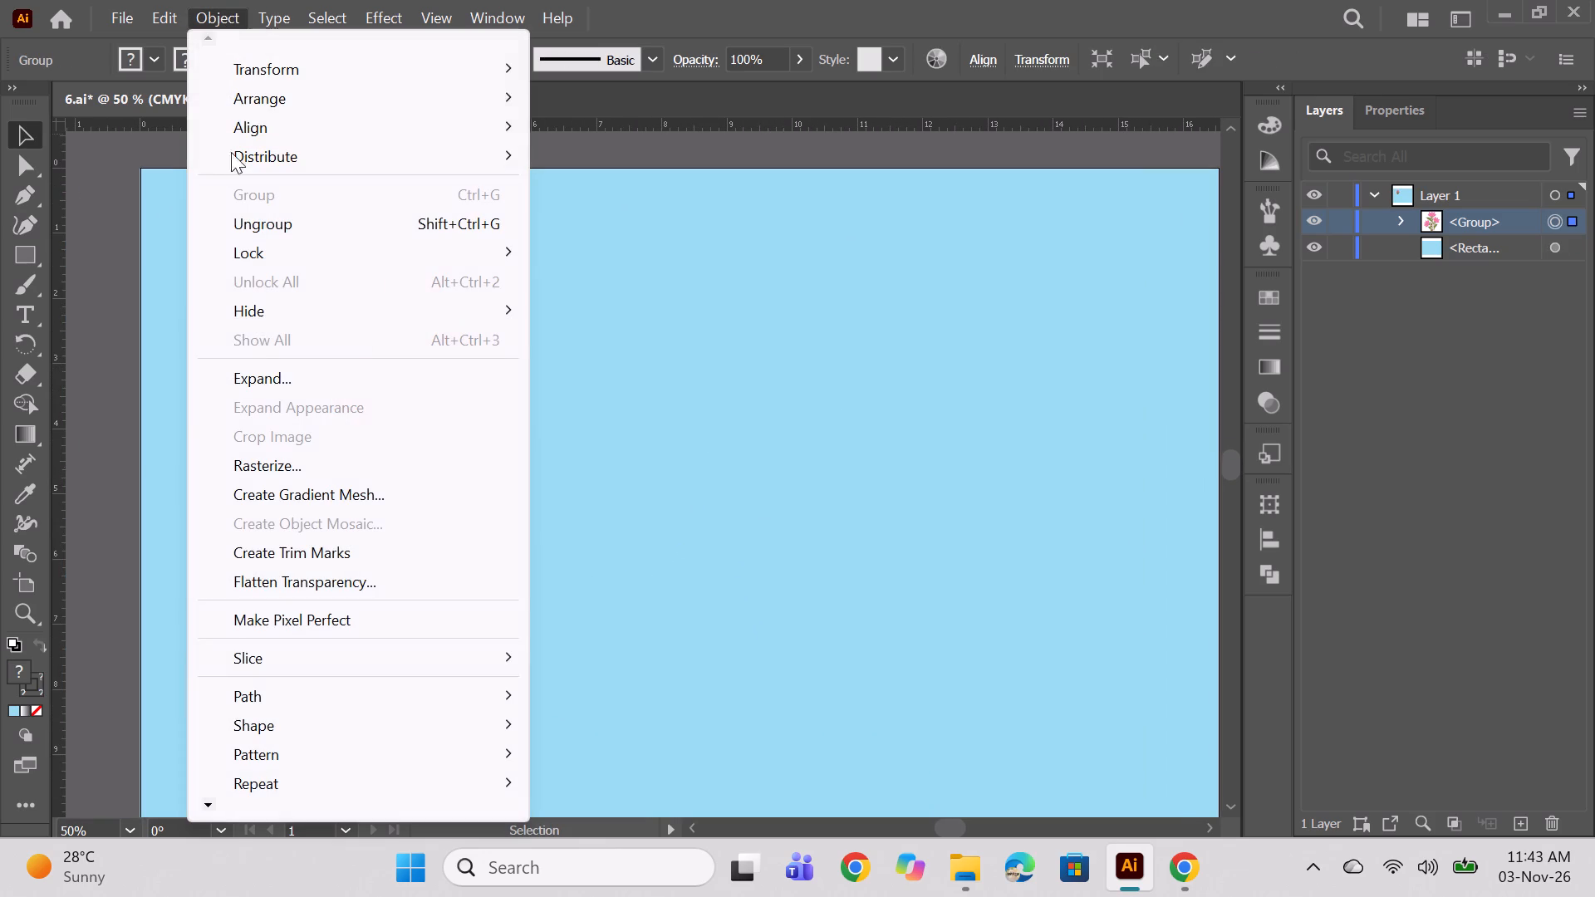
pyautogui.click(303, 755)
pyautogui.click(599, 764)
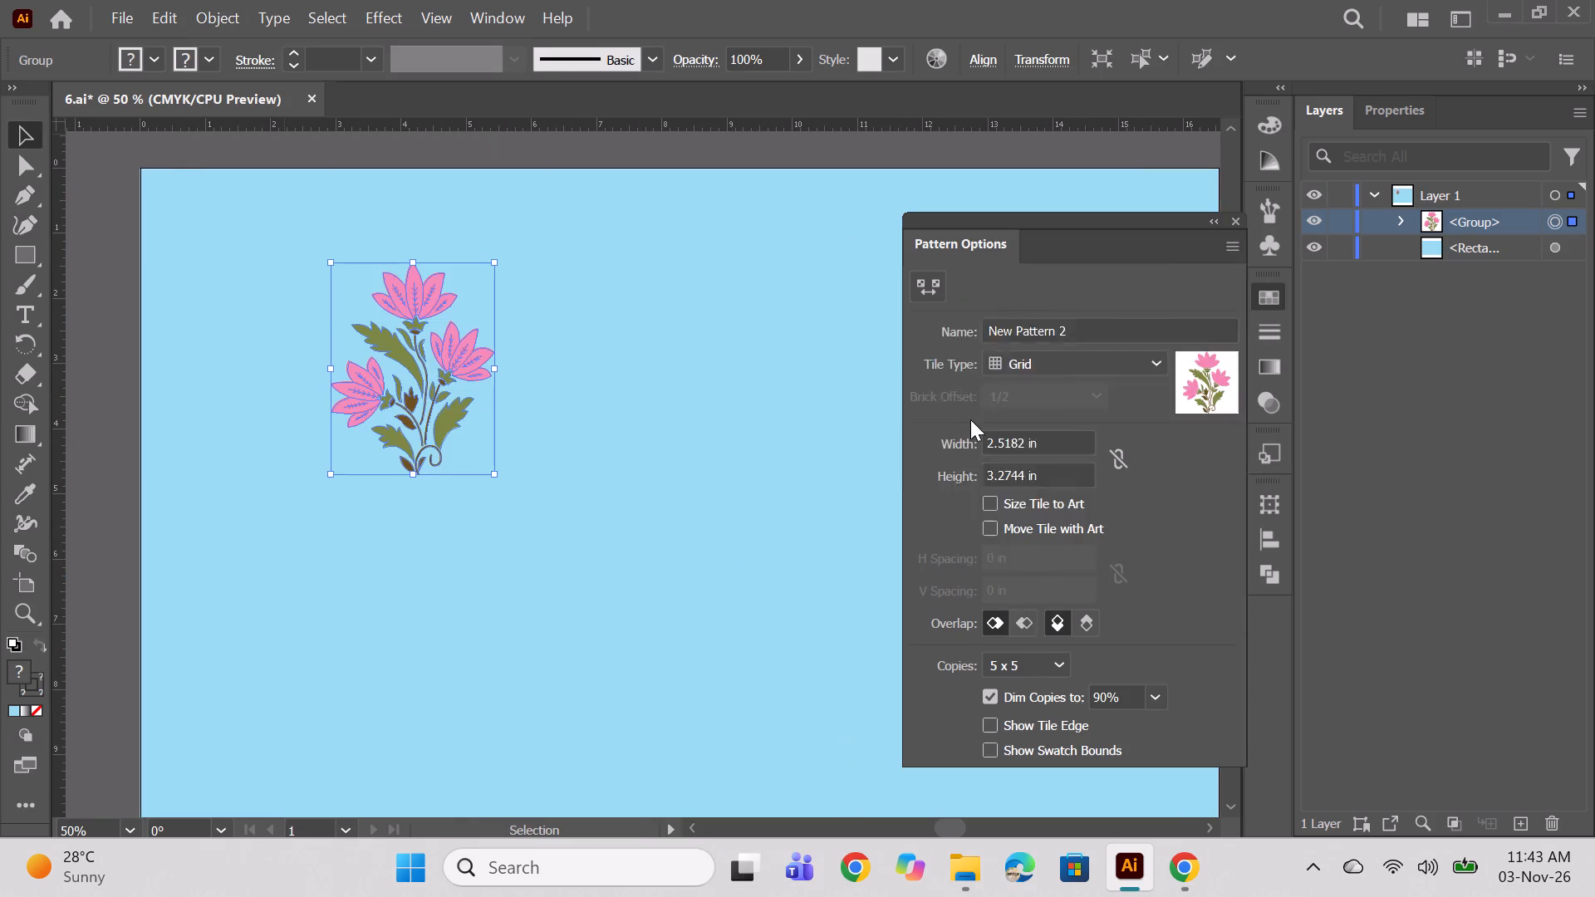
pyautogui.click(1056, 473)
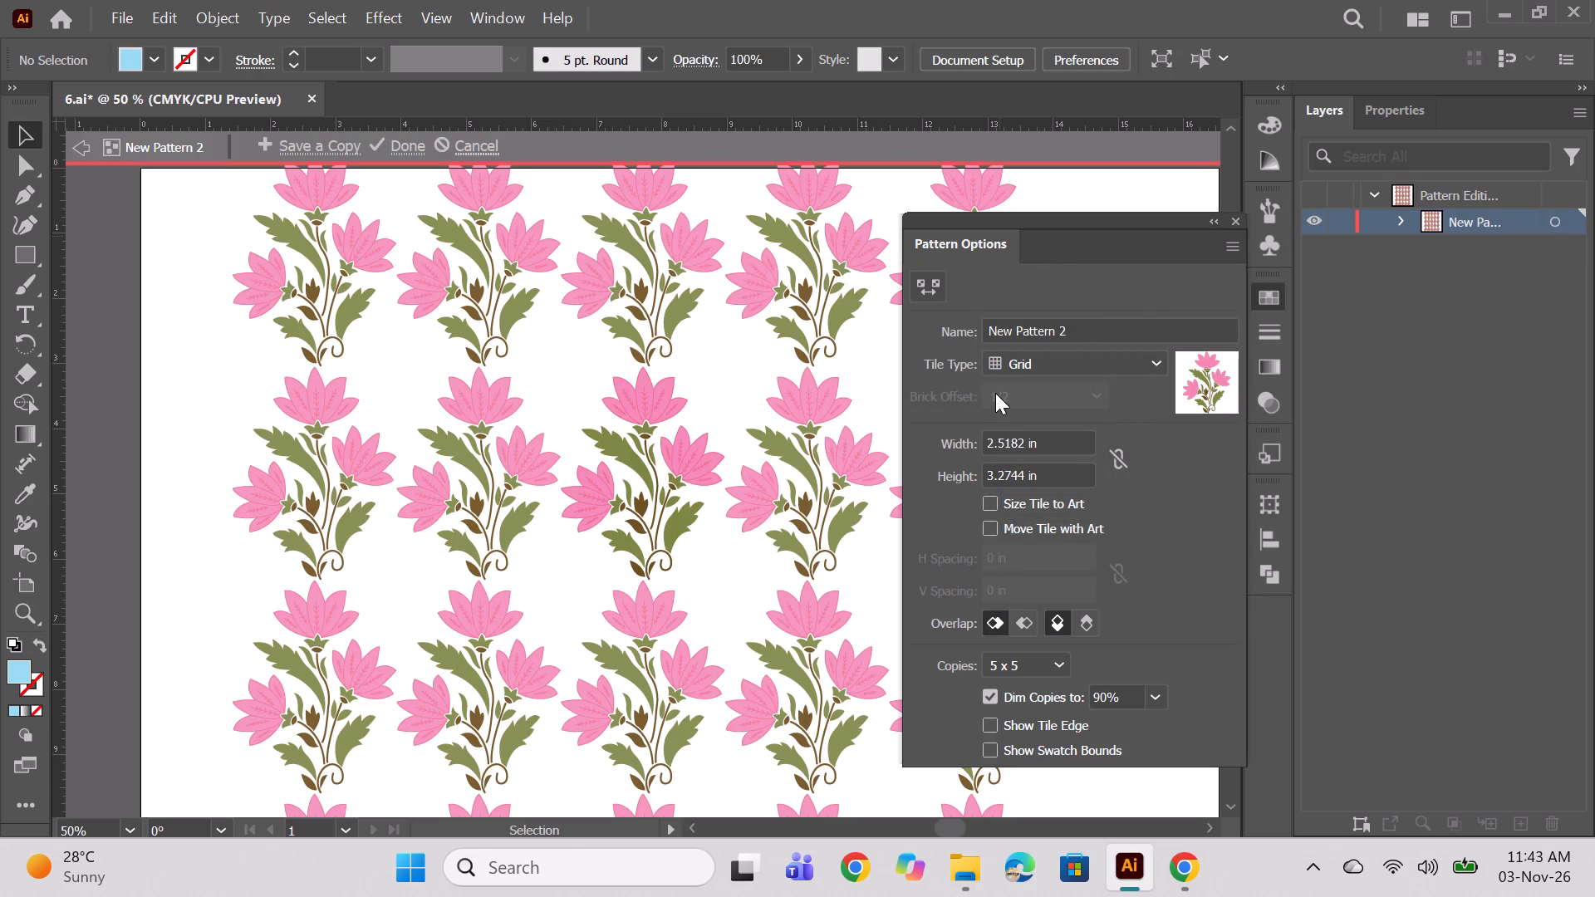
# Try the Hex by Column, Brick by Column and Brick by Row tile types, settling on Brick by Column for the pattern.
pyautogui.click(1035, 360)
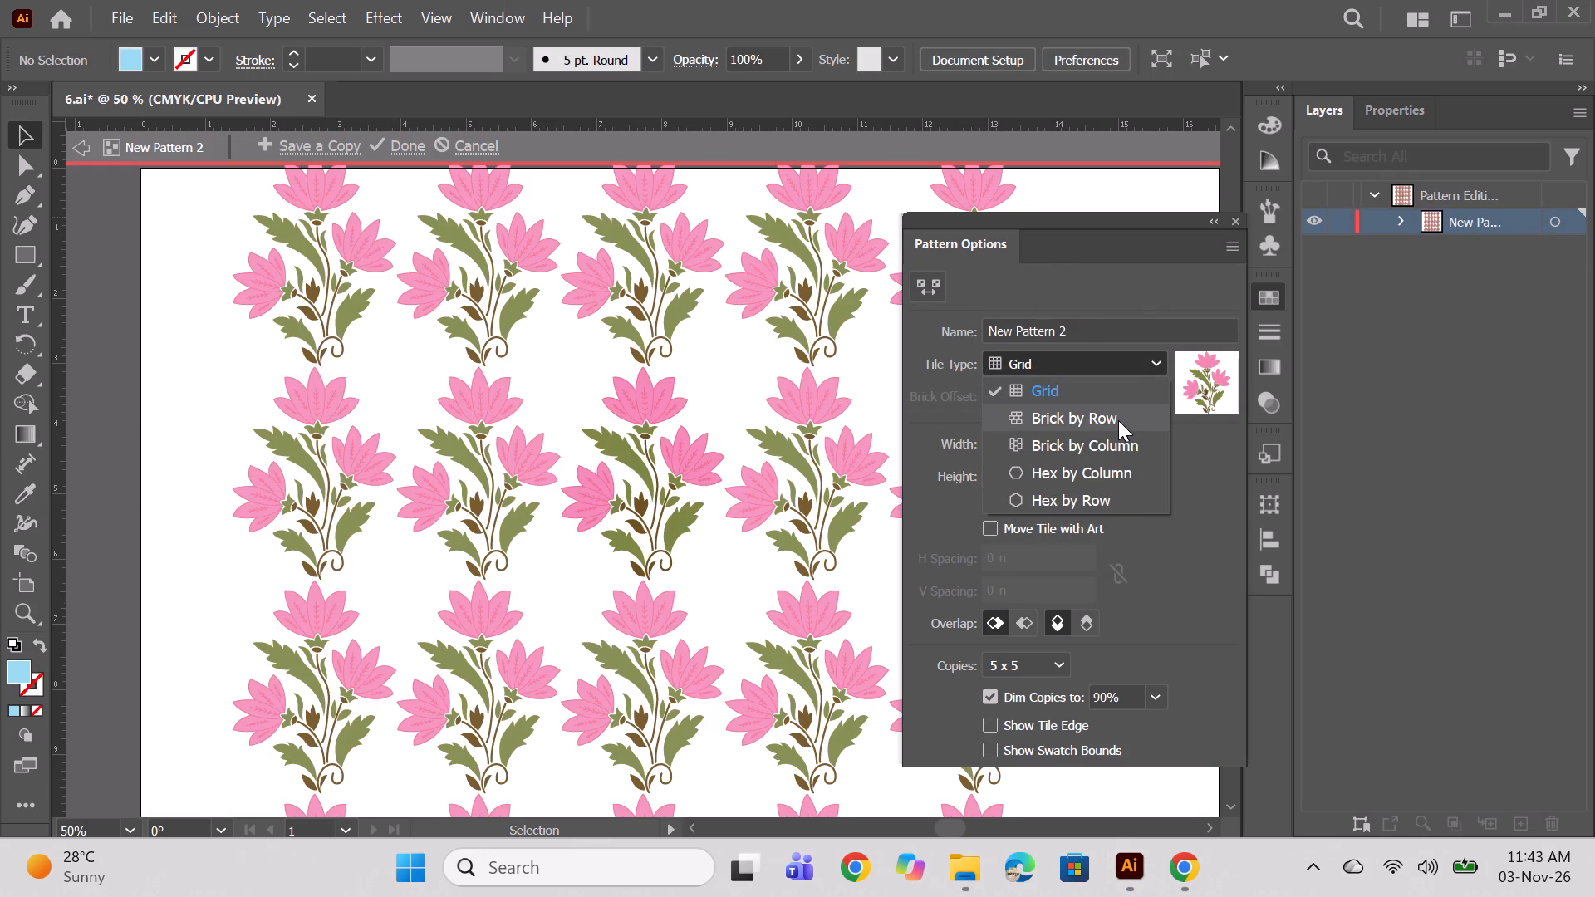
pyautogui.click(1111, 464)
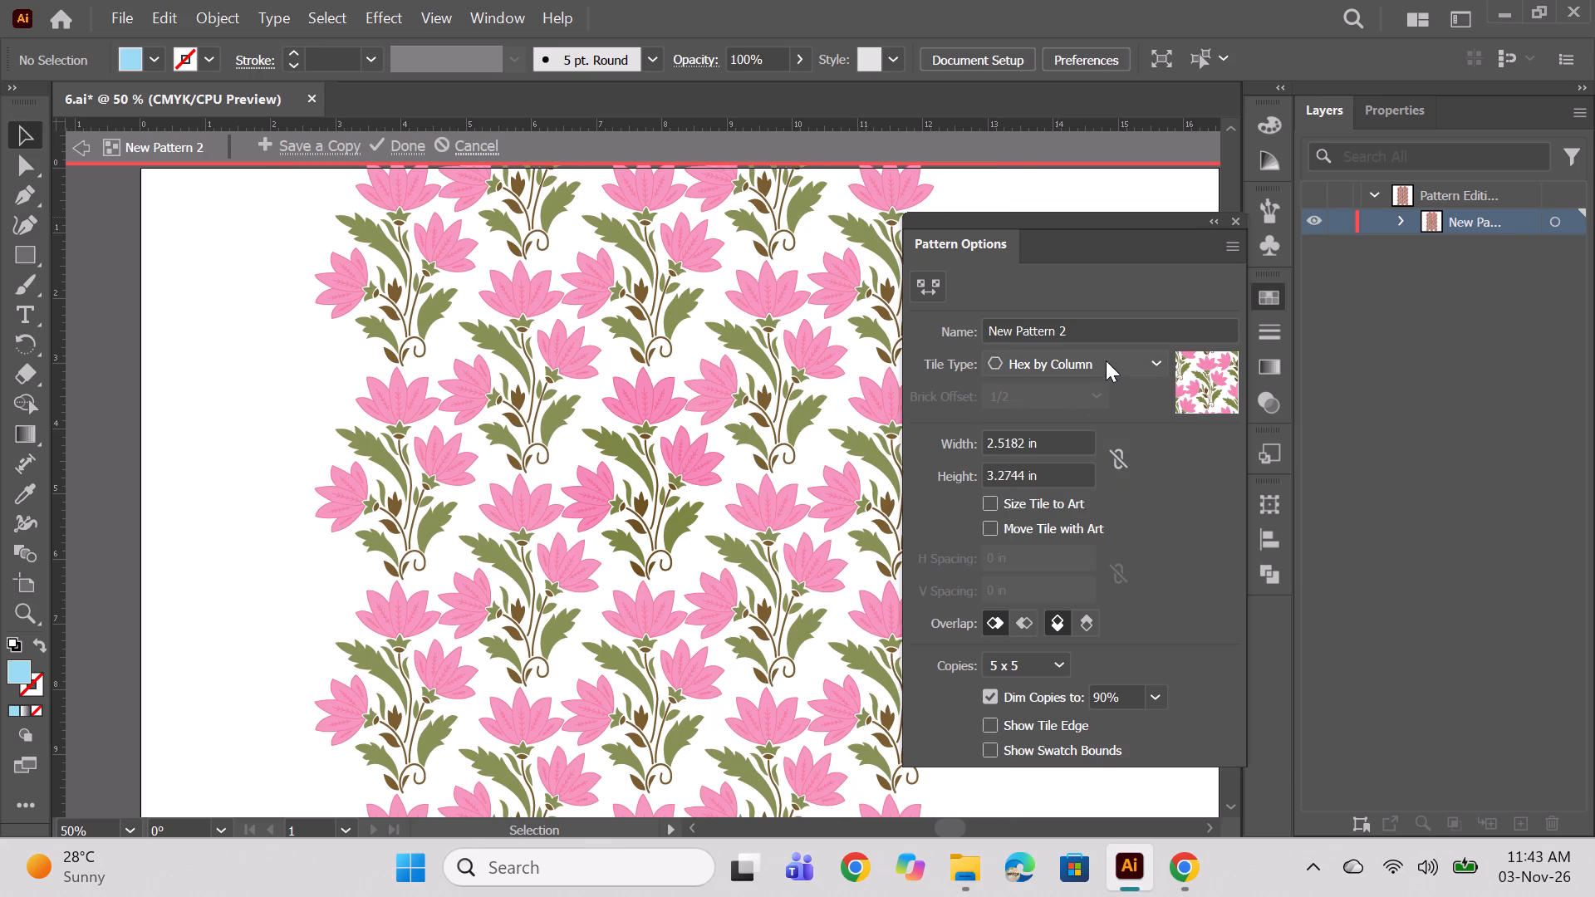
pyautogui.click(1106, 360)
pyautogui.click(1105, 448)
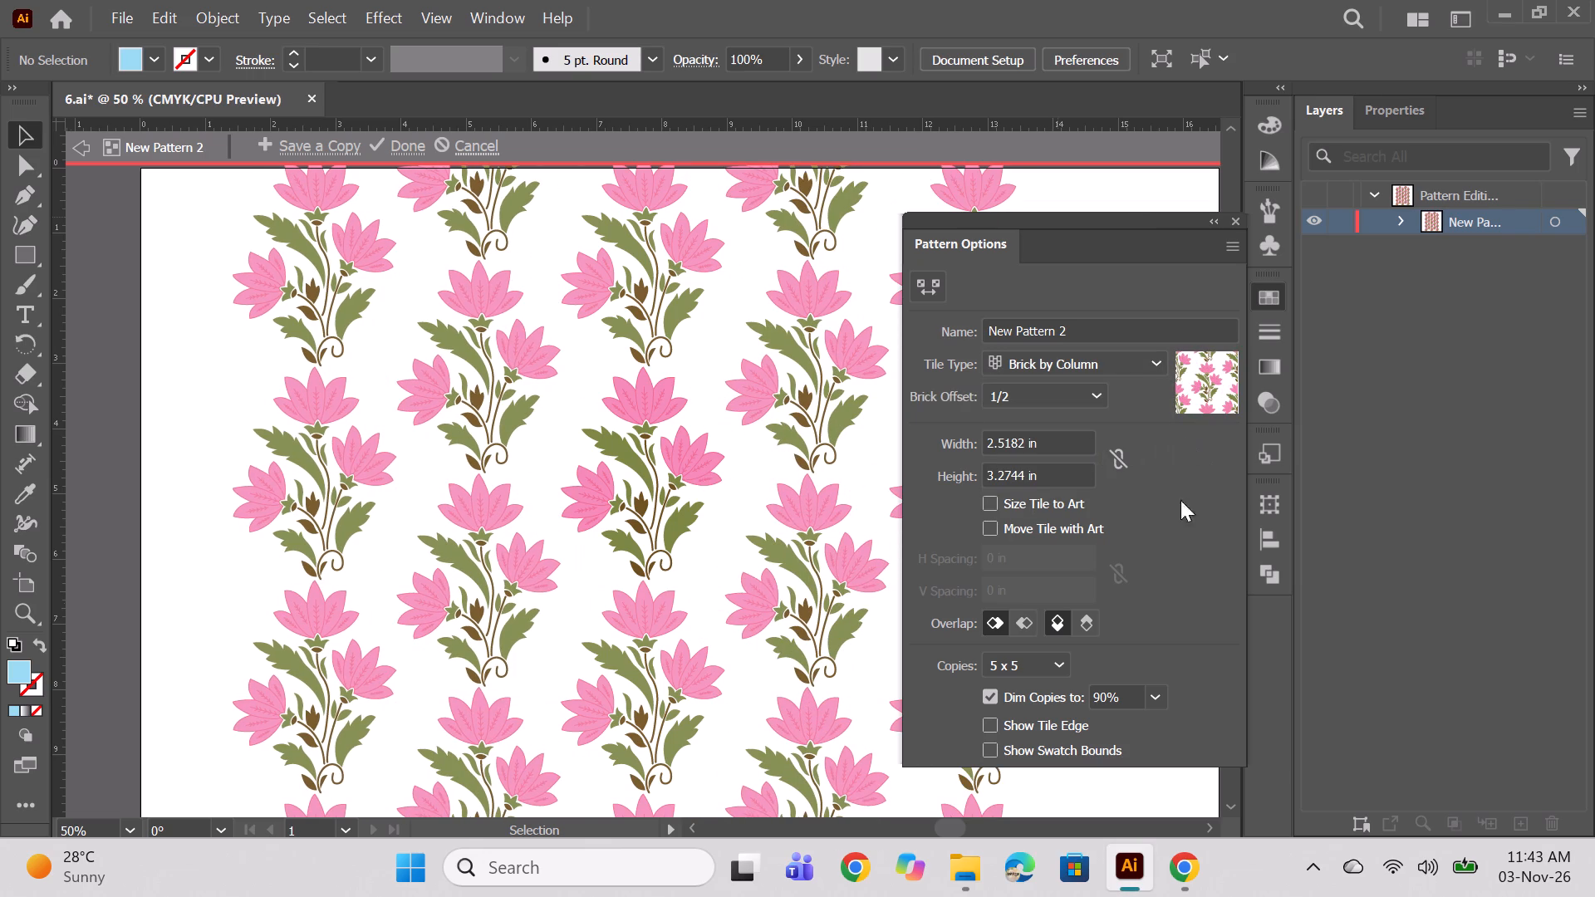
pyautogui.click(1124, 368)
pyautogui.click(1103, 411)
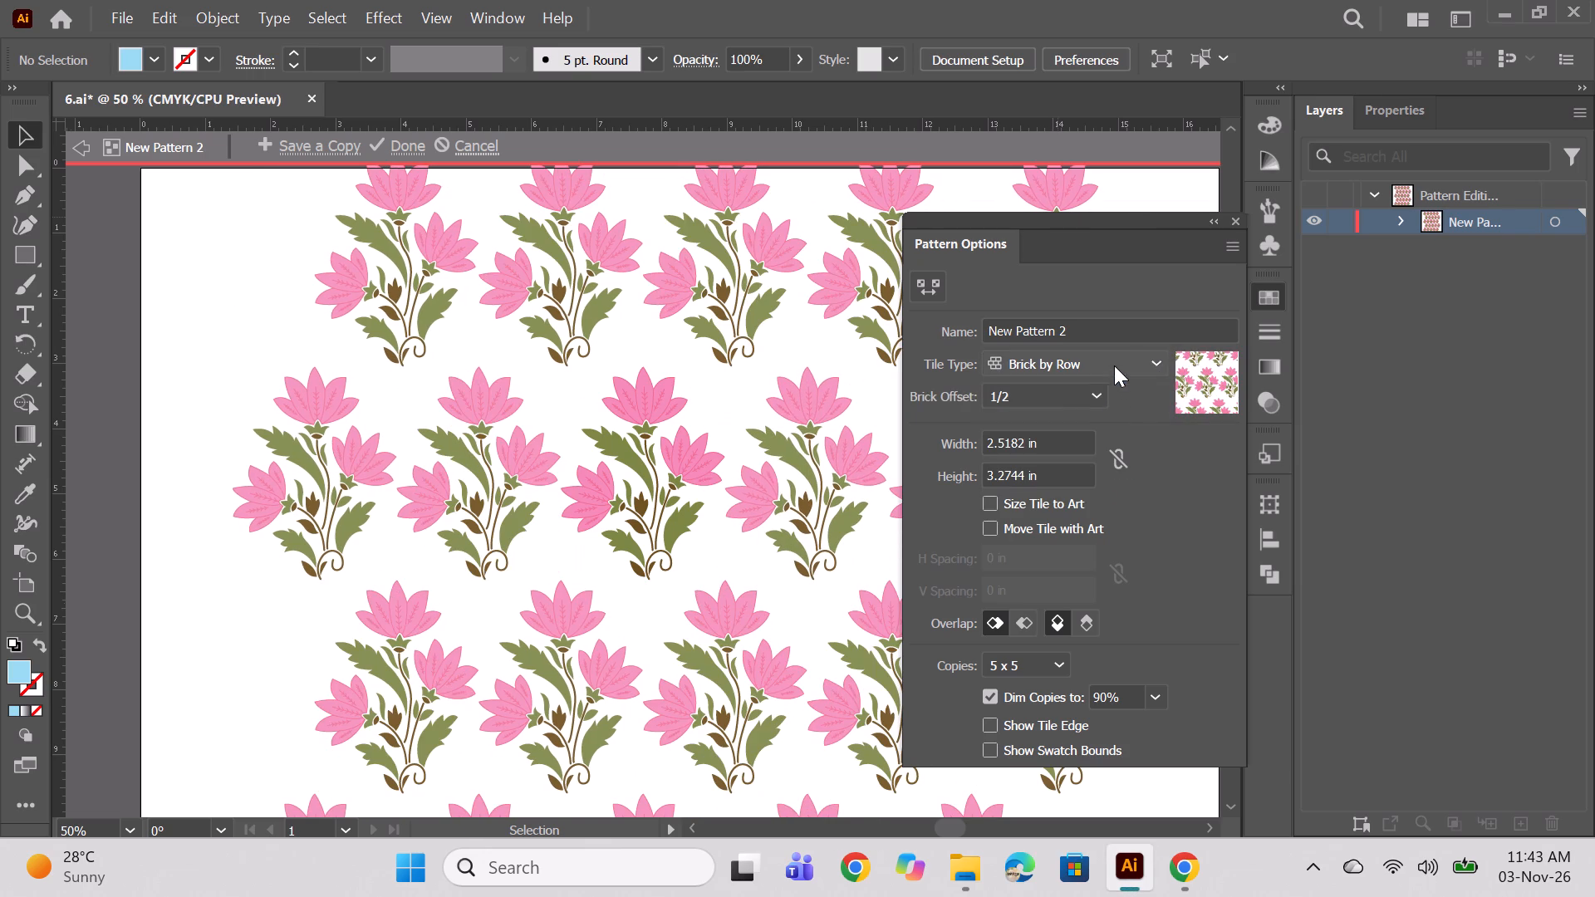
pyautogui.click(1116, 360)
pyautogui.click(1112, 442)
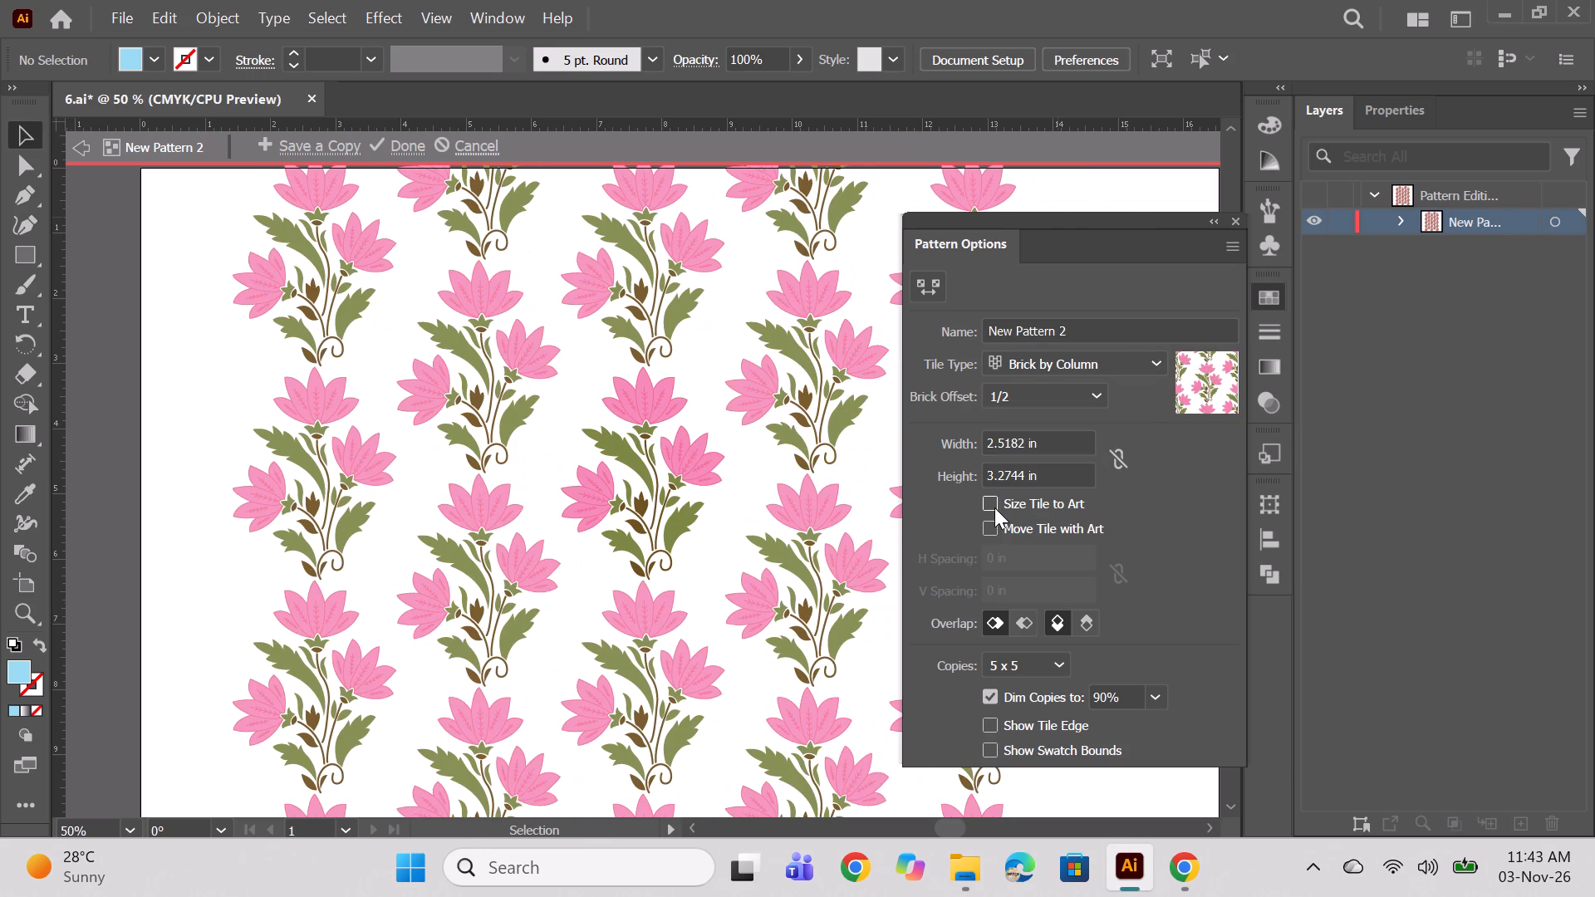
# Size the pattern tile to the art.
pyautogui.click(994, 507)
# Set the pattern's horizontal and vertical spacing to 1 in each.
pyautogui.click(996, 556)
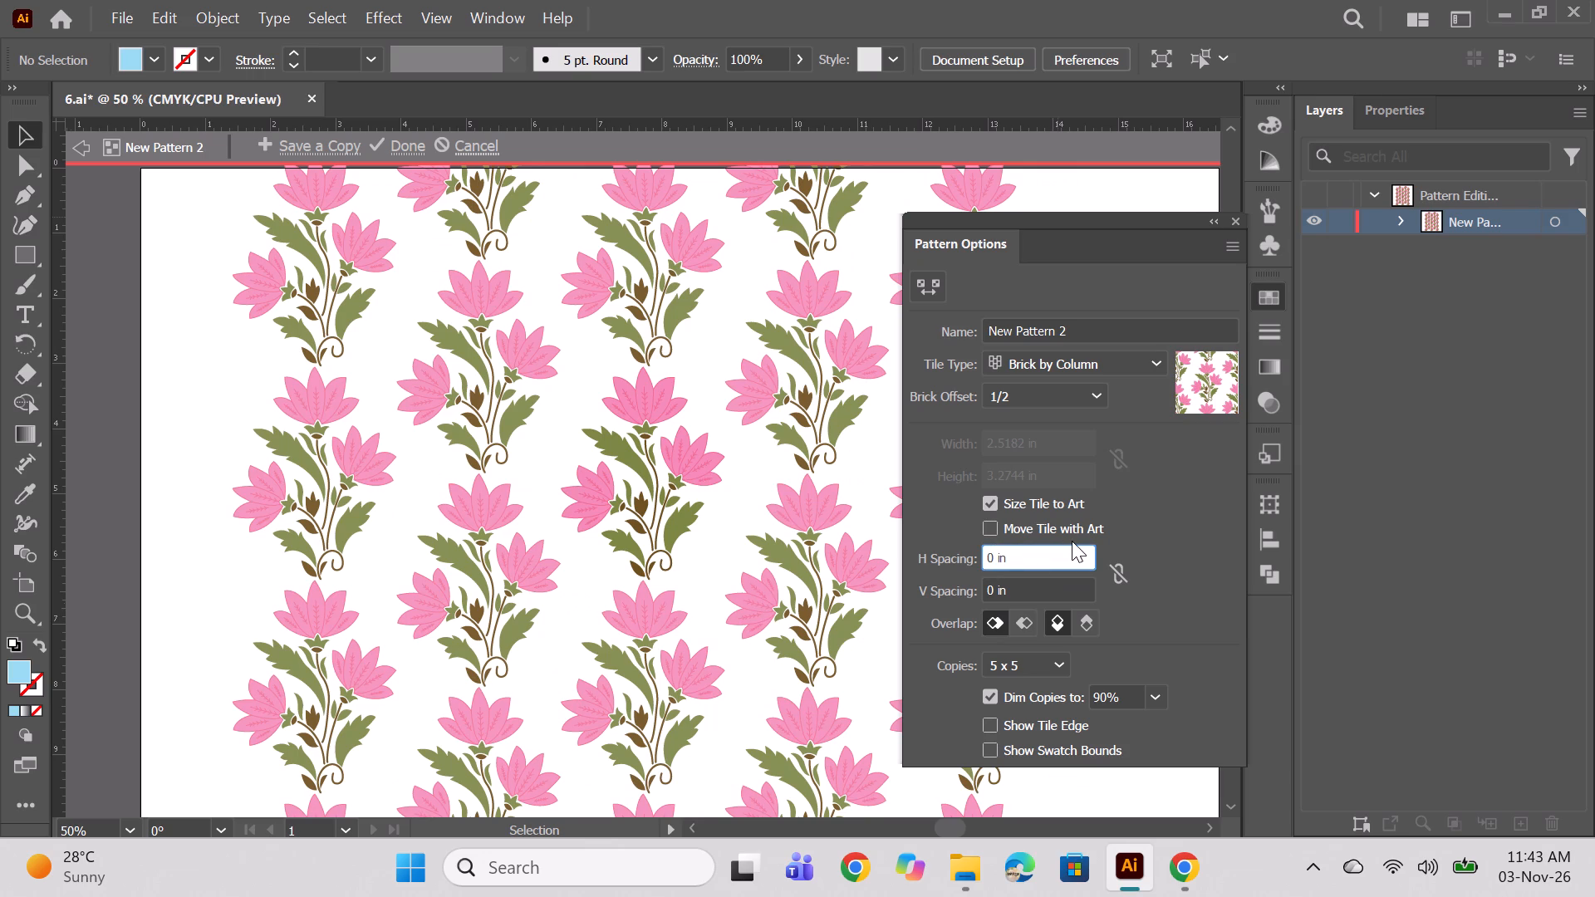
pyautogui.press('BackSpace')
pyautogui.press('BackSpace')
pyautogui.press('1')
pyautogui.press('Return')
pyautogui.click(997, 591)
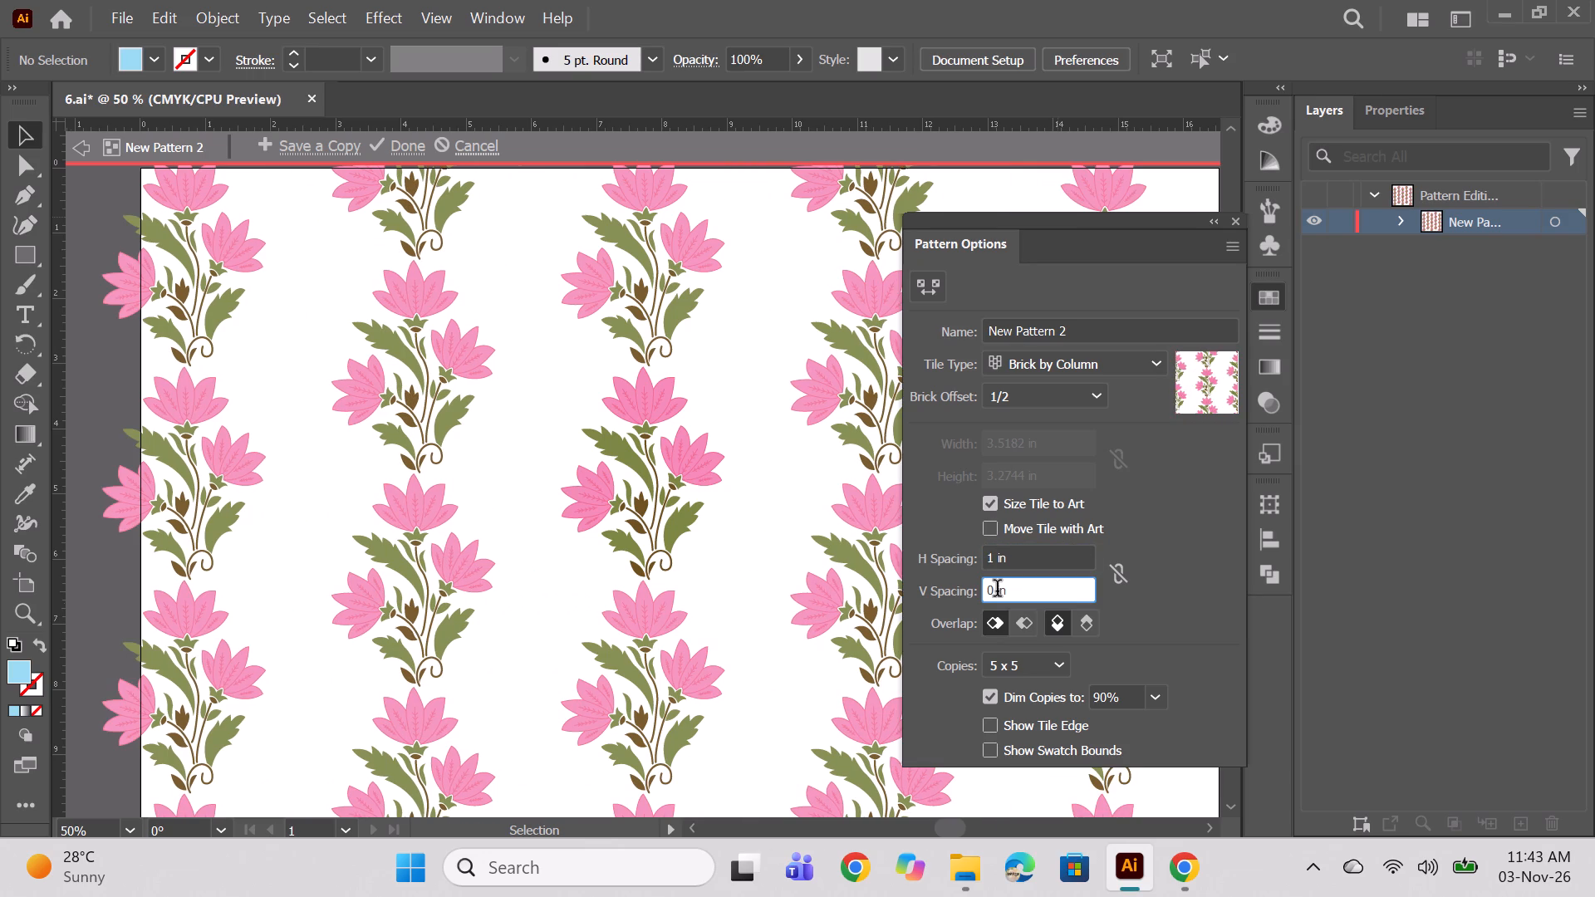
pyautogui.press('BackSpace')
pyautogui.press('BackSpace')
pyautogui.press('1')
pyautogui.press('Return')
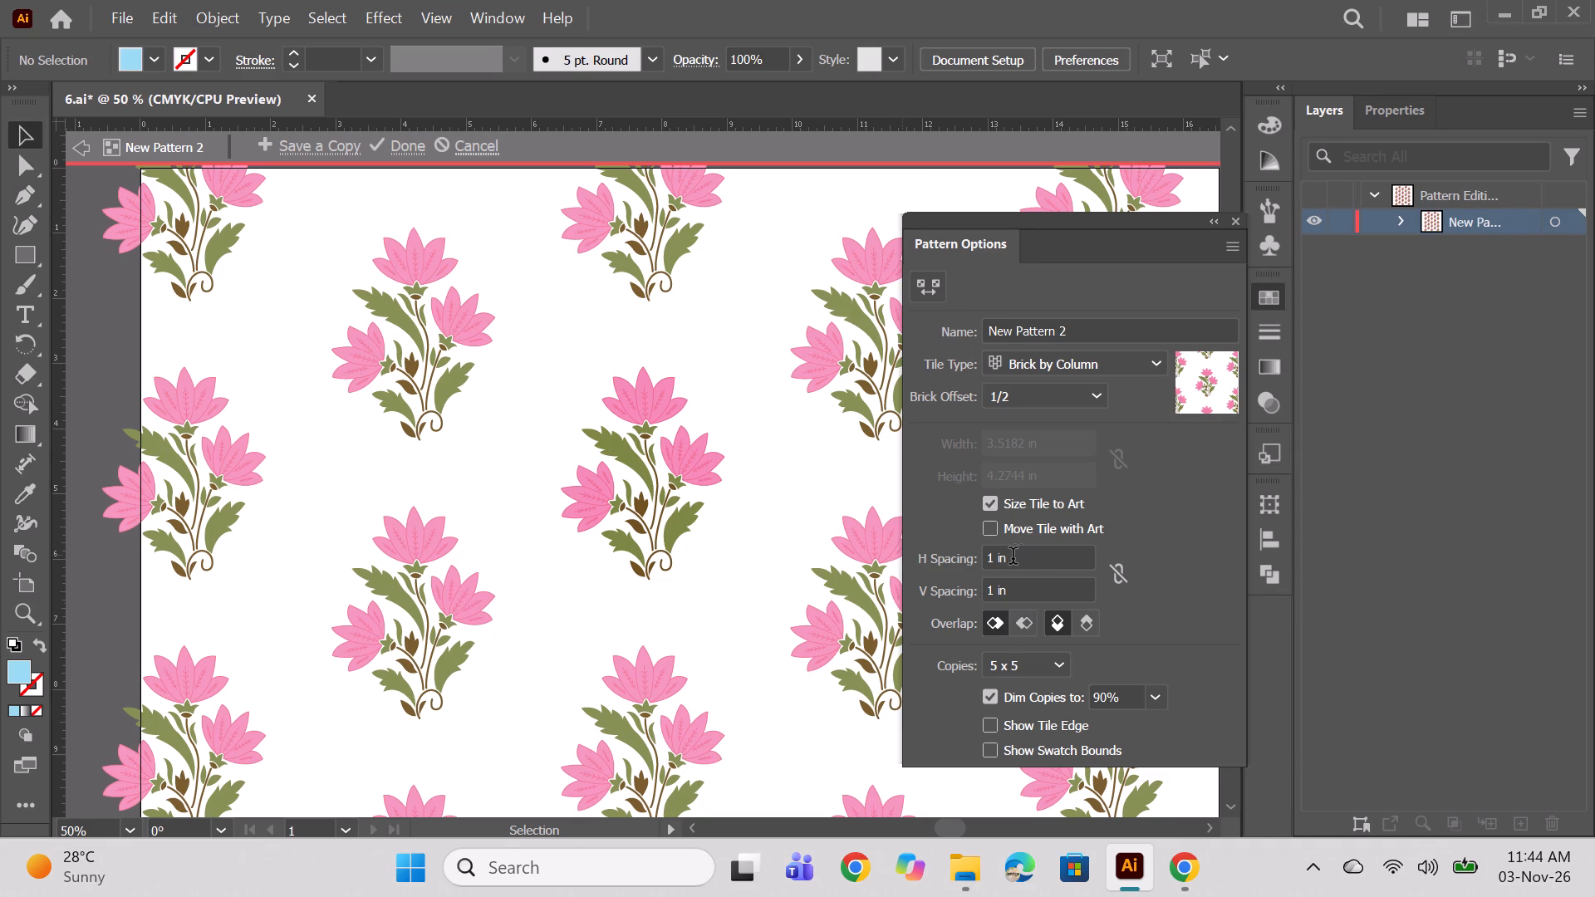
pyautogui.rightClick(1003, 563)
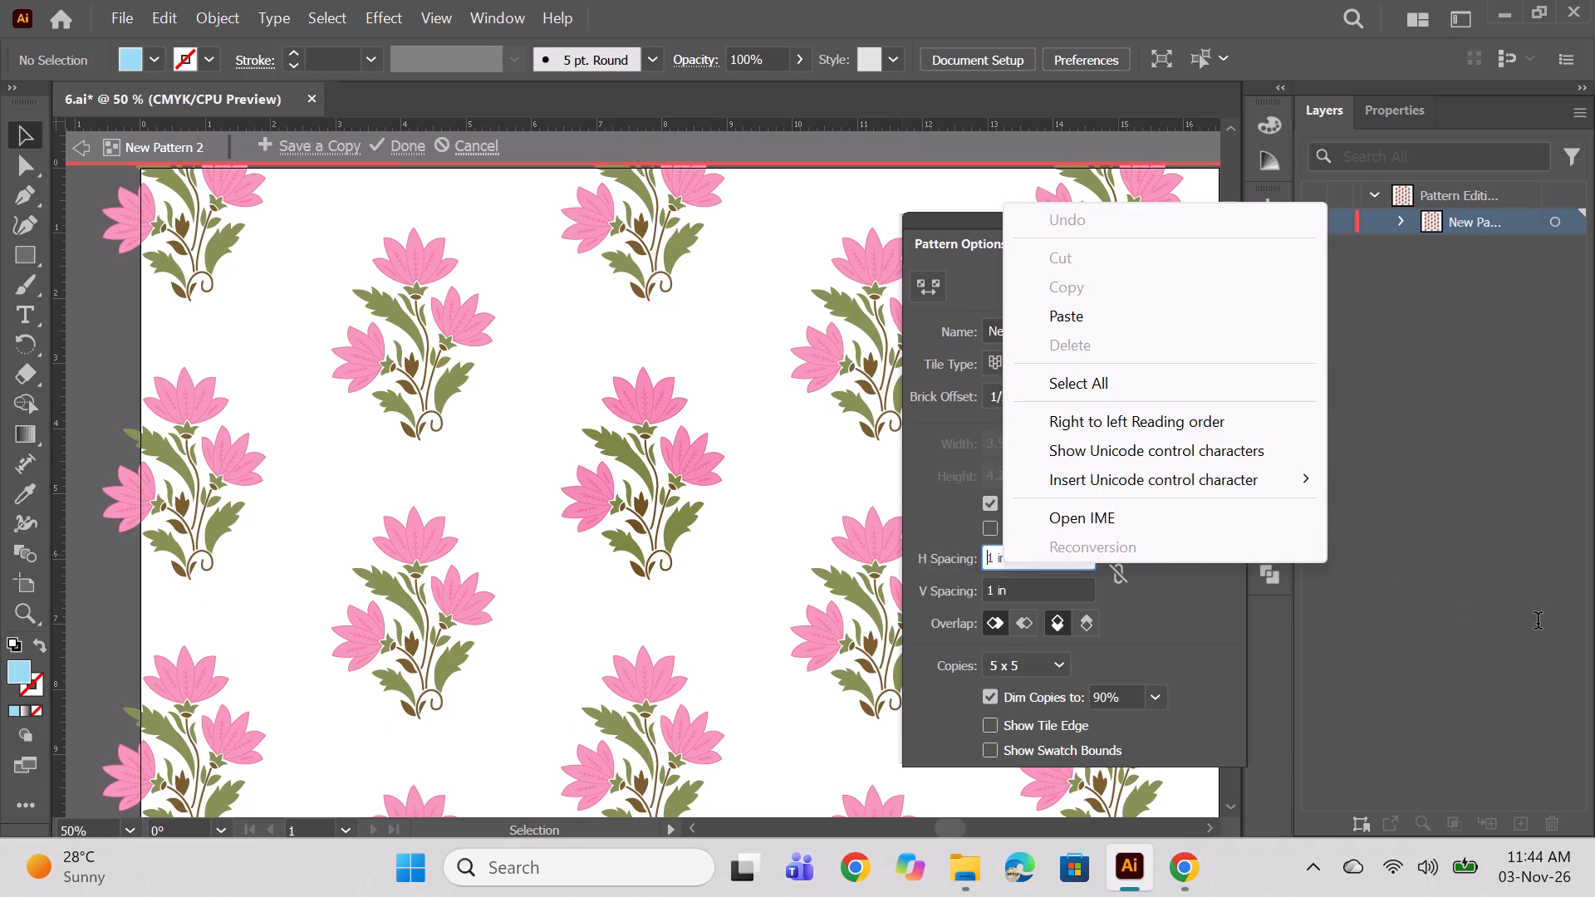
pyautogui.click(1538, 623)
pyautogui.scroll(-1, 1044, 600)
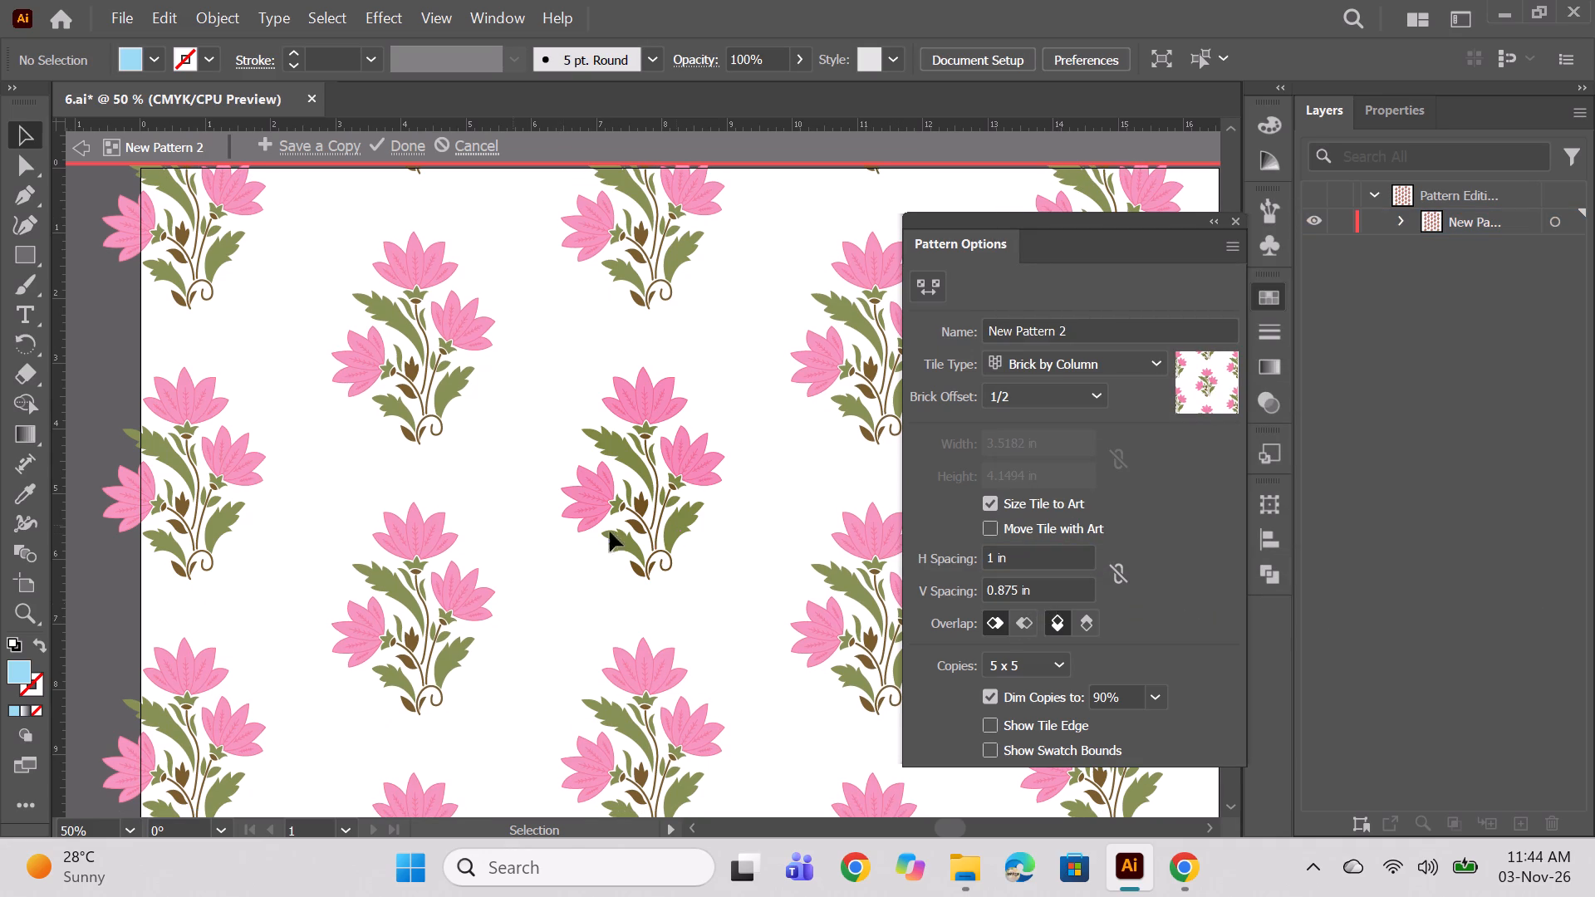
# Set the pattern's horizontal and vertical spacing to 0.5 in each and finish the pattern edit.
pyautogui.keyDown('alt'); pyautogui.scroll(-1, 722, 567); pyautogui.keyUp('alt')
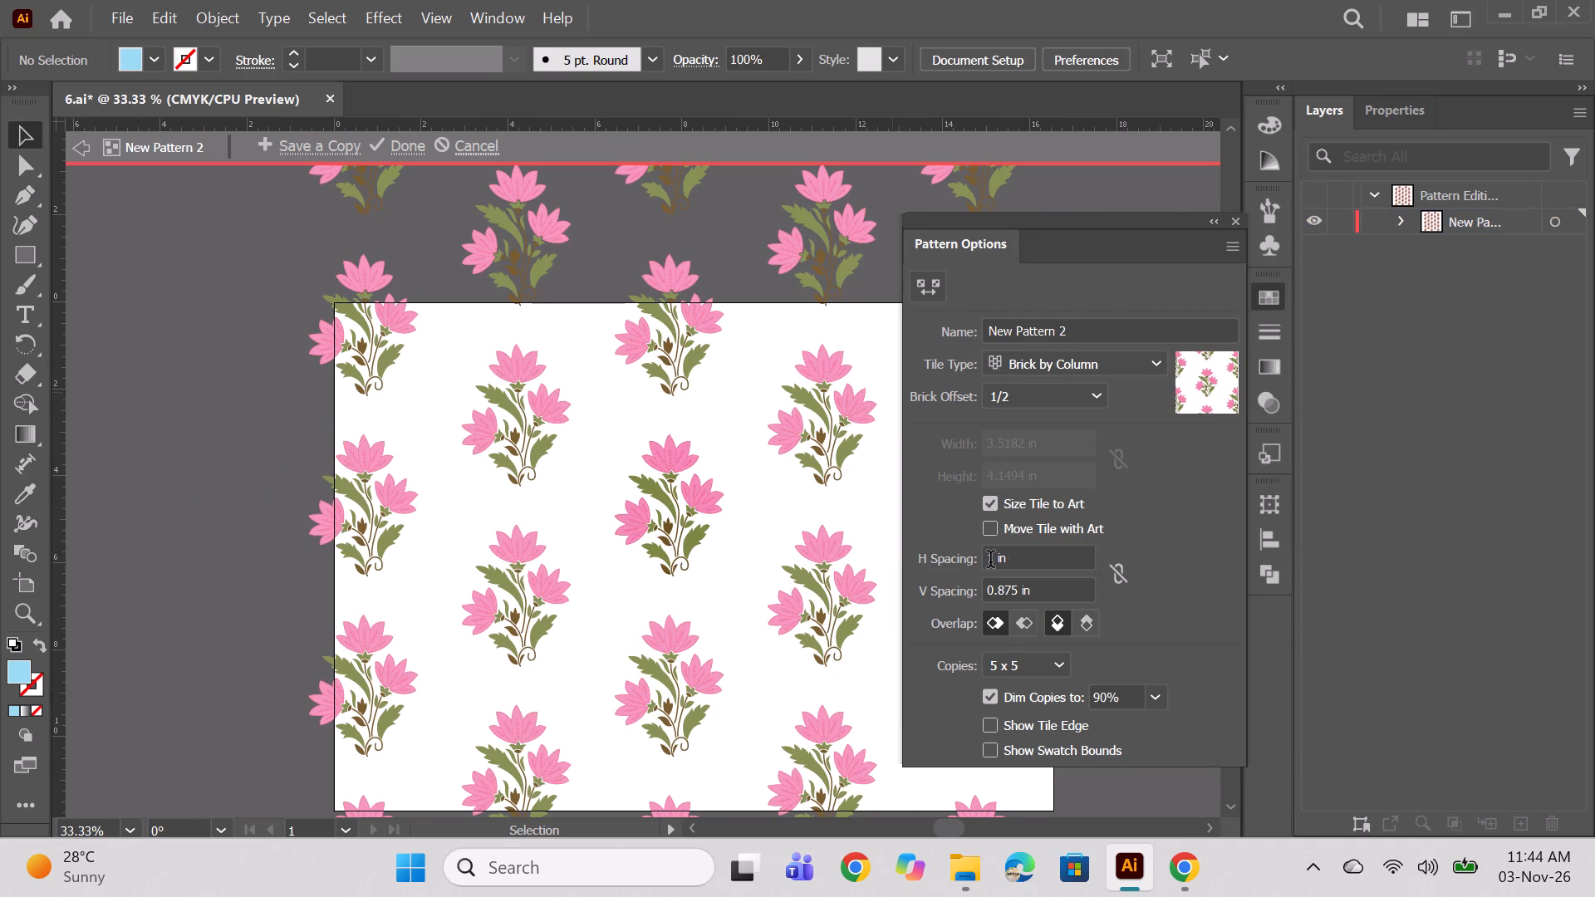
pyautogui.click(994, 558)
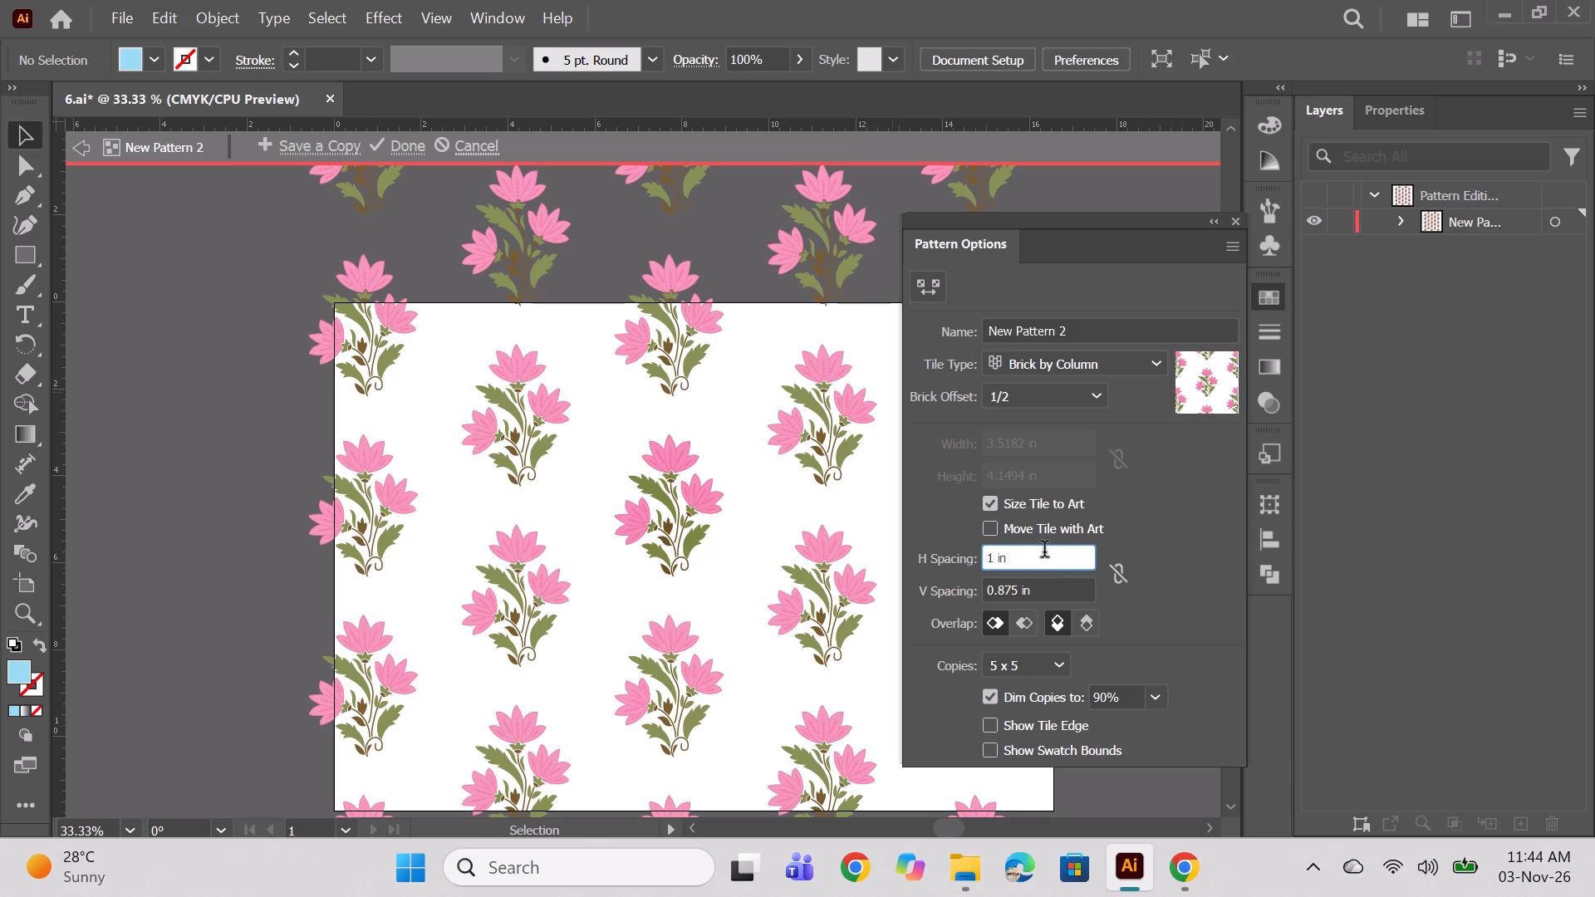
pyautogui.press('BackSpace')
pyautogui.write('0.5')
pyautogui.press('Return')
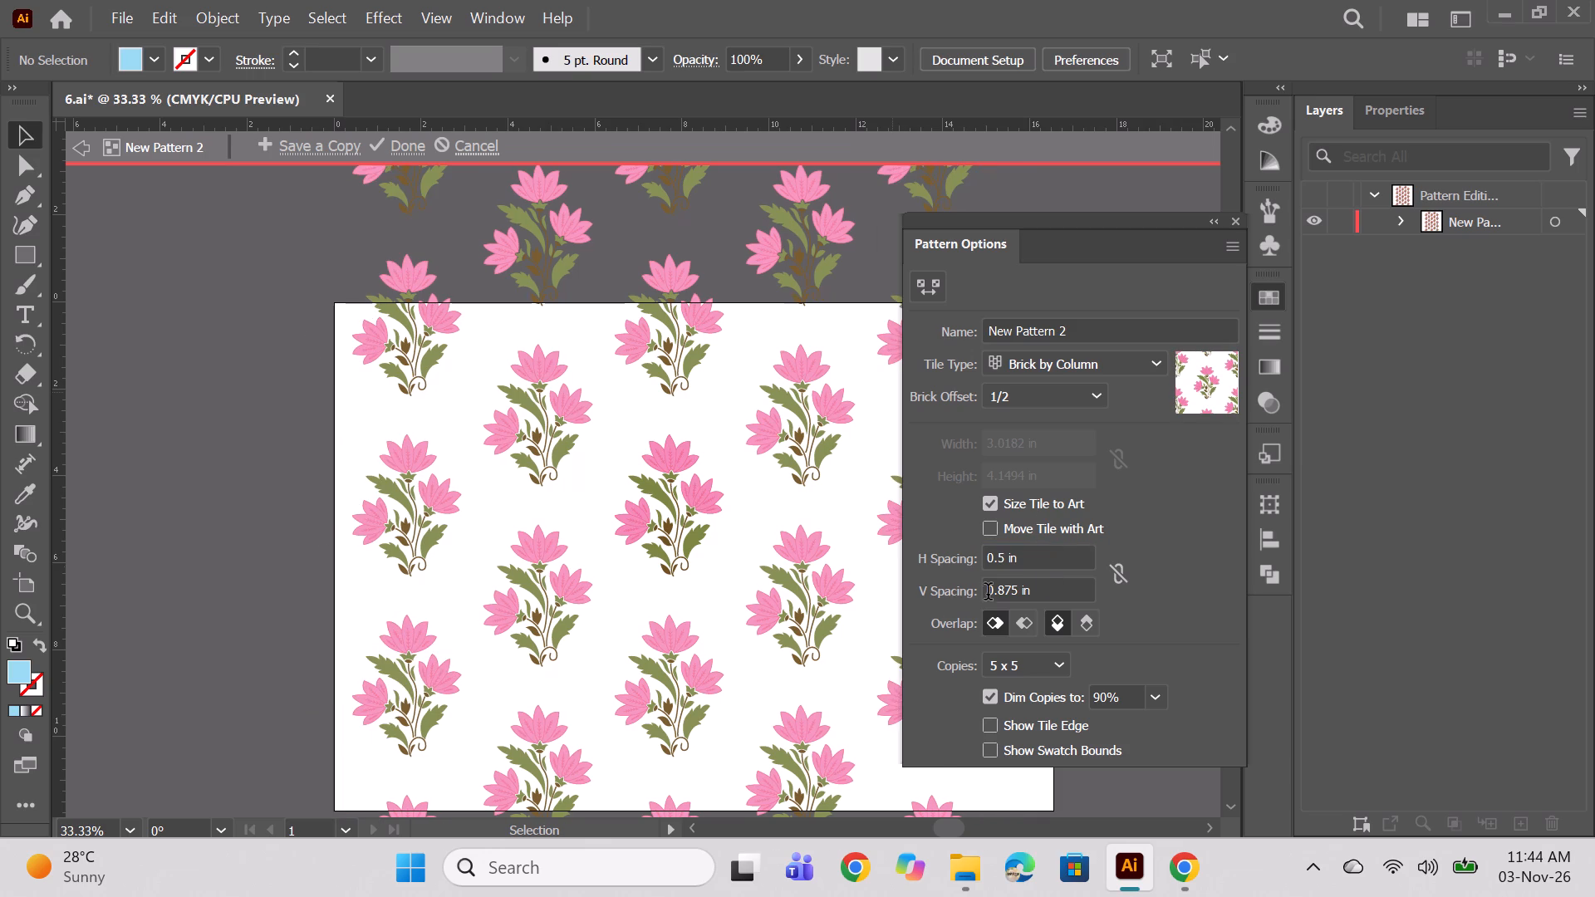
pyautogui.moveTo(1018, 593); pyautogui.dragTo(955, 600)
pyautogui.write('0.5')
pyautogui.press('Return')
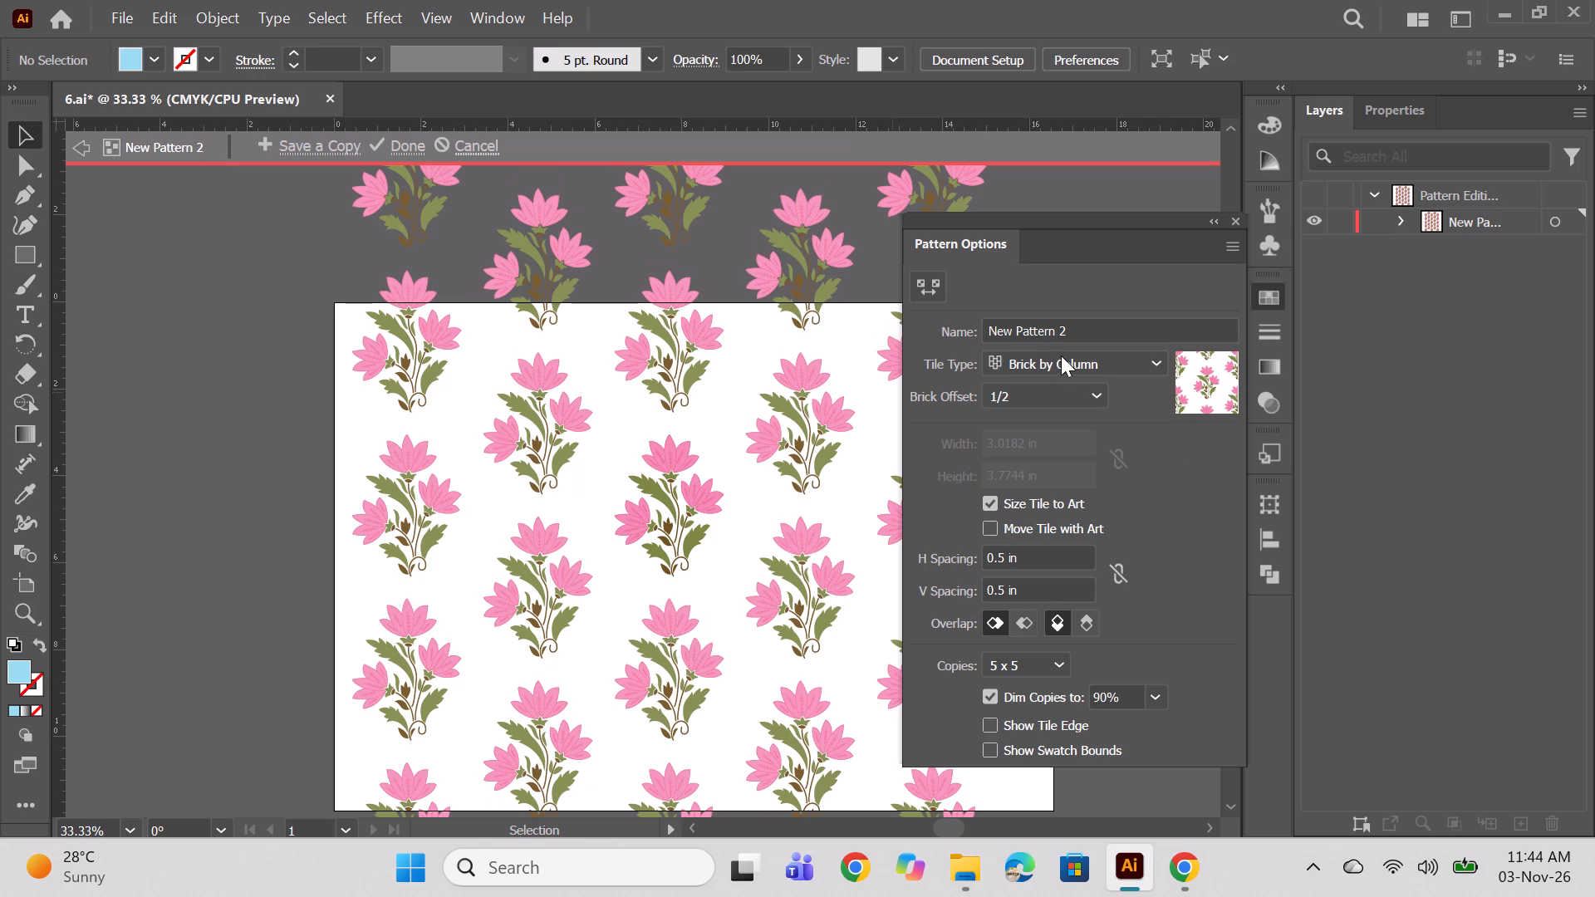
pyautogui.click(405, 150)
# Draw a rectangle covering the whole artboard and fill it with the new flower pattern swatch.
pyautogui.scroll(-3, 474, 383)
pyautogui.press('space')
pyautogui.moveTo(803, 566); pyautogui.dragTo(744, 567)
pyautogui.click(27, 245)
pyautogui.moveTo(274, 243); pyautogui.dragTo(990, 753)
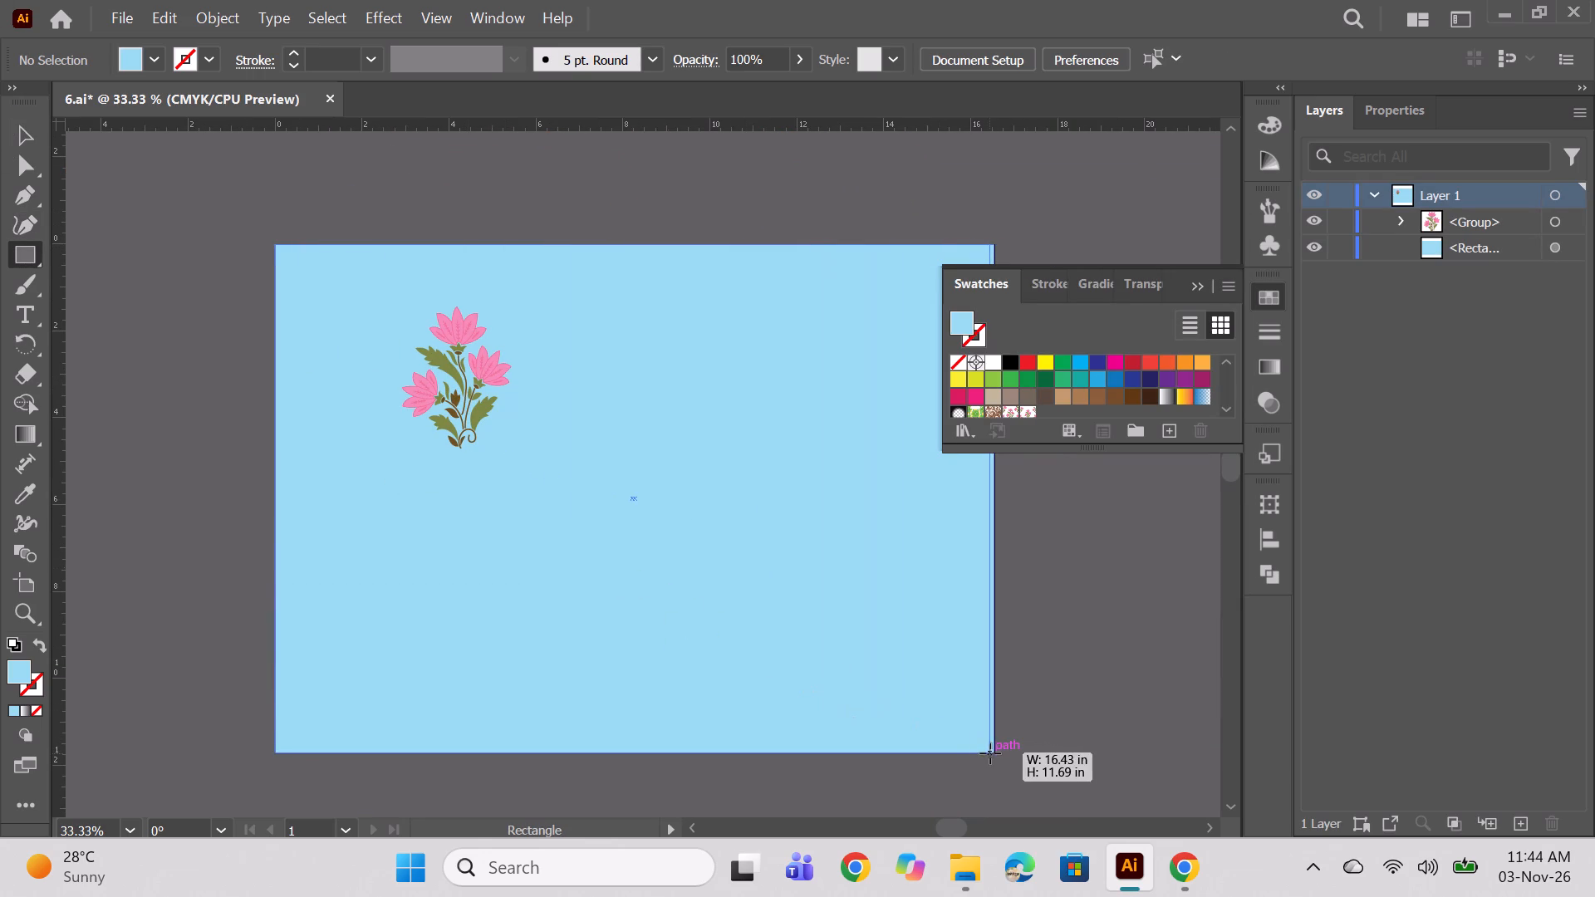
pyautogui.moveTo(990, 753); pyautogui.dragTo(994, 750)
pyautogui.click(1027, 409)
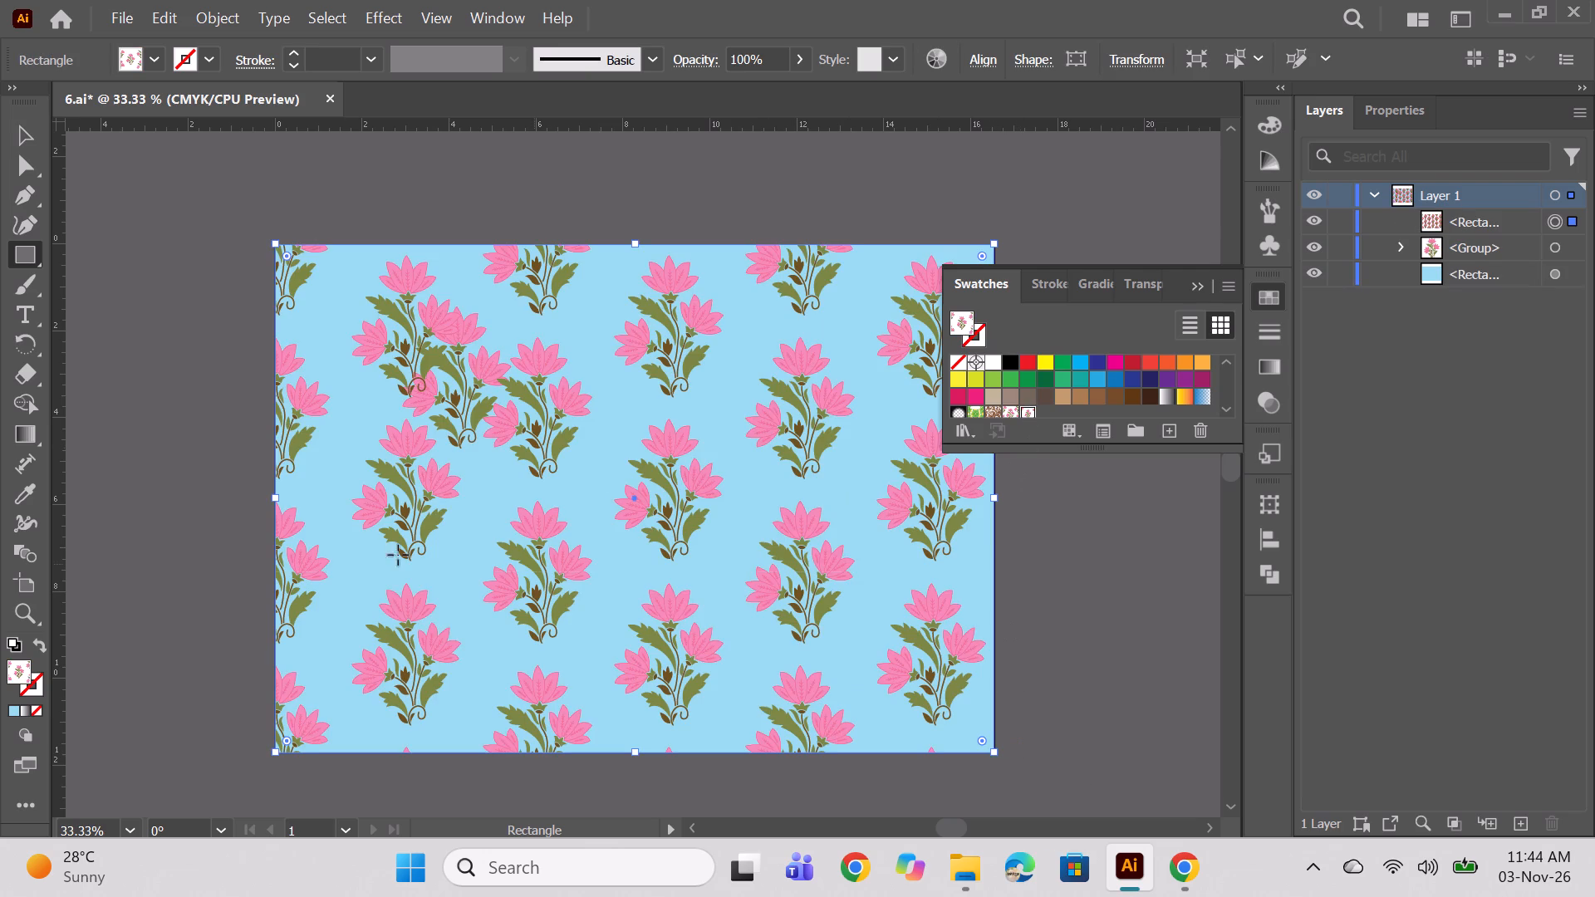
# Hide the original flower group, put away the swatches and deselect the pattern rectangle.
pyautogui.click(1320, 245)
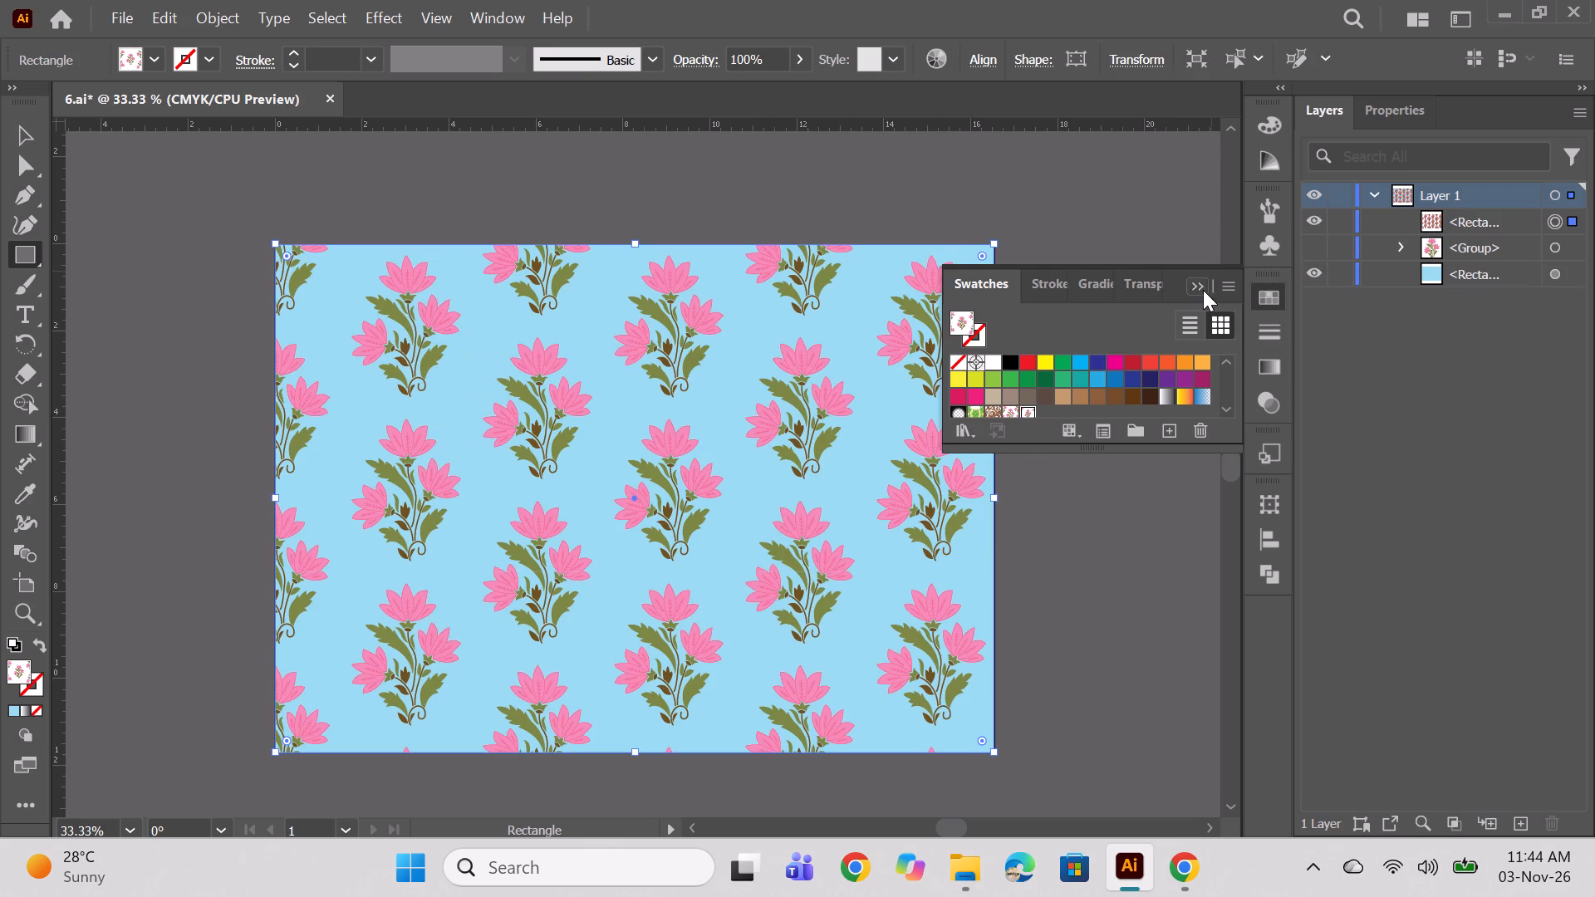
pyautogui.click(1203, 290)
pyautogui.keyDown('ctrl'); pyautogui.moveTo(1083, 409); pyautogui.dragTo(1086, 416); pyautogui.keyUp('ctrl')
pyautogui.press('space')
pyautogui.moveTo(1128, 488); pyautogui.dragTo(1102, 488)
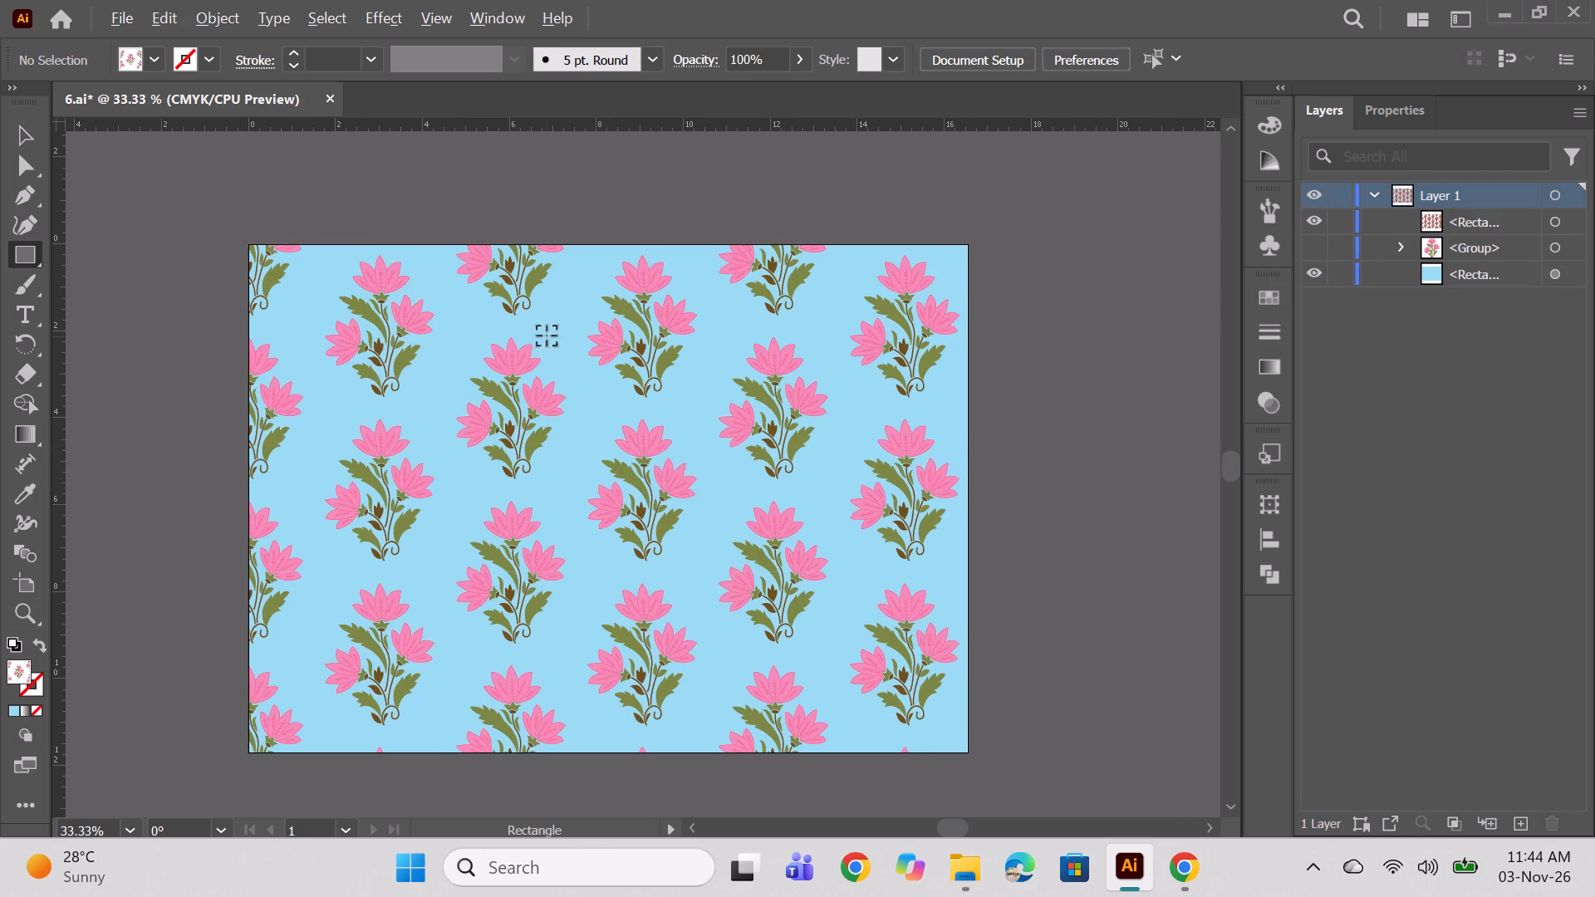
# Examine the flower repeat on the blue background up close and across the whole artboard.
pyautogui.keyDown('alt'); pyautogui.scroll(2, 553, 332); pyautogui.keyUp('alt')
pyautogui.keyDown('alt'); pyautogui.scroll(1, 829, 370); pyautogui.keyUp('alt')
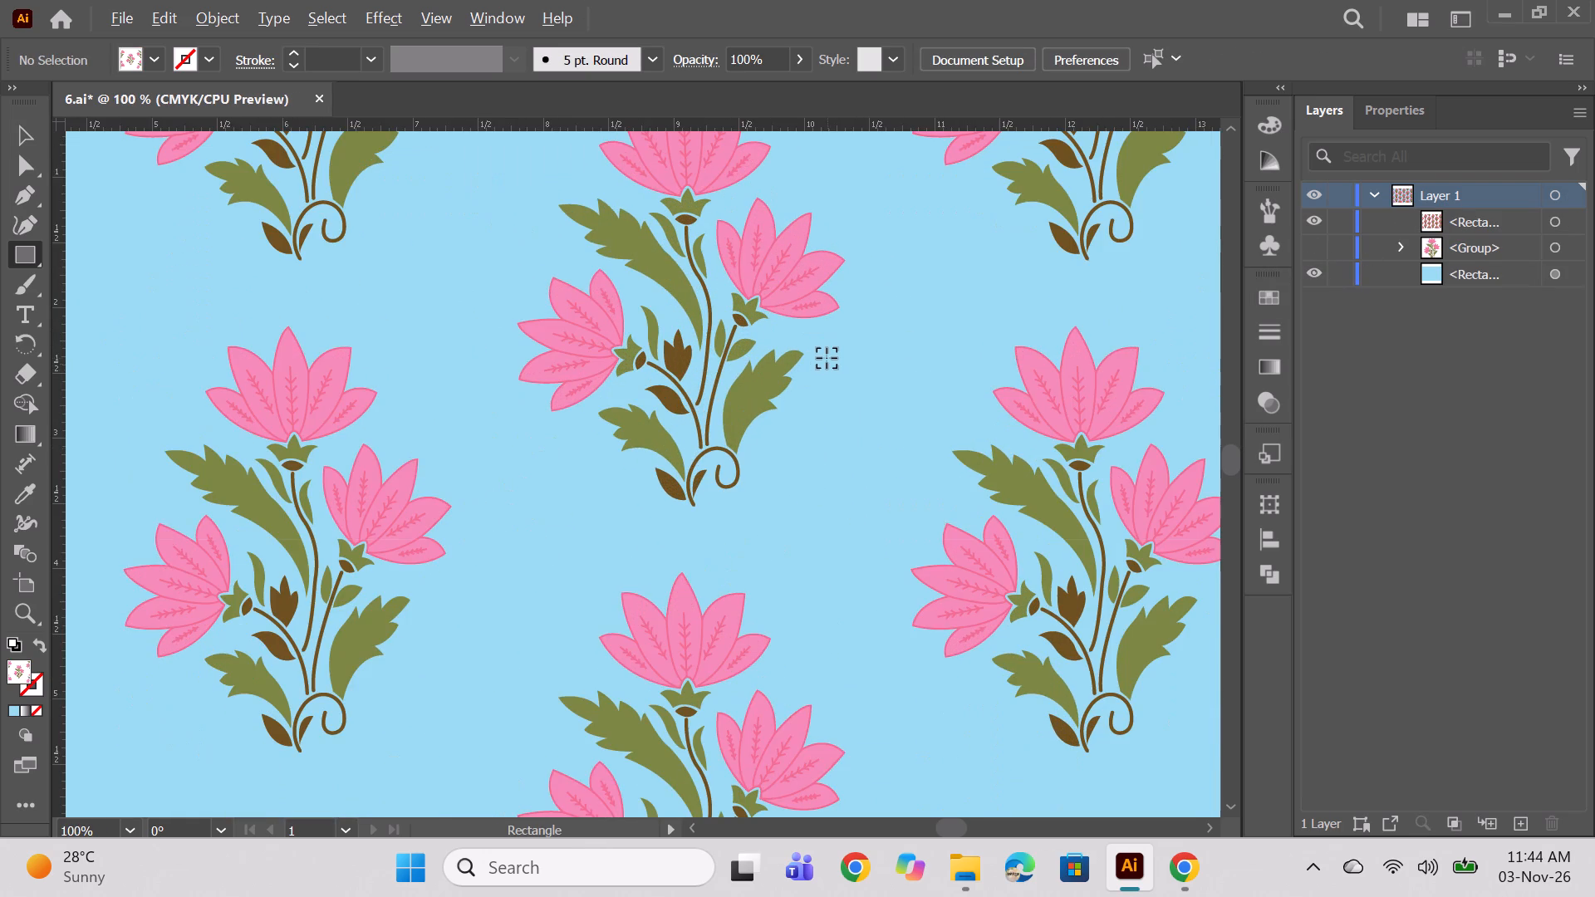
pyautogui.keyDown('alt'); pyautogui.scroll(-1, 827, 358); pyautogui.keyUp('alt')
pyautogui.keyDown('alt'); pyautogui.scroll(1, 776, 342); pyautogui.keyUp('alt')
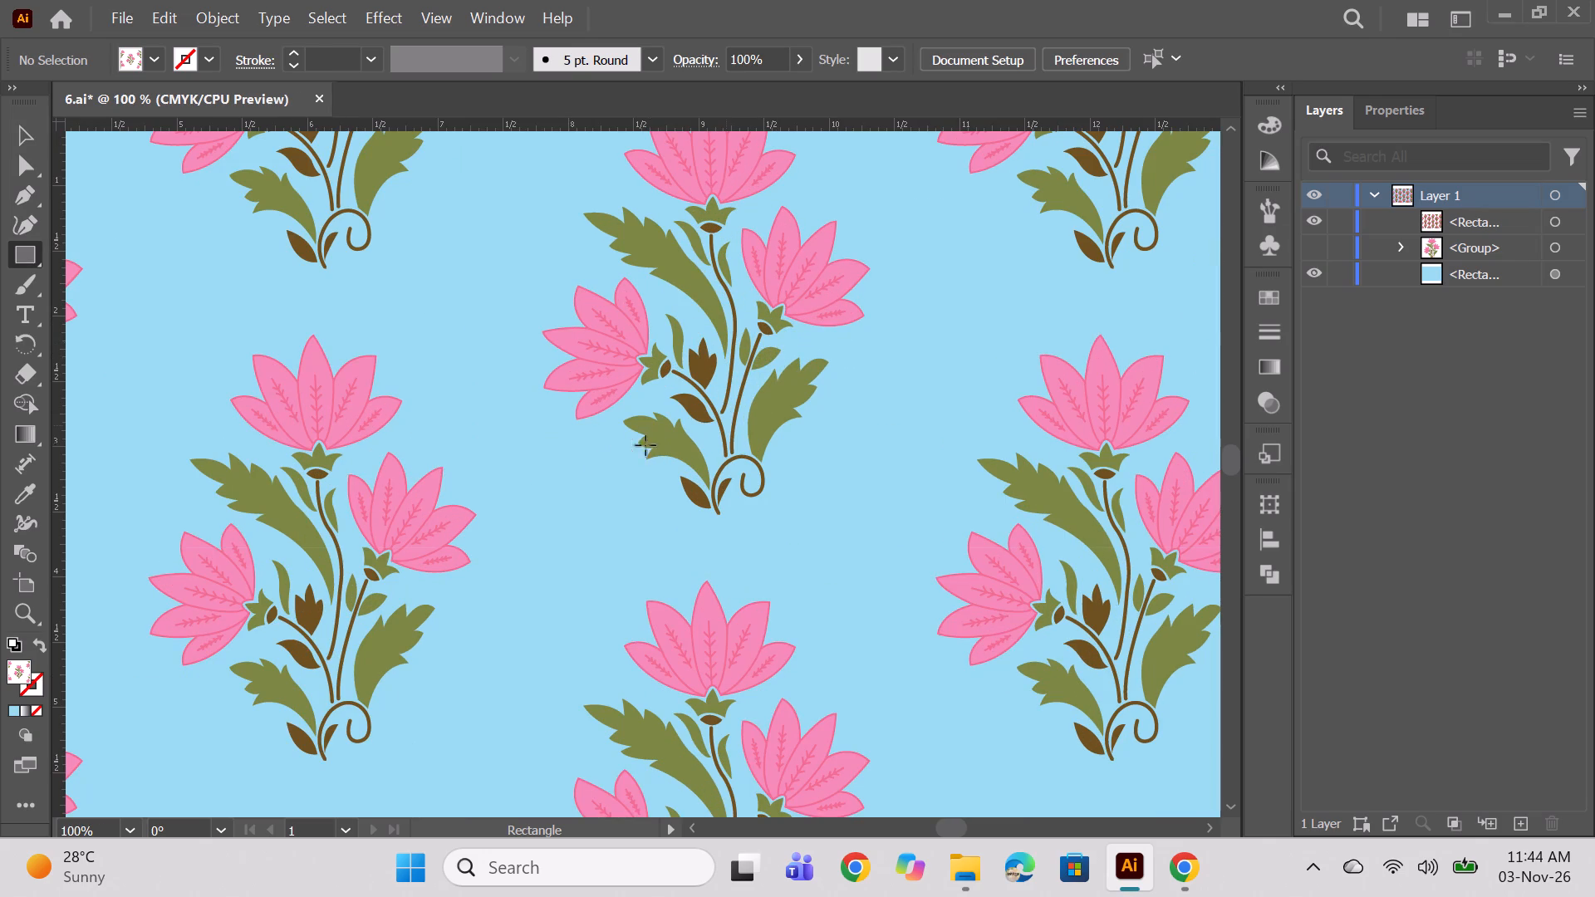
pyautogui.keyDown('alt'); pyautogui.scroll(-3, 645, 416); pyautogui.keyUp('alt')
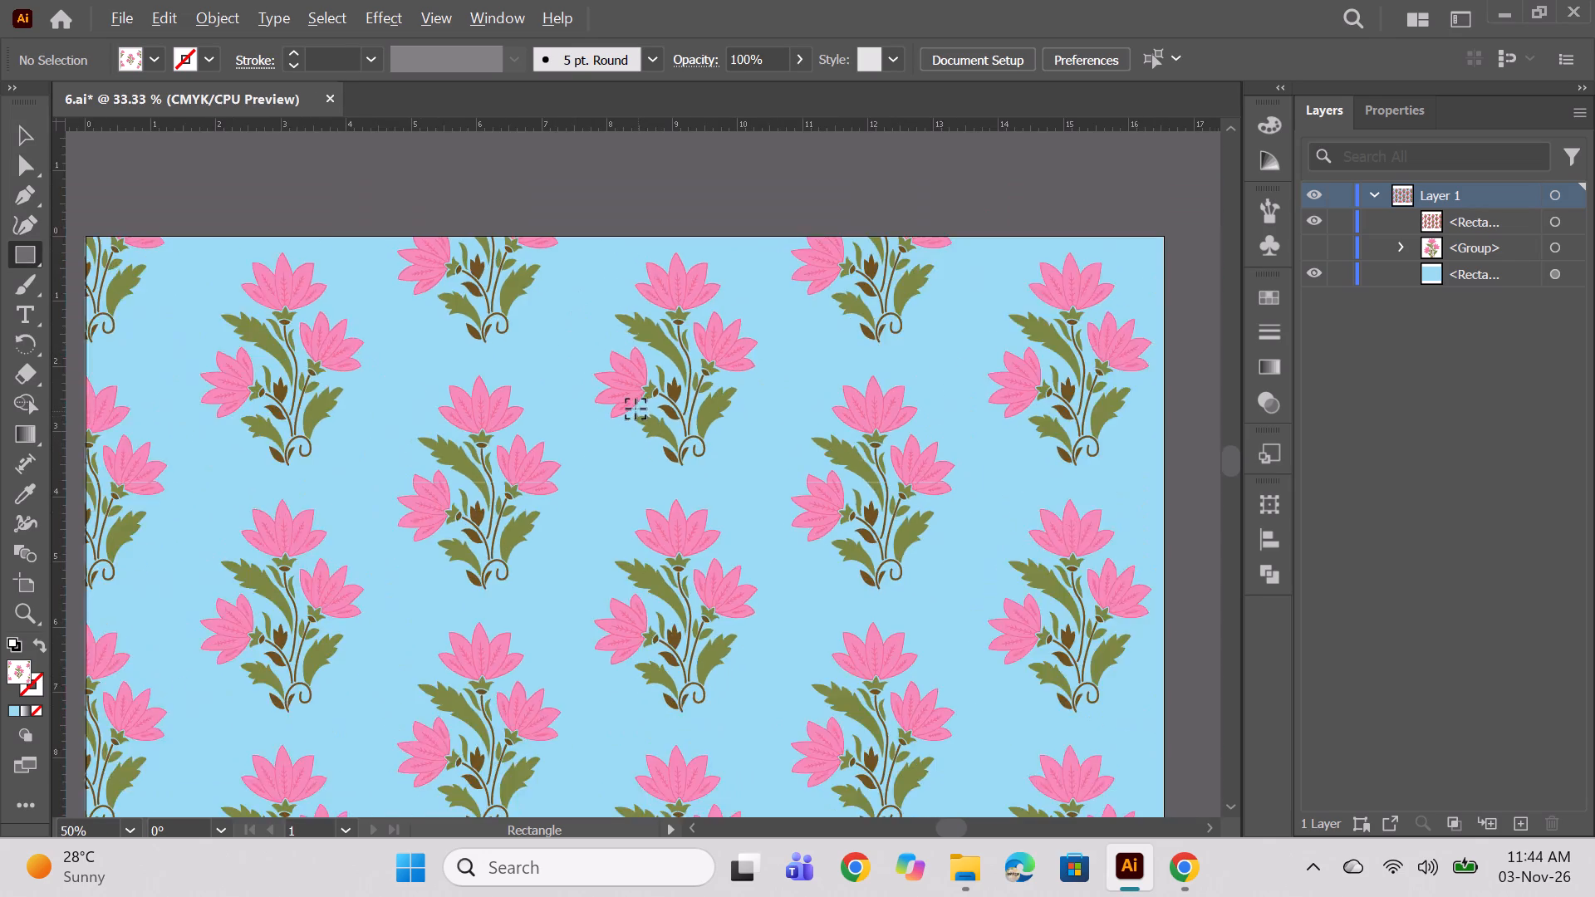
pyautogui.scroll(-5, 1023, 412)
pyautogui.scroll(1, 863, 375)
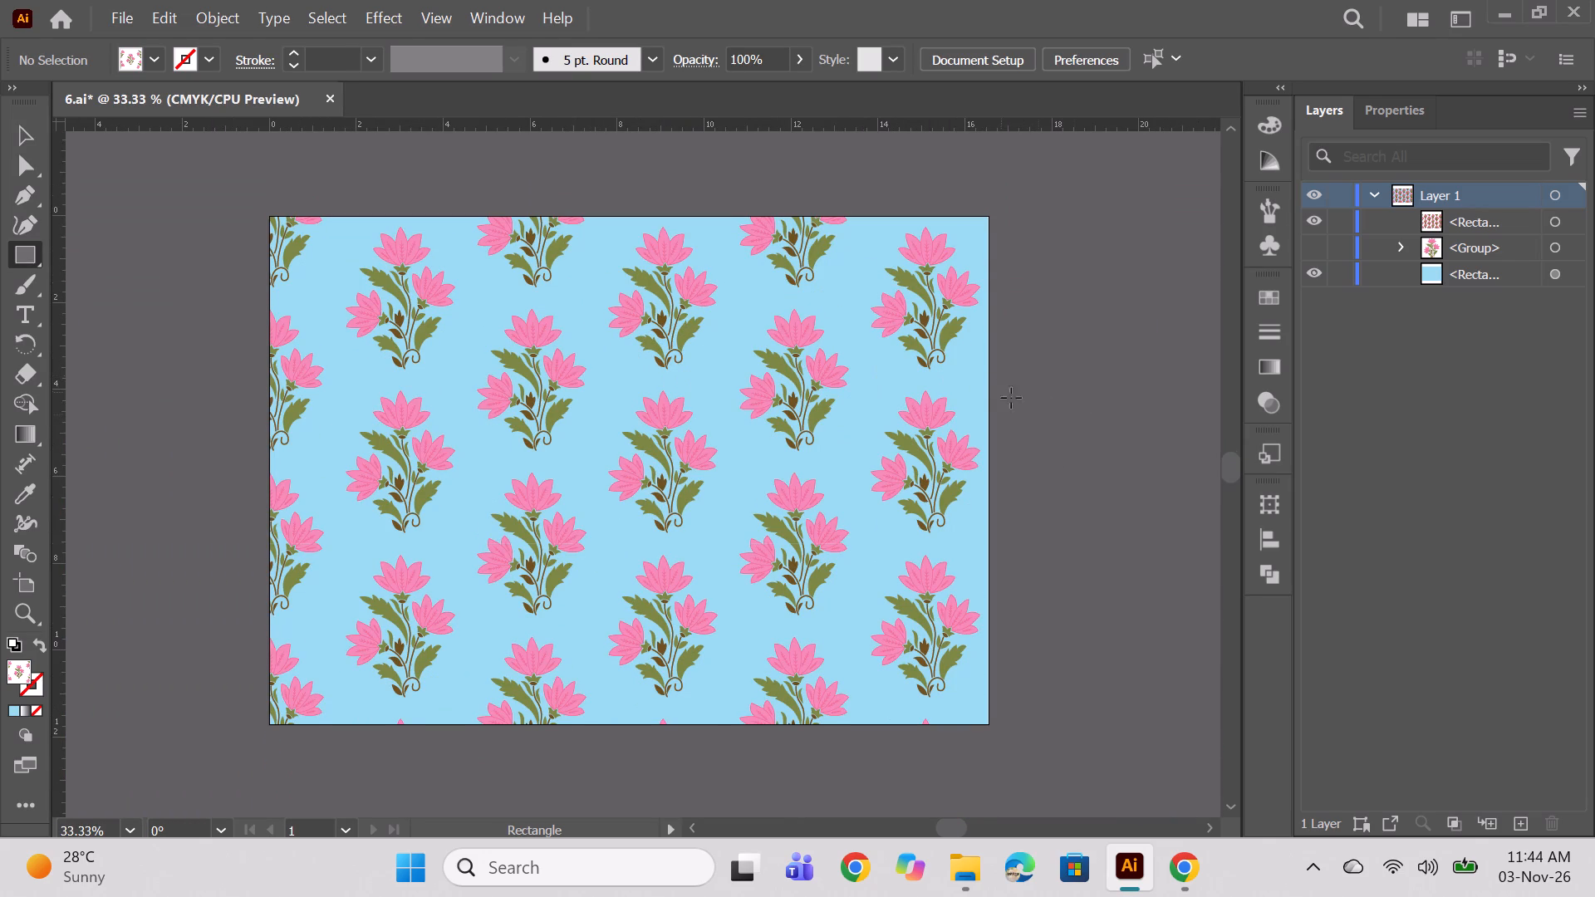
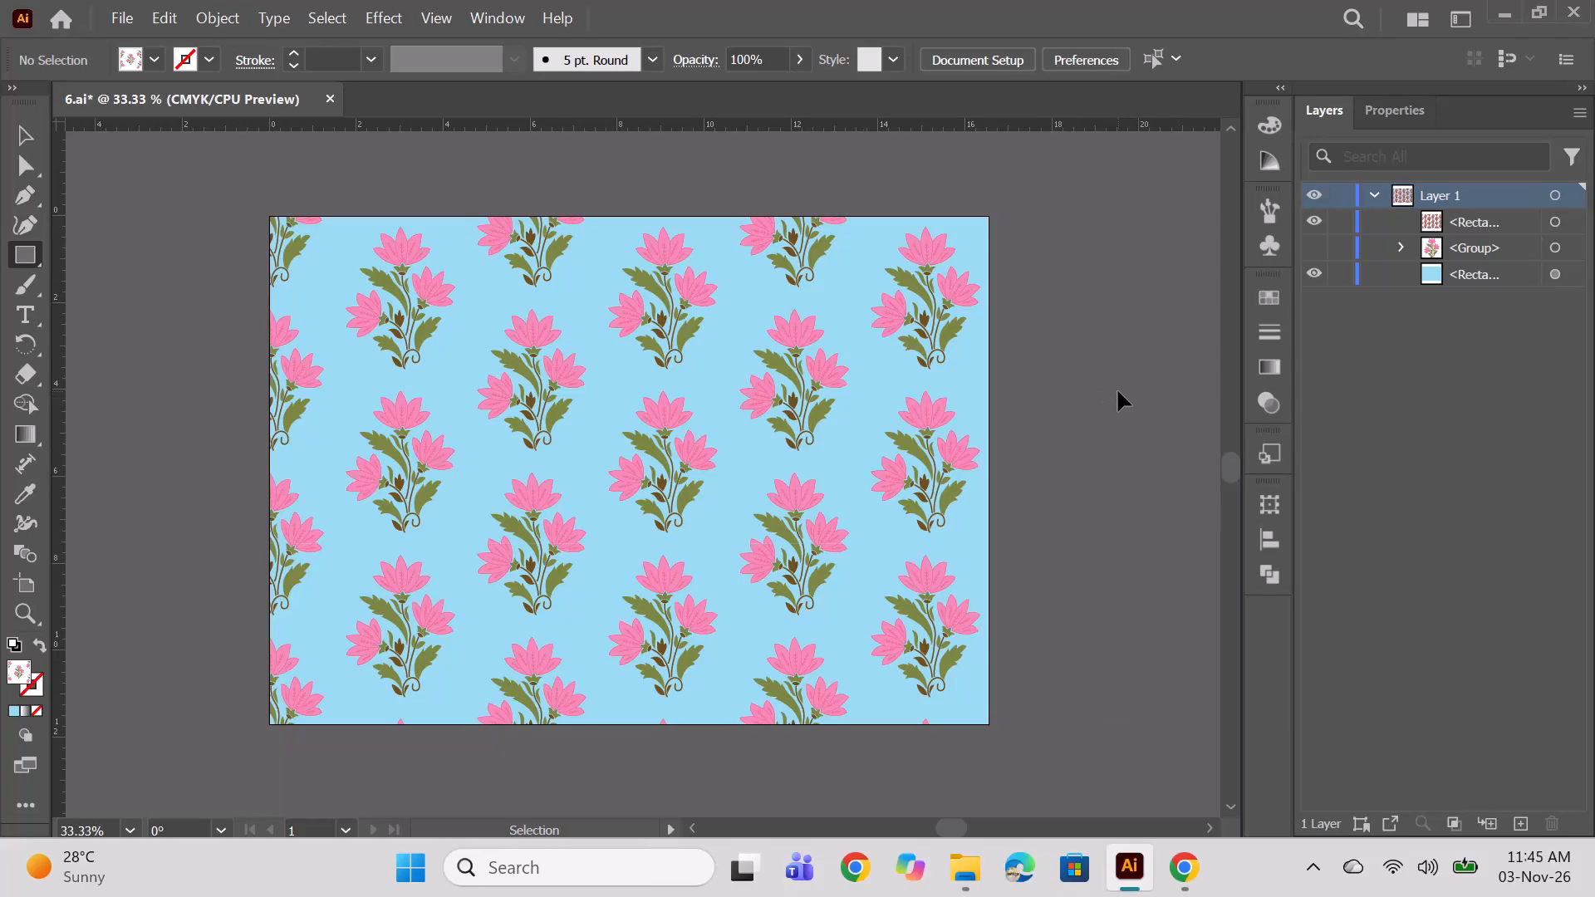
# Save the finished flower pattern file.
pyautogui.hotkey('ctrl', 's')
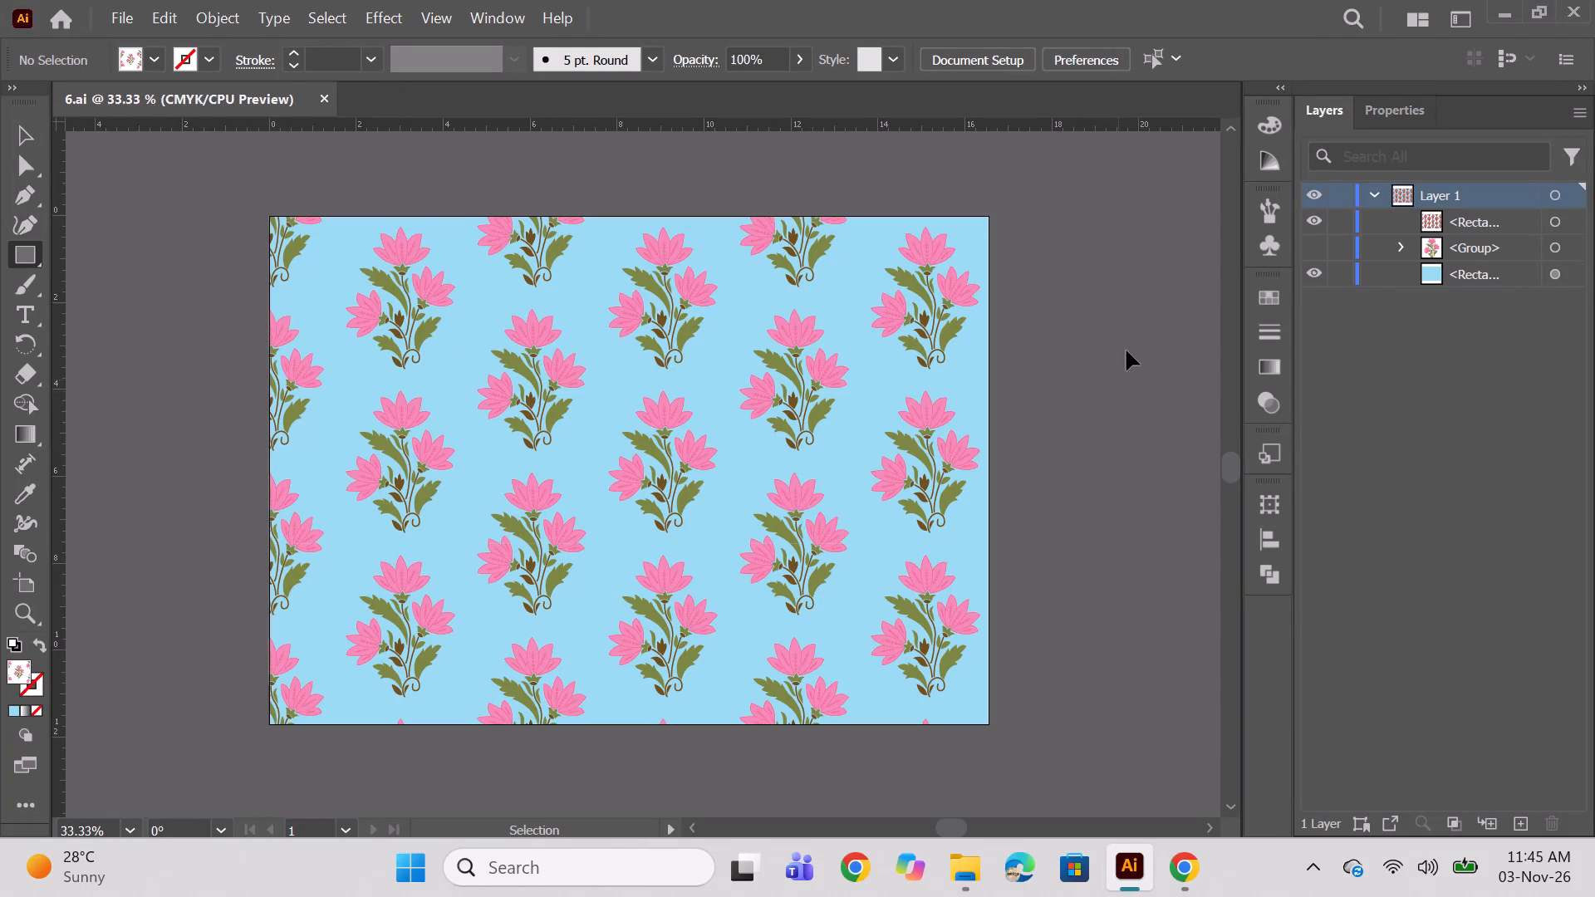
pyautogui.hotkey('ctrl', 's')
# Examine the parts inside the hidden flower group, including its nested flower subgroups, and collapse the subgroups.
pyautogui.click(1404, 248)
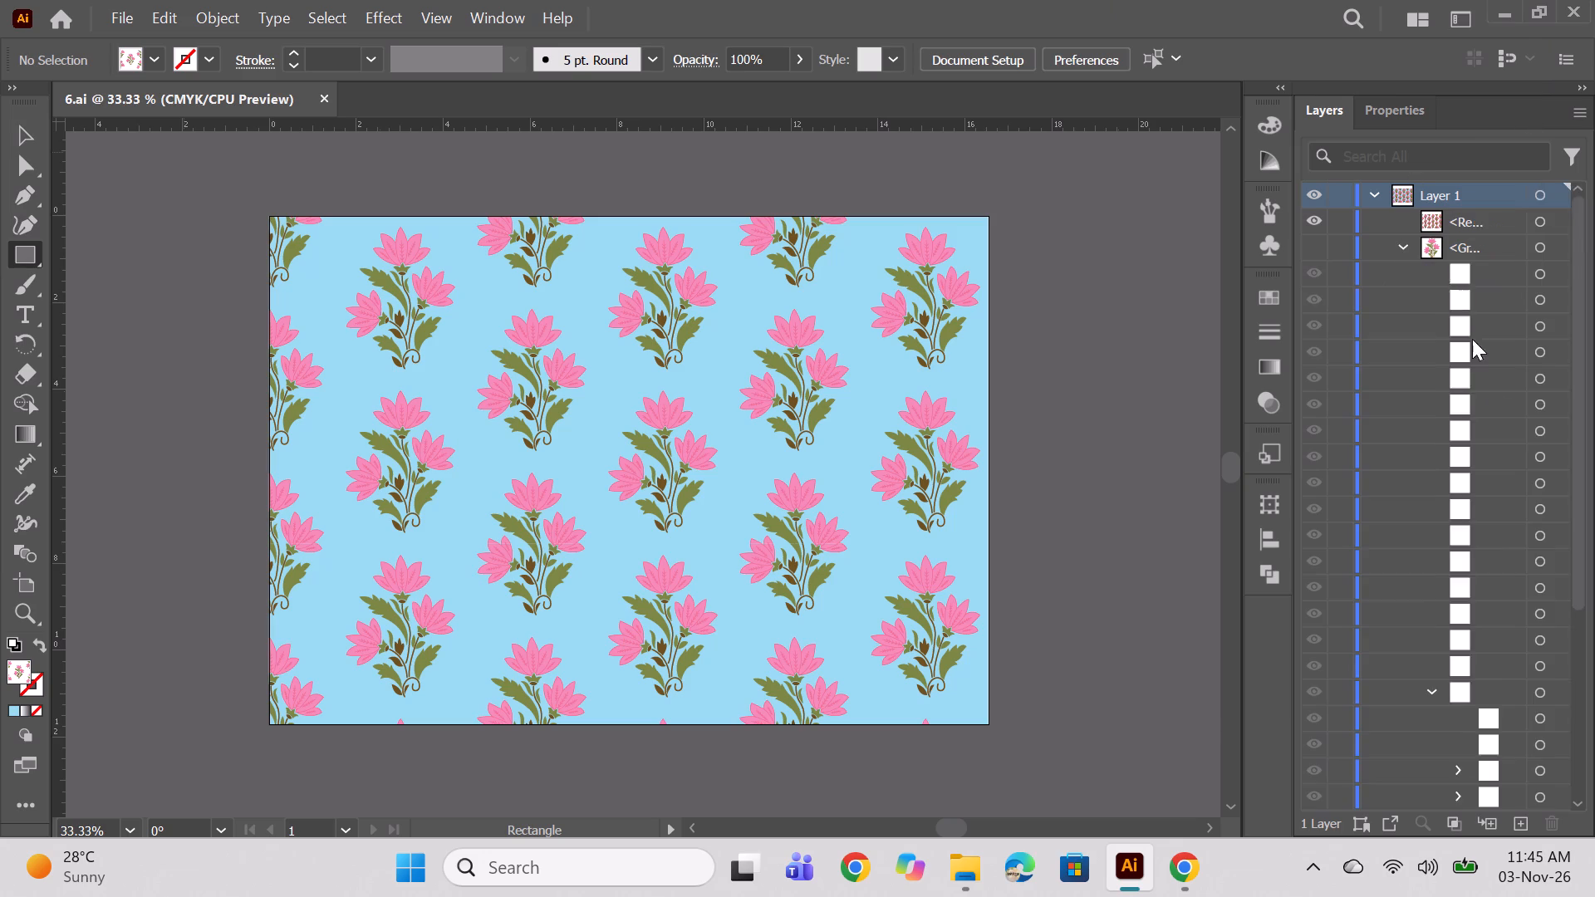
pyautogui.scroll(-12, 1514, 418)
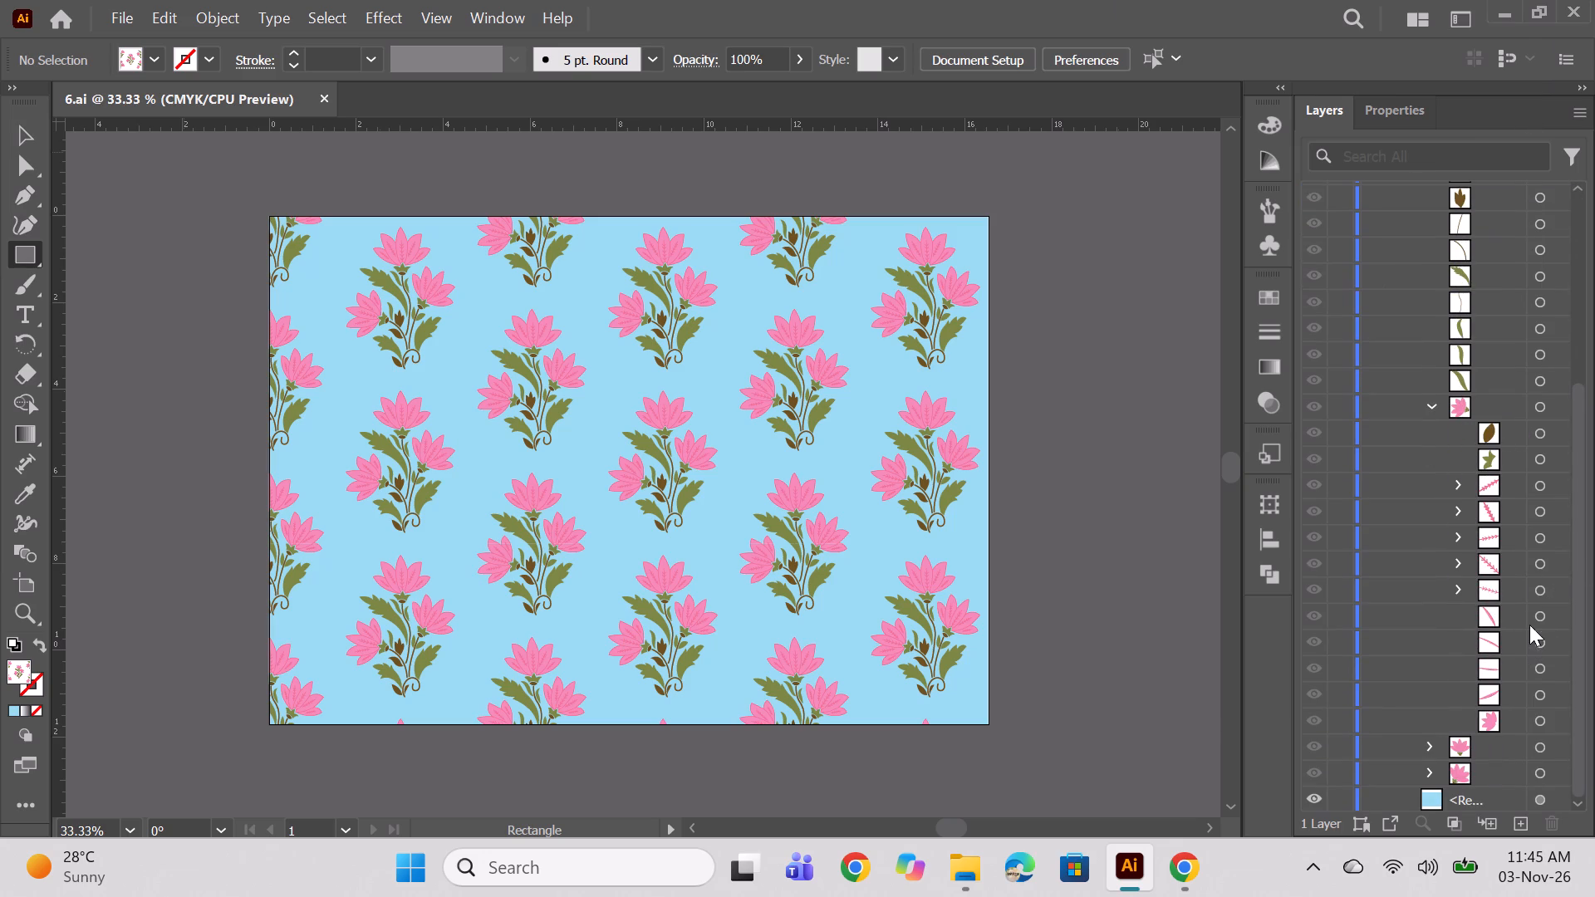
pyautogui.scroll(10, 1454, 494)
pyautogui.scroll(-5, 1434, 396)
pyautogui.click(1426, 748)
pyautogui.scroll(-4, 1505, 676)
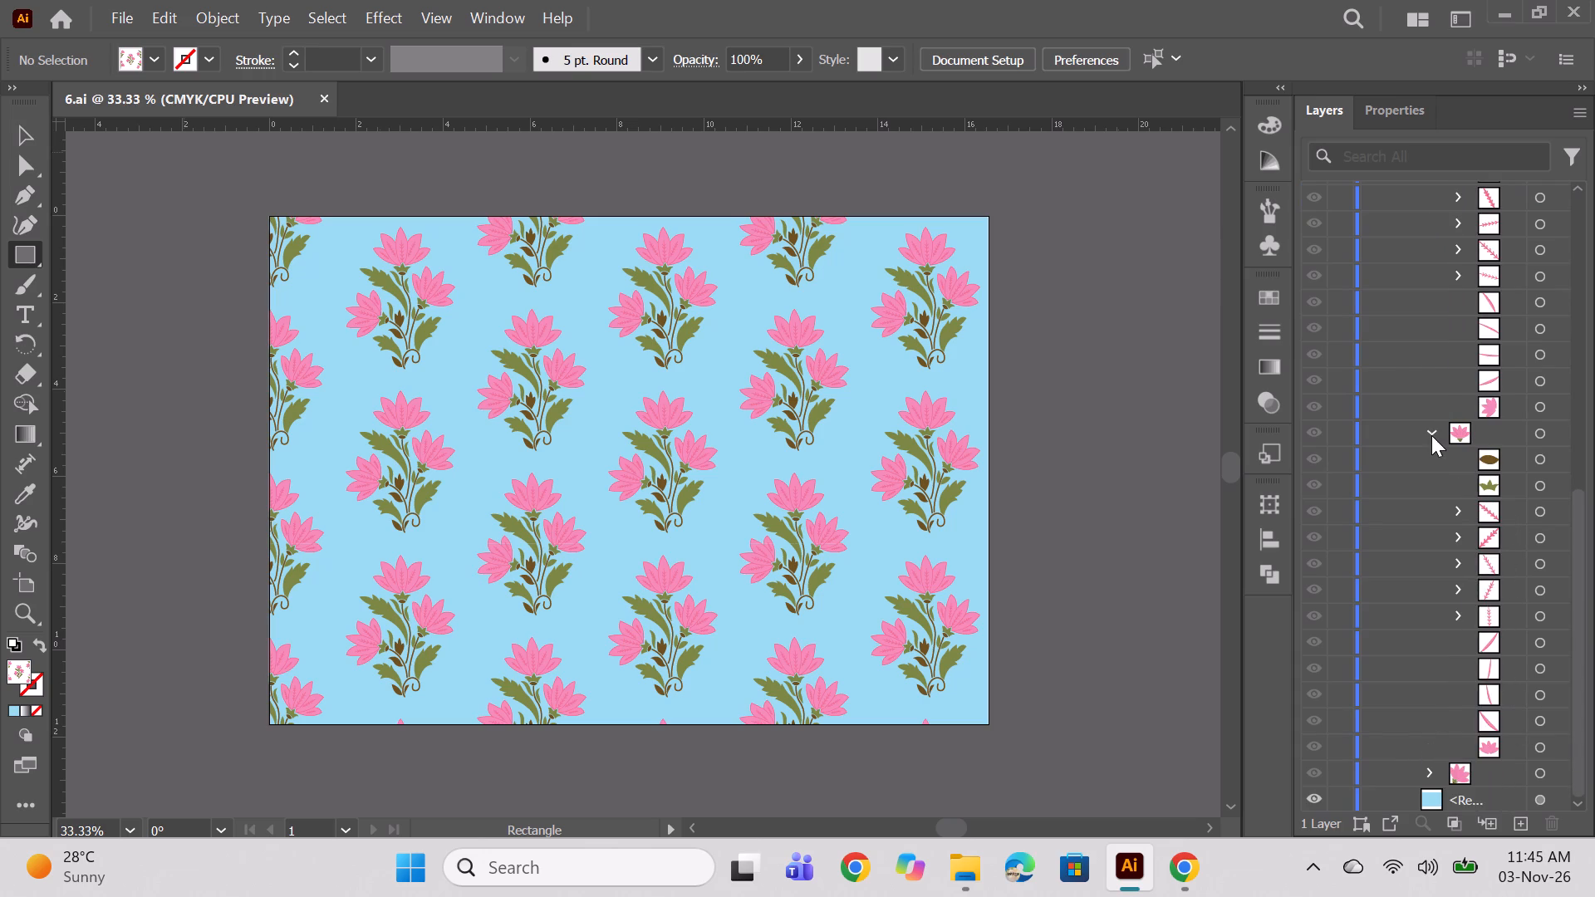
pyautogui.click(1431, 435)
pyautogui.scroll(3, 1474, 427)
pyautogui.click(1433, 645)
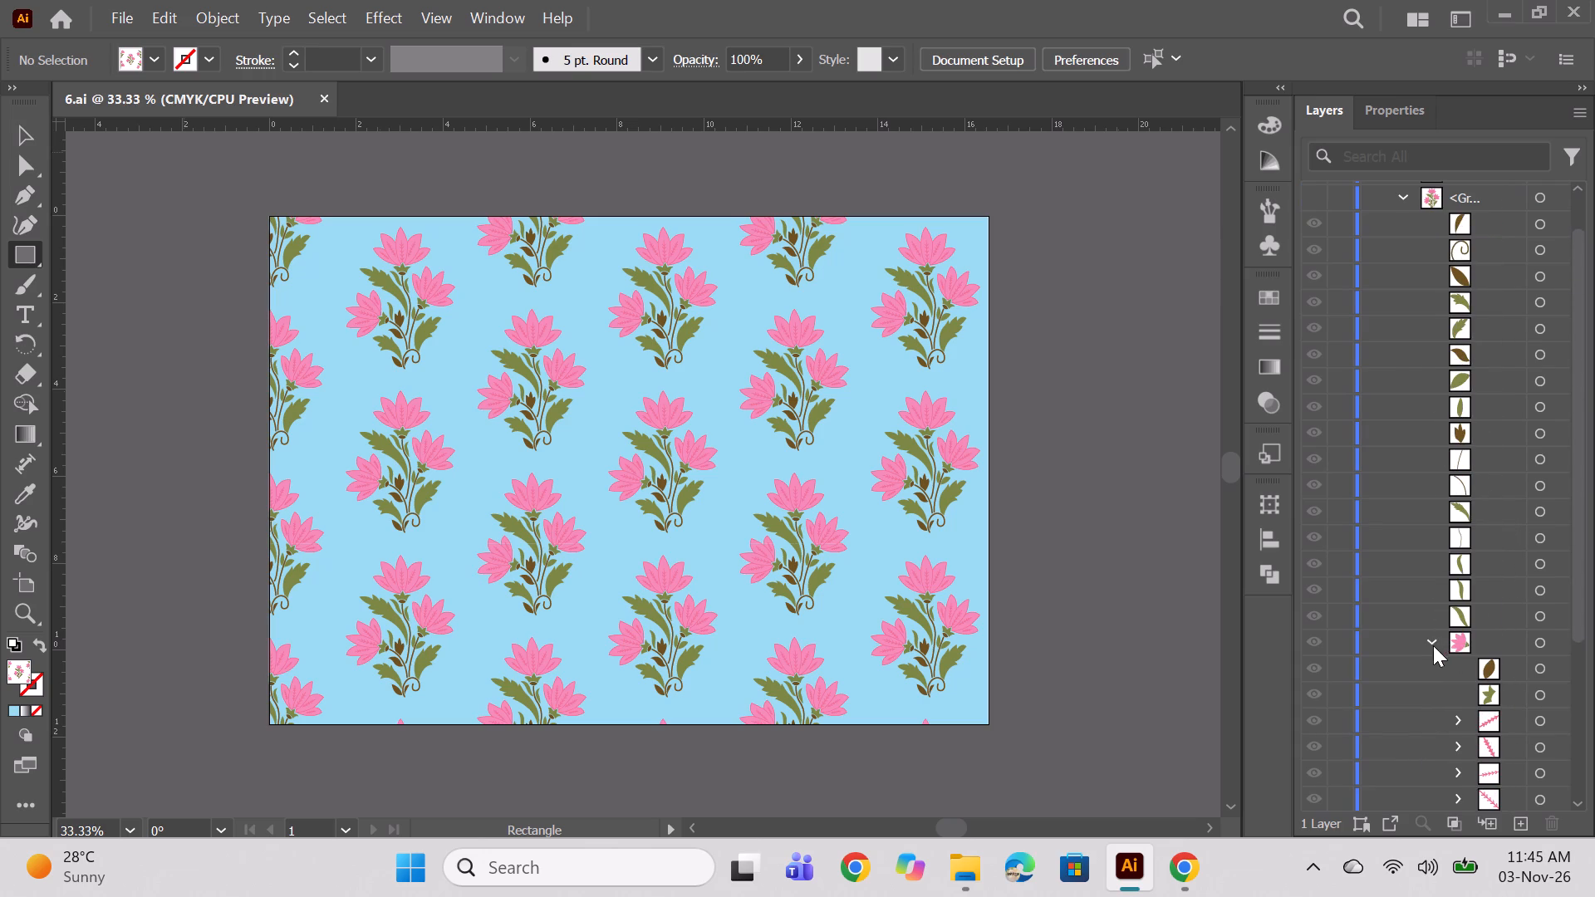
pyautogui.scroll(-3, 1481, 536)
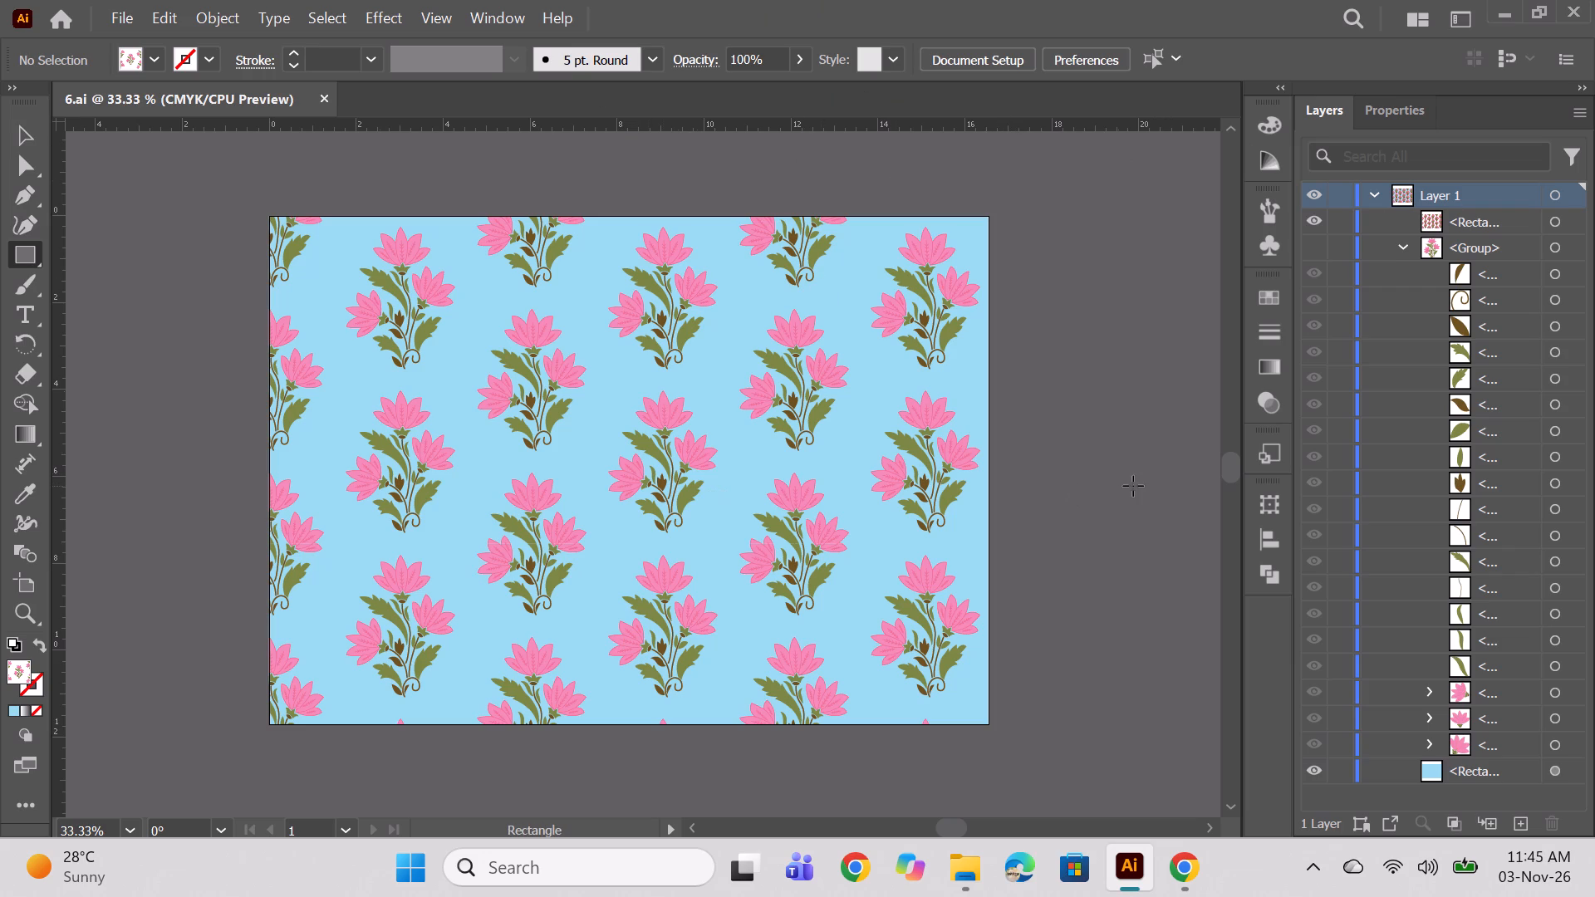
# Create a new document with the preset landscape settings.
pyautogui.hotkey('ctrl', 'n')
pyautogui.press('Return')
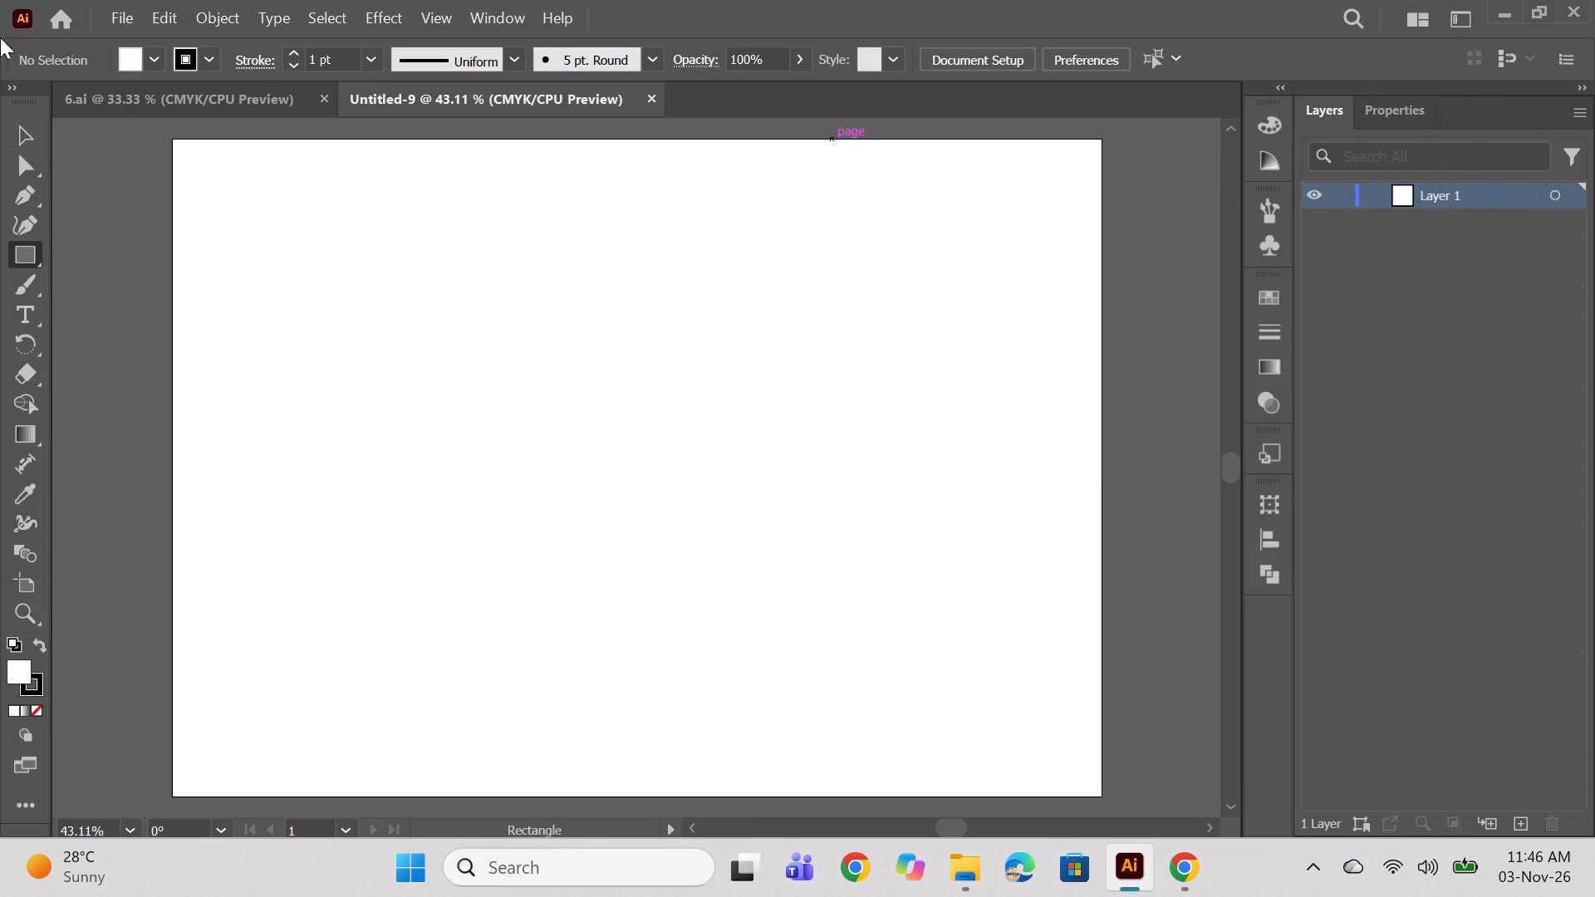
# Draw a rectangle covering the whole artboard, about 16.54 by 11.69 in.
pyautogui.moveTo(172, 137); pyautogui.dragTo(734, 572)
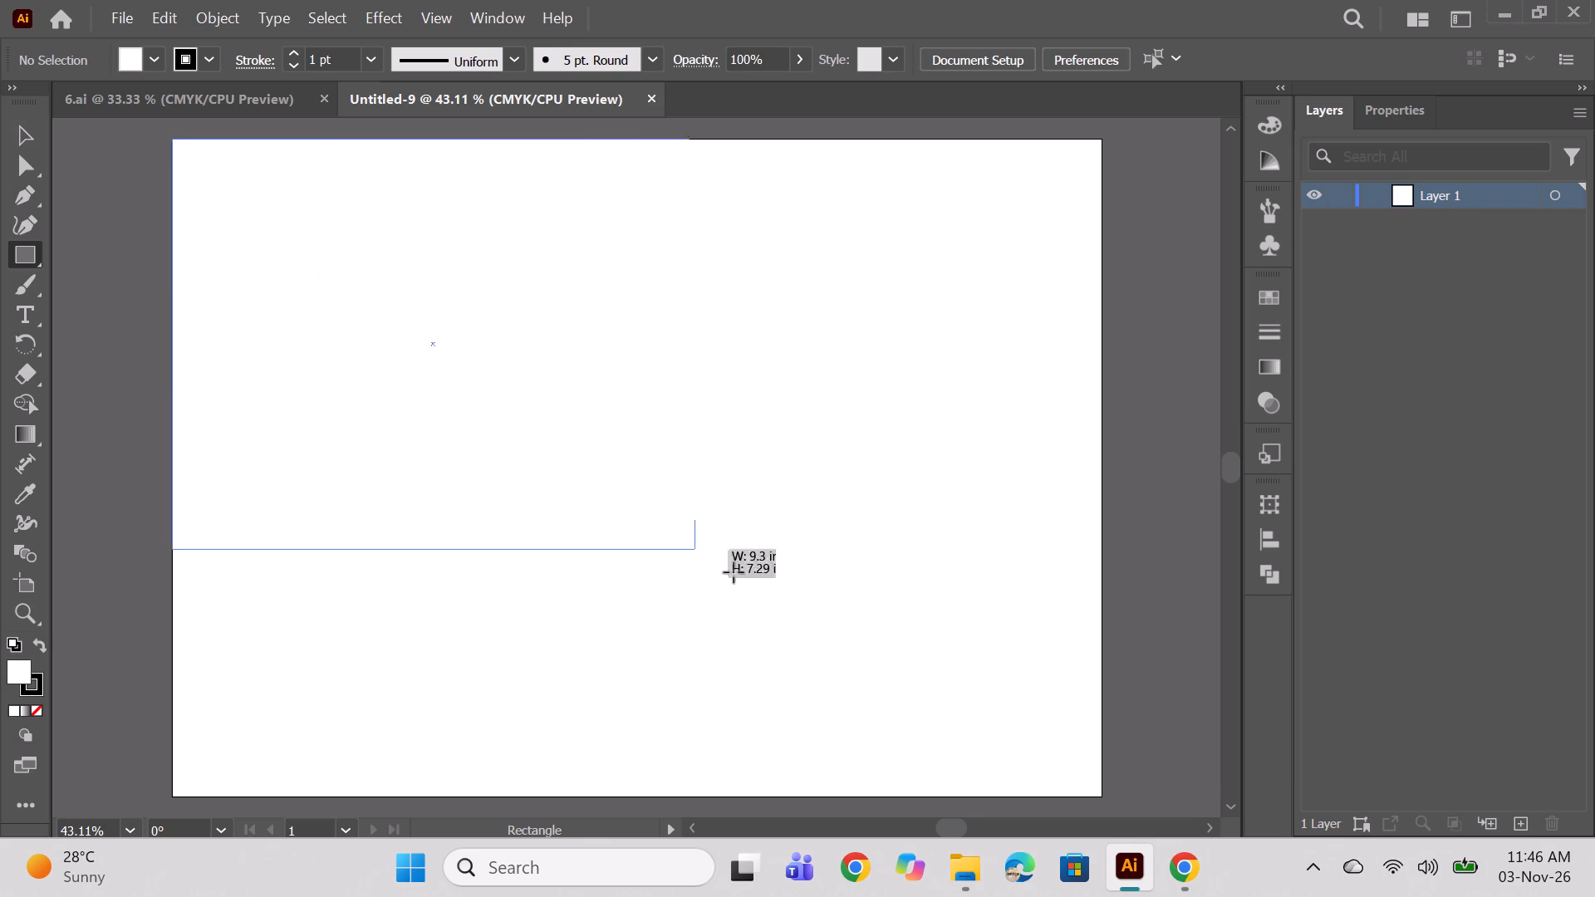
pyautogui.moveTo(734, 572); pyautogui.dragTo(1101, 797)
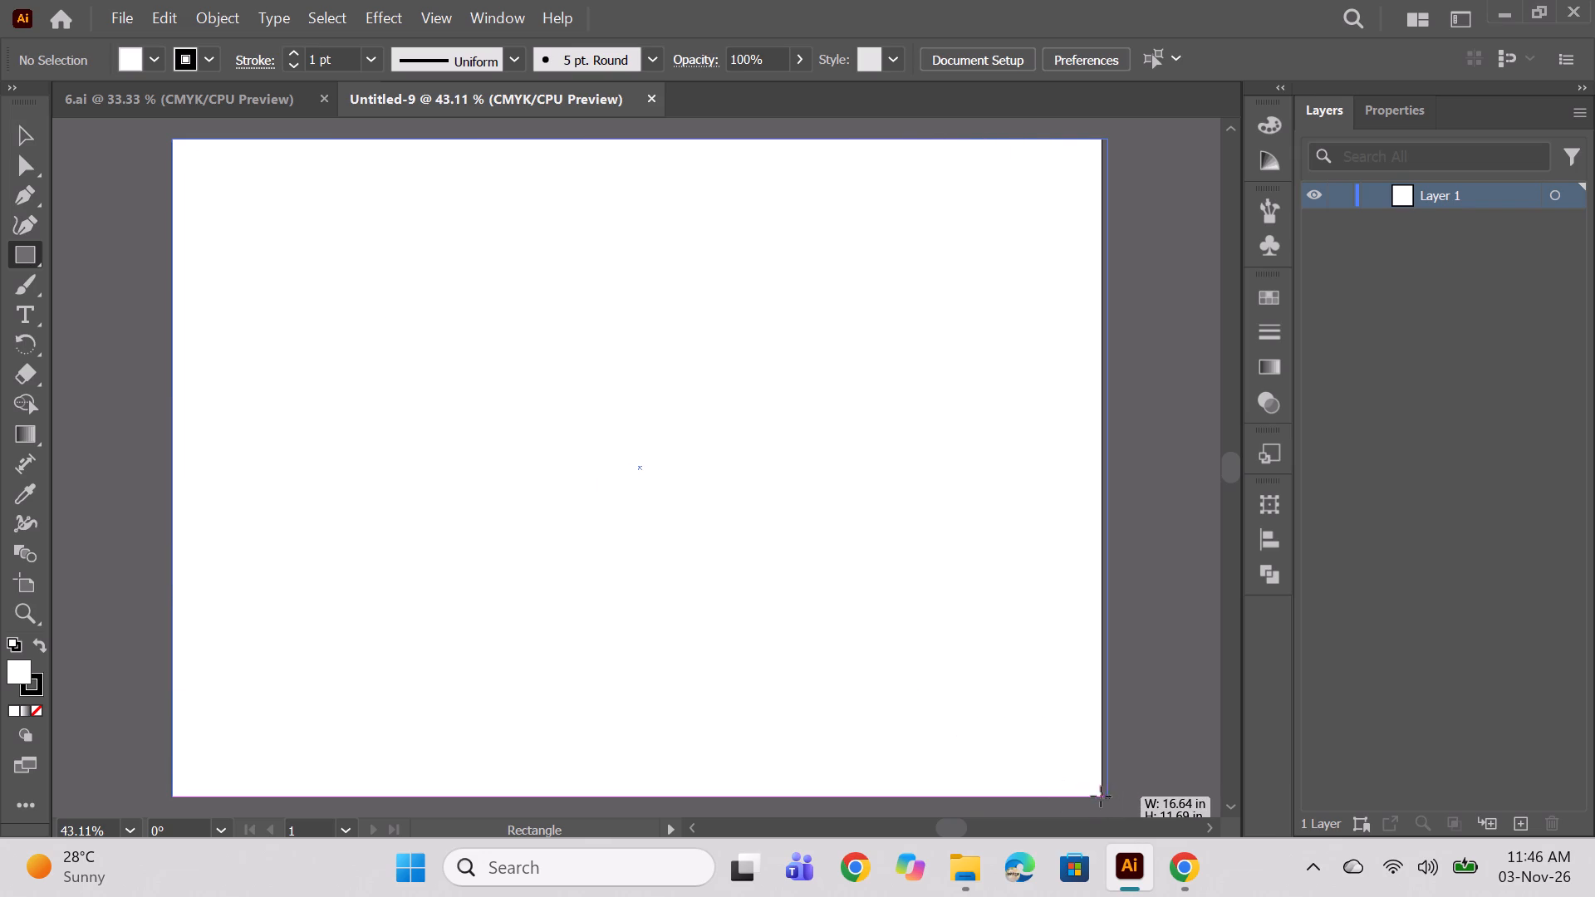
pyautogui.moveTo(1101, 797); pyautogui.dragTo(1102, 795)
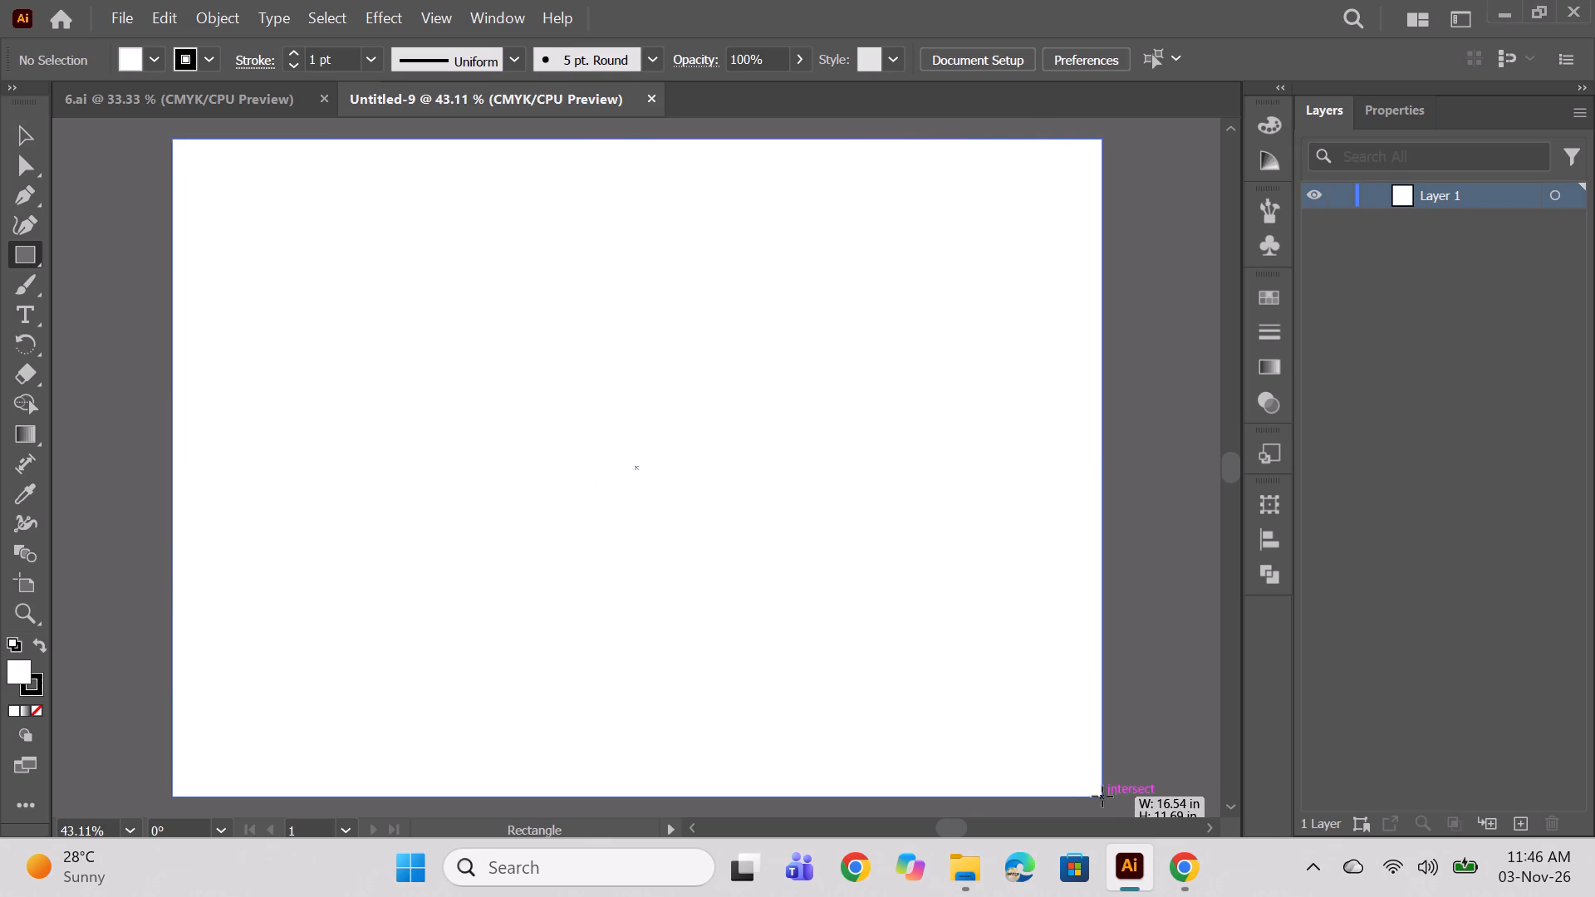
# Fill the background rectangle with the muted purple C296CC.
pyautogui.doubleClick(11, 671)
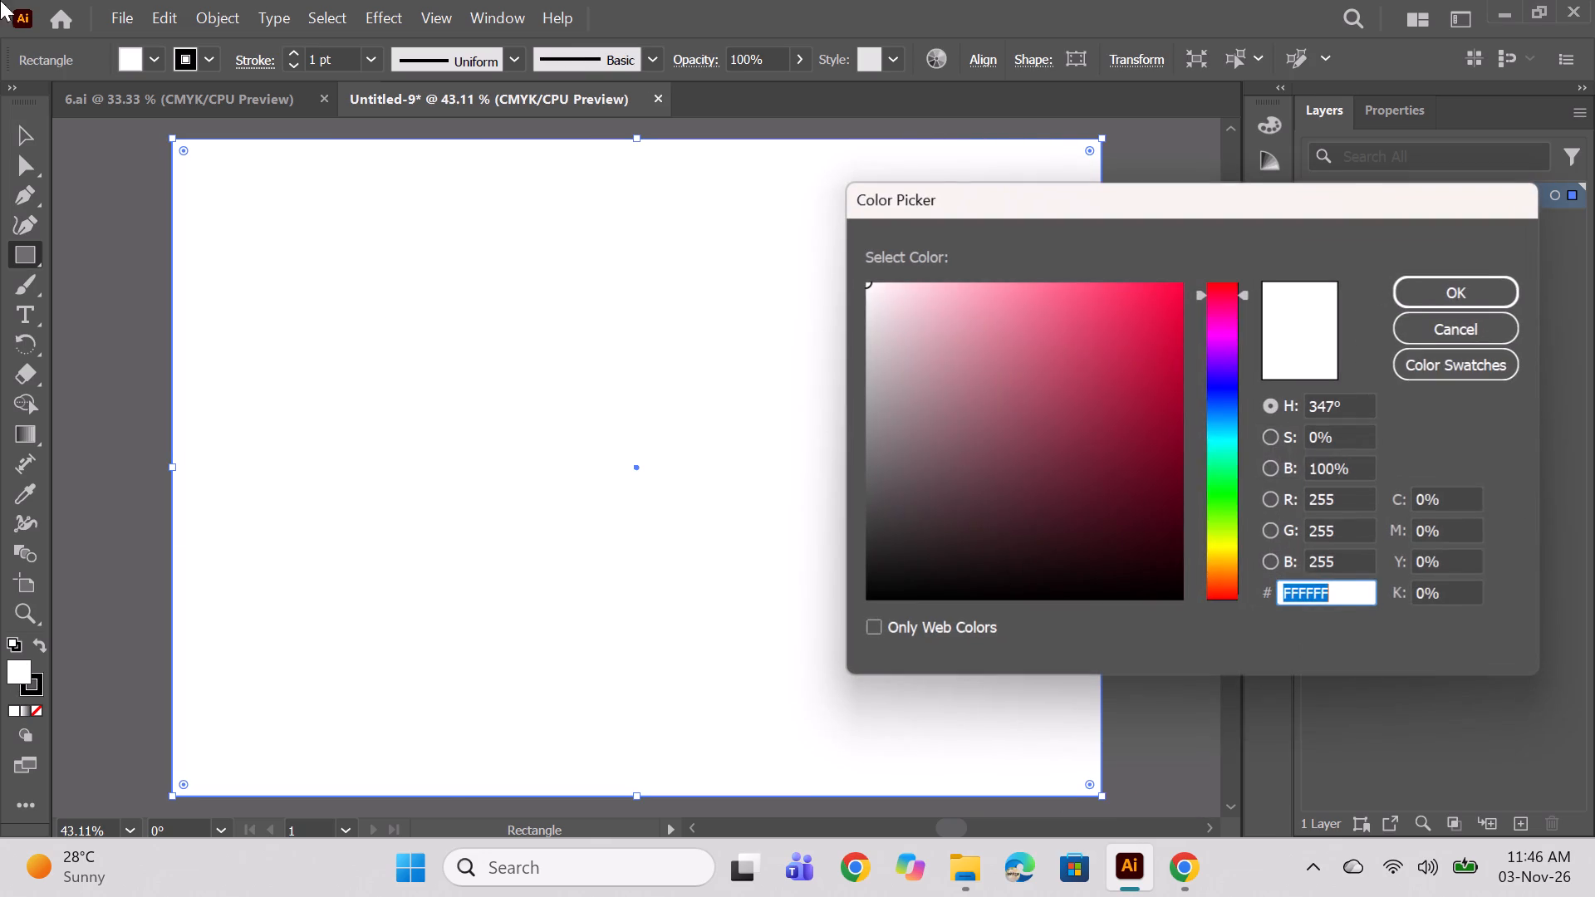
pyautogui.moveTo(1214, 430); pyautogui.dragTo(1216, 440)
pyautogui.click(1225, 424)
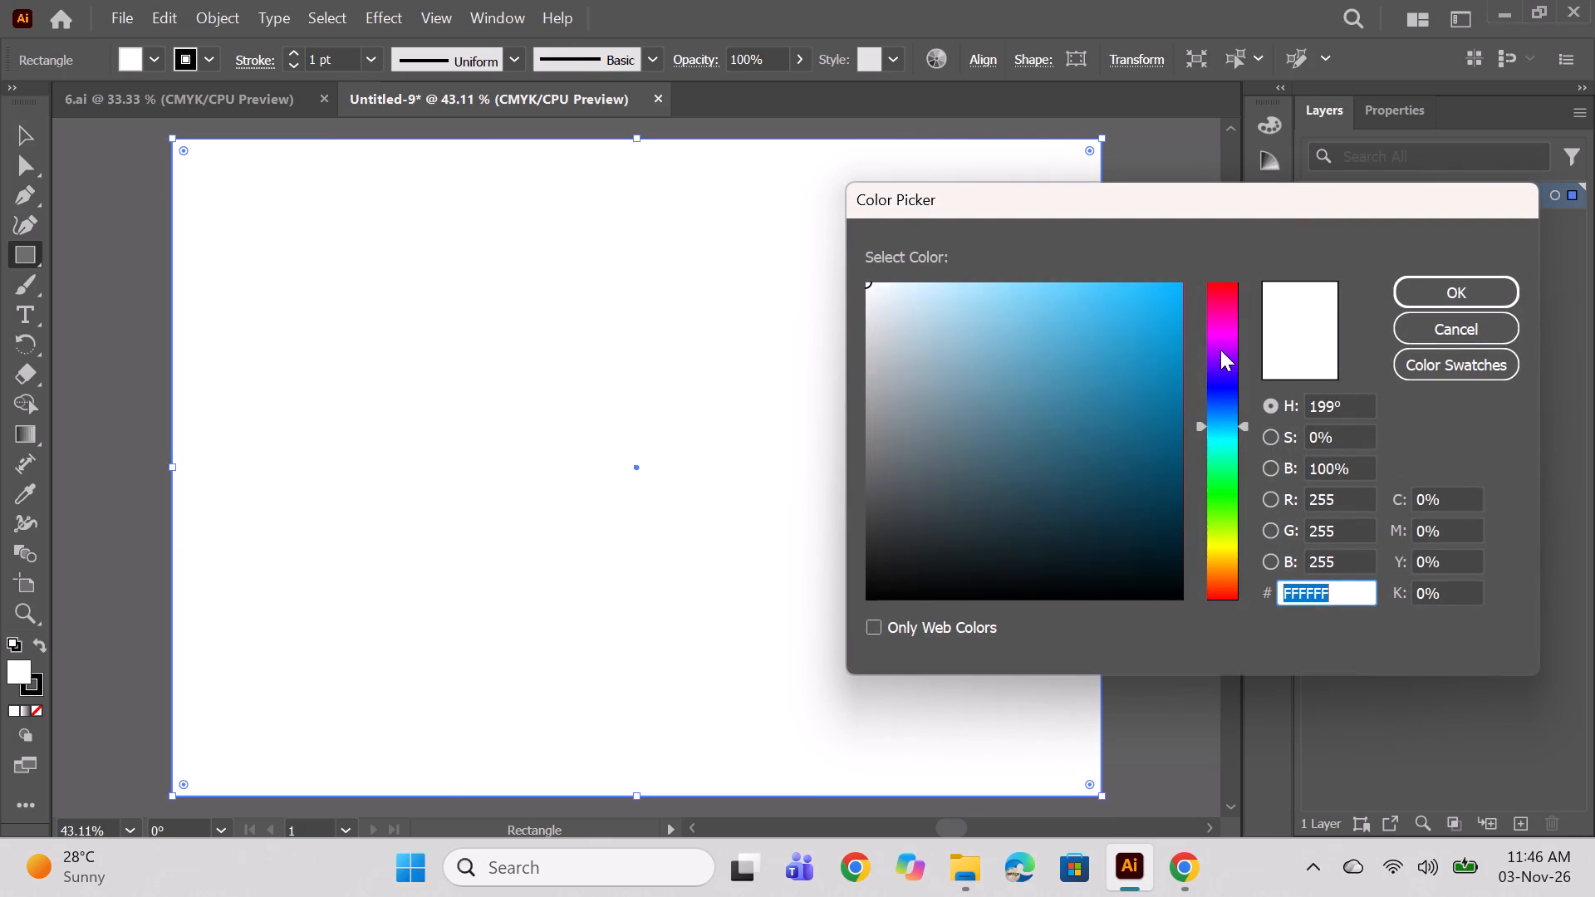
pyautogui.click(1220, 350)
pyautogui.moveTo(1220, 350); pyautogui.dragTo(1229, 351)
pyautogui.moveTo(1224, 360); pyautogui.dragTo(1226, 376)
pyautogui.click(1224, 363)
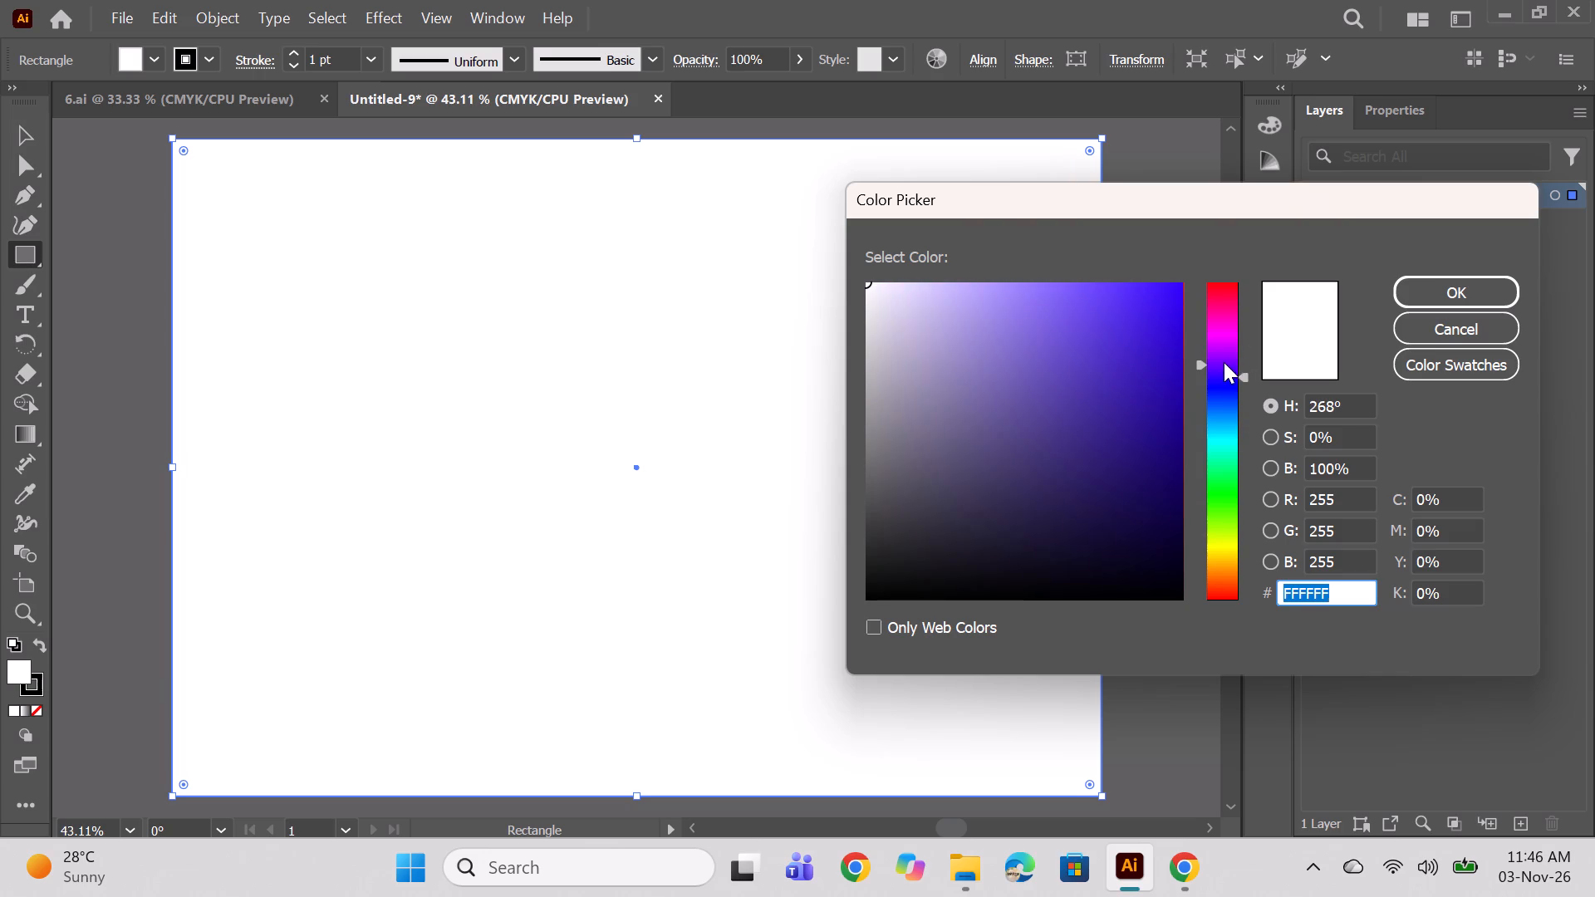
pyautogui.click(1232, 346)
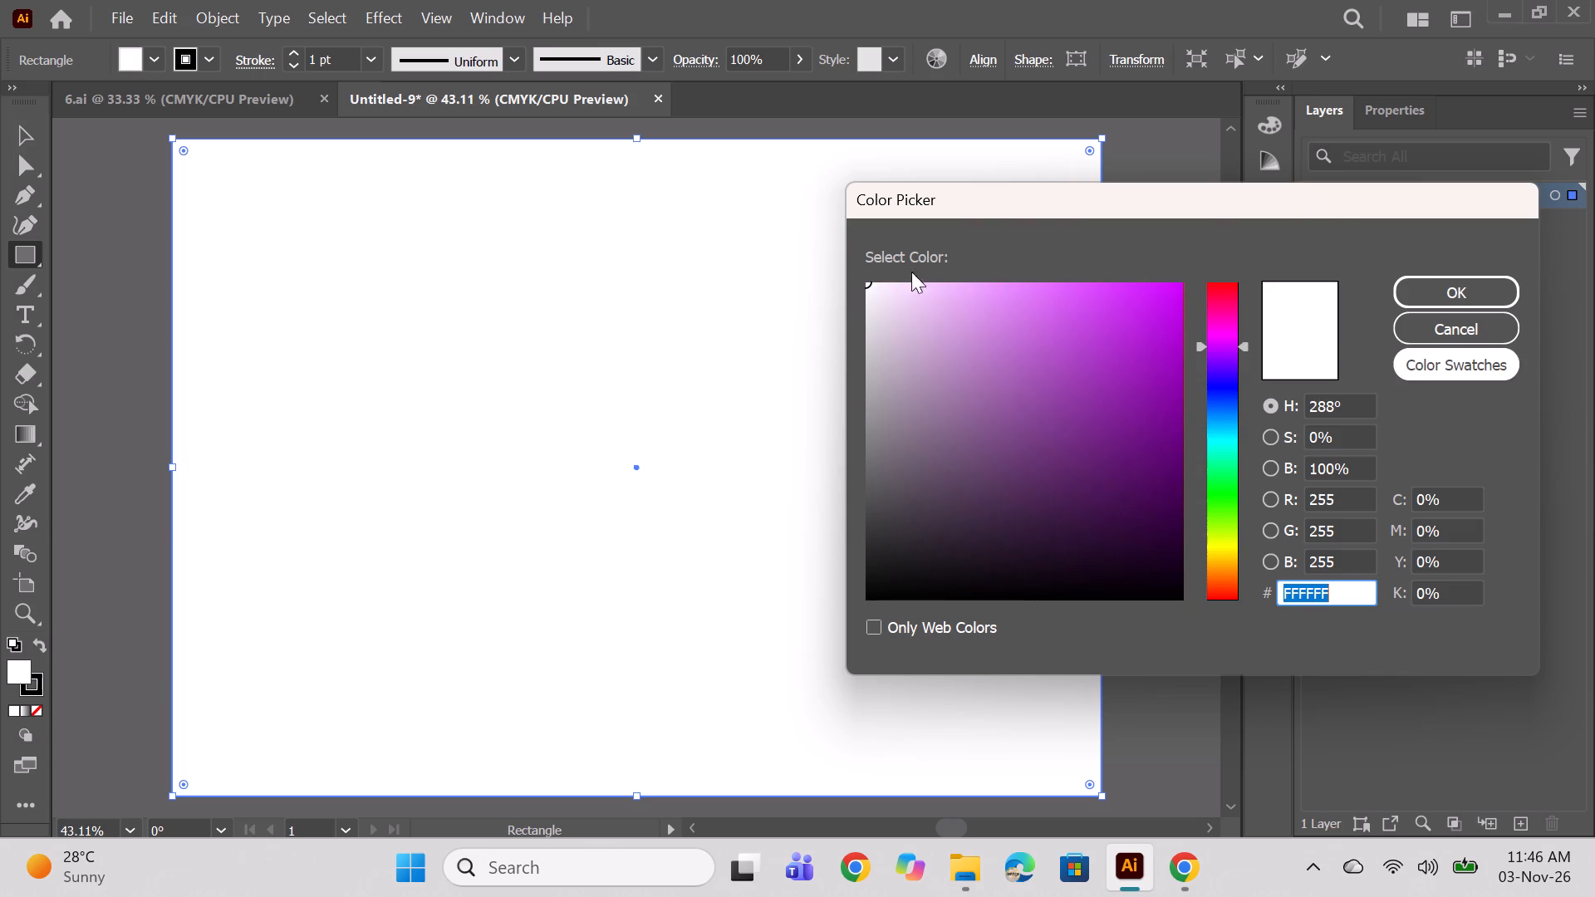
pyautogui.click(925, 343)
pyautogui.click(946, 335)
pyautogui.click(954, 344)
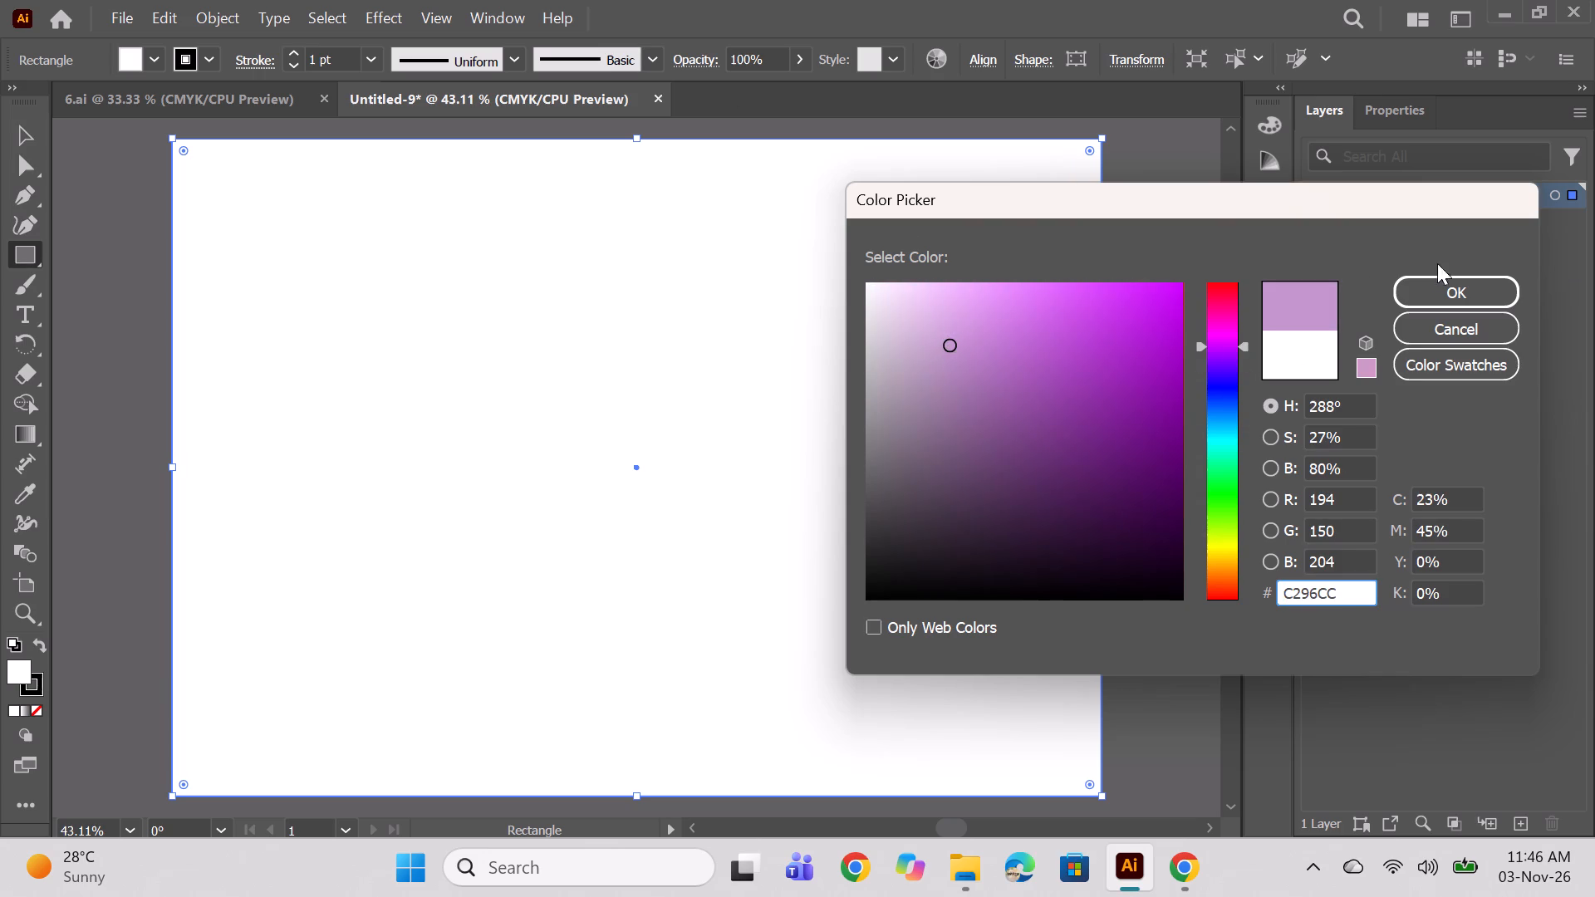
pyautogui.click(1445, 285)
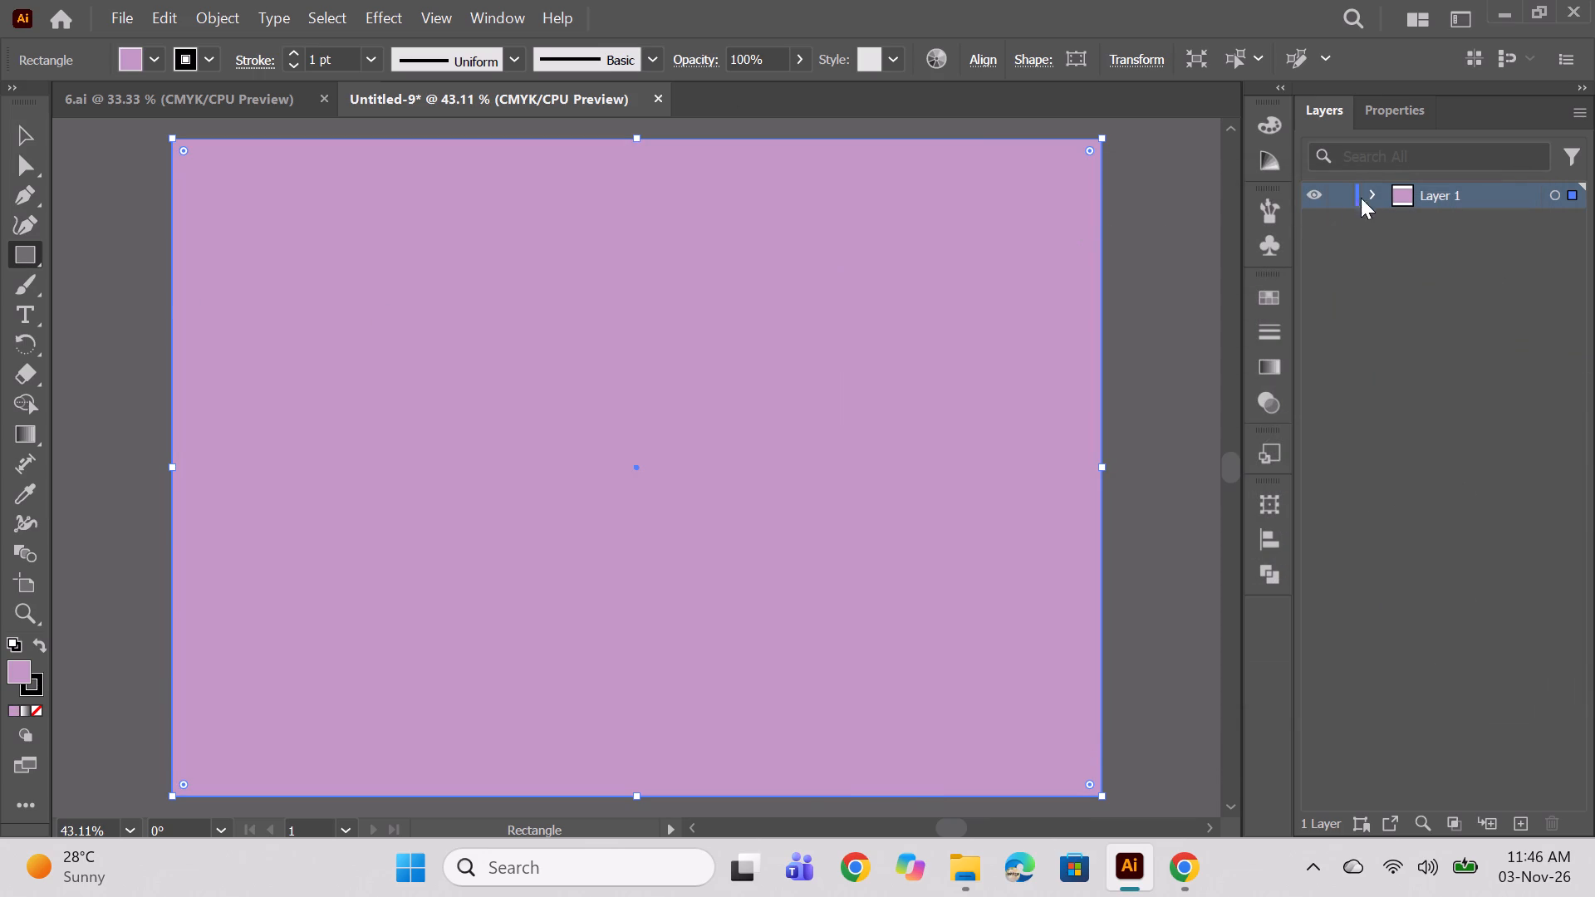
# Unhide and copy the flower group in 6.ai, hide it again, and paste the copy into the new purple document.
pyautogui.click(1366, 194)
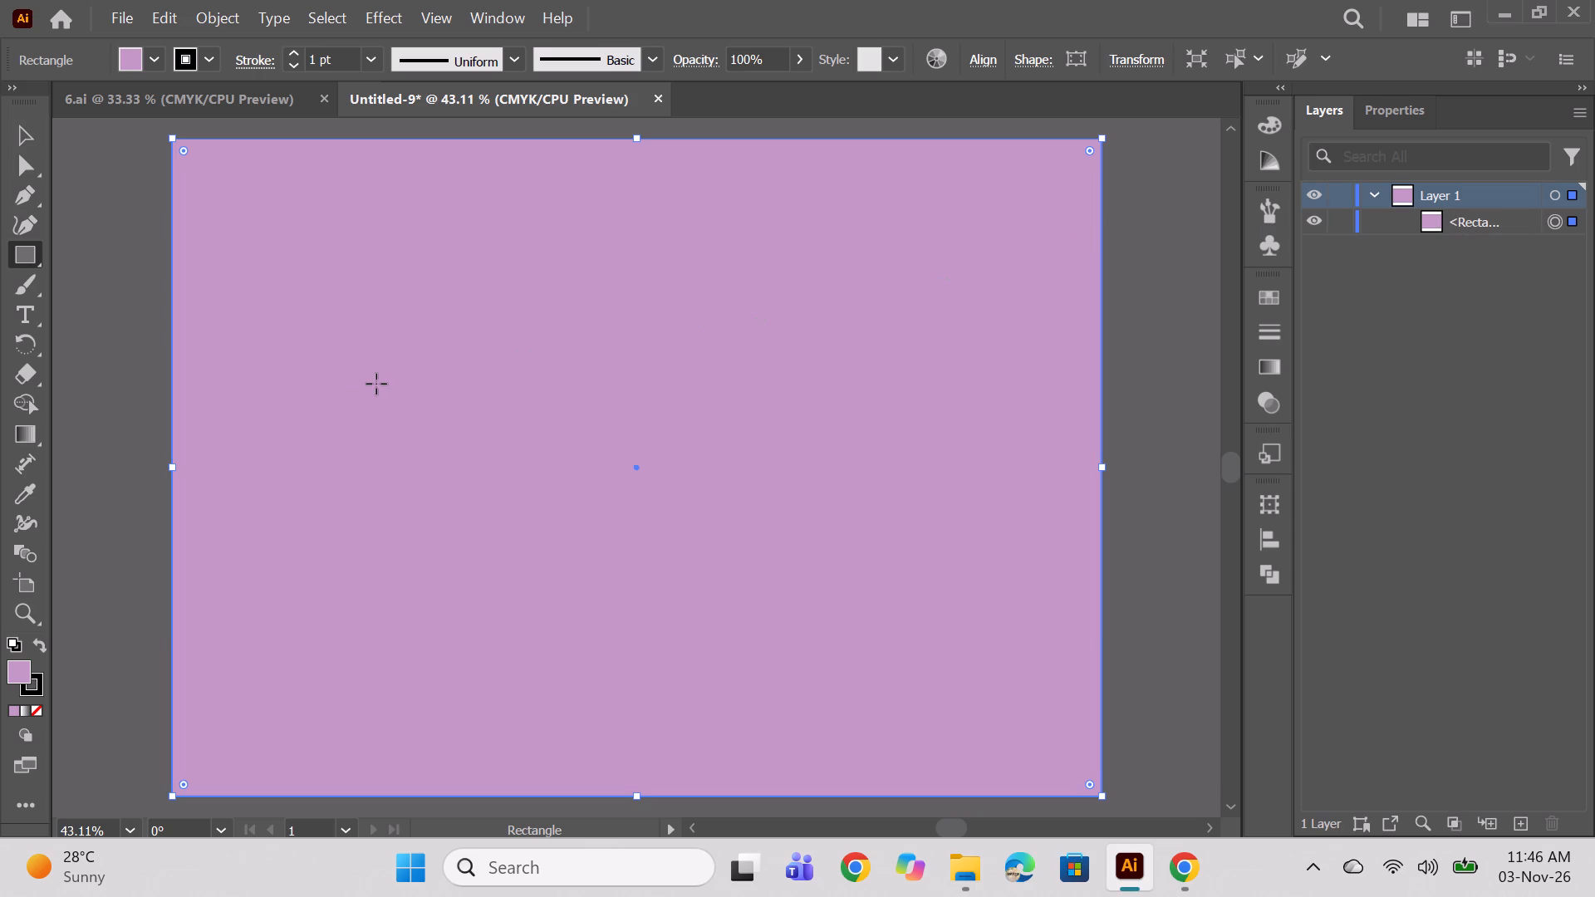
pyautogui.hotkey('ctrl', 'v')
pyautogui.hotkey('ctrl', 'z')
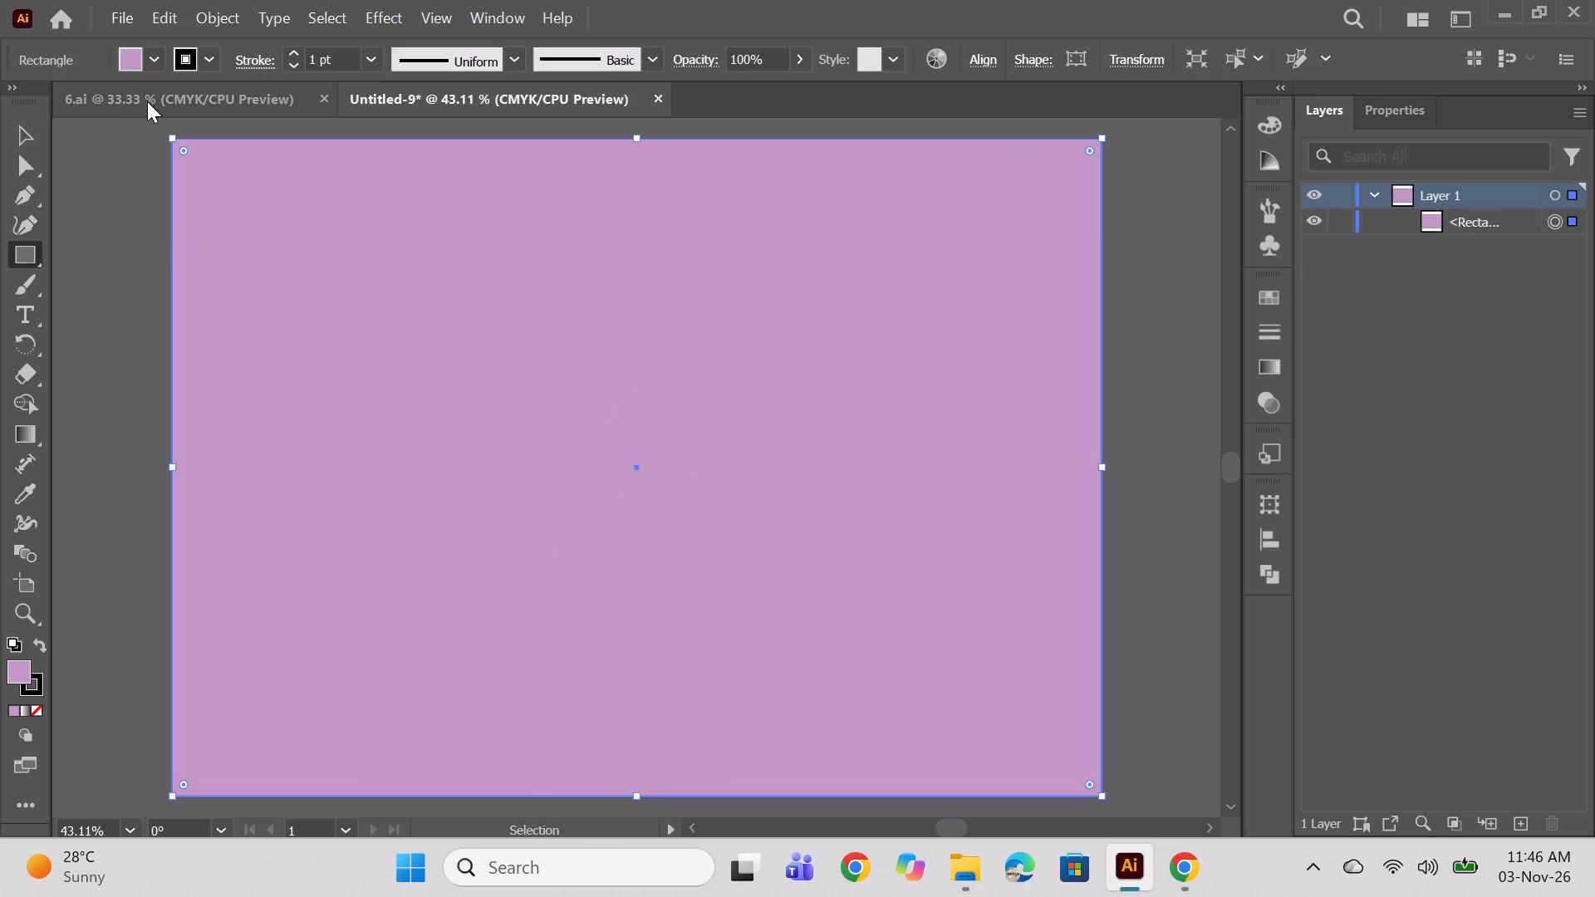
pyautogui.click(147, 101)
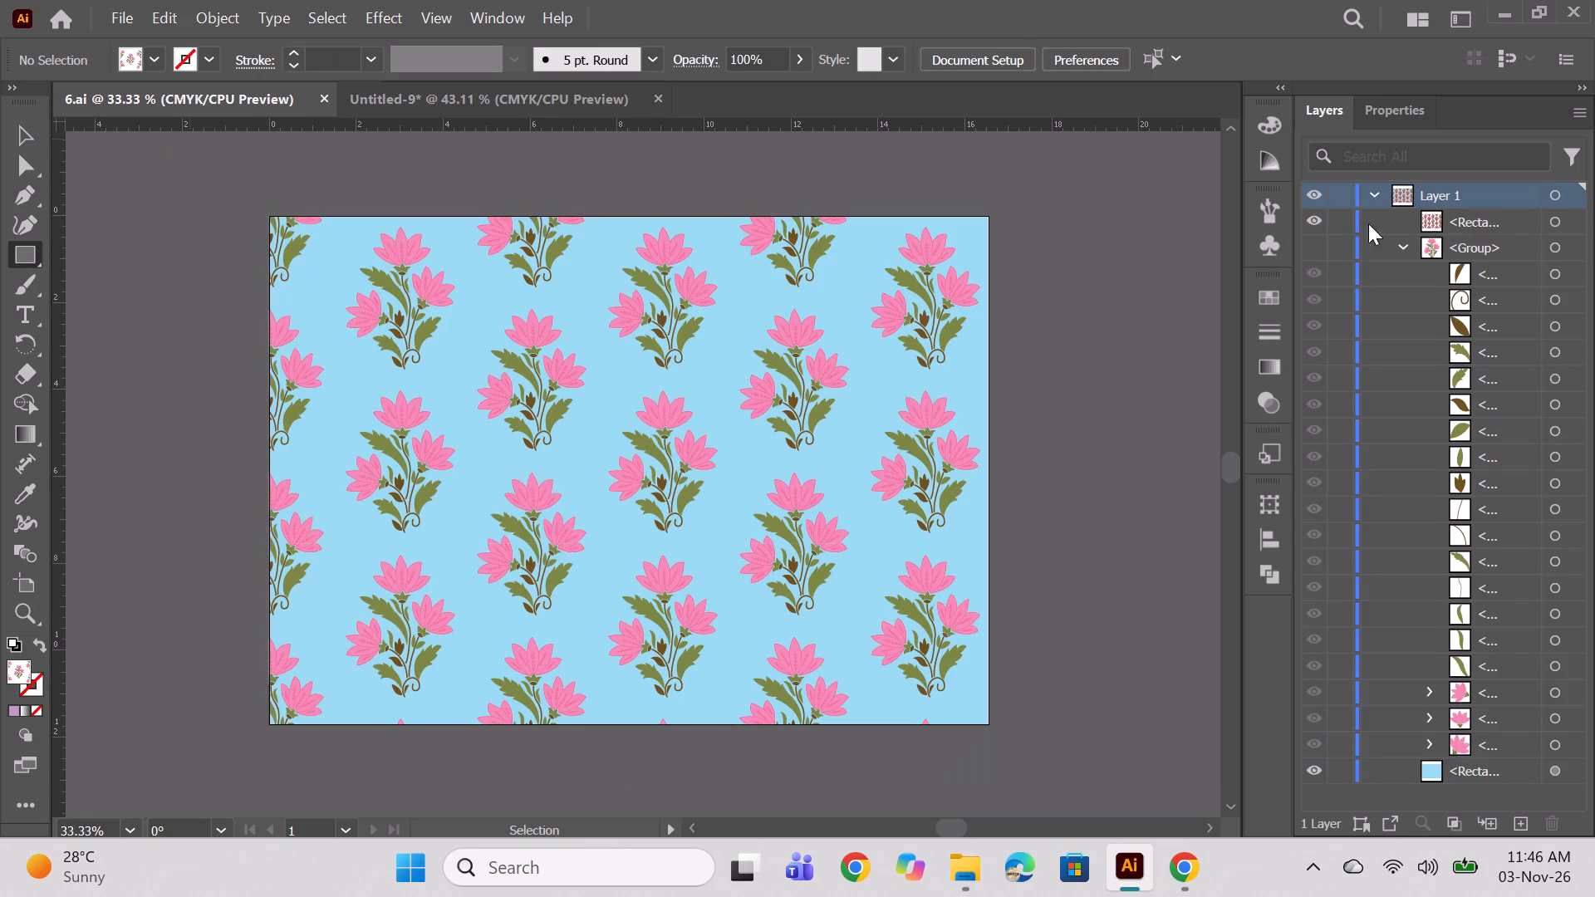
pyautogui.click(1327, 245)
pyautogui.click(1309, 243)
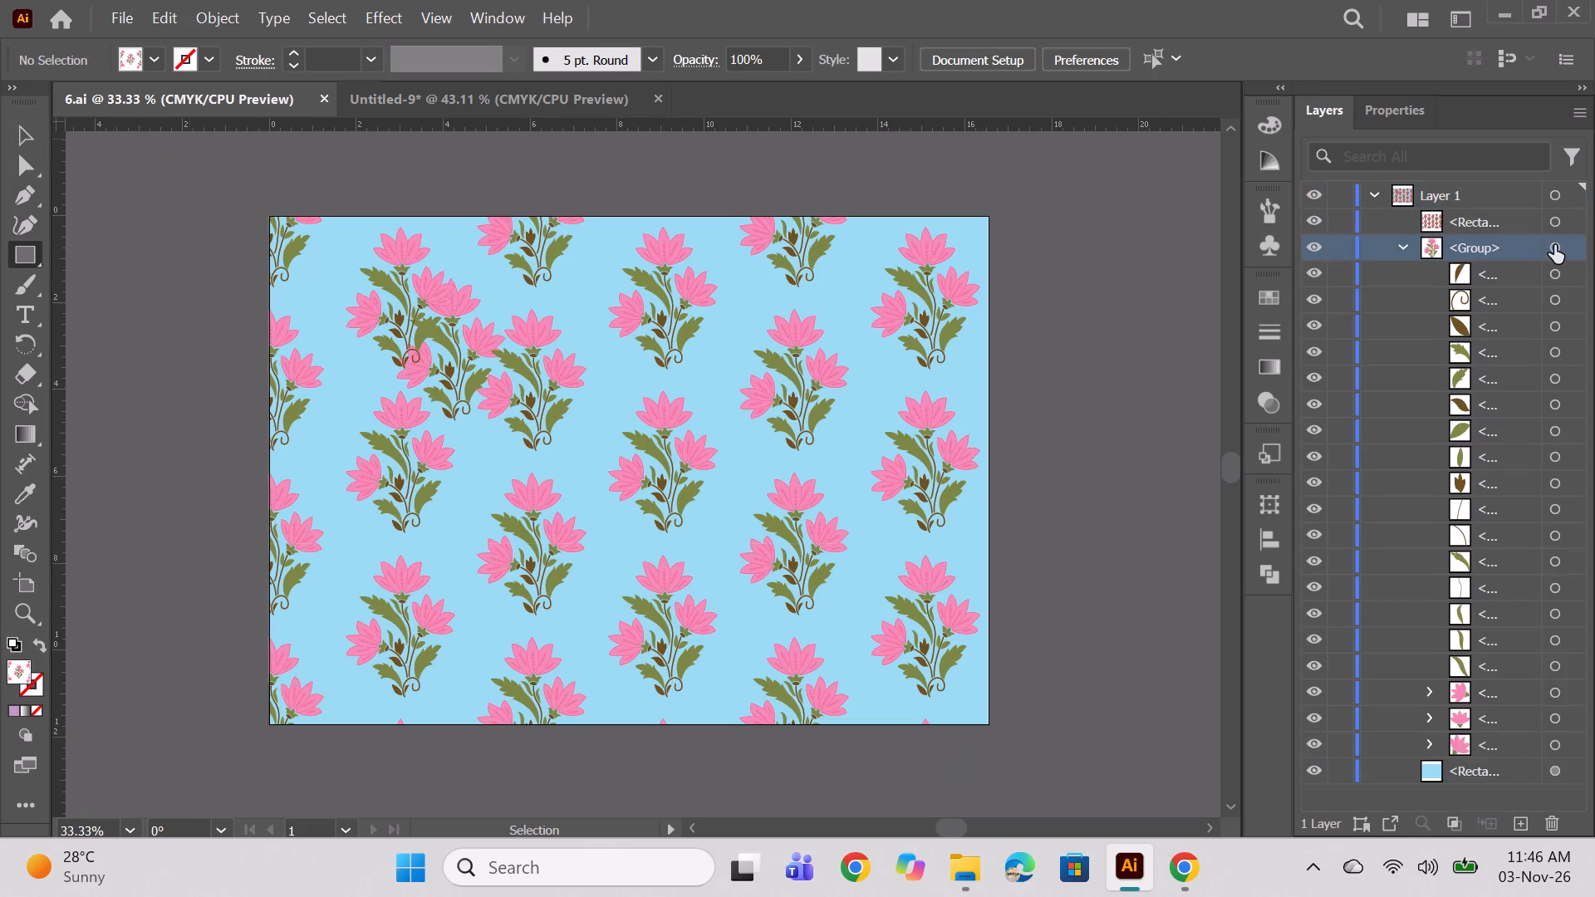
pyautogui.click(1554, 245)
pyautogui.hotkey('ctrl', 'c')
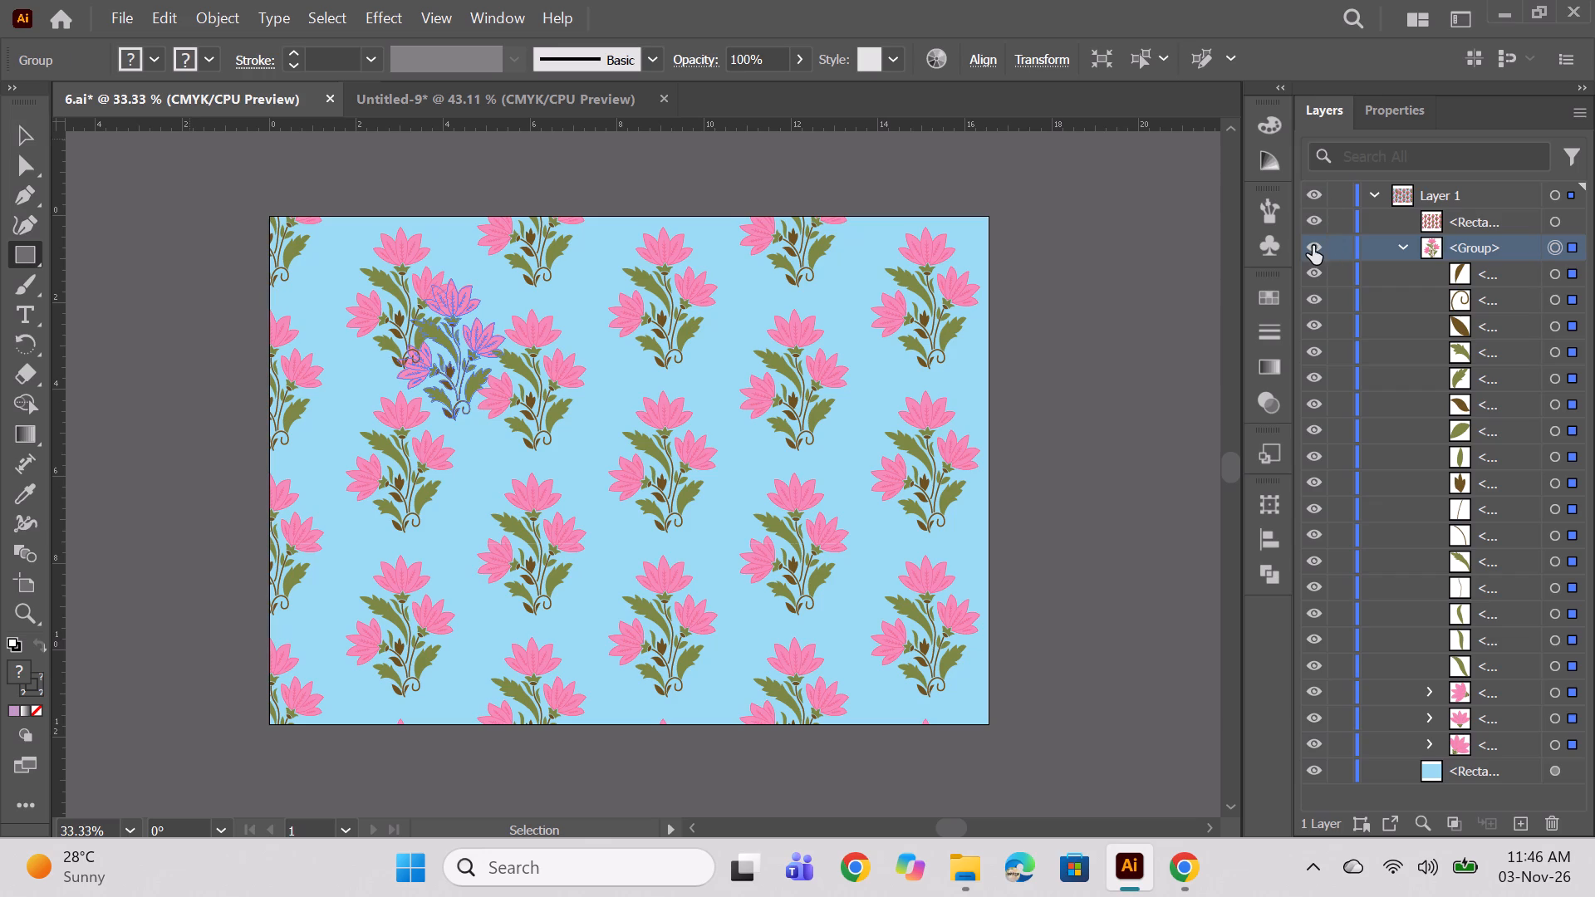
pyautogui.click(1313, 246)
pyautogui.click(595, 91)
pyautogui.hotkey('ctrl', 'v')
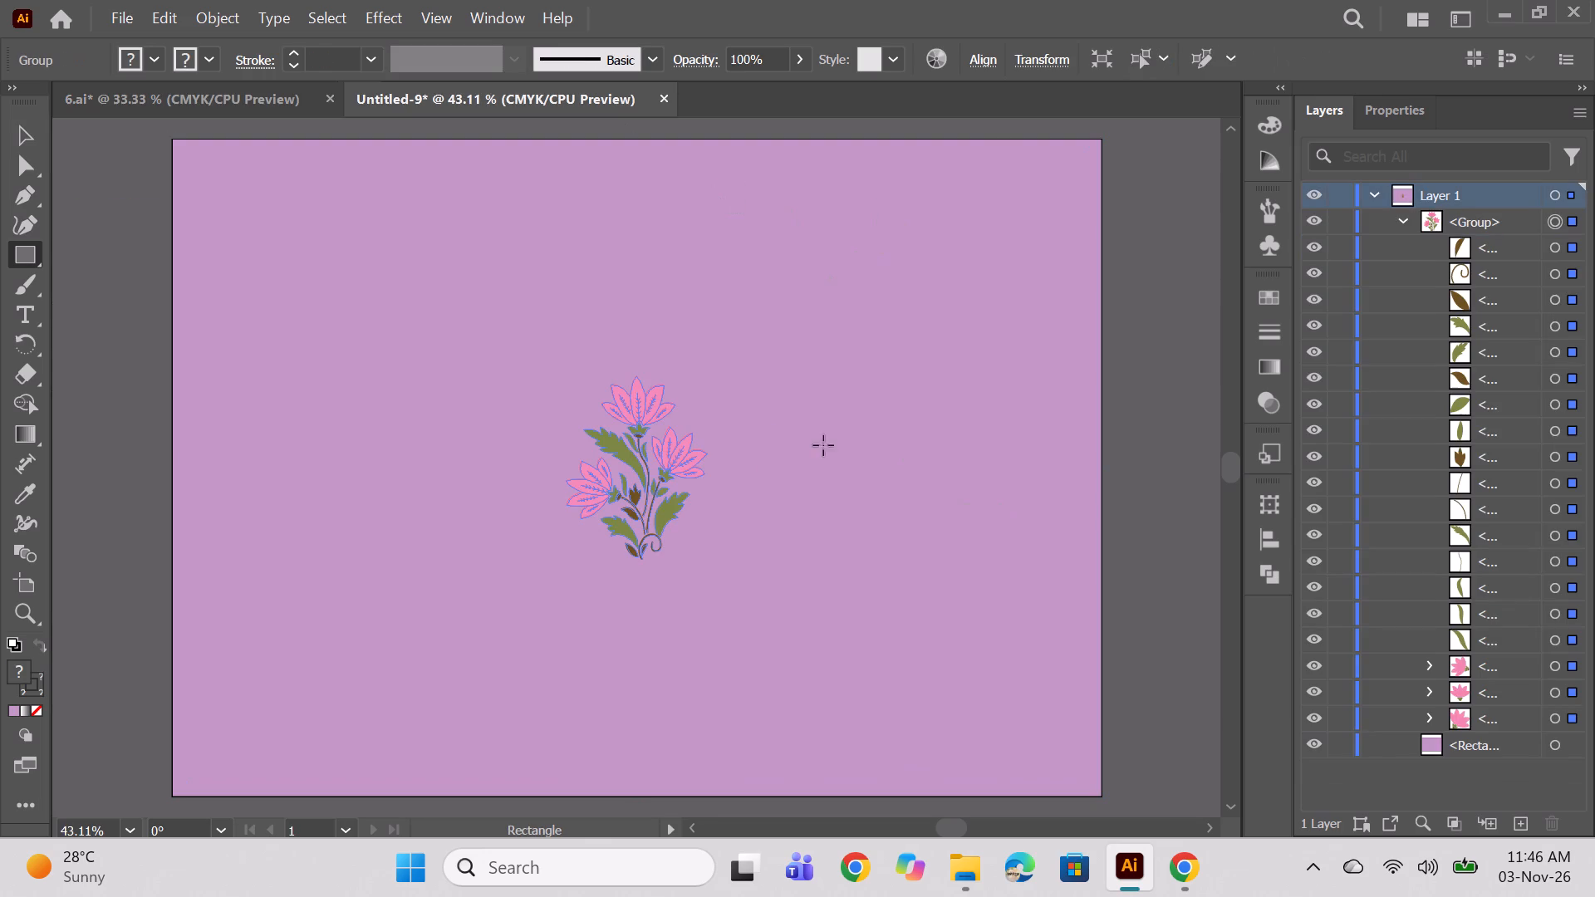
# Fill the petal shape of the motif's lower-left flower with the soft yellow E2D07D.
pyautogui.click(24, 127)
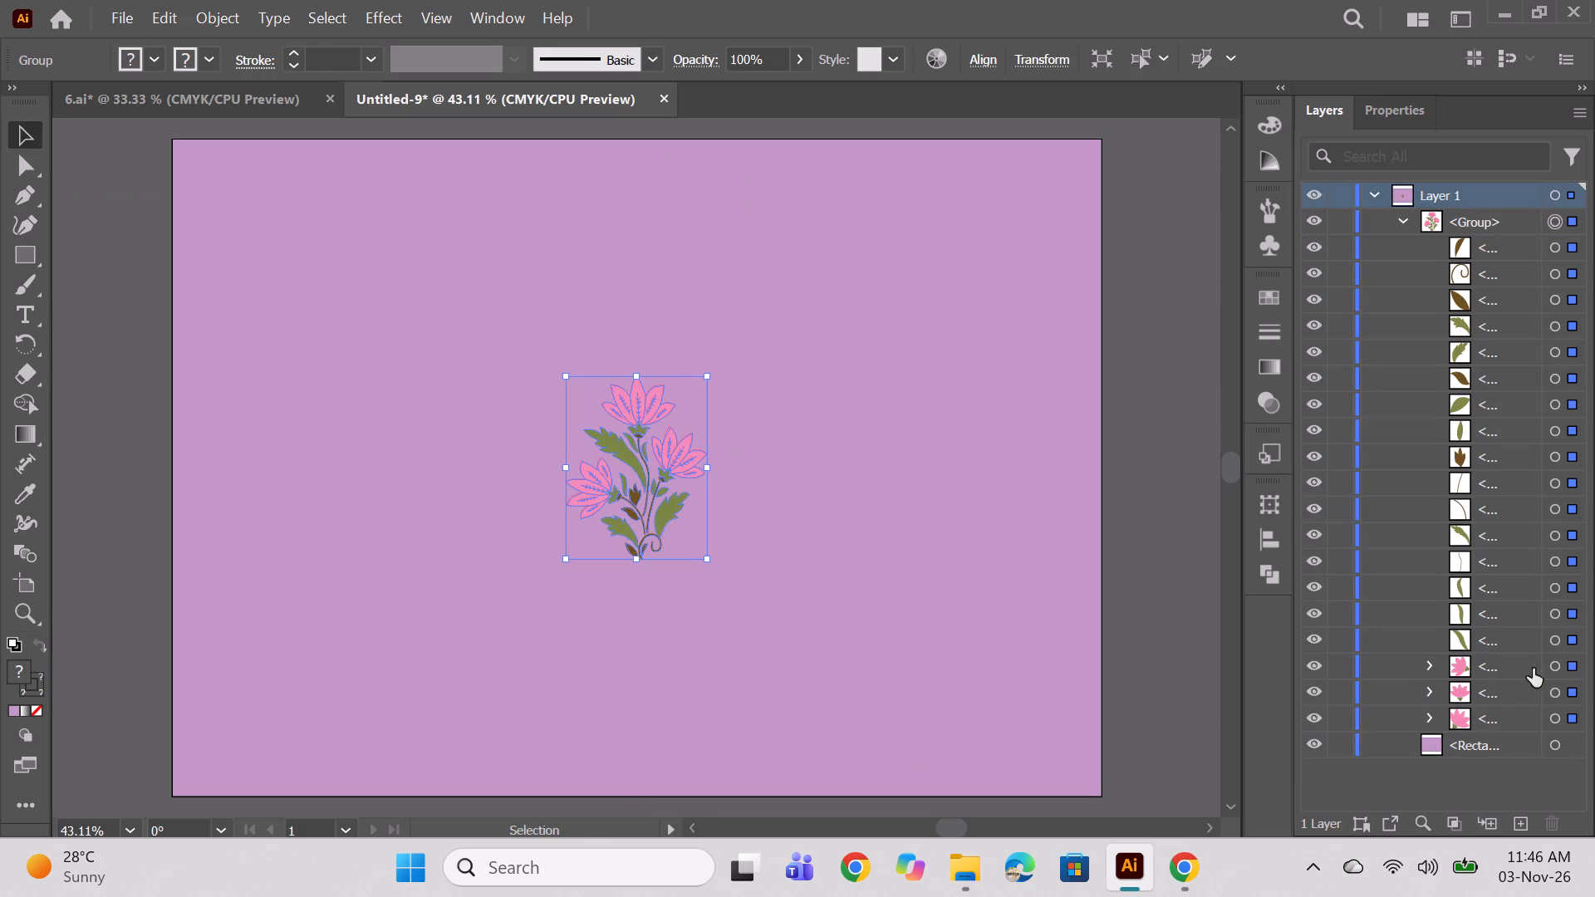
pyautogui.click(1426, 668)
pyautogui.scroll(-6, 1546, 701)
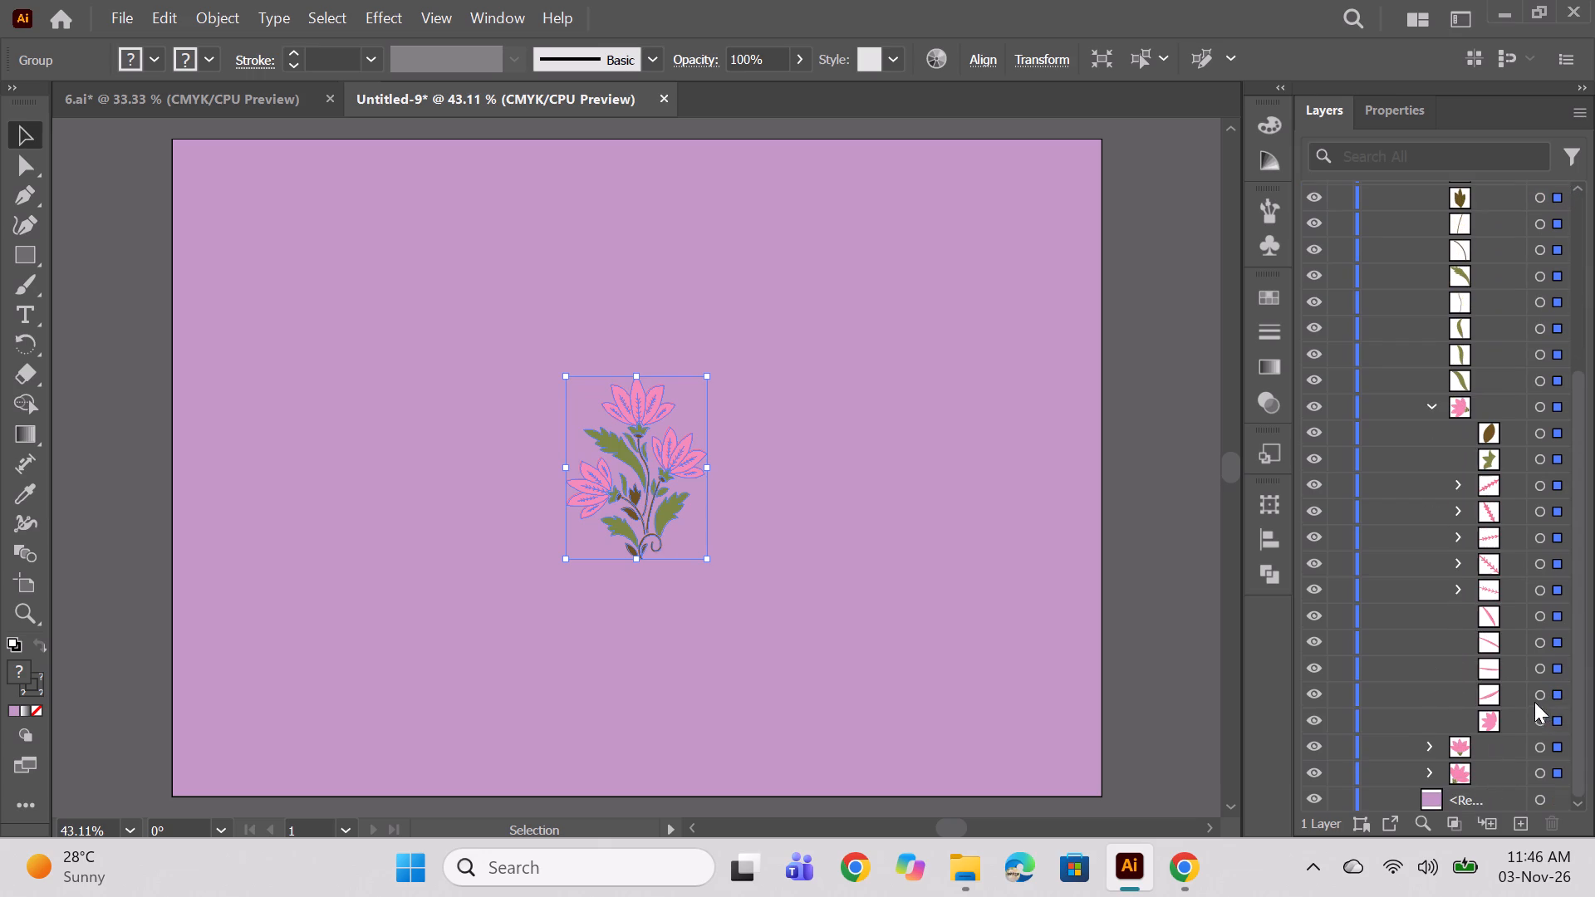
pyautogui.click(1537, 717)
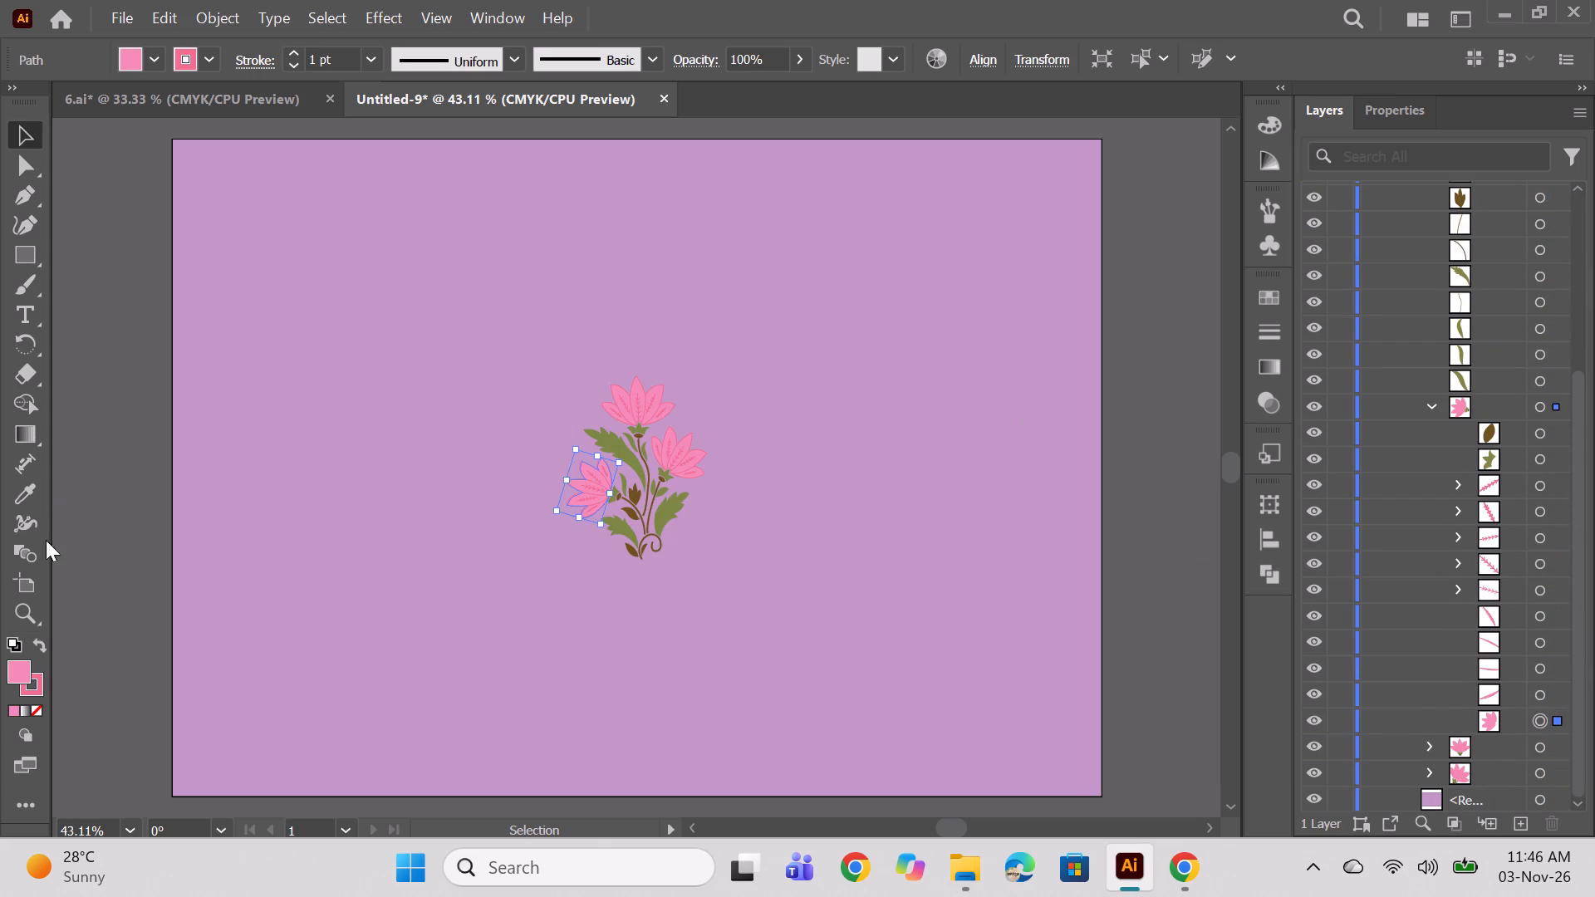
pyautogui.doubleClick(15, 679)
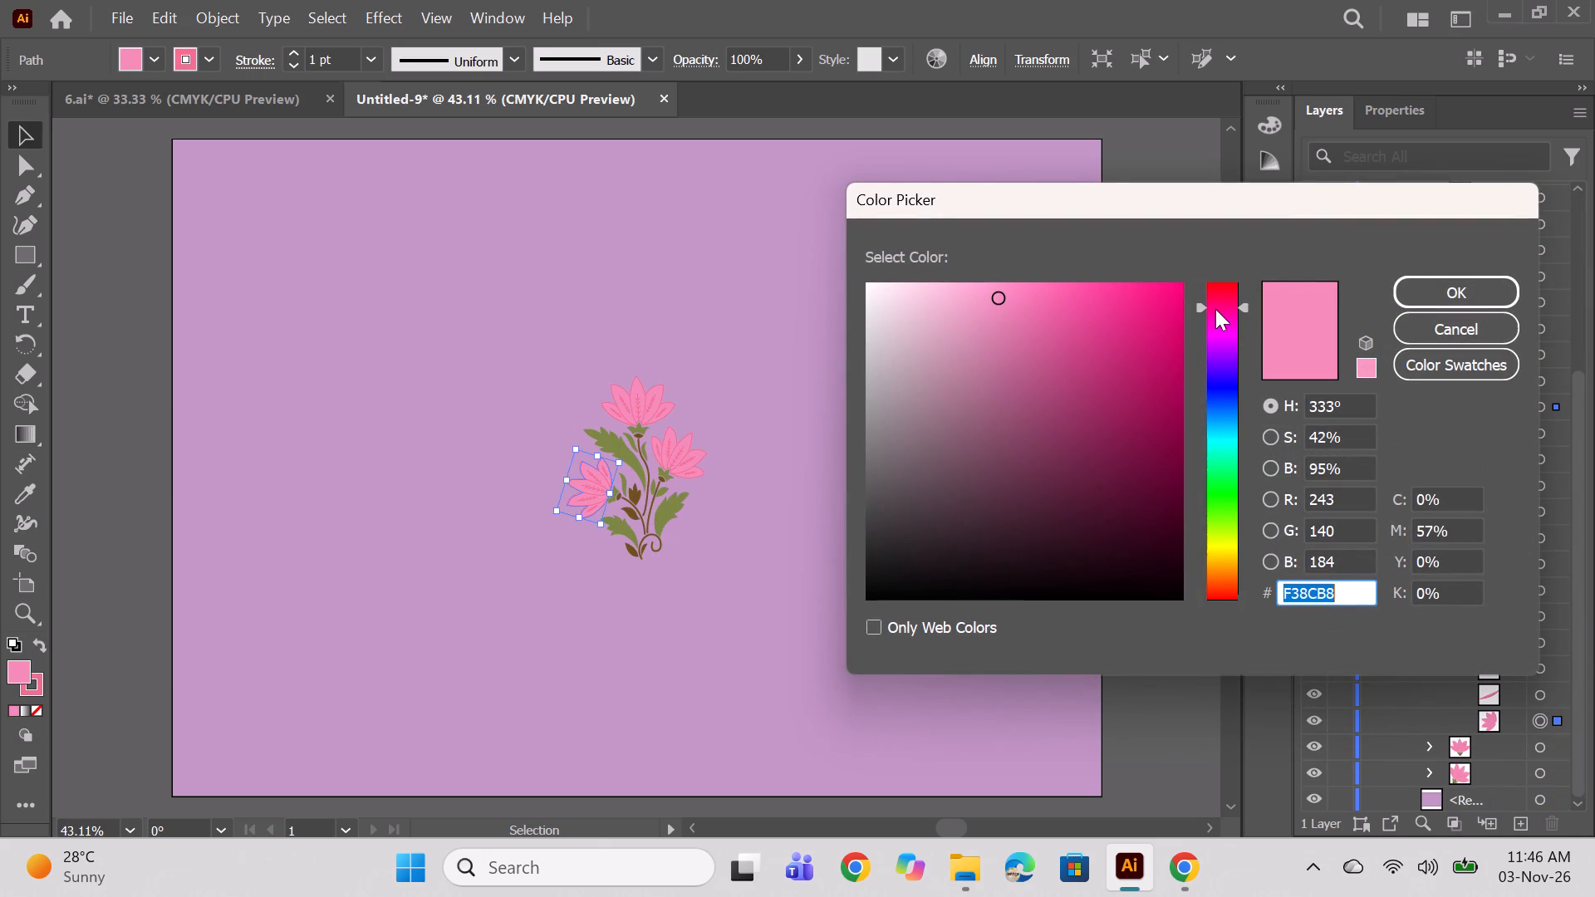
pyautogui.doubleClick(1224, 300)
pyautogui.click(1032, 337)
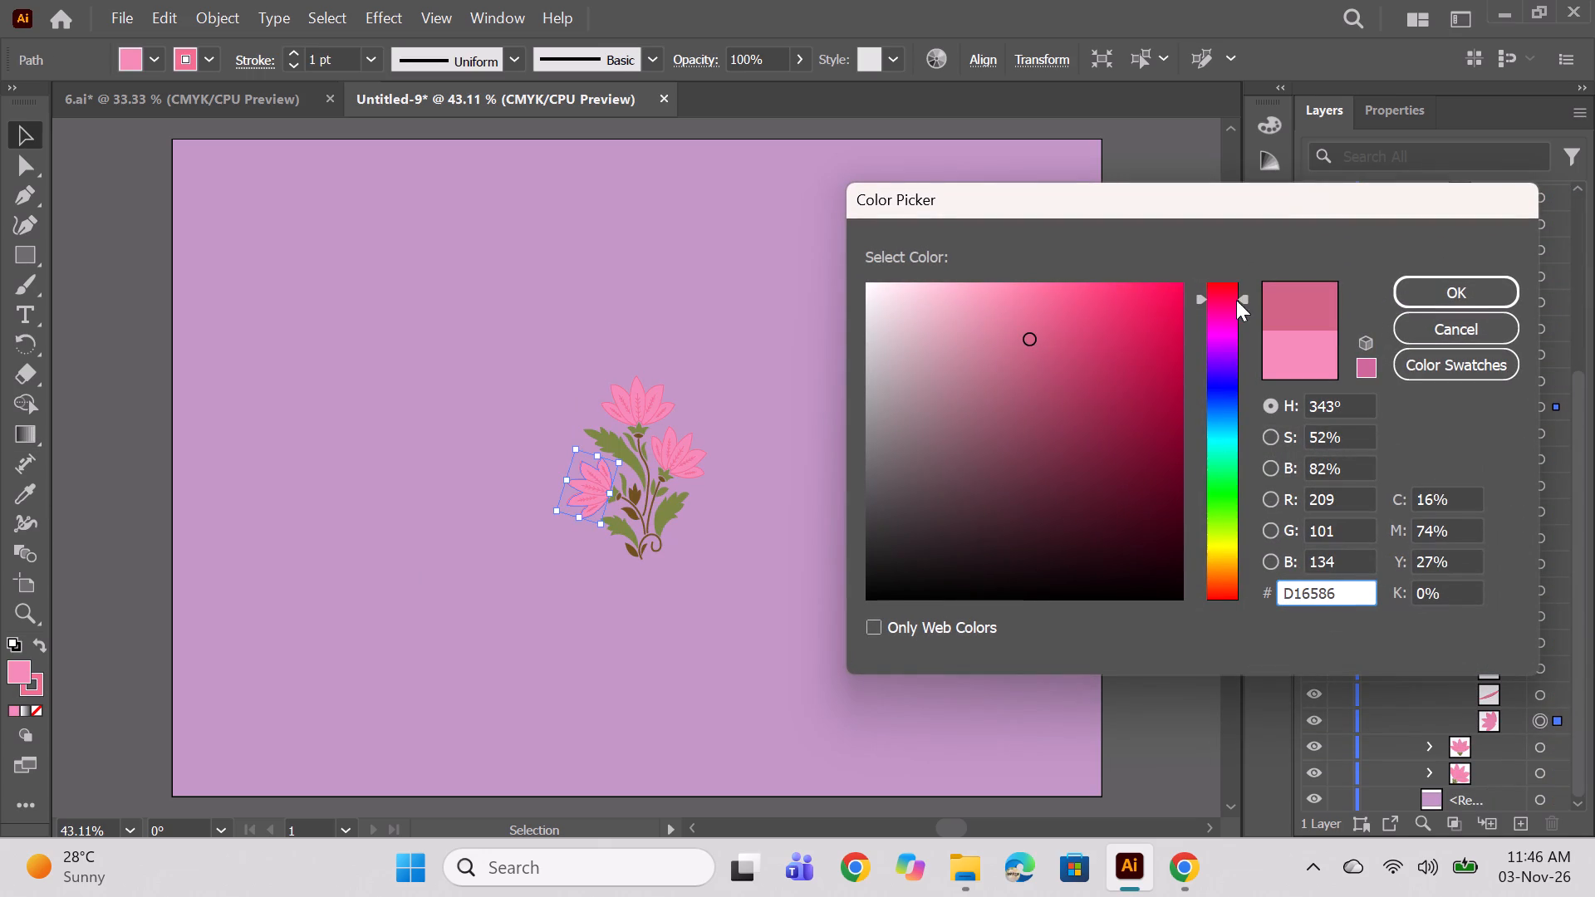
pyautogui.click(1223, 597)
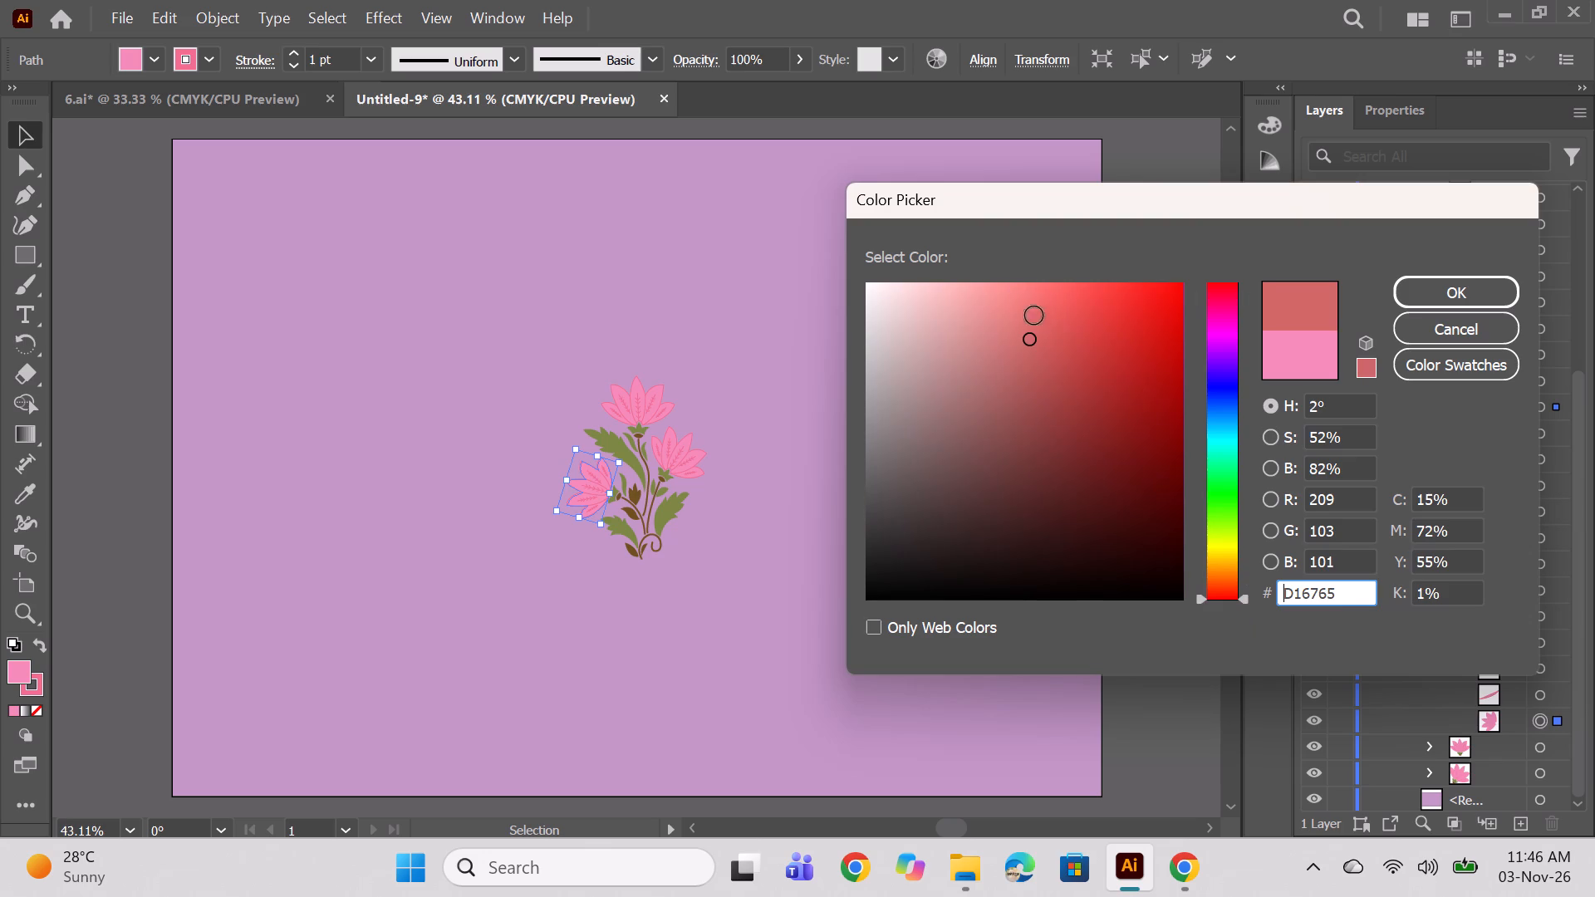
pyautogui.click(1018, 297)
pyautogui.click(1025, 284)
pyautogui.click(1032, 286)
pyautogui.moveTo(1023, 304); pyautogui.dragTo(1021, 316)
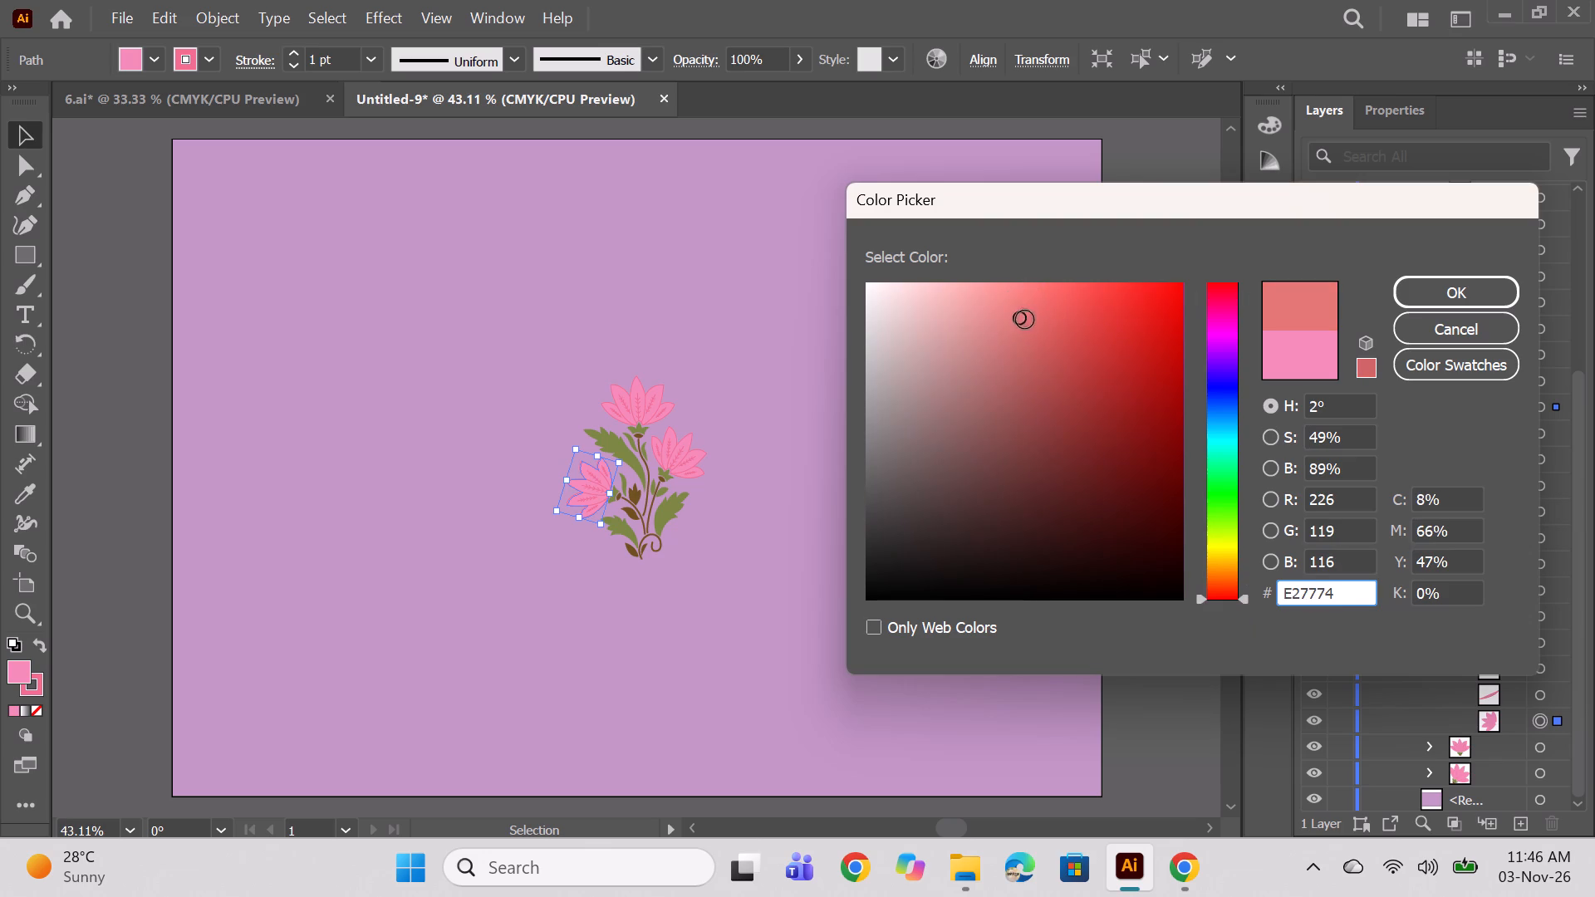
pyautogui.click(1019, 290)
pyautogui.click(1009, 292)
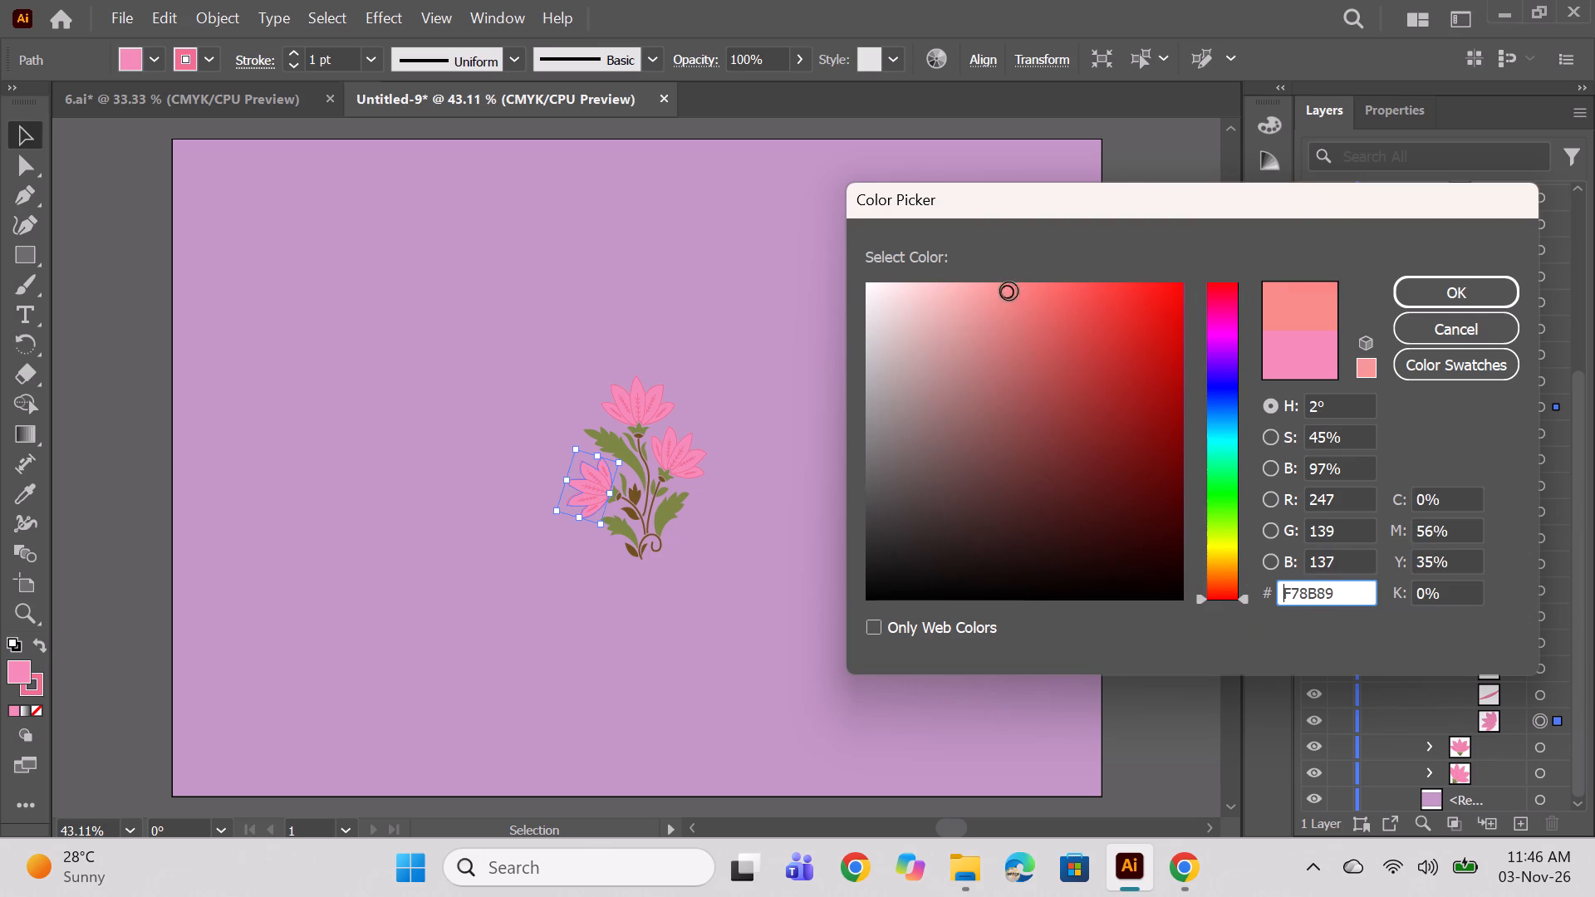
pyautogui.click(1221, 549)
pyautogui.click(1222, 549)
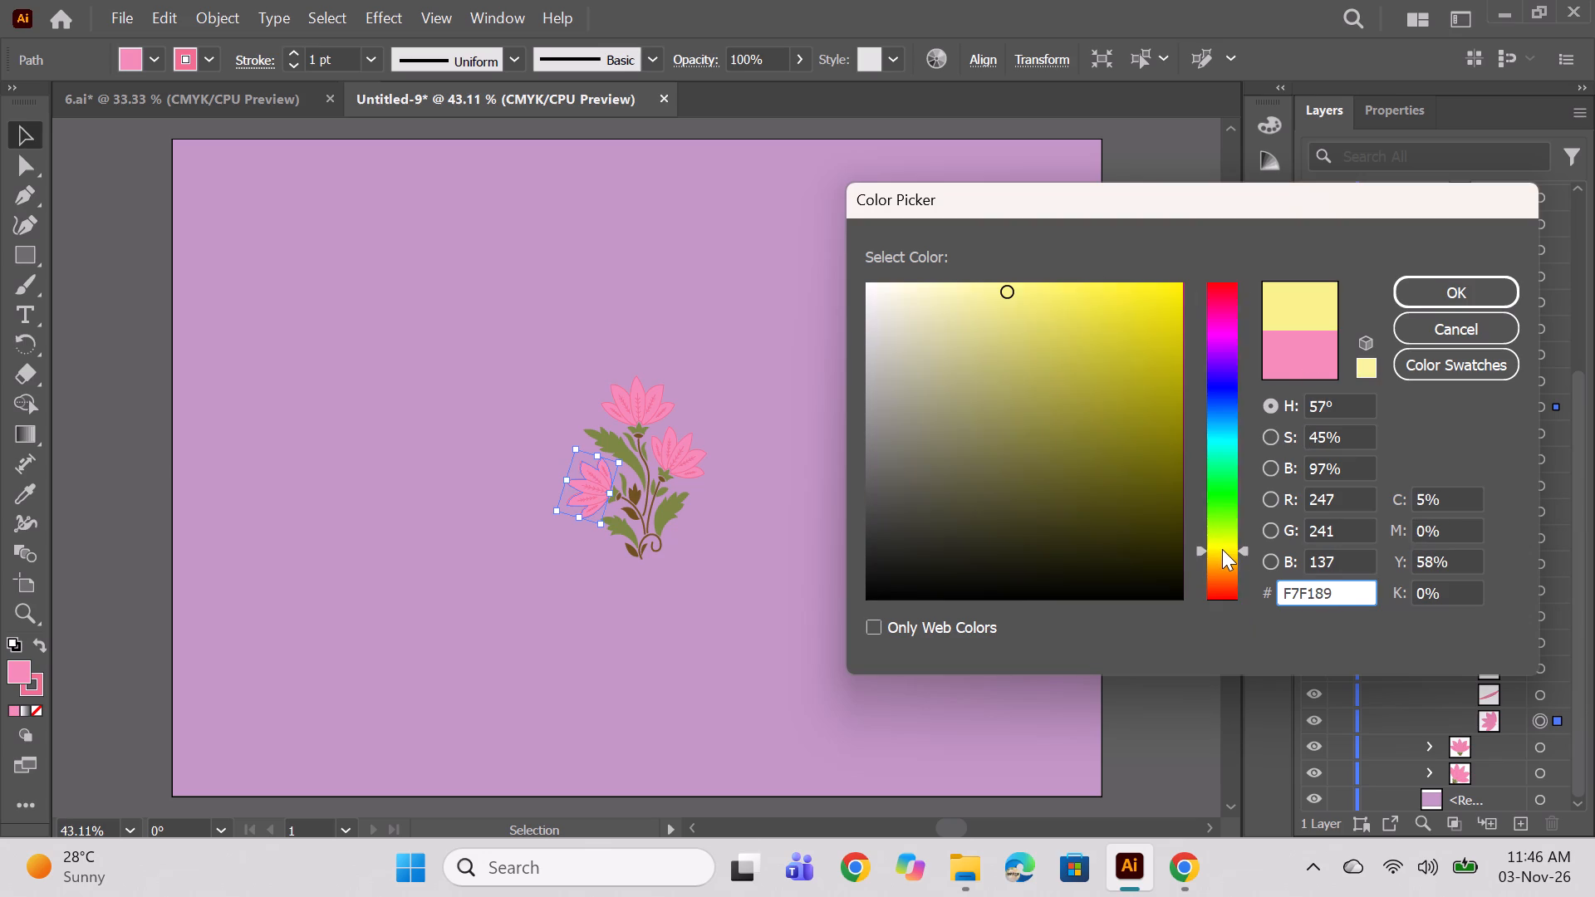
pyautogui.click(1221, 545)
pyautogui.click(1230, 556)
pyautogui.click(1227, 556)
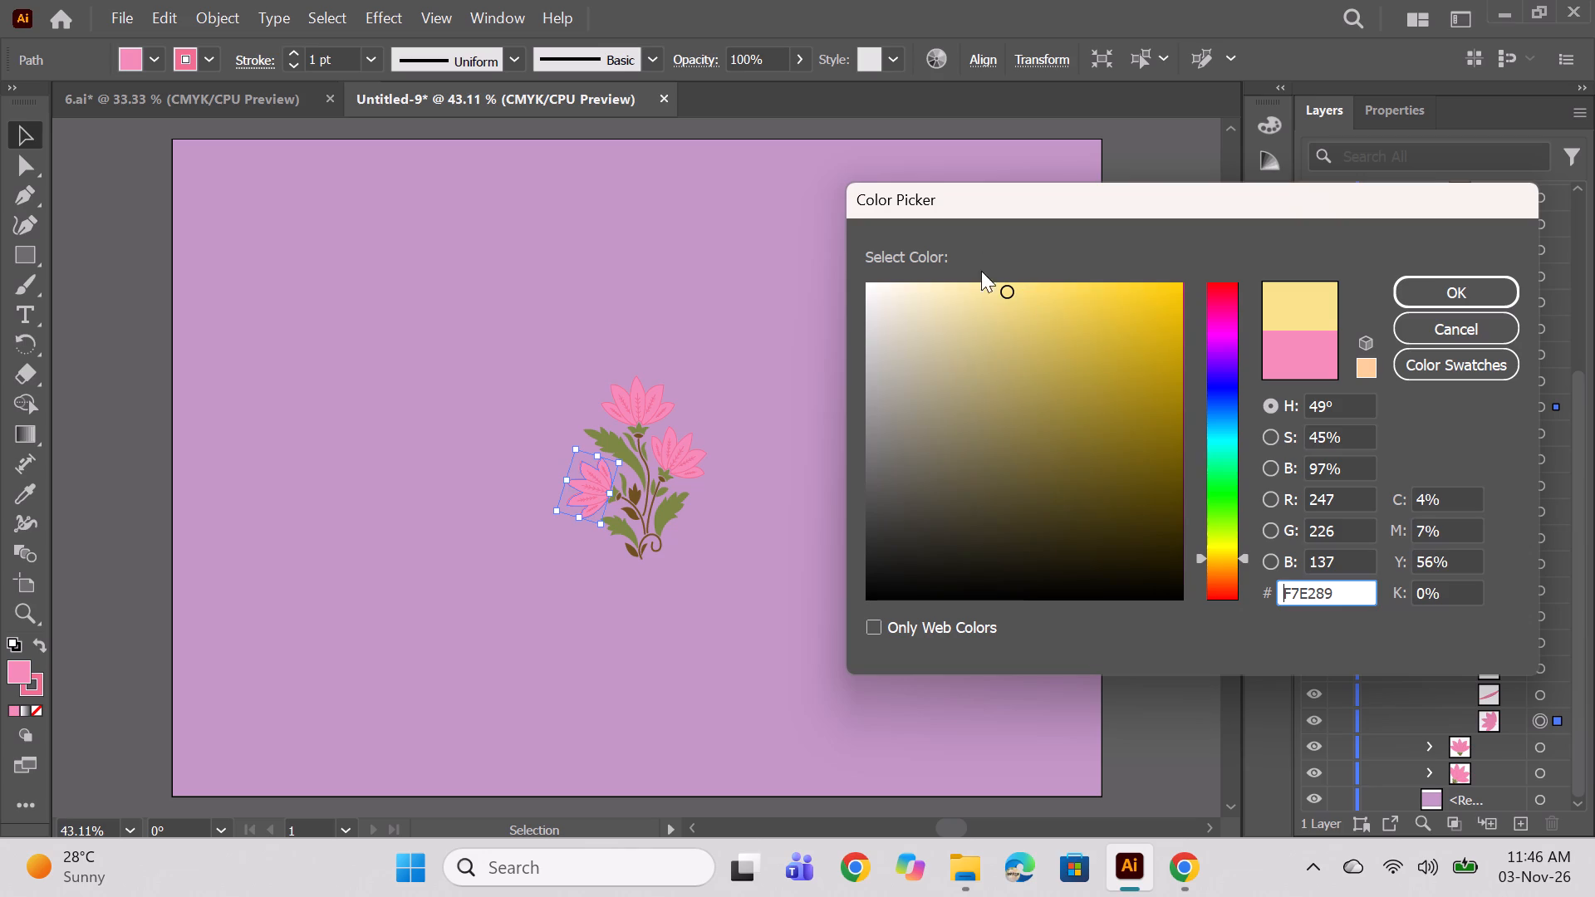
pyautogui.click(987, 282)
pyautogui.click(994, 305)
pyautogui.click(998, 347)
pyautogui.click(989, 329)
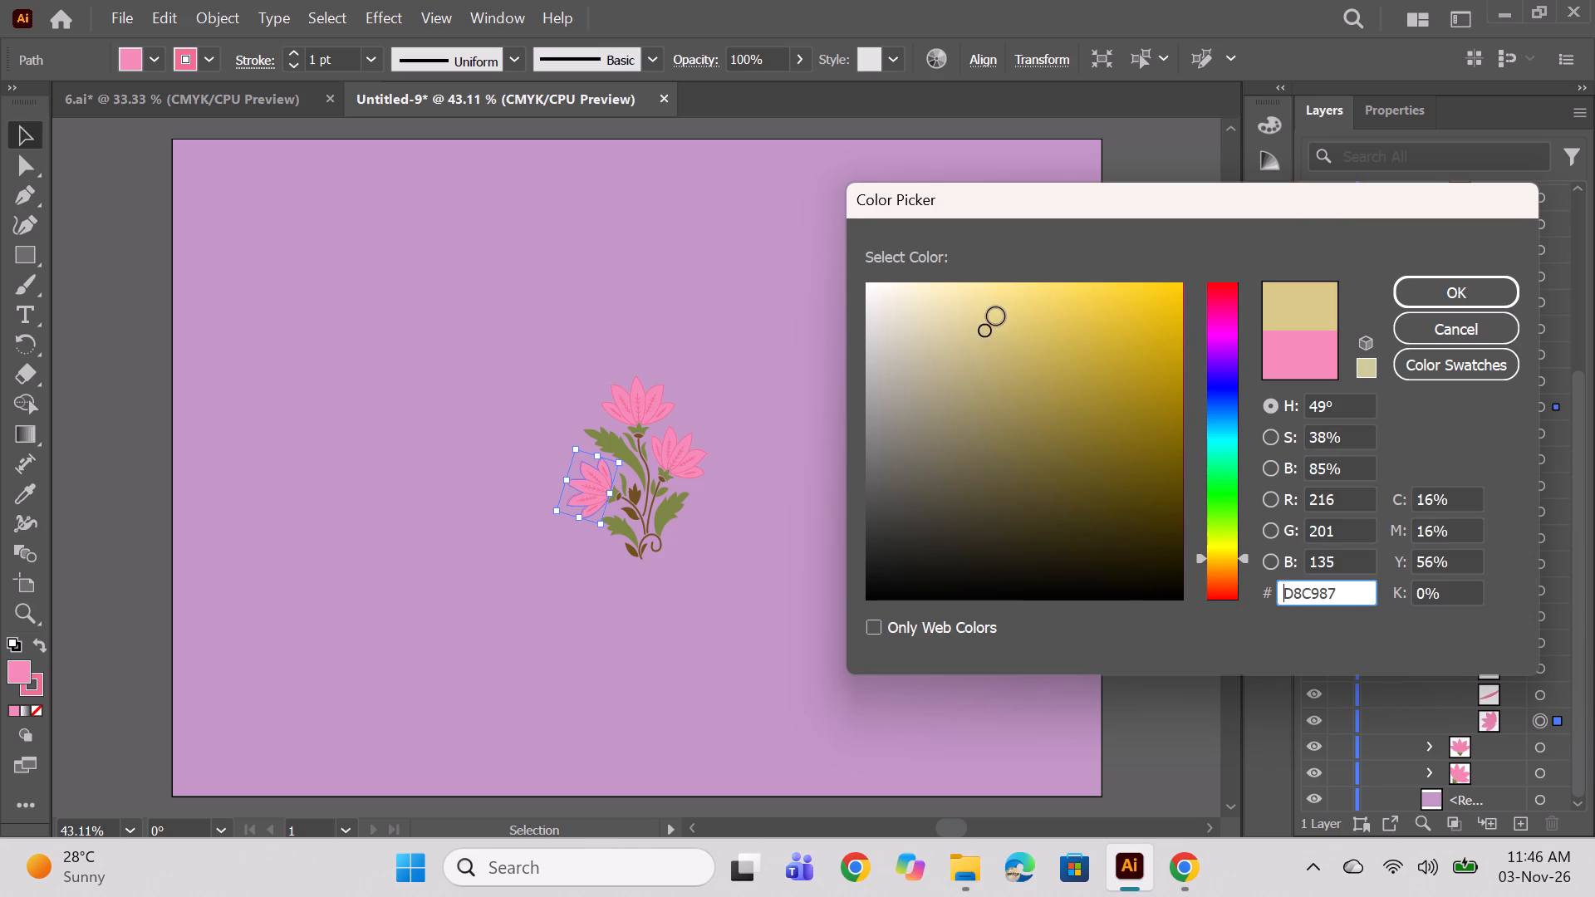
pyautogui.click(996, 314)
pyautogui.click(1011, 315)
pyautogui.click(1489, 296)
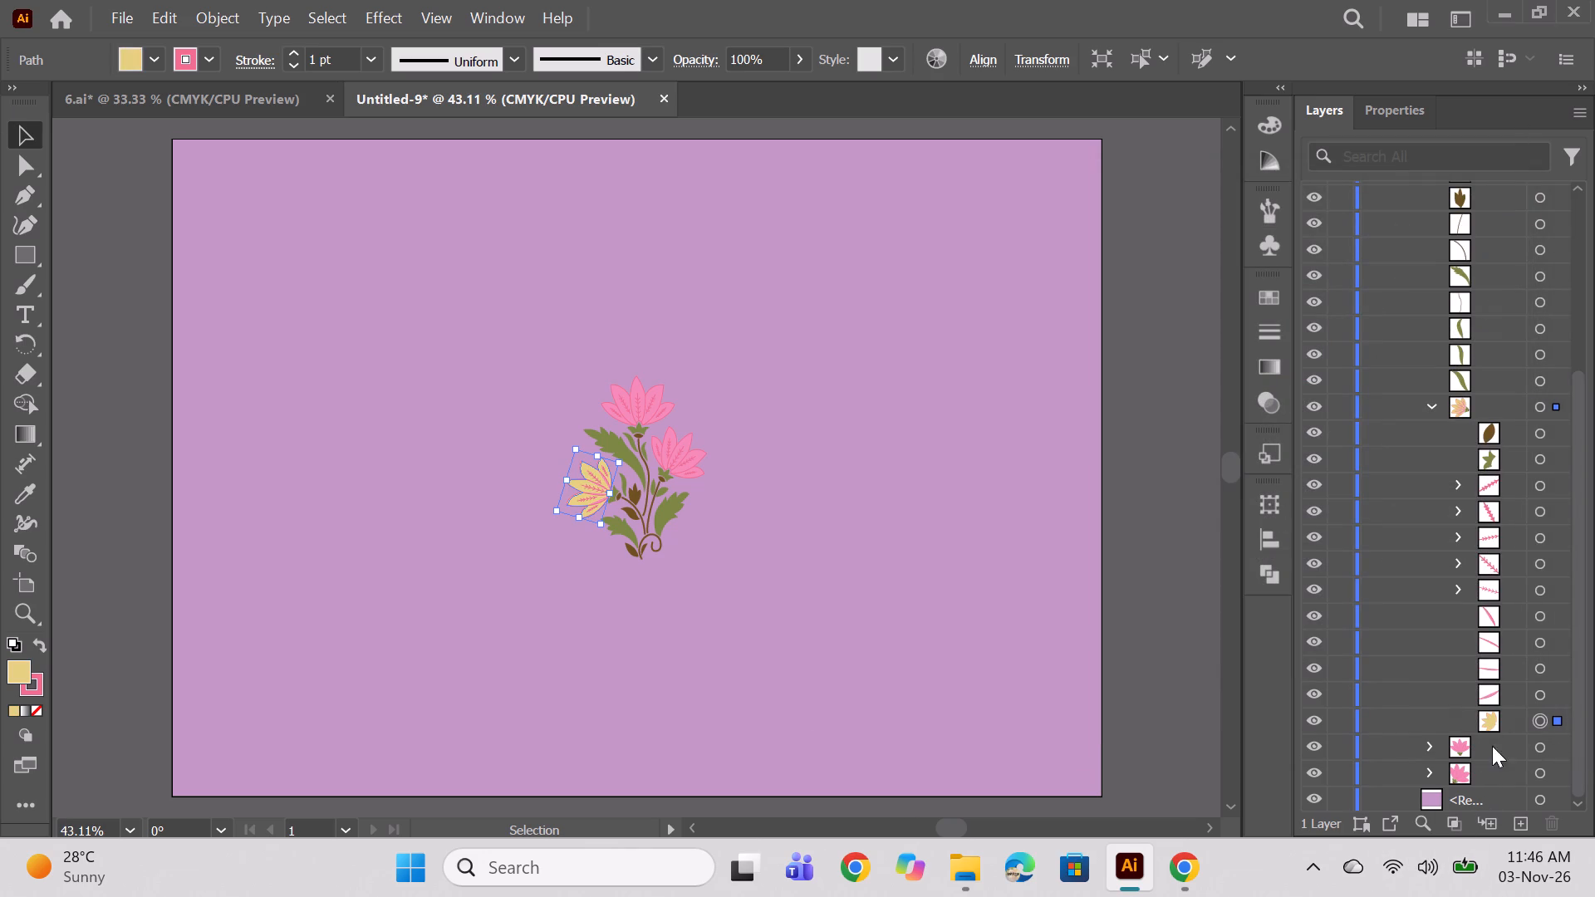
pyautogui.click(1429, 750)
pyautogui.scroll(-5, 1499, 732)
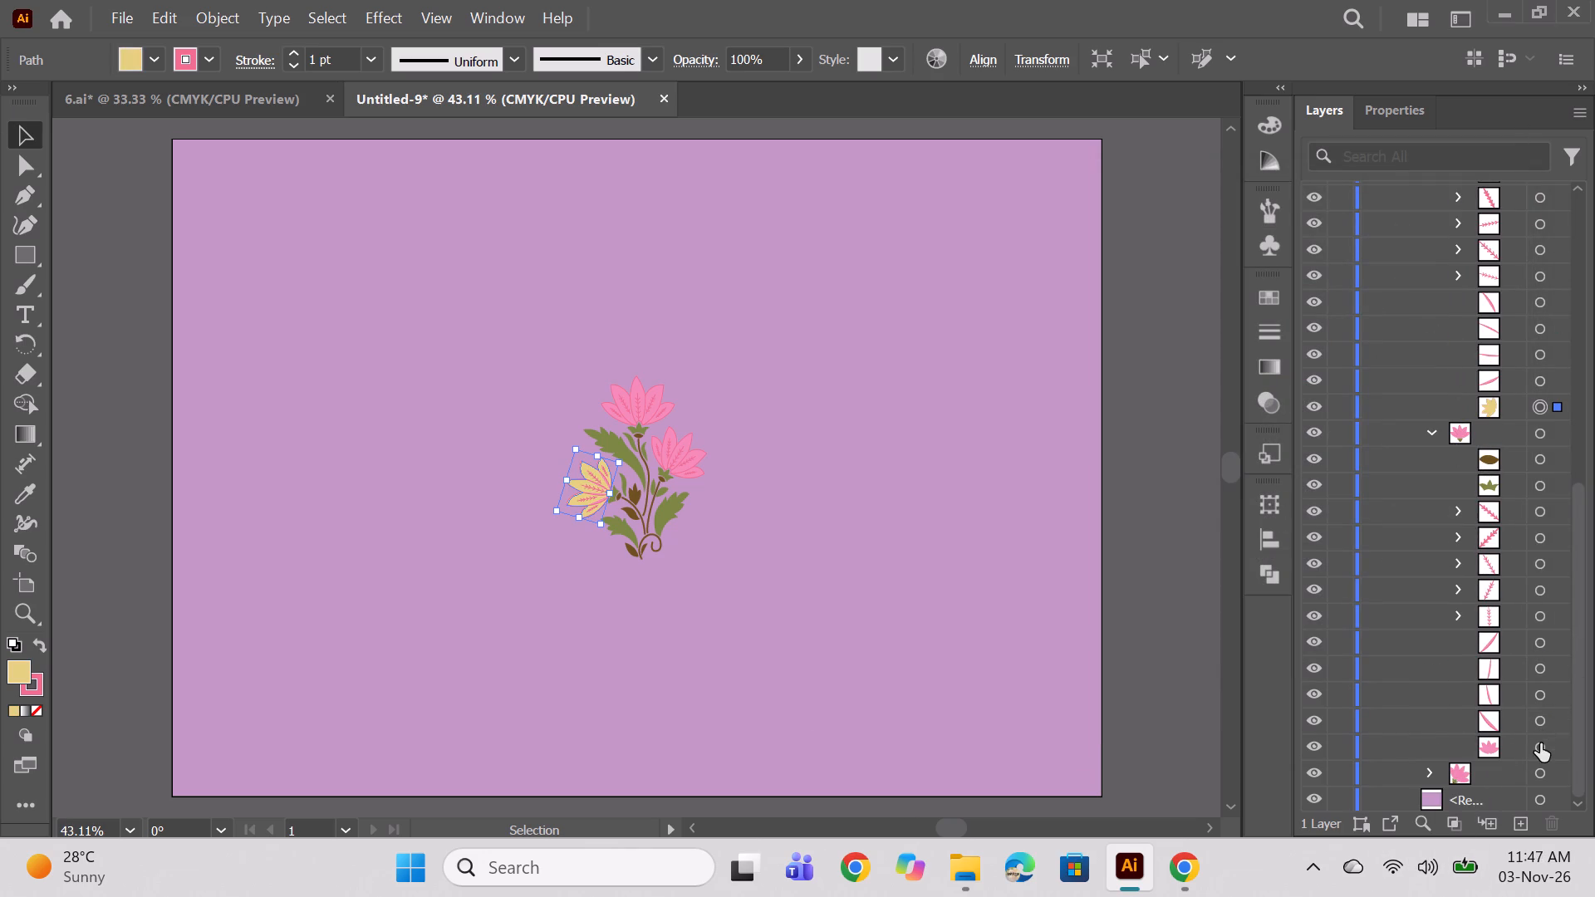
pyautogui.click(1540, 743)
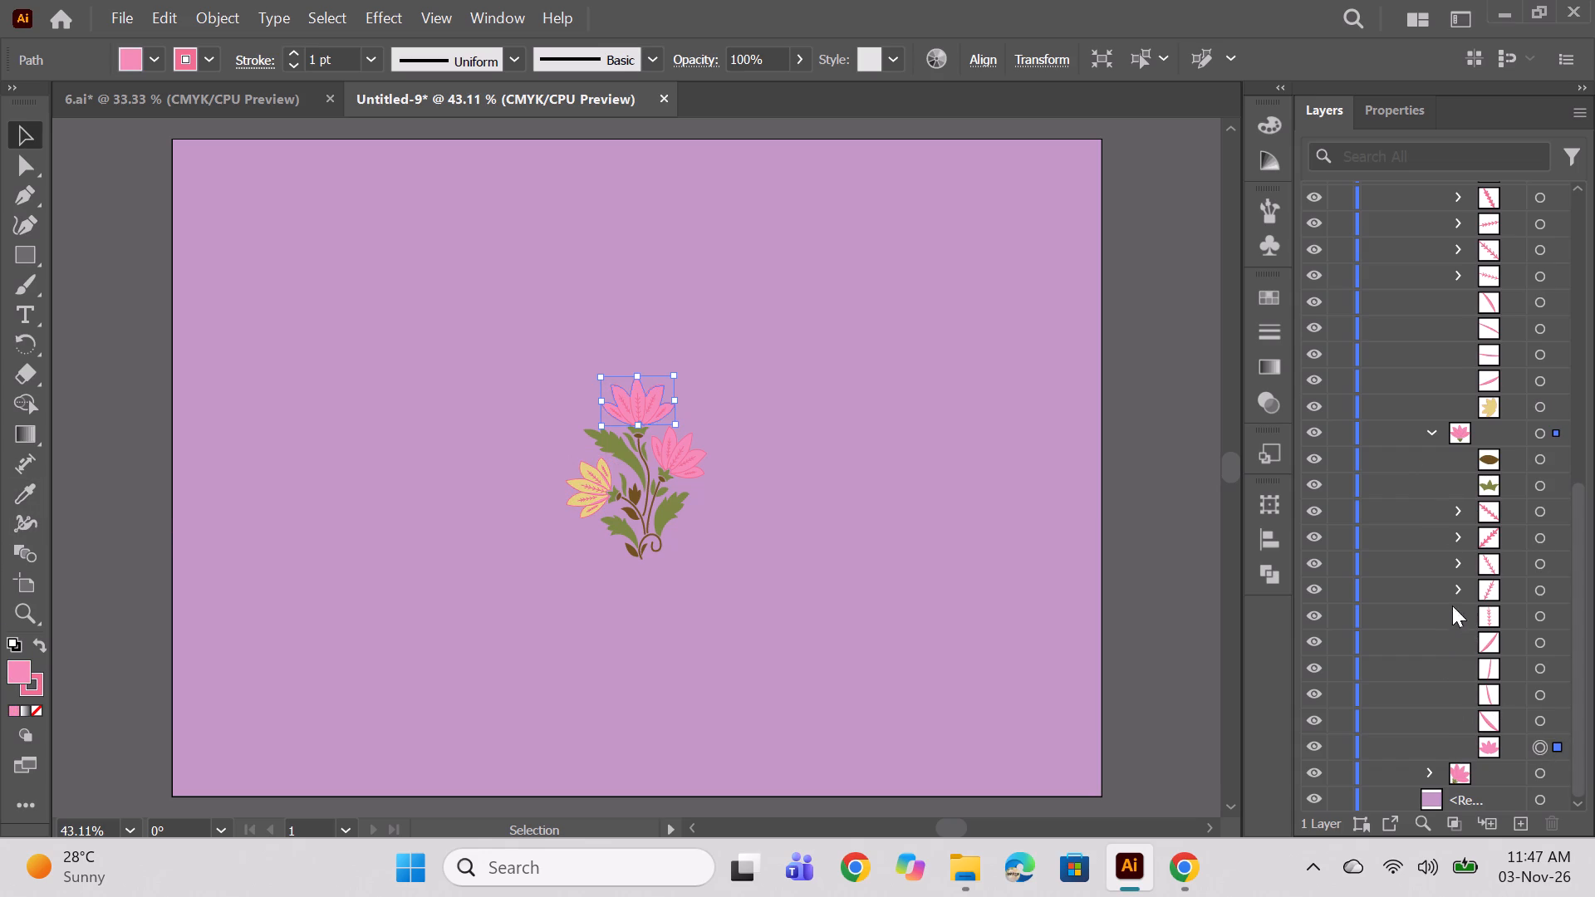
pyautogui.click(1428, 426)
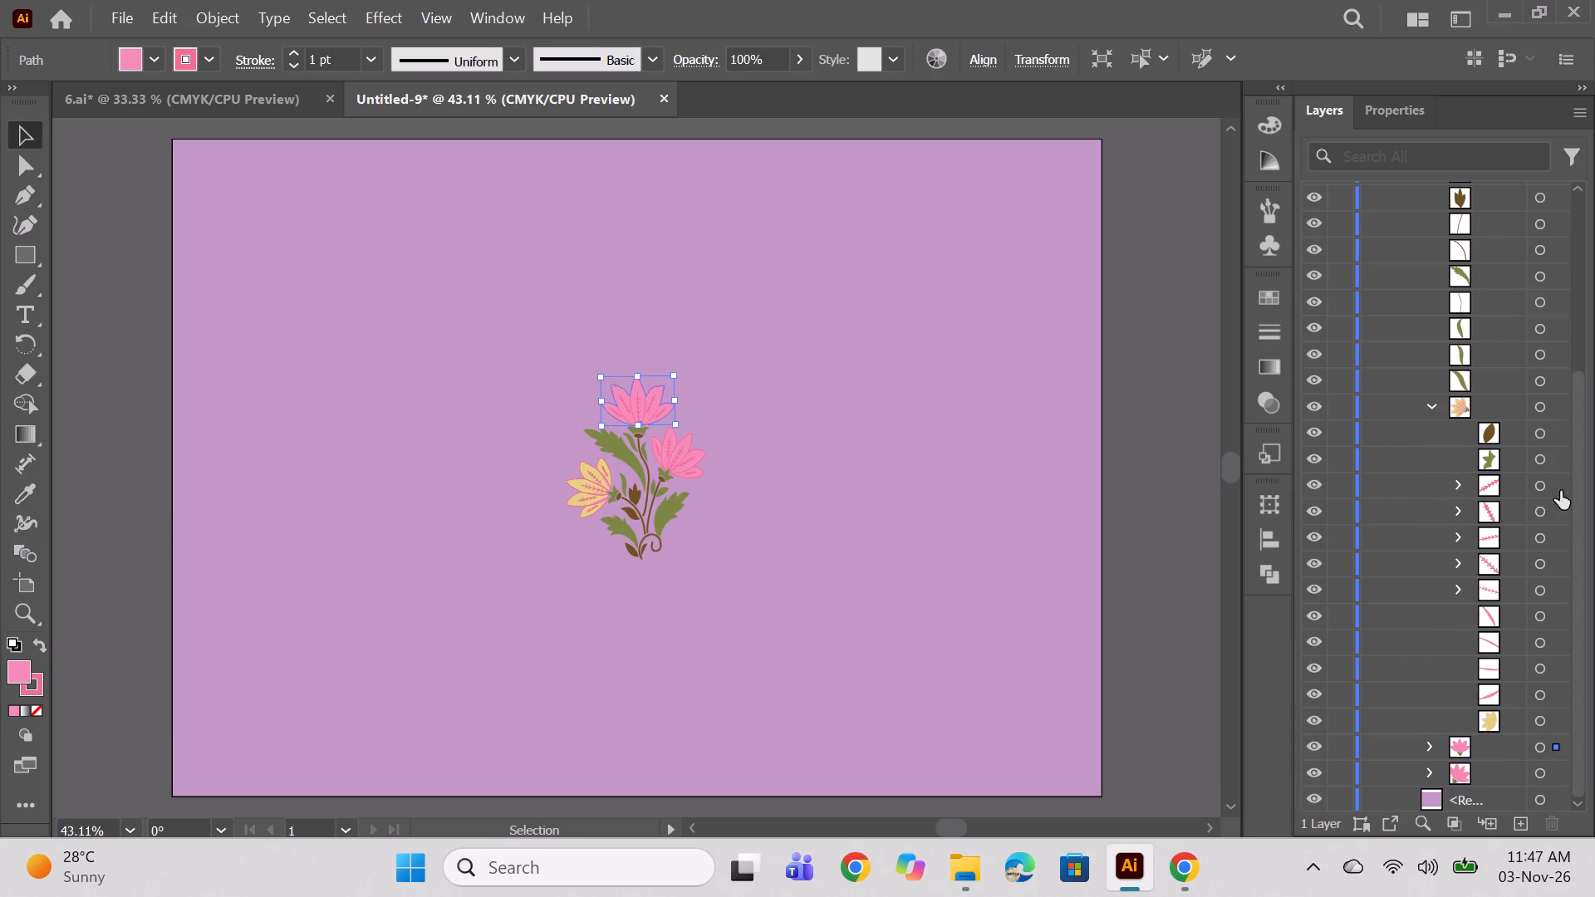
# Set the stroke of all the vein details on the yellow flower to the golden brown A38031.
pyautogui.click(1535, 698)
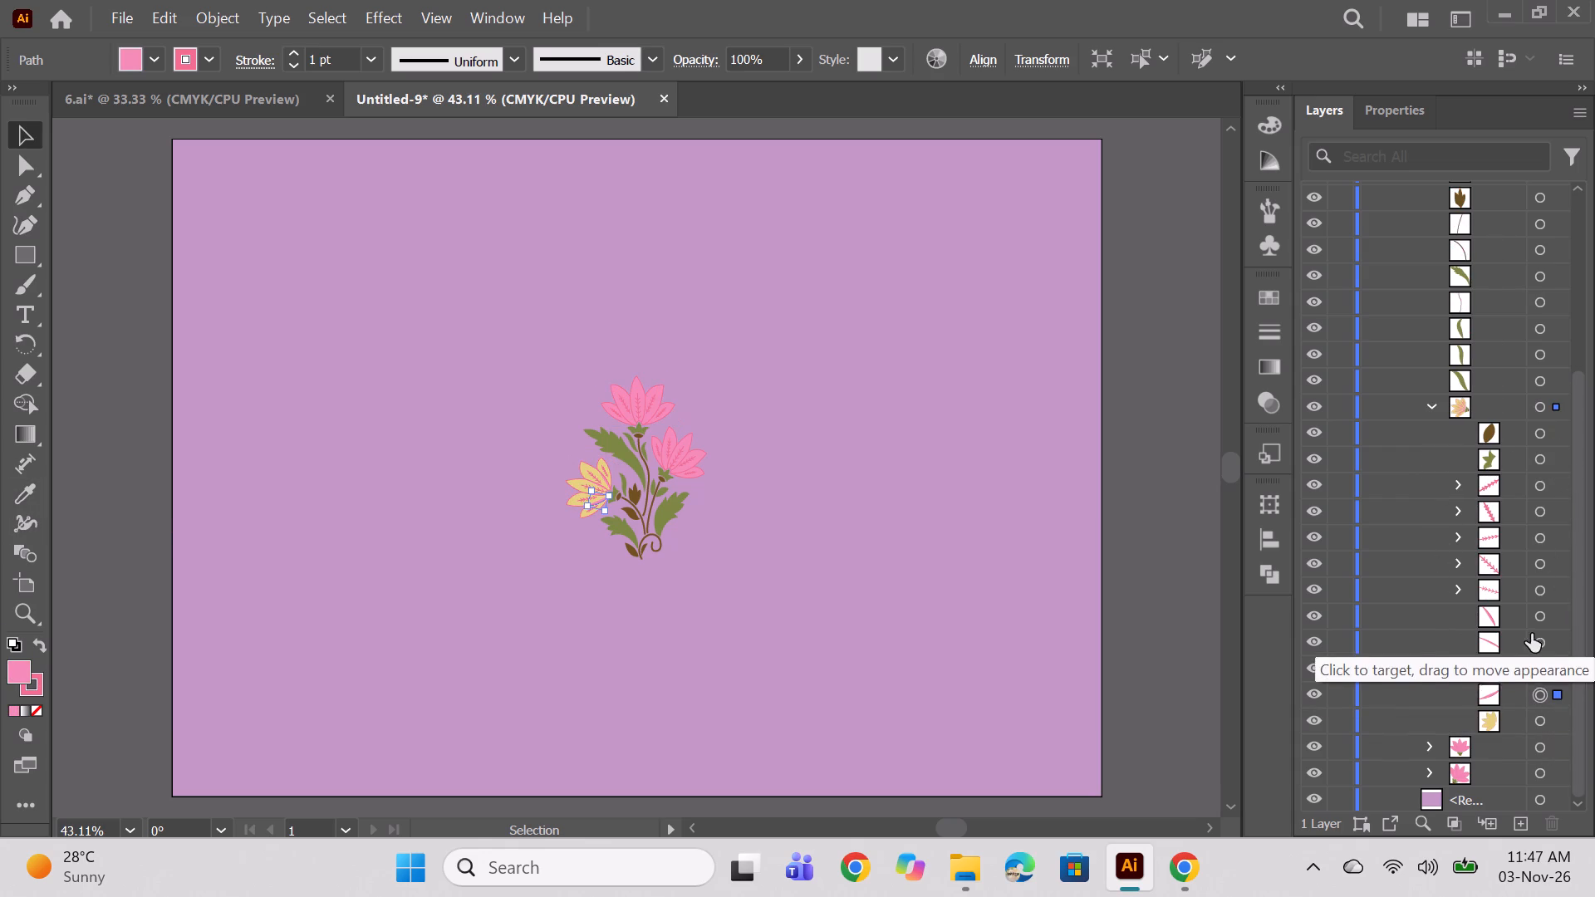
pyautogui.keyDown('shift'); pyautogui.click(1542, 479); pyautogui.keyUp('shift')
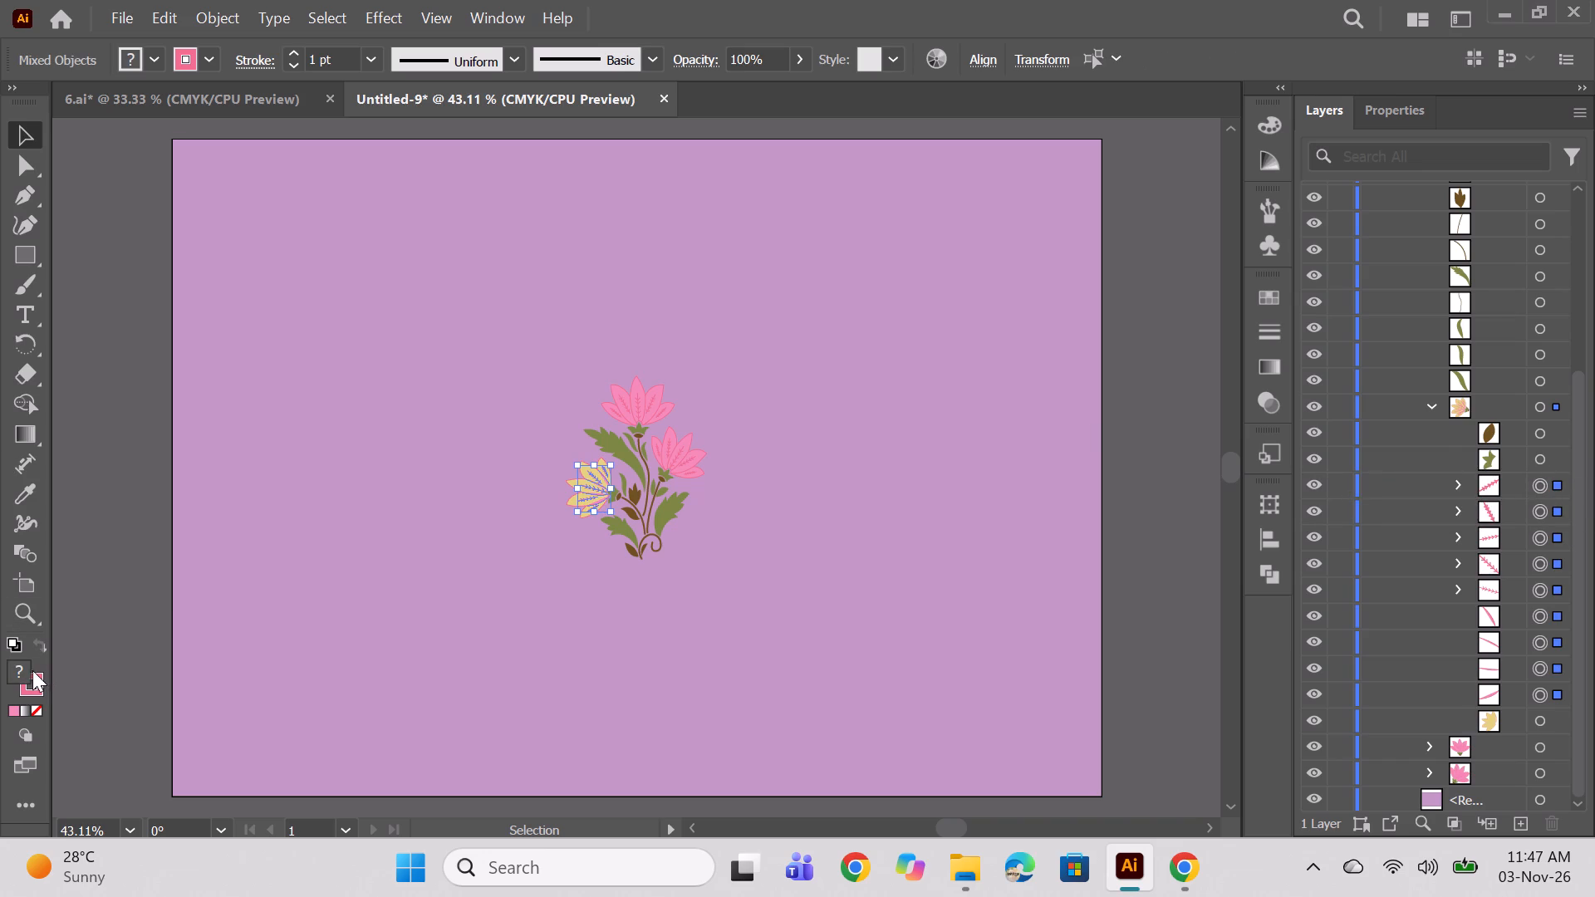
pyautogui.doubleClick(210, 53)
pyautogui.click(210, 53)
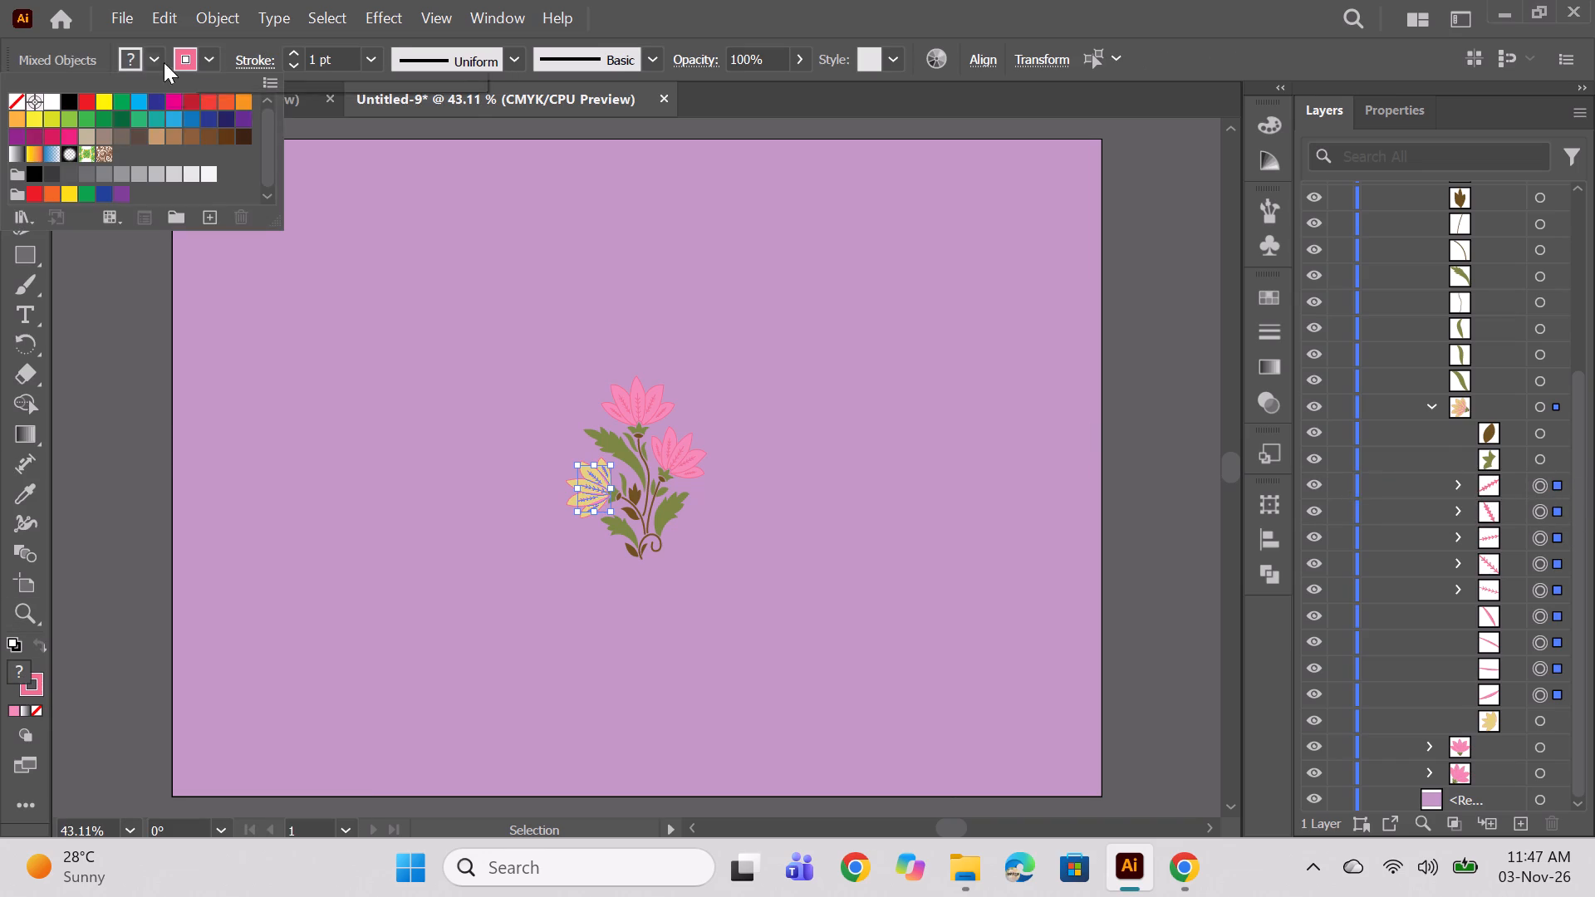
pyautogui.click(44, 684)
pyautogui.doubleClick(37, 691)
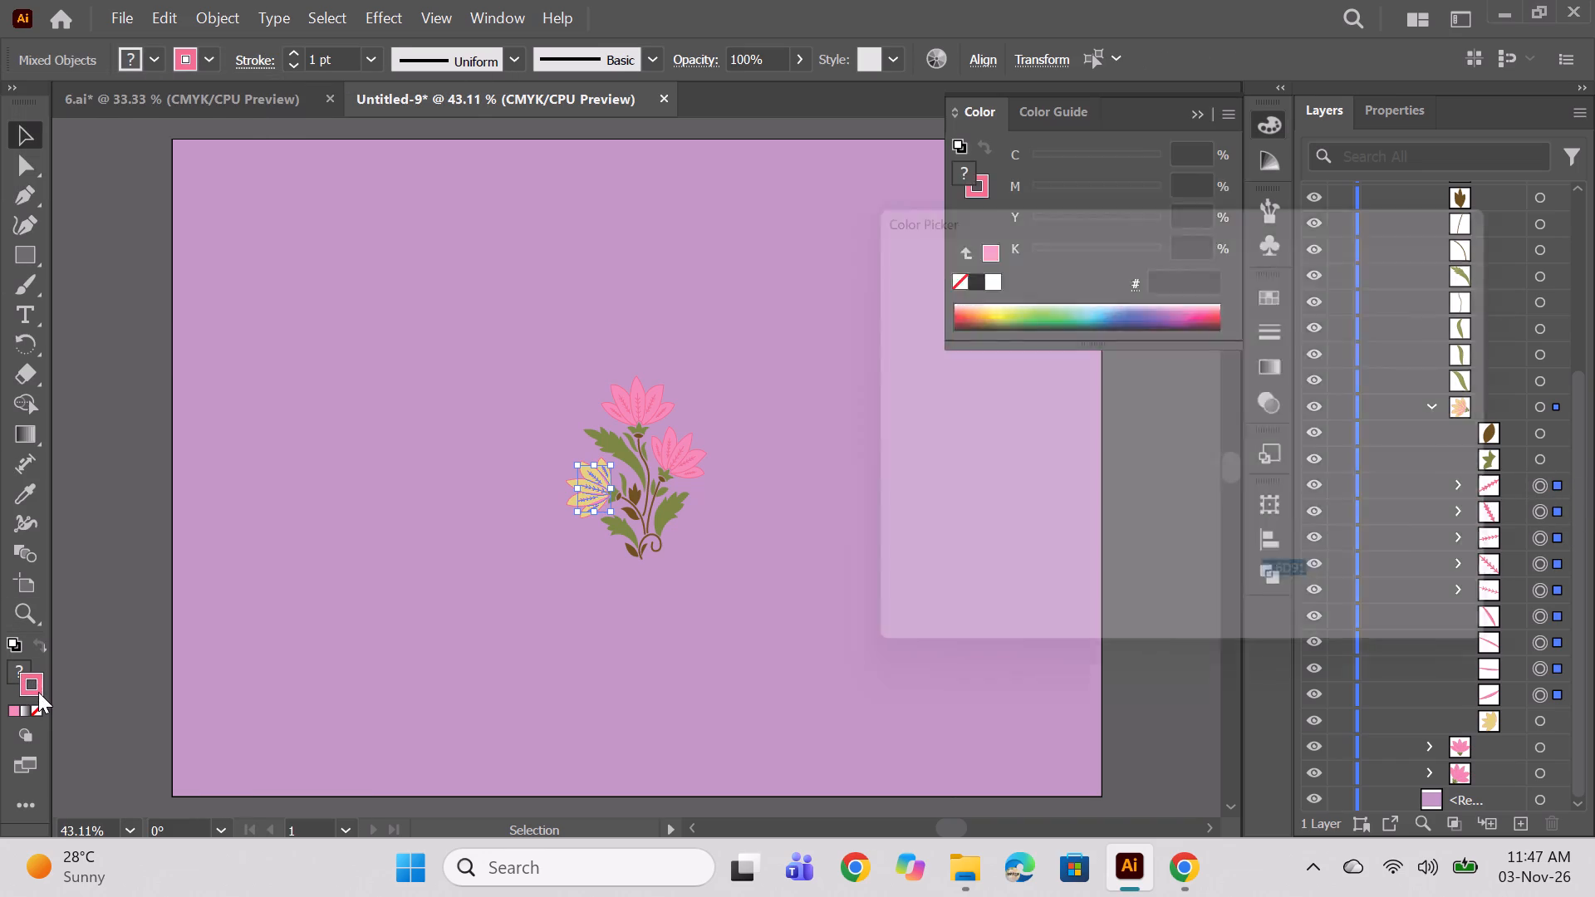
pyautogui.click(1227, 554)
pyautogui.click(1224, 562)
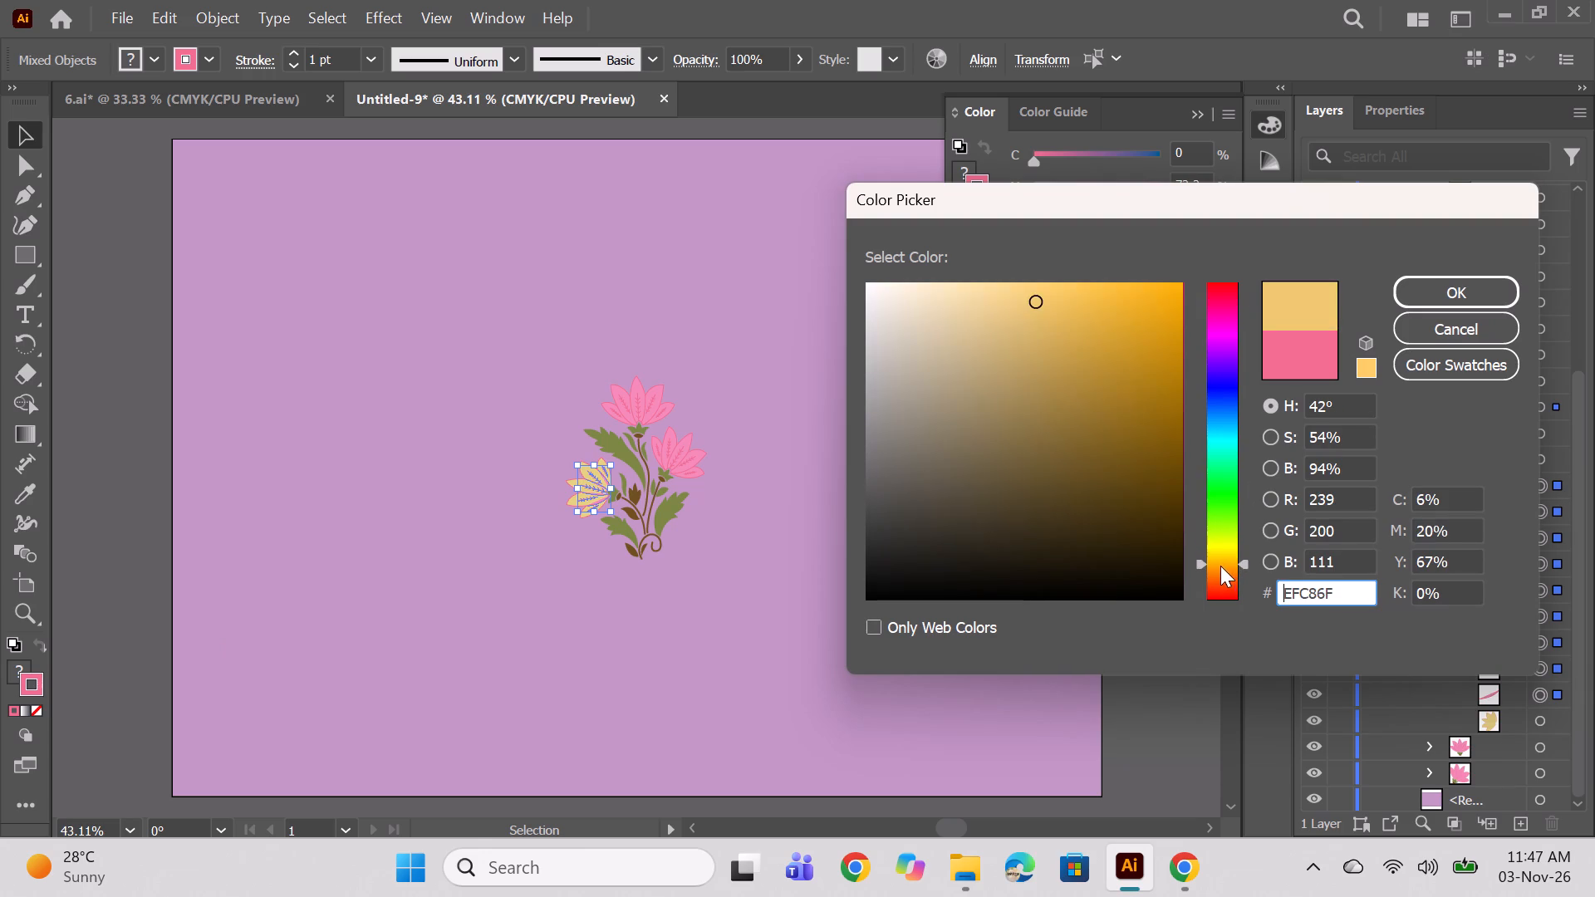
pyautogui.moveTo(1078, 321); pyautogui.dragTo(1087, 331)
pyautogui.click(1107, 379)
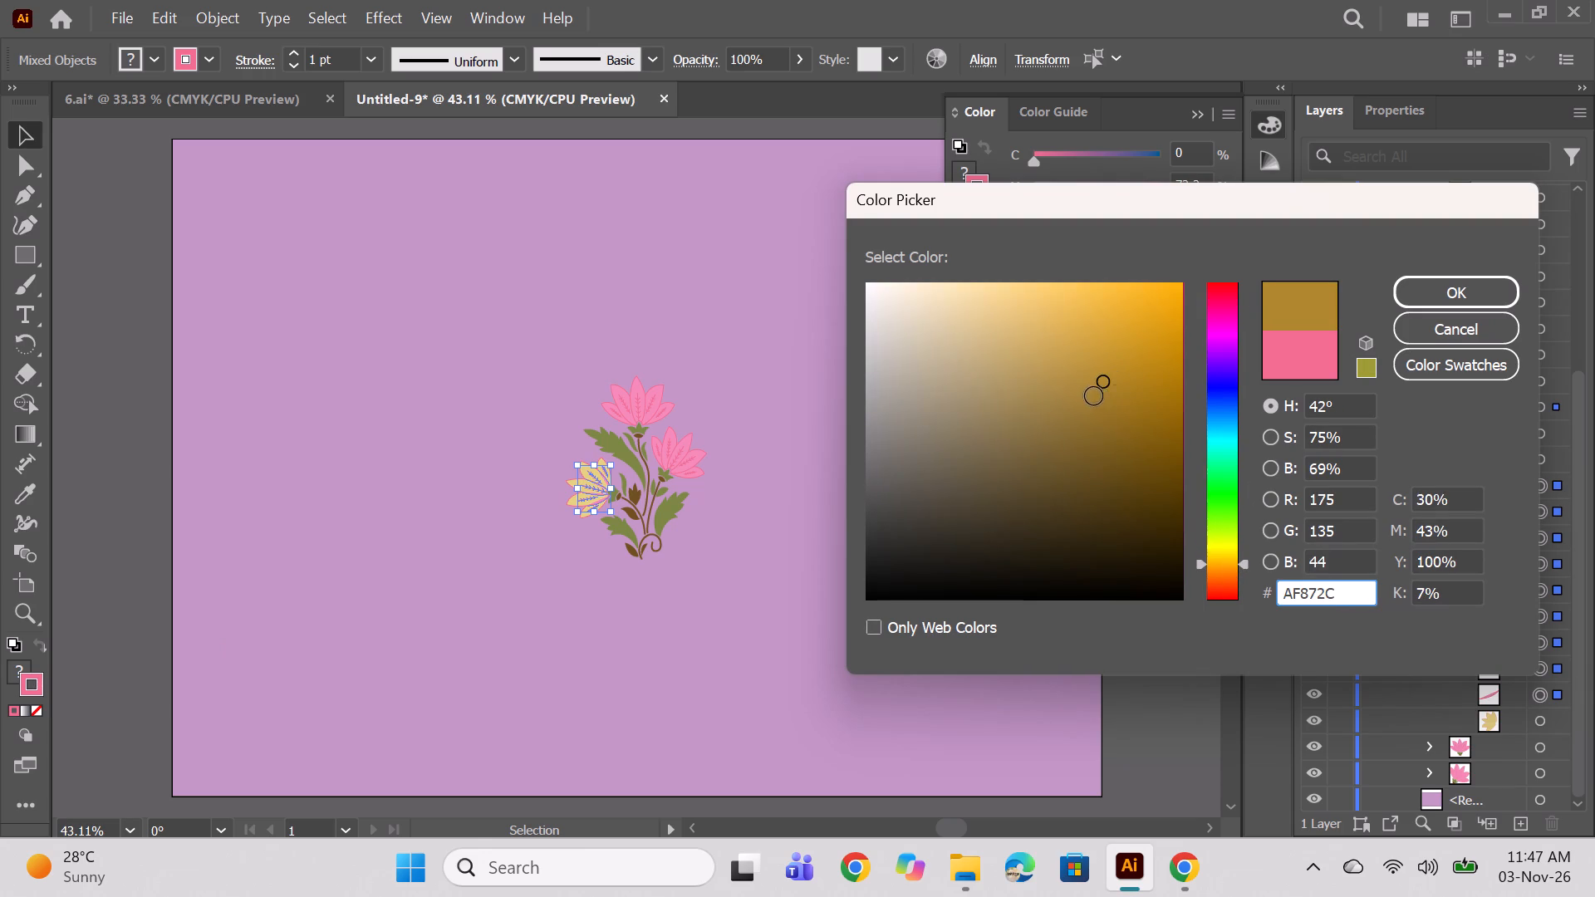
pyautogui.click(1091, 395)
pyautogui.click(1445, 287)
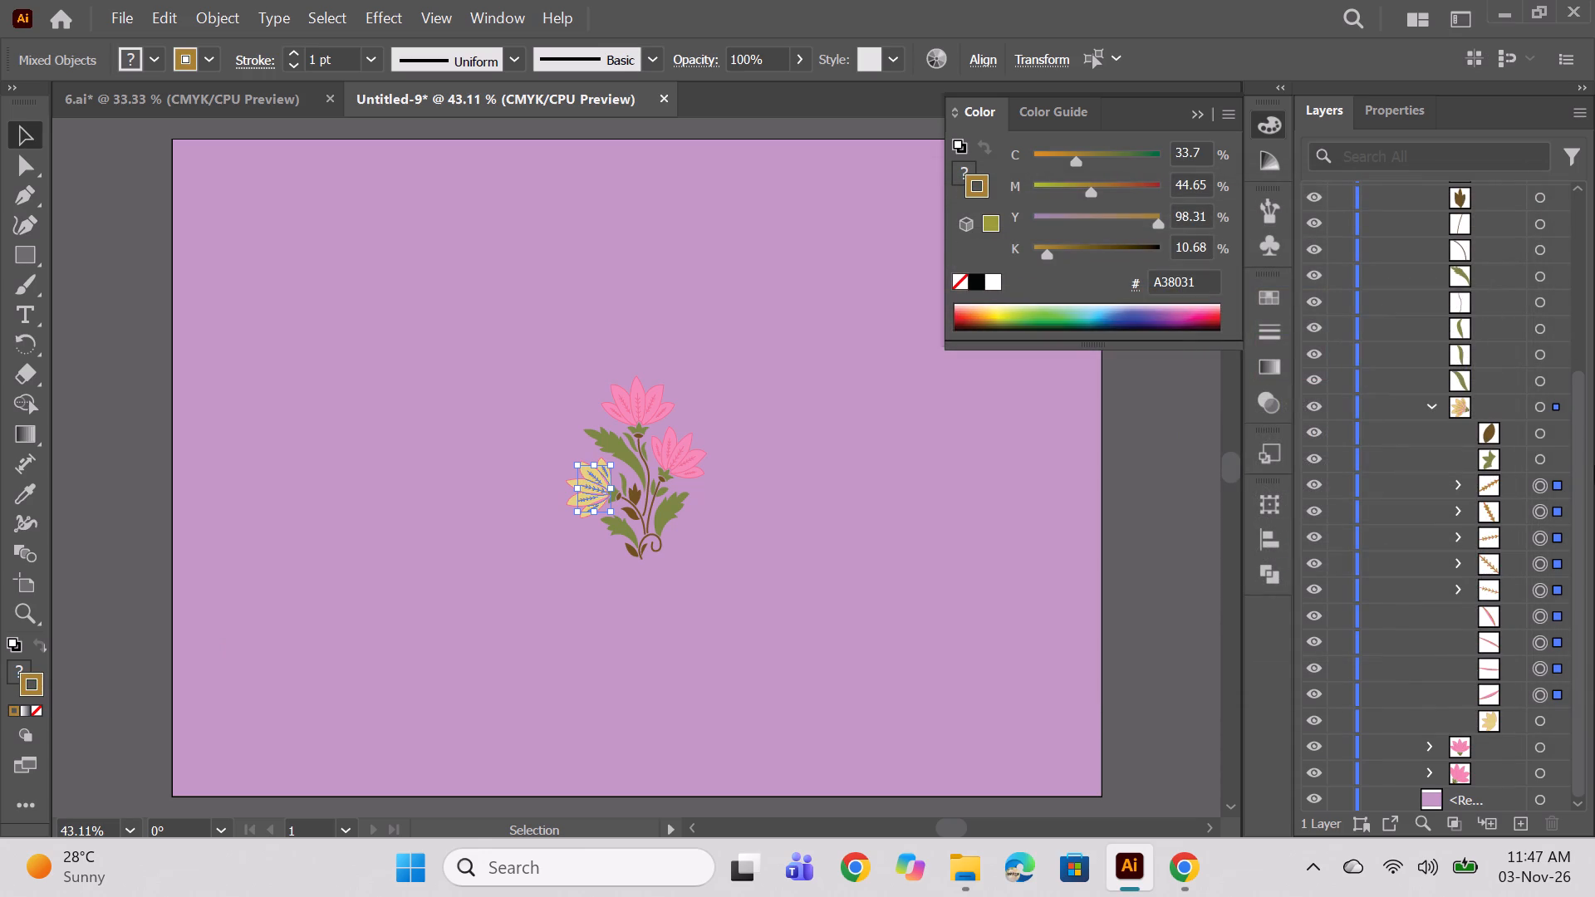
# Remove the pink fill from the four ungrouped vein paths of the yellow flower.
pyautogui.click(1544, 618)
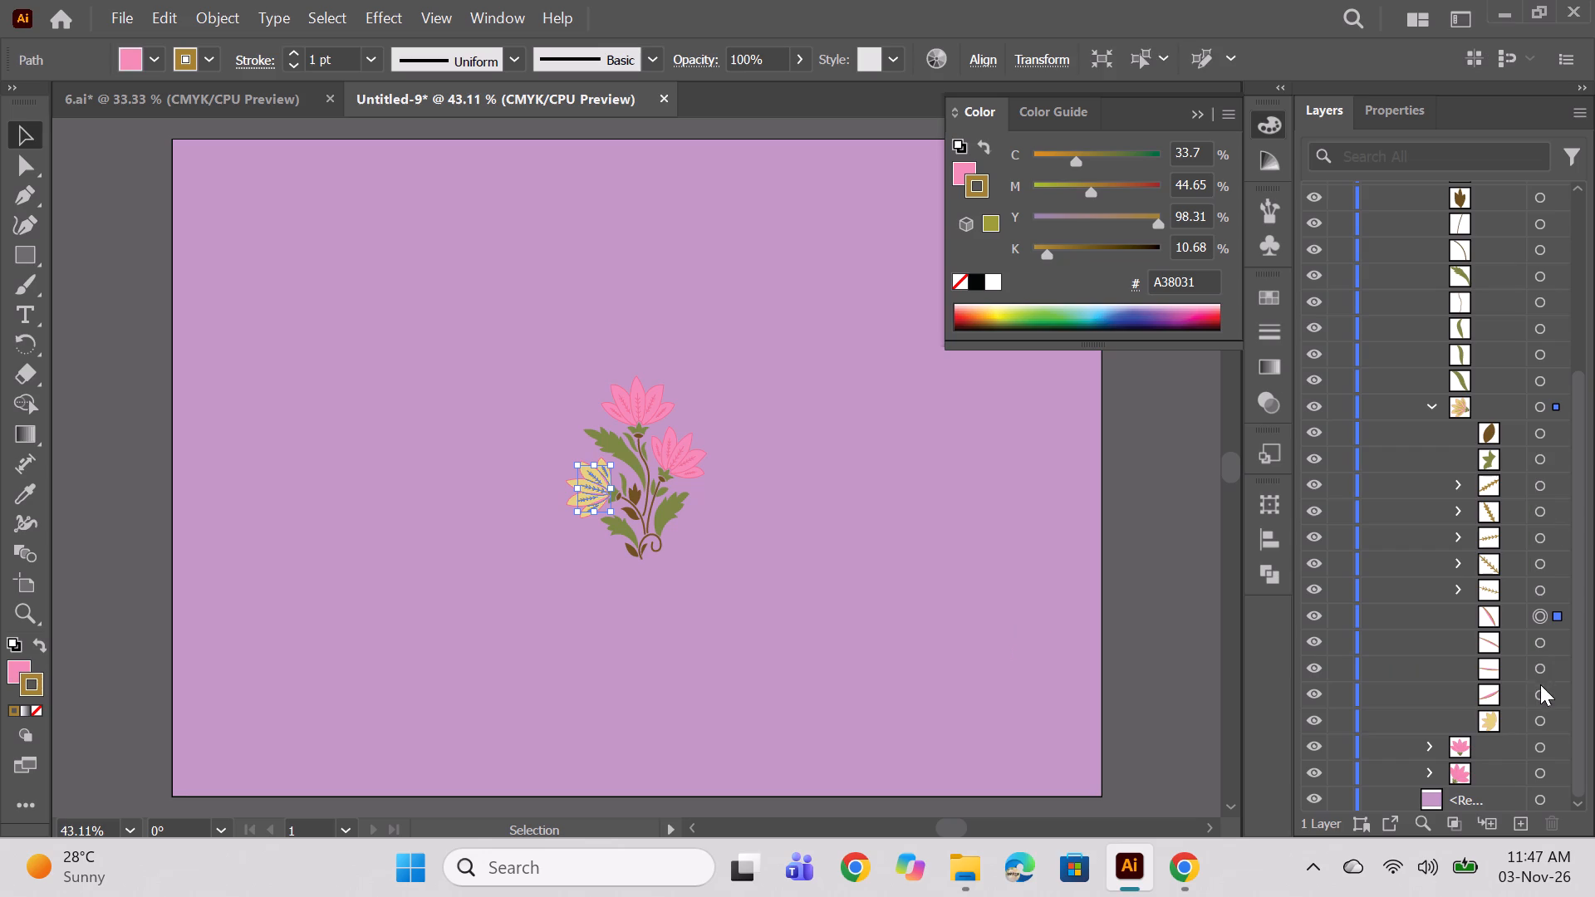
pyautogui.keyDown('shift'); pyautogui.click(1540, 693); pyautogui.keyUp('shift')
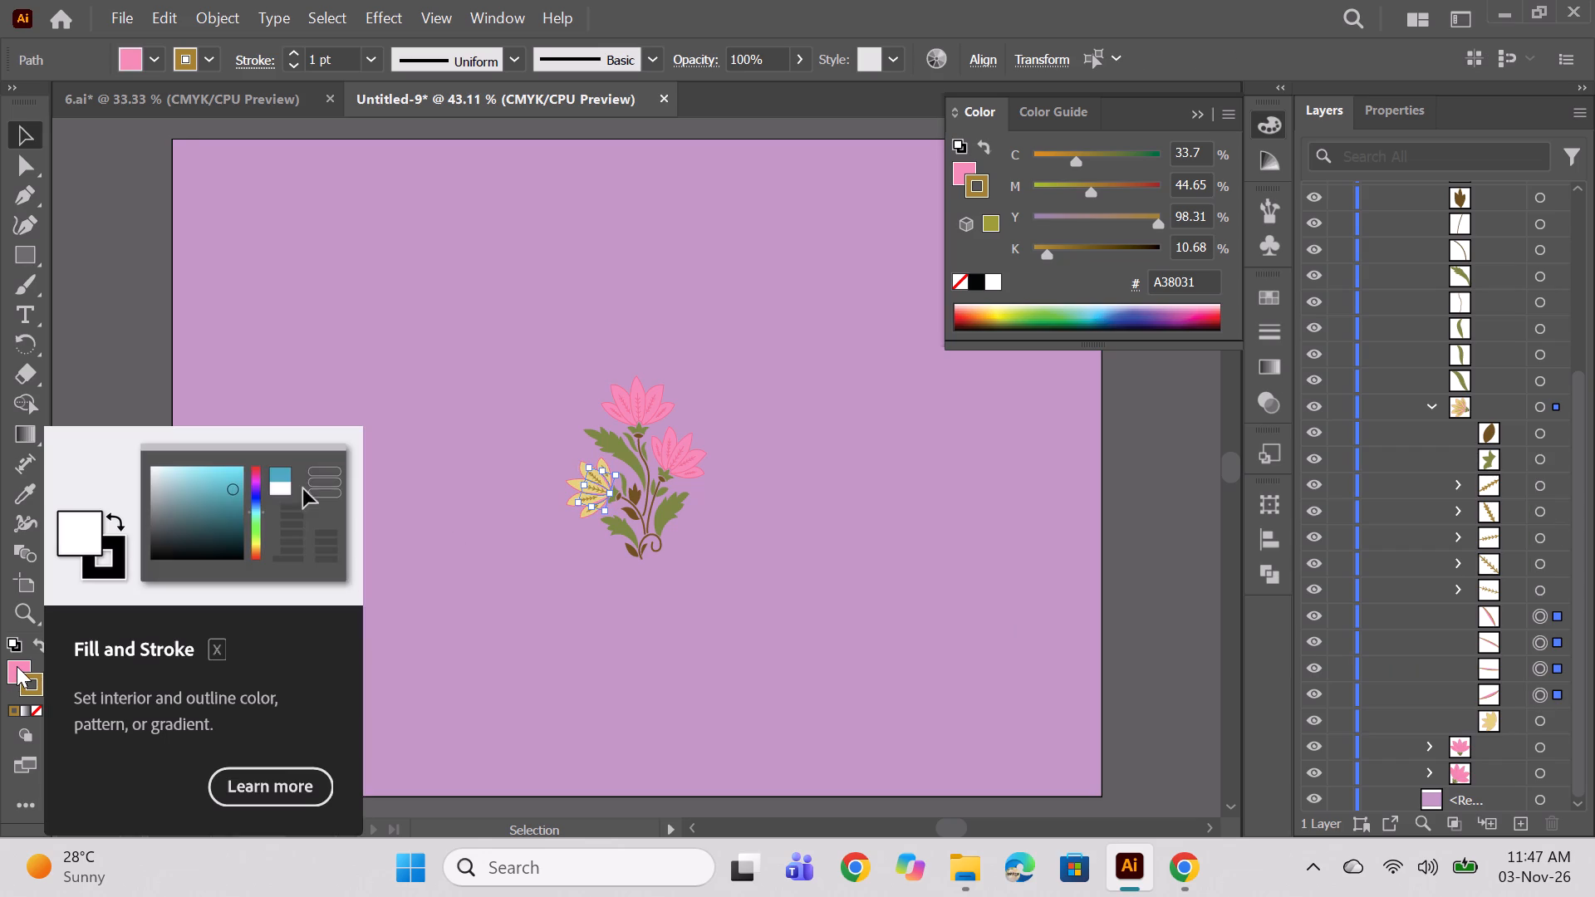
pyautogui.doubleClick(17, 666)
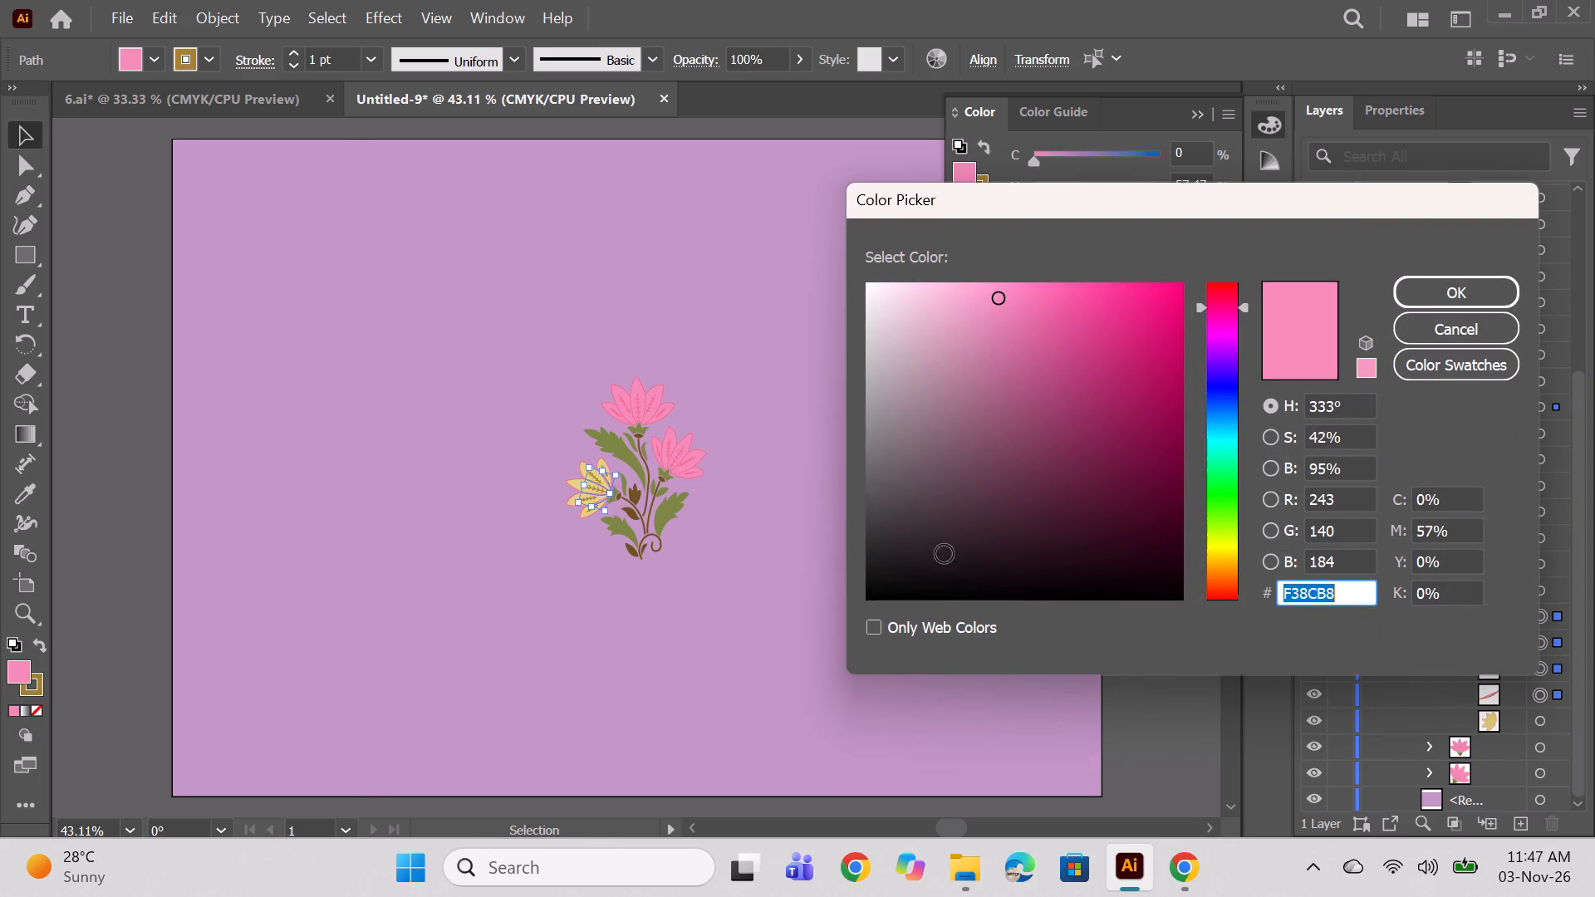
pyautogui.click(1454, 325)
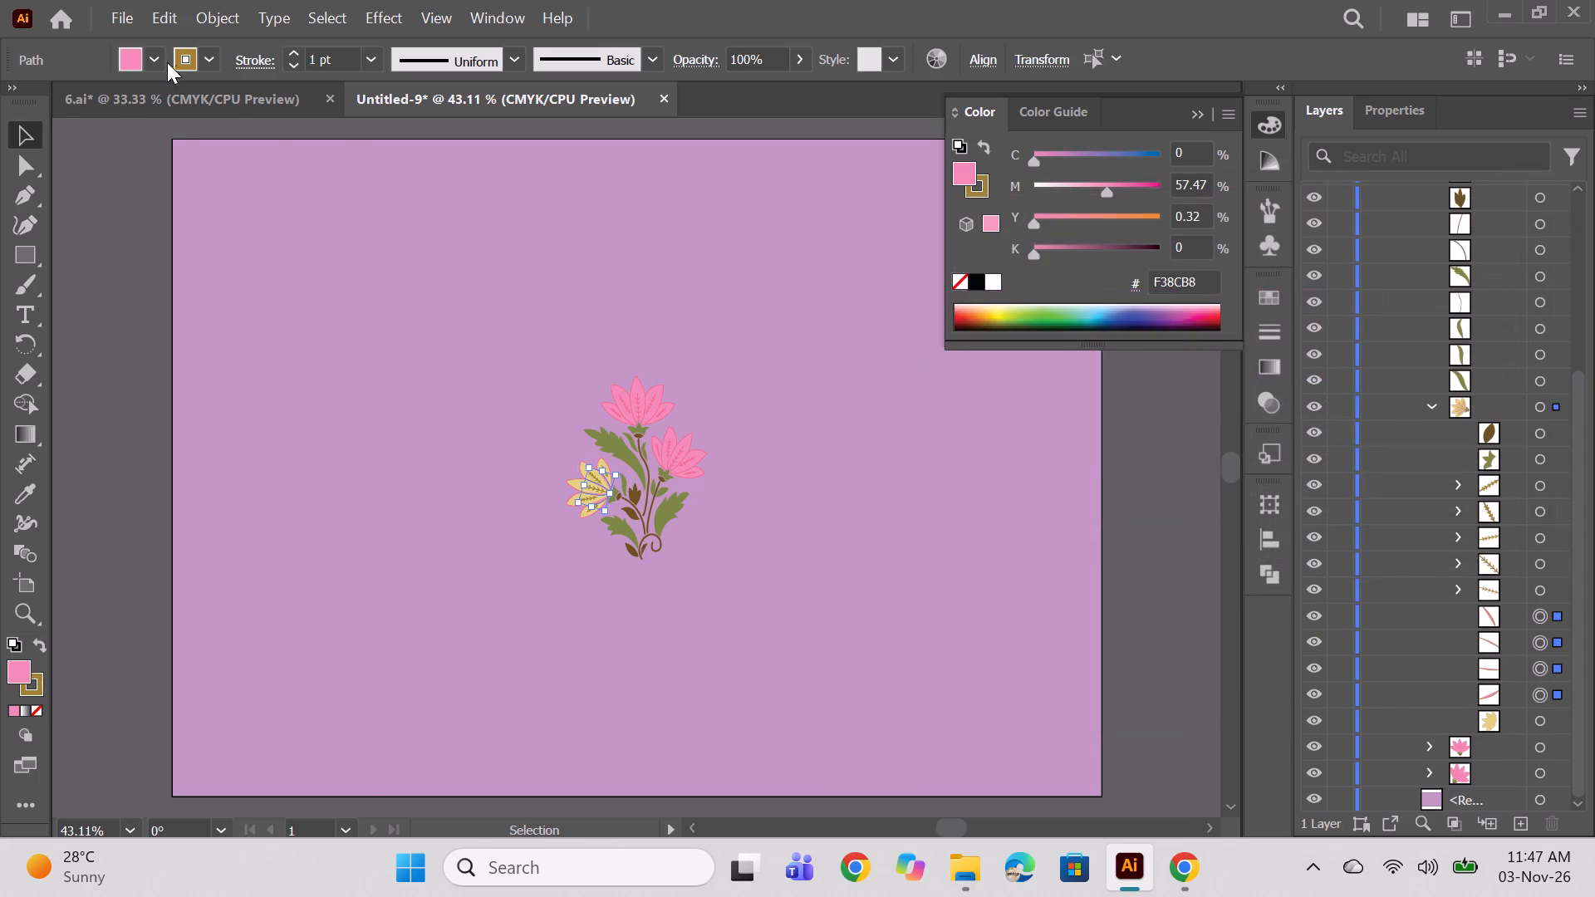
pyautogui.click(159, 61)
pyautogui.click(12, 107)
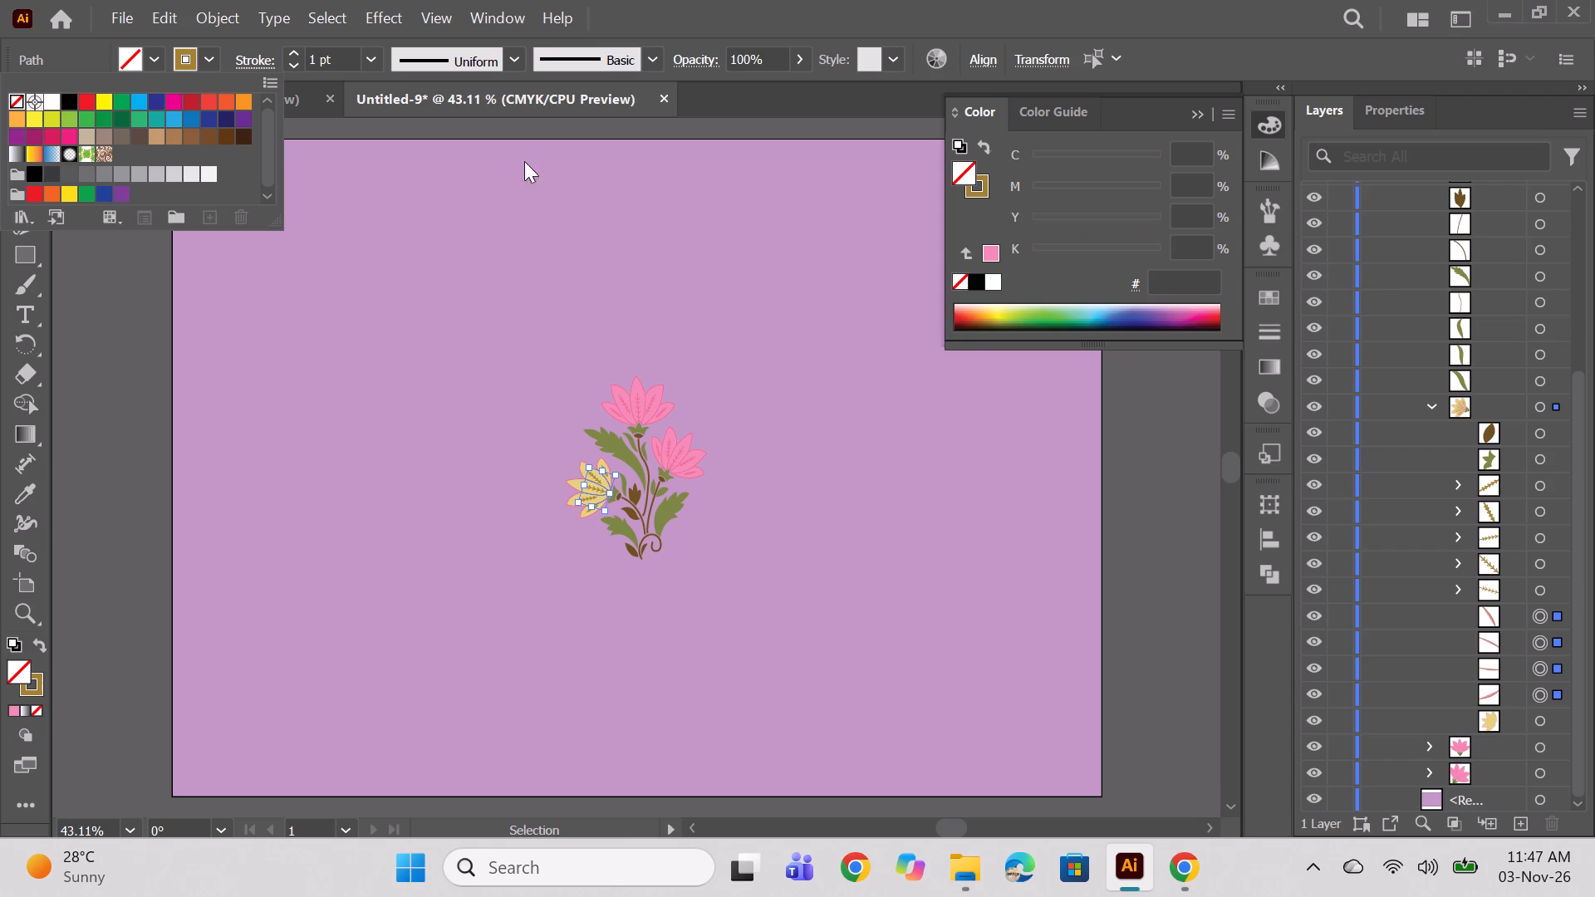
# Set the outline stroke of the yellow petal shape to the brown 96681D and deselect it.
pyautogui.click(1539, 720)
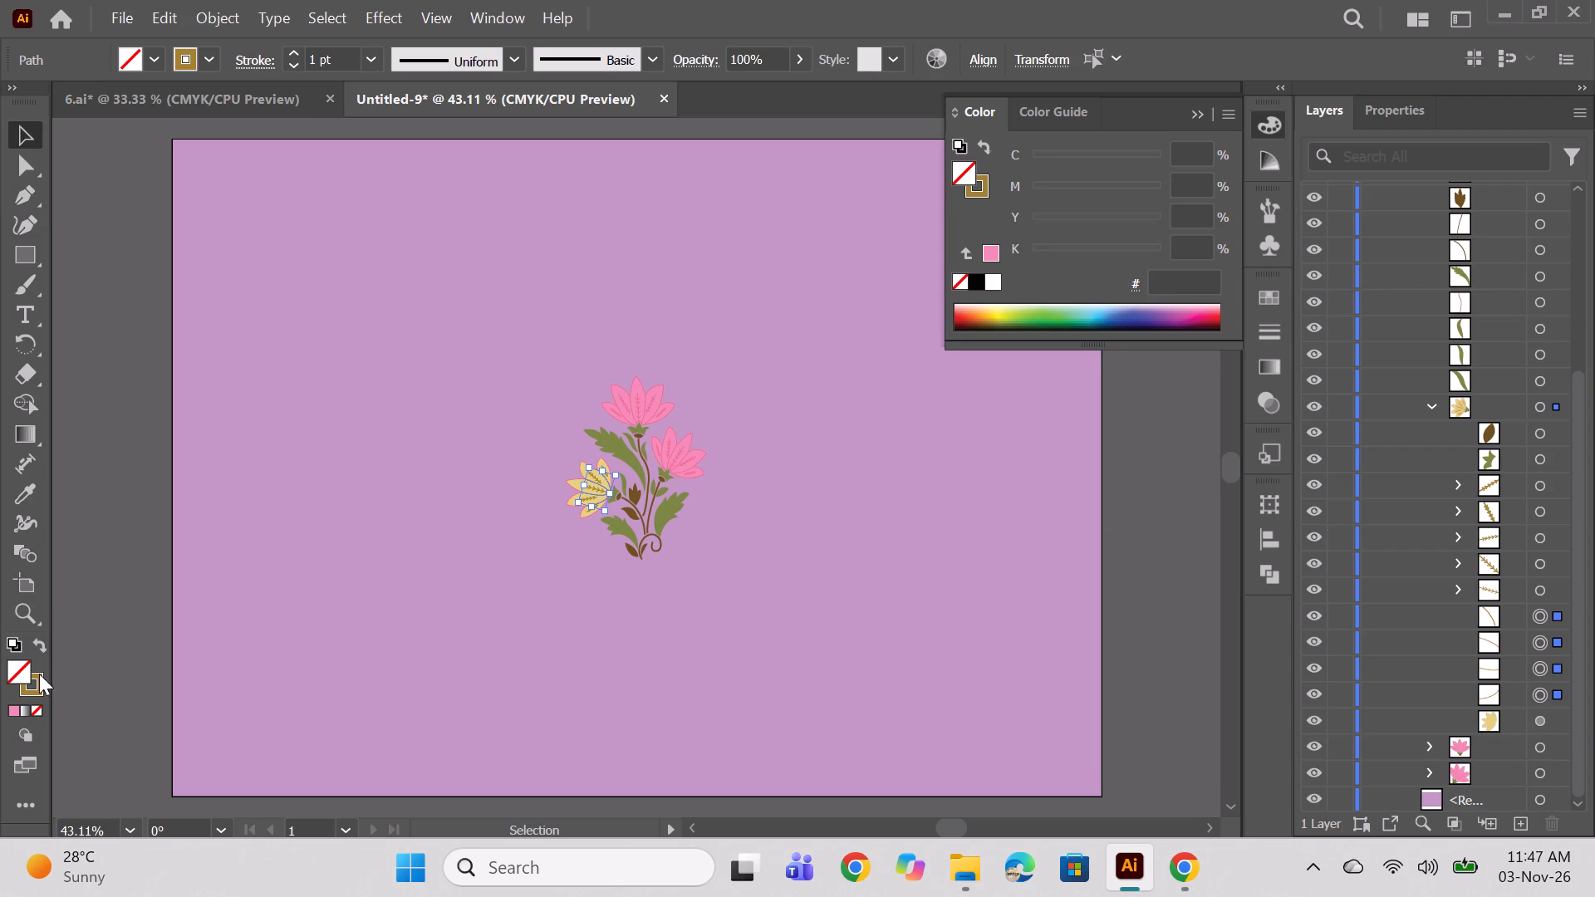
pyautogui.click(1539, 722)
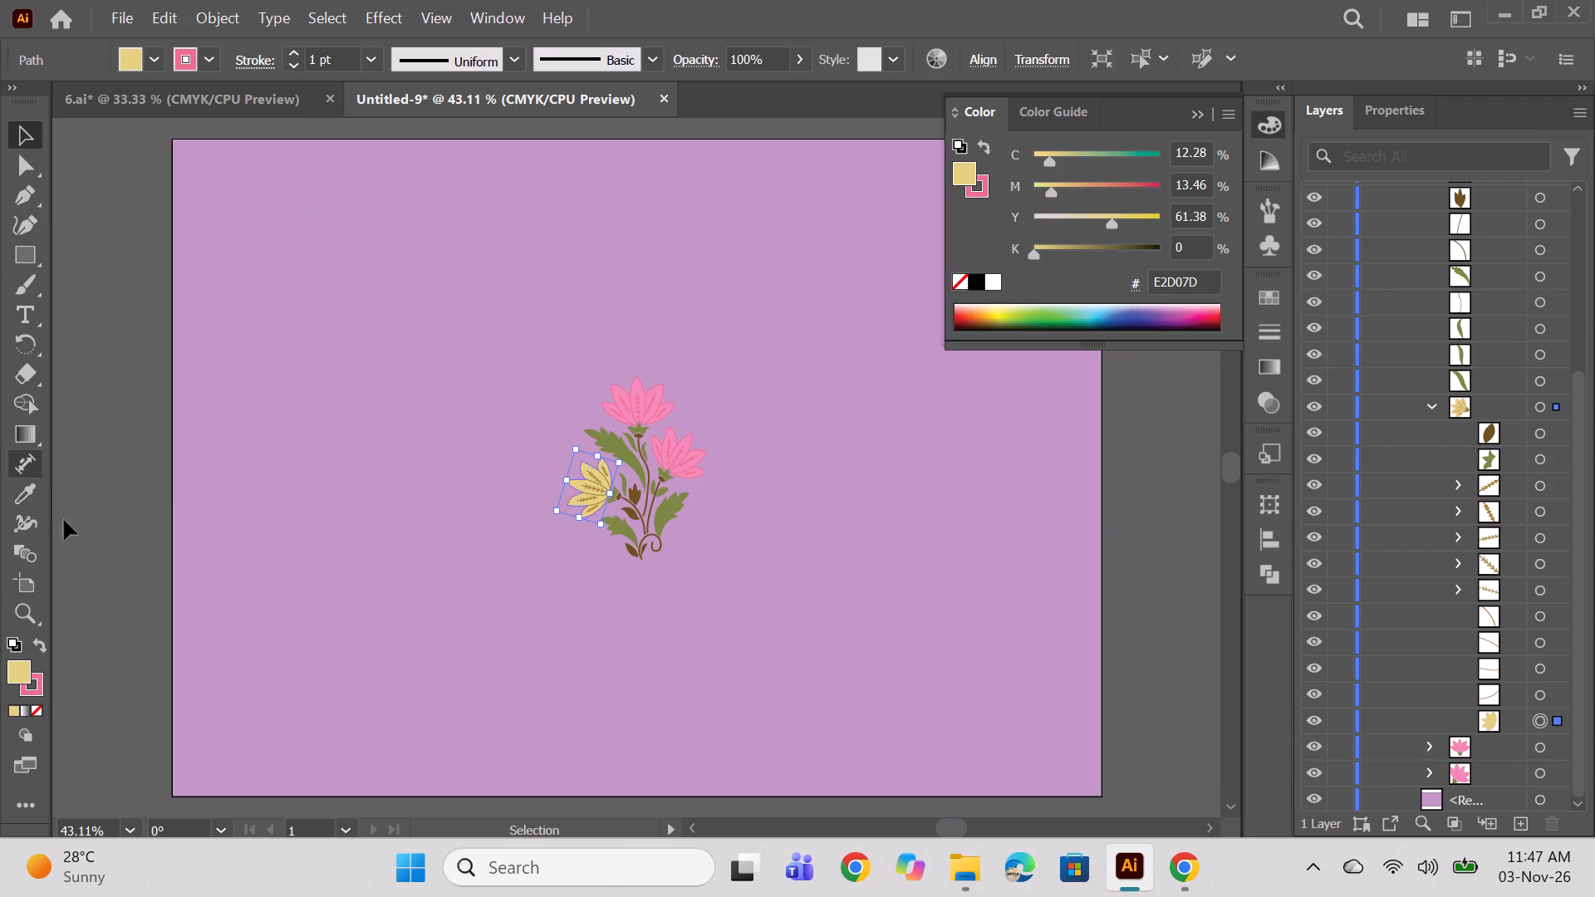
pyautogui.doubleClick(36, 690)
pyautogui.keyDown('alt'); pyautogui.scroll(2, 480, 559); pyautogui.keyUp('alt')
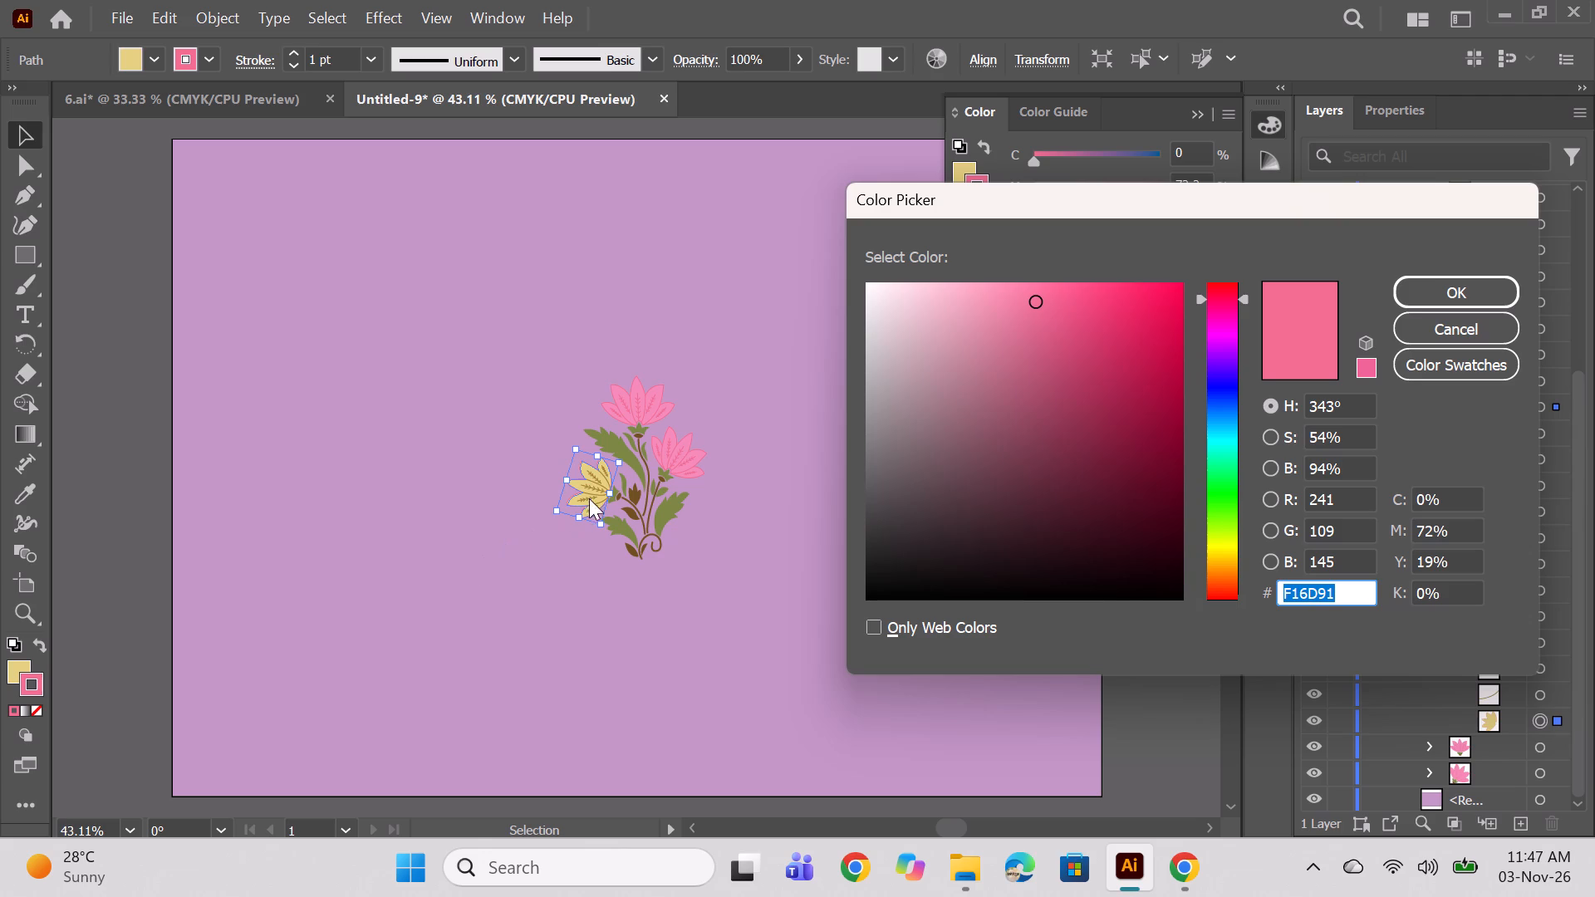
pyautogui.keyDown('alt'); pyautogui.scroll(2, 589, 498); pyautogui.keyUp('alt')
pyautogui.click(1229, 563)
pyautogui.click(1224, 556)
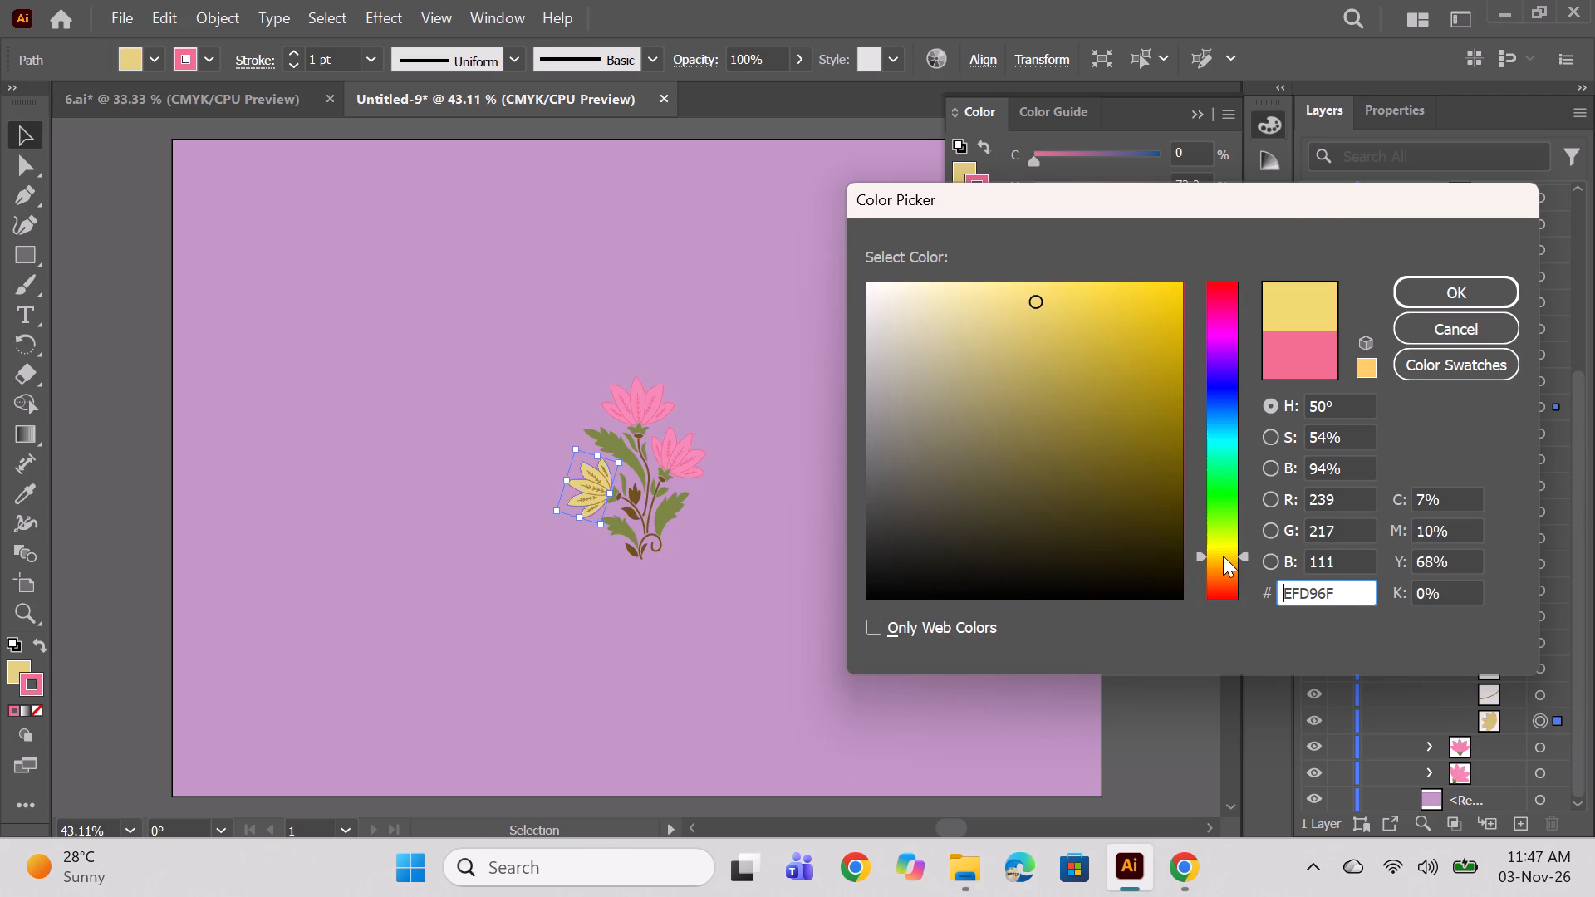
pyautogui.doubleClick(1221, 562)
pyautogui.click(1121, 430)
pyautogui.click(1112, 414)
pyautogui.click(1125, 410)
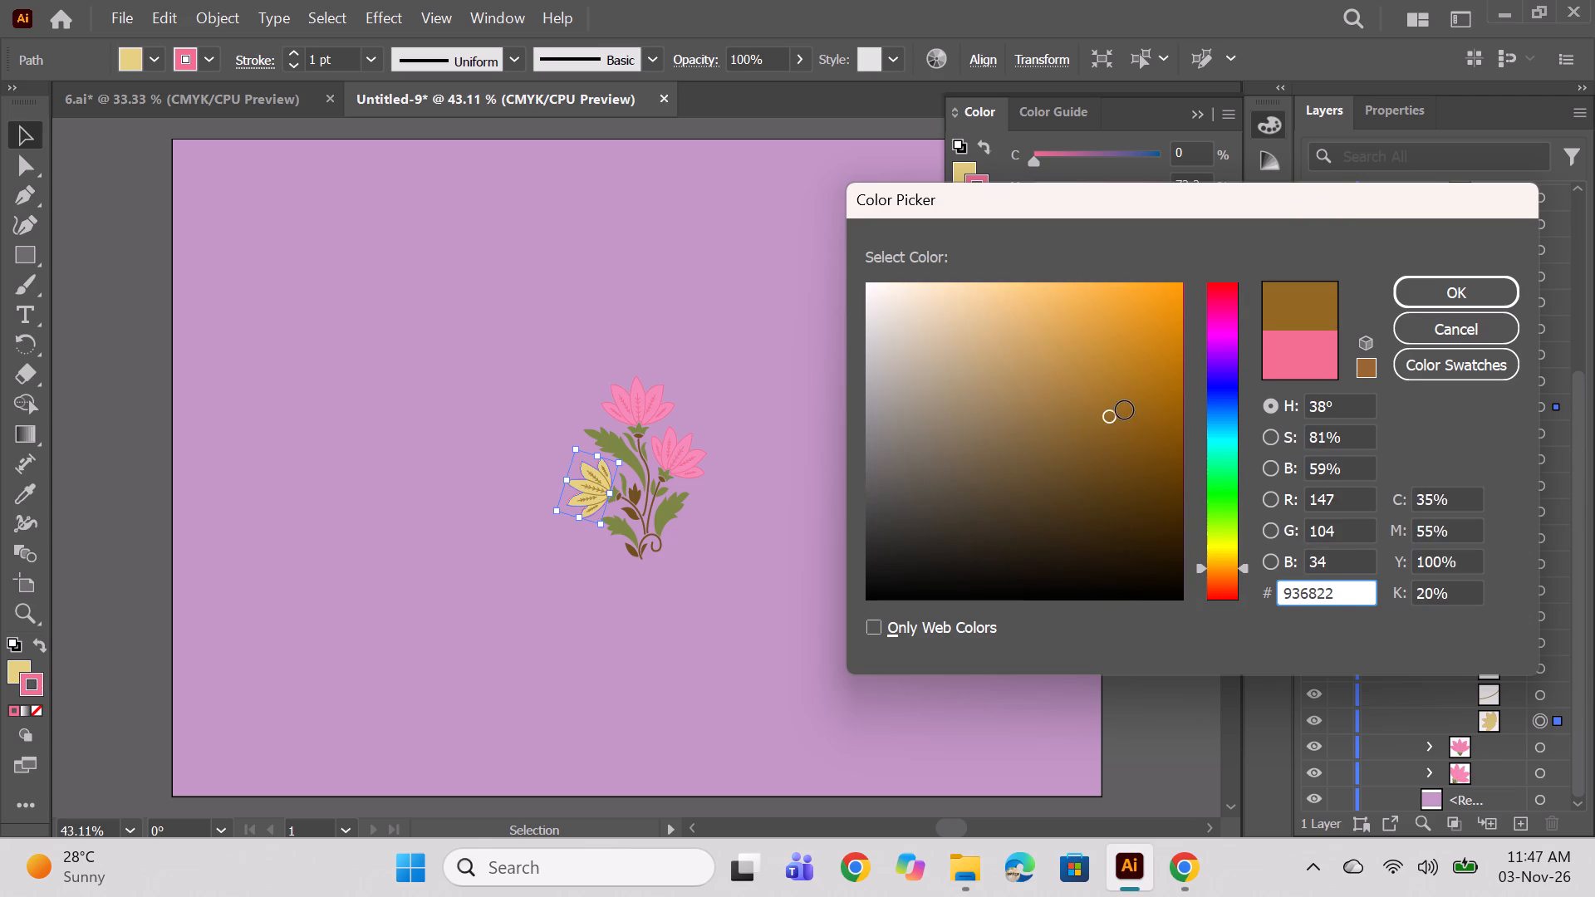
pyautogui.click(1429, 293)
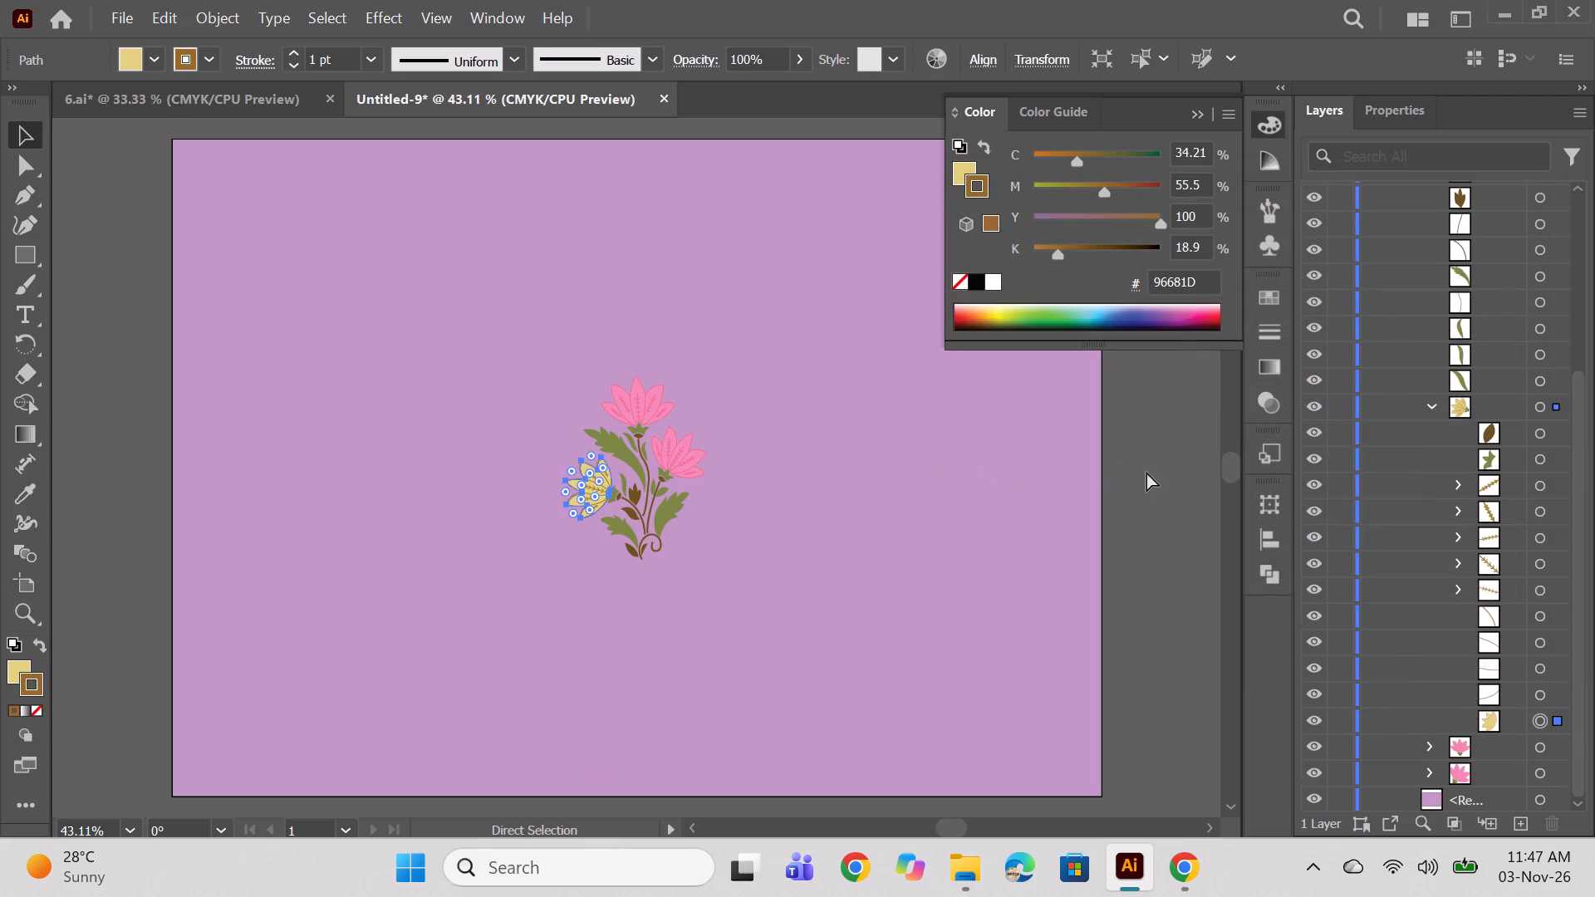
pyautogui.keyDown('ctrl'); pyautogui.click(1147, 472); pyautogui.keyUp('ctrl')
# Examine the recoloured yellow flower up close and against the rest of the motif.
pyautogui.keyDown('alt'); pyautogui.scroll(5, 611, 456); pyautogui.keyUp('alt')
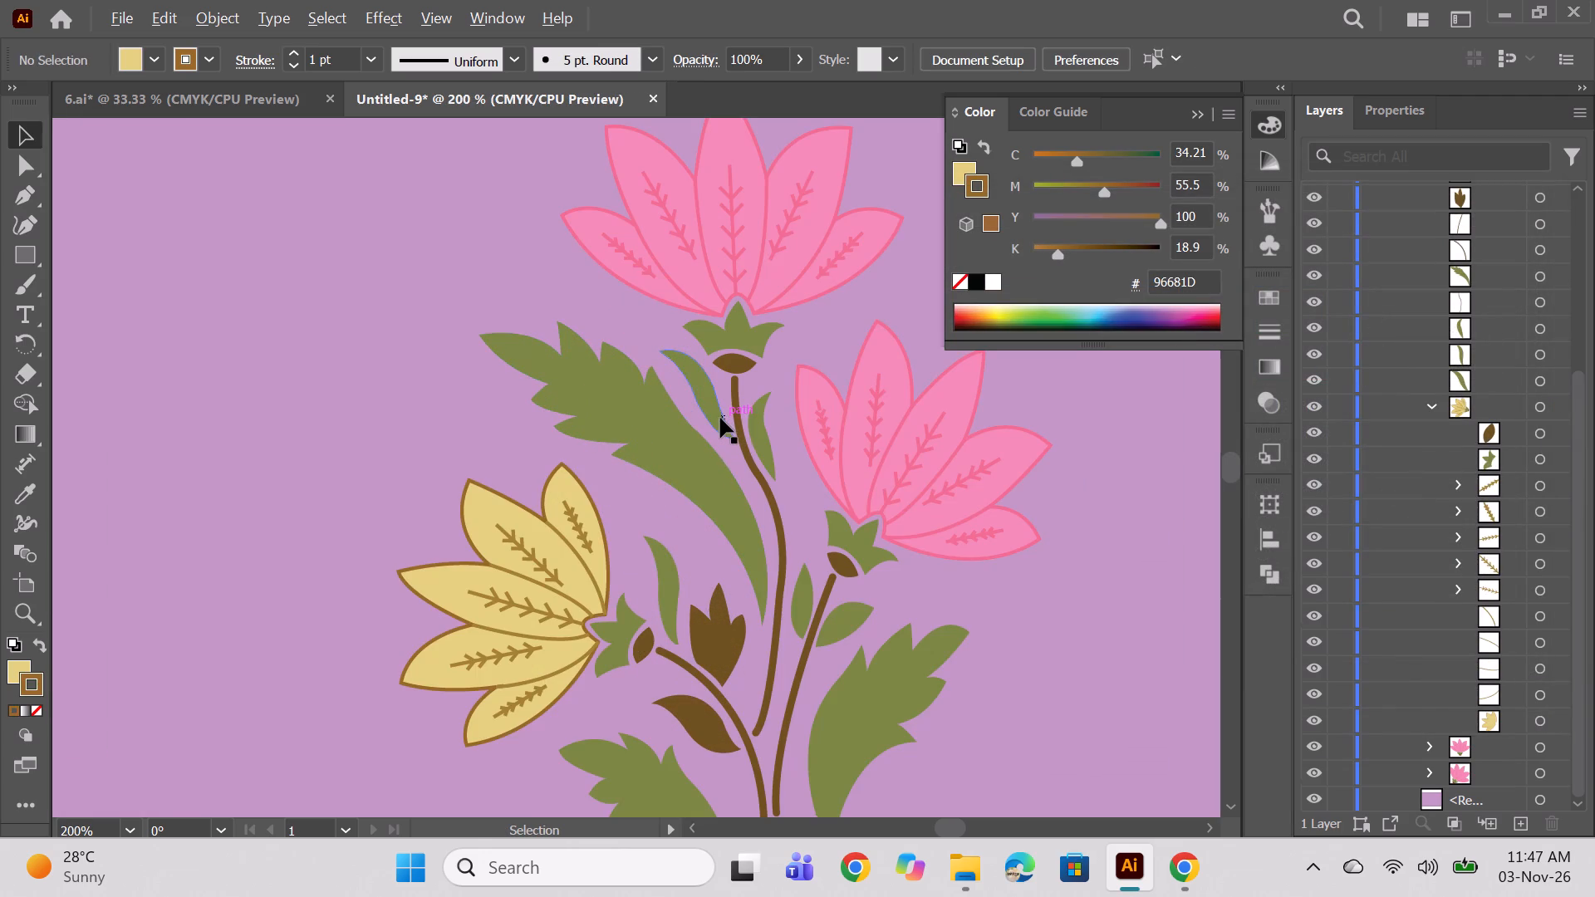
pyautogui.keyDown('alt'); pyautogui.scroll(-3, 720, 418); pyautogui.keyUp('alt')
pyautogui.press('space')
pyautogui.press('space')
pyautogui.press('space')
pyautogui.press('space')
pyautogui.moveTo(945, 551); pyautogui.dragTo(784, 570)
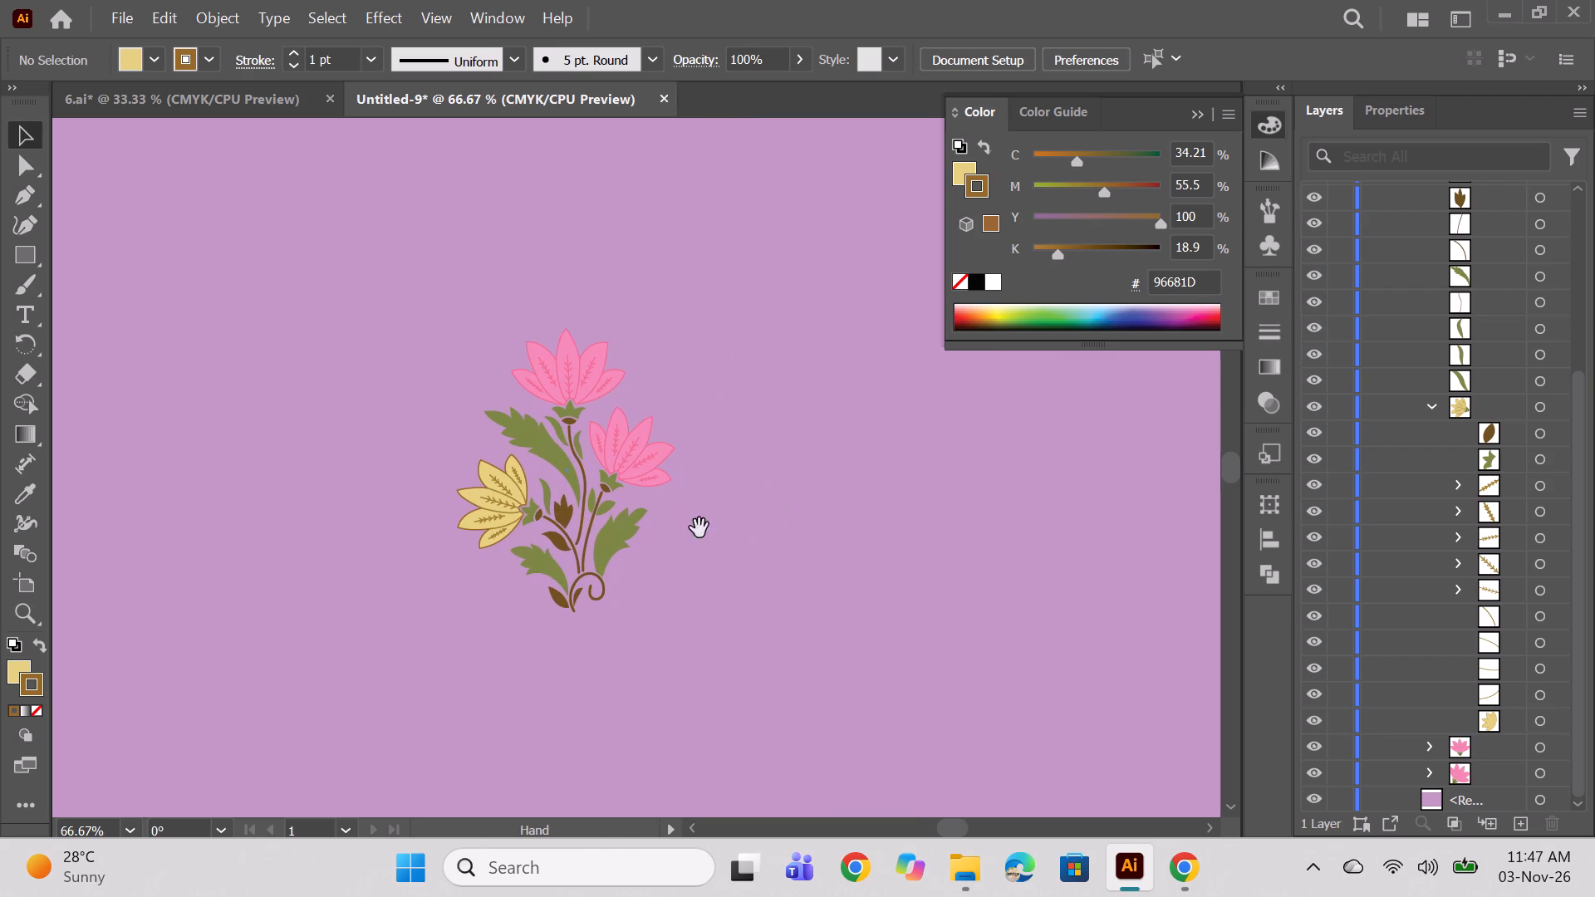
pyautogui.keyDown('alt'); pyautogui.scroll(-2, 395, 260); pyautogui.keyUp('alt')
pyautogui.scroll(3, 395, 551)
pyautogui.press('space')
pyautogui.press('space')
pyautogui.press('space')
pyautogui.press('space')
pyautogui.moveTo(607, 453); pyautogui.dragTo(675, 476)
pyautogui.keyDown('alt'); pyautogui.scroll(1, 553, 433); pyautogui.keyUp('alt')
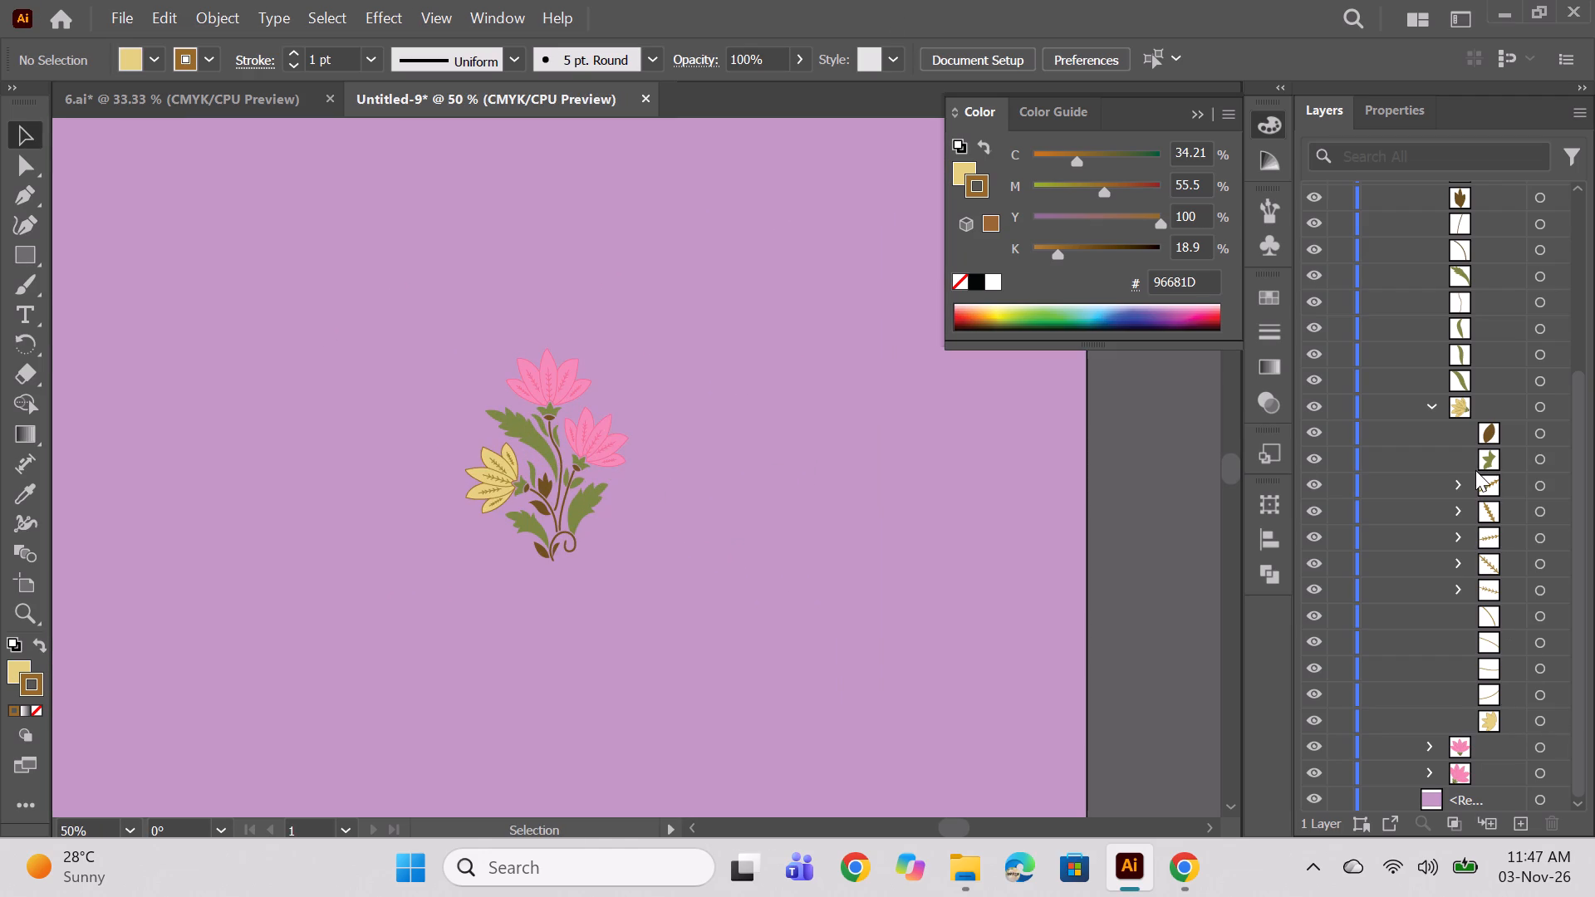
# Copy the finished yellow flower's unfilled golden-brown vein stroke onto the vein details and petal shape of the top pink flower.
pyautogui.click(1437, 747)
pyautogui.scroll(-9, 1484, 591)
pyautogui.click(1543, 740)
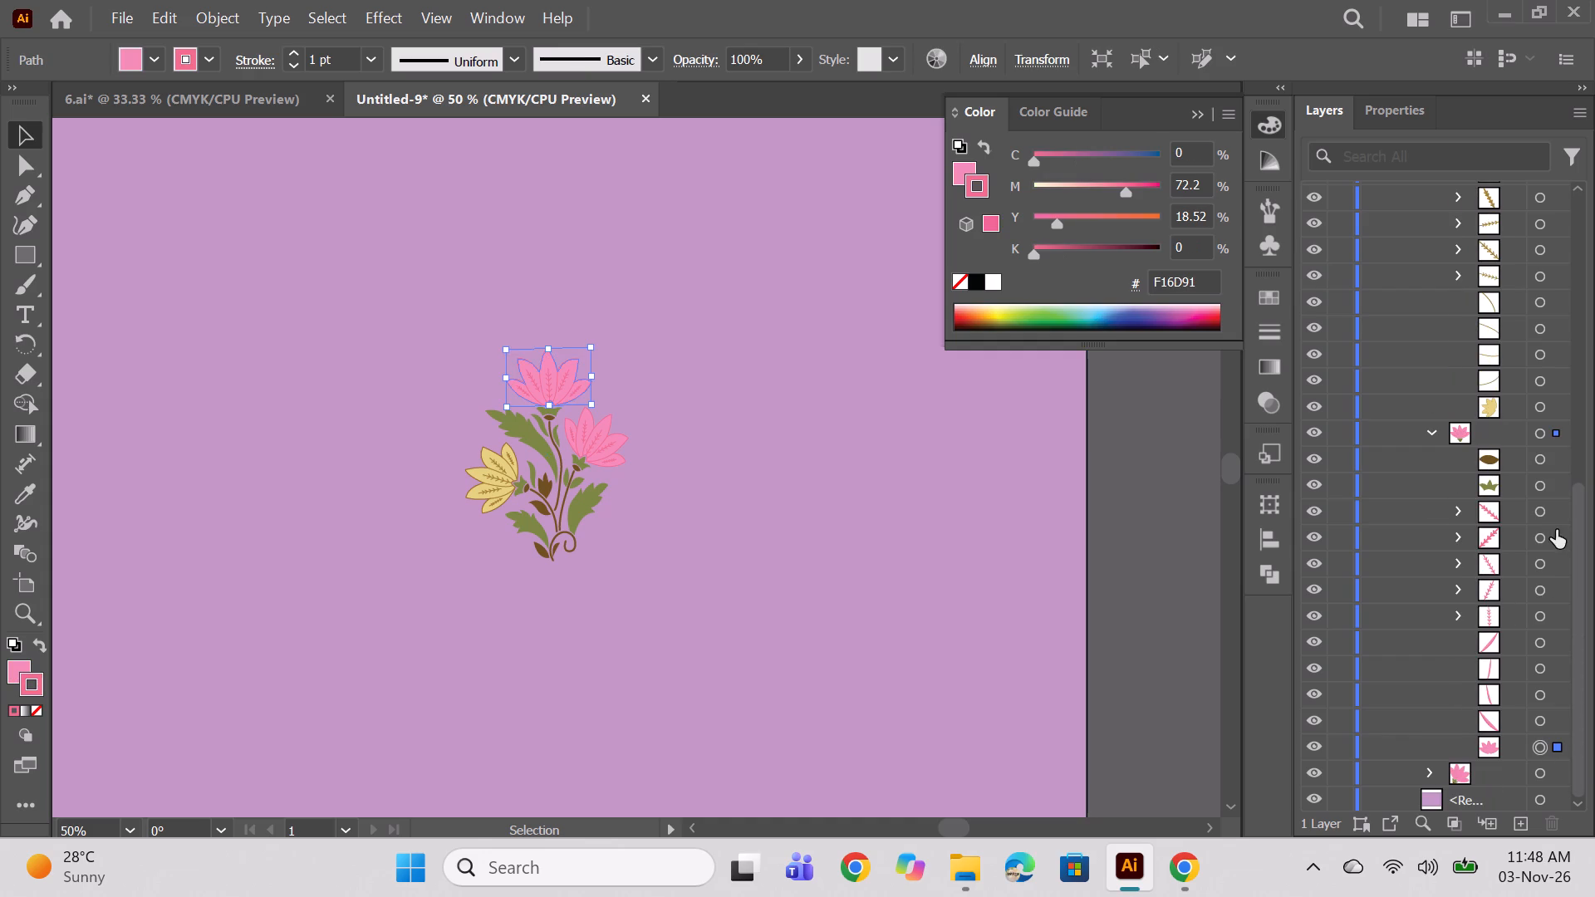
pyautogui.keyDown('shift'); pyautogui.click(1534, 510); pyautogui.keyUp('shift')
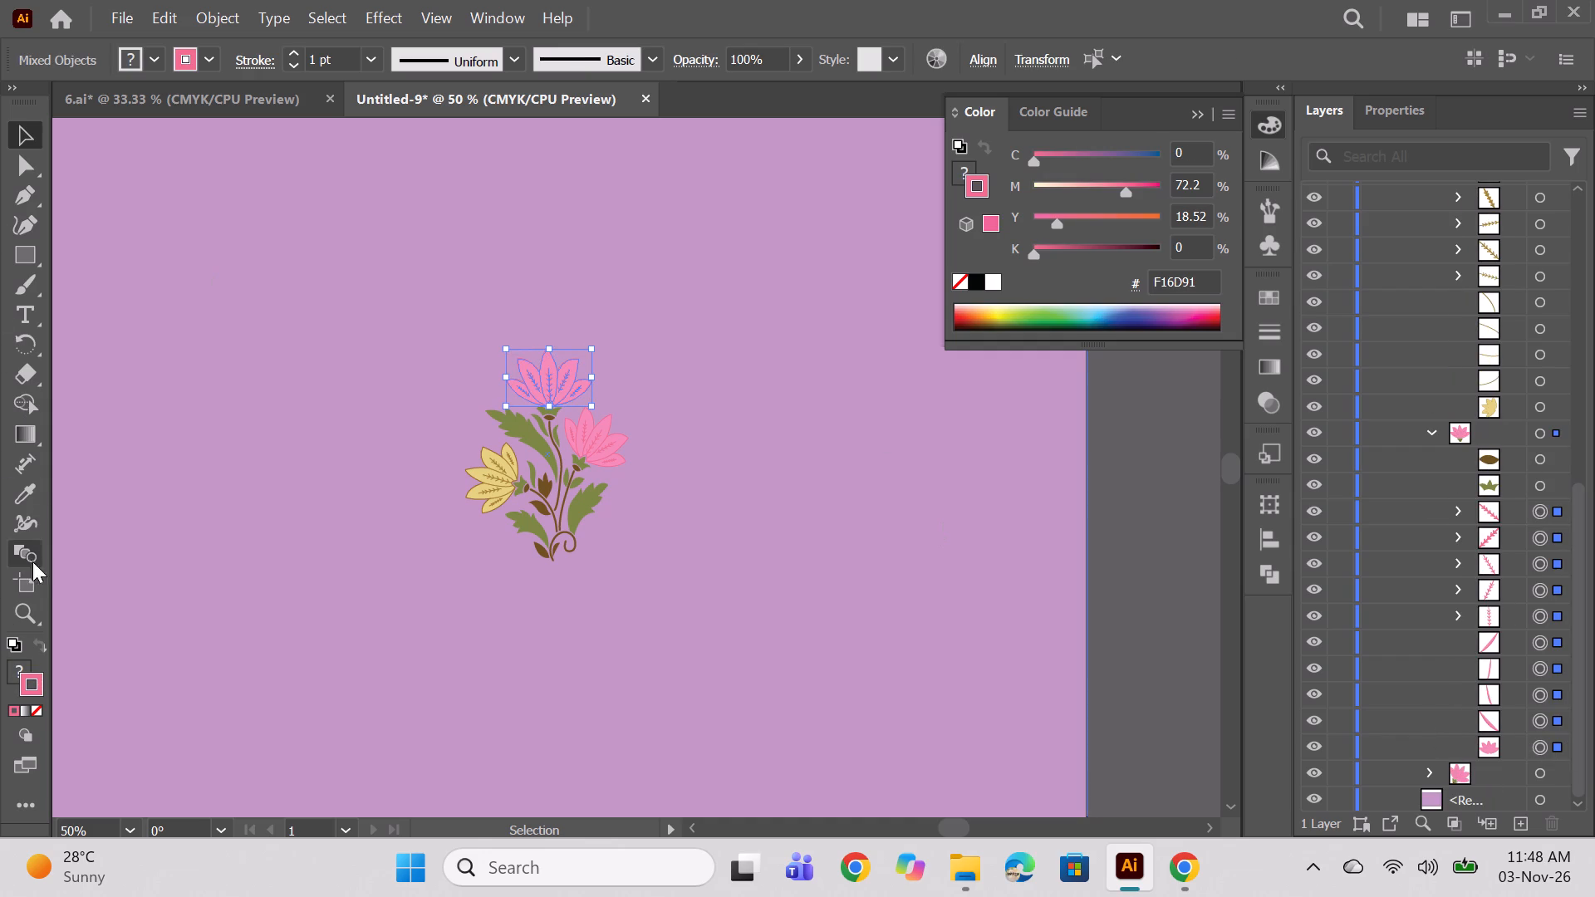
pyautogui.click(30, 487)
pyautogui.click(505, 467)
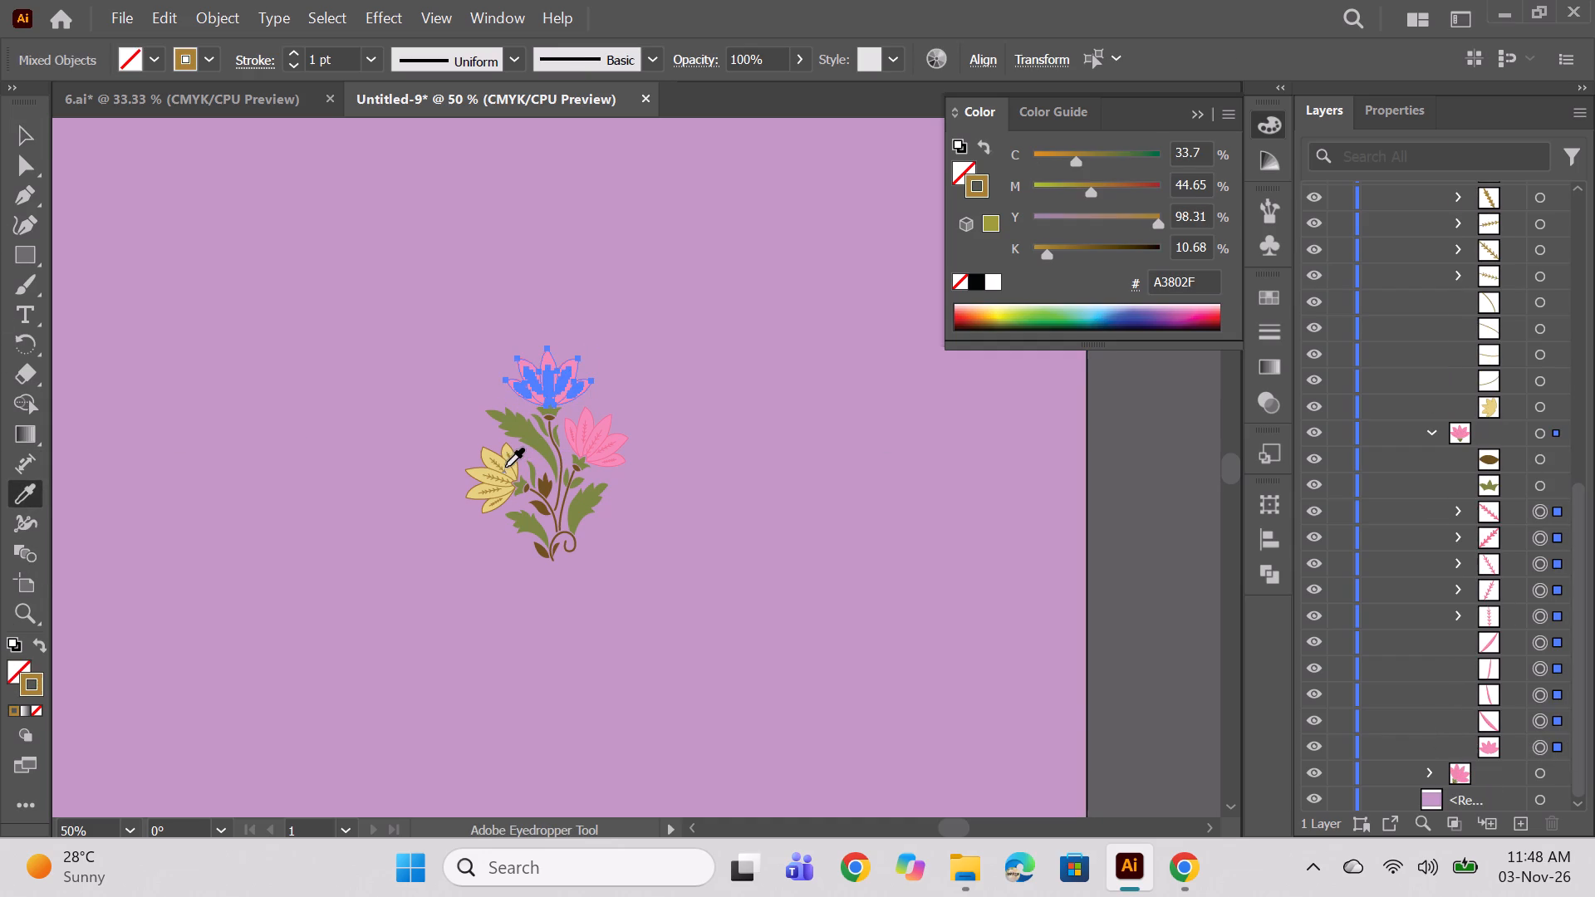
pyautogui.click(498, 482)
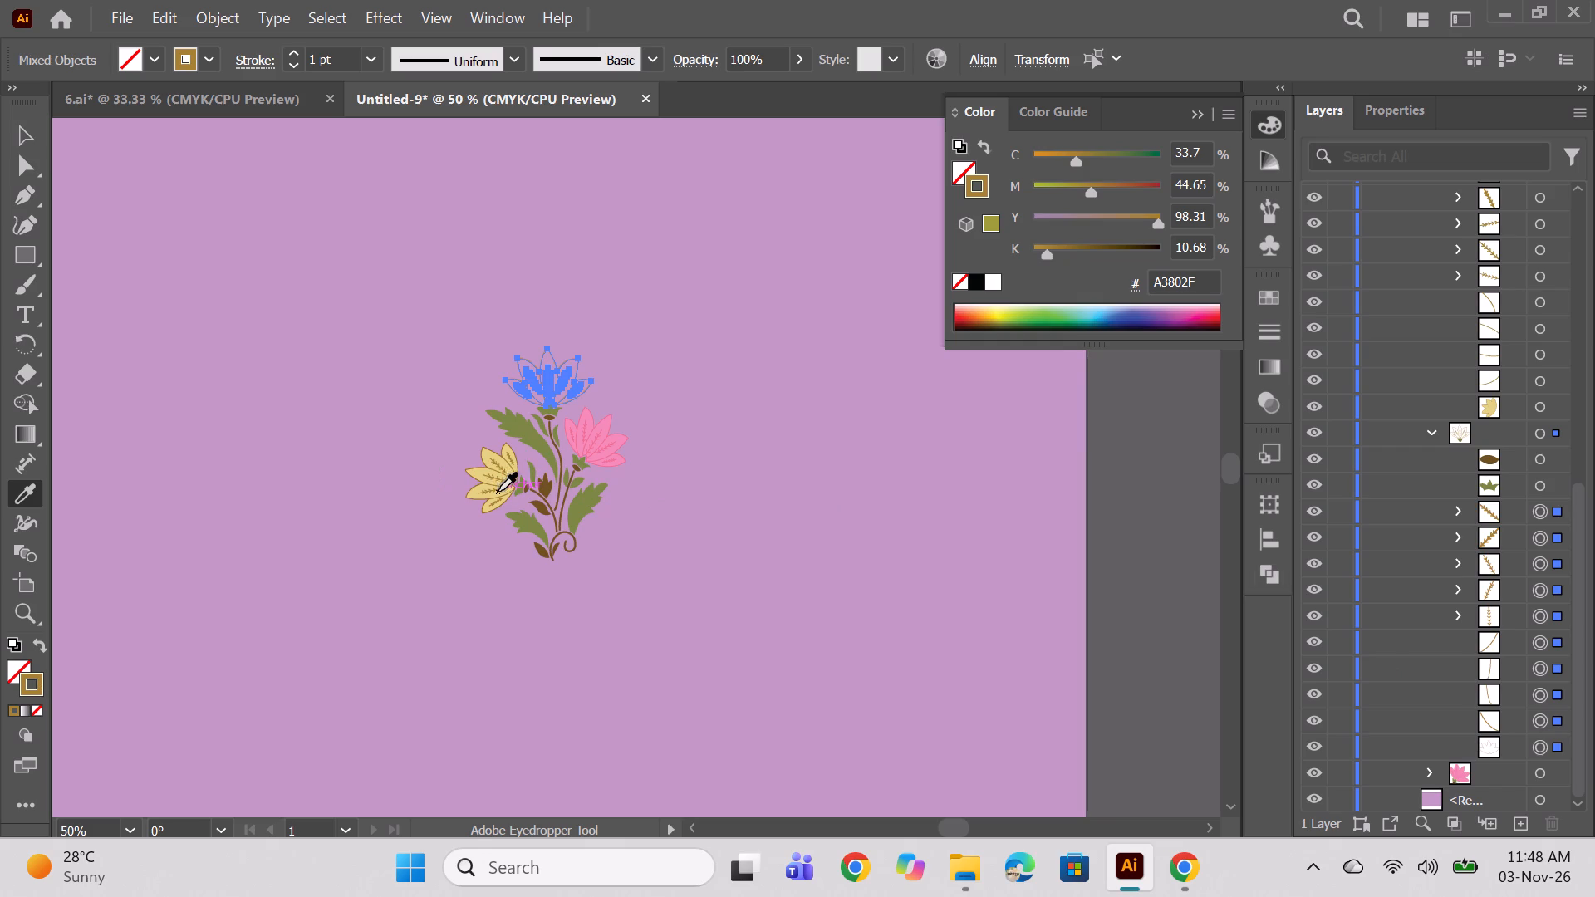
pyautogui.click(501, 491)
# Apply the yellow fill and brown outline of the finished flower's petals to the top flower's petal shape.
pyautogui.click(1539, 741)
pyautogui.click(477, 473)
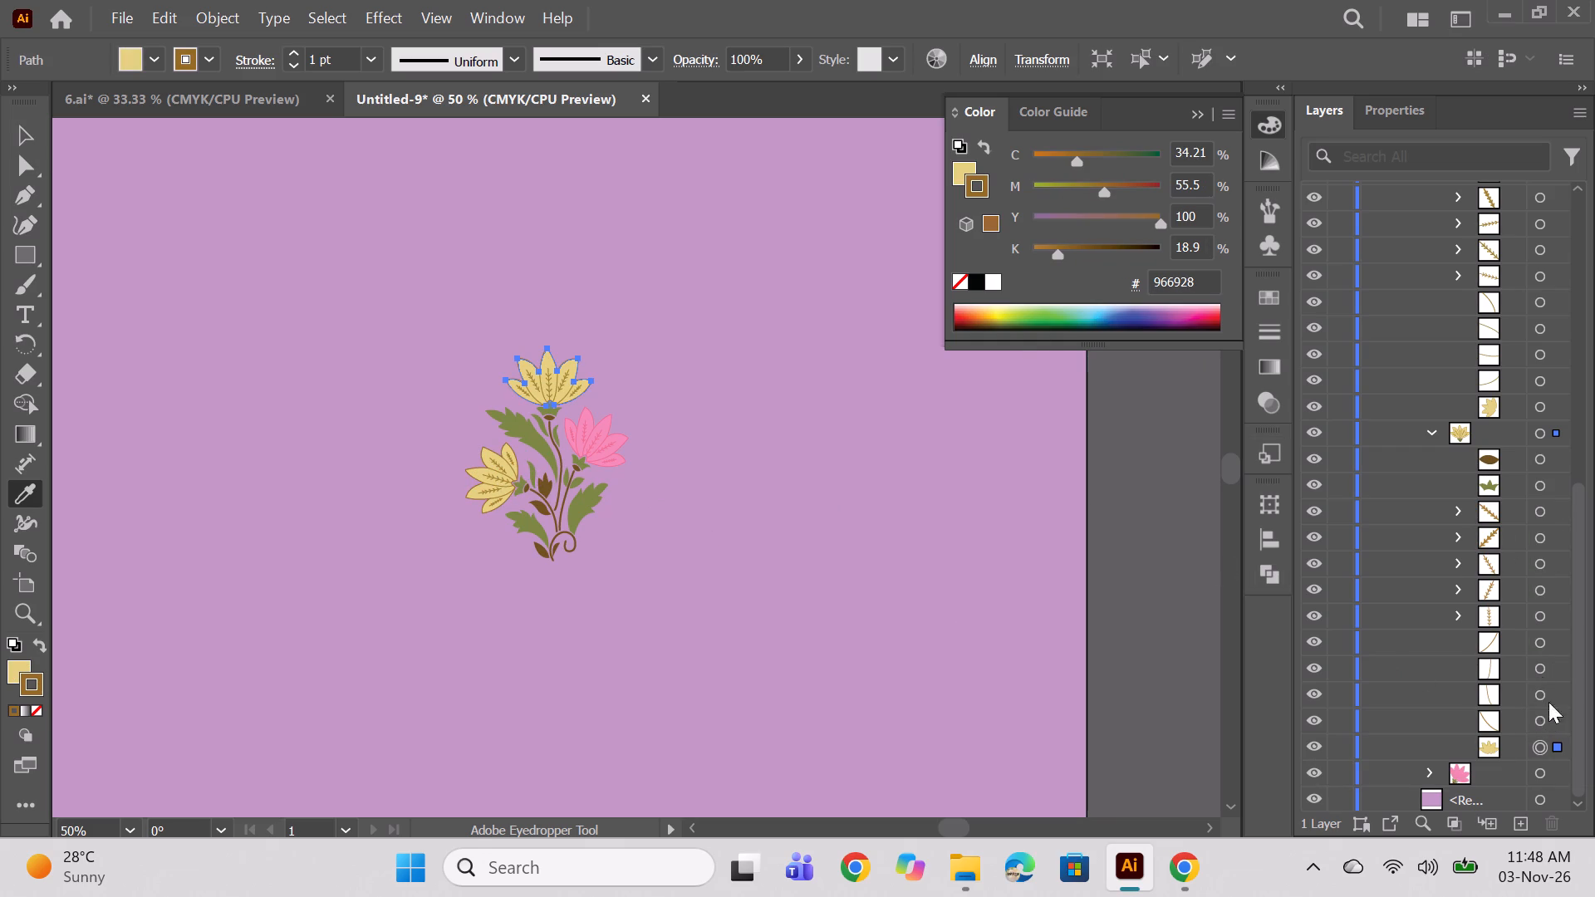
pyautogui.keyDown('ctrl'); pyautogui.click(791, 464); pyautogui.keyUp('ctrl')
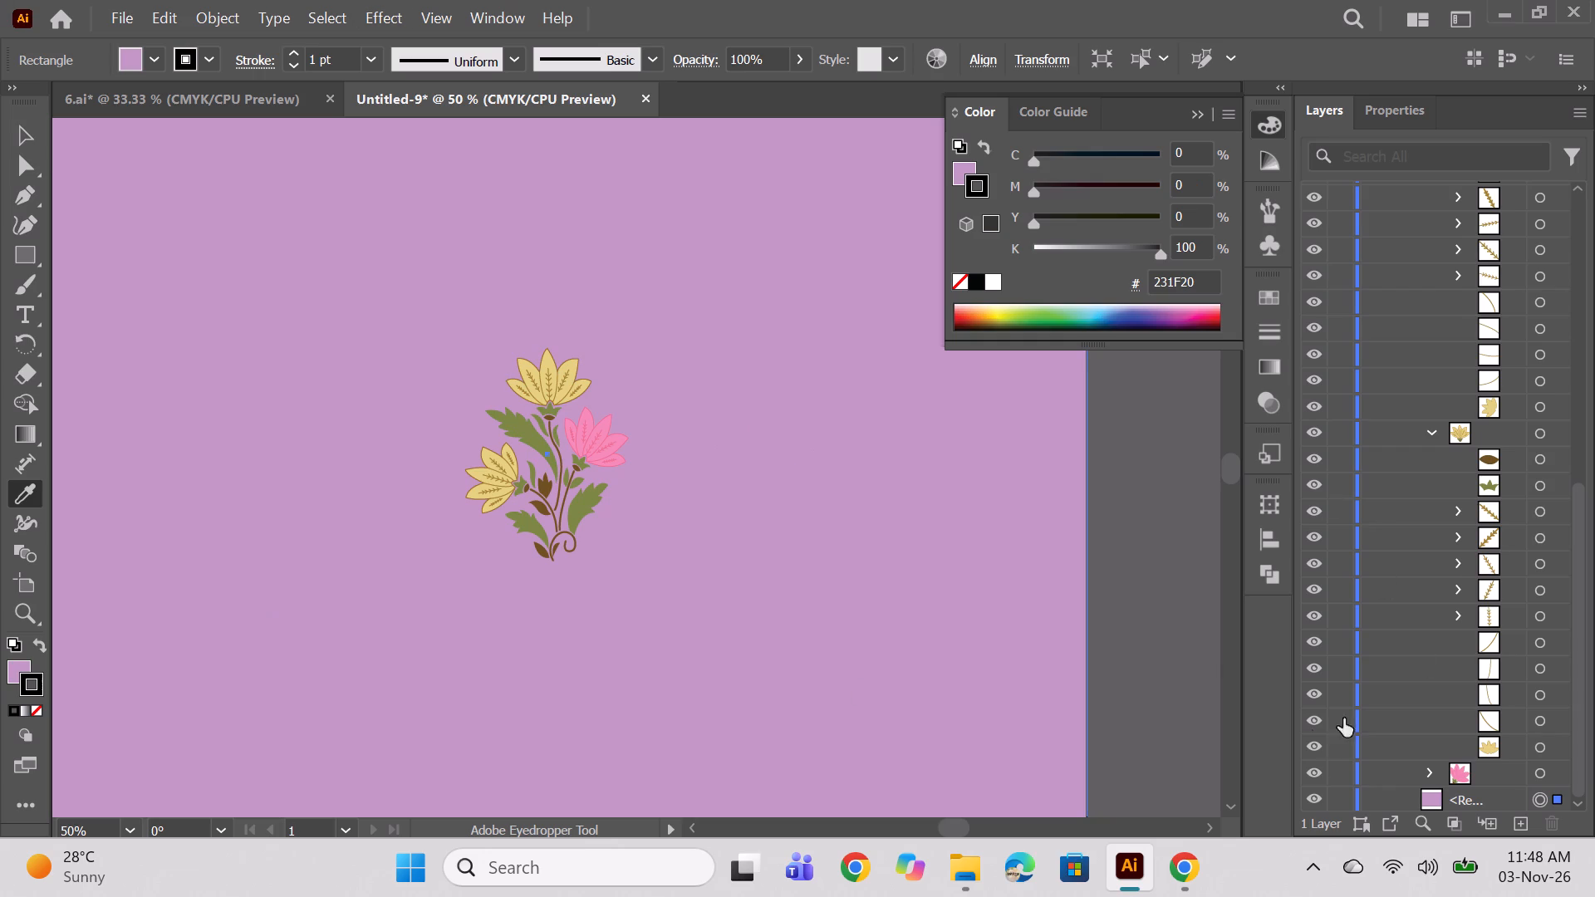
# Apply the top flower's yellow petal fill and brown outline to the petal shape of the remaining pink flower.
pyautogui.click(1422, 429)
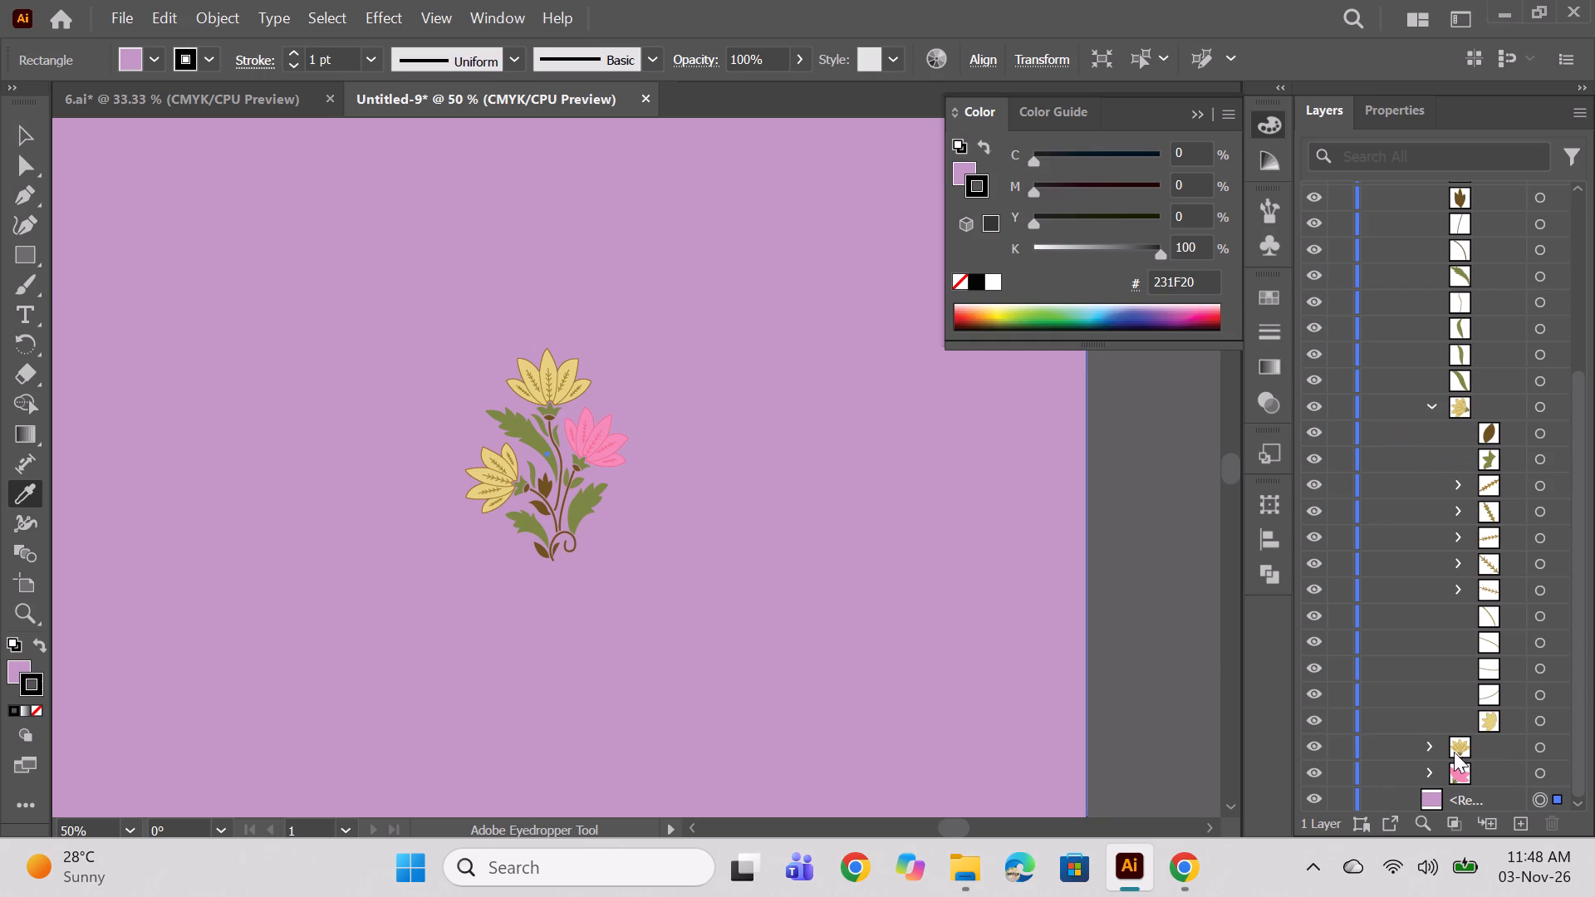
pyautogui.click(1425, 404)
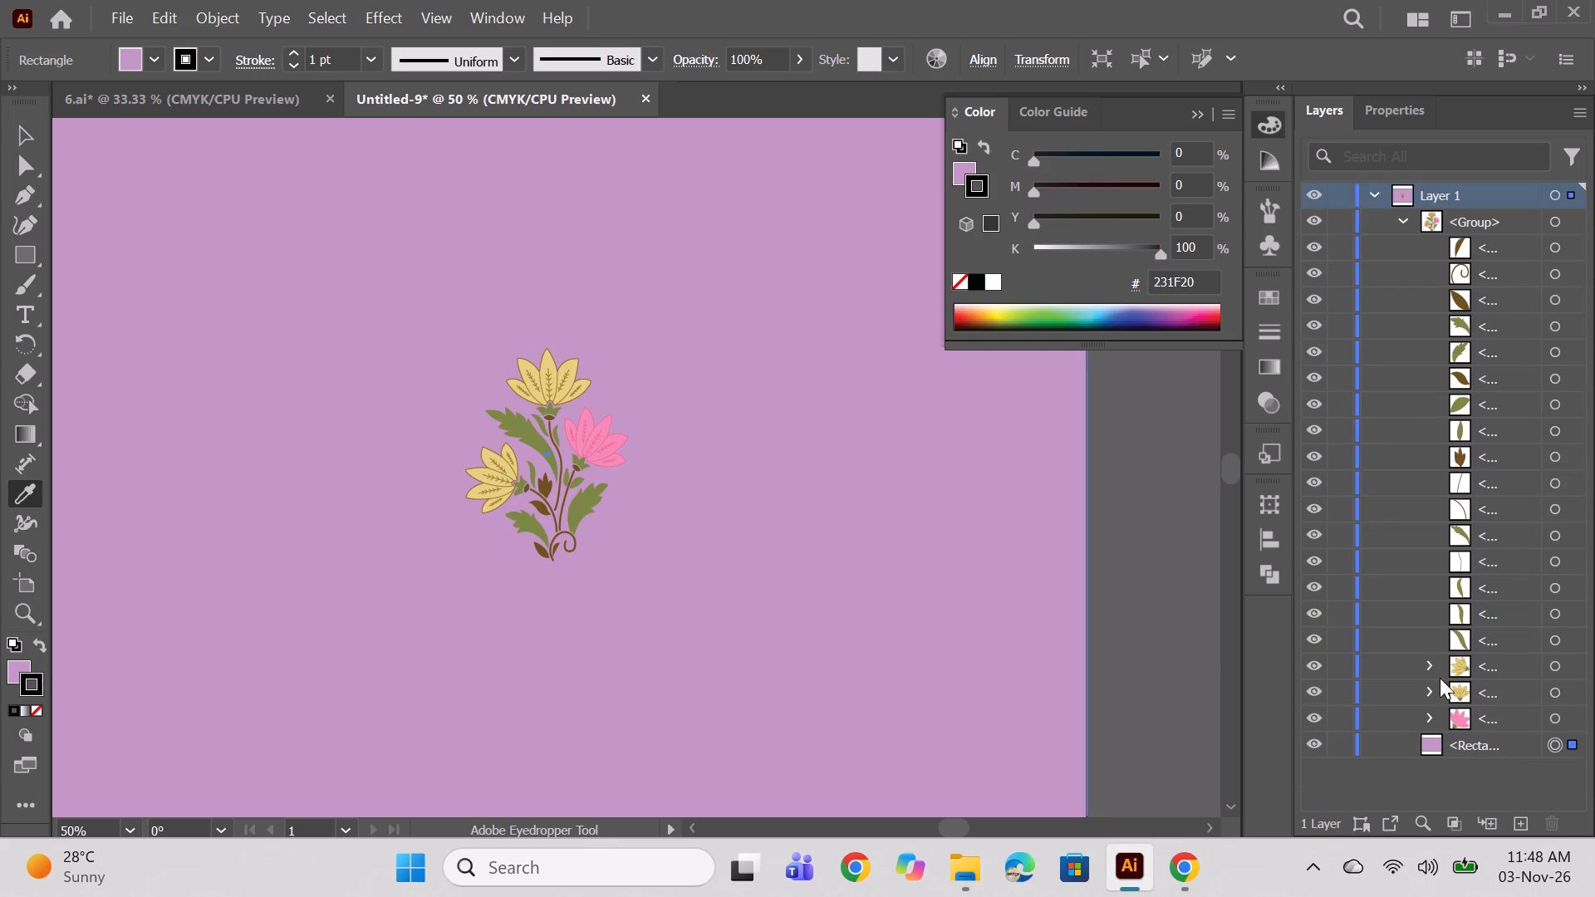
pyautogui.click(1431, 713)
pyautogui.scroll(-4, 1512, 614)
pyautogui.scroll(-4, 1561, 782)
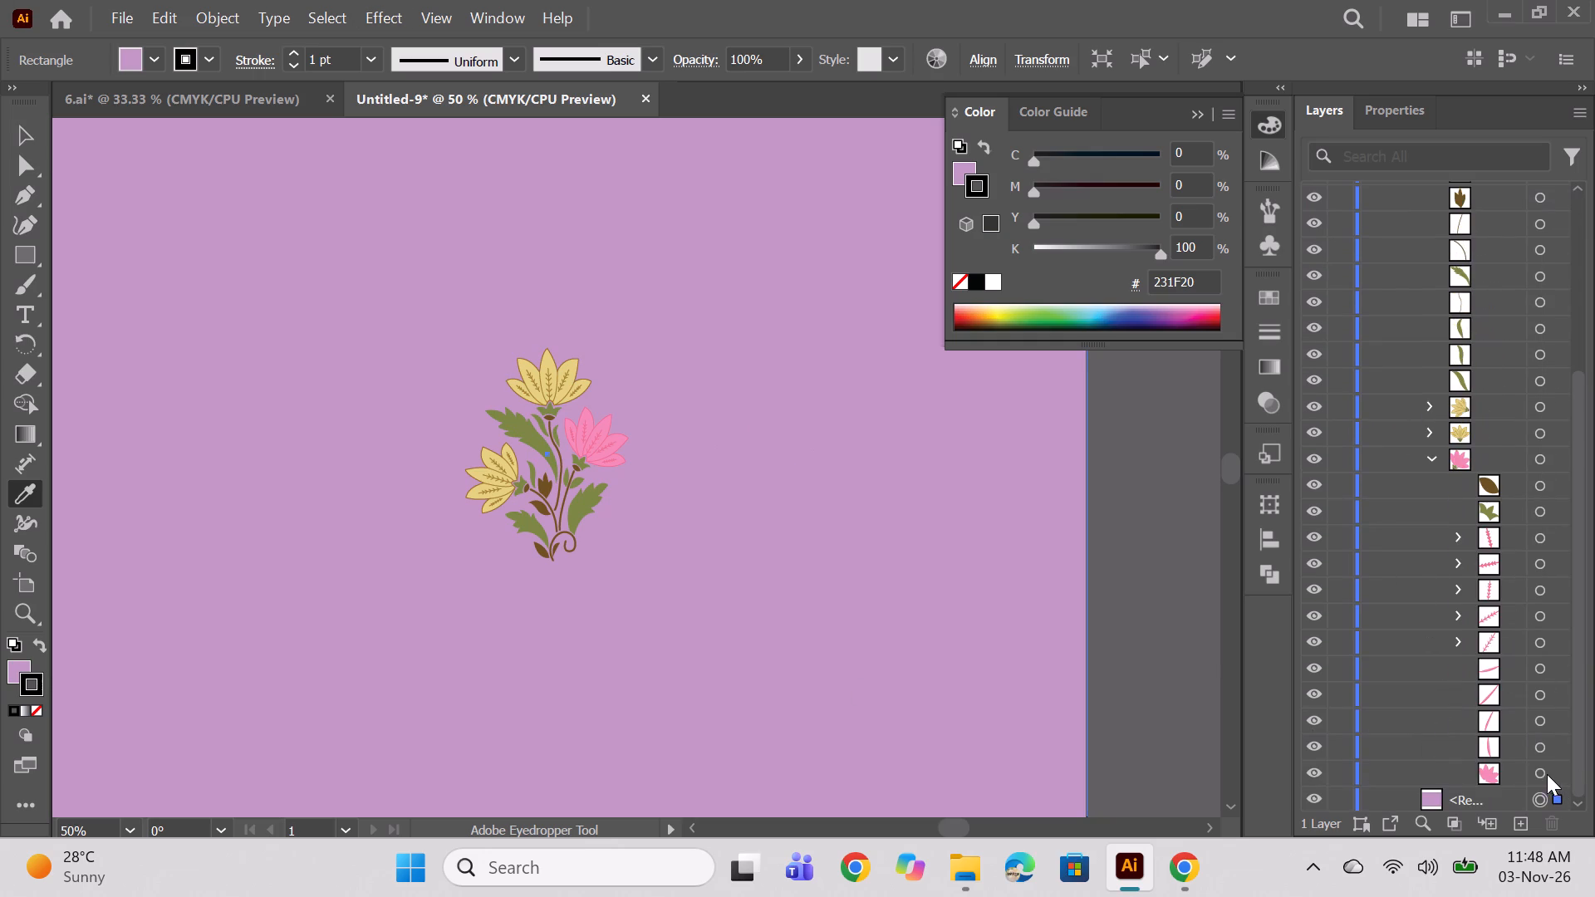
pyautogui.click(1540, 772)
pyautogui.click(545, 362)
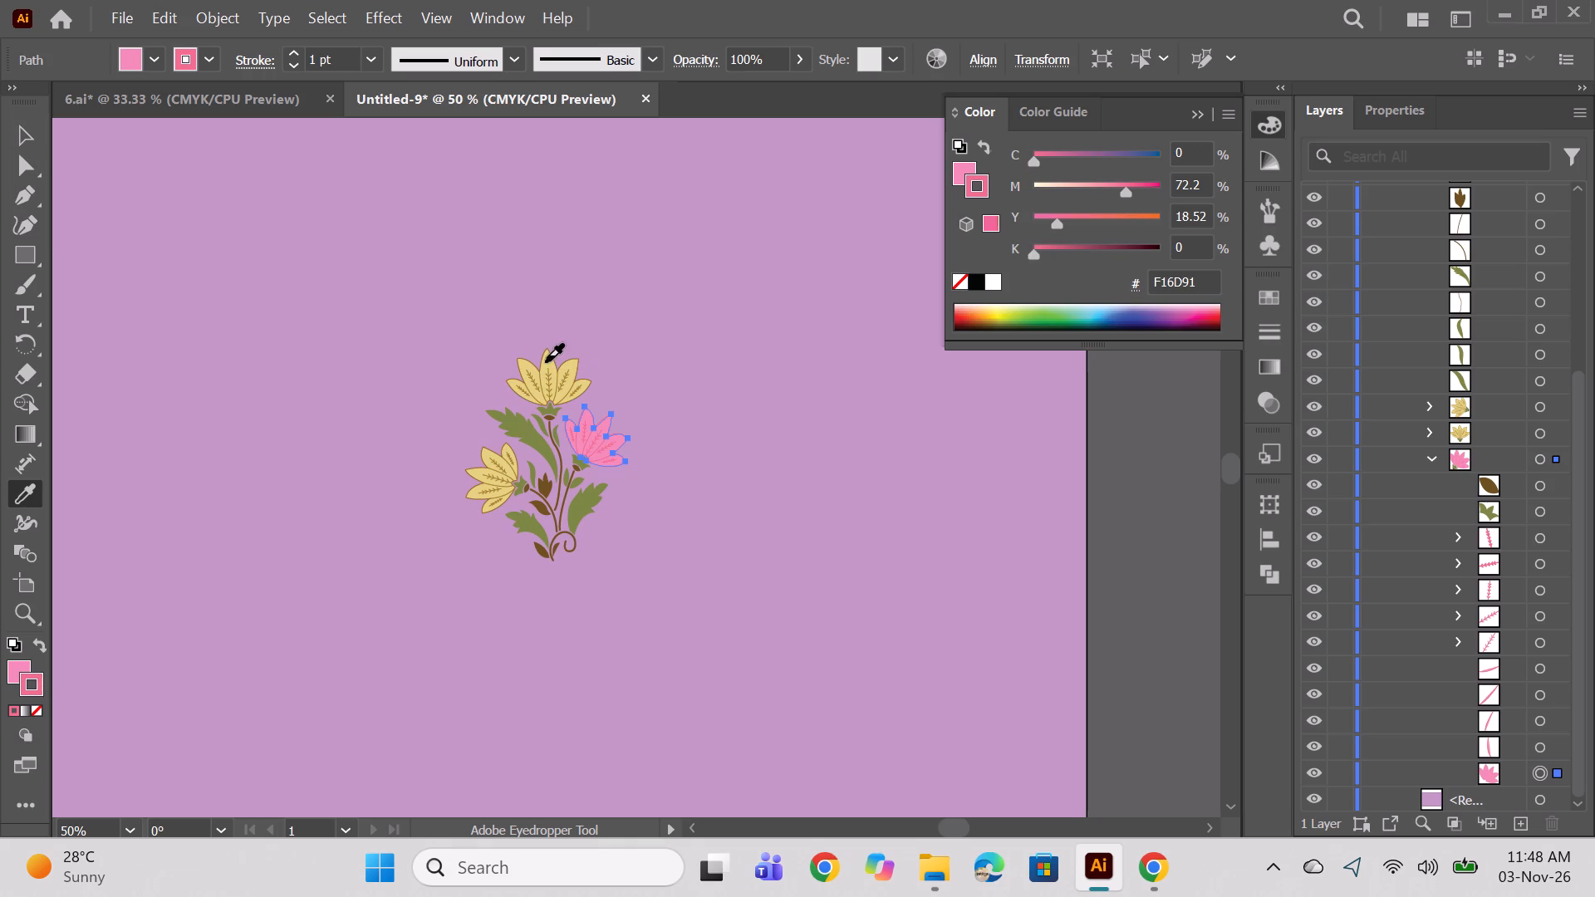
# Apply the unfilled golden-brown stroke of the top flower's veins to all vein details of the last flower.
pyautogui.click(1541, 740)
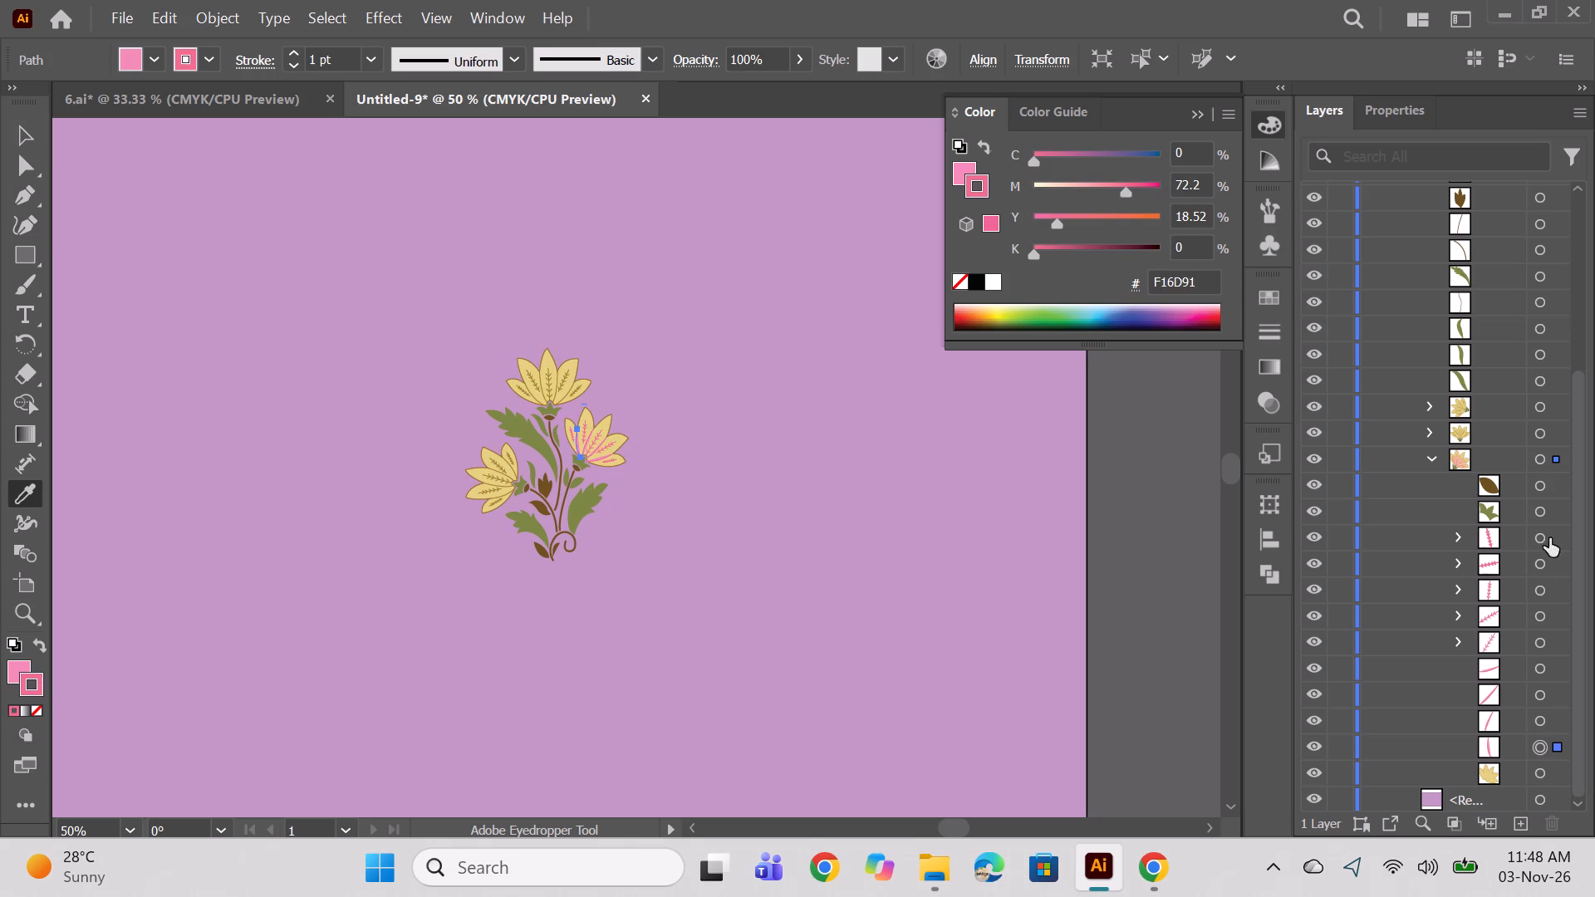
pyautogui.keyDown('shift'); pyautogui.click(1543, 535); pyautogui.keyUp('shift')
pyautogui.click(543, 383)
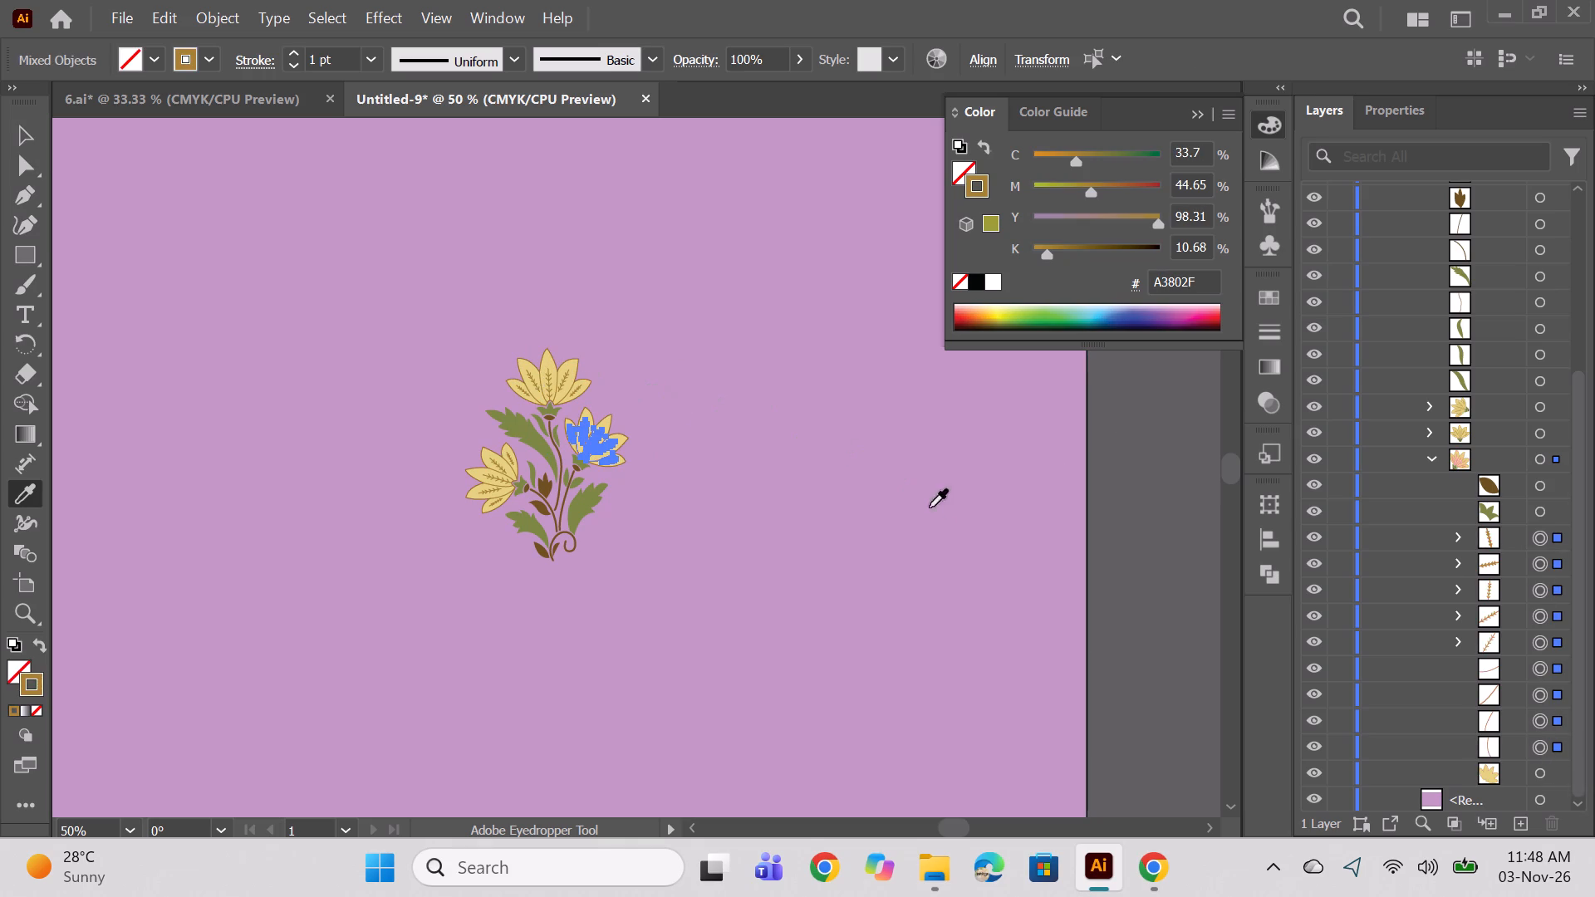
pyautogui.keyDown('ctrl'); pyautogui.click(935, 510); pyautogui.keyUp('ctrl')
pyautogui.click(1435, 456)
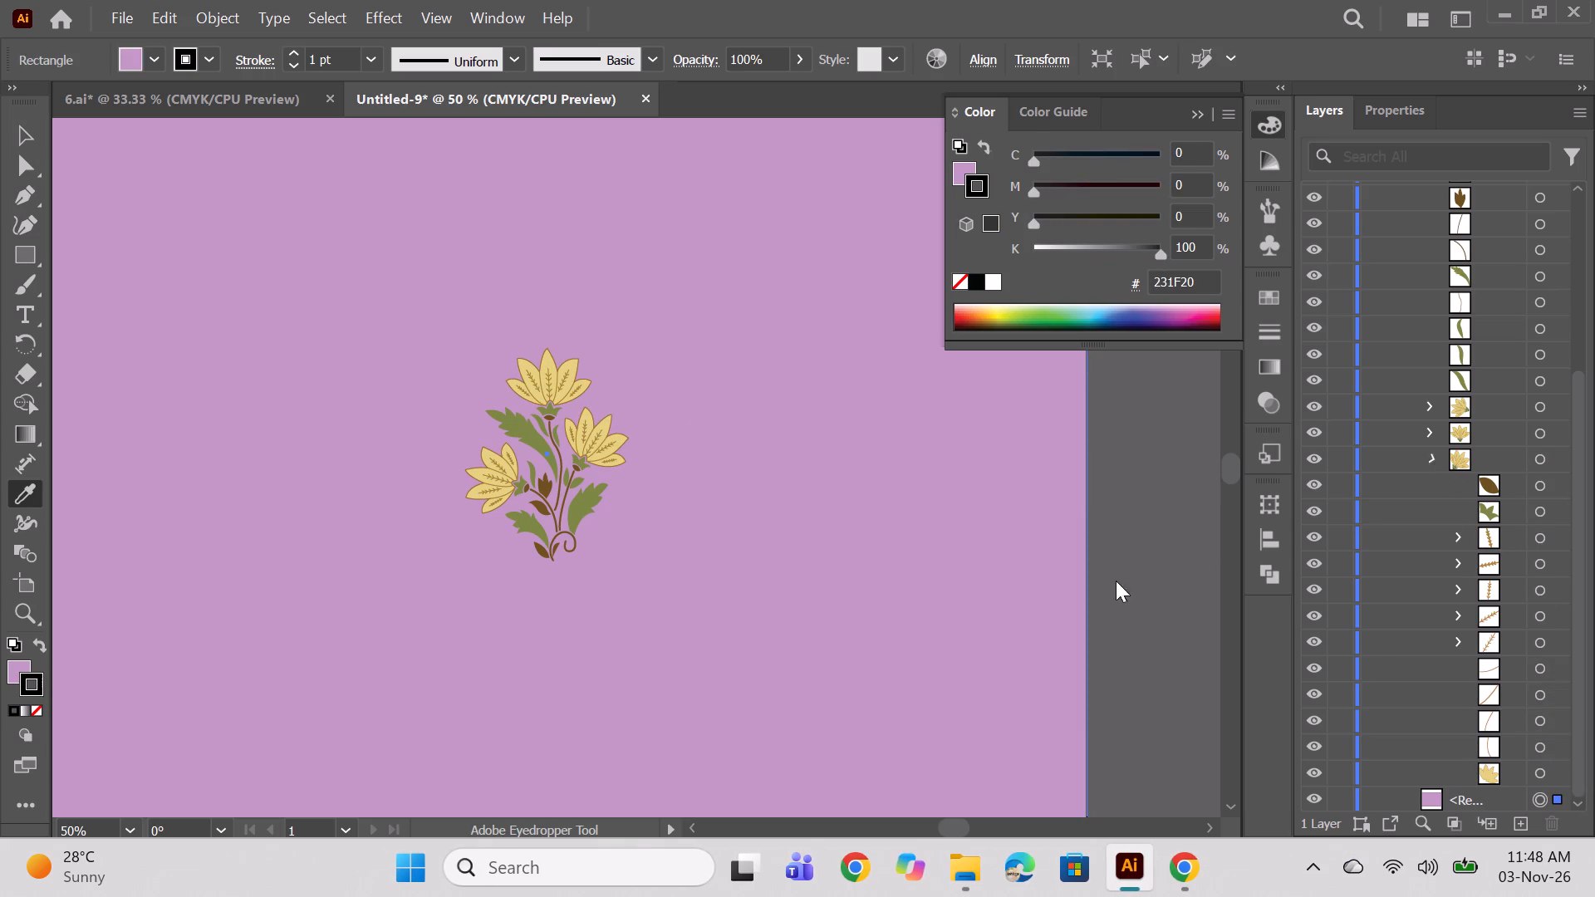
# Change the fill of the small leaf beside the top flower's stem to dark green 234C1F, trying other hues first.
pyautogui.click(1551, 642)
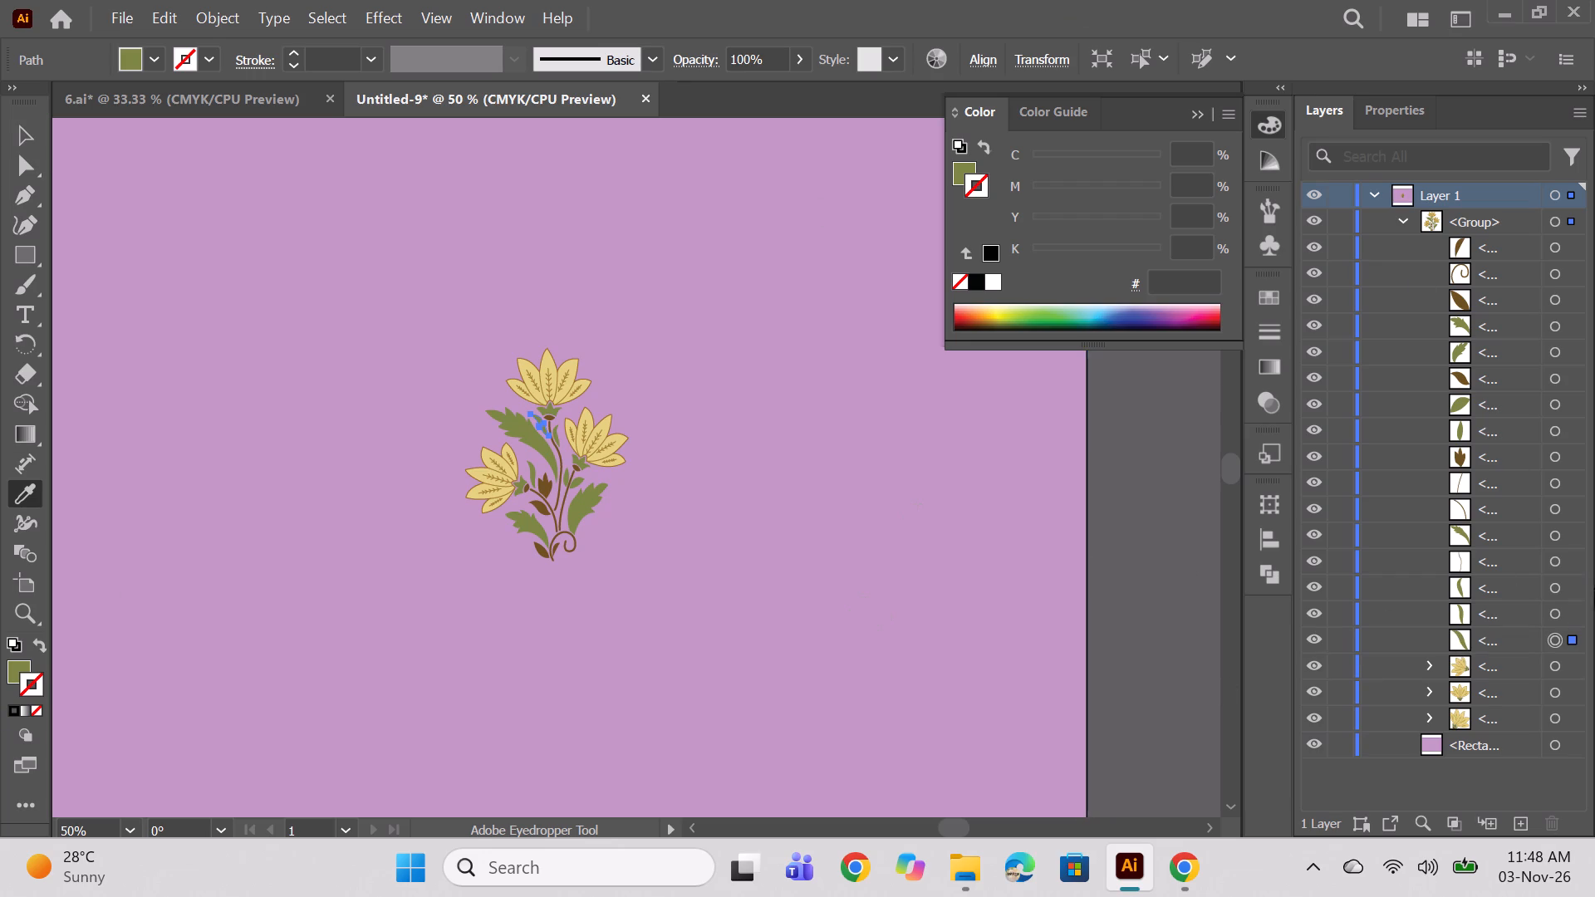
pyautogui.doubleClick(17, 666)
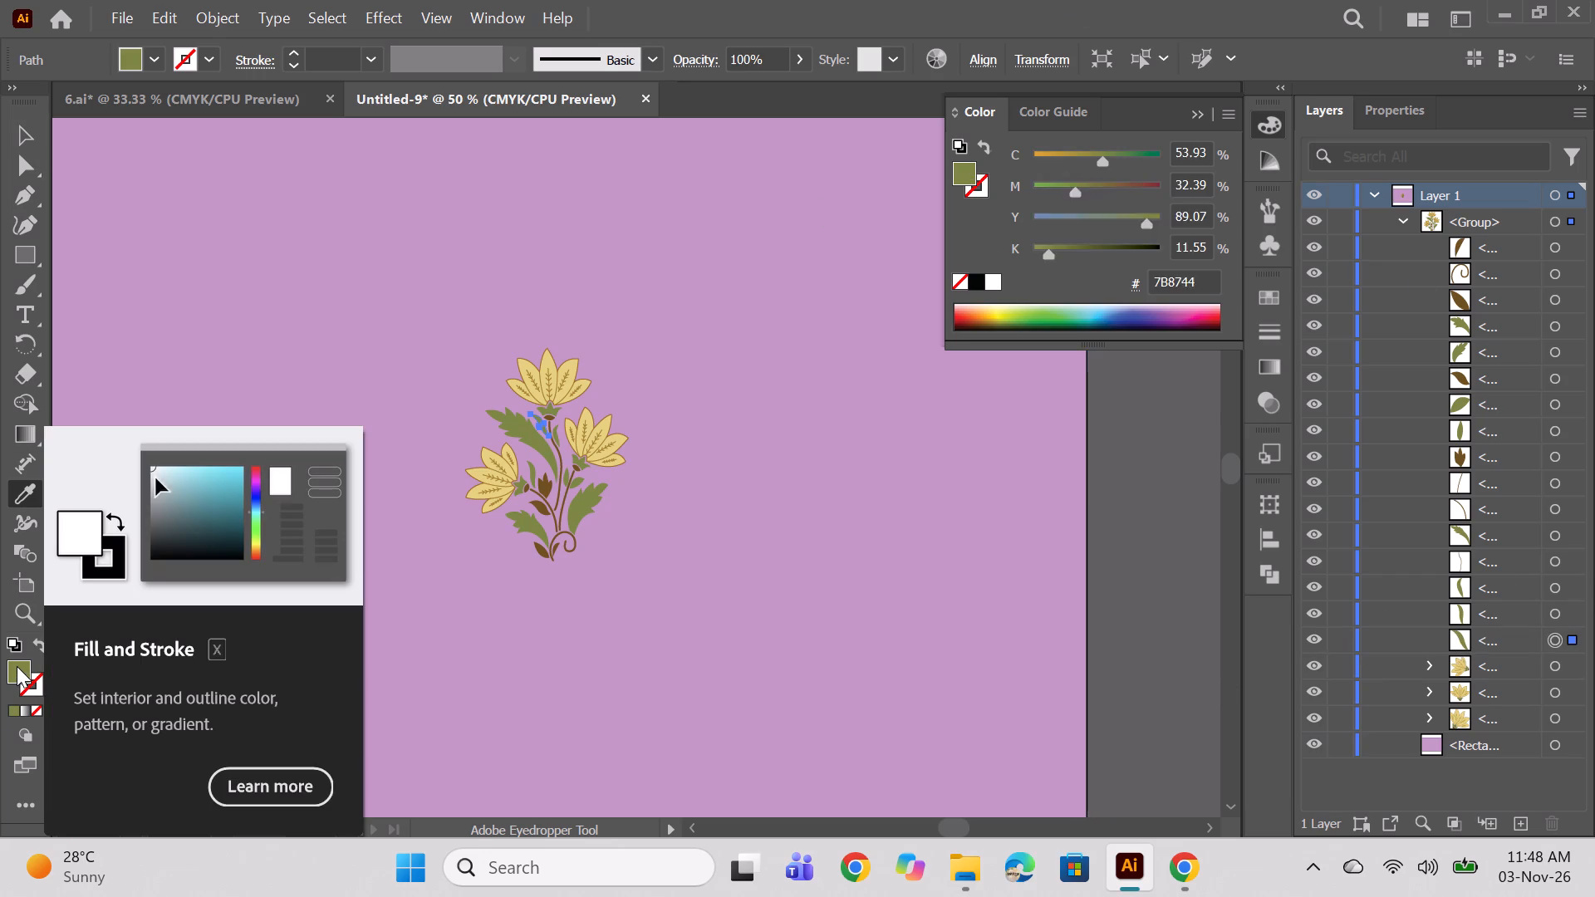
pyautogui.click(1220, 510)
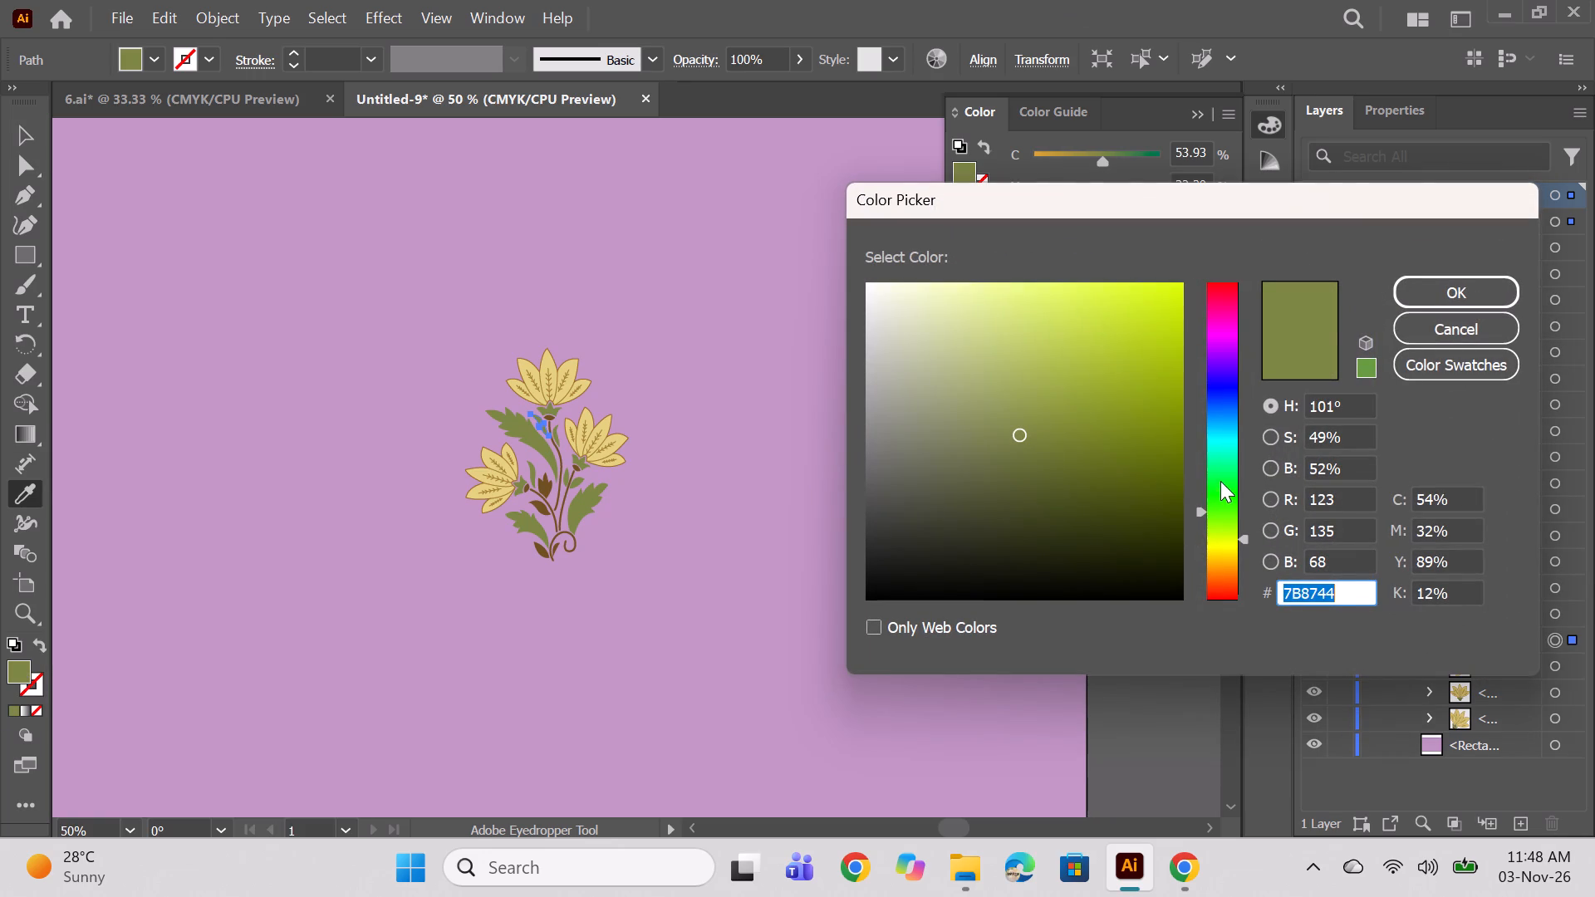
pyautogui.click(1228, 593)
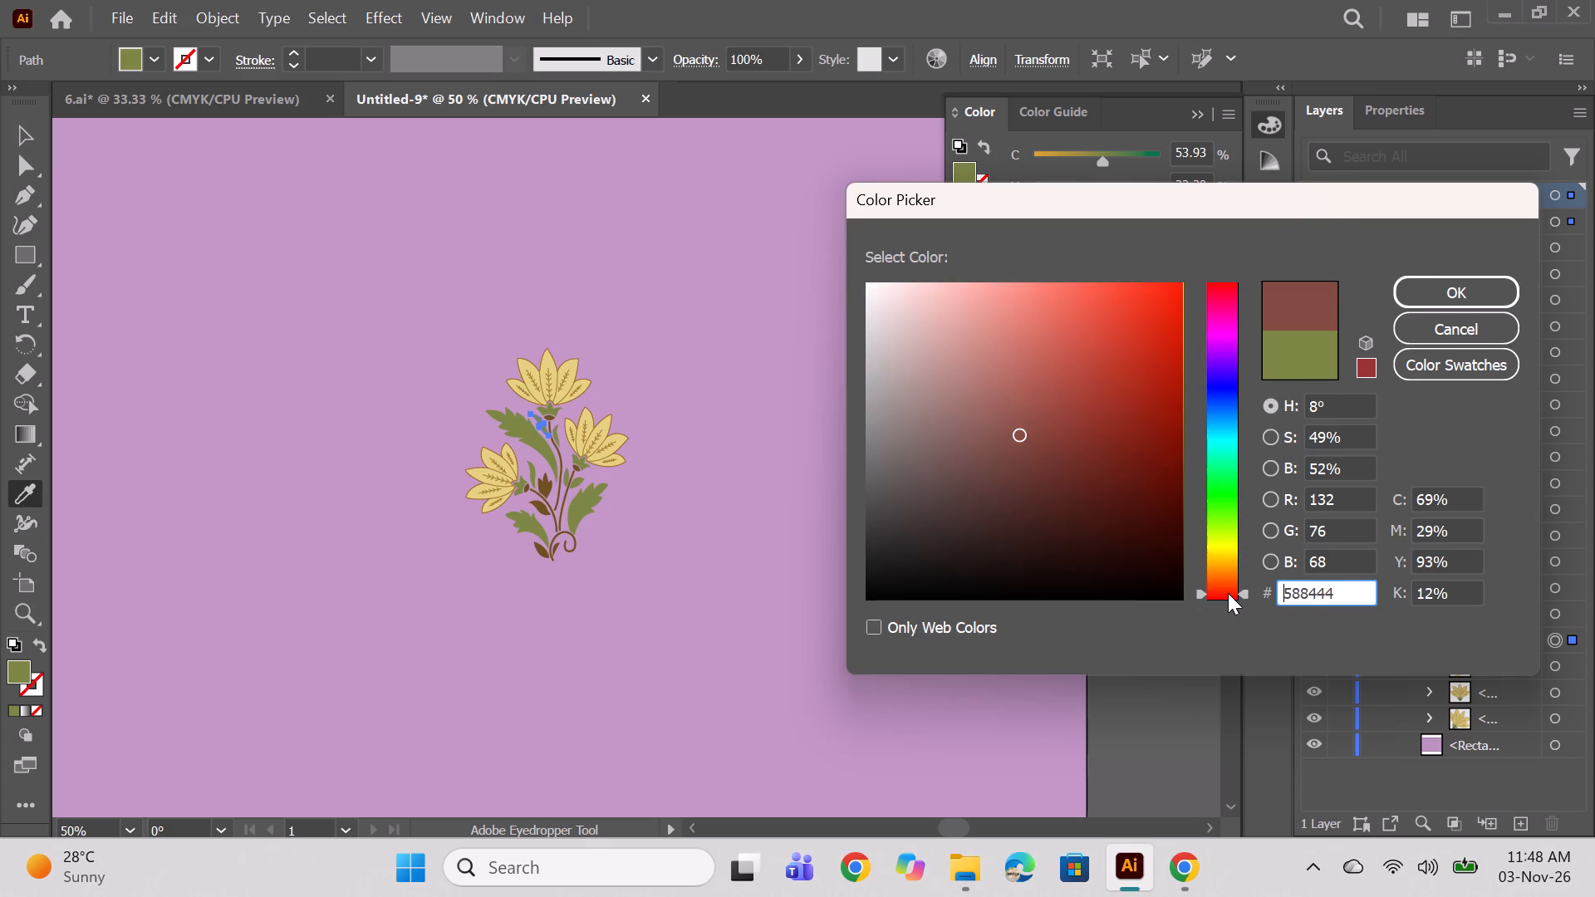
pyautogui.click(1221, 583)
pyautogui.click(1217, 591)
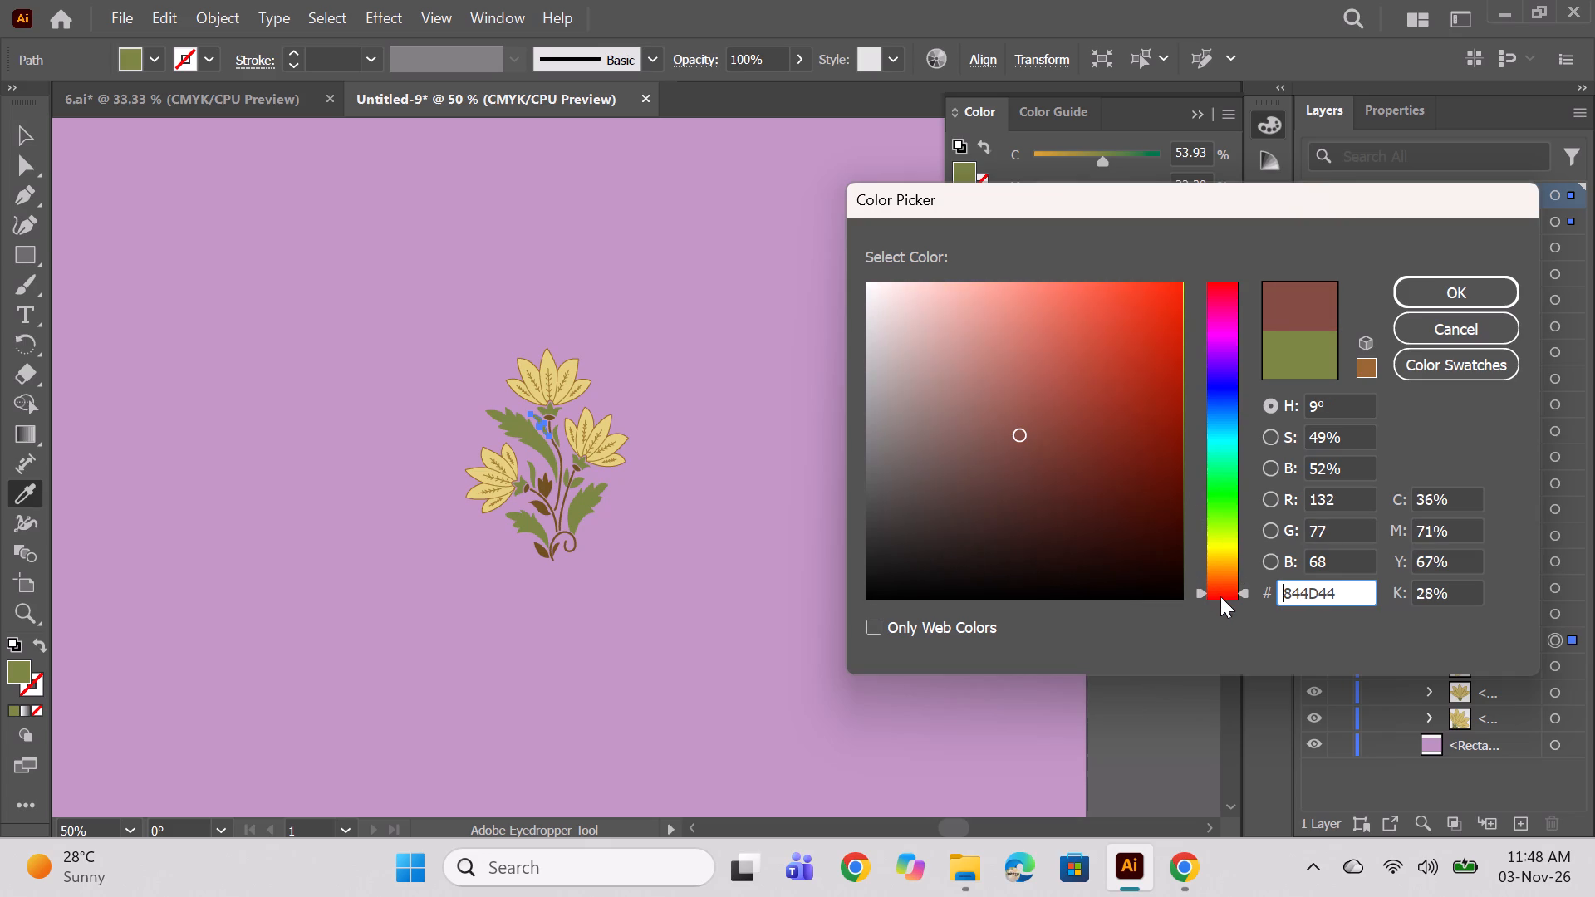
pyautogui.click(1220, 596)
pyautogui.click(1095, 418)
pyautogui.click(1058, 457)
pyautogui.click(1046, 423)
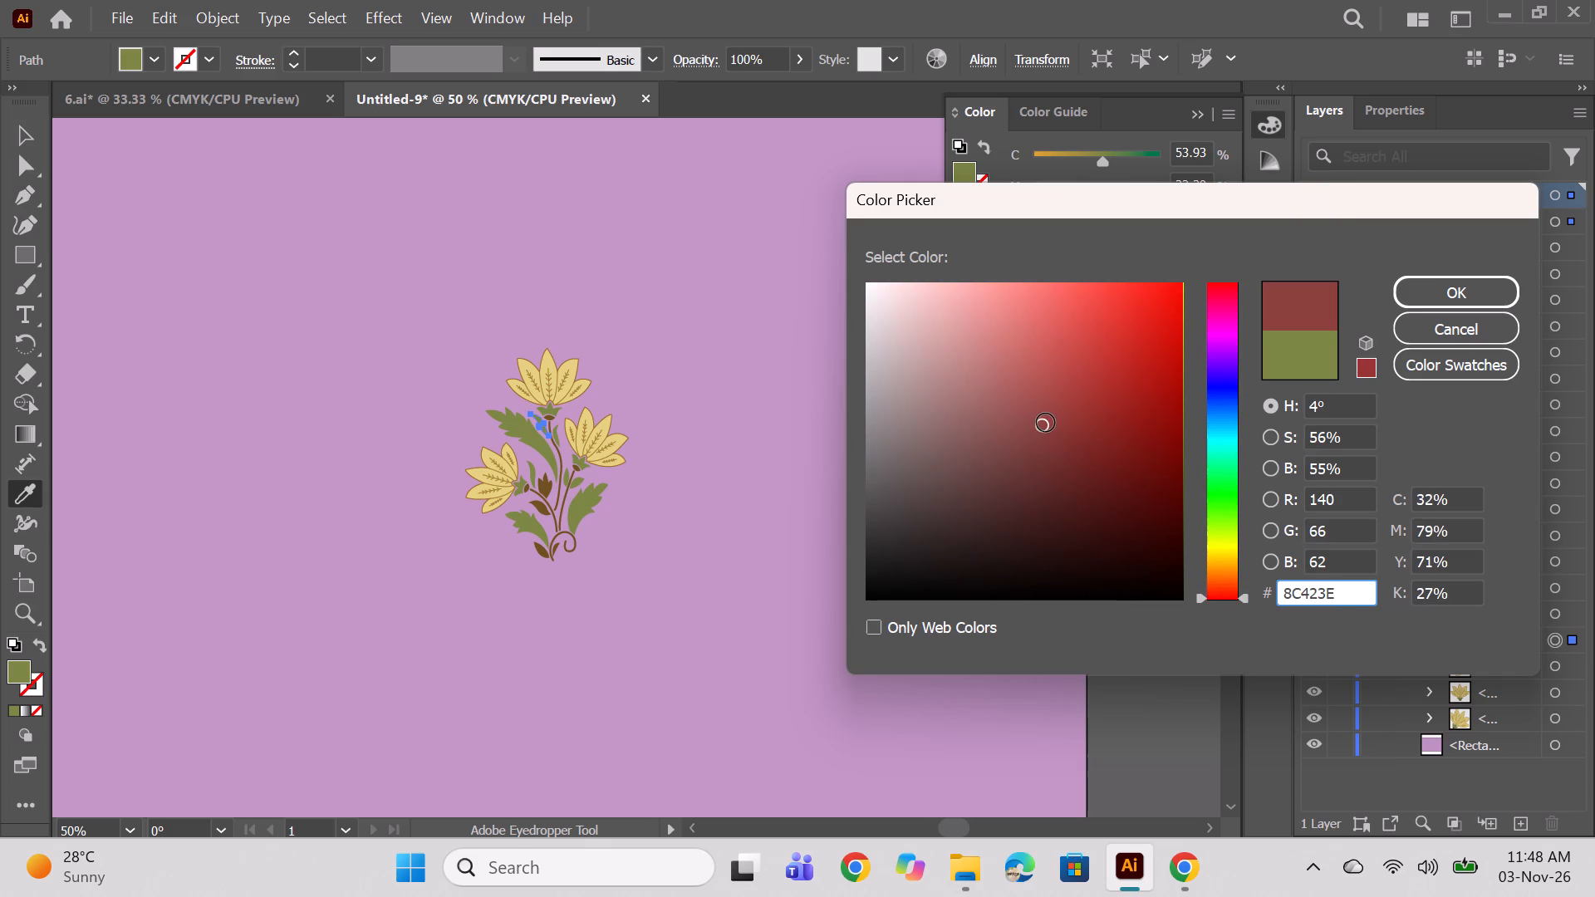
pyautogui.click(1084, 422)
pyautogui.click(1088, 433)
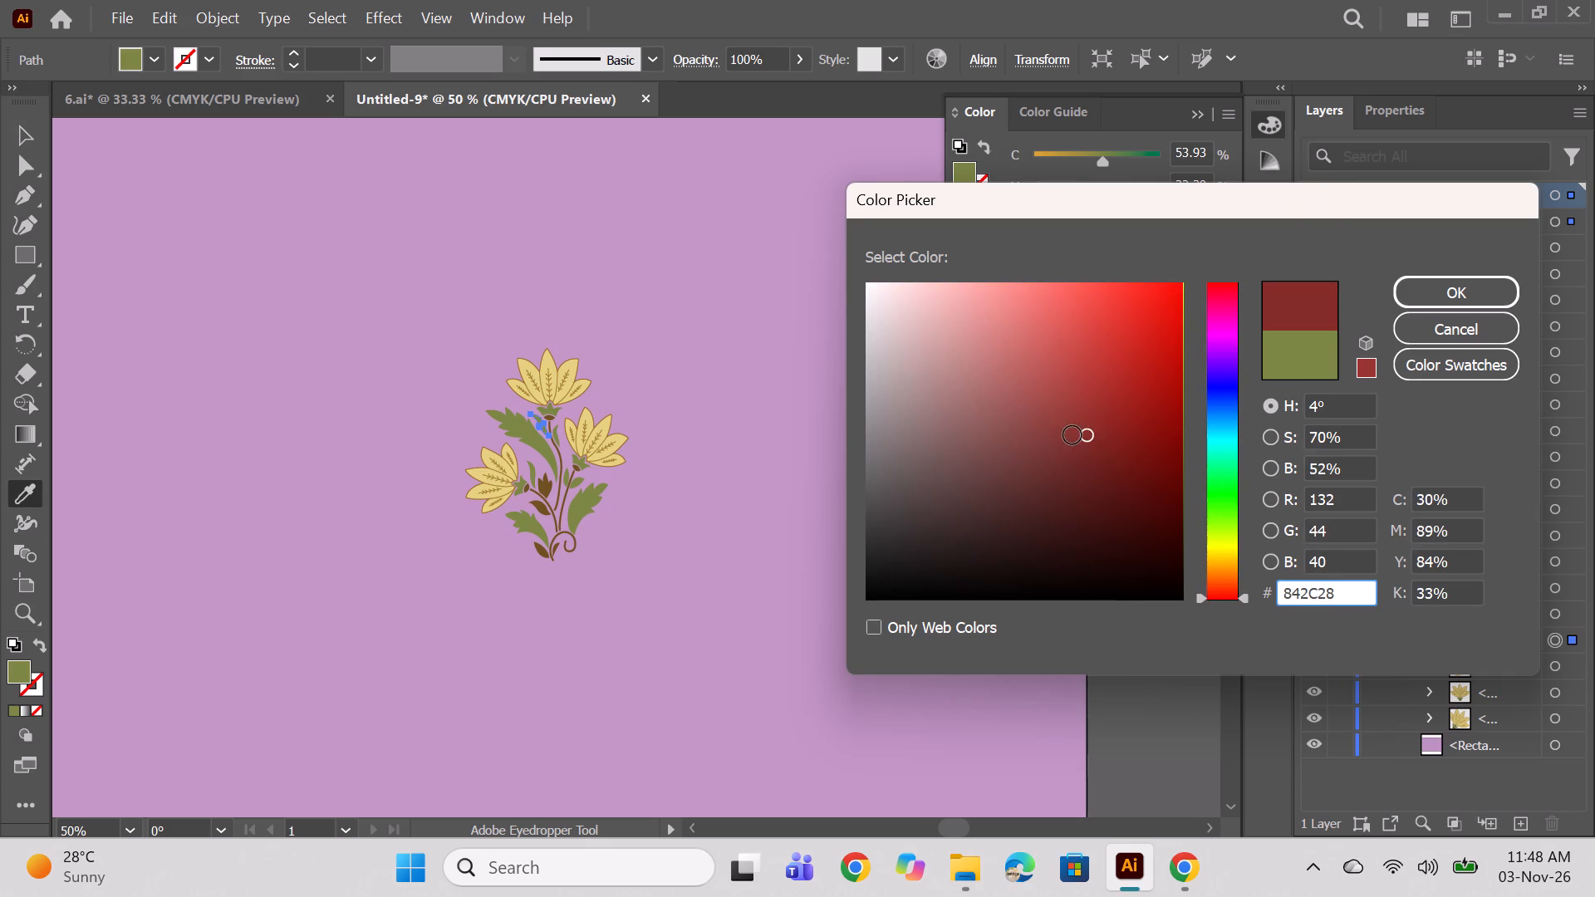
pyautogui.click(1072, 435)
pyautogui.click(1220, 521)
pyautogui.click(1220, 536)
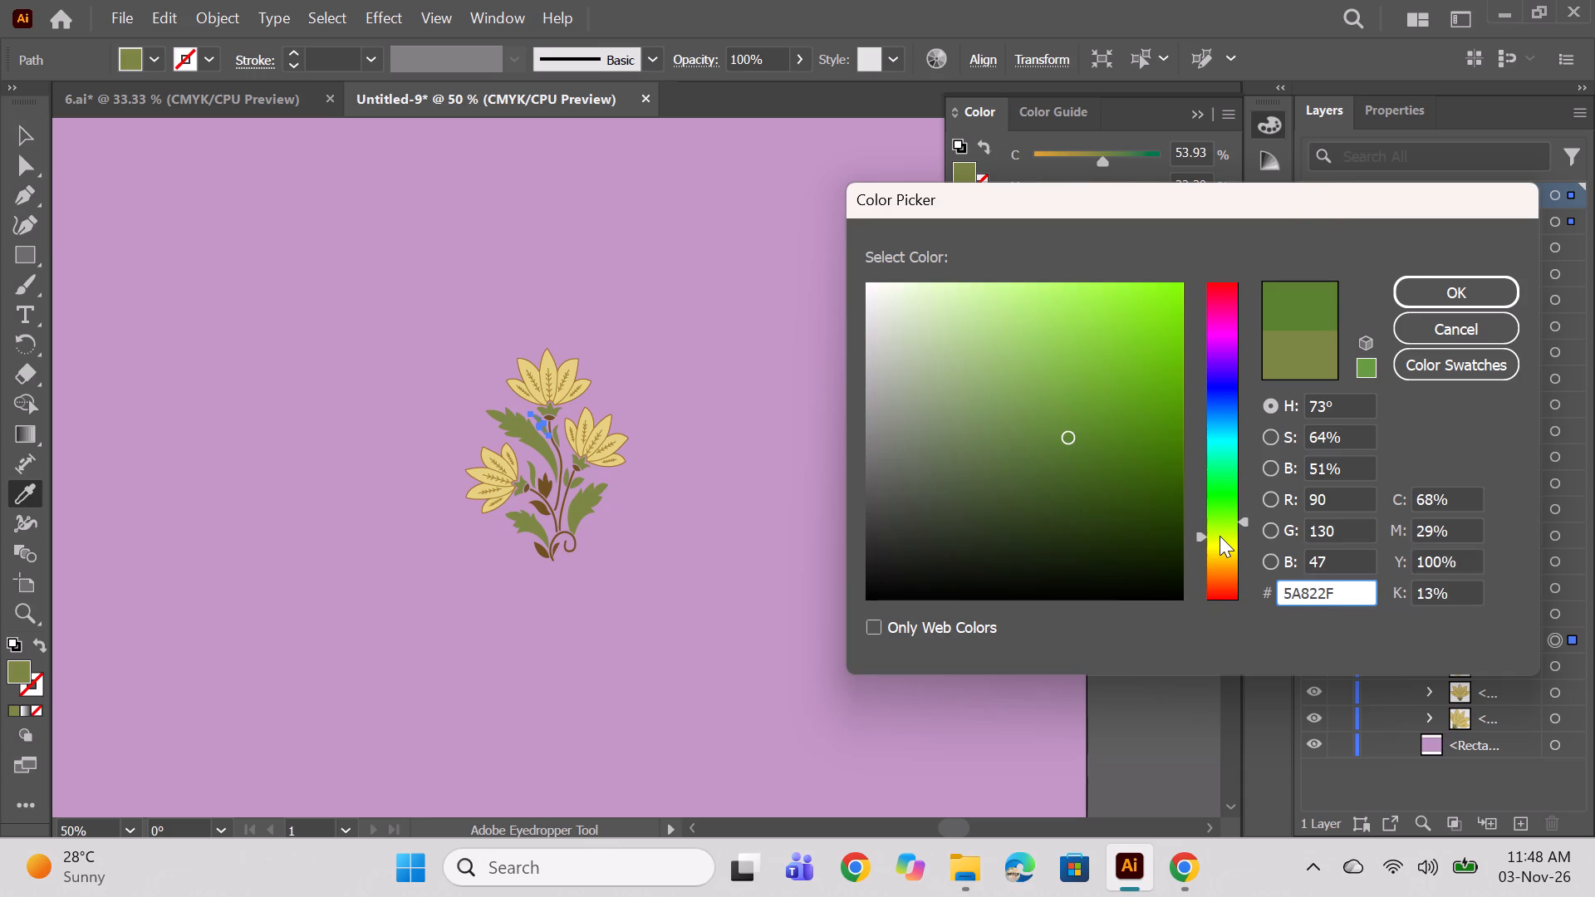
pyautogui.click(1226, 513)
pyautogui.click(1224, 498)
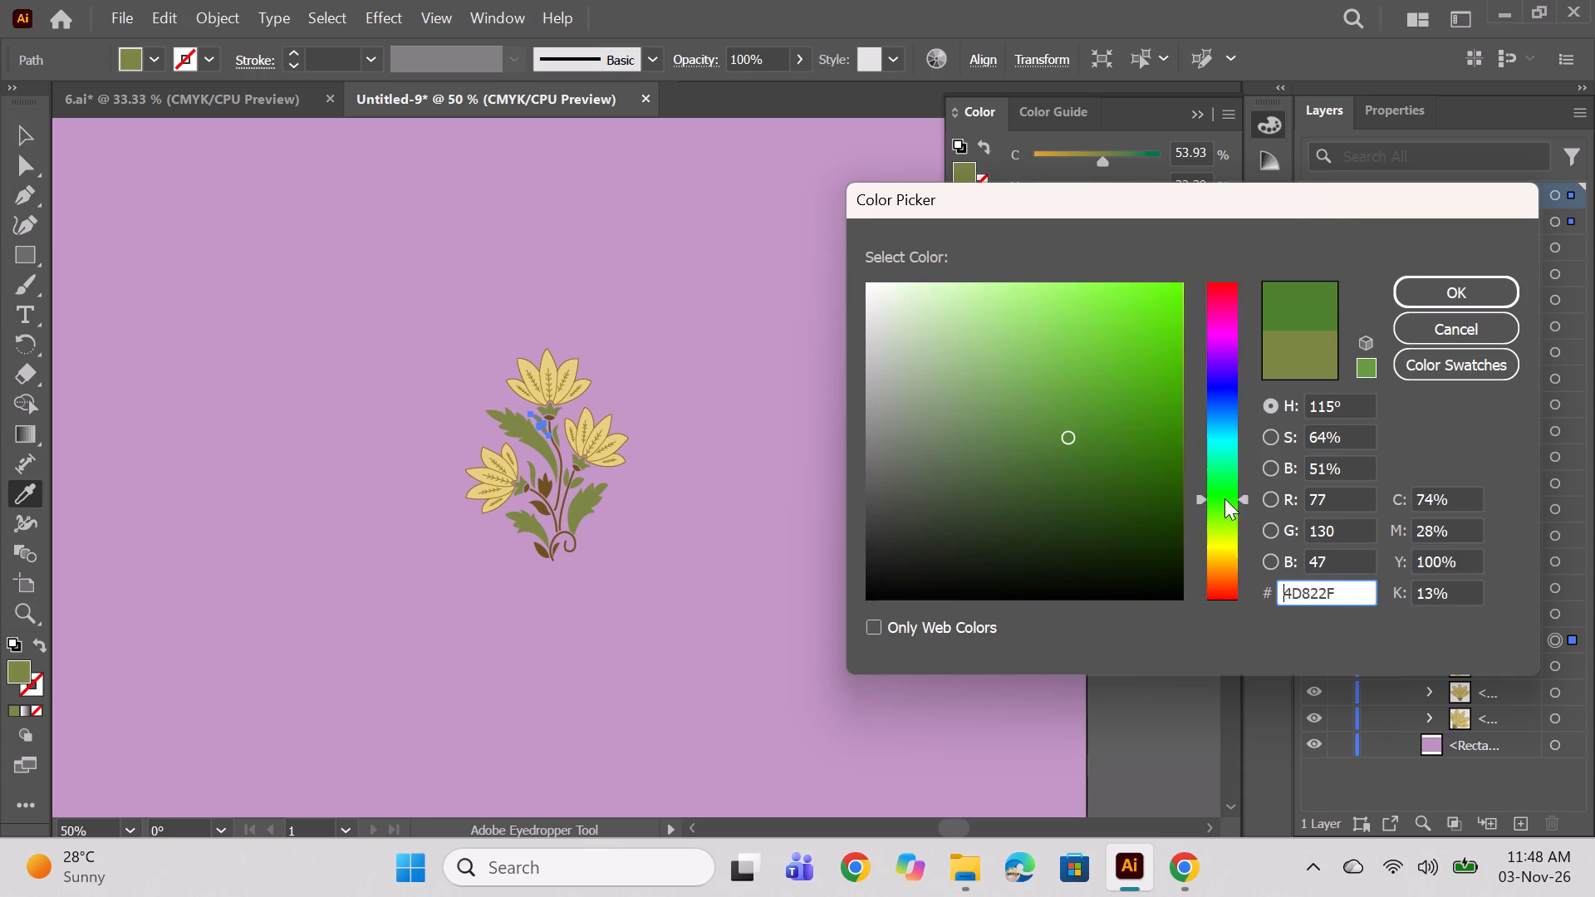
pyautogui.click(1123, 481)
pyautogui.click(1079, 499)
pyautogui.click(1055, 504)
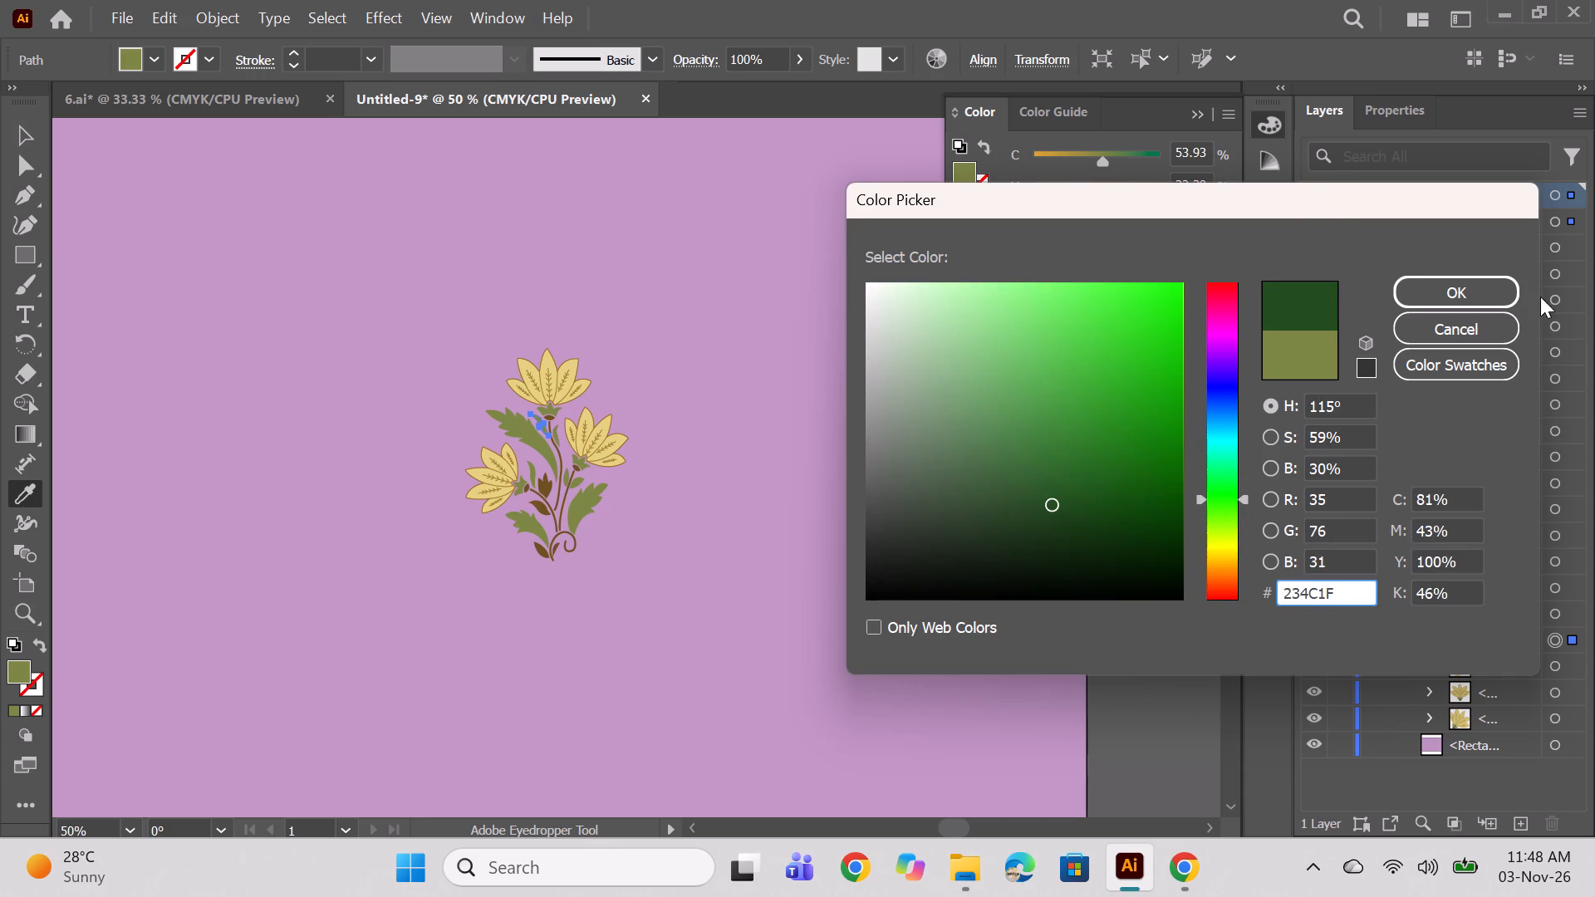
pyautogui.click(1474, 295)
pyautogui.keyDown('ctrl'); pyautogui.click(909, 488); pyautogui.keyUp('ctrl')
# Select the remaining olive-green leaves of the motif and apply the recoloured small leaf's dark green fill to them.
pyautogui.keyDown('alt'); pyautogui.scroll(-1, 793, 421); pyautogui.keyUp('alt')
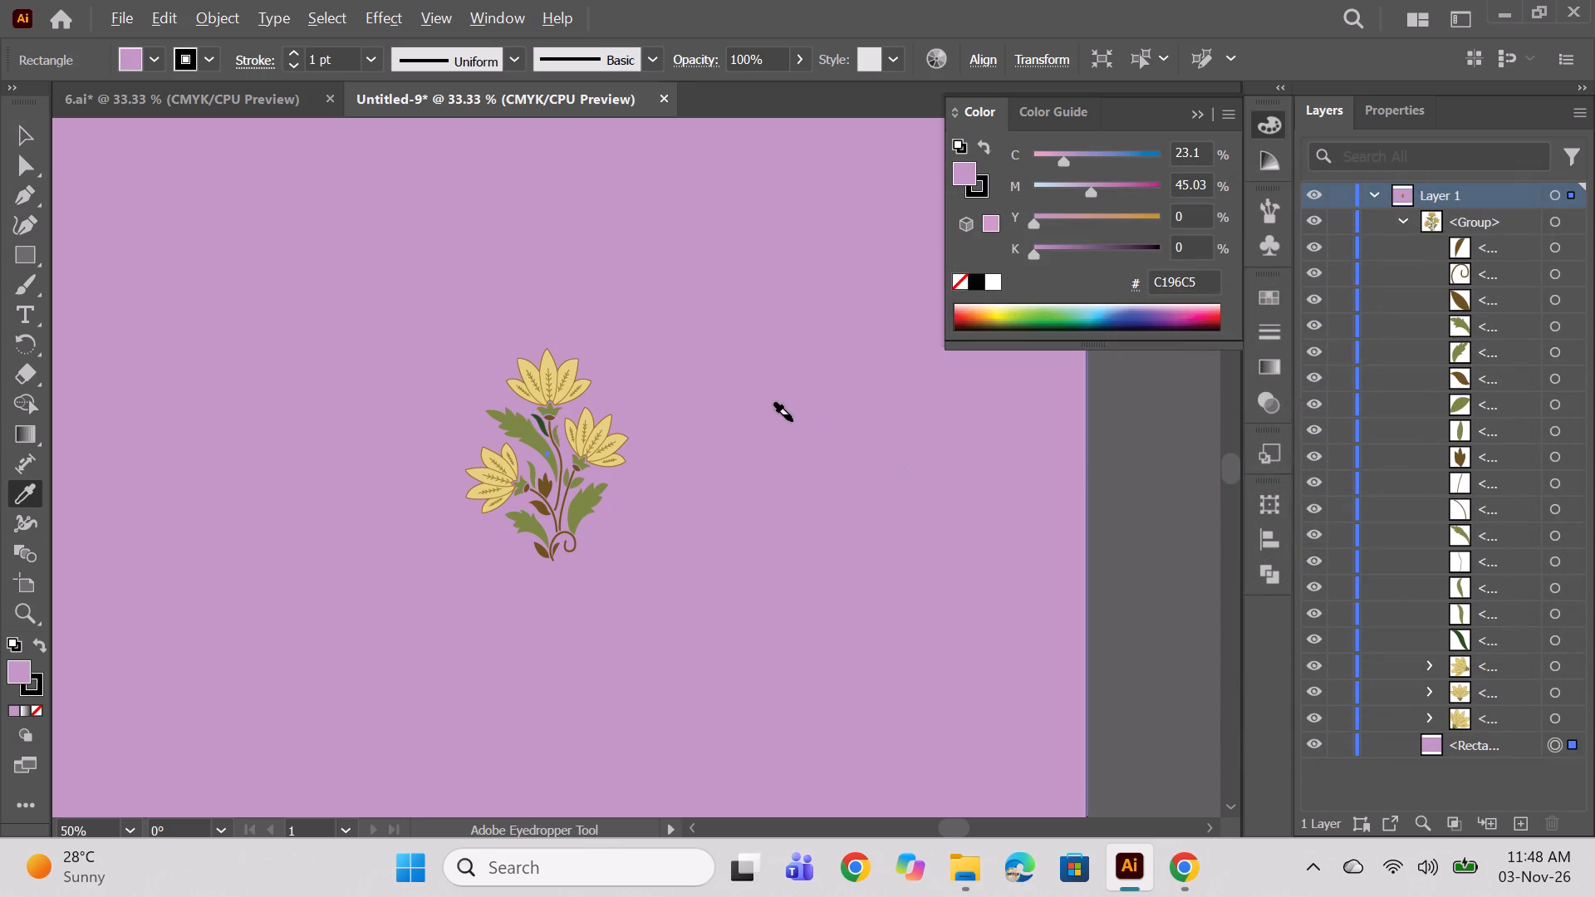
pyautogui.click(1558, 615)
pyautogui.keyDown('ctrl'); pyautogui.click(1557, 592); pyautogui.keyUp('ctrl')
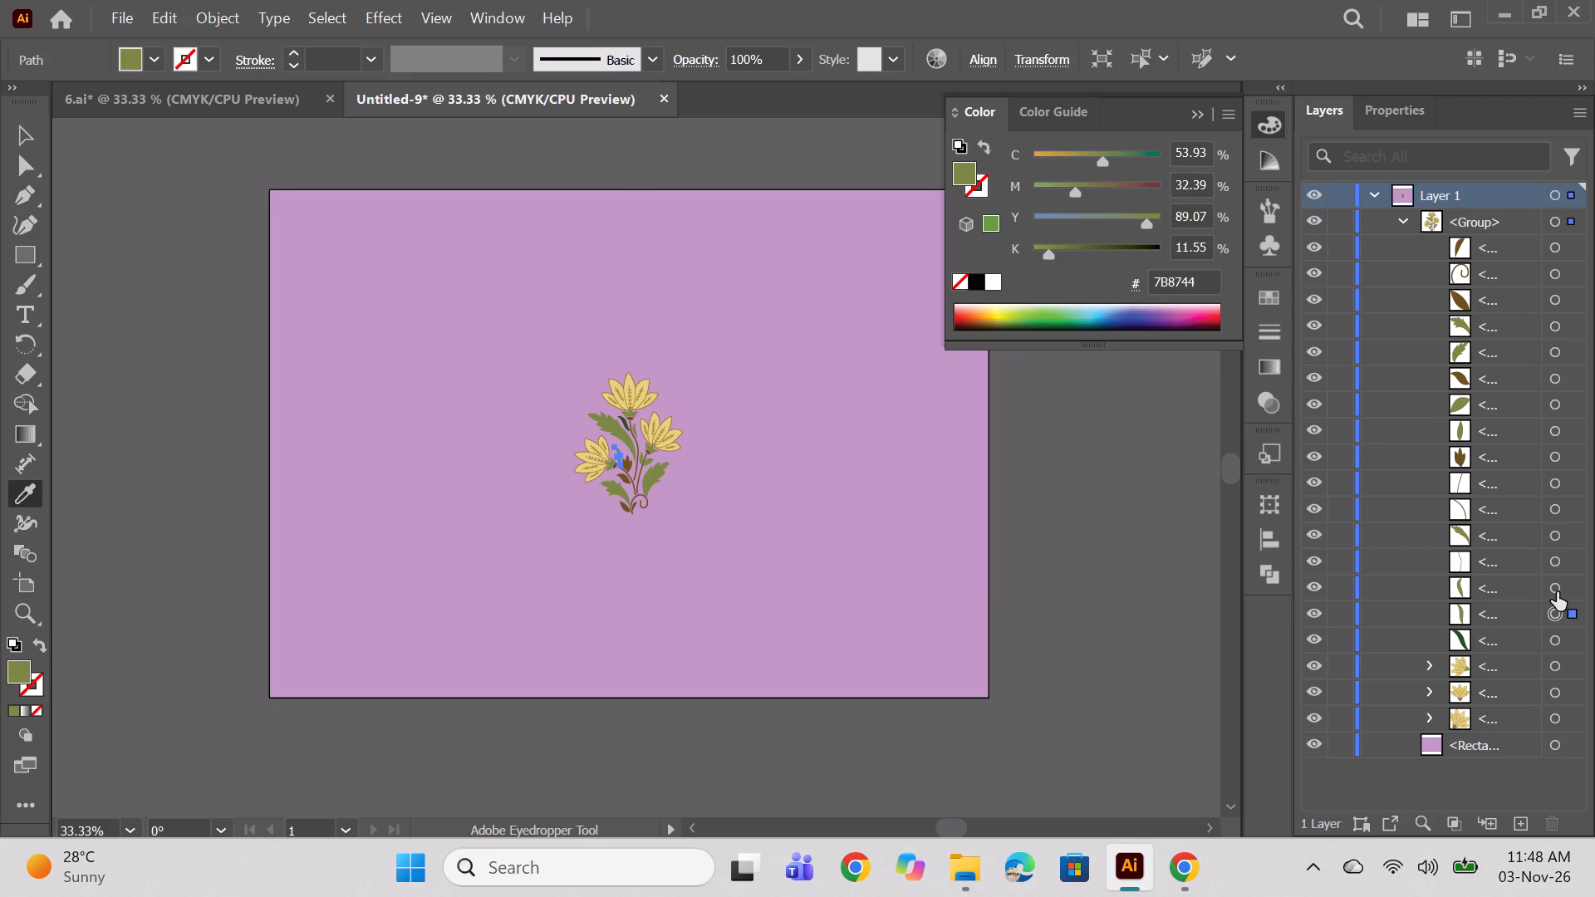
pyautogui.keyDown('ctrl'); pyautogui.click(1553, 537); pyautogui.keyUp('ctrl')
pyautogui.keyDown('ctrl'); pyautogui.click(1560, 433); pyautogui.keyUp('ctrl')
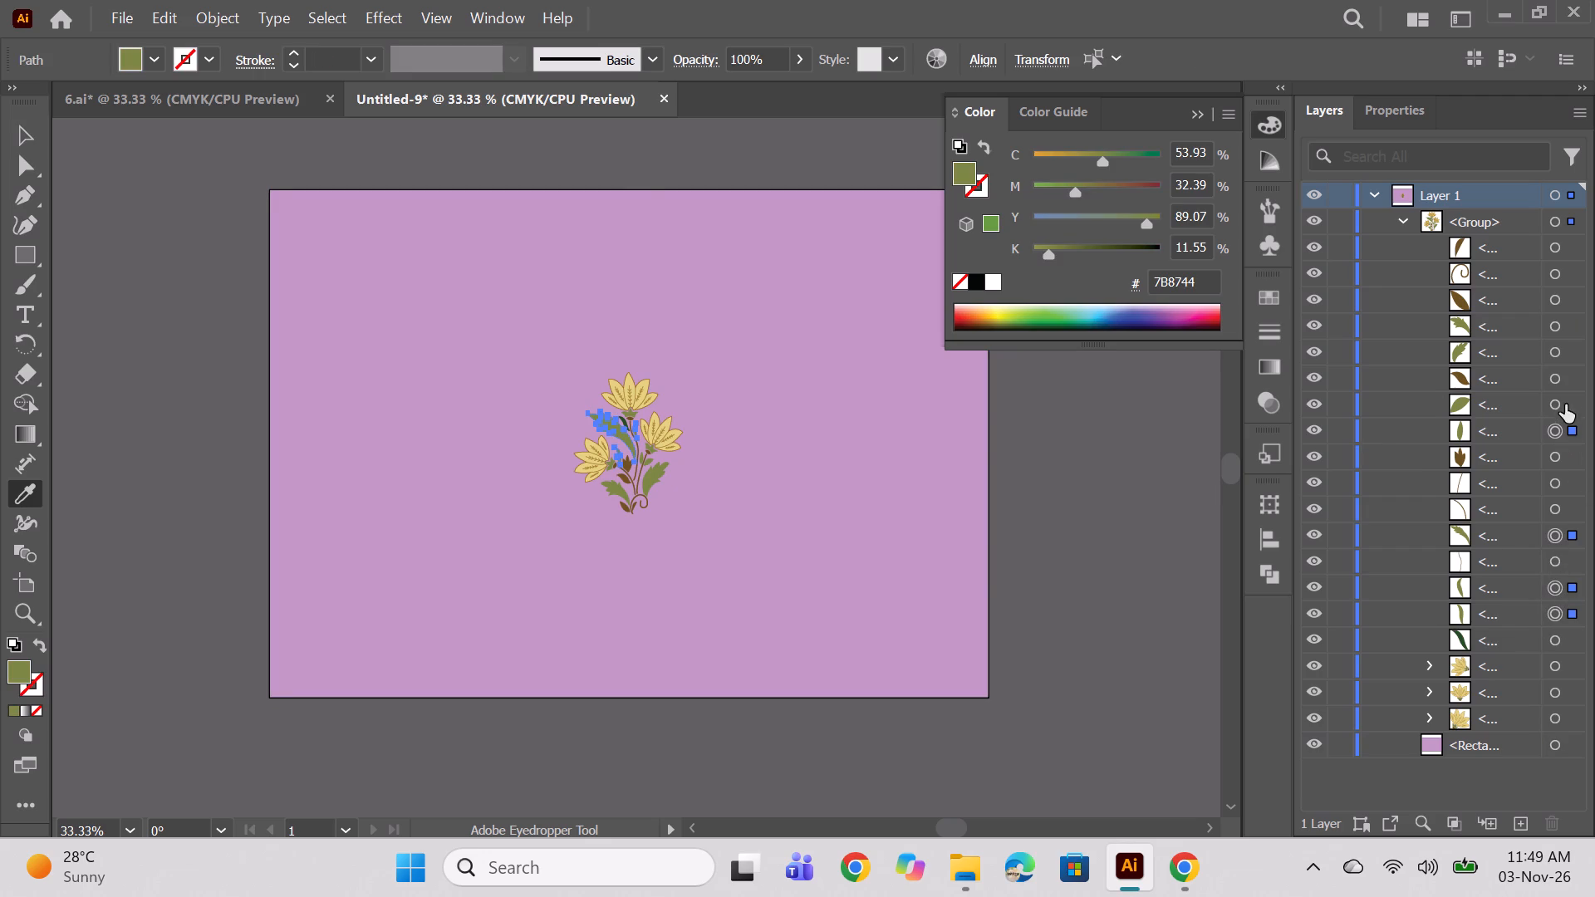
pyautogui.keyDown('ctrl'); pyautogui.click(1563, 397); pyautogui.keyUp('ctrl')
pyautogui.keyDown('ctrl'); pyautogui.click(1549, 349); pyautogui.keyUp('ctrl')
pyautogui.keyDown('ctrl'); pyautogui.click(1550, 327); pyautogui.keyUp('ctrl')
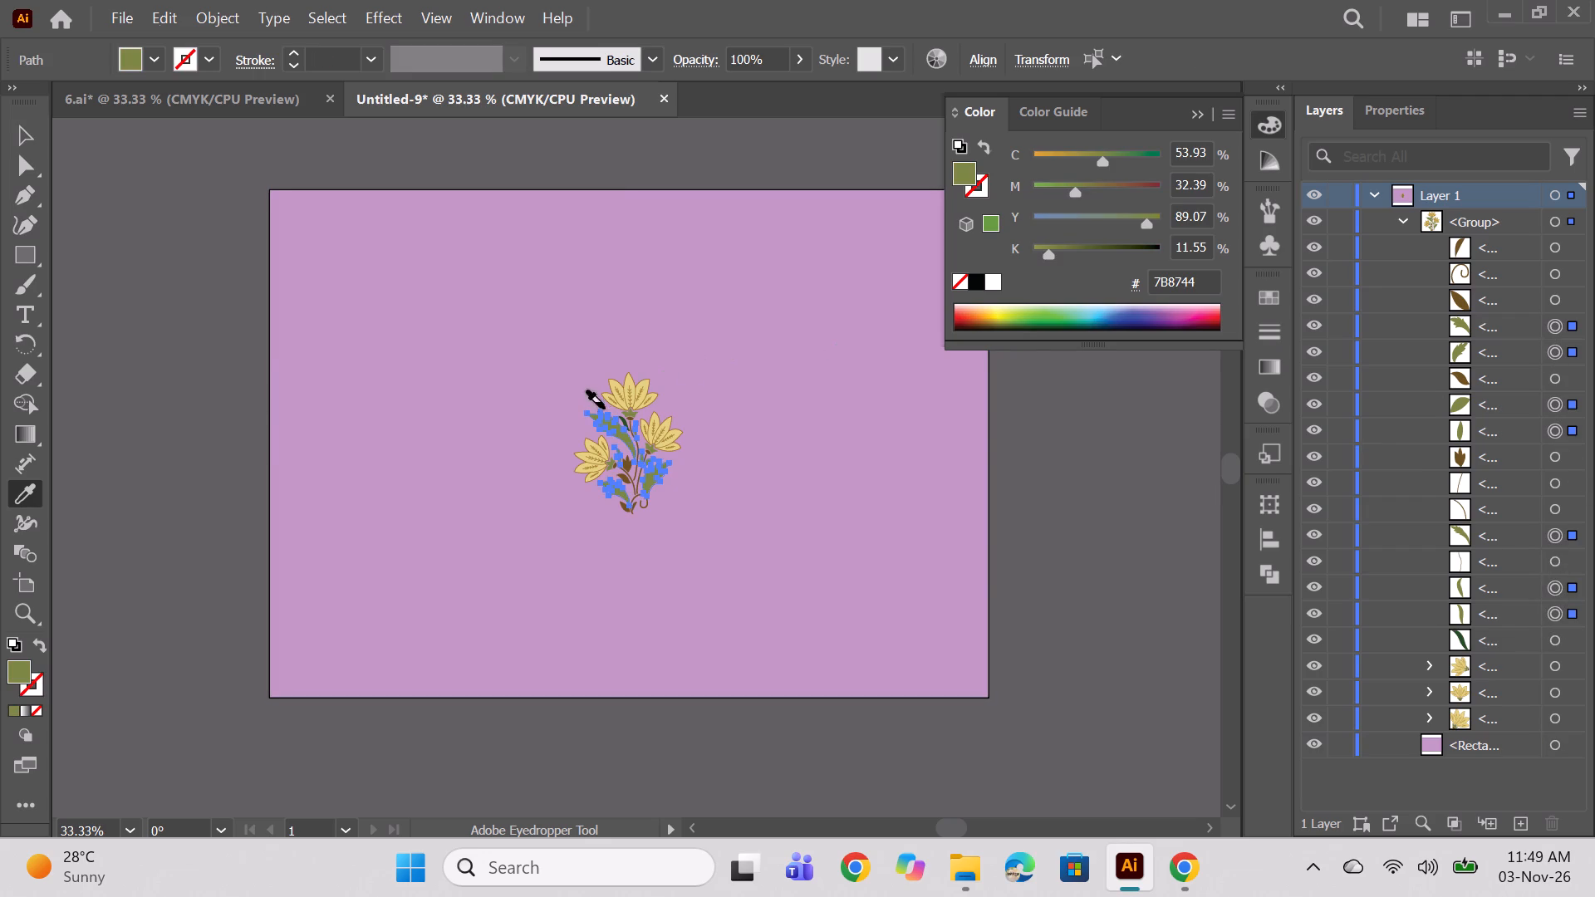
pyautogui.keyDown('alt'); pyautogui.scroll(2, 605, 402); pyautogui.keyUp('alt')
pyautogui.click(641, 443)
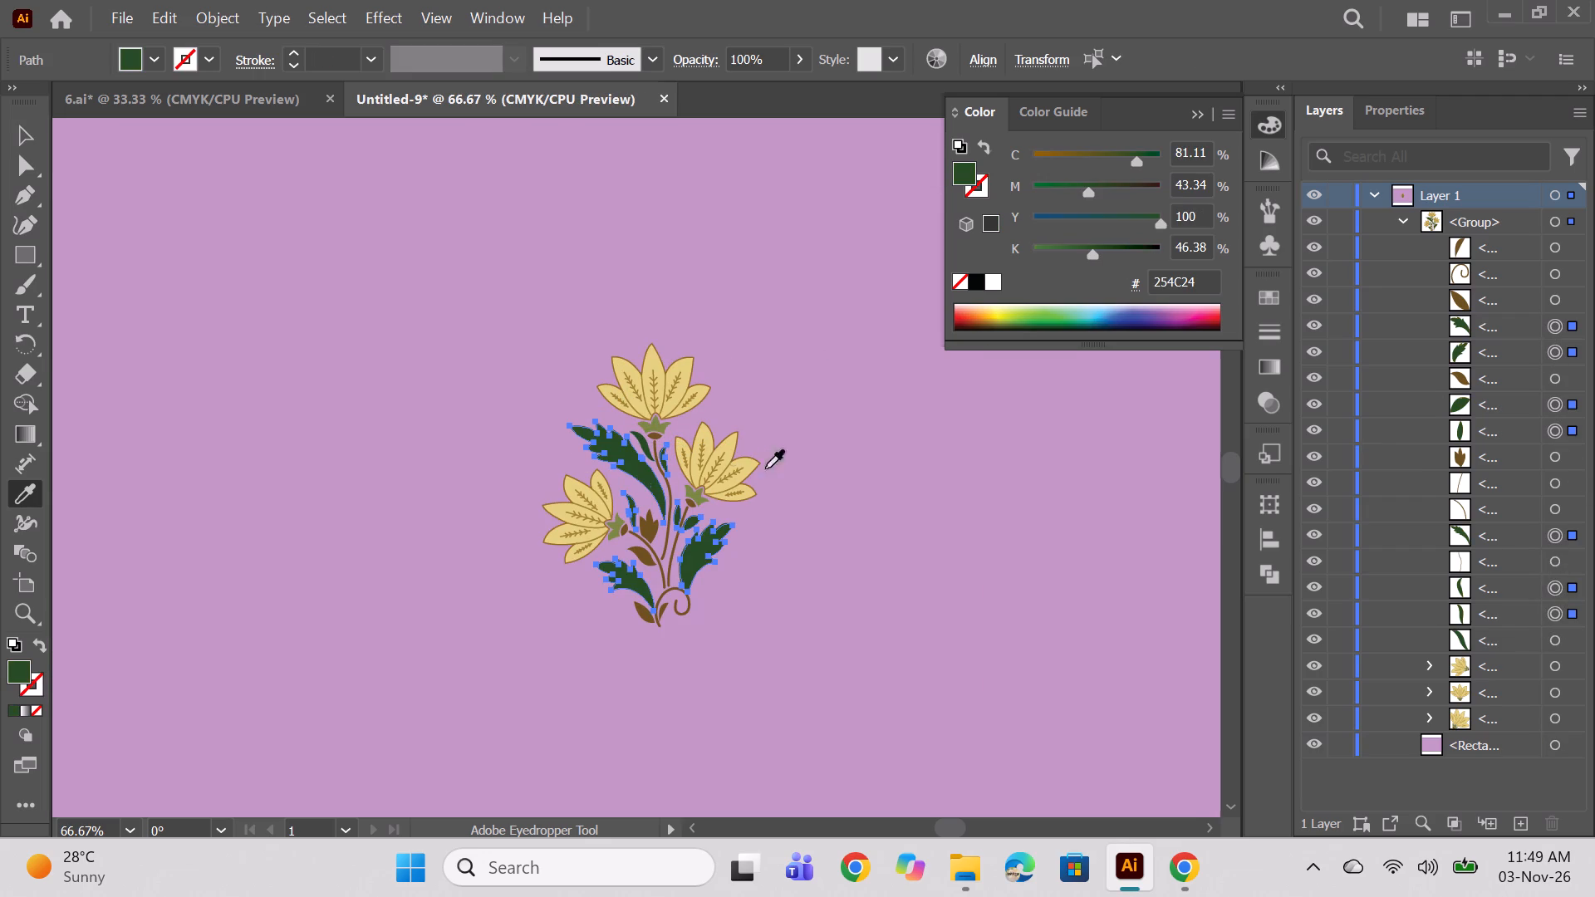
pyautogui.keyDown('ctrl'); pyautogui.click(1019, 477); pyautogui.keyUp('ctrl')
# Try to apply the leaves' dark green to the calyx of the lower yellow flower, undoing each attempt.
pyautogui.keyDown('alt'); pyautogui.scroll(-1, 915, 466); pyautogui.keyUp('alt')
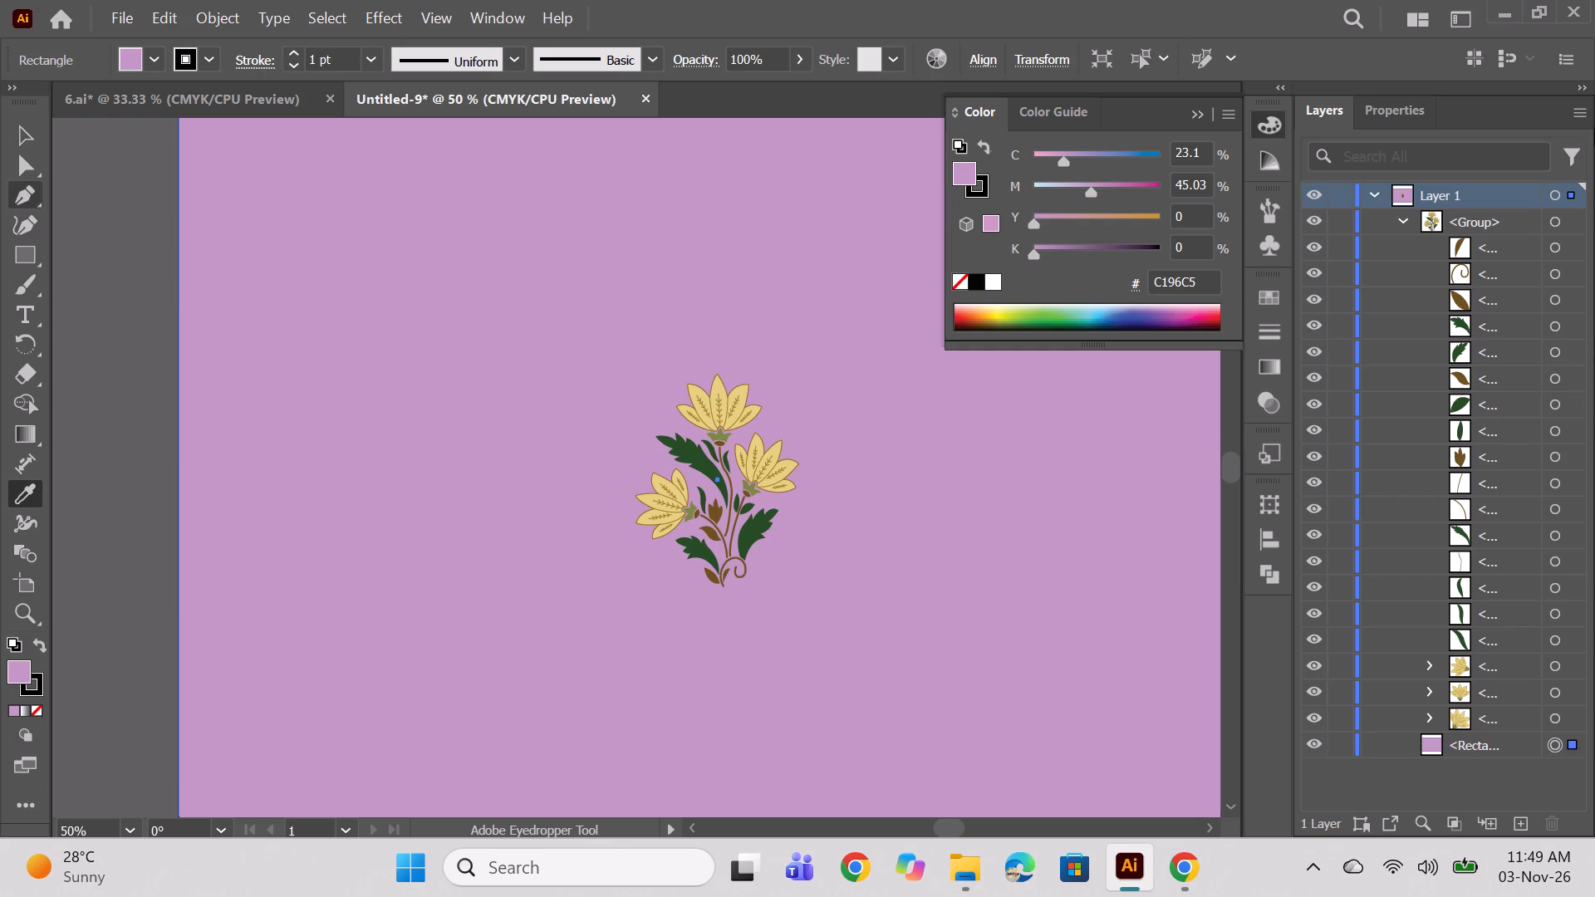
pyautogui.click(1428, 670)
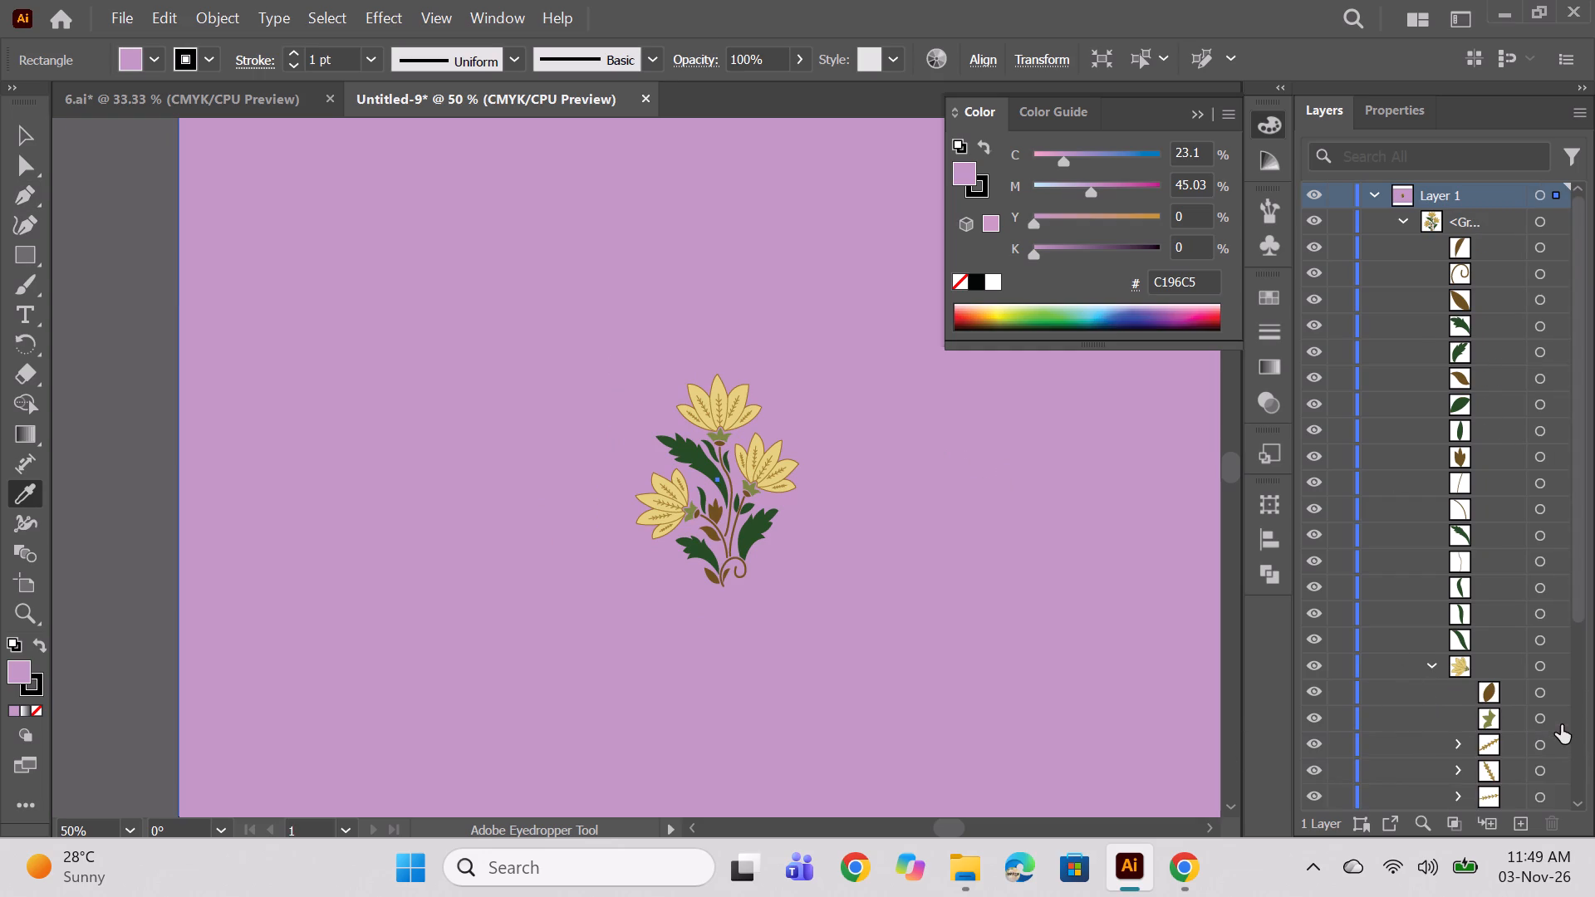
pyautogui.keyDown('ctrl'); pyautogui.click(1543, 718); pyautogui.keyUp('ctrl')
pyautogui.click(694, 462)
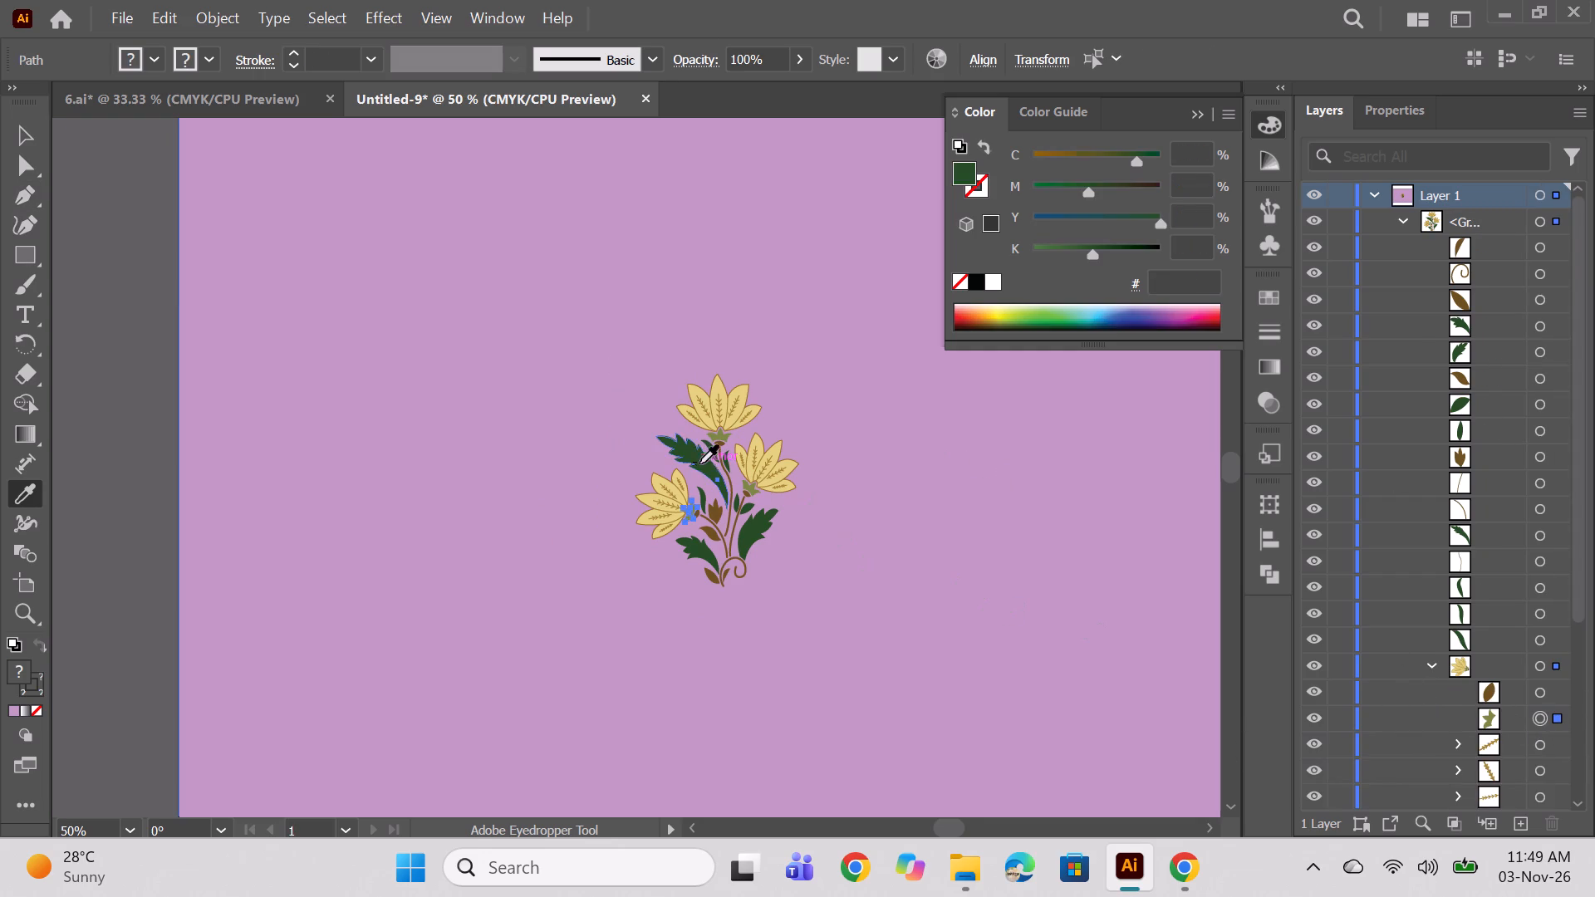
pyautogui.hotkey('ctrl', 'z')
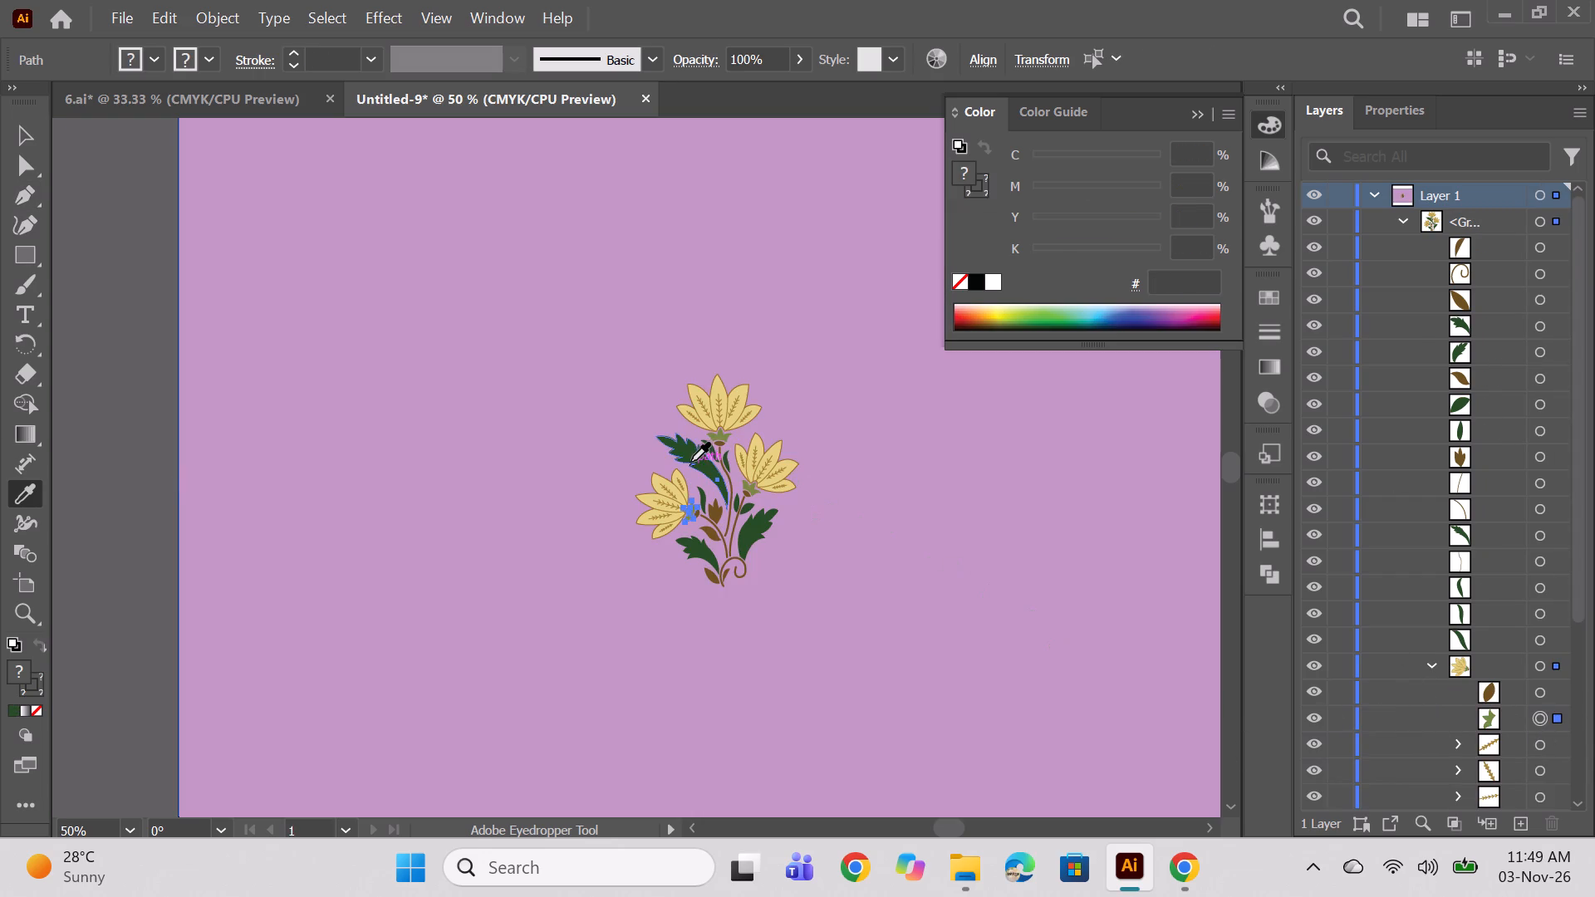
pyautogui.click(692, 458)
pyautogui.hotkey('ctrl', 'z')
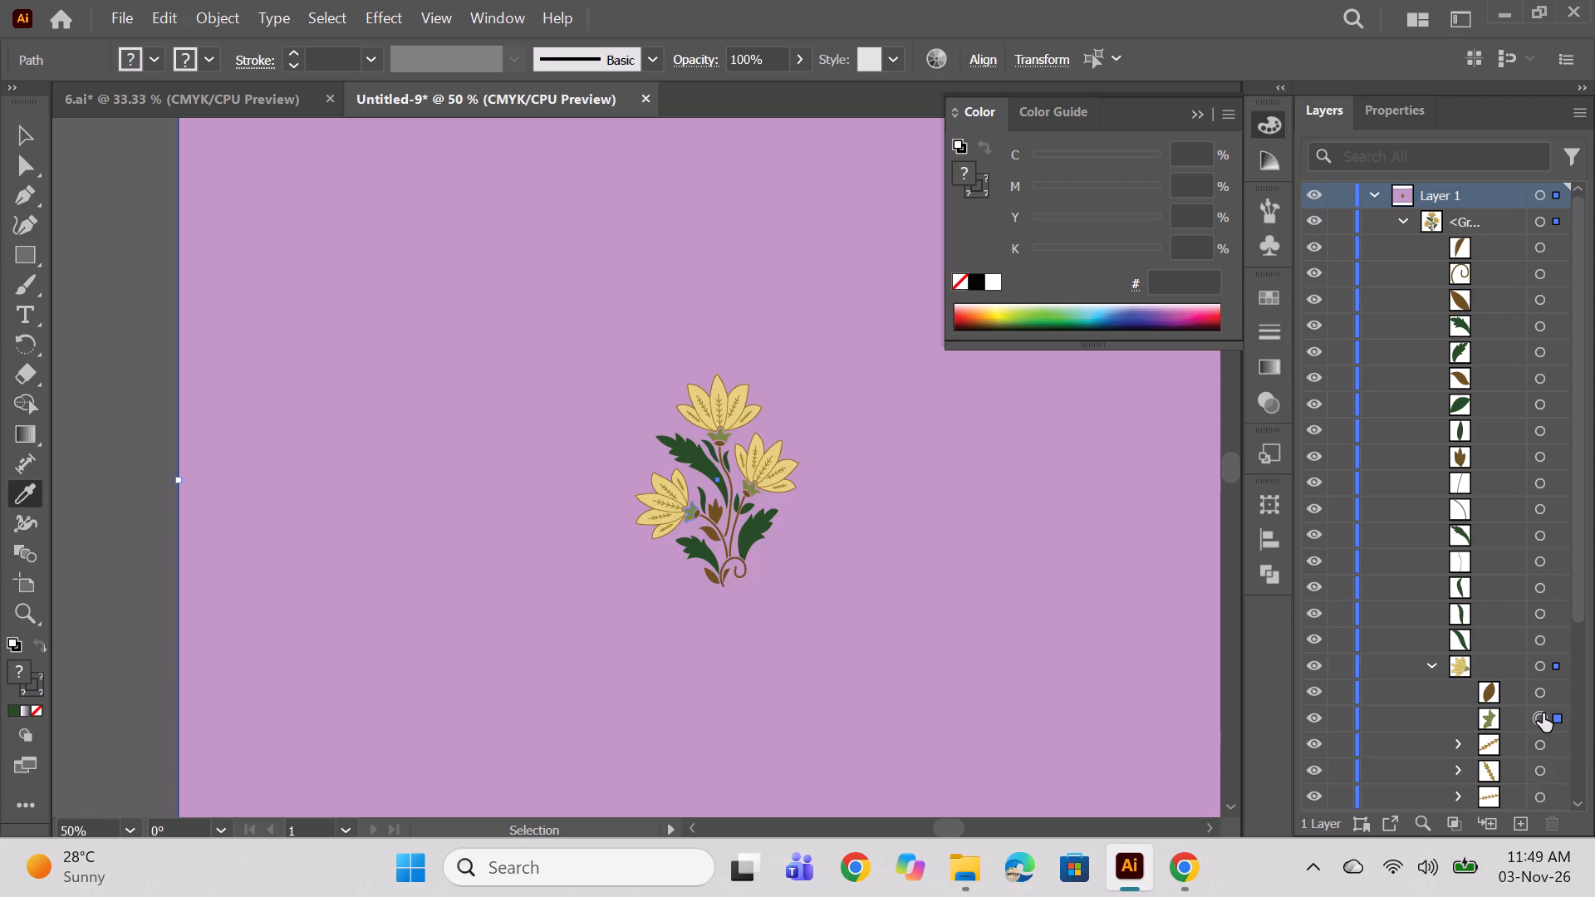
# Apply the large leaf's dark green fill to the calyxes of all three yellow flowers.
pyautogui.click(1543, 713)
pyautogui.click(688, 454)
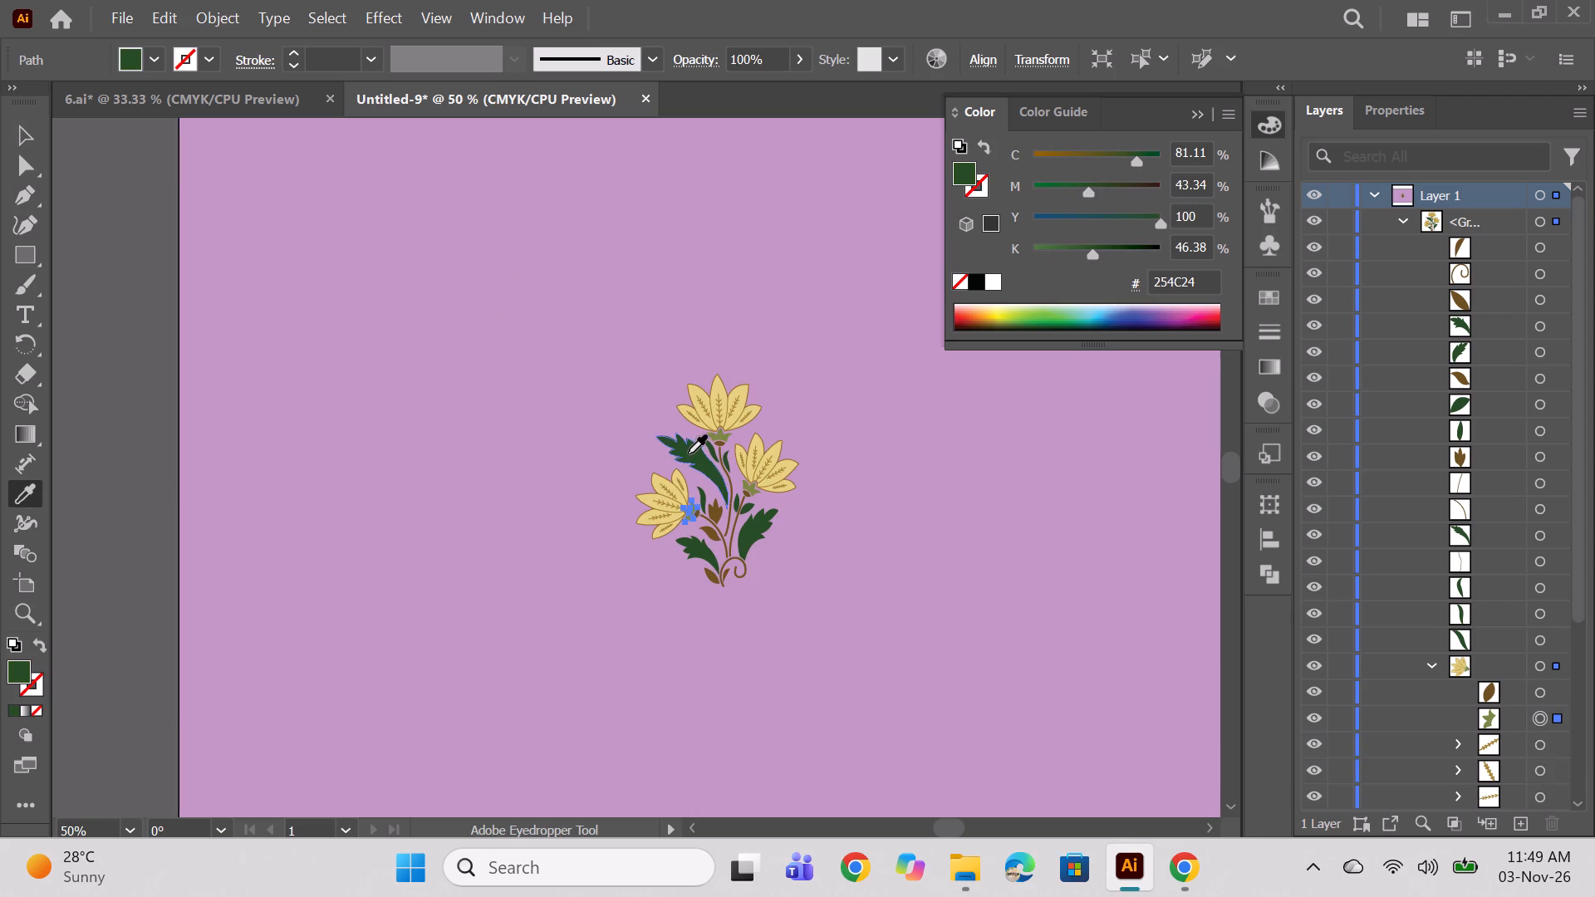
pyautogui.click(1433, 669)
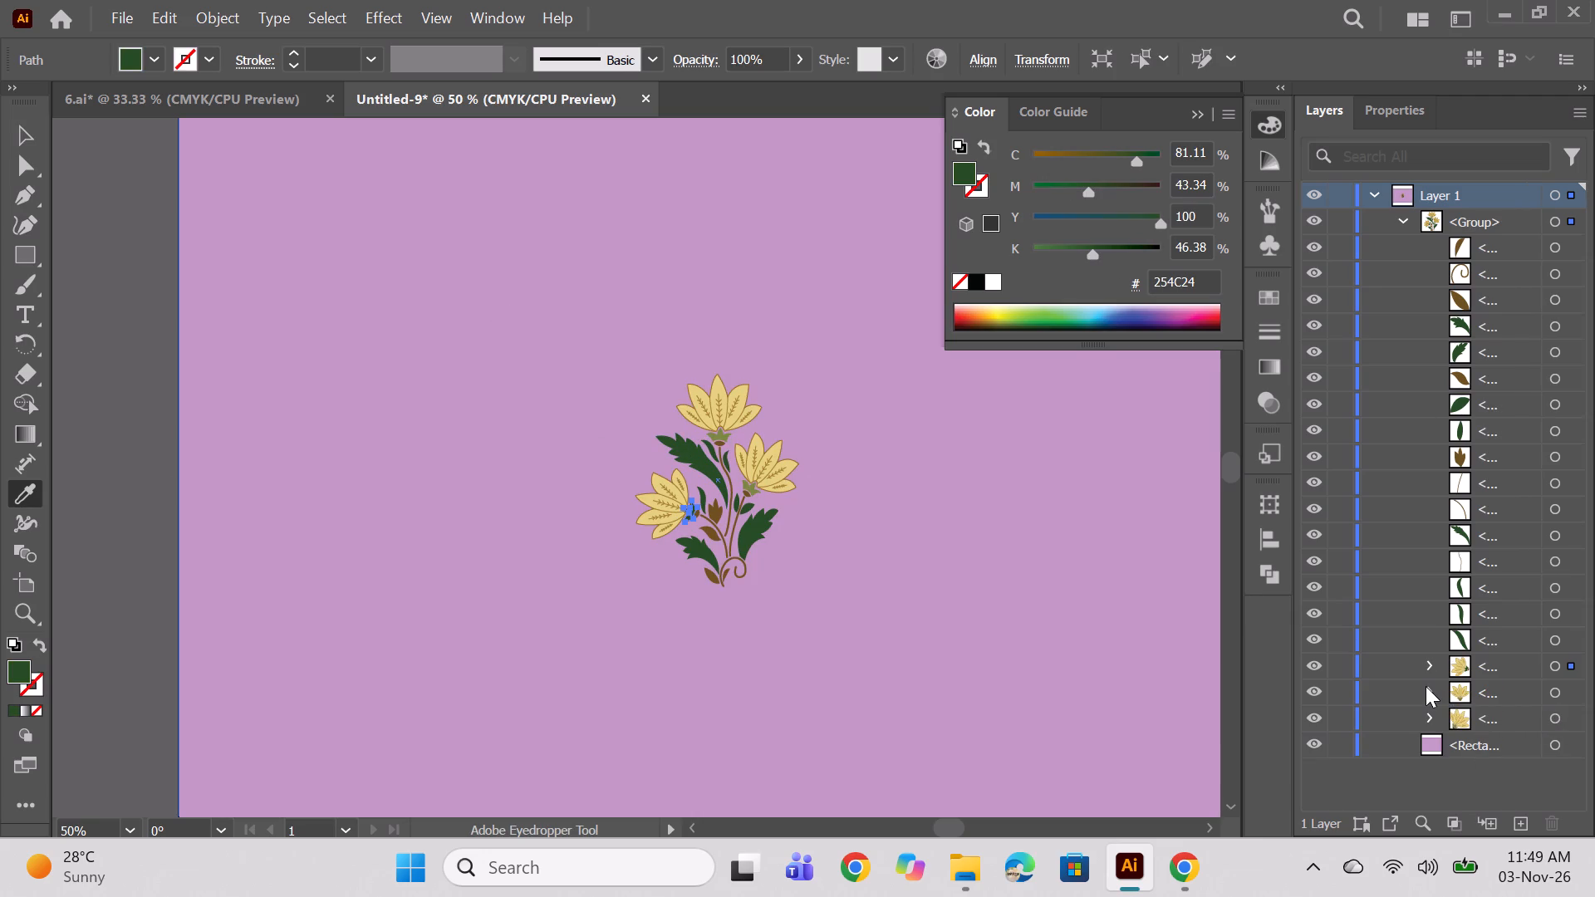
pyautogui.click(1426, 686)
pyautogui.click(1531, 748)
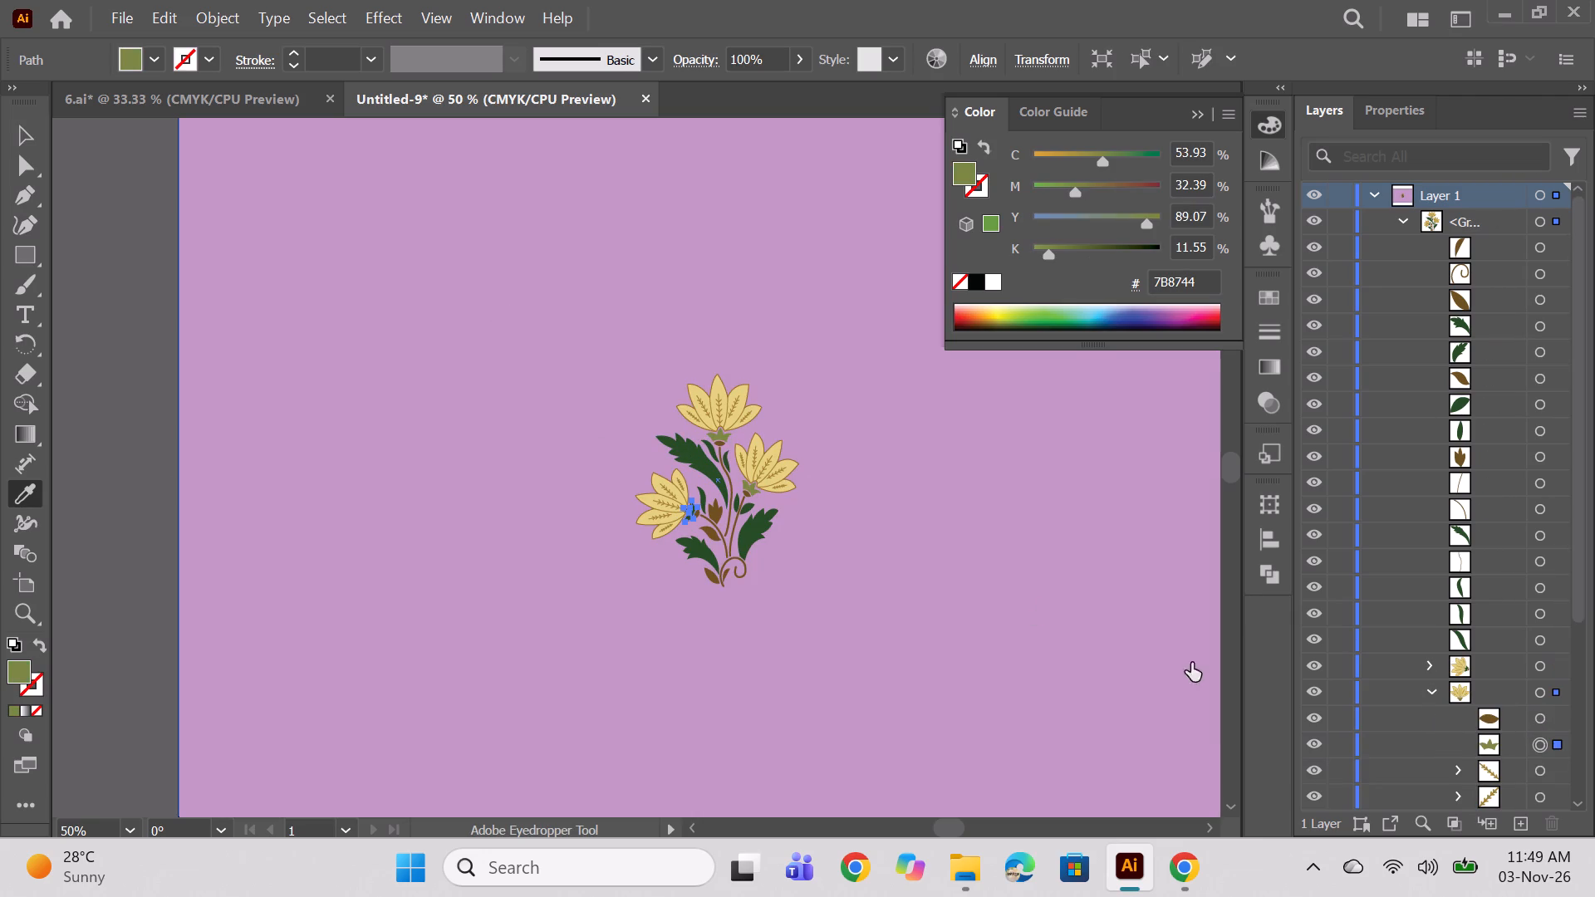
pyautogui.click(709, 473)
pyautogui.click(1426, 689)
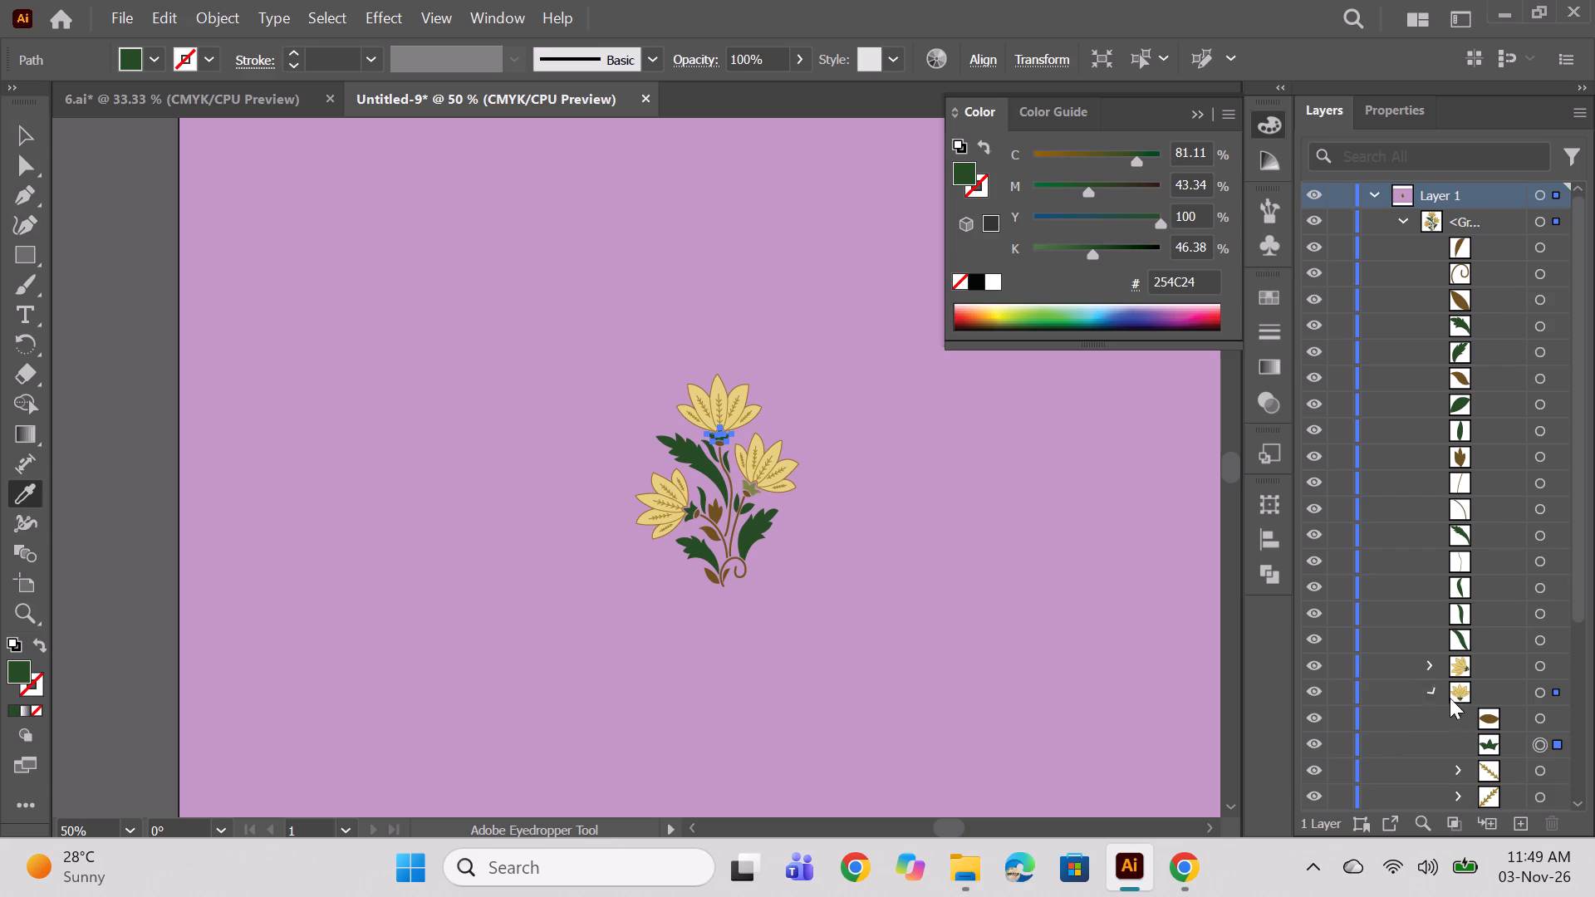
pyautogui.click(1427, 720)
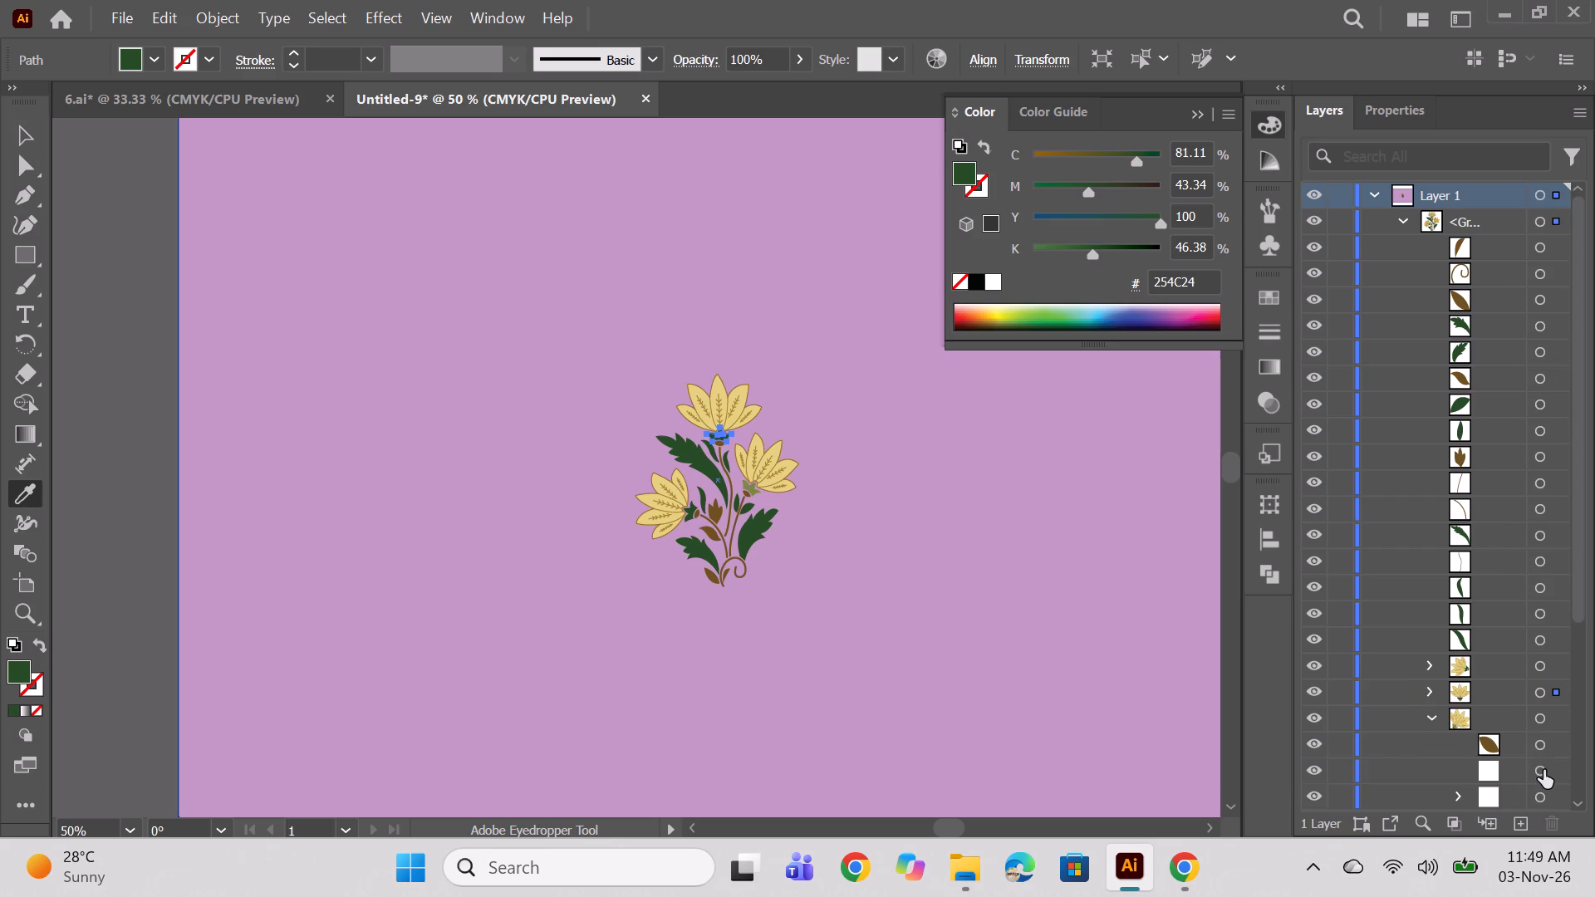
pyautogui.click(1543, 770)
pyautogui.click(703, 468)
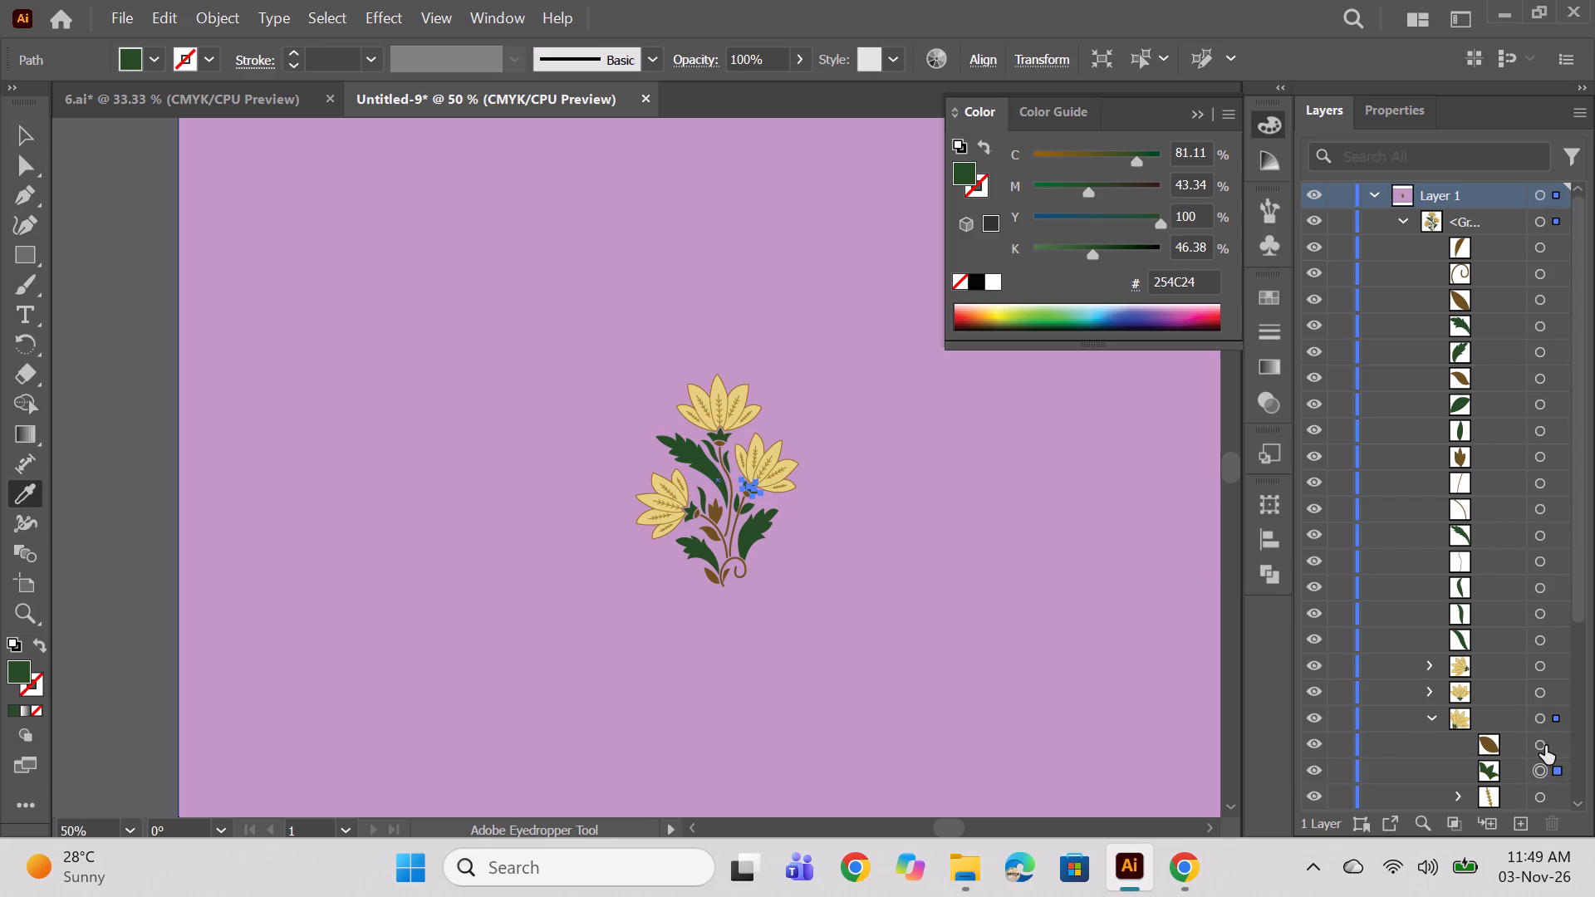
# Change the fill of the small oval base under the right-hand flower's calyx to dark reddish brown 51210C, trying other browns first.
pyautogui.click(1545, 746)
pyautogui.scroll(-3, 1542, 744)
pyautogui.scroll(4, 1523, 615)
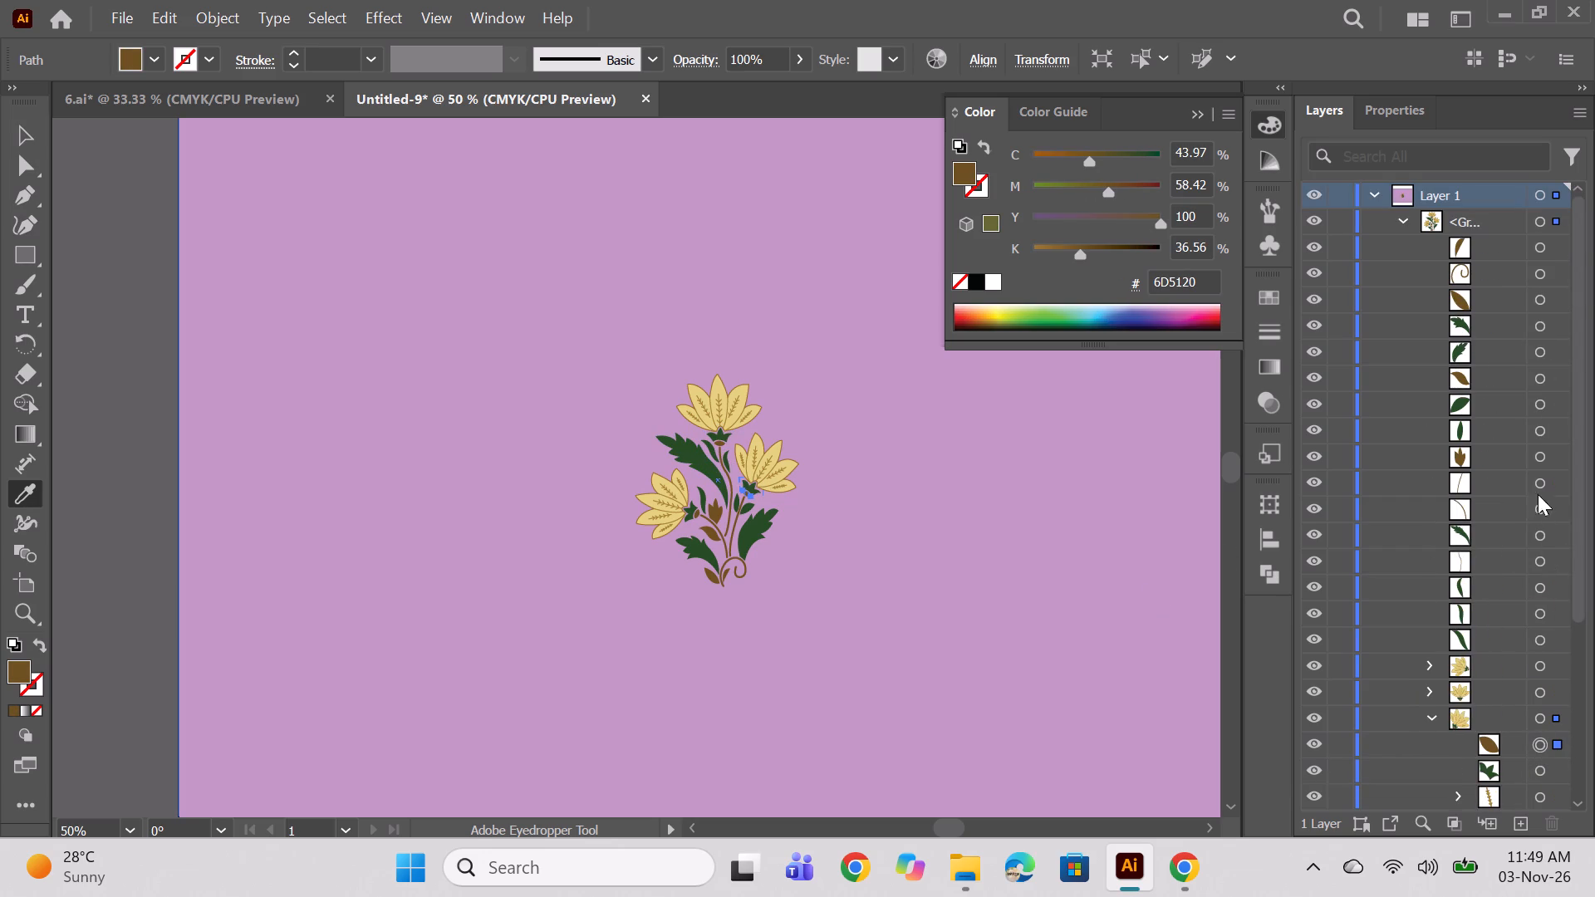
pyautogui.scroll(2, 1536, 484)
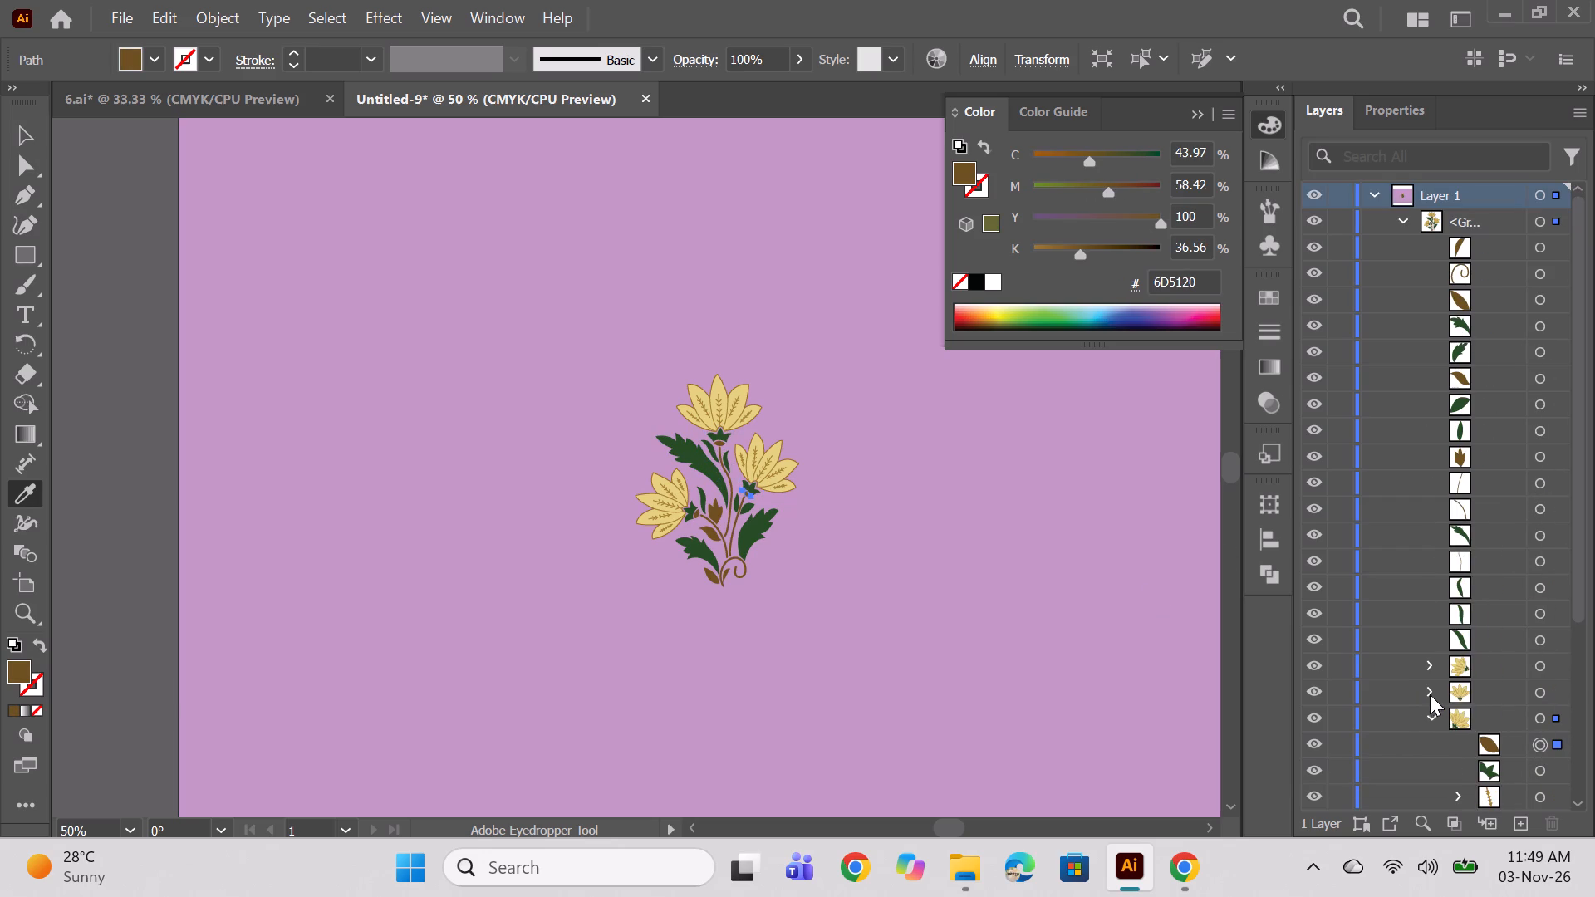
pyautogui.doubleClick(23, 664)
pyautogui.click(1116, 503)
pyautogui.click(1139, 526)
pyautogui.click(1079, 525)
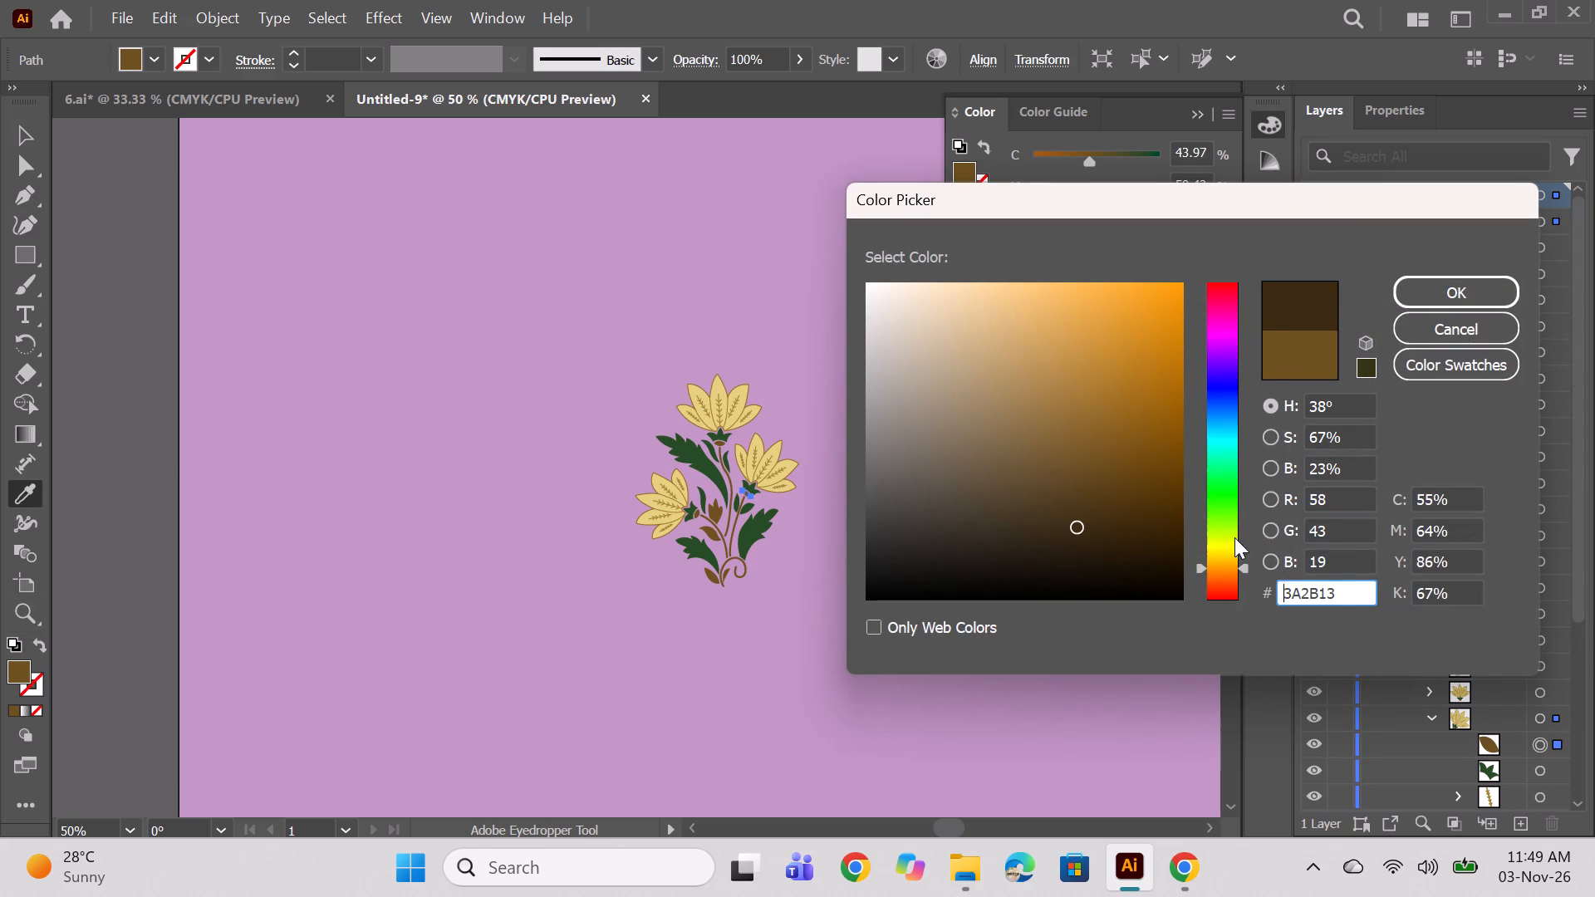
pyautogui.click(1226, 582)
pyautogui.click(1135, 530)
pyautogui.click(1102, 502)
pyautogui.click(1139, 498)
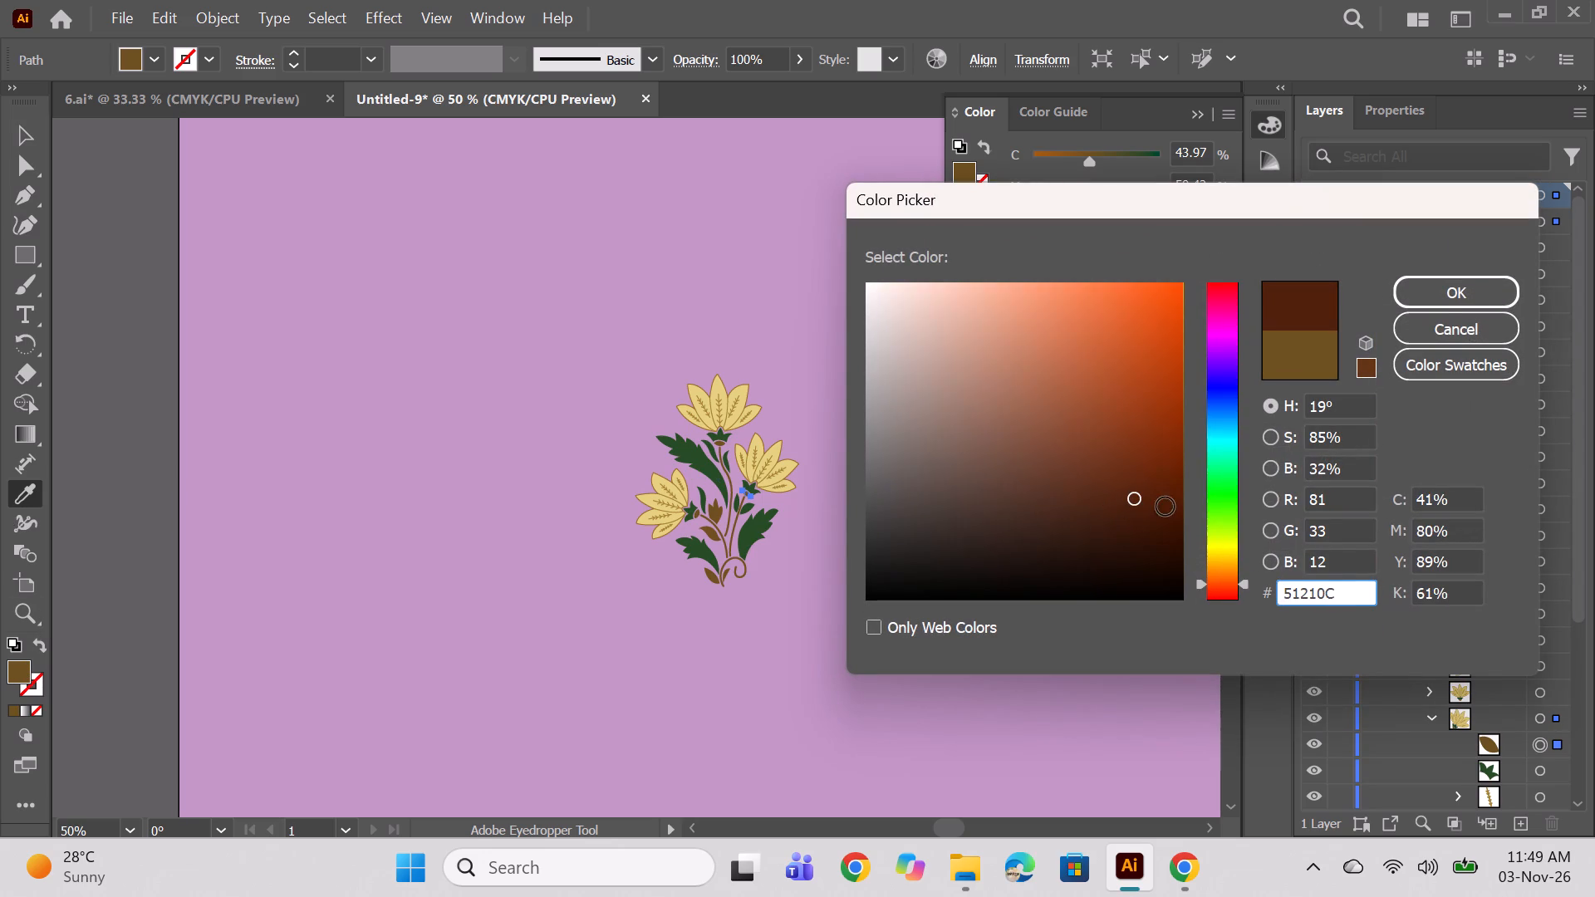
pyautogui.click(1443, 300)
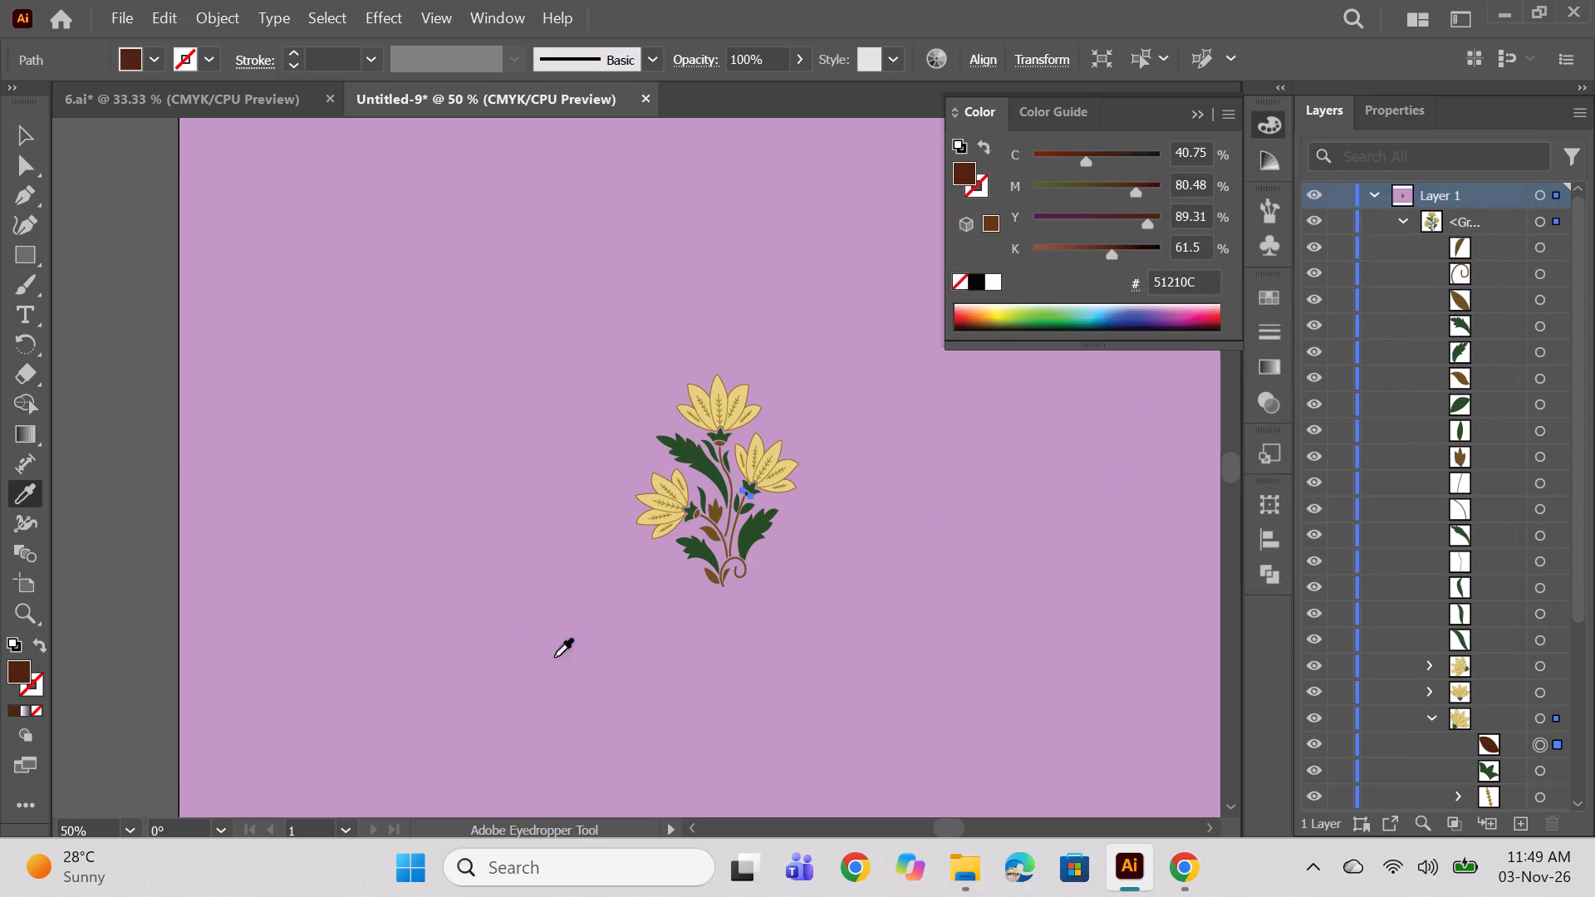
pyautogui.keyDown('ctrl'); pyautogui.click(878, 544); pyautogui.keyUp('ctrl')
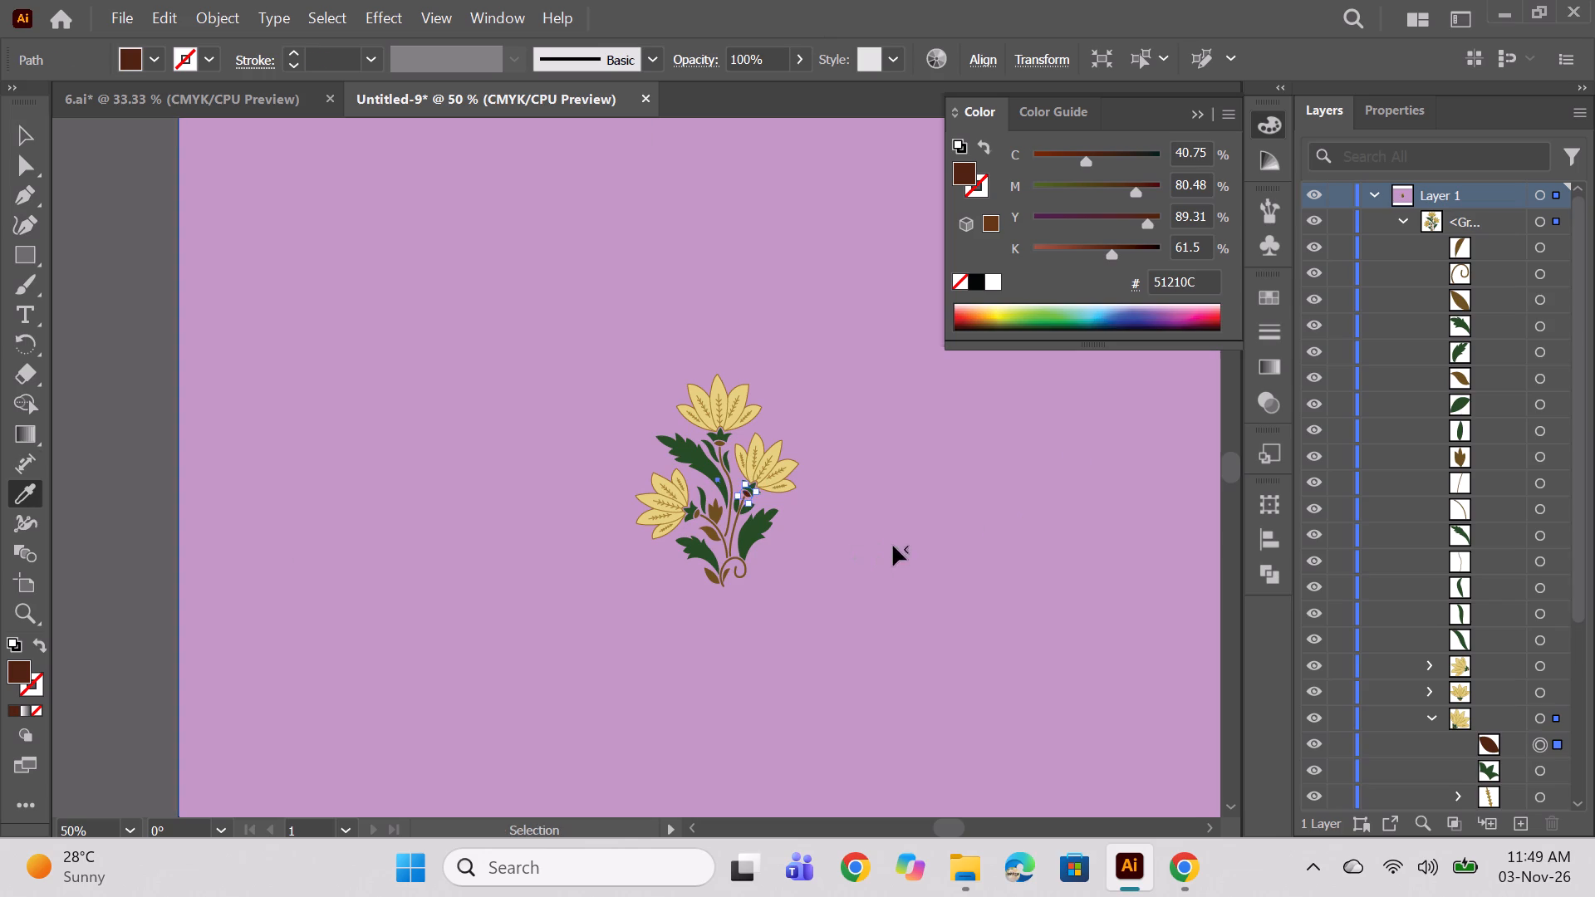
# Apply the recoloured base's dark reddish brown fill to the oval bases under the top flower and the lower-left flower.
pyautogui.scroll(-1, 1430, 503)
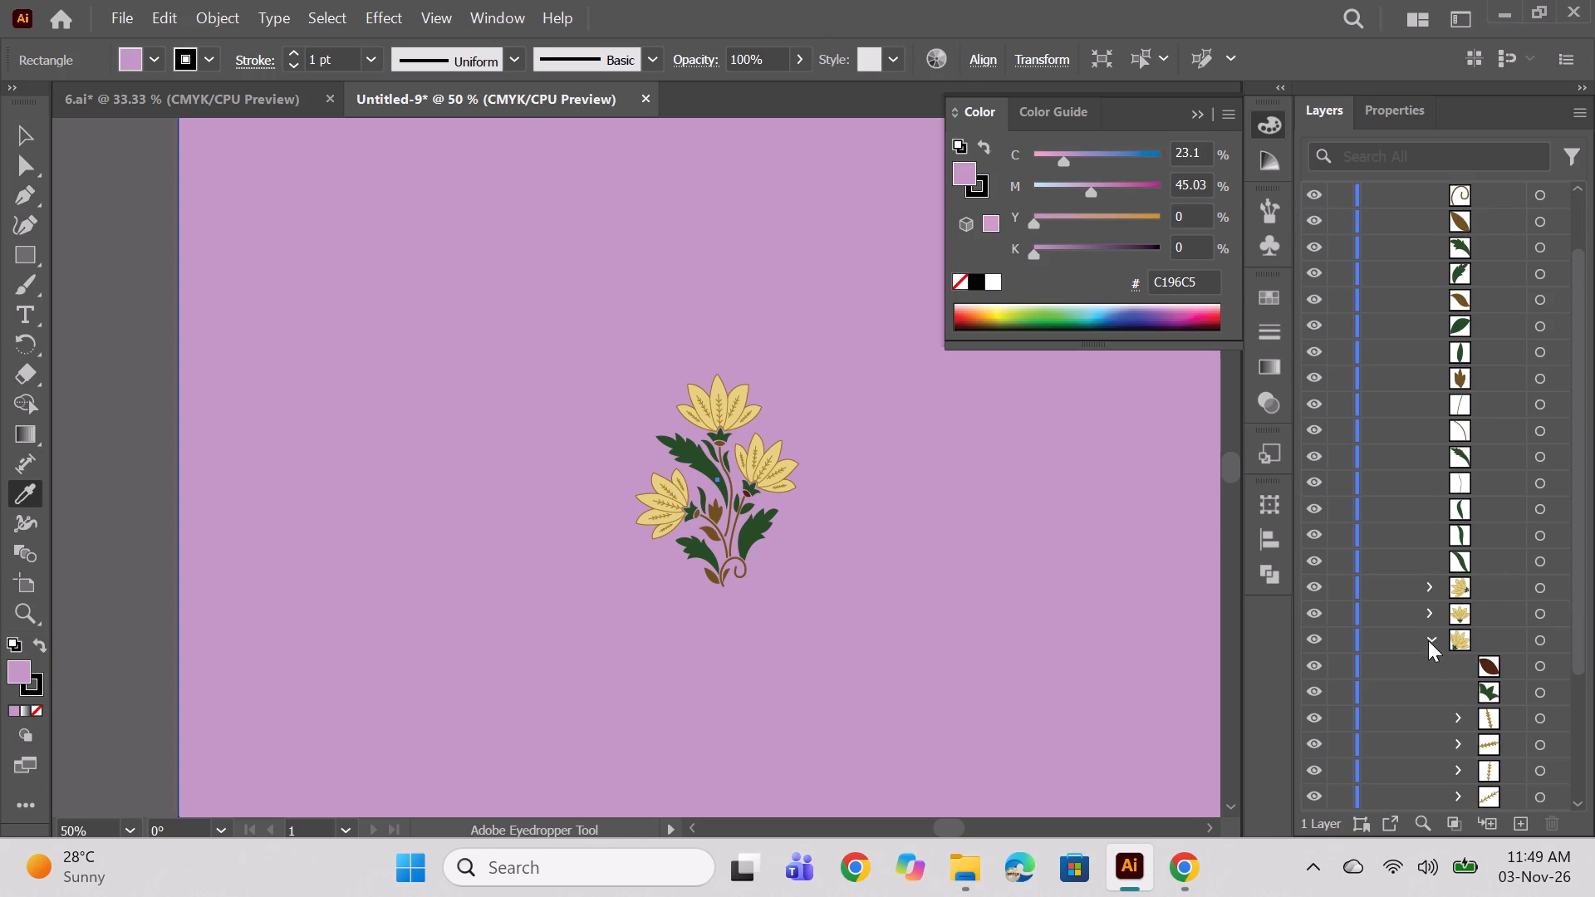
pyautogui.click(1428, 639)
pyautogui.click(1431, 687)
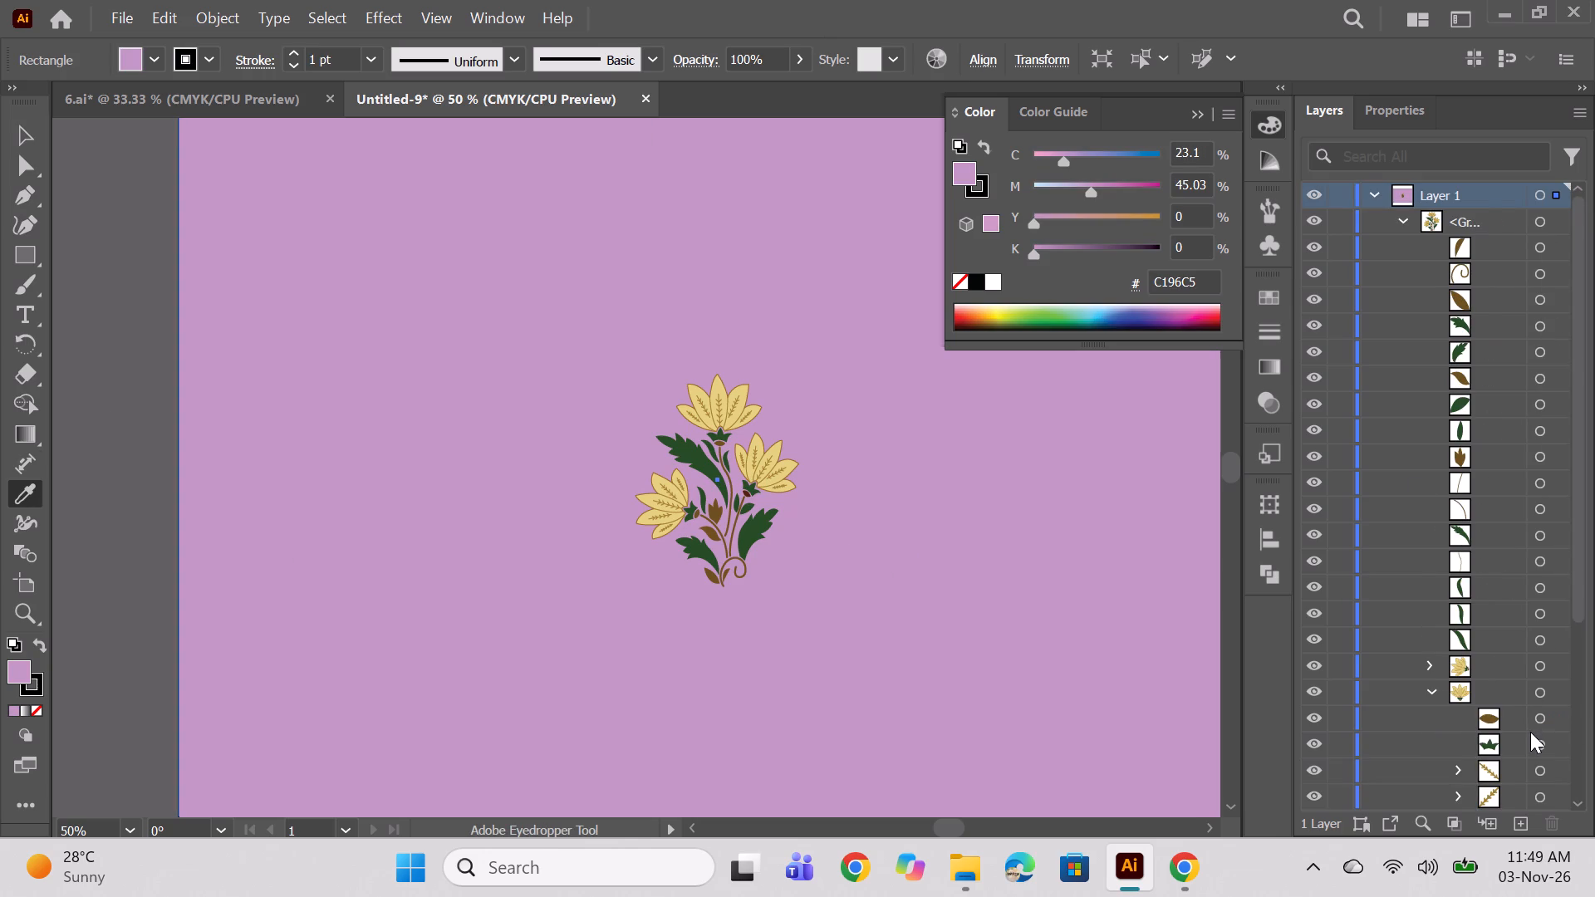
pyautogui.click(1536, 726)
pyautogui.click(745, 494)
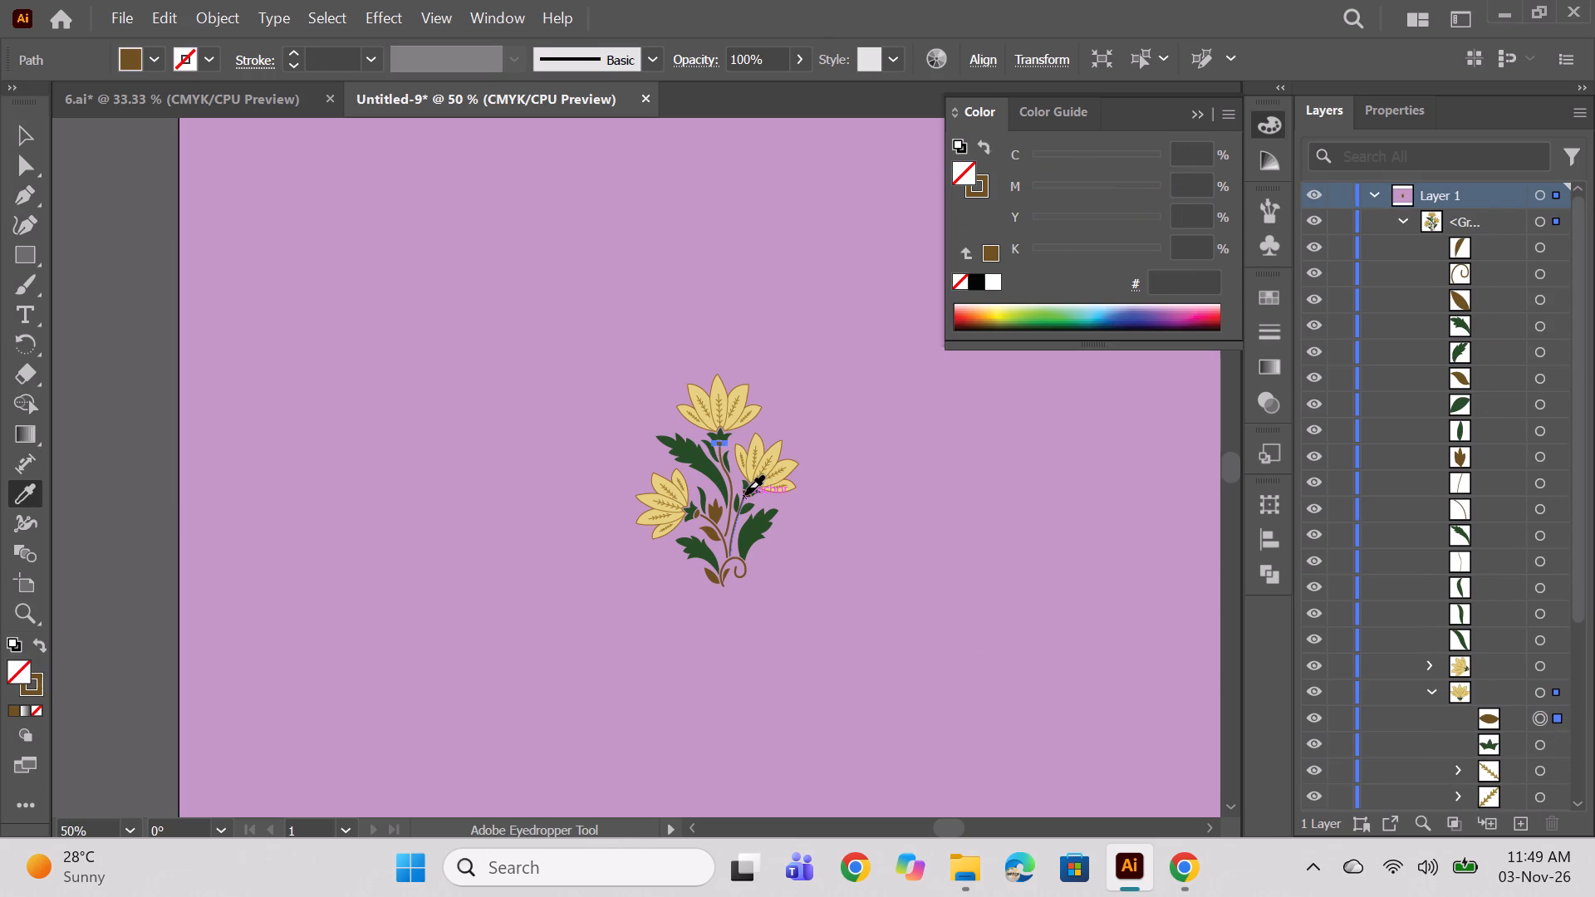
pyautogui.keyDown('alt'); pyautogui.scroll(4, 746, 486); pyautogui.keyUp('alt')
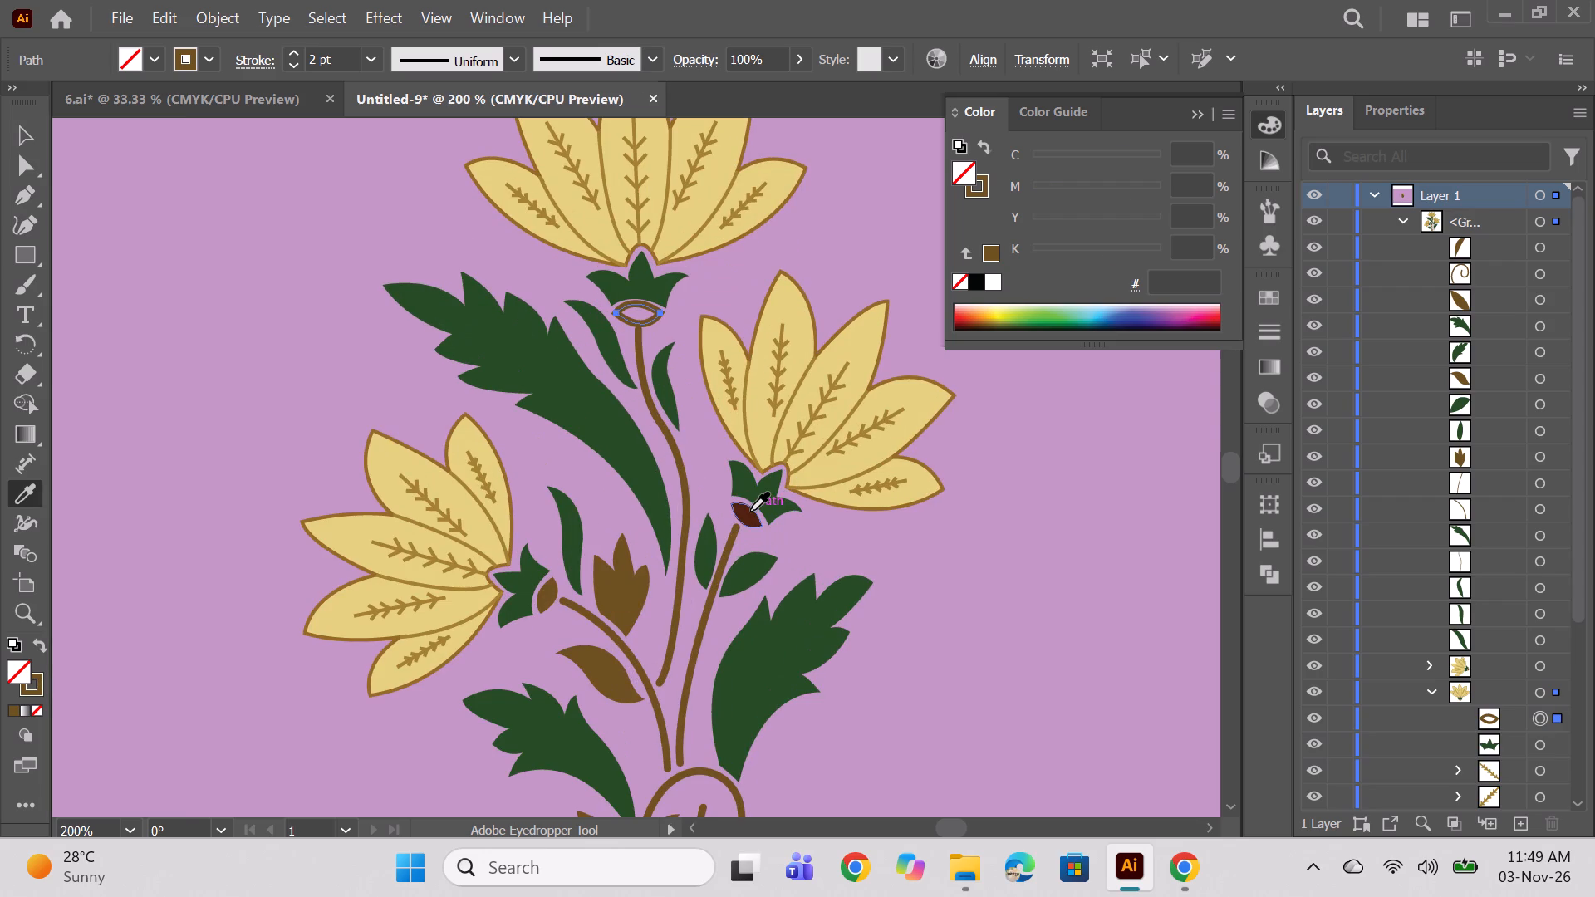
pyautogui.click(750, 511)
pyautogui.click(1431, 690)
pyautogui.click(1427, 671)
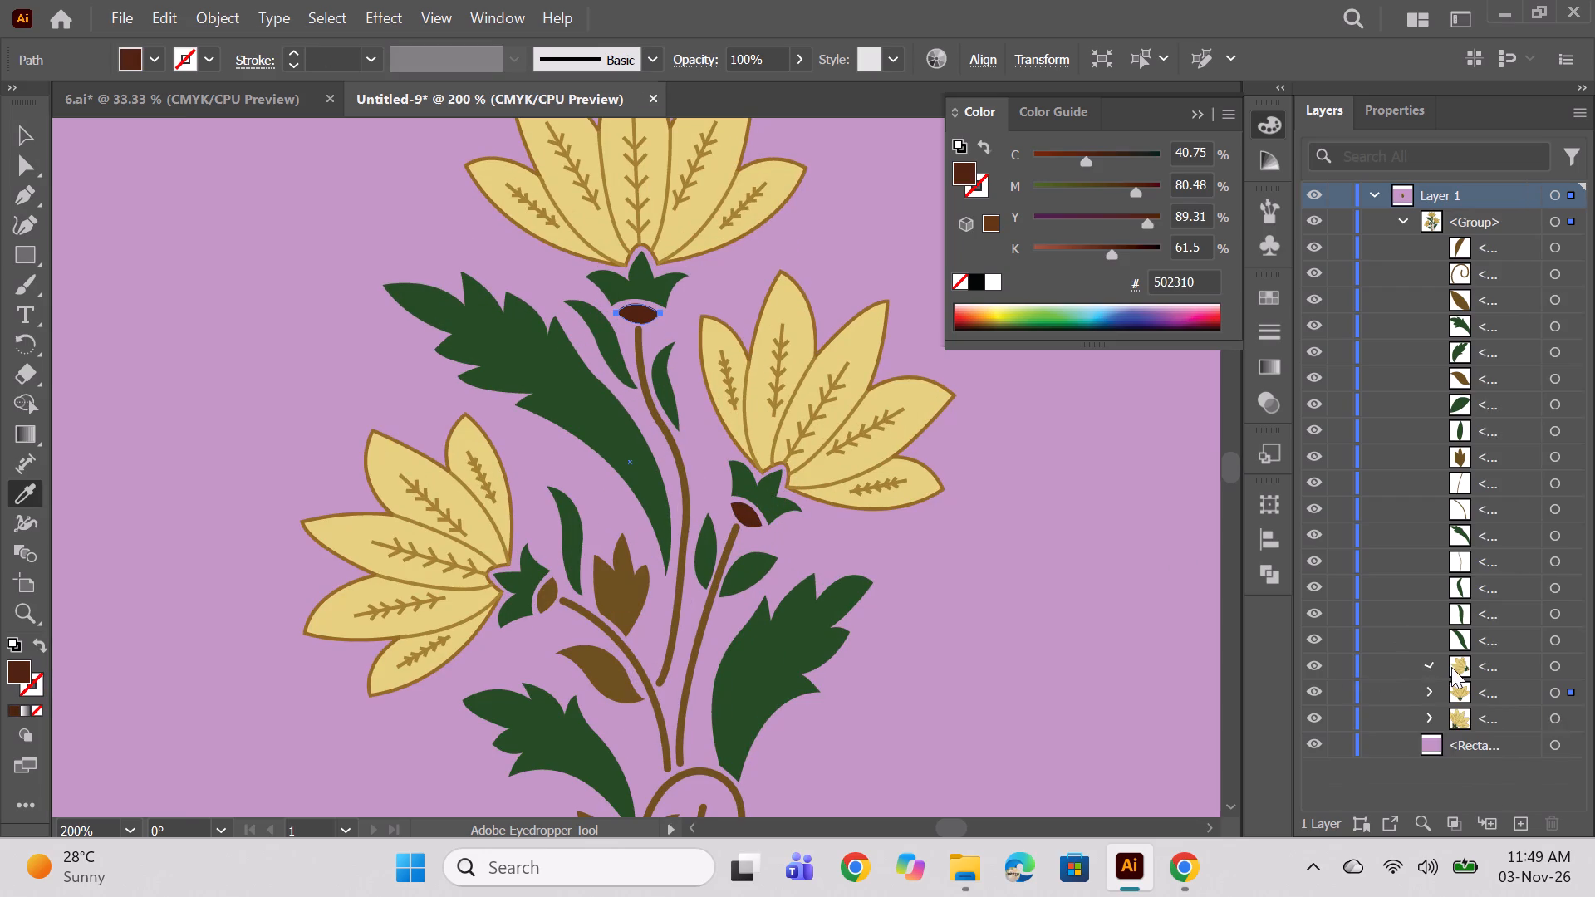
pyautogui.click(1535, 686)
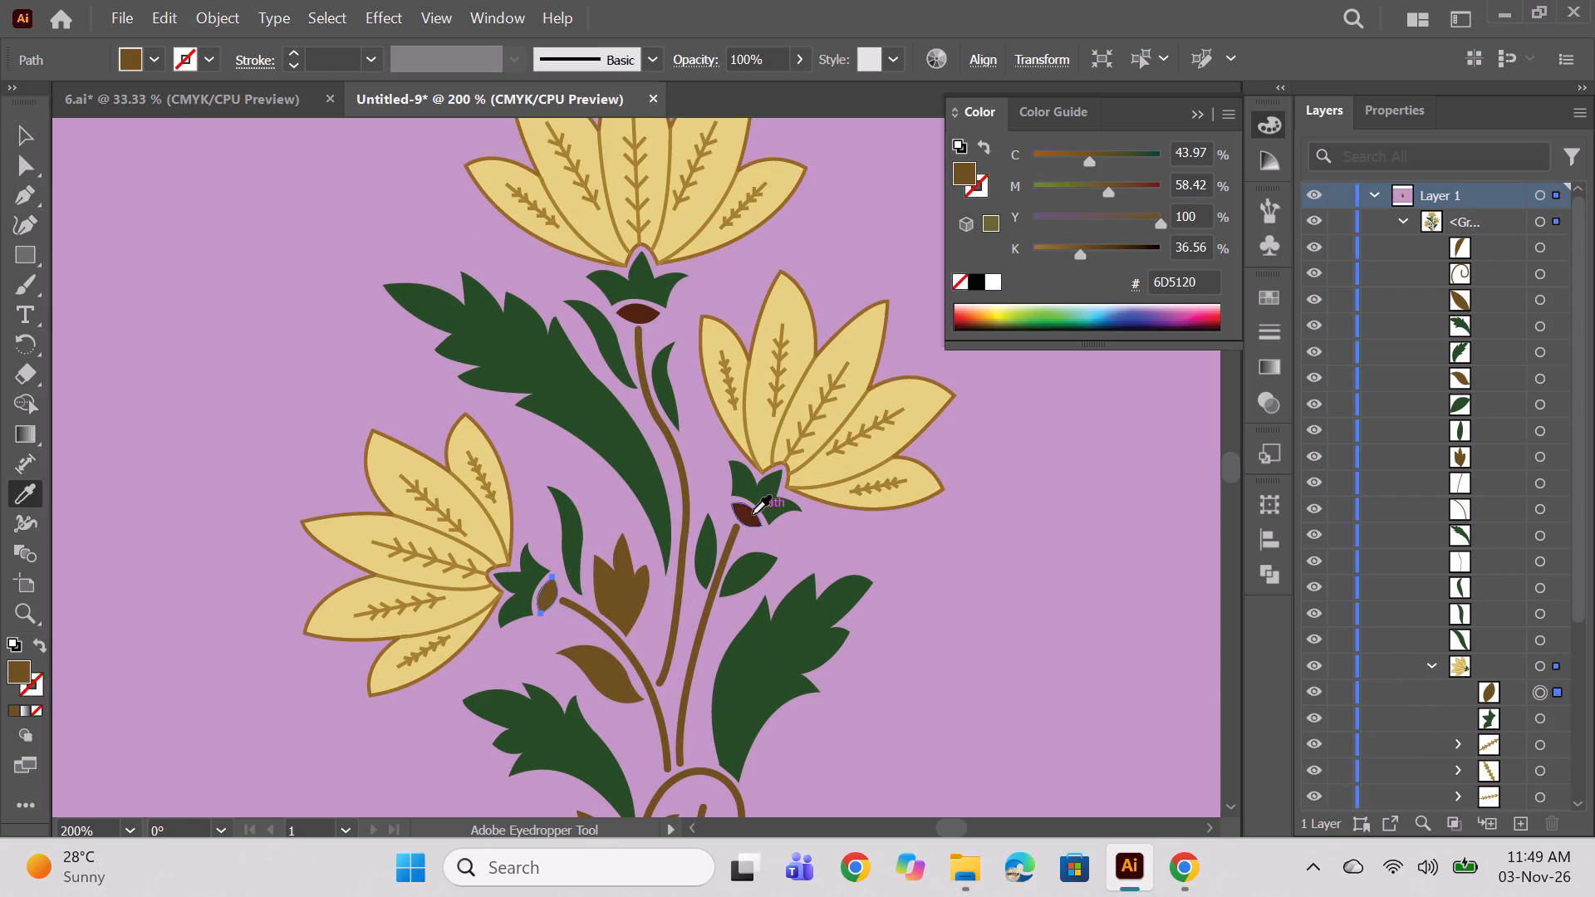
pyautogui.click(746, 517)
pyautogui.click(1433, 659)
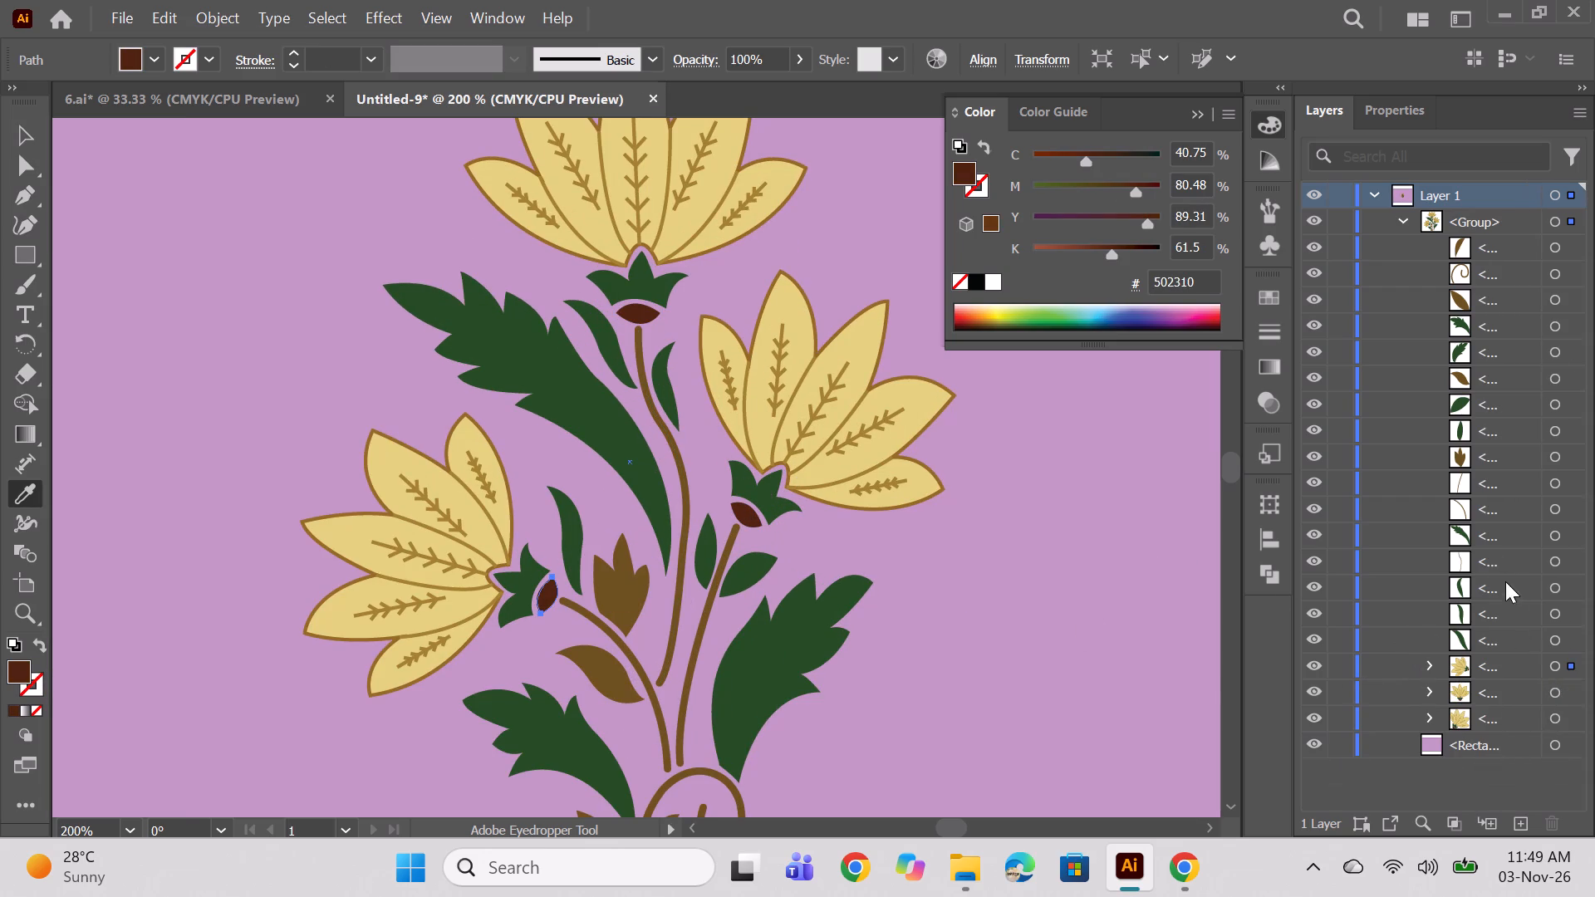
# Select the three flower stems and the curled base stem, and expand their fills and strokes into filled shapes.
pyautogui.click(1553, 509)
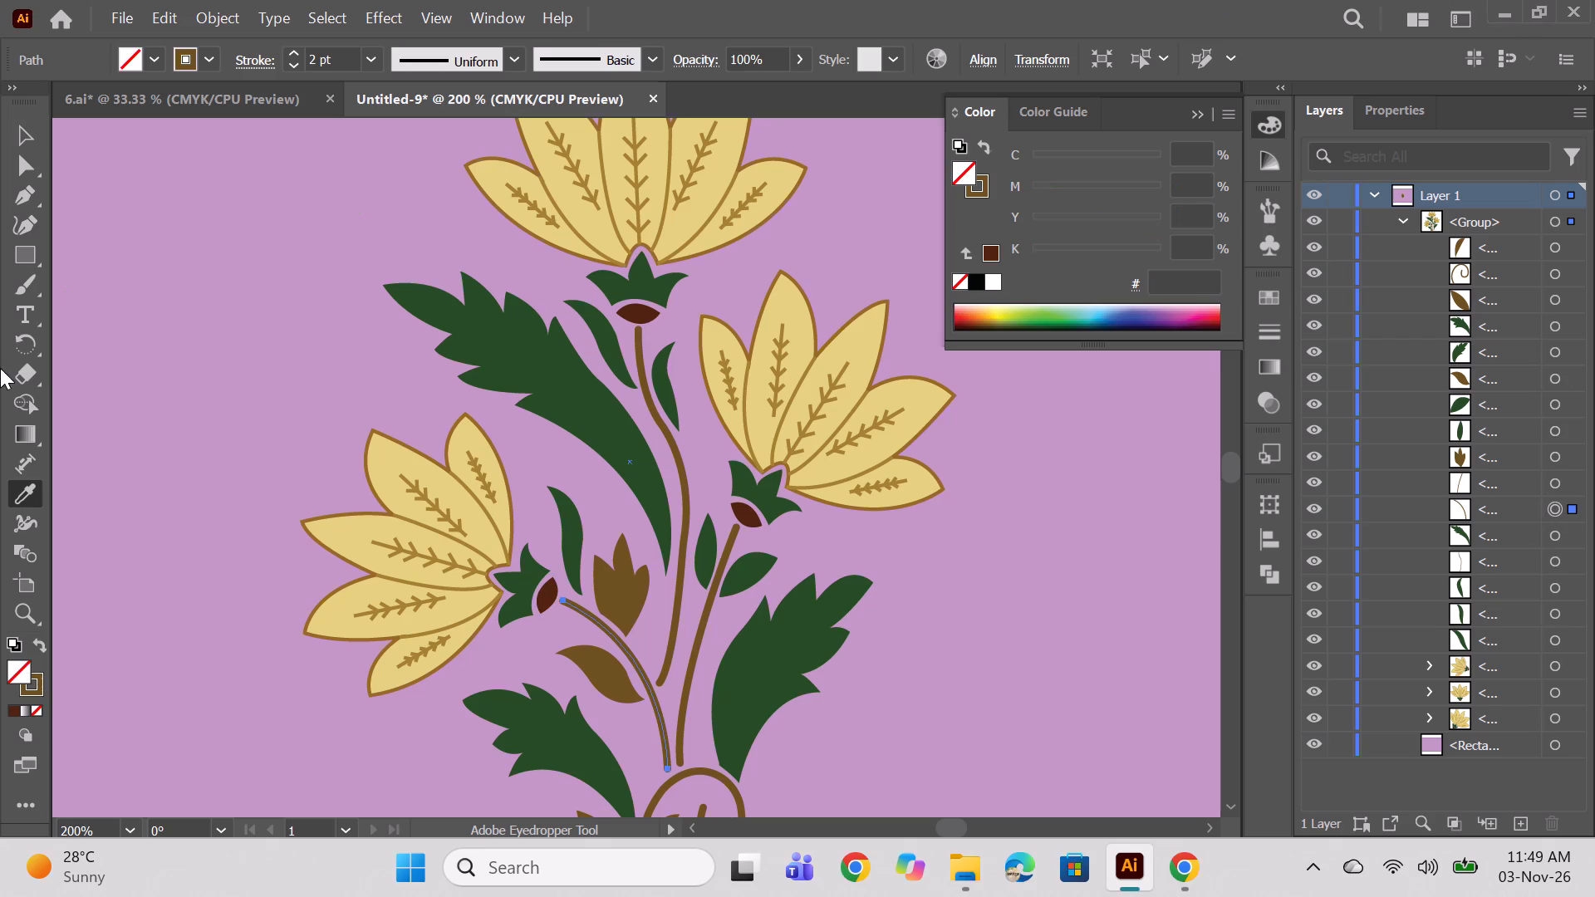
pyautogui.keyDown('ctrl'); pyautogui.click(1552, 562); pyautogui.keyUp('ctrl')
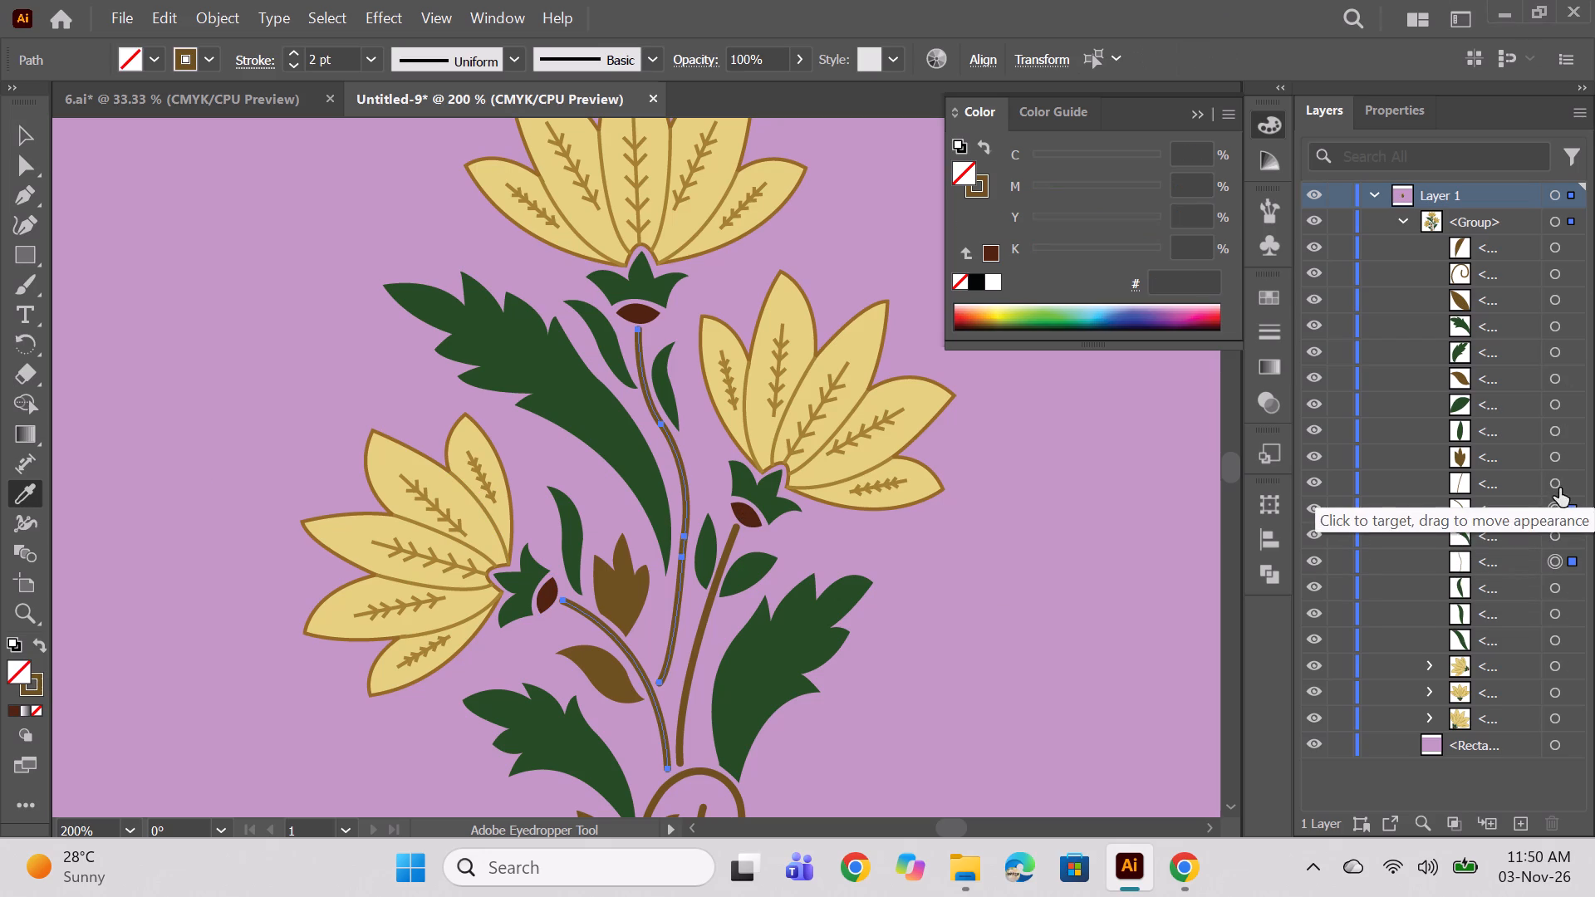
pyautogui.keyDown('ctrl'); pyautogui.click(1552, 484); pyautogui.keyUp('ctrl')
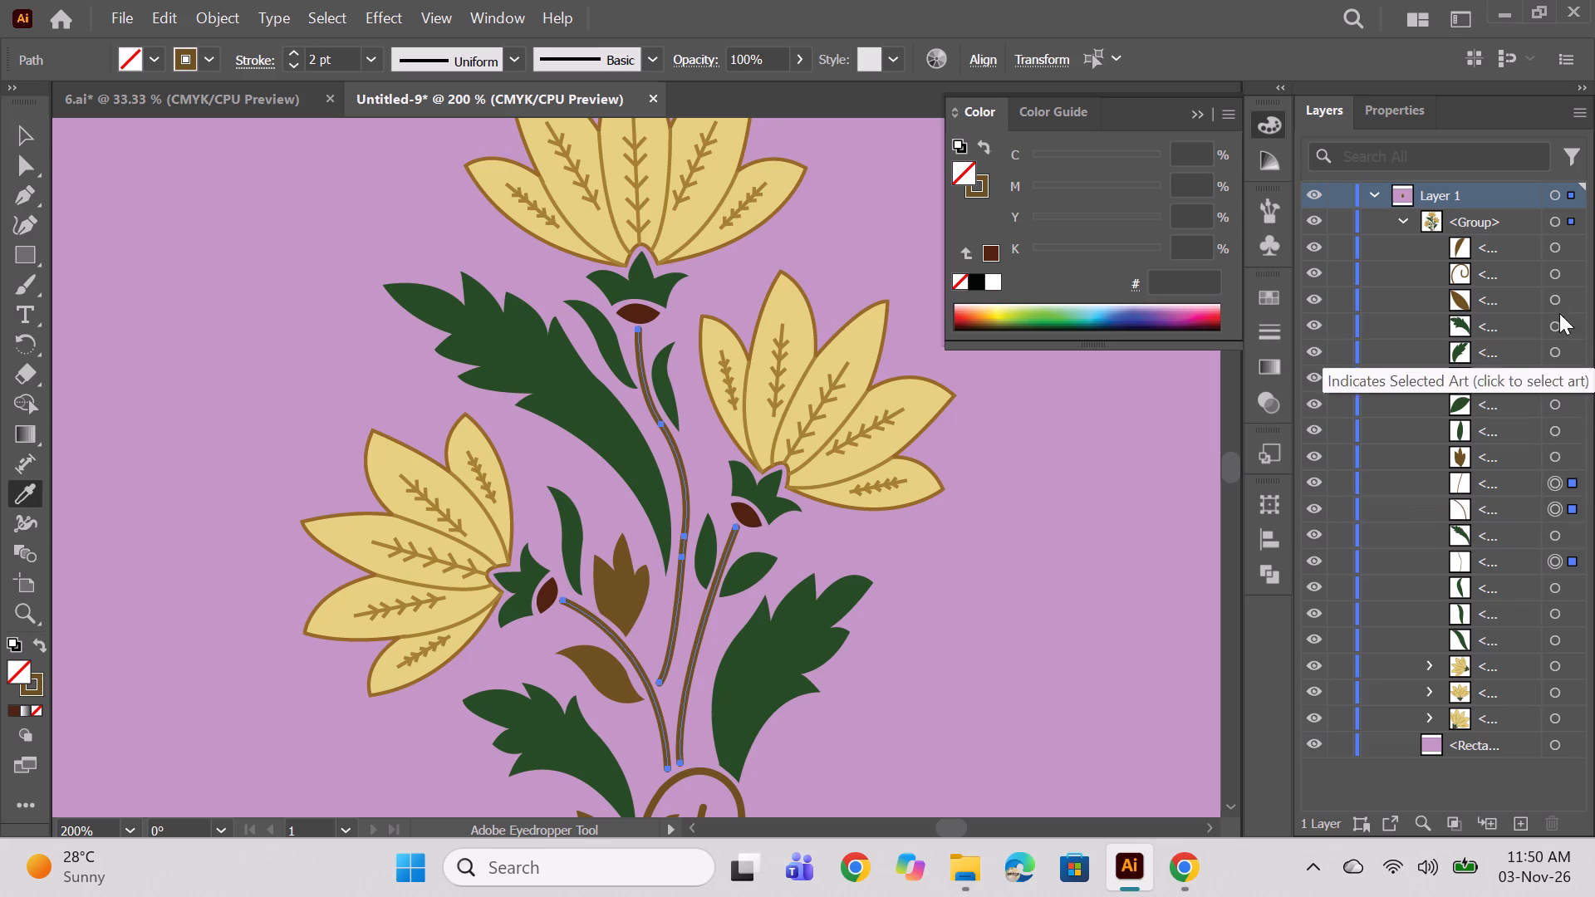
pyautogui.keyDown('ctrl'); pyautogui.click(1550, 280); pyautogui.keyUp('ctrl')
pyautogui.scroll(-4, 665, 388)
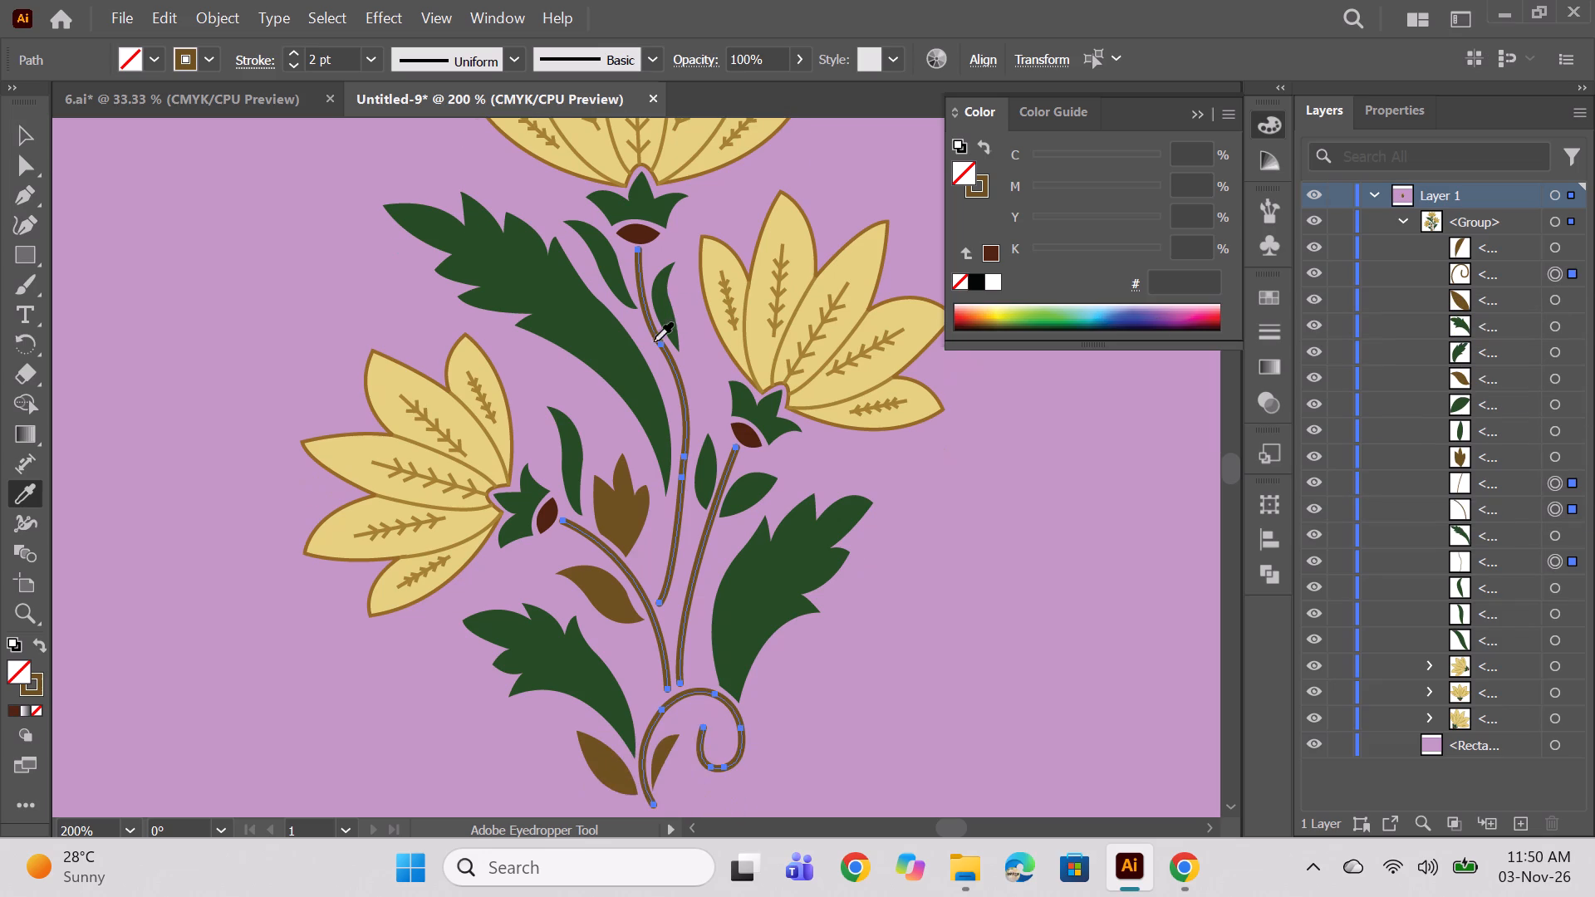
pyautogui.scroll(3, 324, 146)
pyautogui.click(216, 12)
pyautogui.click(284, 380)
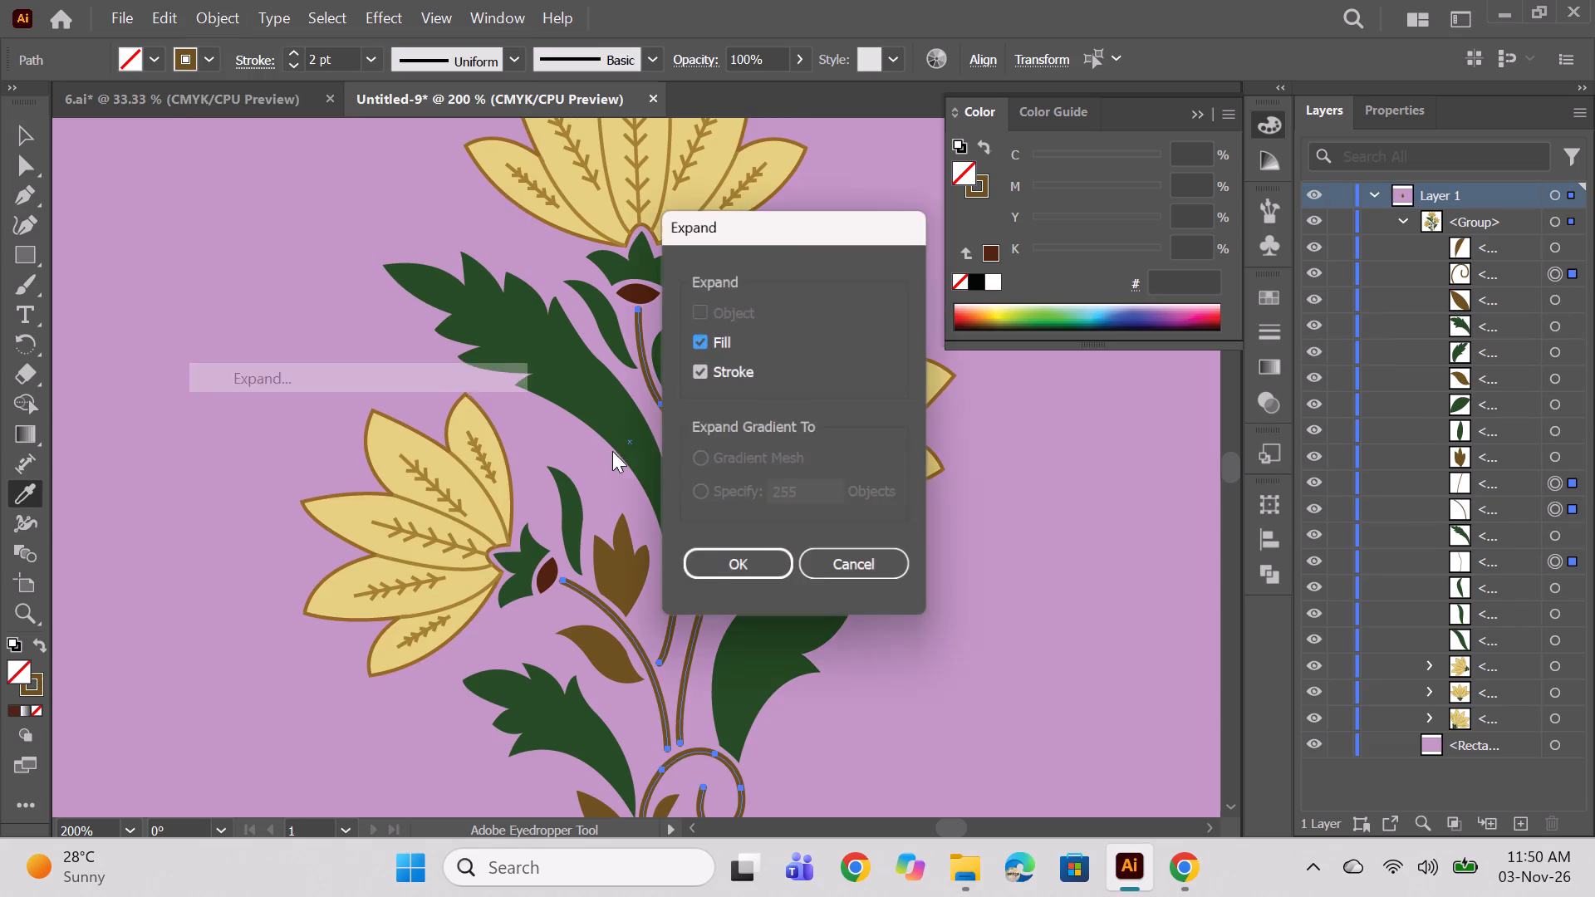
pyautogui.click(725, 567)
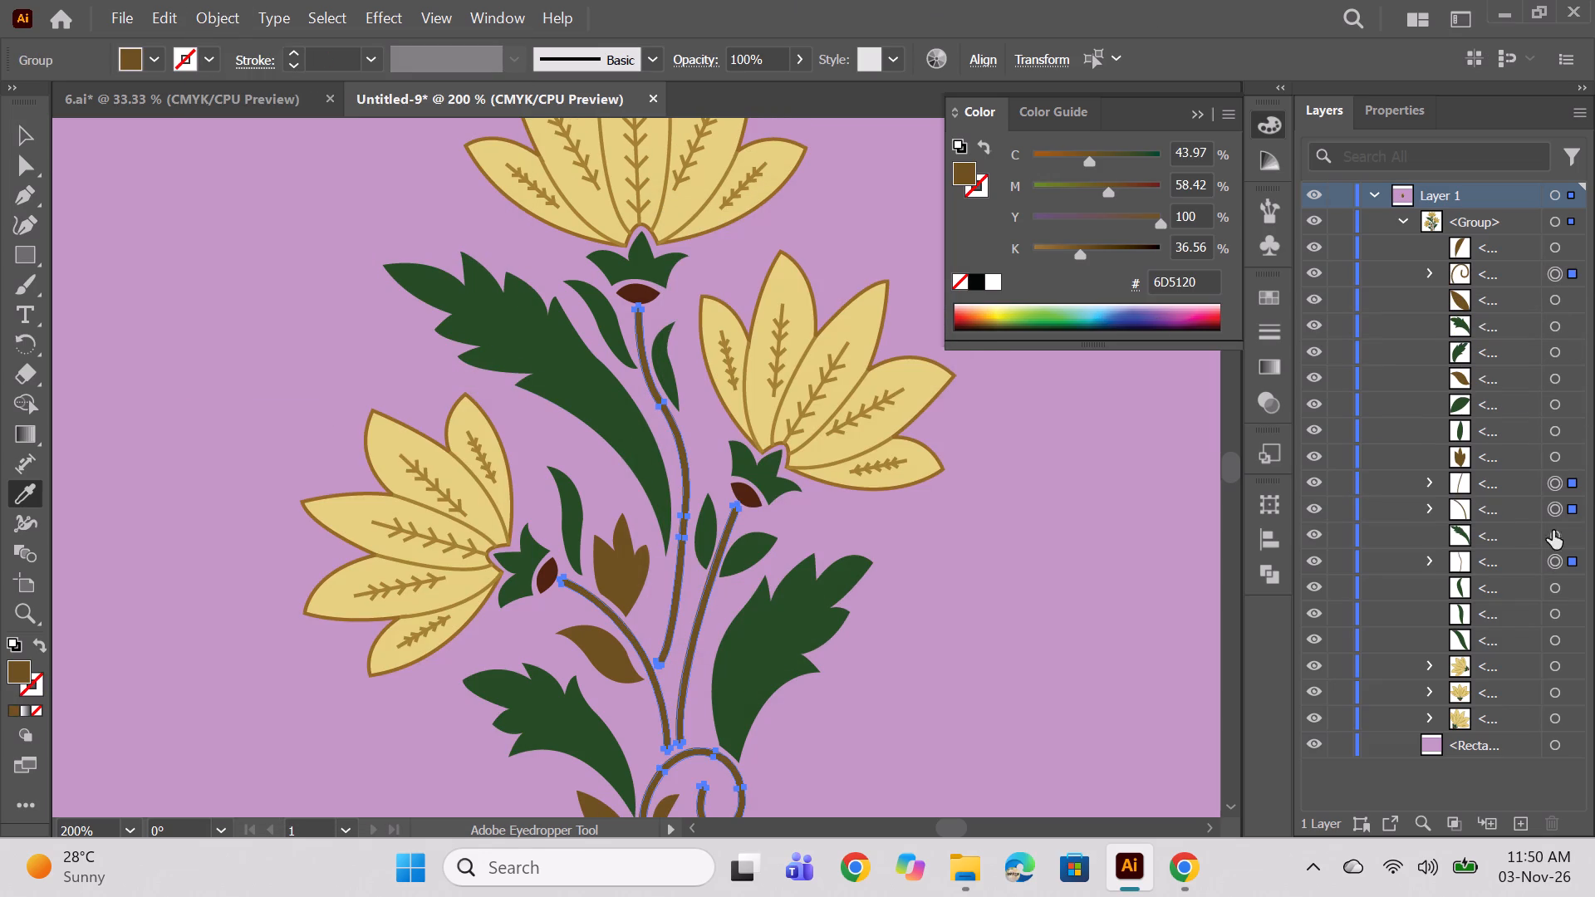
# Select the brown bud, the brown small leaves and all expanded stems, and apply the oval bases' dark reddish brown to them.
pyautogui.click(1559, 453)
pyautogui.click(1553, 379)
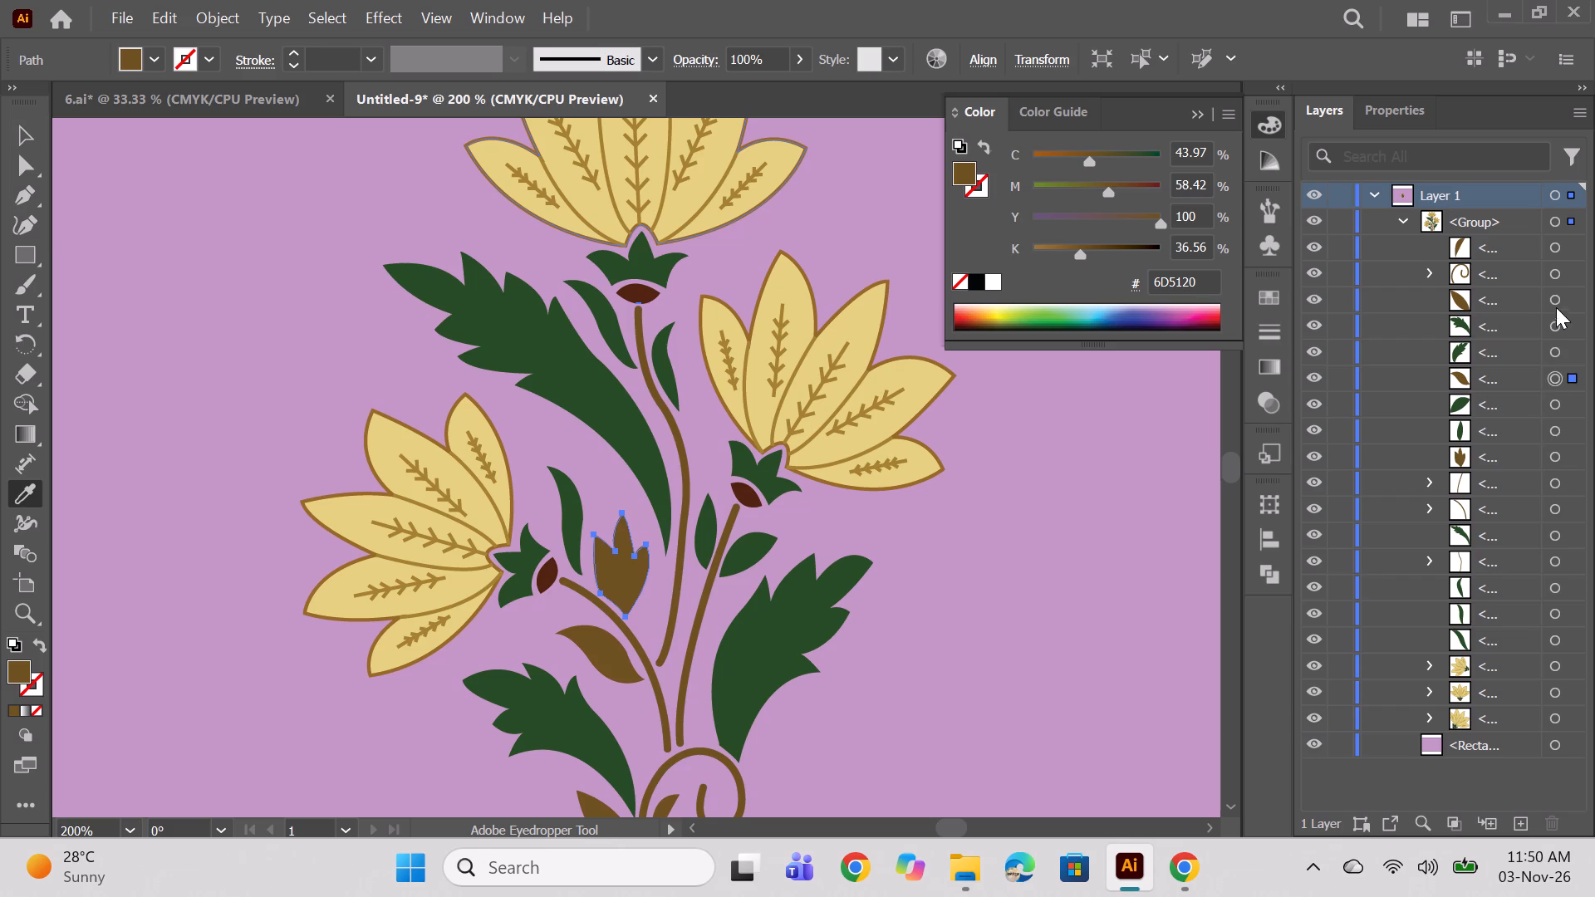
pyautogui.click(1556, 295)
pyautogui.click(1557, 269)
pyautogui.click(1557, 243)
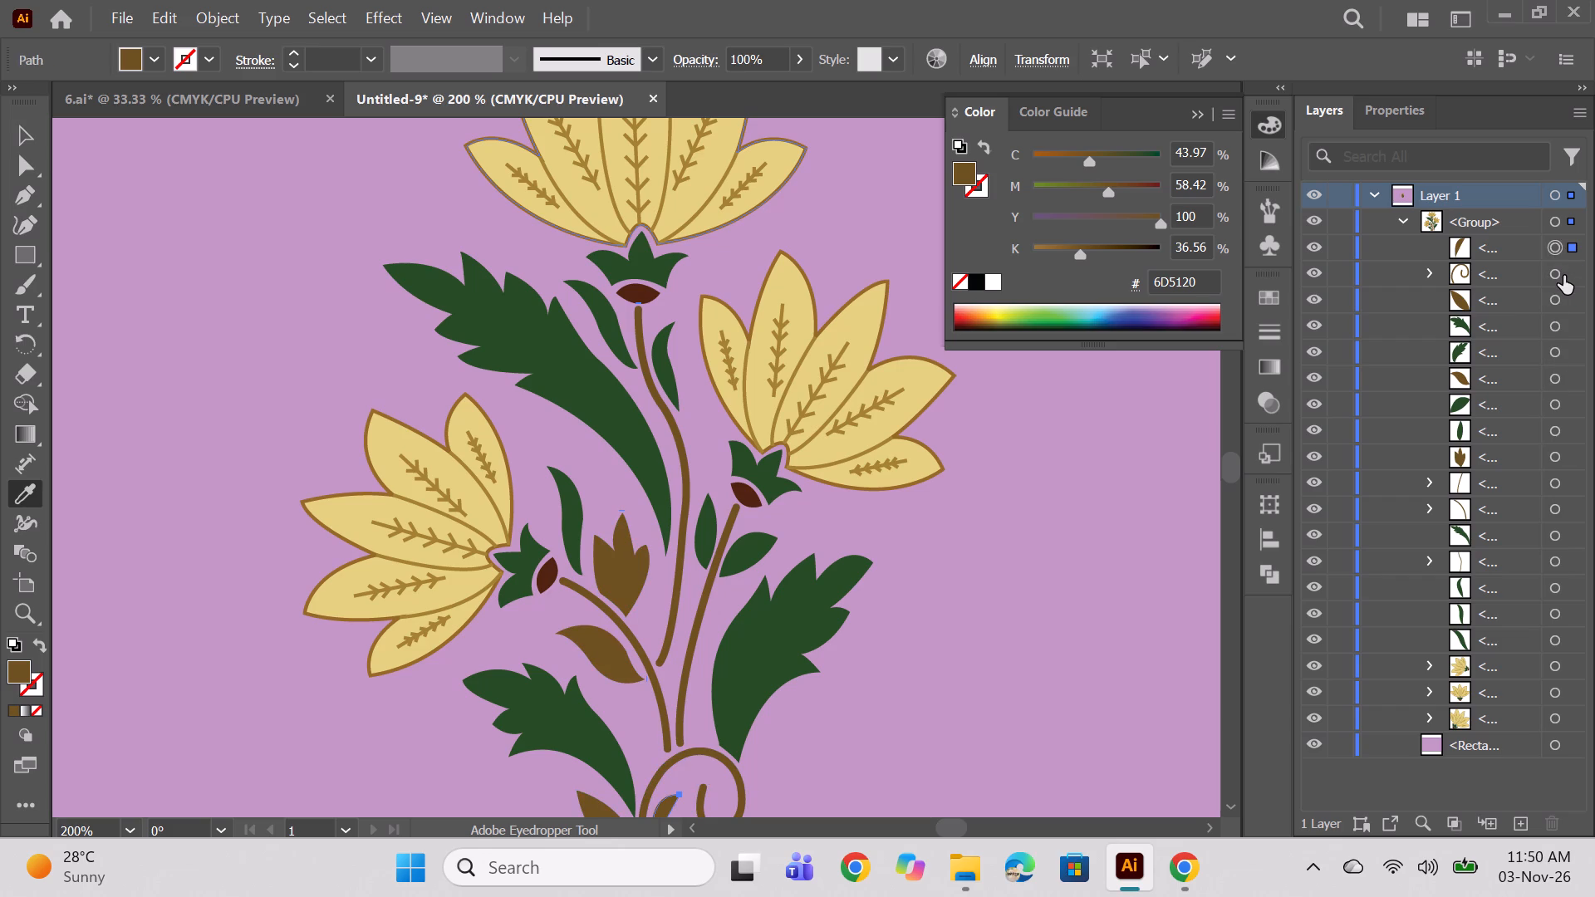
pyautogui.keyDown('ctrl'); pyautogui.click(1562, 276); pyautogui.keyUp('ctrl')
pyautogui.keyDown('ctrl'); pyautogui.click(1557, 292); pyautogui.keyUp('ctrl')
pyautogui.keyDown('ctrl'); pyautogui.click(1556, 375); pyautogui.keyUp('ctrl')
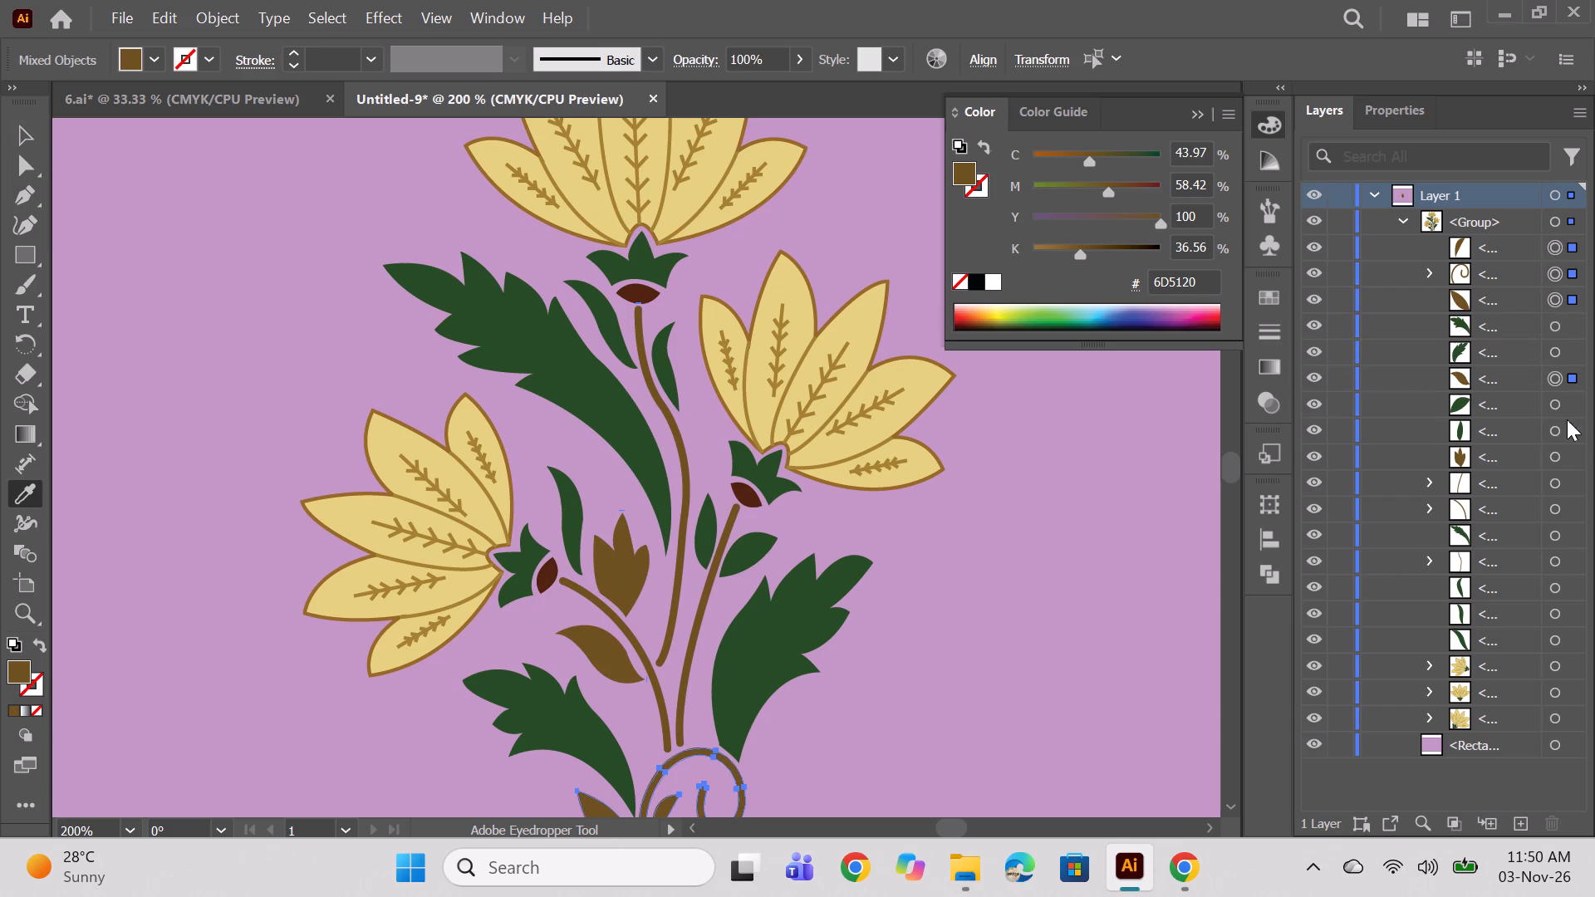
pyautogui.keyDown('ctrl'); pyautogui.click(1558, 455); pyautogui.keyUp('ctrl')
pyautogui.keyDown('ctrl'); pyautogui.click(1557, 483); pyautogui.keyUp('ctrl')
pyautogui.keyDown('ctrl'); pyautogui.click(1553, 511); pyautogui.keyUp('ctrl')
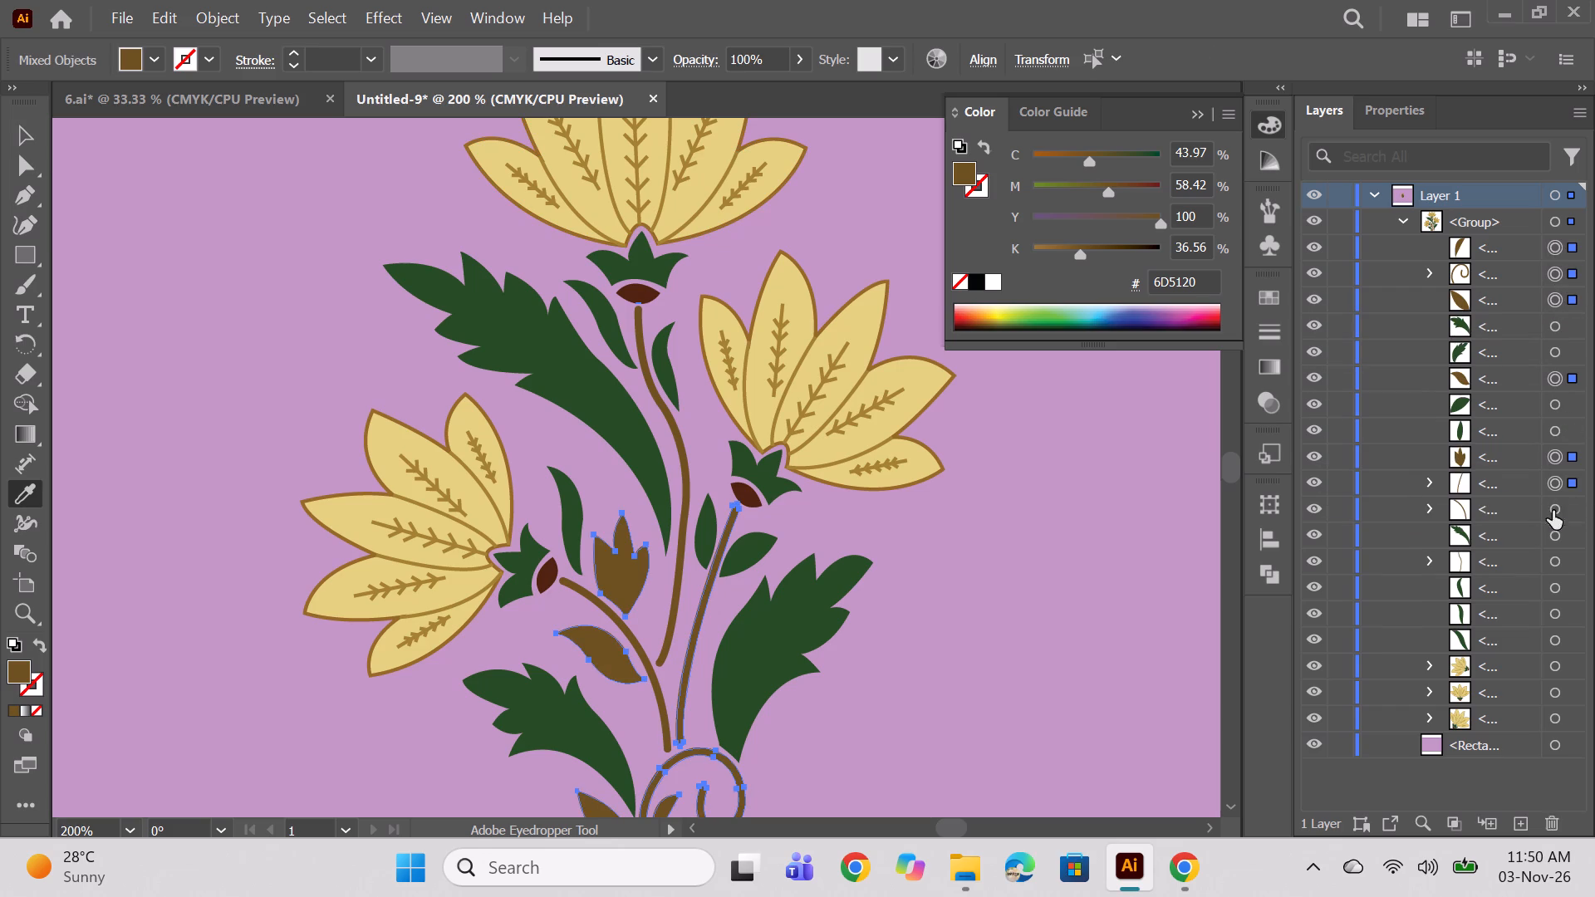
pyautogui.keyDown('ctrl'); pyautogui.click(1554, 565); pyautogui.keyUp('ctrl')
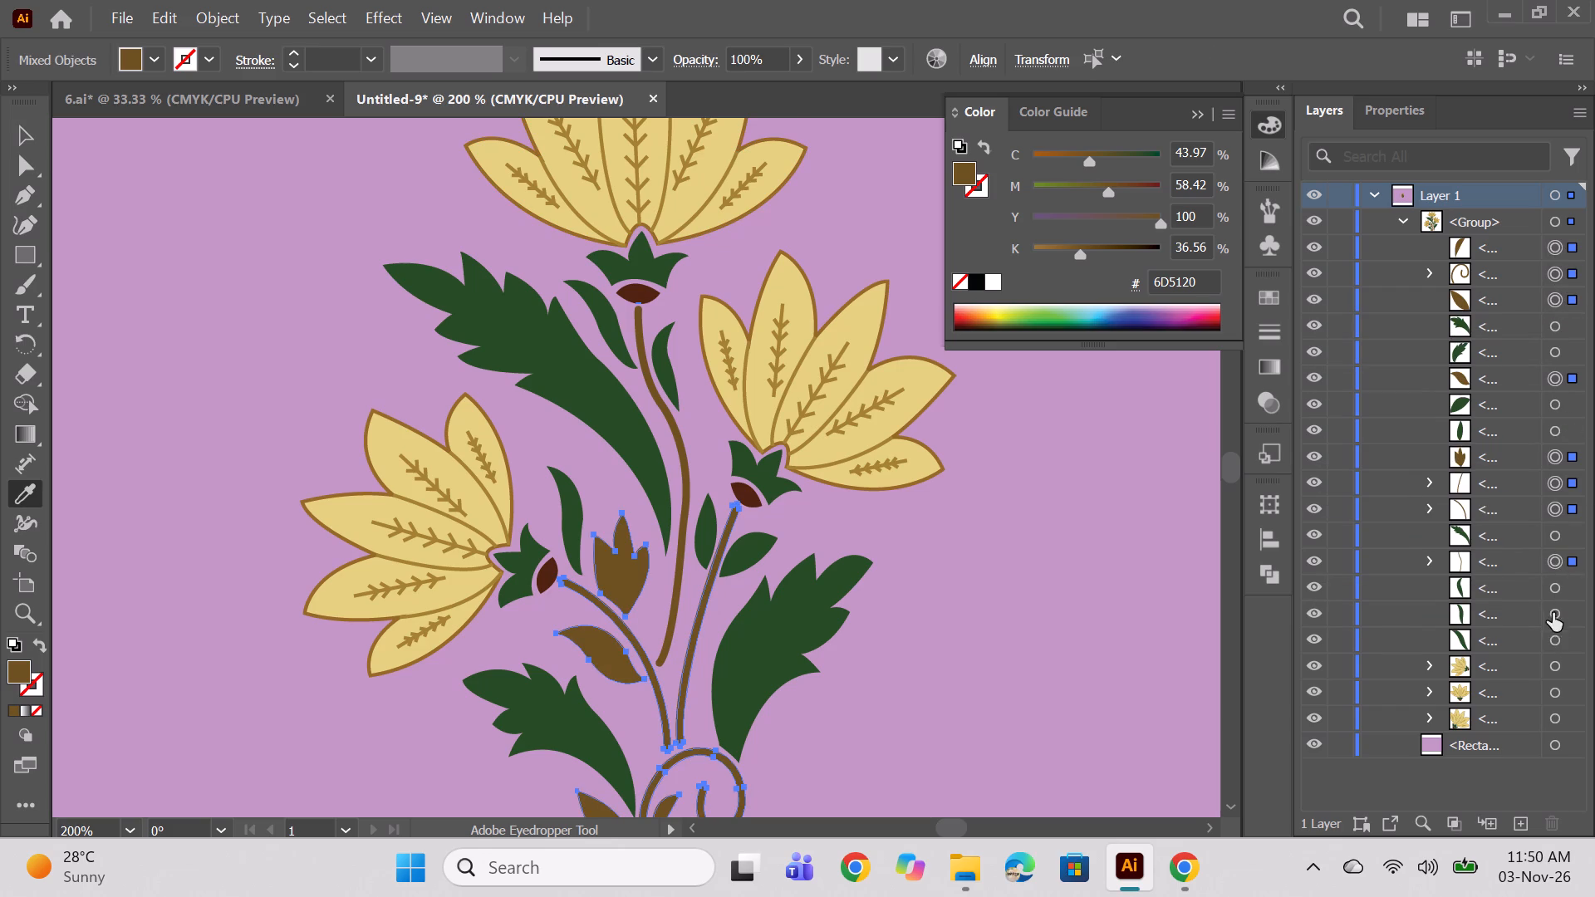
pyautogui.scroll(-2, 1079, 479)
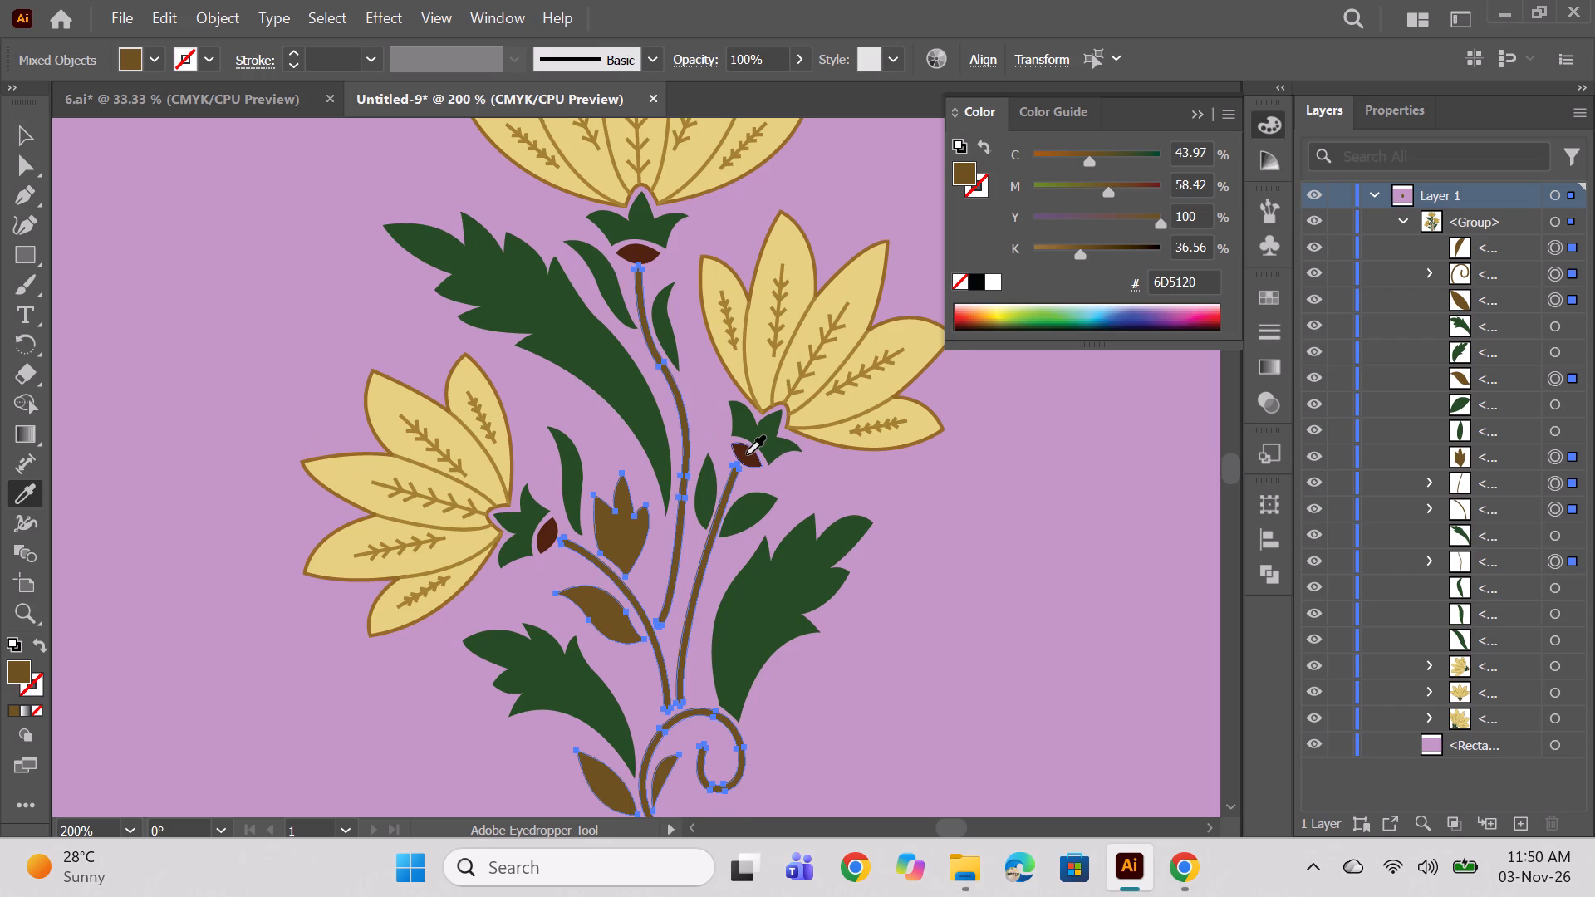
pyautogui.click(746, 454)
pyautogui.keyDown('ctrl'); pyautogui.click(1016, 526); pyautogui.keyUp('ctrl')
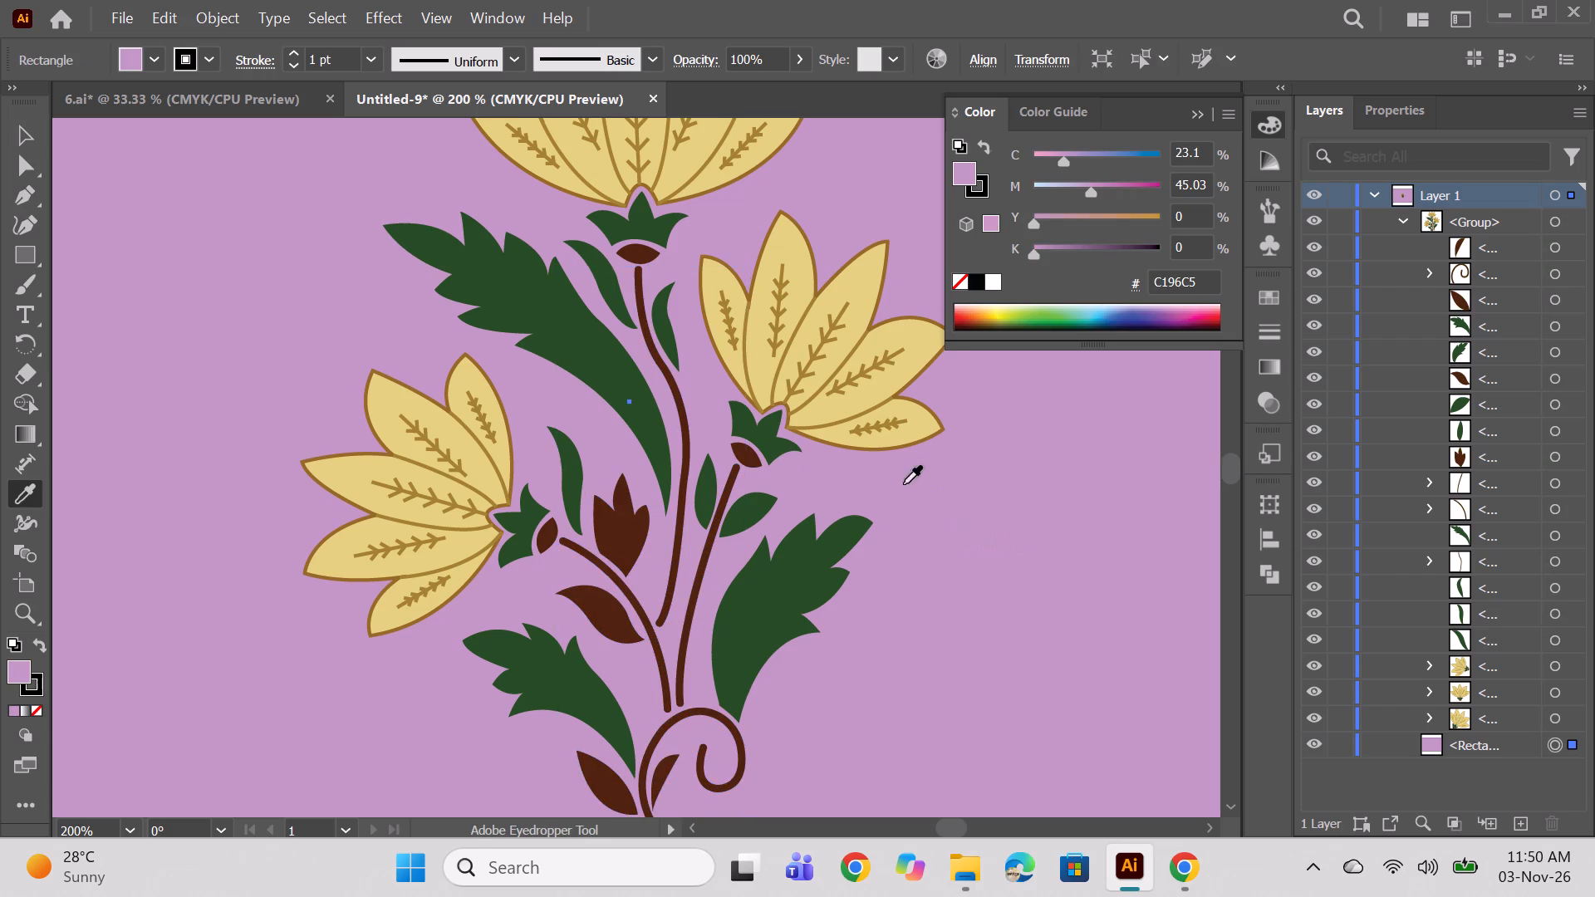
# Review the recoloured flower motif against the whole purple background, collapsing the floating colour controls.
pyautogui.keyDown('alt'); pyautogui.scroll(-4, 903, 484); pyautogui.keyUp('alt')
pyautogui.keyDown('alt'); pyautogui.scroll(-2, 967, 507); pyautogui.keyUp('alt')
pyautogui.press('space')
pyautogui.moveTo(1029, 555); pyautogui.dragTo(832, 620)
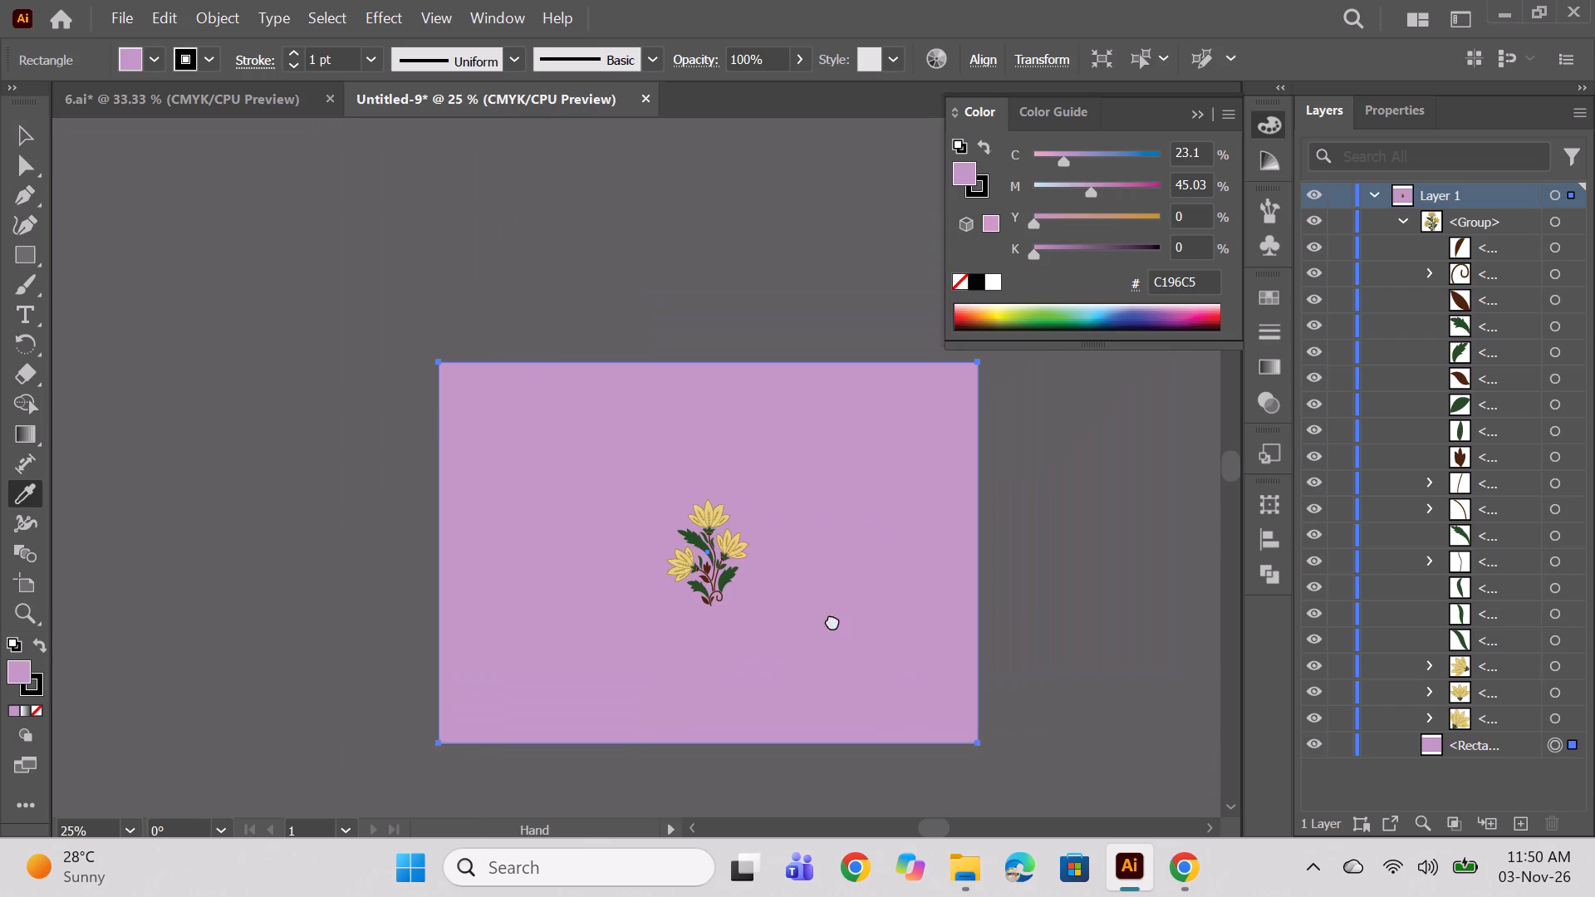
pyautogui.moveTo(832, 620); pyautogui.dragTo(832, 620)
pyautogui.click(1200, 113)
pyautogui.keyDown('alt'); pyautogui.scroll(2, 759, 500); pyautogui.keyUp('alt')
pyautogui.scroll(-4, 832, 495)
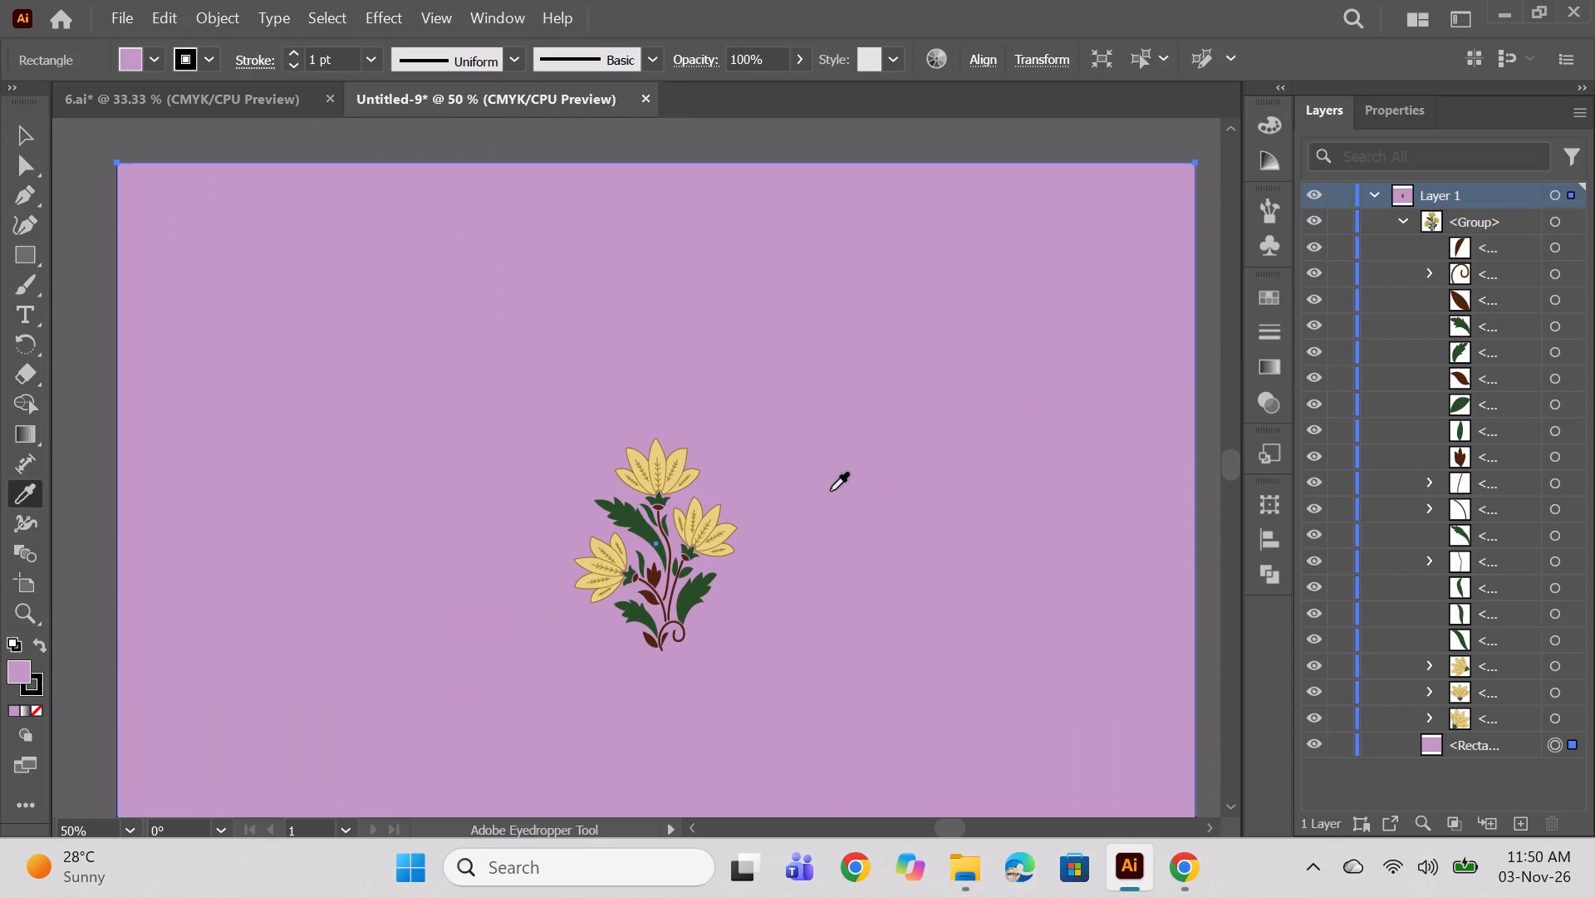
# Select the recoloured flower motif group on the purple background and make a new pattern from it.
pyautogui.keyDown('alt'); pyautogui.scroll(-1, 824, 478); pyautogui.keyUp('alt')
pyautogui.press('space')
pyautogui.press('space')
pyautogui.moveTo(911, 544); pyautogui.dragTo(860, 520)
pyautogui.click(27, 130)
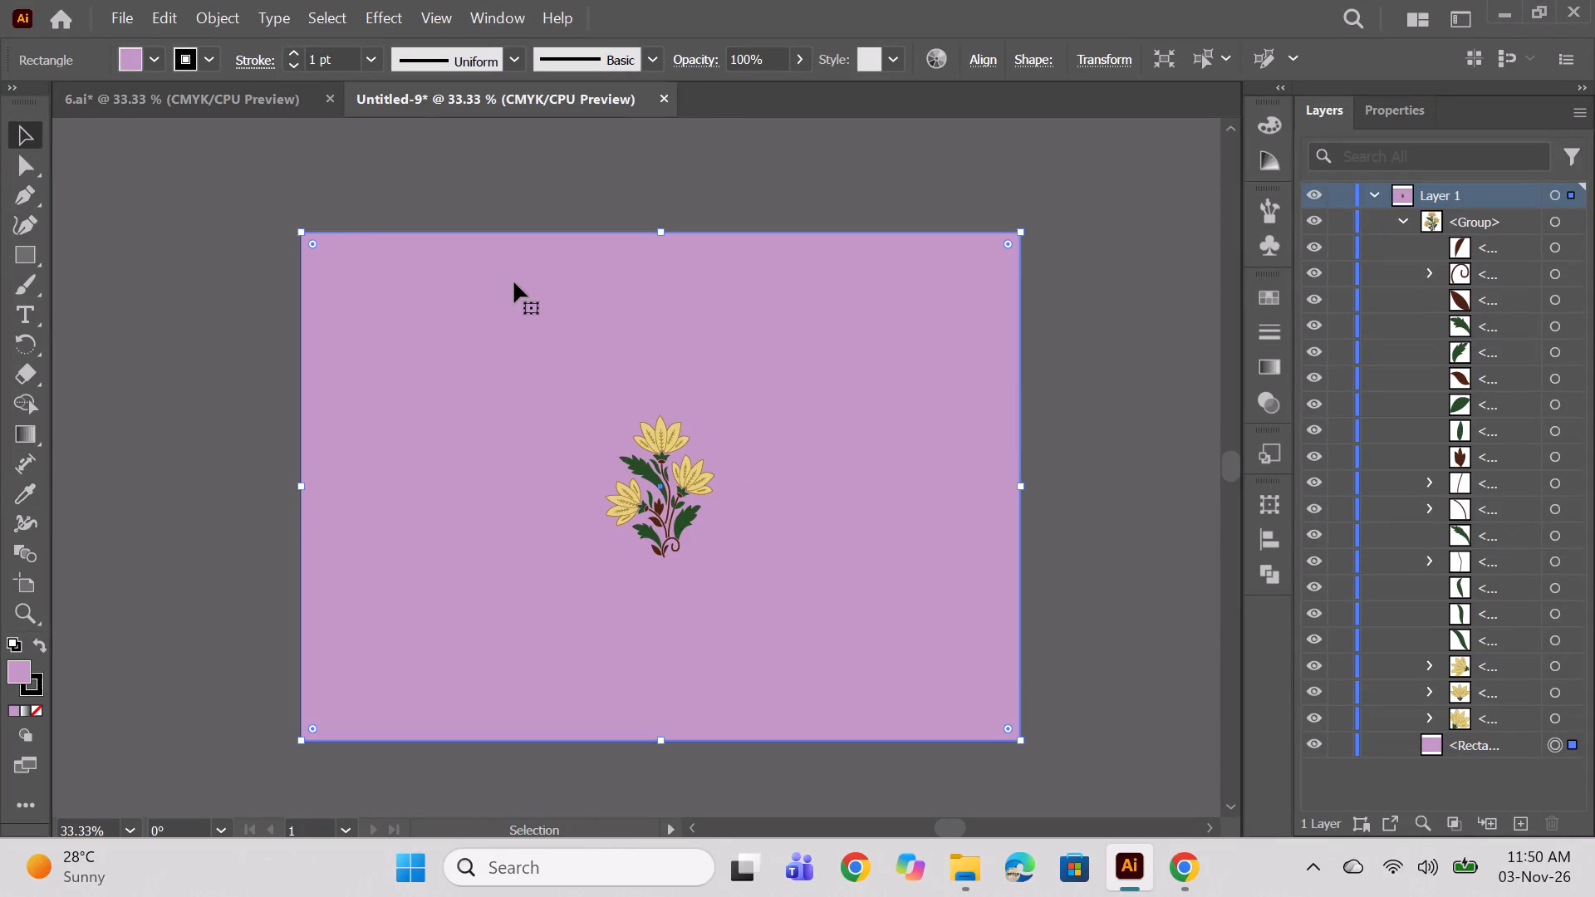
pyautogui.click(673, 493)
pyautogui.click(192, 27)
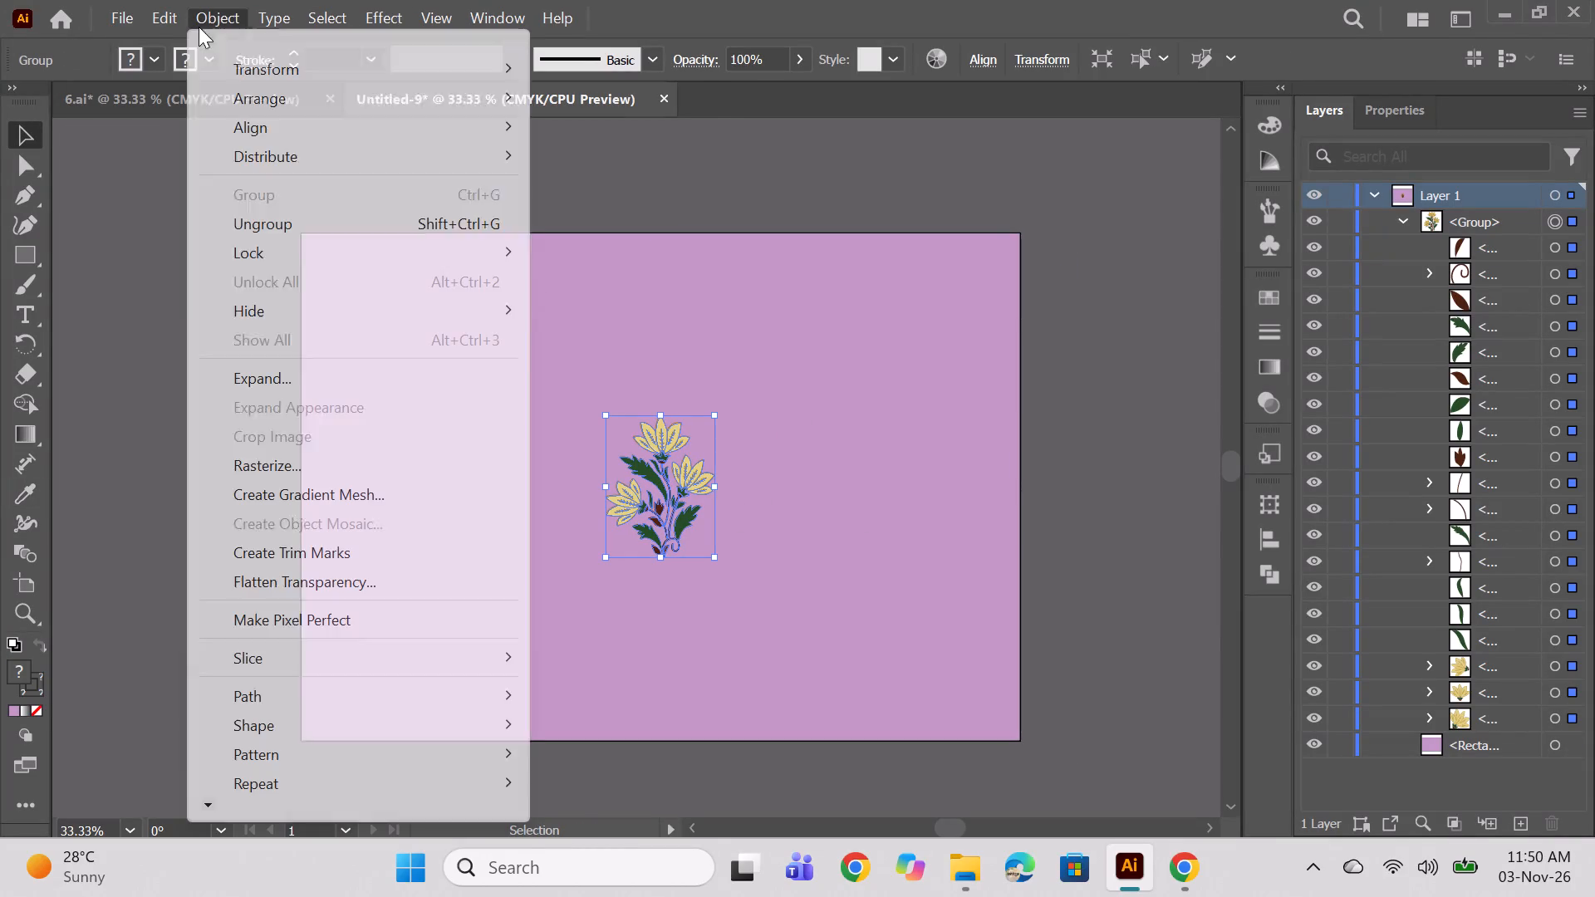
pyautogui.click(272, 753)
pyautogui.click(615, 755)
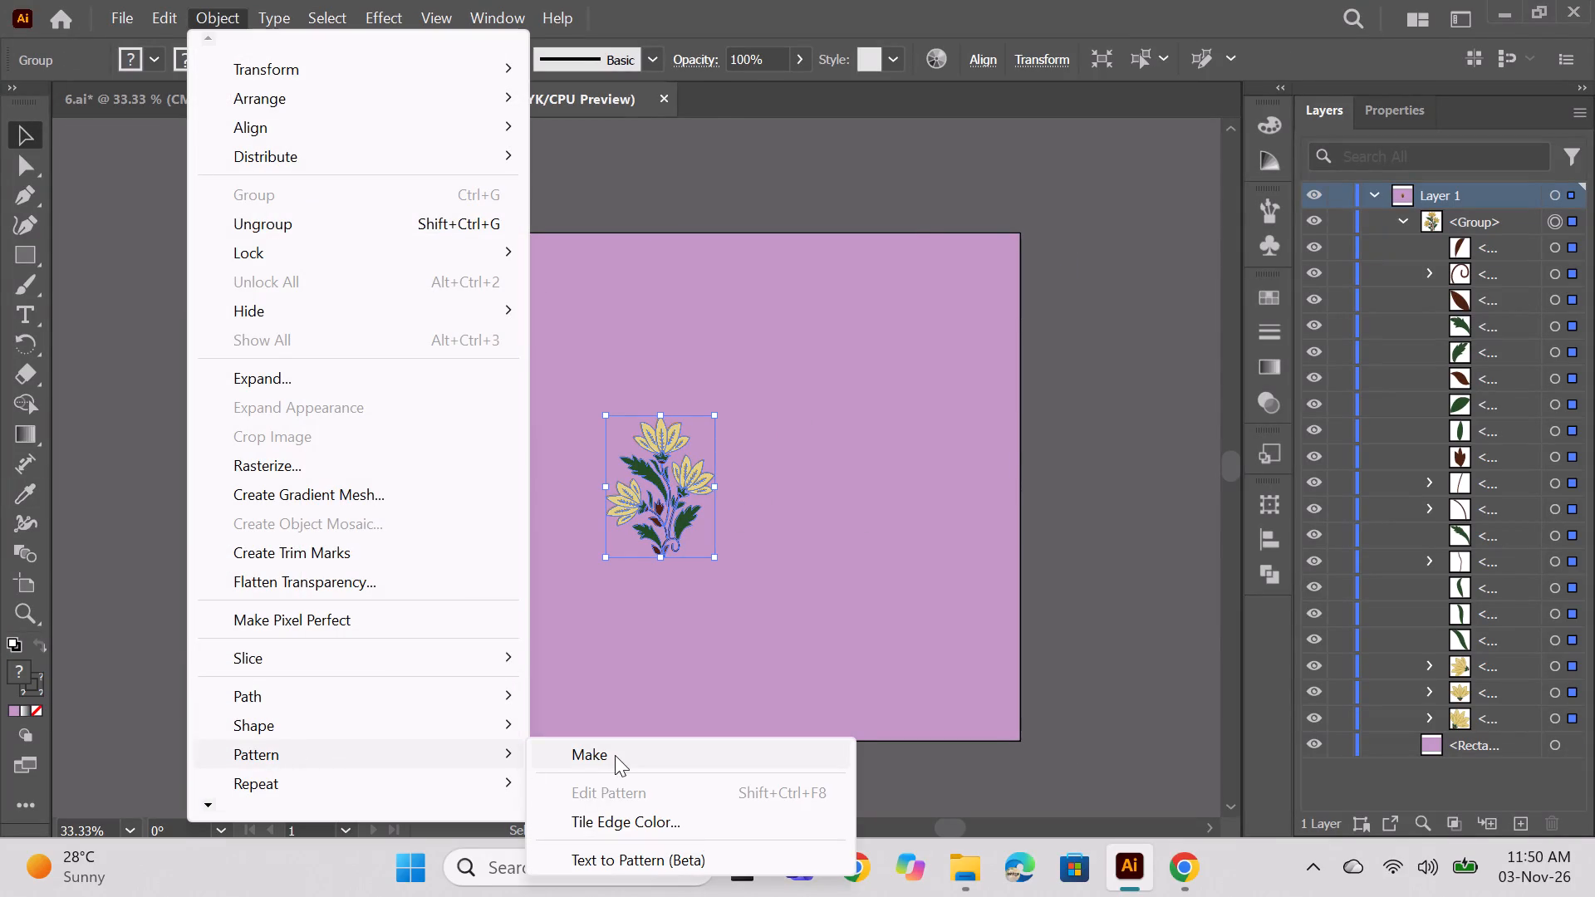
pyautogui.click(1041, 480)
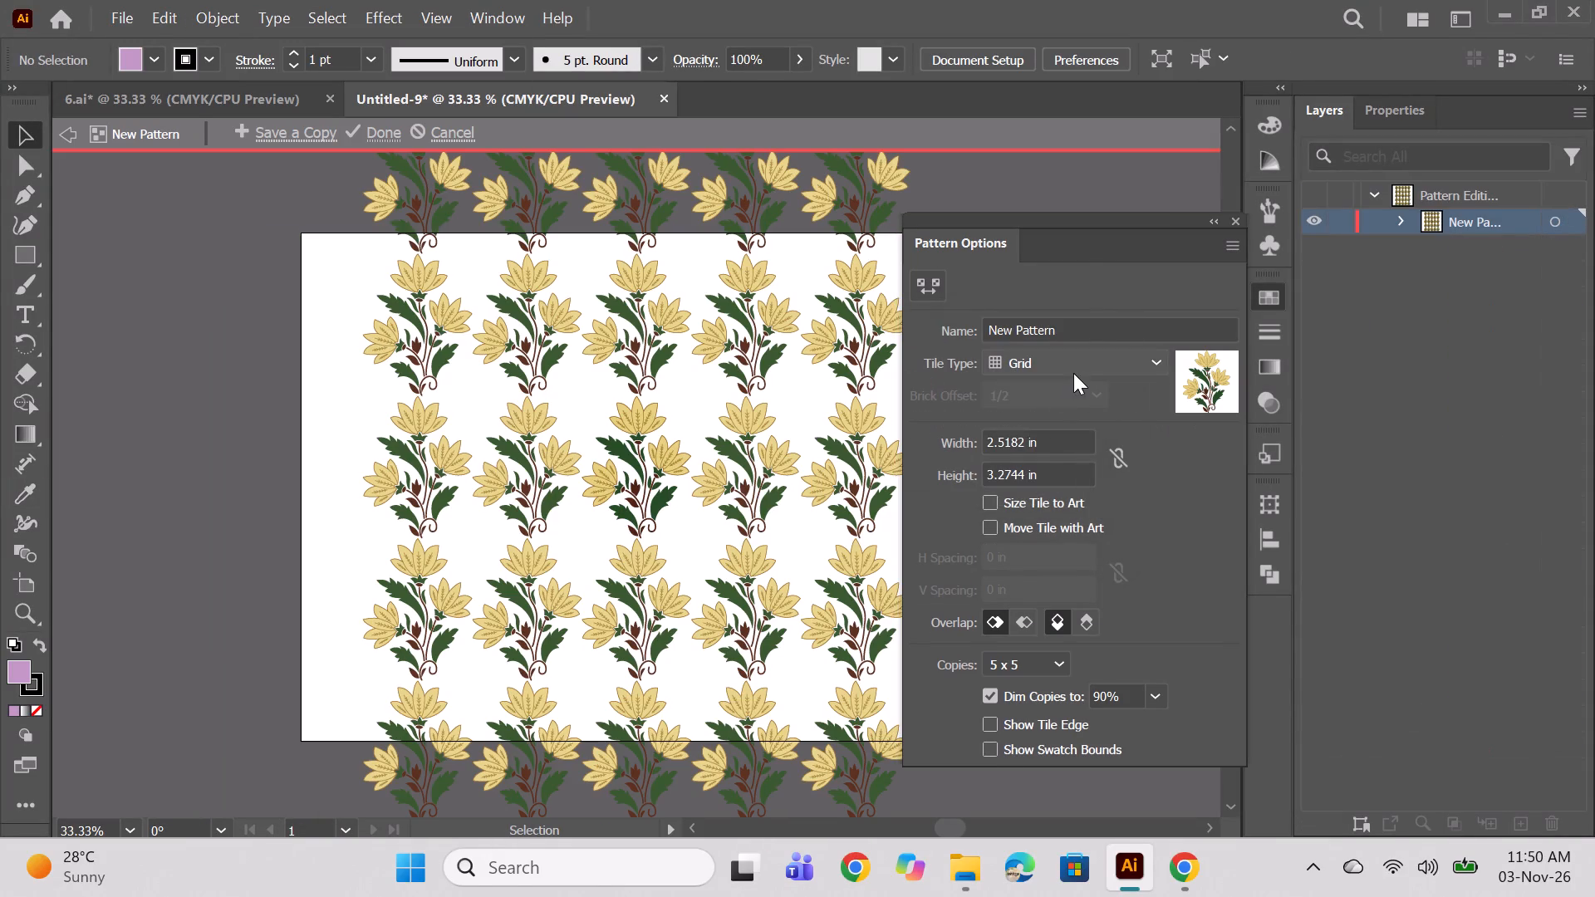
# Set the pattern to Brick by Column tiling, sized to the art with 0.5 in horizontal and vertical spacing, and finish pattern editing.
pyautogui.click(1073, 373)
pyautogui.click(1077, 442)
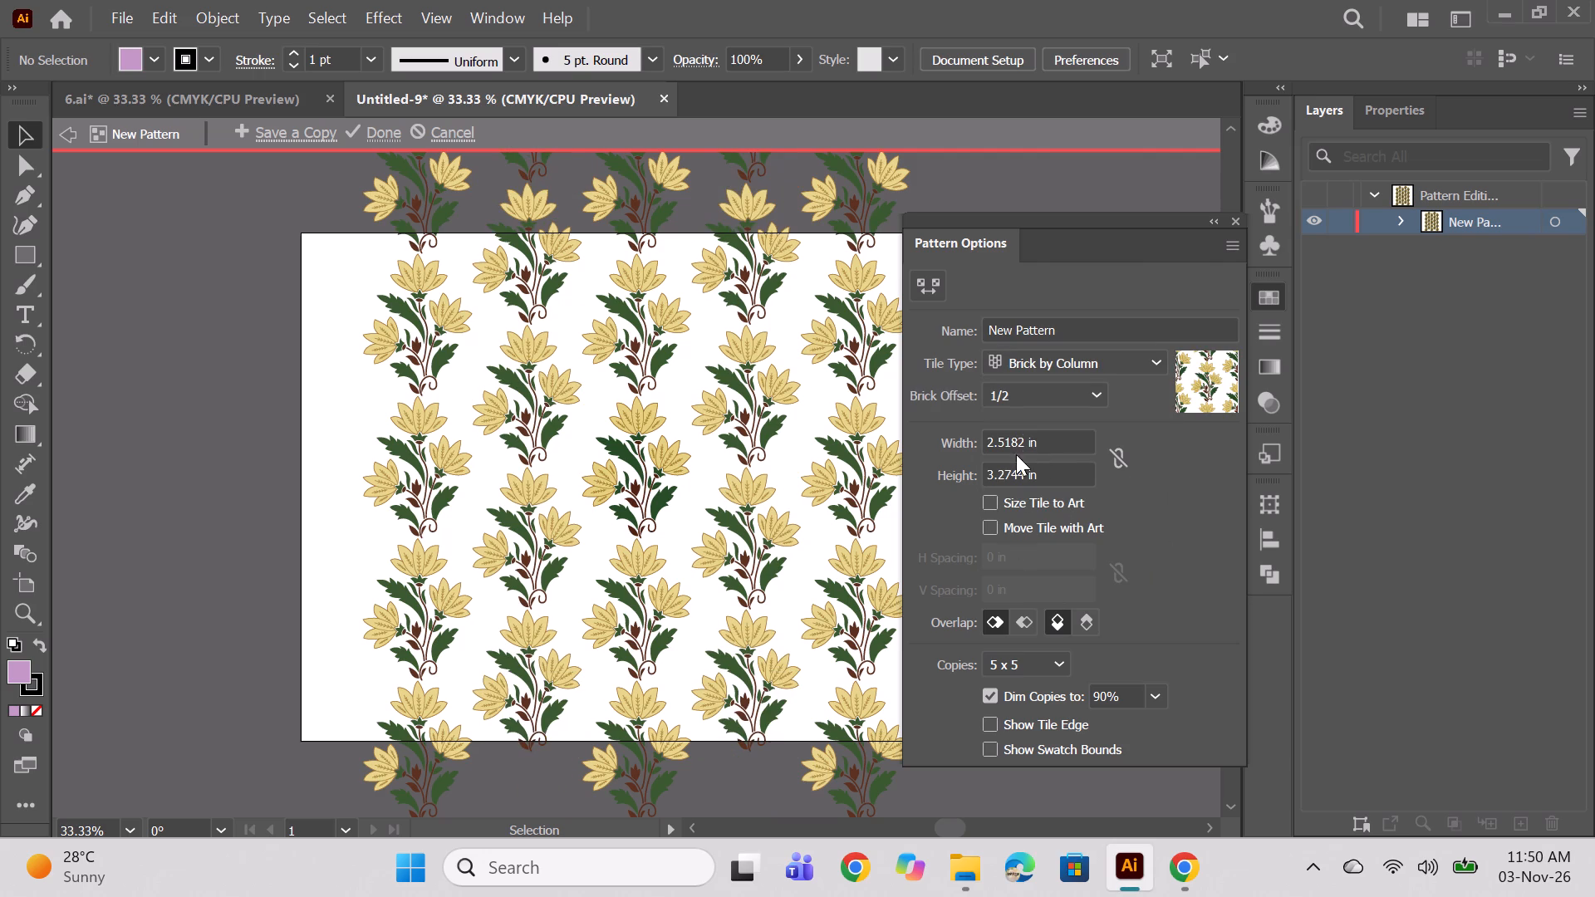
pyautogui.click(989, 503)
pyautogui.click(994, 556)
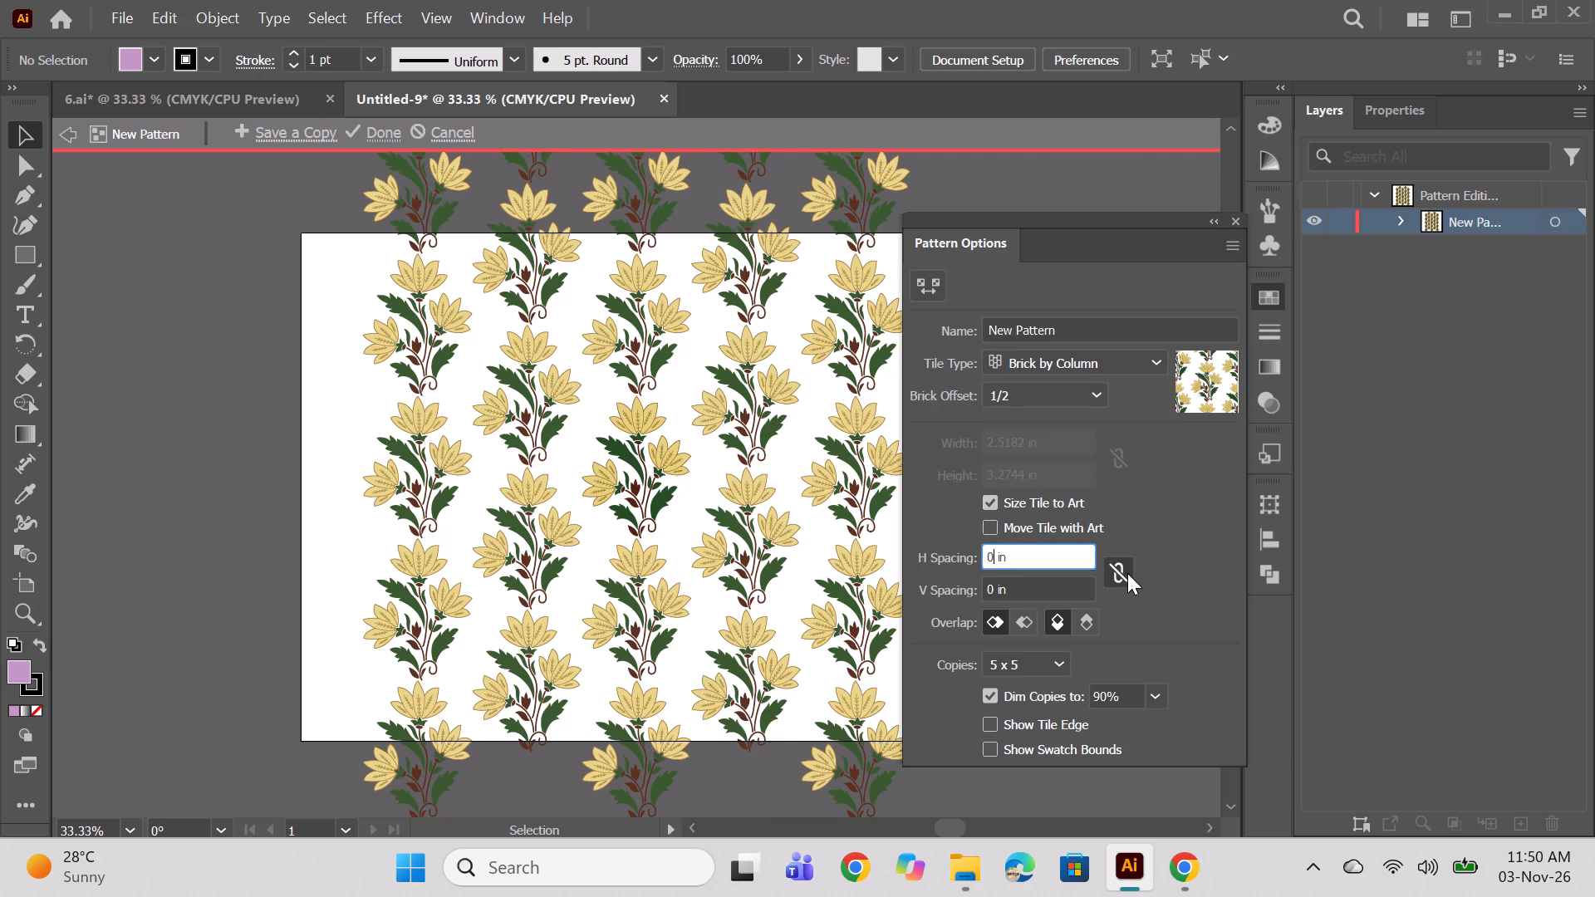
pyautogui.write('.5')
pyautogui.press('Return')
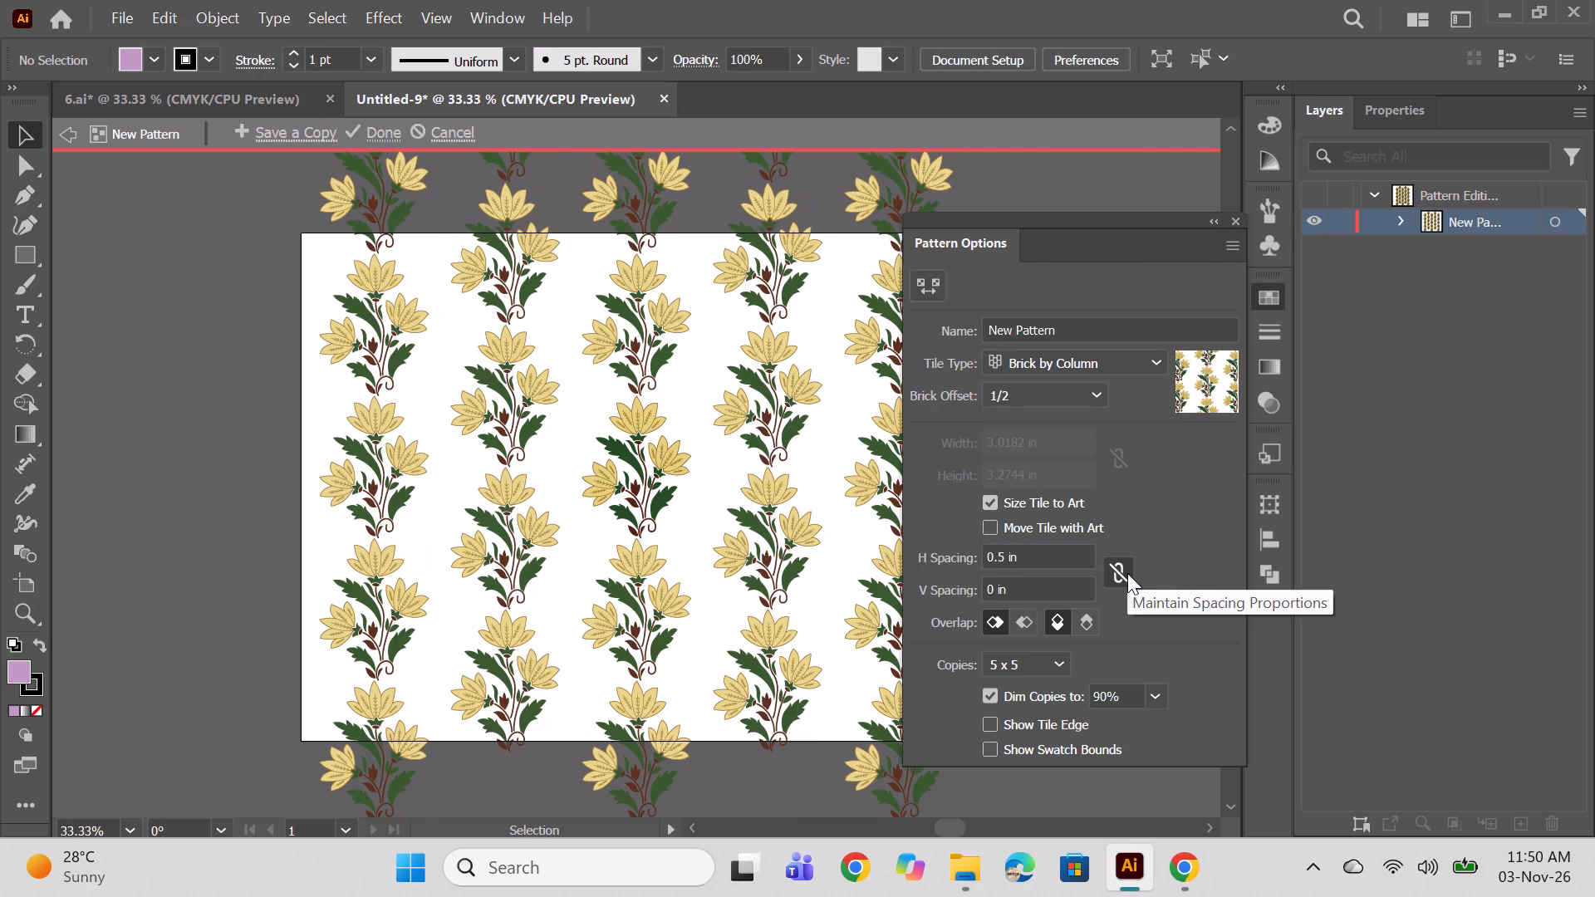
pyautogui.click(990, 587)
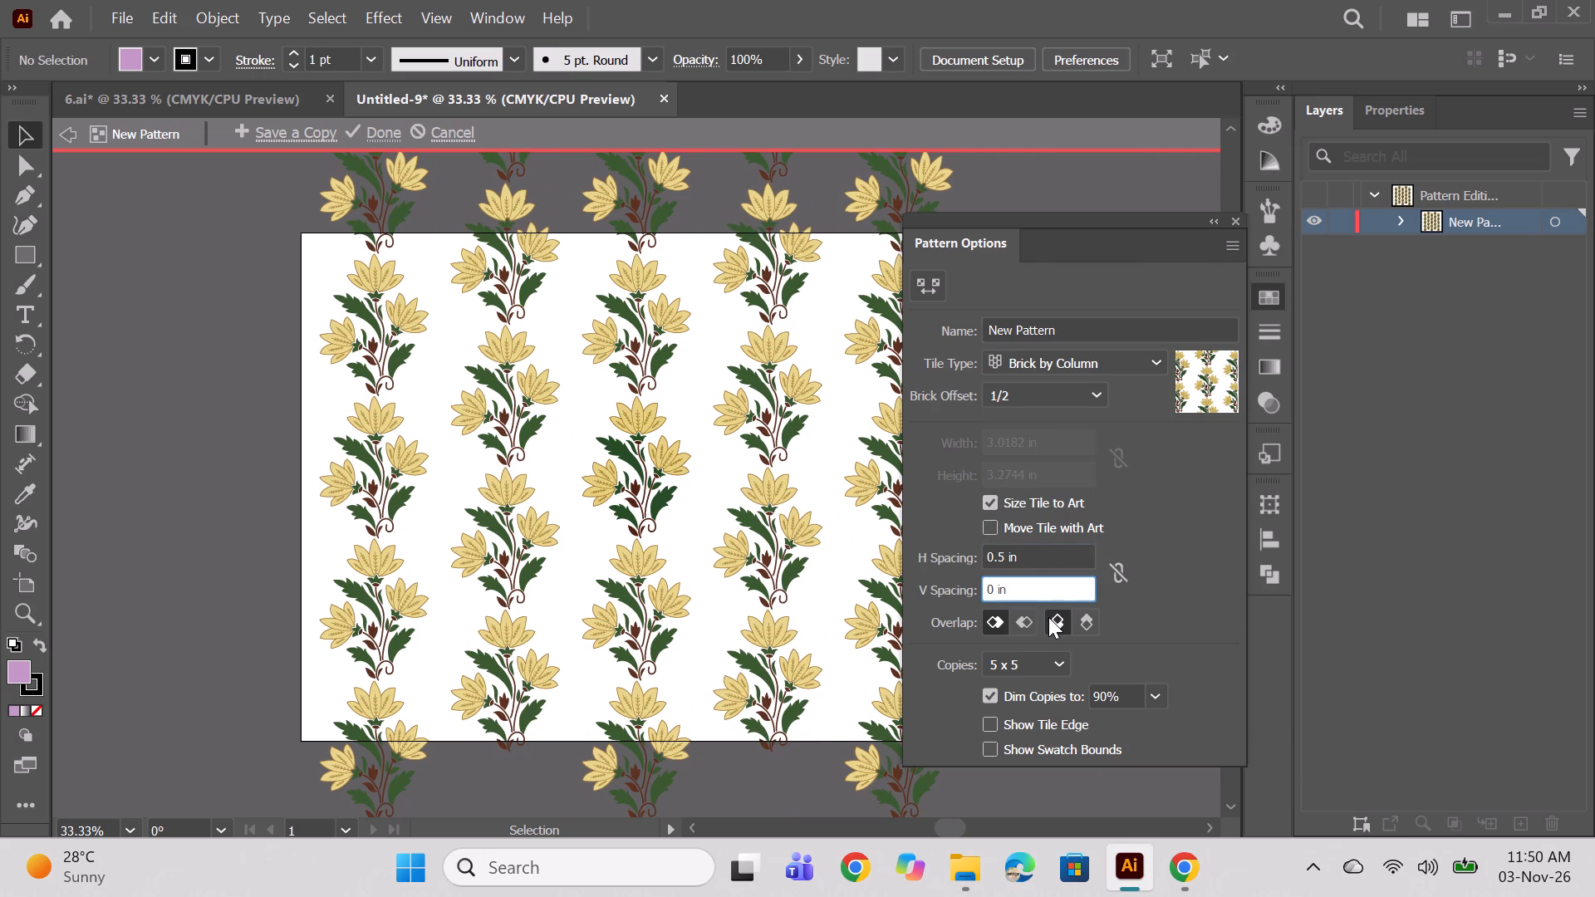
pyautogui.write('.5')
pyautogui.press('Return')
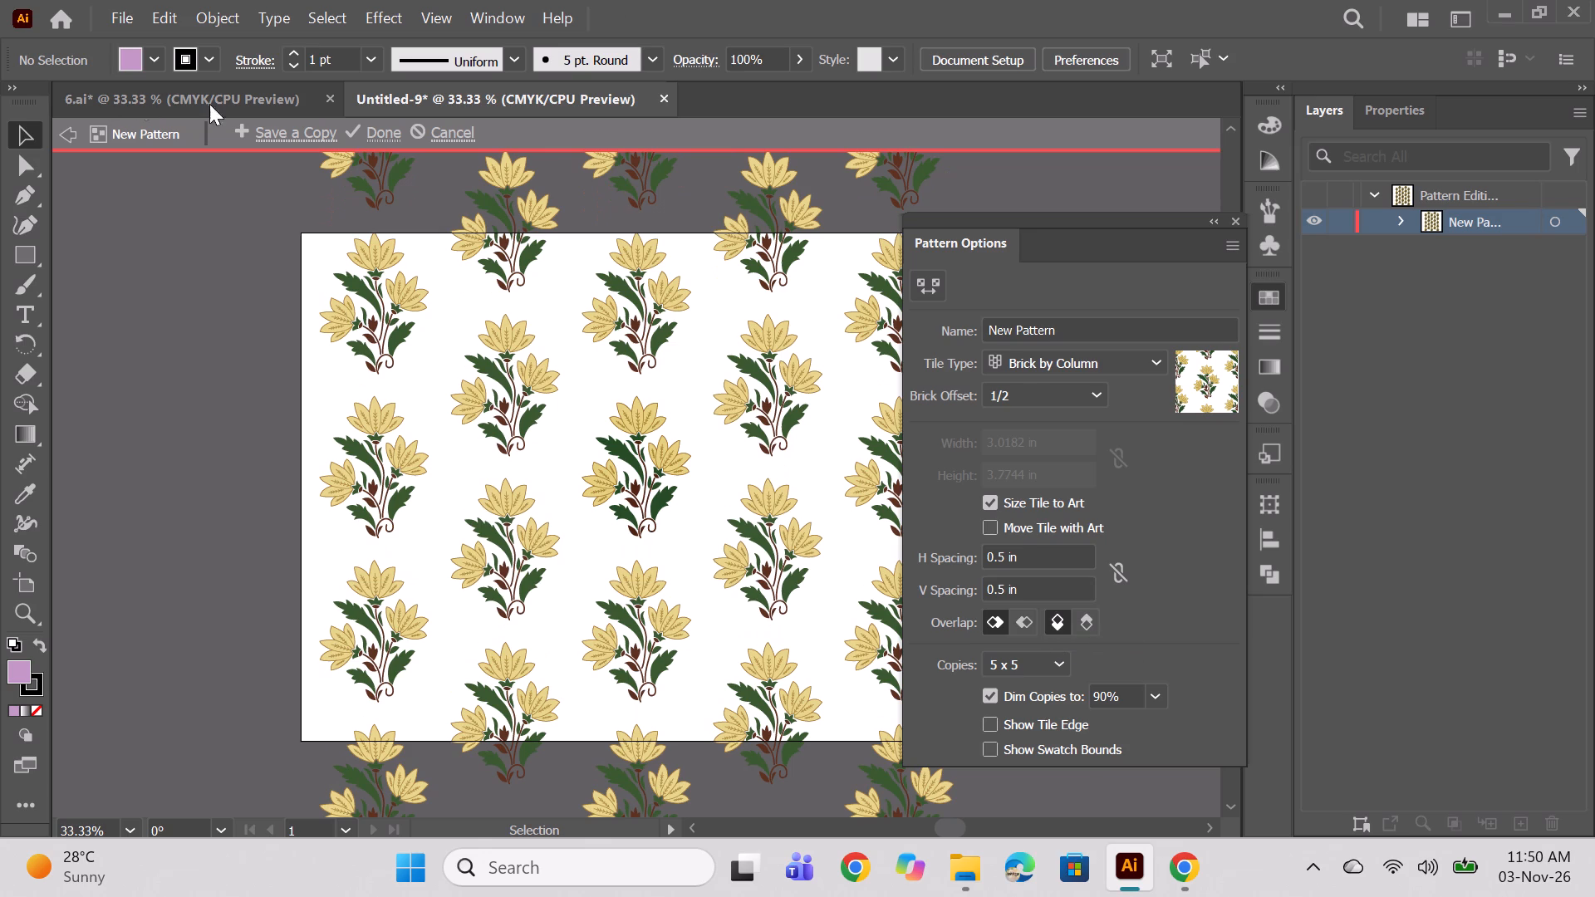
pyautogui.click(366, 129)
# Draw a rectangle covering the whole artboard over the purple background and fill it with the new flower pattern swatch.
pyautogui.click(34, 257)
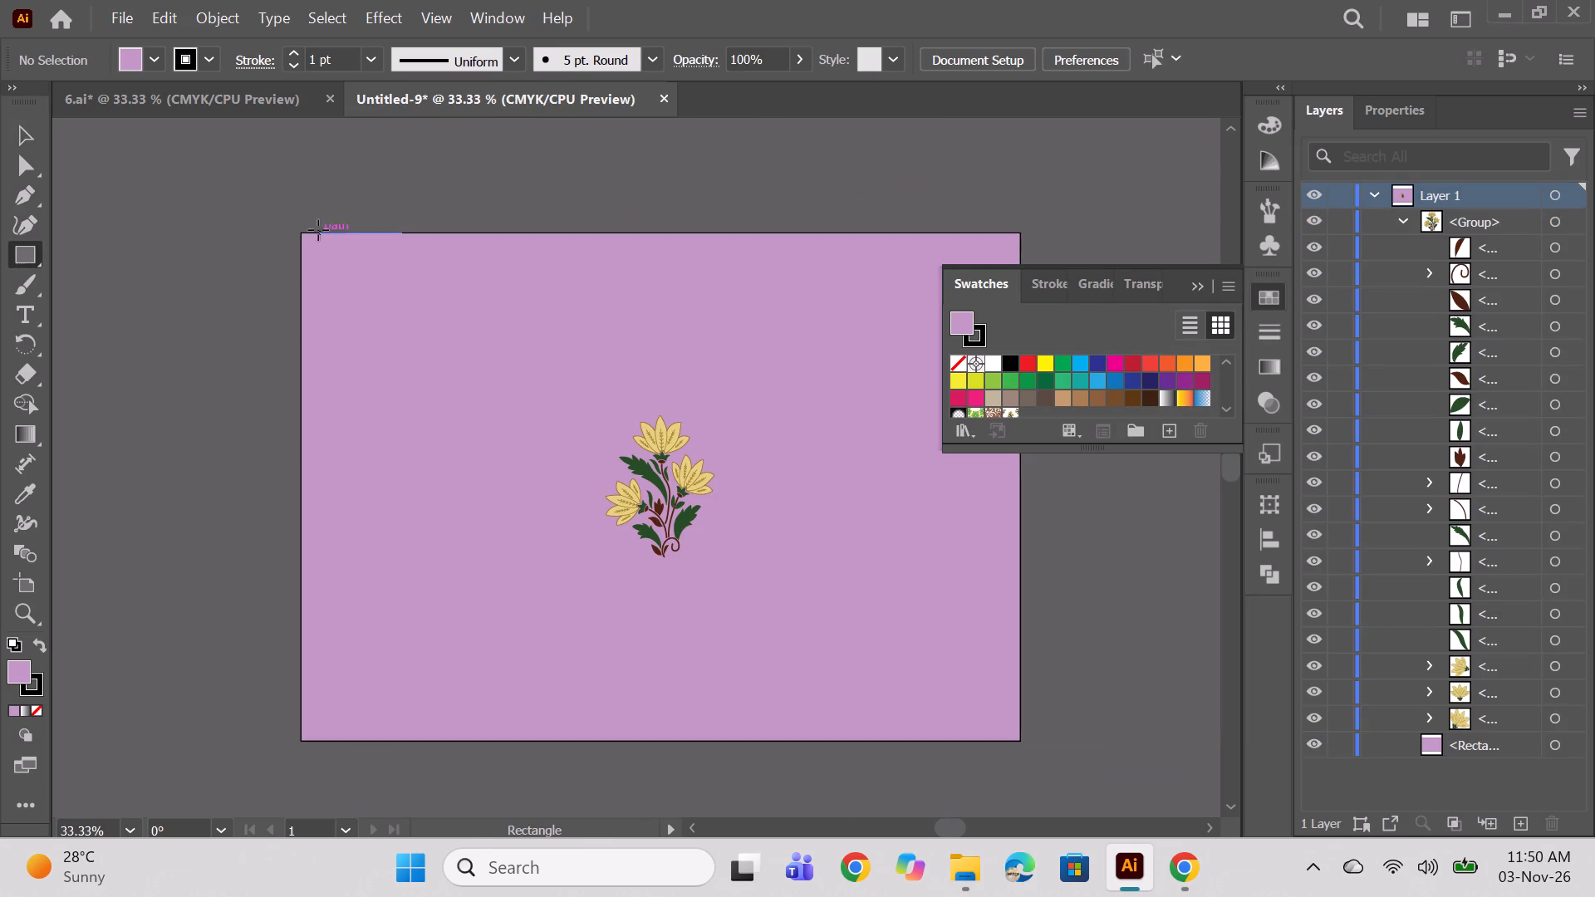
pyautogui.moveTo(299, 233); pyautogui.dragTo(1004, 718)
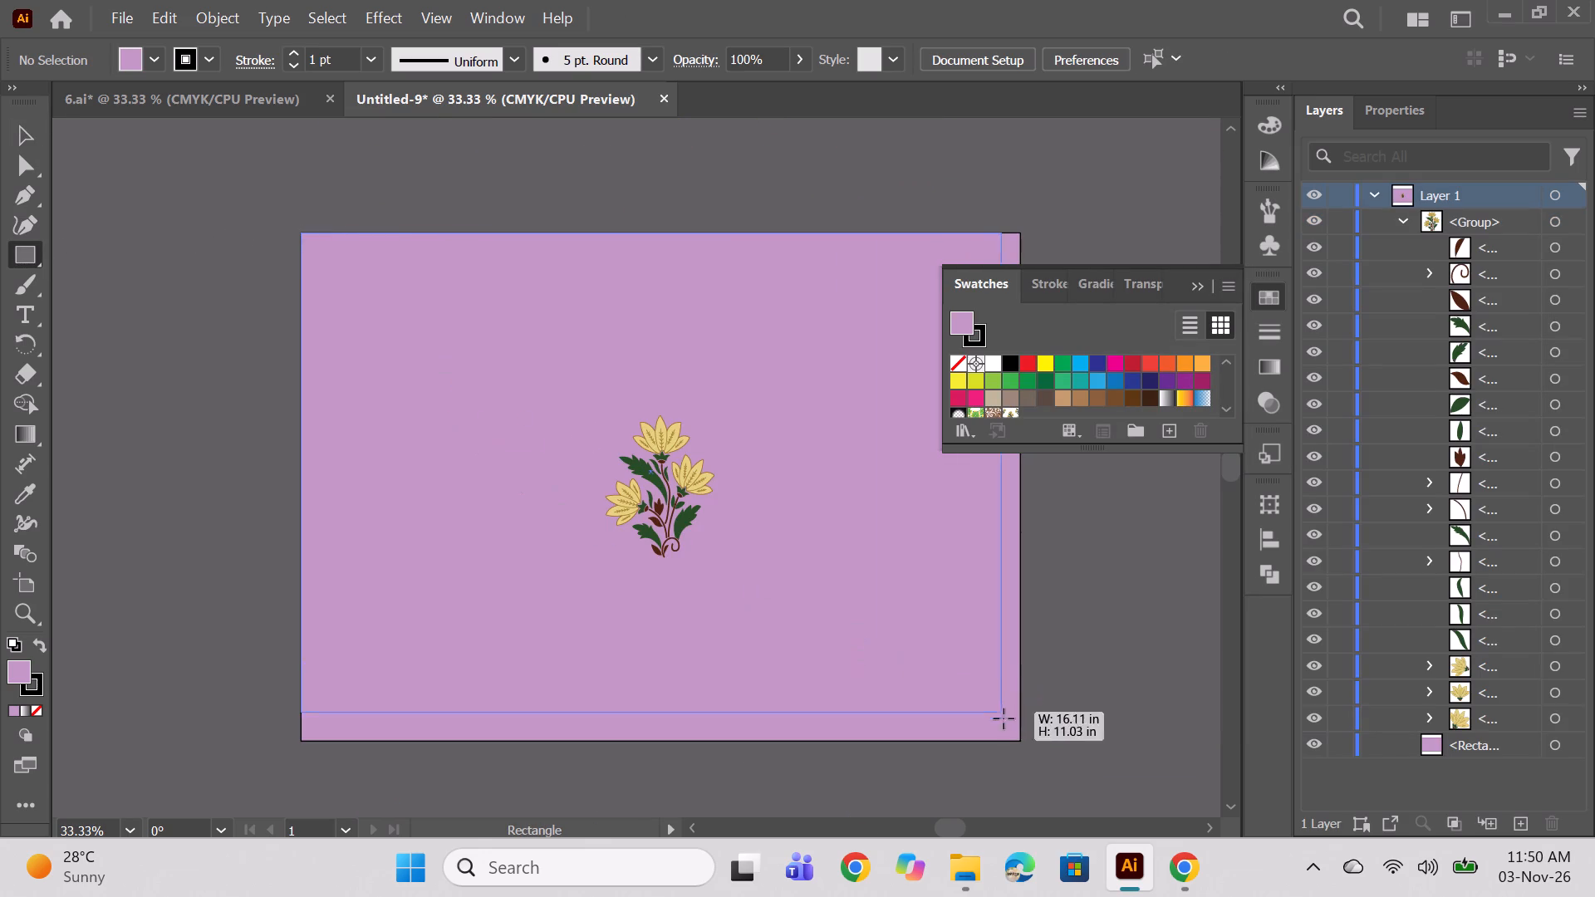
pyautogui.moveTo(1004, 718); pyautogui.dragTo(1020, 741)
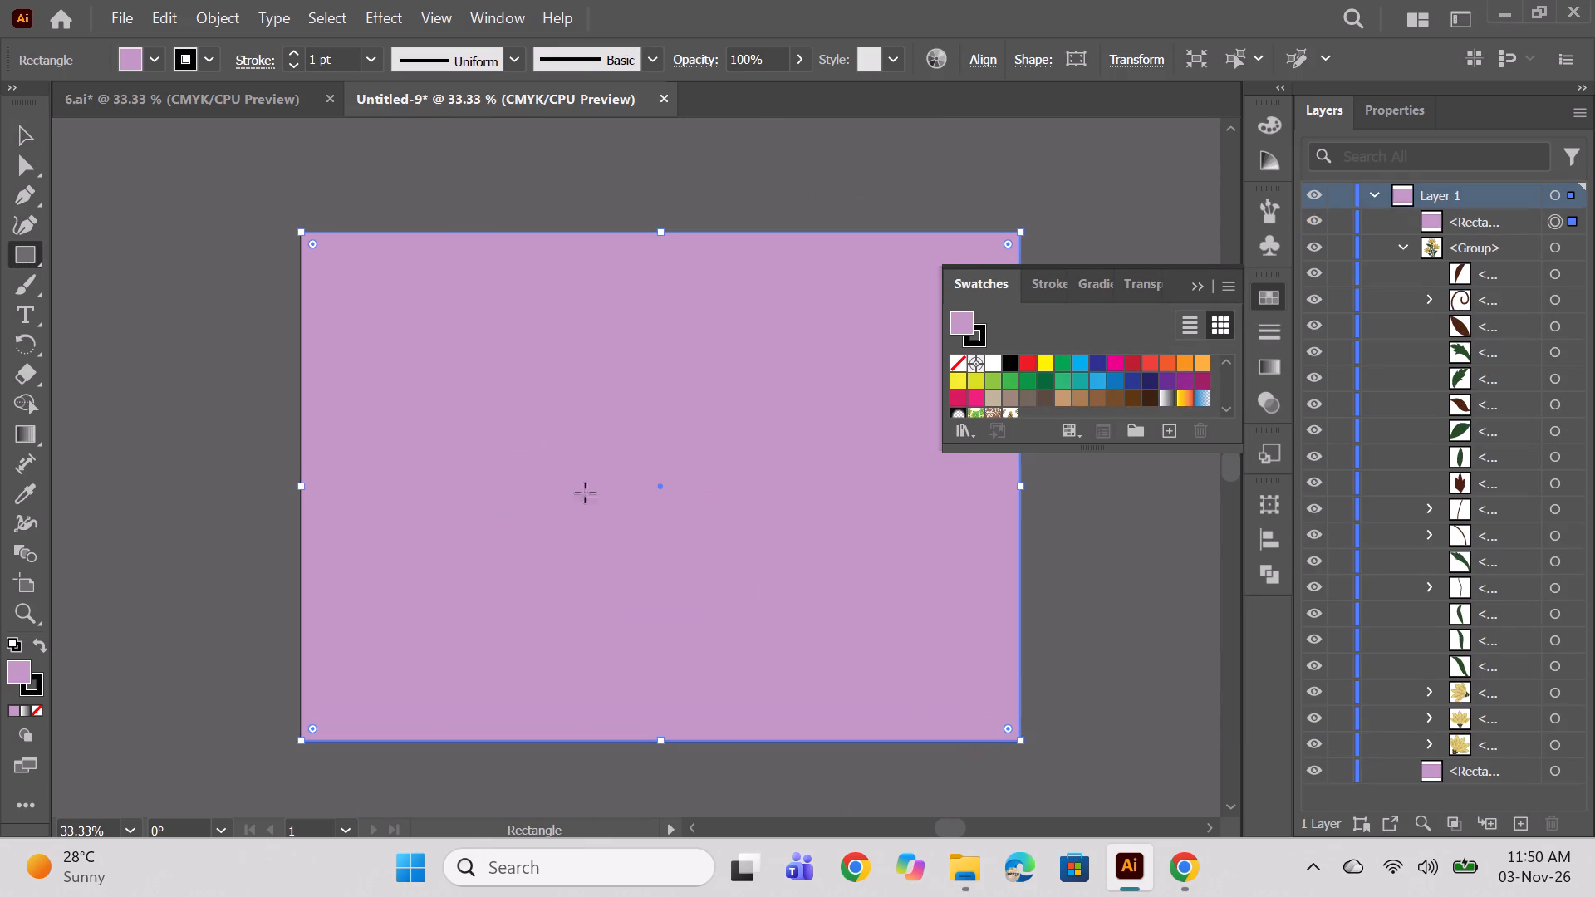
pyautogui.click(1014, 414)
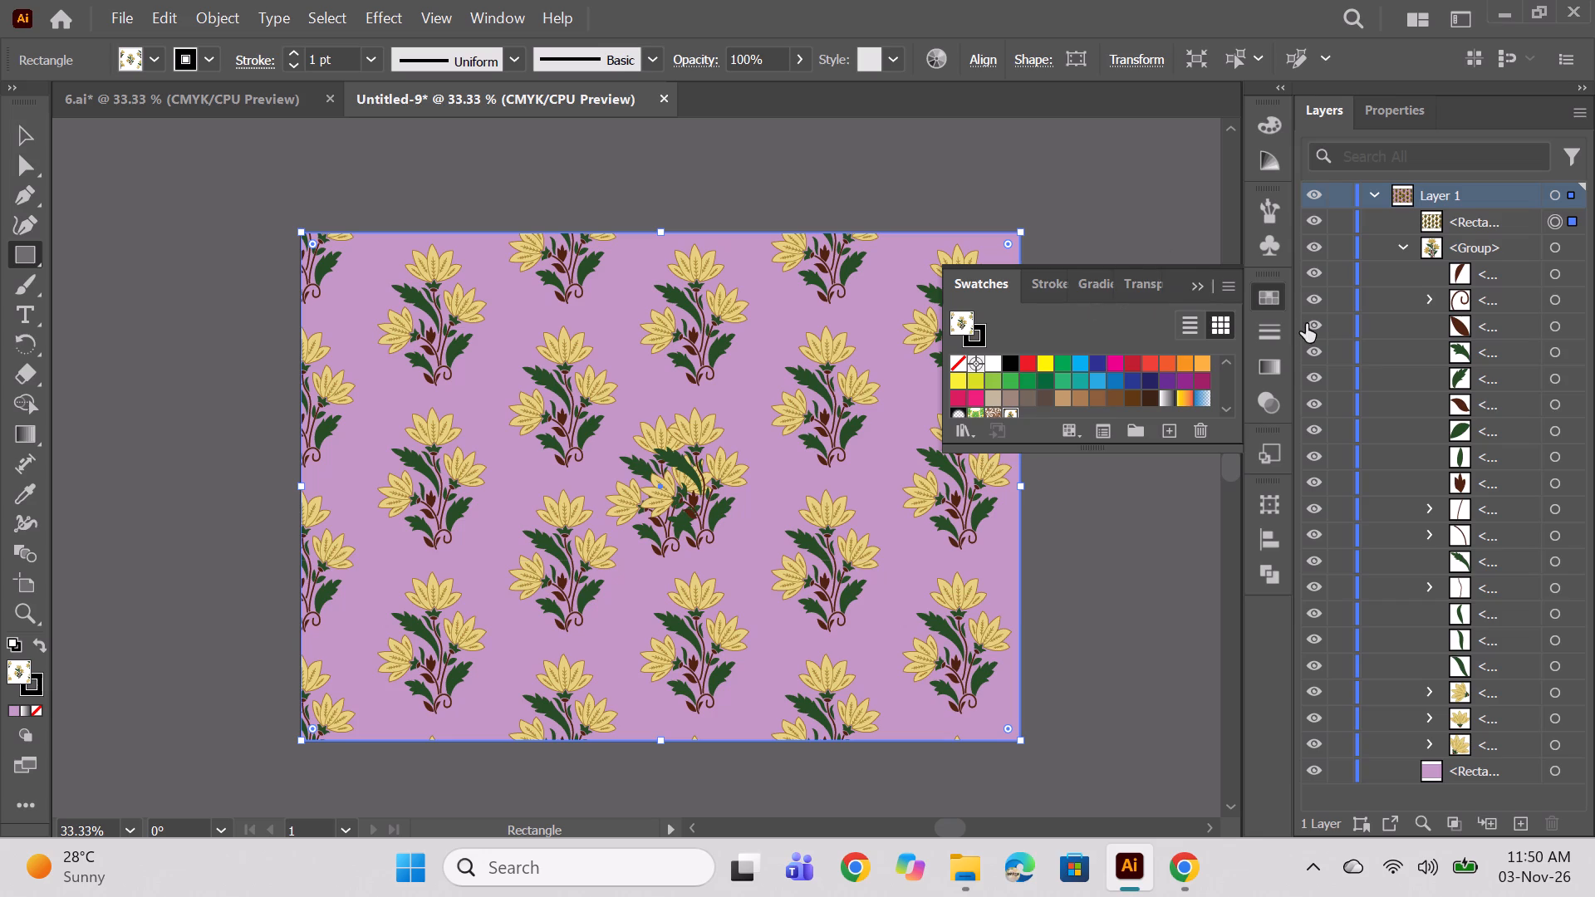
pyautogui.click(1195, 287)
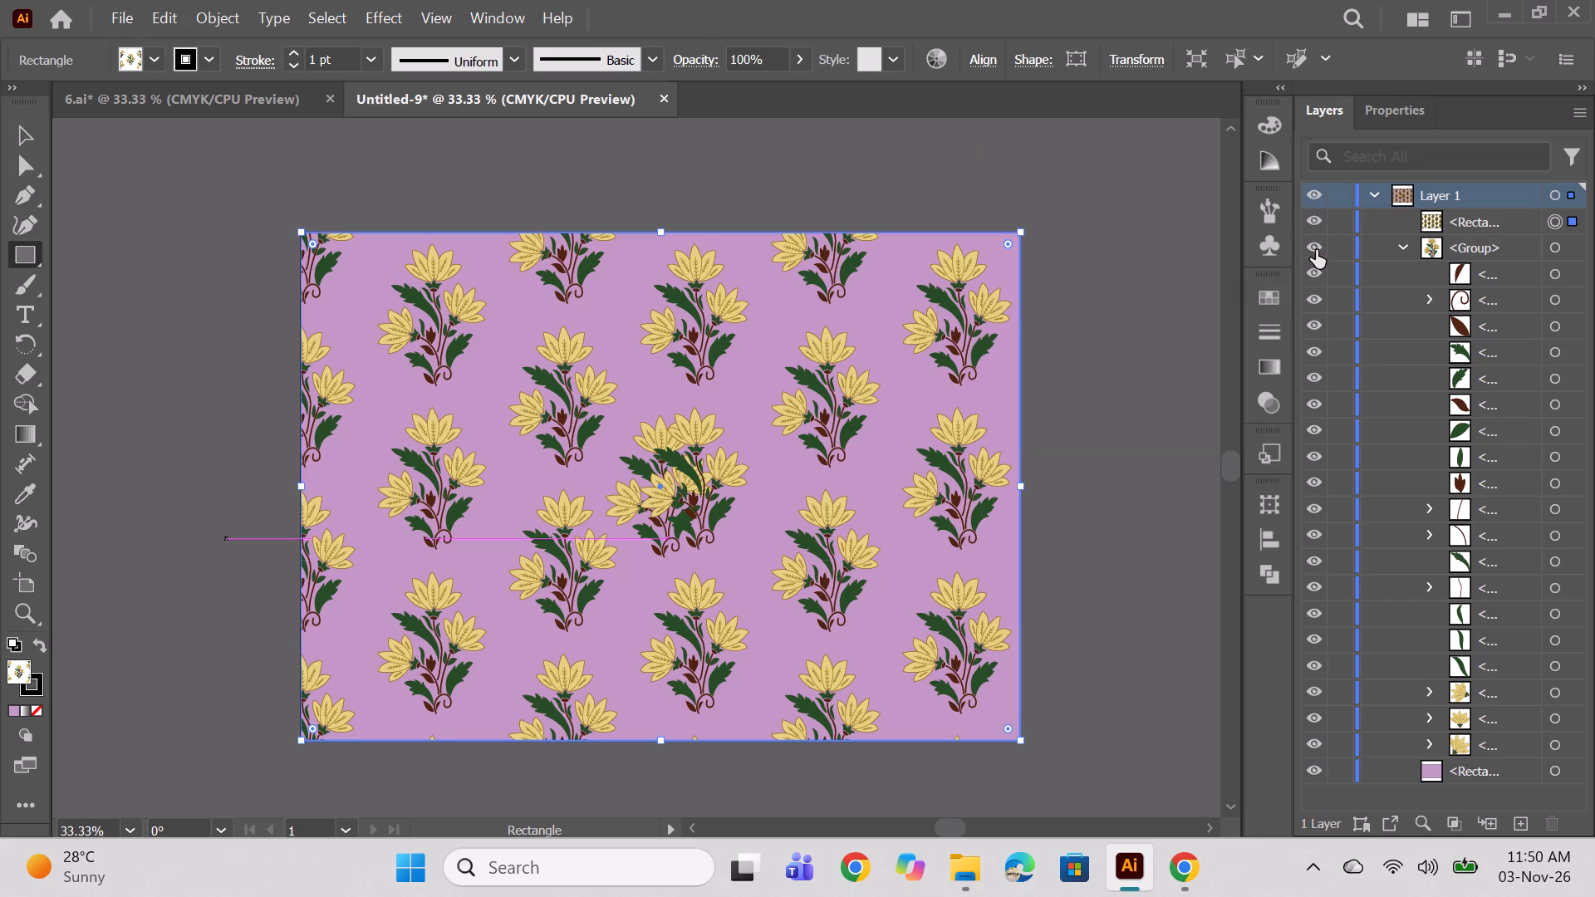
# Hide the original single flower motif group so only the patterned rectangle and the purple background show.
pyautogui.click(1316, 250)
pyautogui.keyDown('ctrl'); pyautogui.click(1121, 279); pyautogui.keyUp('ctrl')
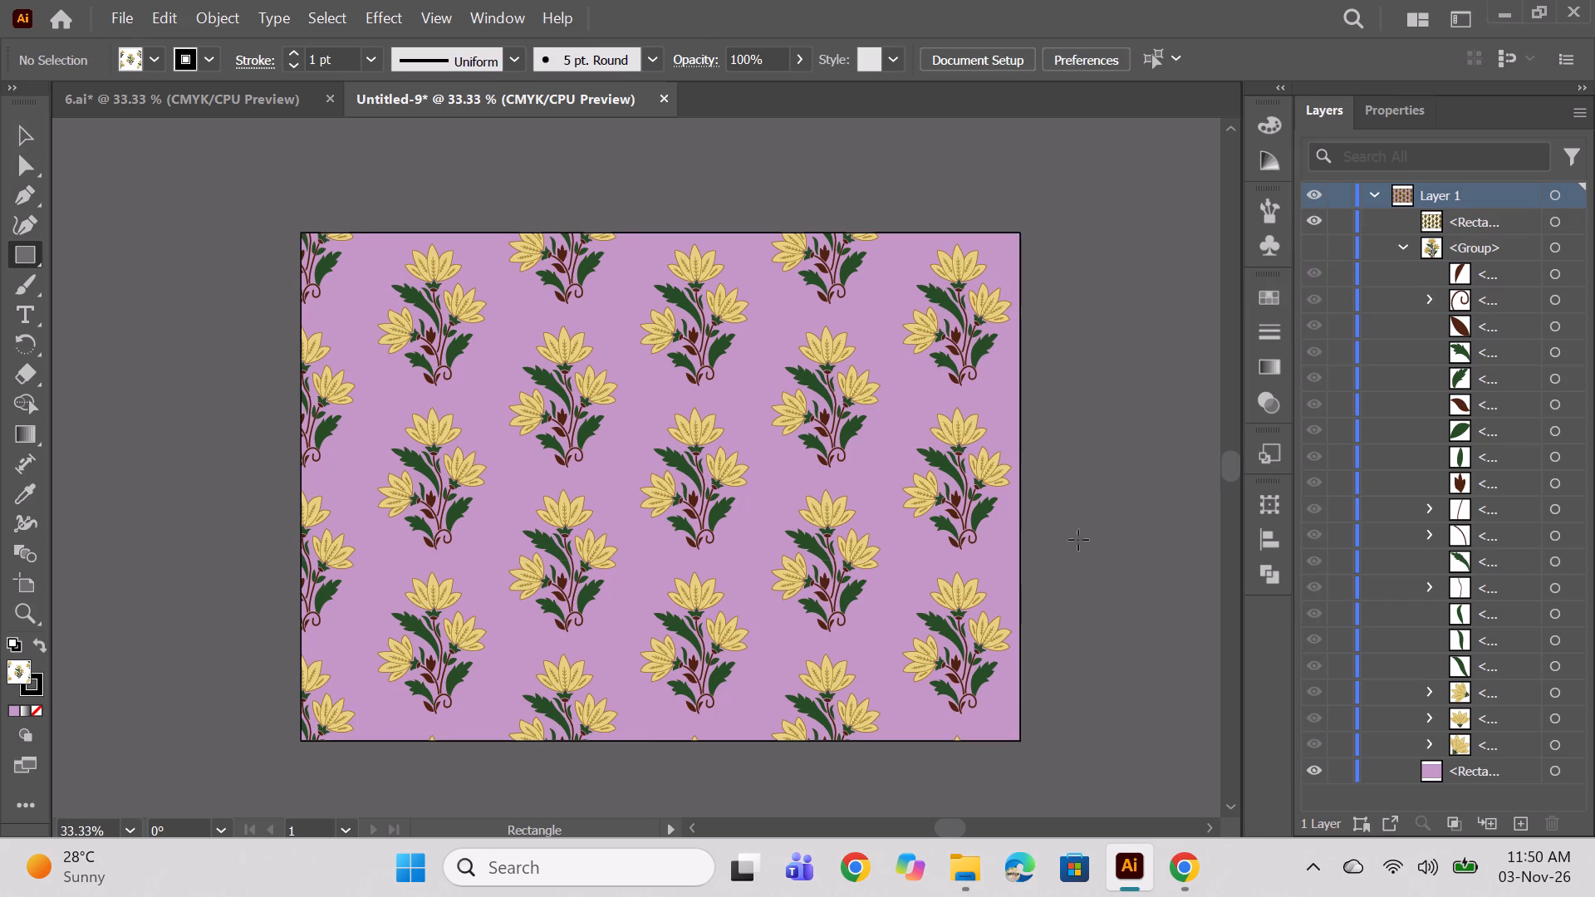
# Compare the purple repeat with the blue 6.ai colourway and save it as Illustrator file 6-c2 in the Plain prints folder.
pyautogui.press('space')
pyautogui.moveTo(1136, 561); pyautogui.dragTo(1067, 573)
pyautogui.click(174, 92)
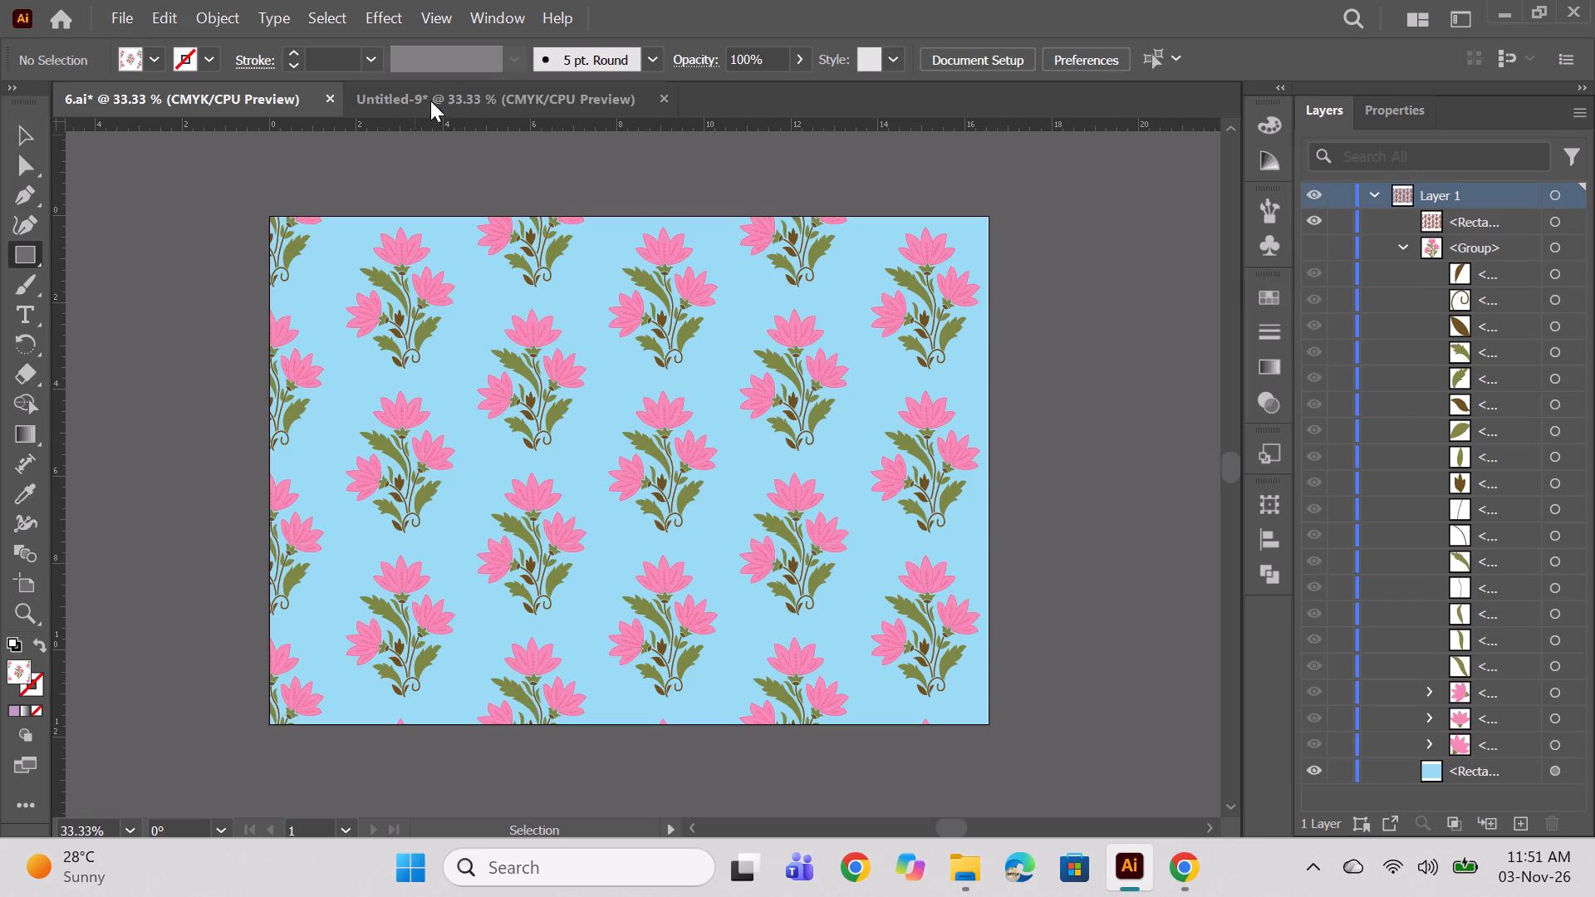
pyautogui.click(447, 85)
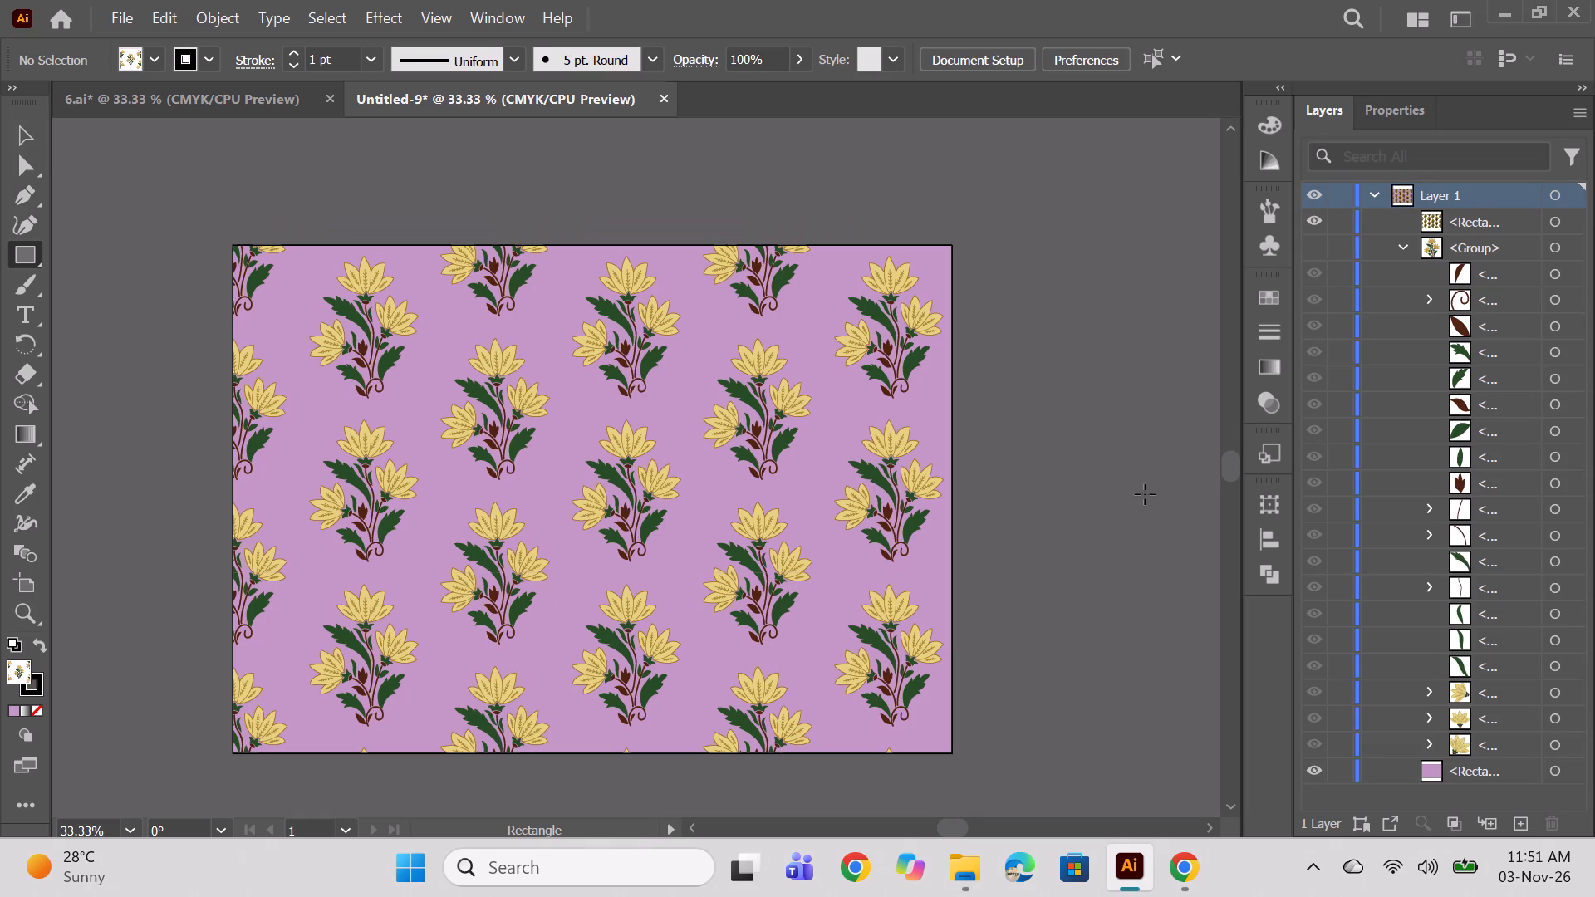
pyautogui.scroll(-1, 1092, 483)
pyautogui.hotkey('ctrl', 's')
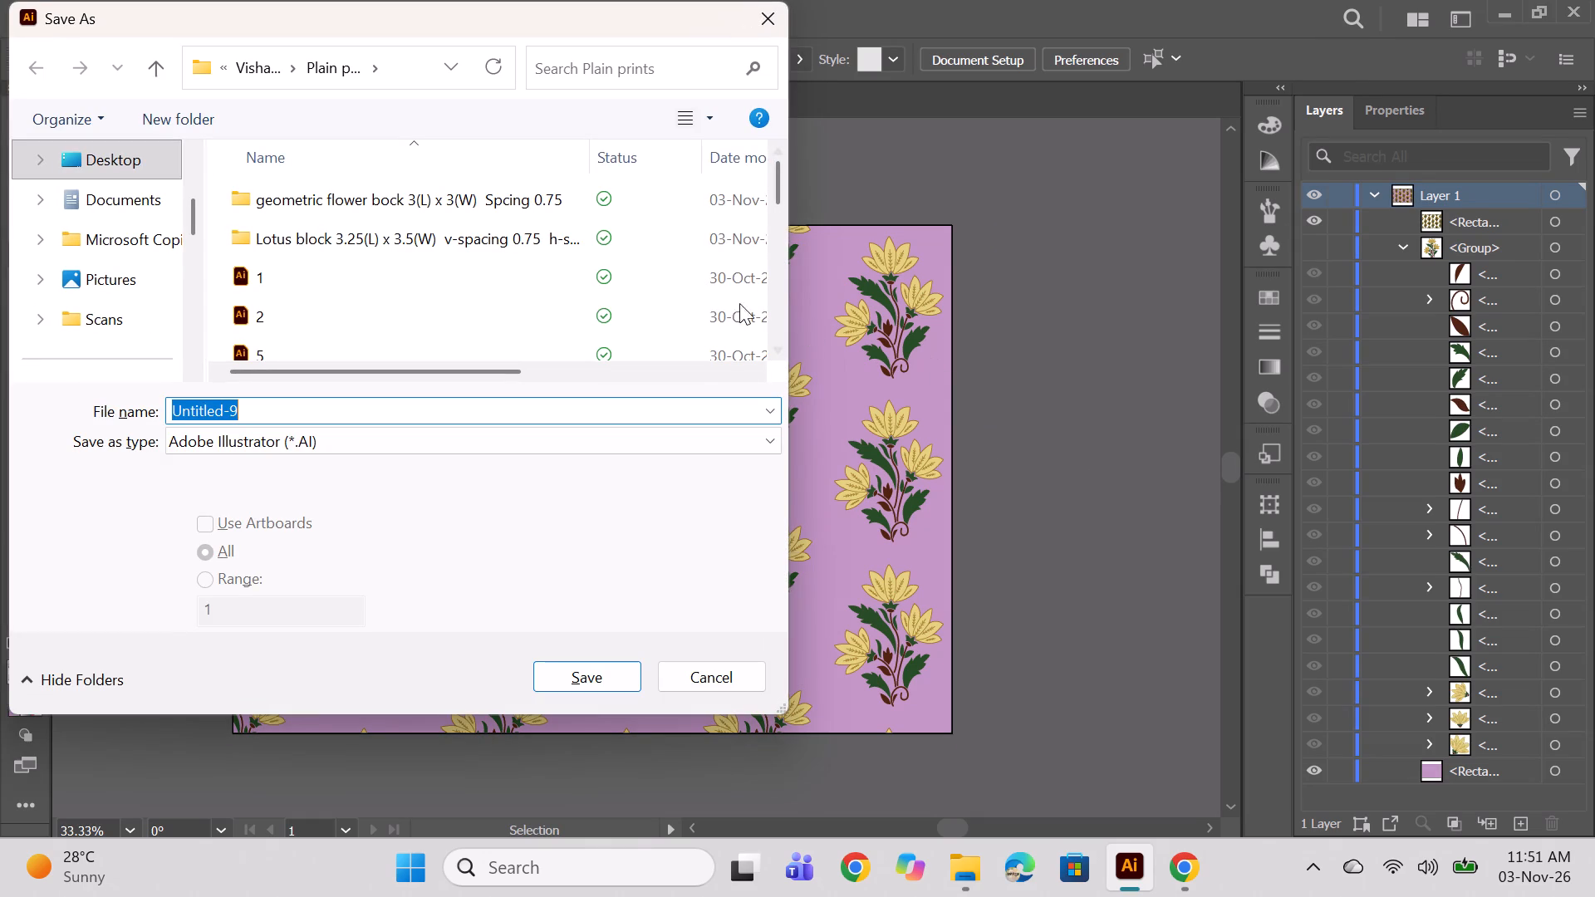
pyautogui.scroll(-2, 710, 290)
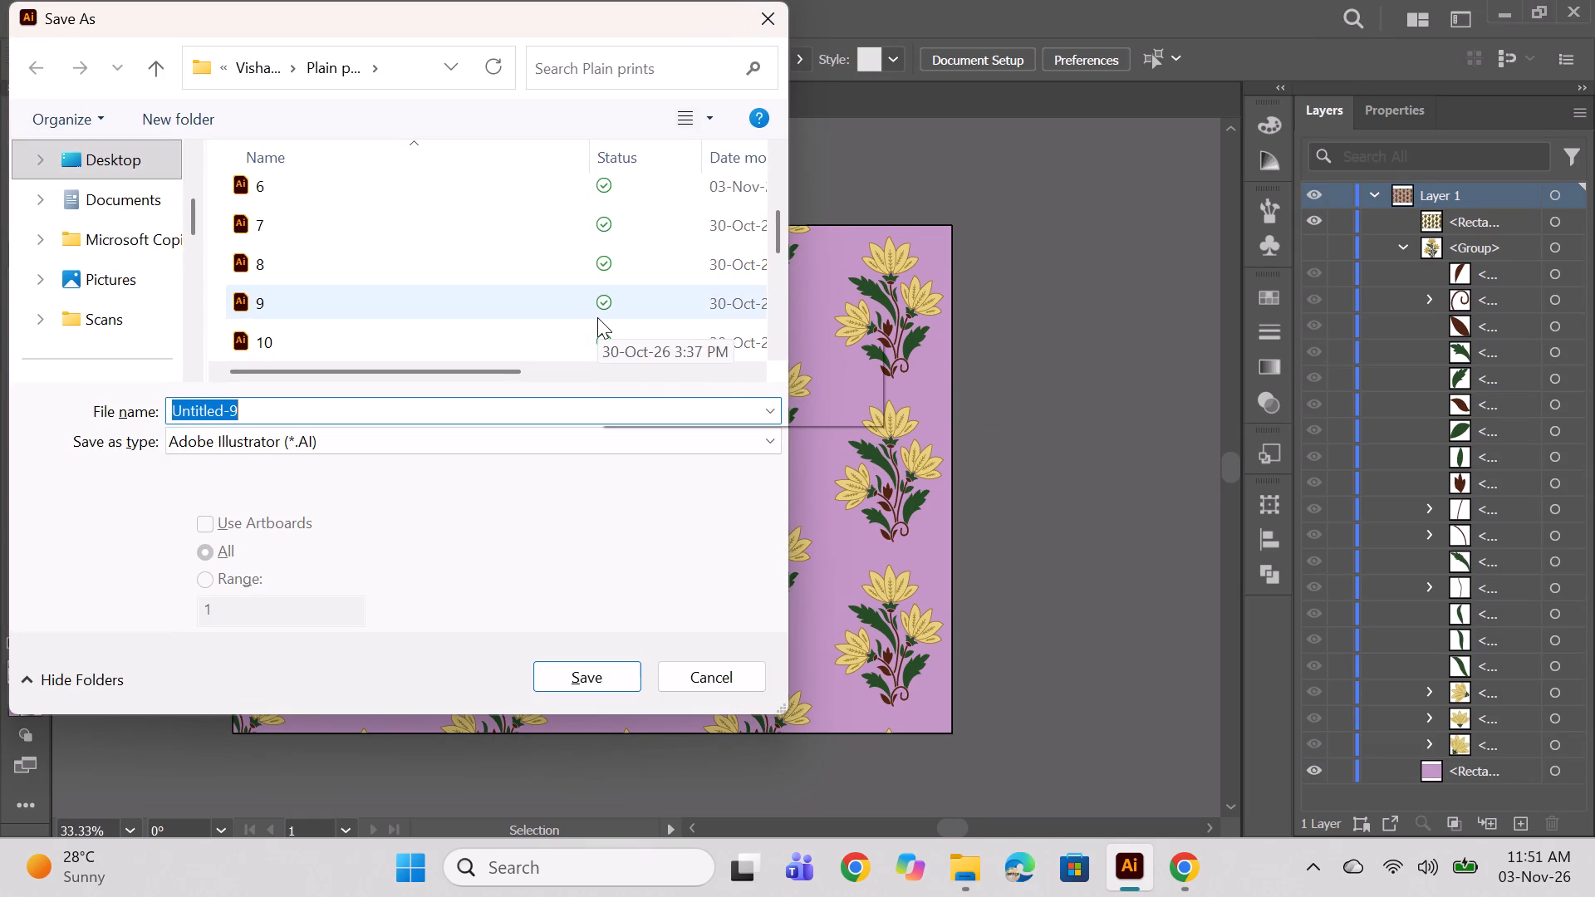
pyautogui.press('6')
pyautogui.write('-c2')
pyautogui.press('Return')
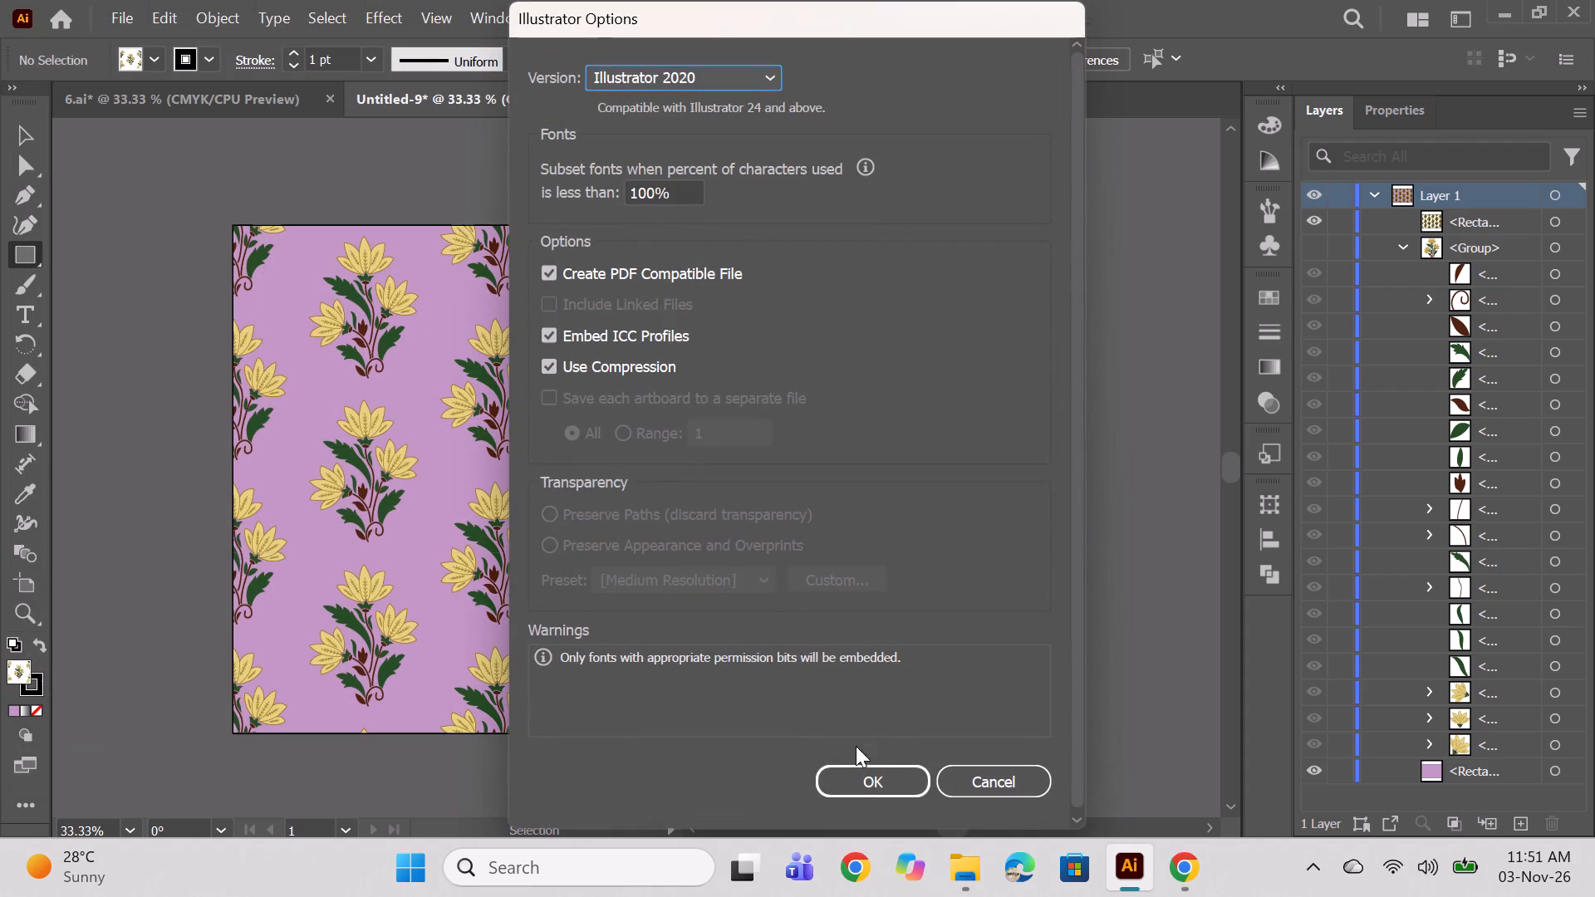
pyautogui.click(864, 776)
pyautogui.click(254, 102)
pyautogui.click(481, 94)
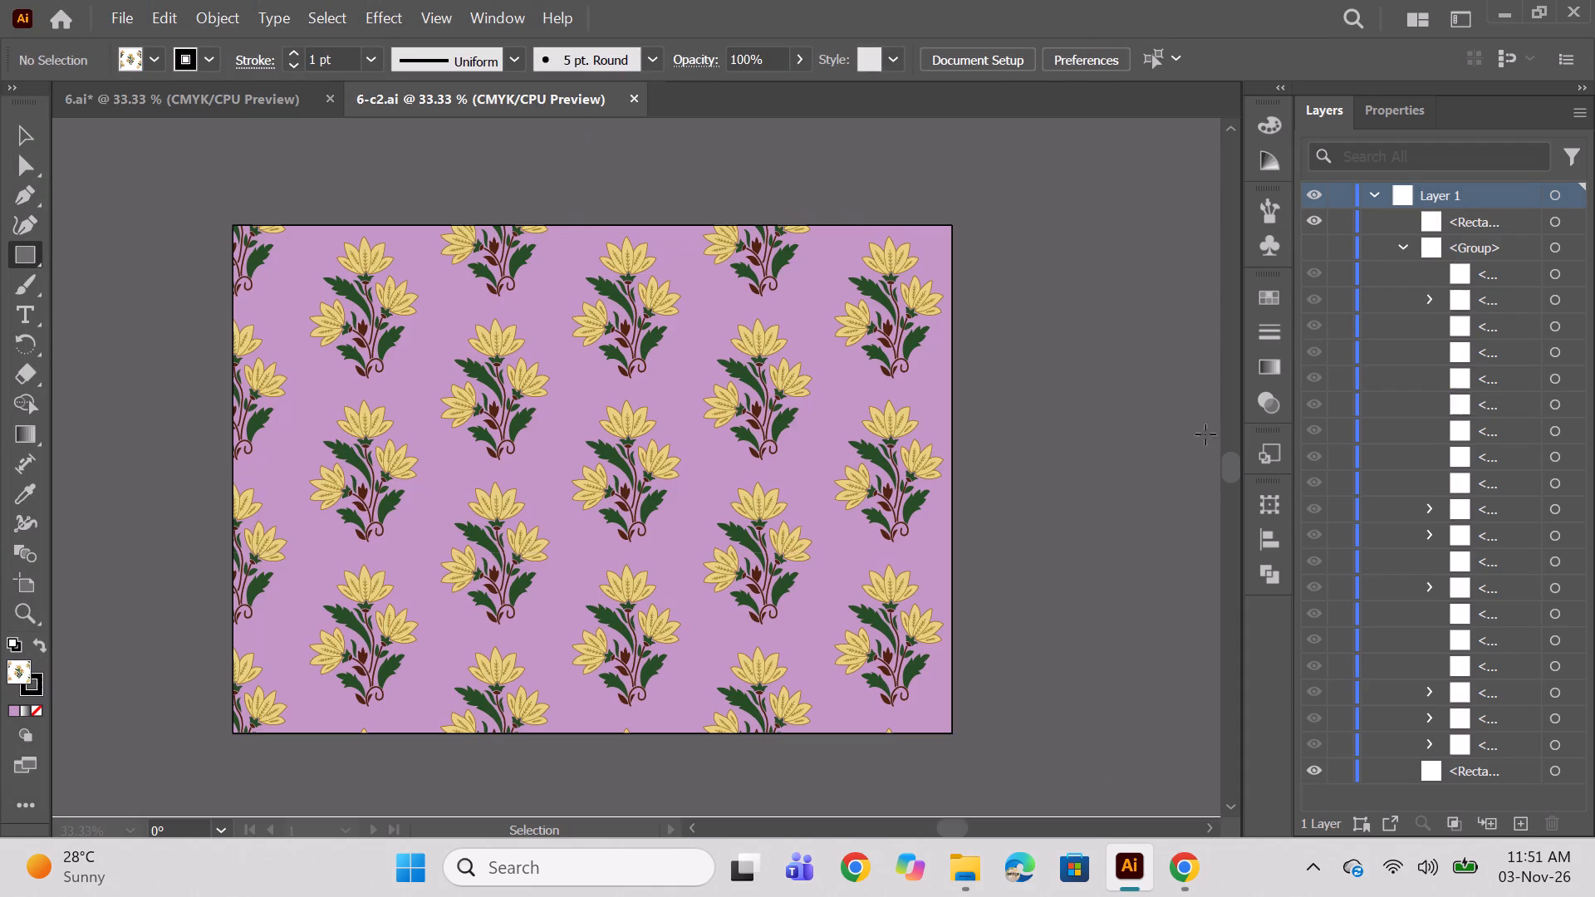
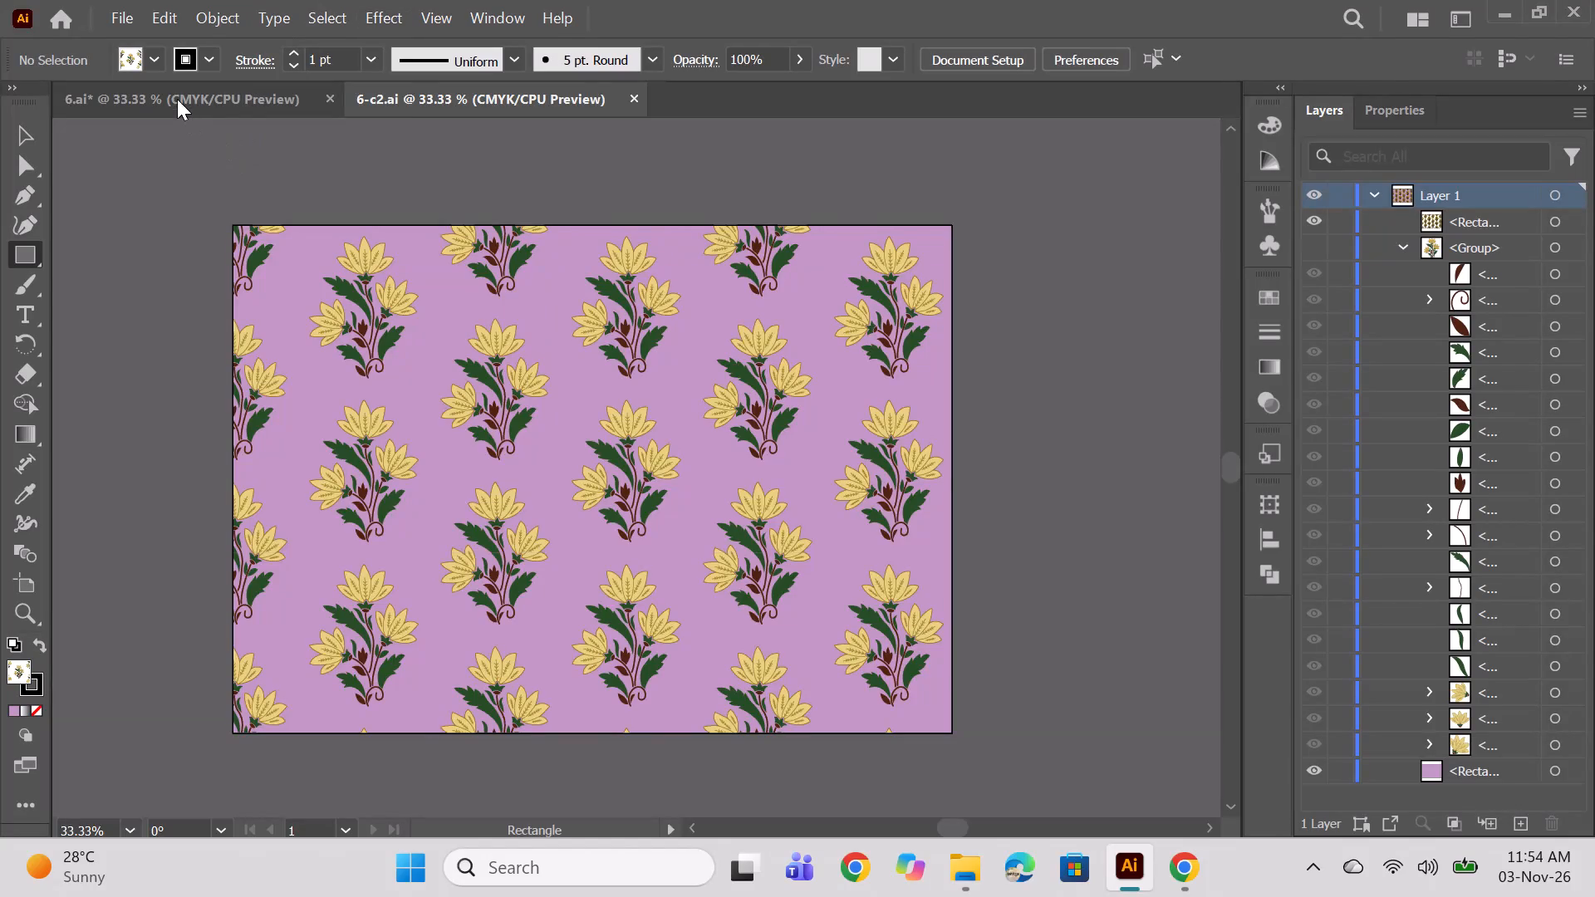
# Compare the blue 6.ai colourway with the purple 6-c2 repeat, hiding the rulers in 6.ai.
pyautogui.click(177, 99)
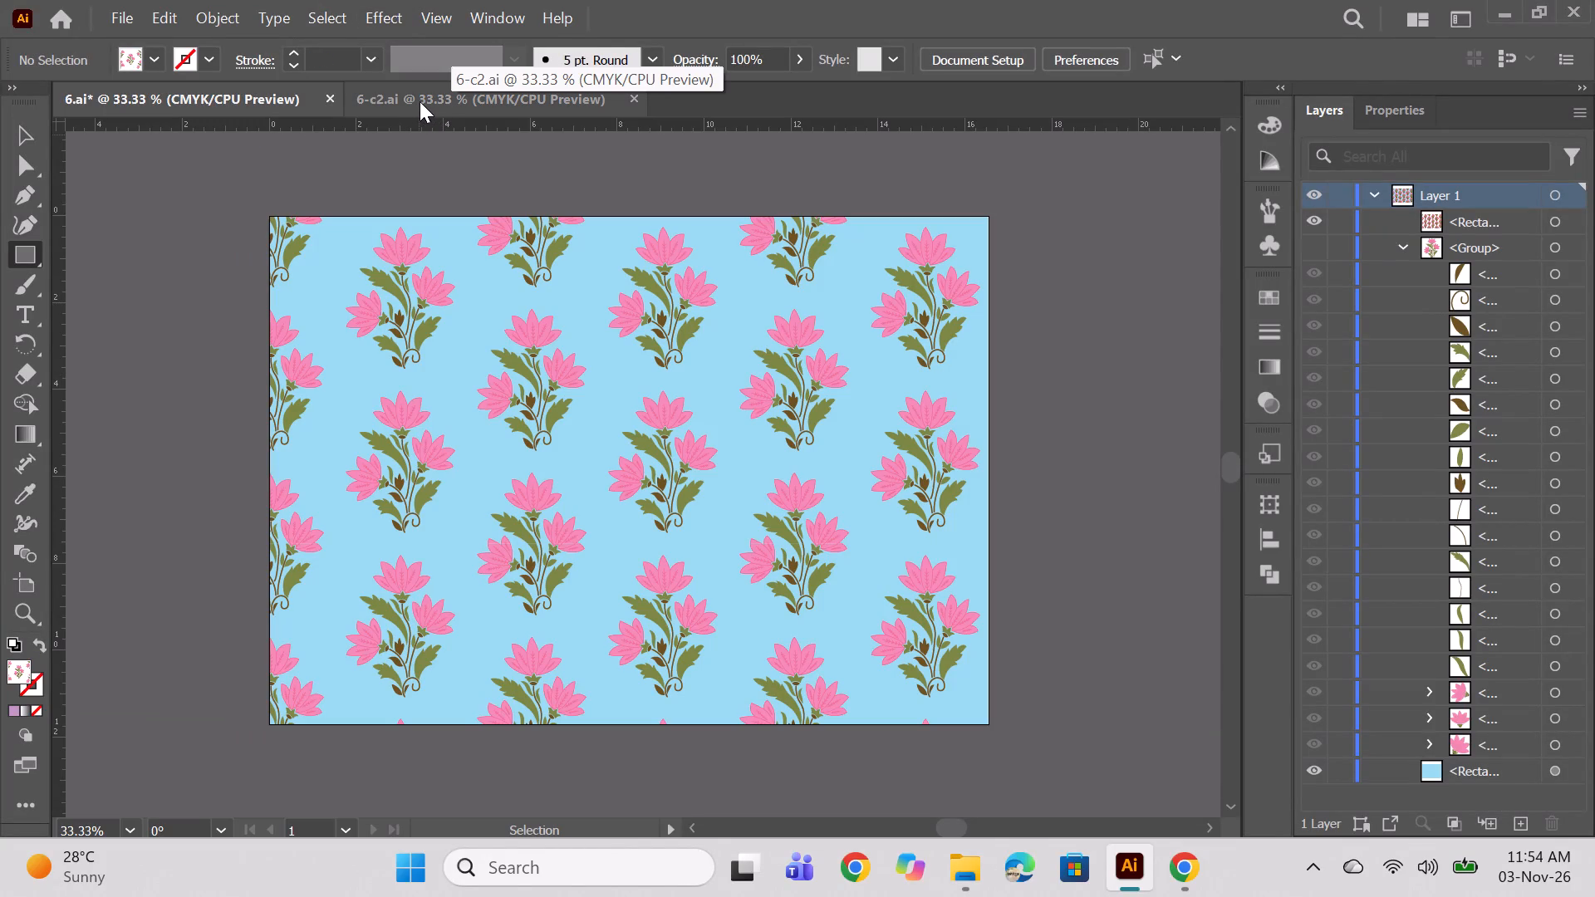
pyautogui.click(420, 101)
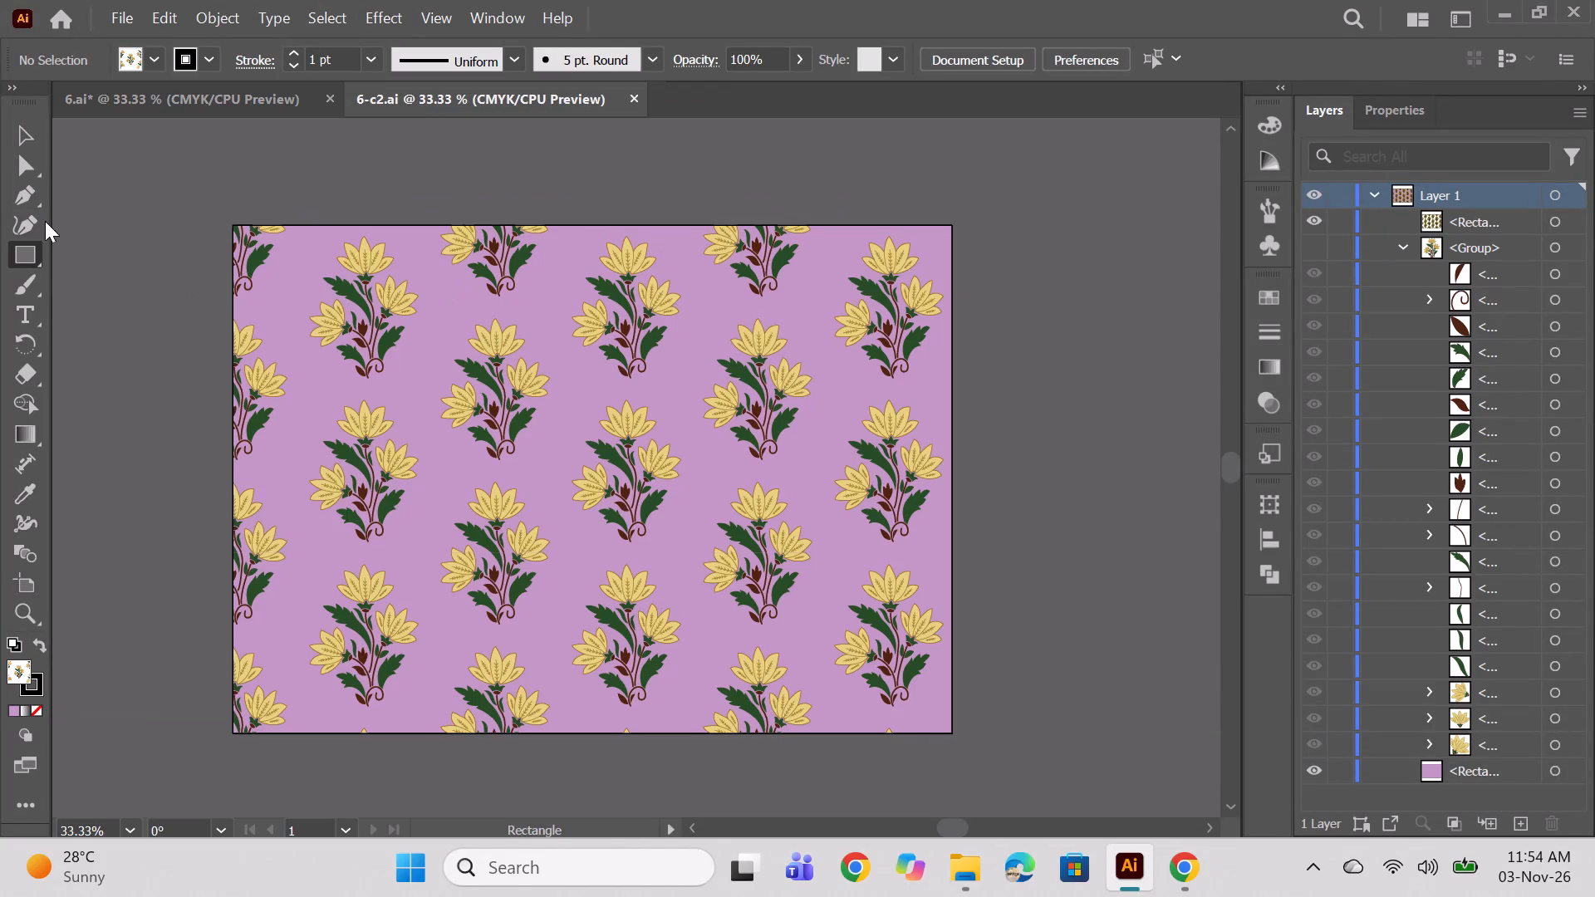
pyautogui.click(82, 90)
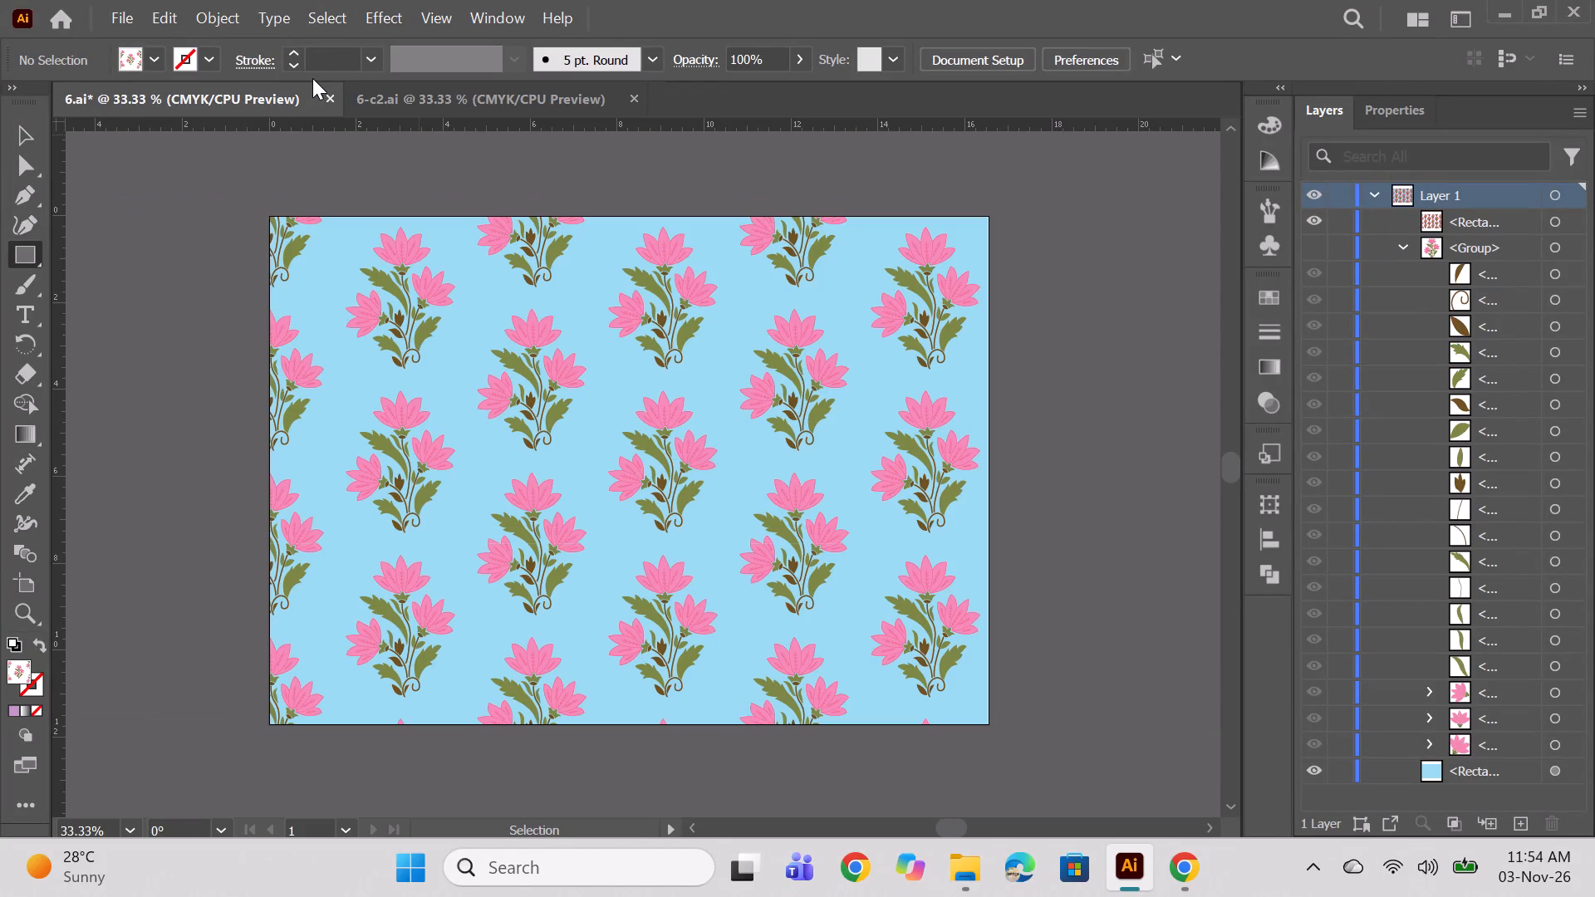
pyautogui.hotkey('ctrl', 'r')
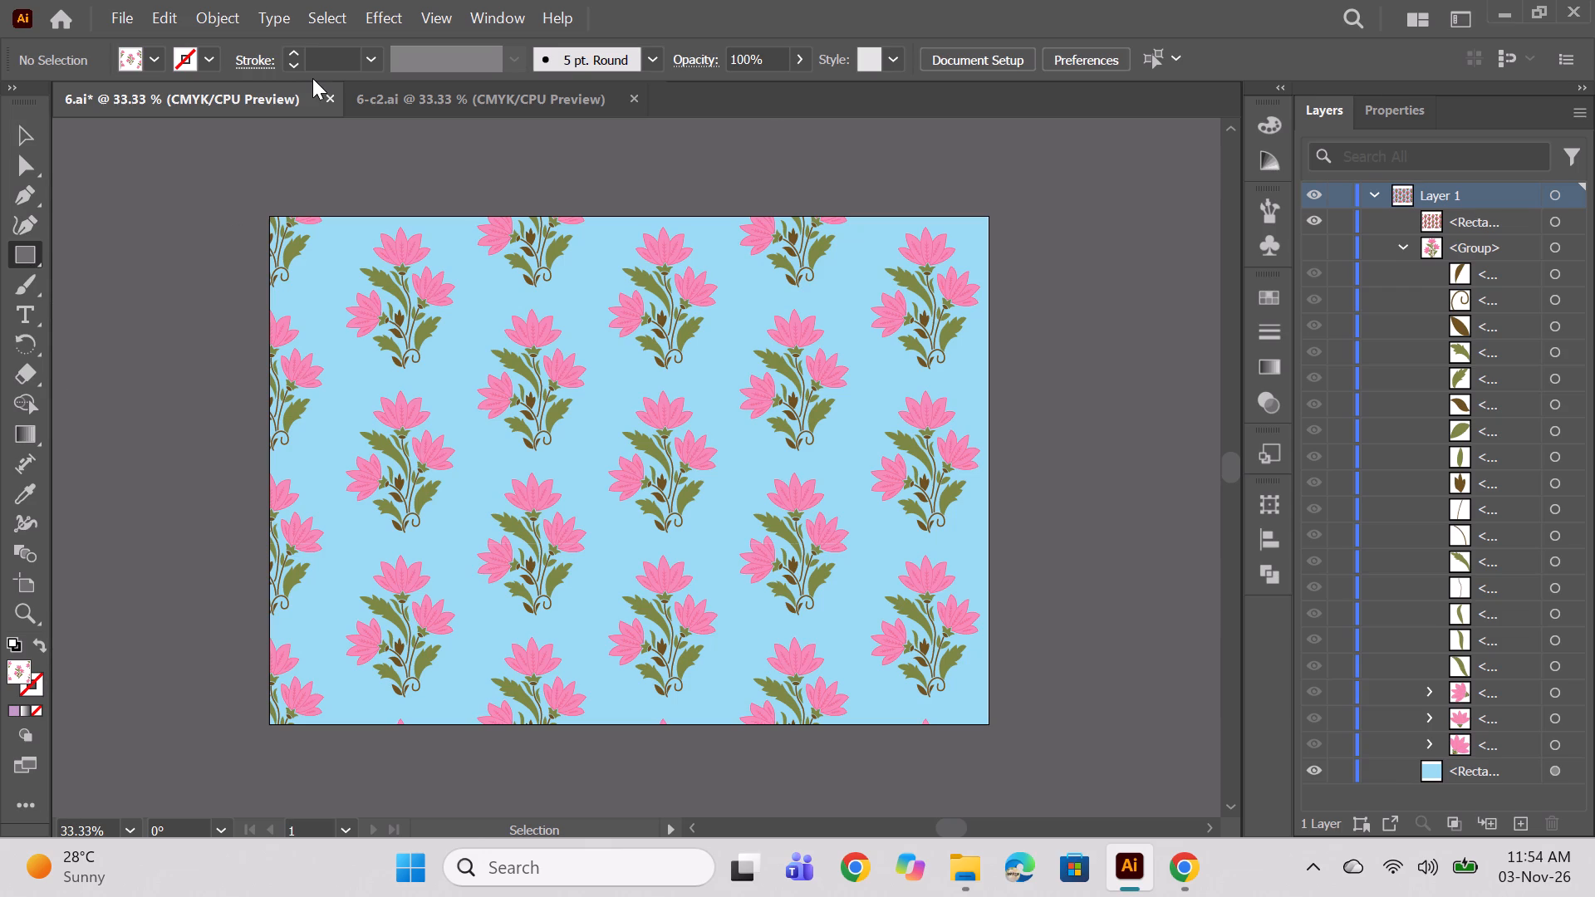
pyautogui.click(488, 114)
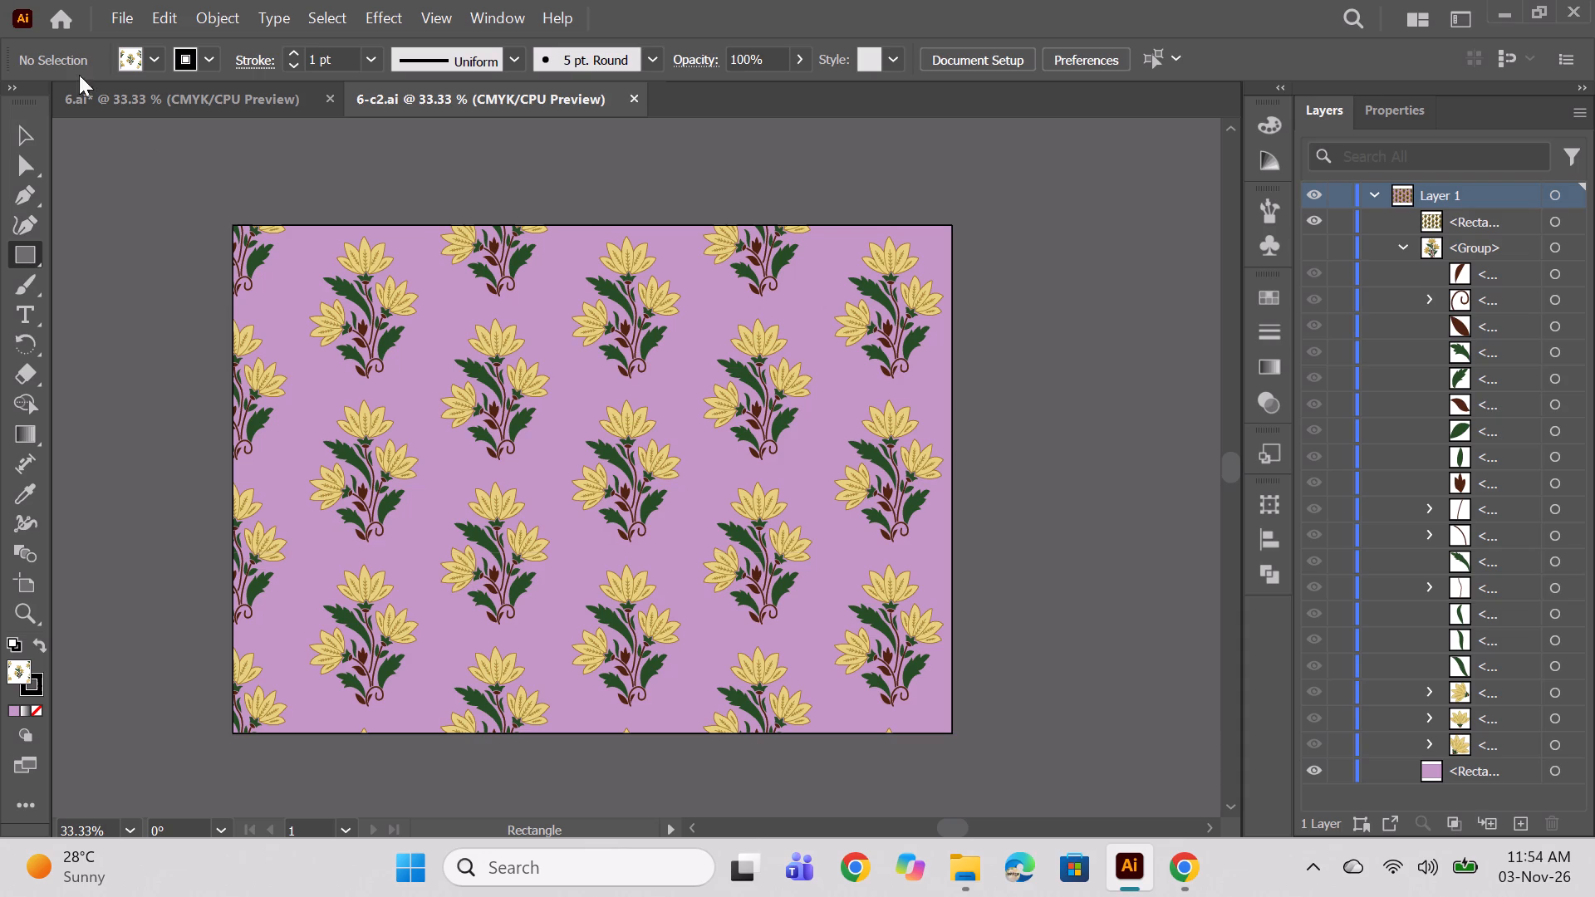
pyautogui.click(125, 100)
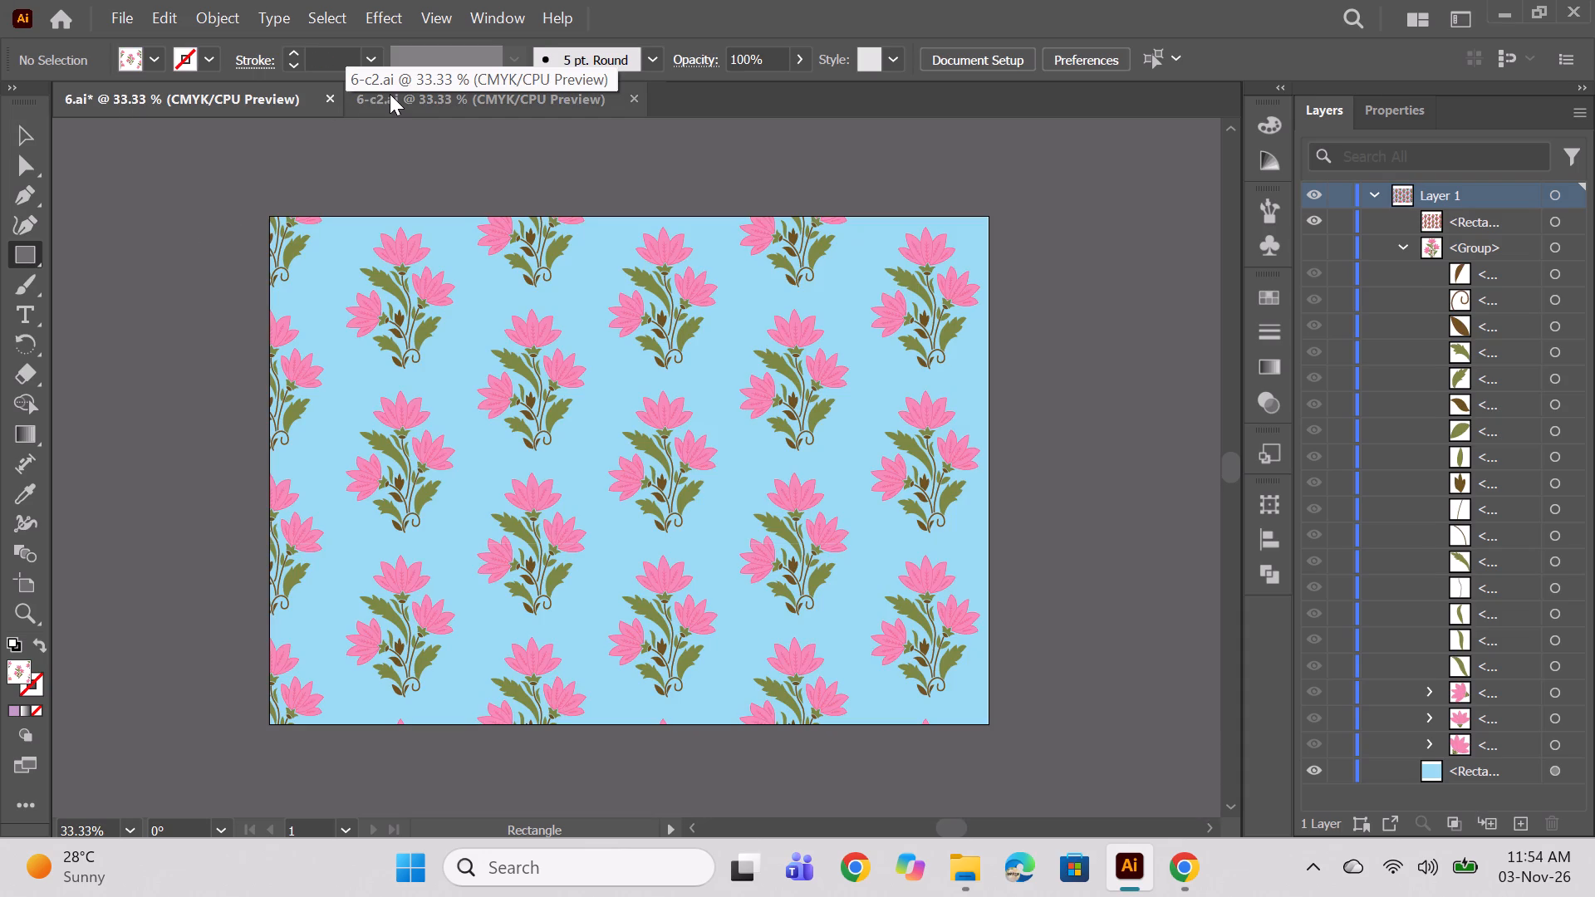
pyautogui.click(390, 94)
pyautogui.click(160, 107)
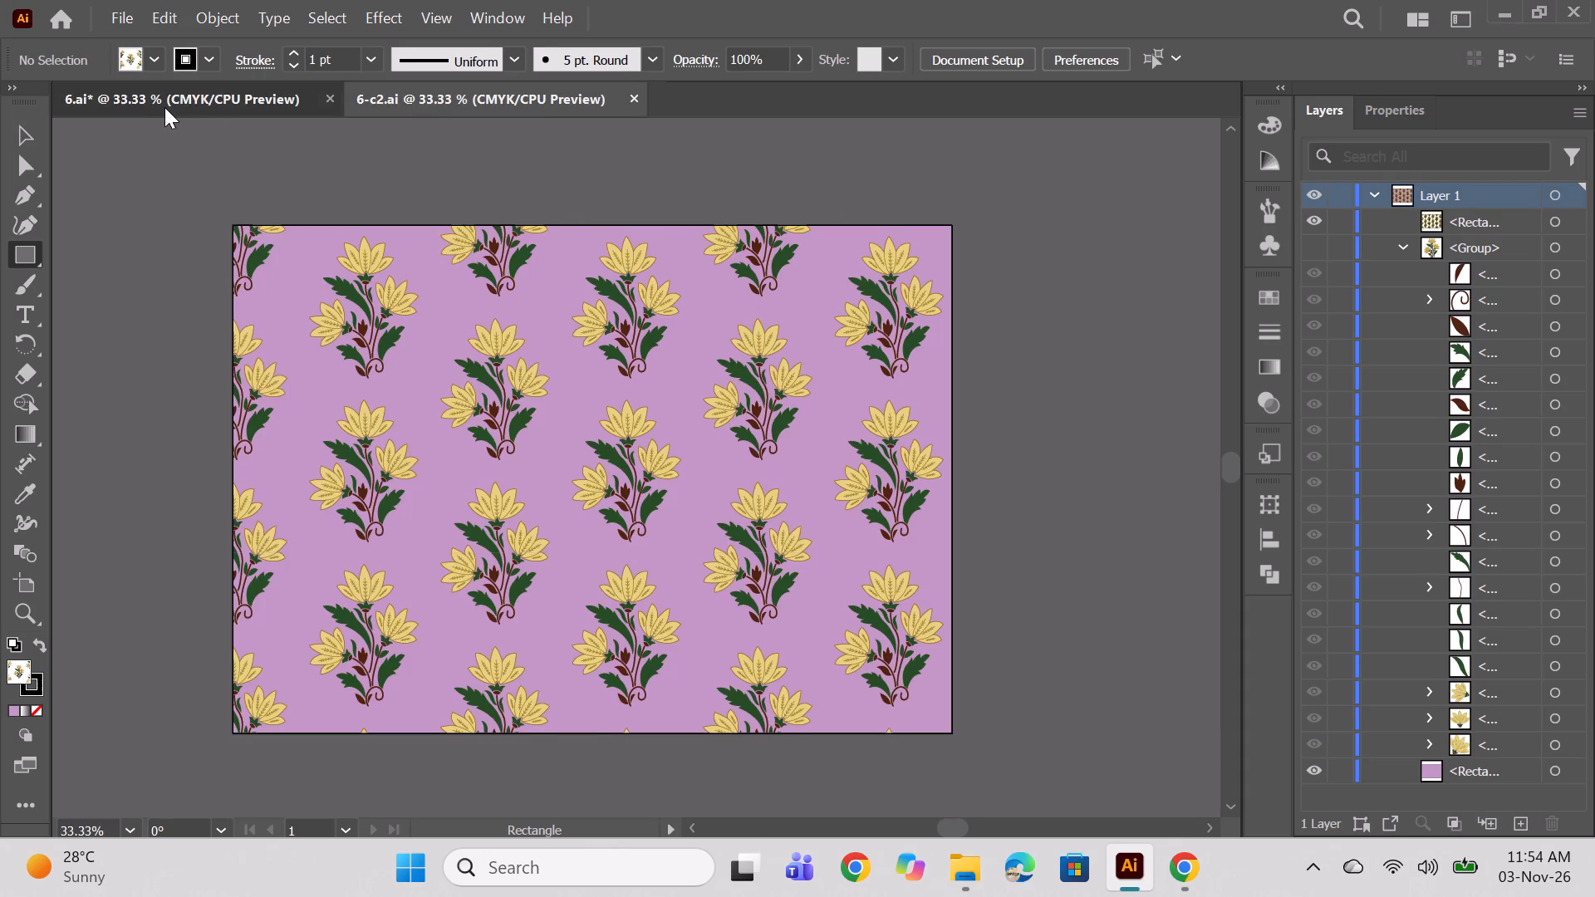
pyautogui.click(439, 97)
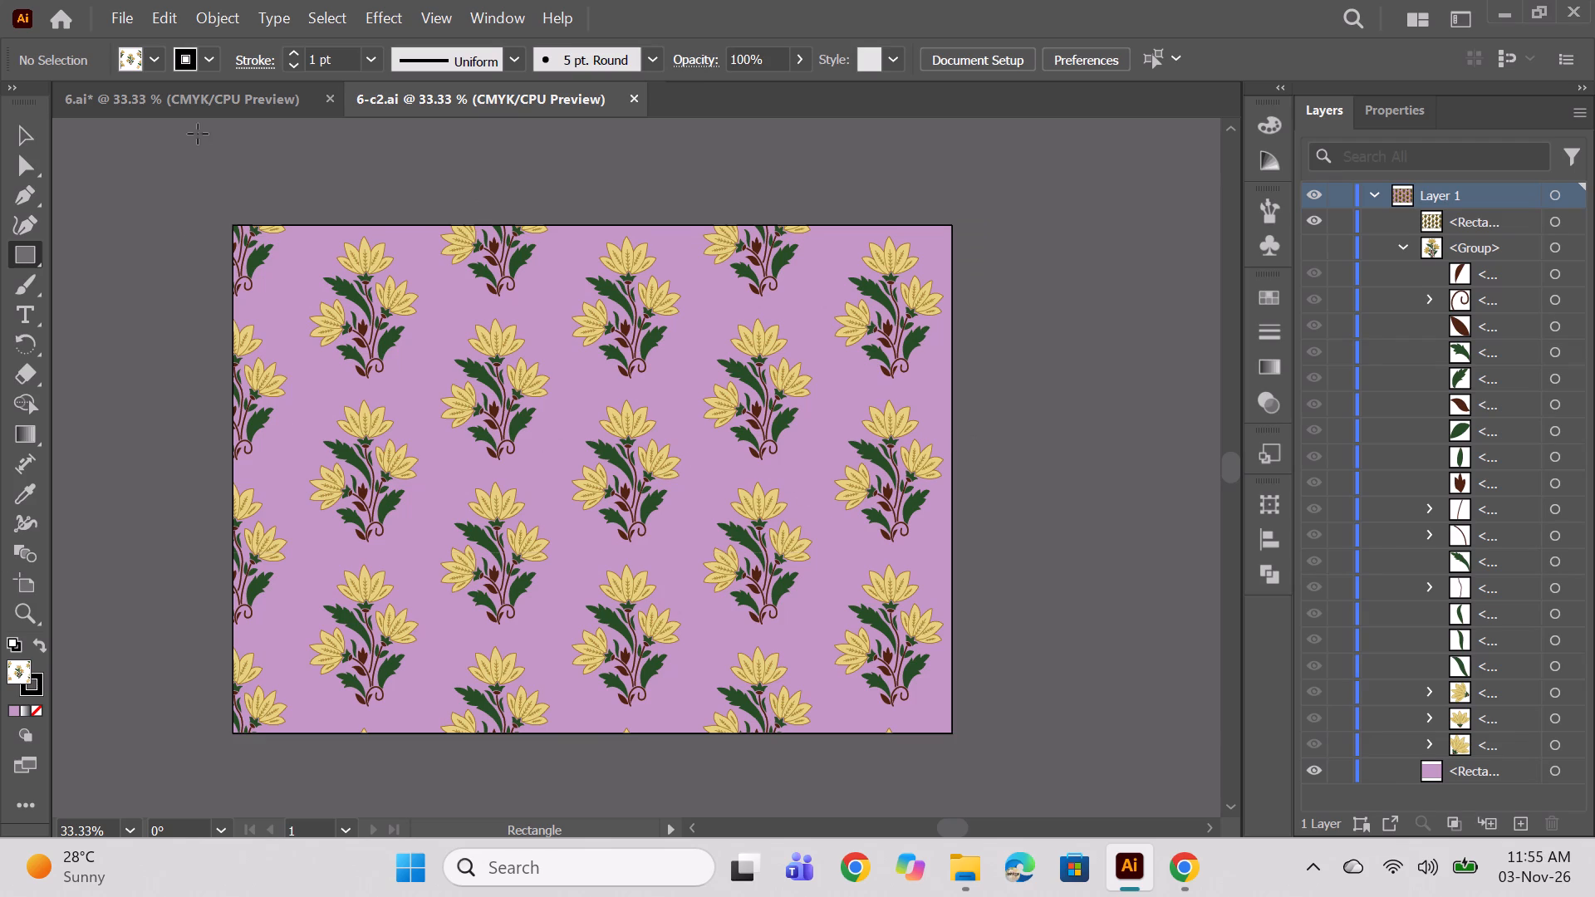
pyautogui.click(217, 110)
pyautogui.click(459, 106)
# Create a new blank landscape document and return to the 6-c2 document.
pyautogui.hotkey('ctrl', 'n')
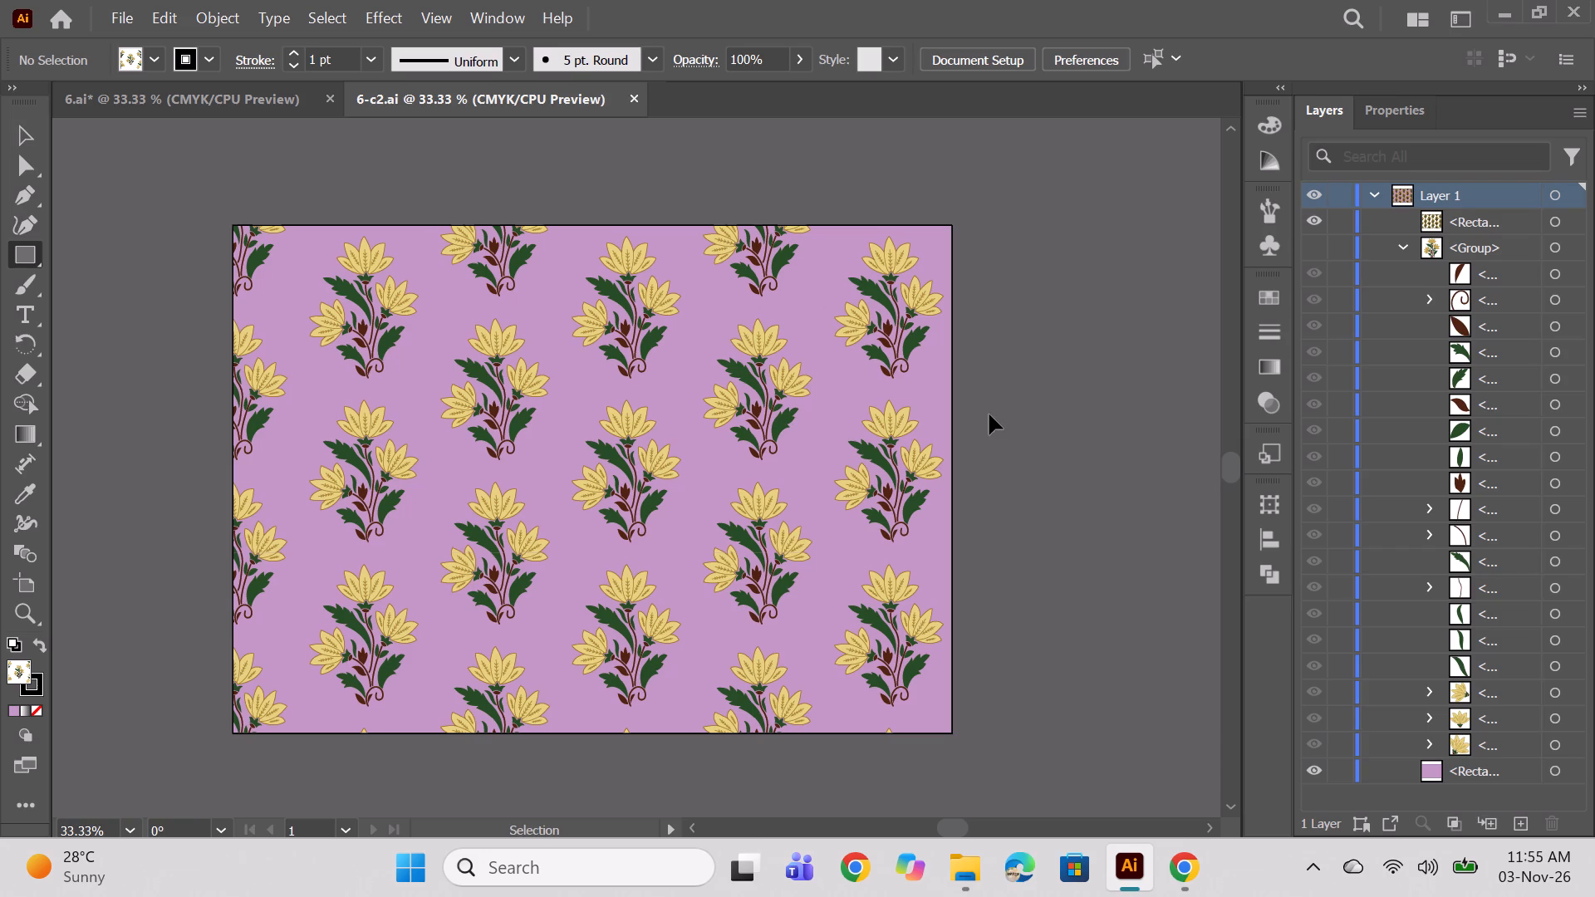
pyautogui.press('Return')
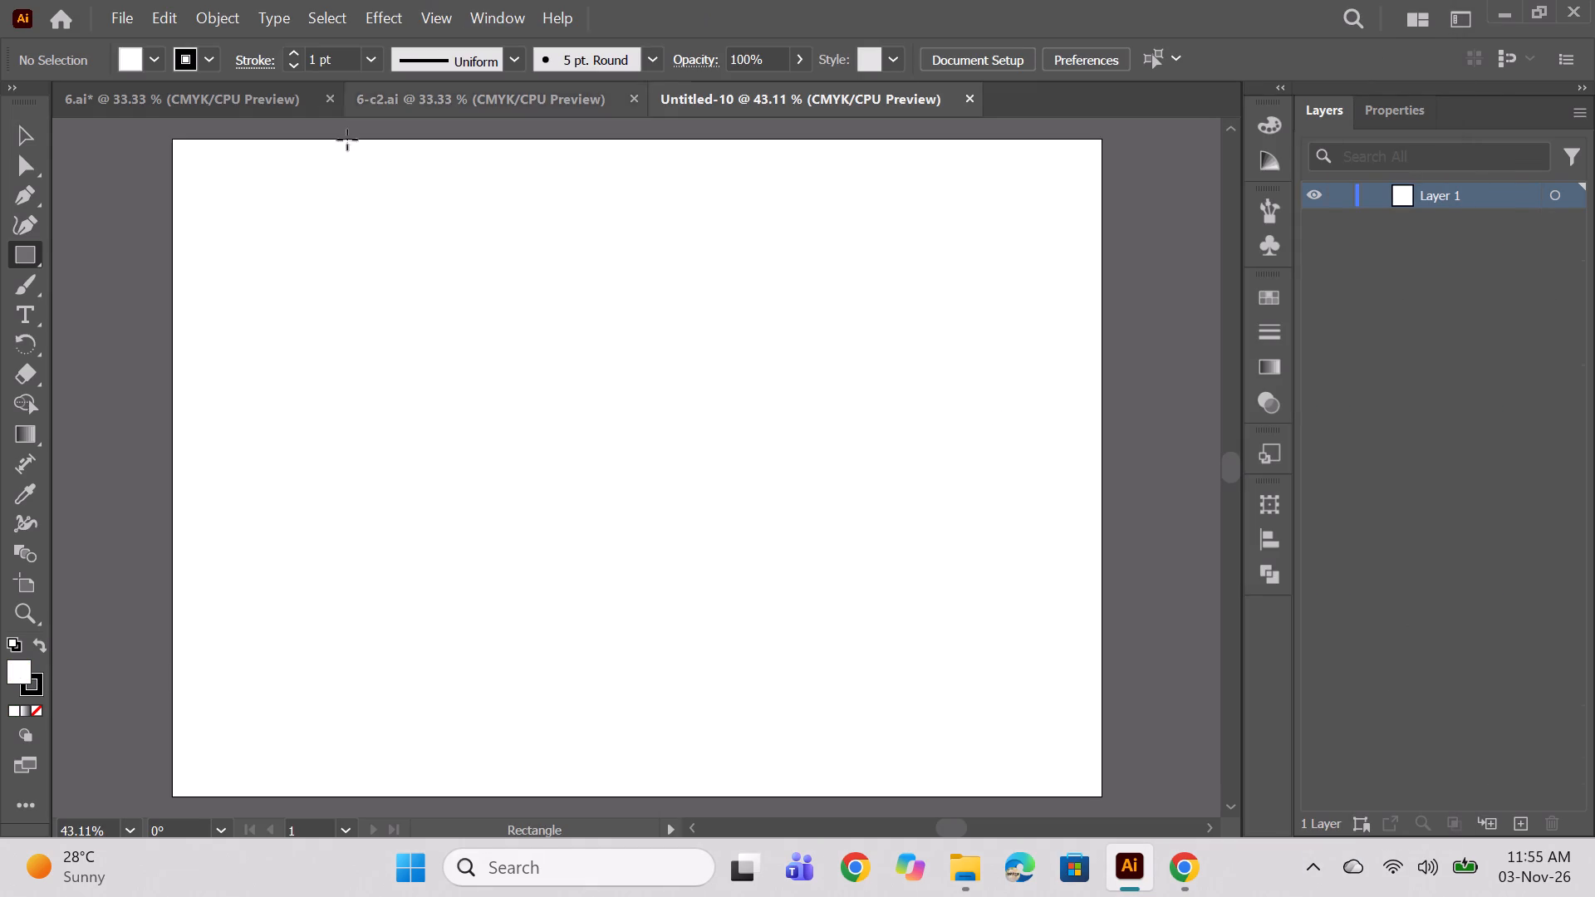
pyautogui.click(397, 117)
# Switch to Chrome and browse the printed fabrics image results for reference, previewing the orange-red abstract digital print and its related images.
pyautogui.click(1165, 863)
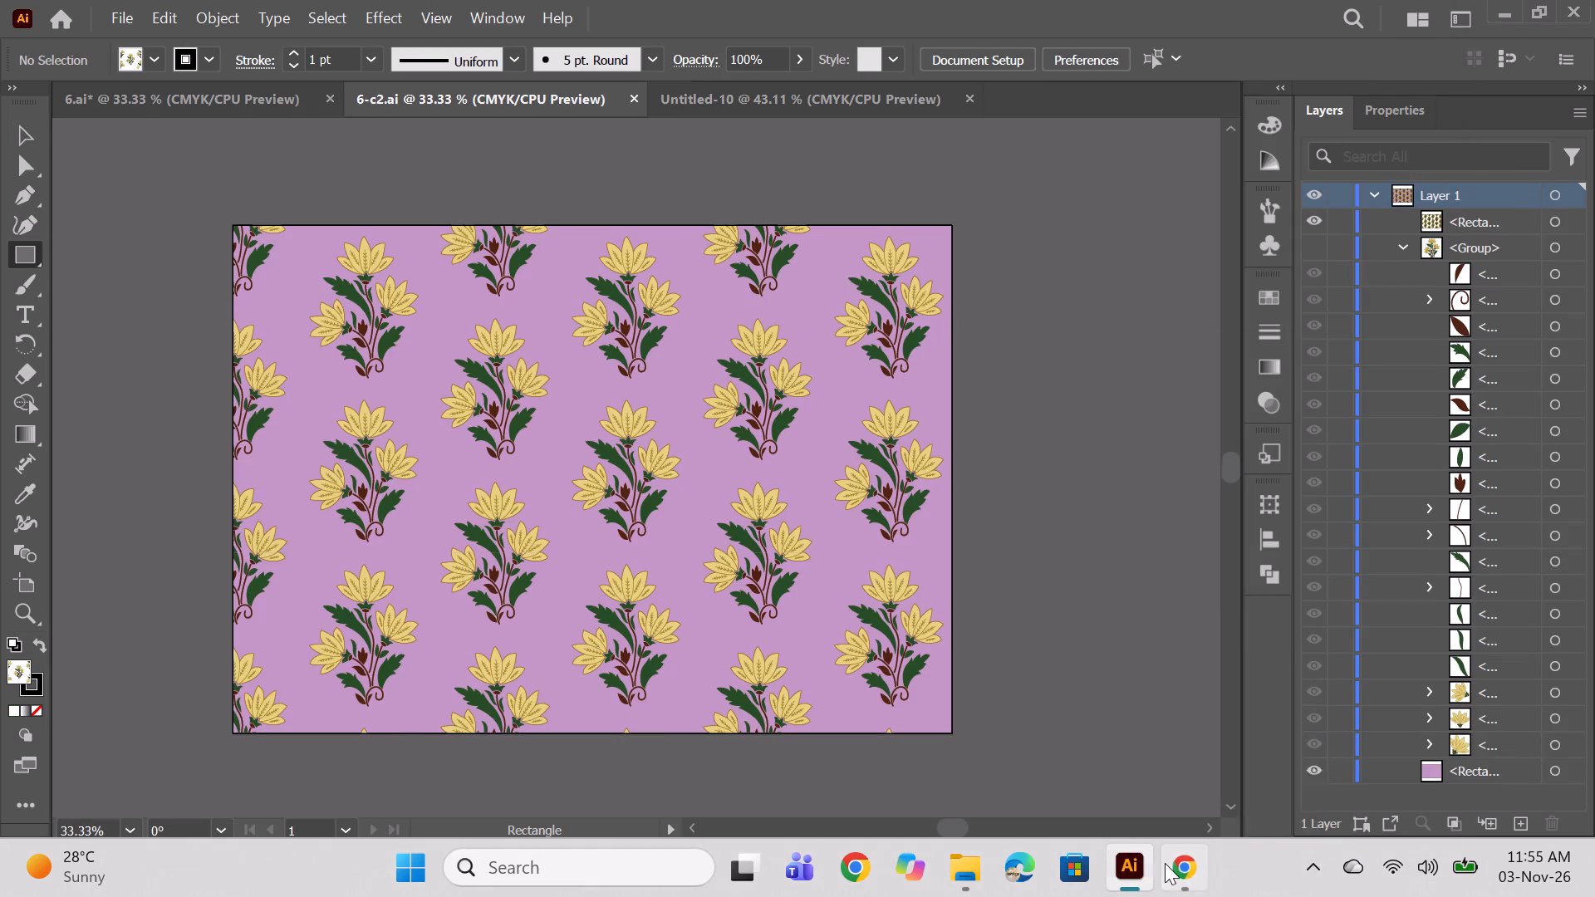
pyautogui.scroll(-2, 558, 370)
pyautogui.scroll(-2, 585, 483)
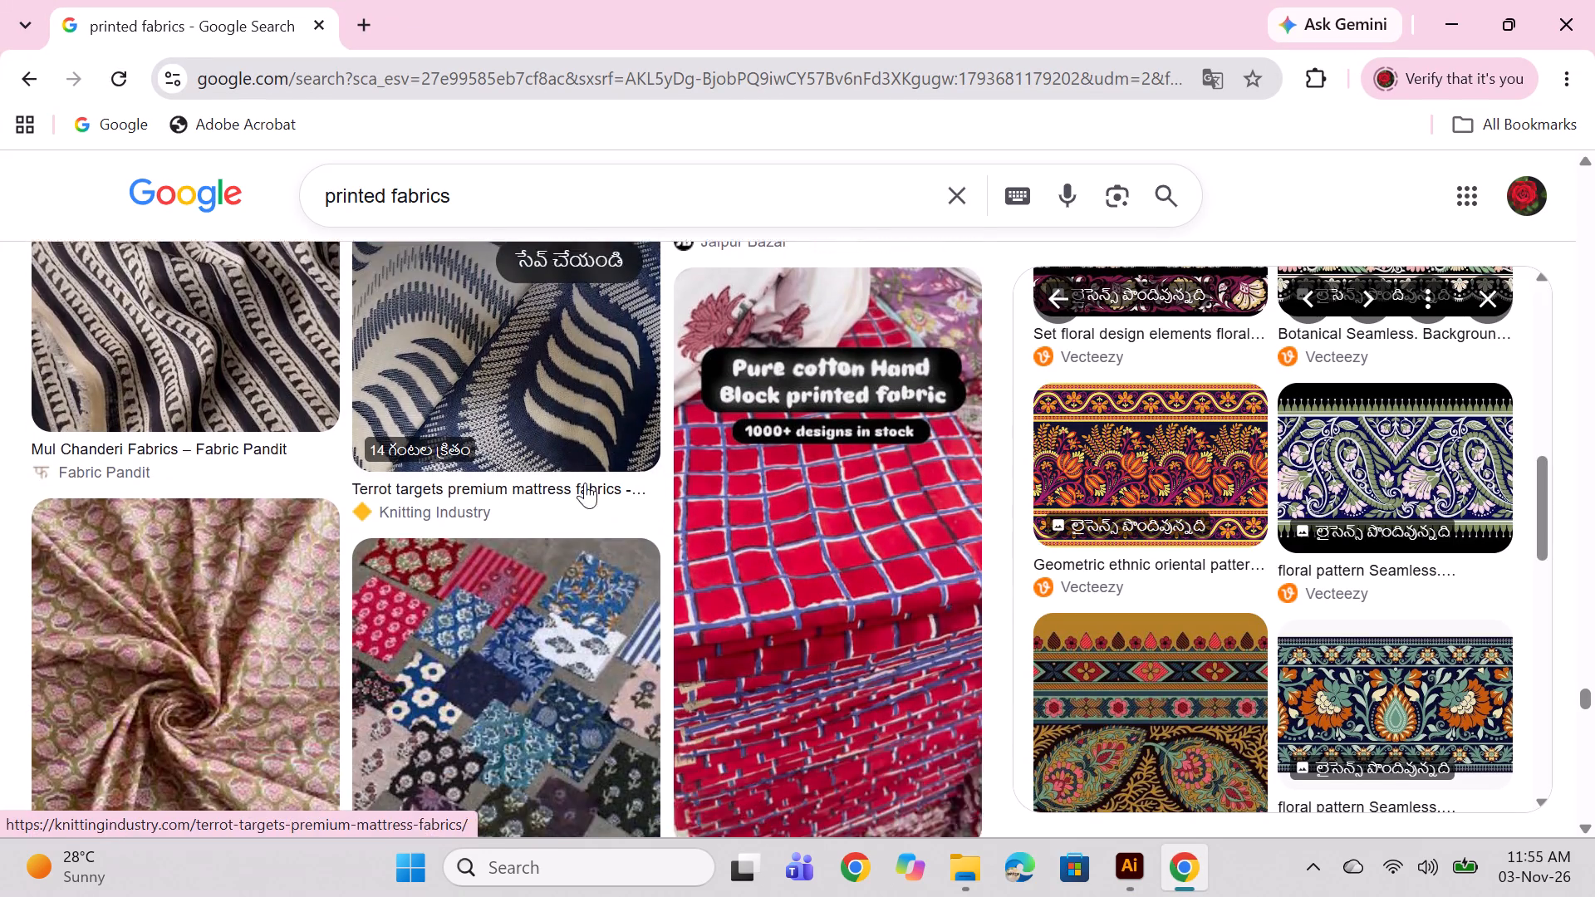
pyautogui.scroll(-5, 705, 573)
pyautogui.scroll(-3, 586, 551)
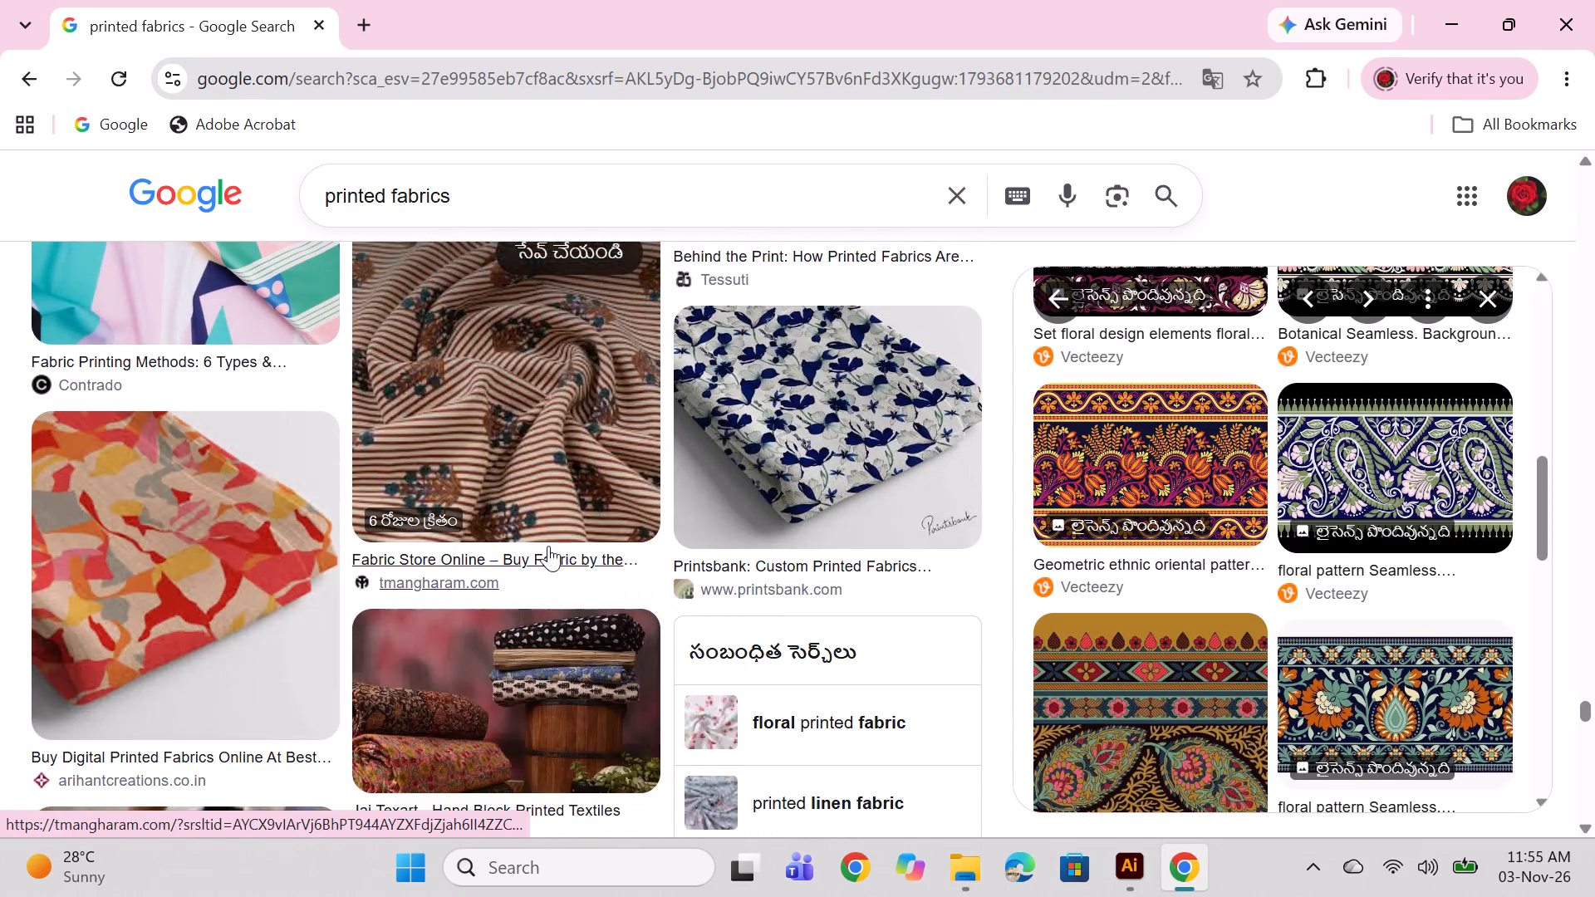
pyautogui.scroll(-6, 548, 546)
pyautogui.scroll(5, 536, 543)
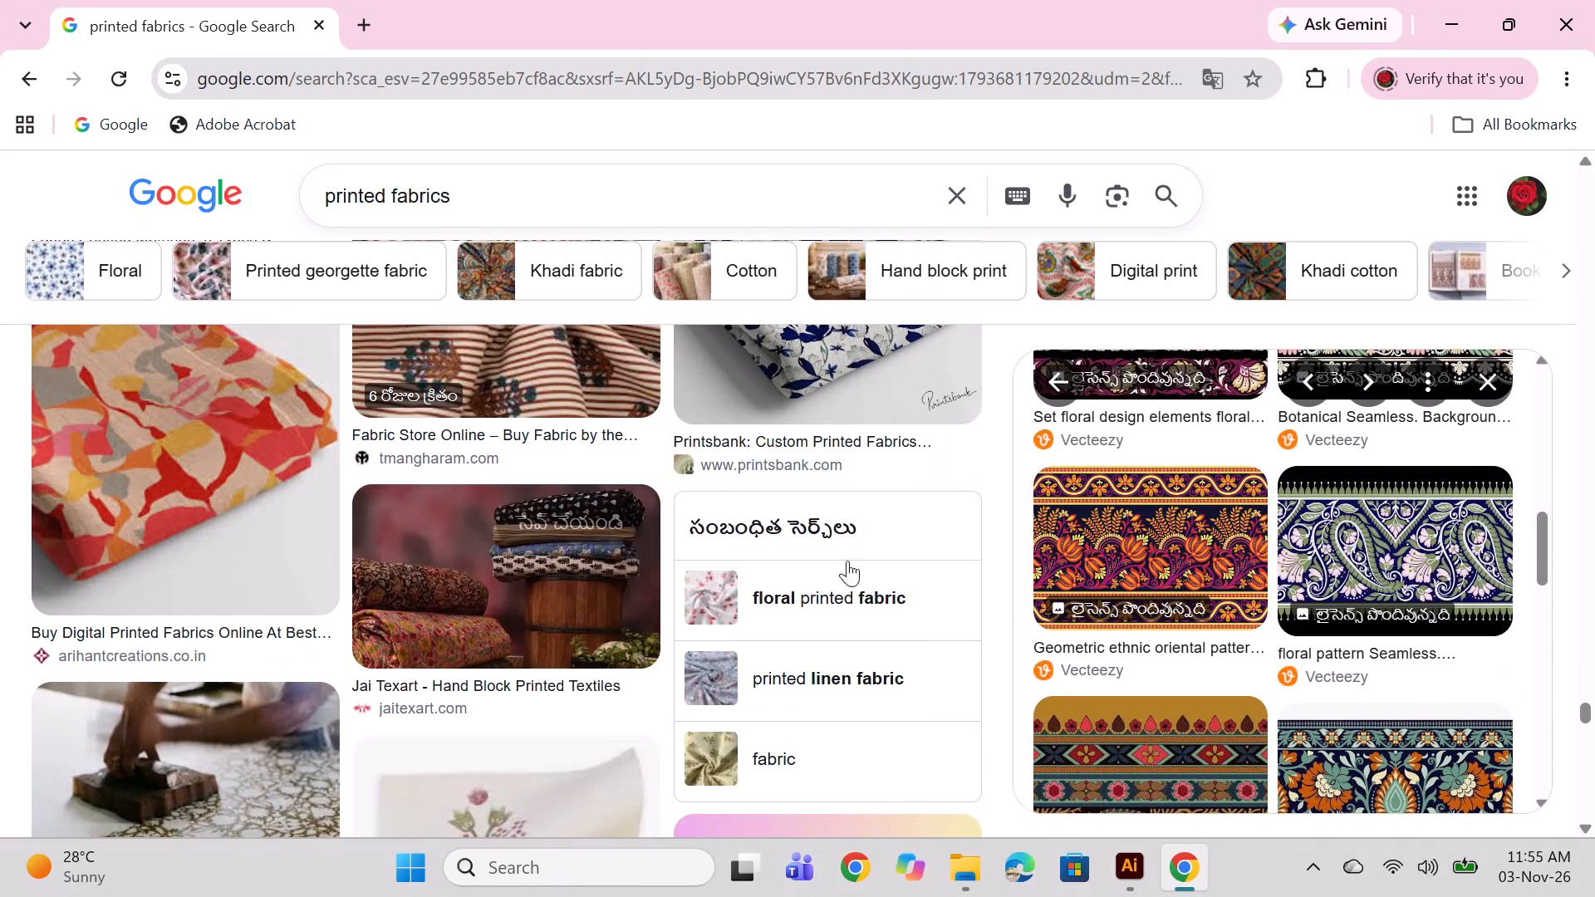
pyautogui.click(203, 485)
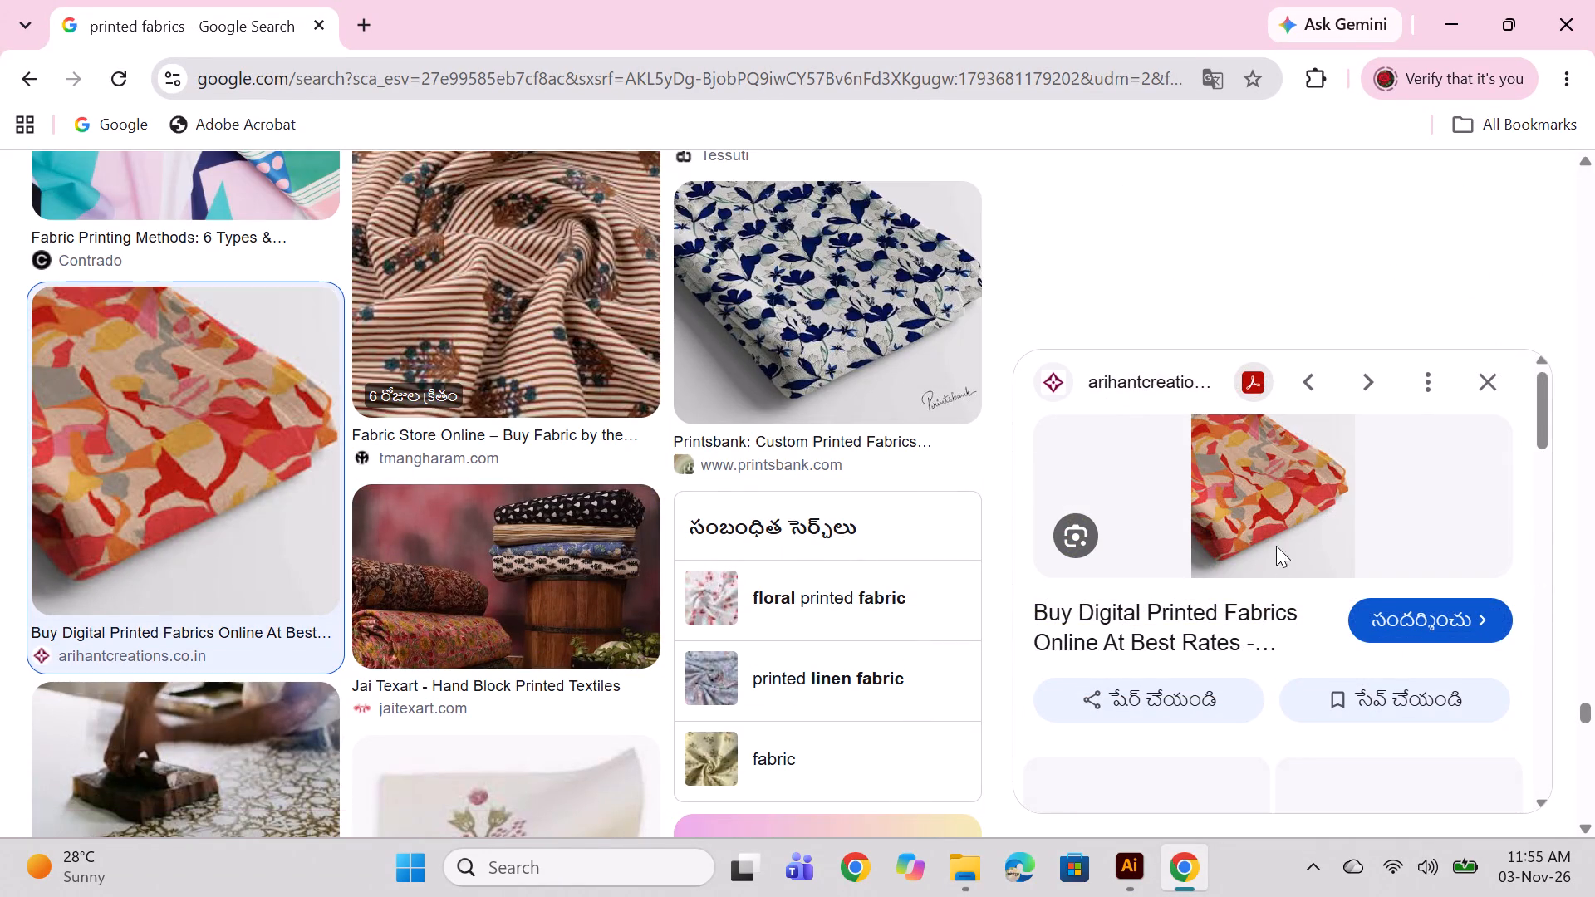
pyautogui.scroll(-2, 1276, 546)
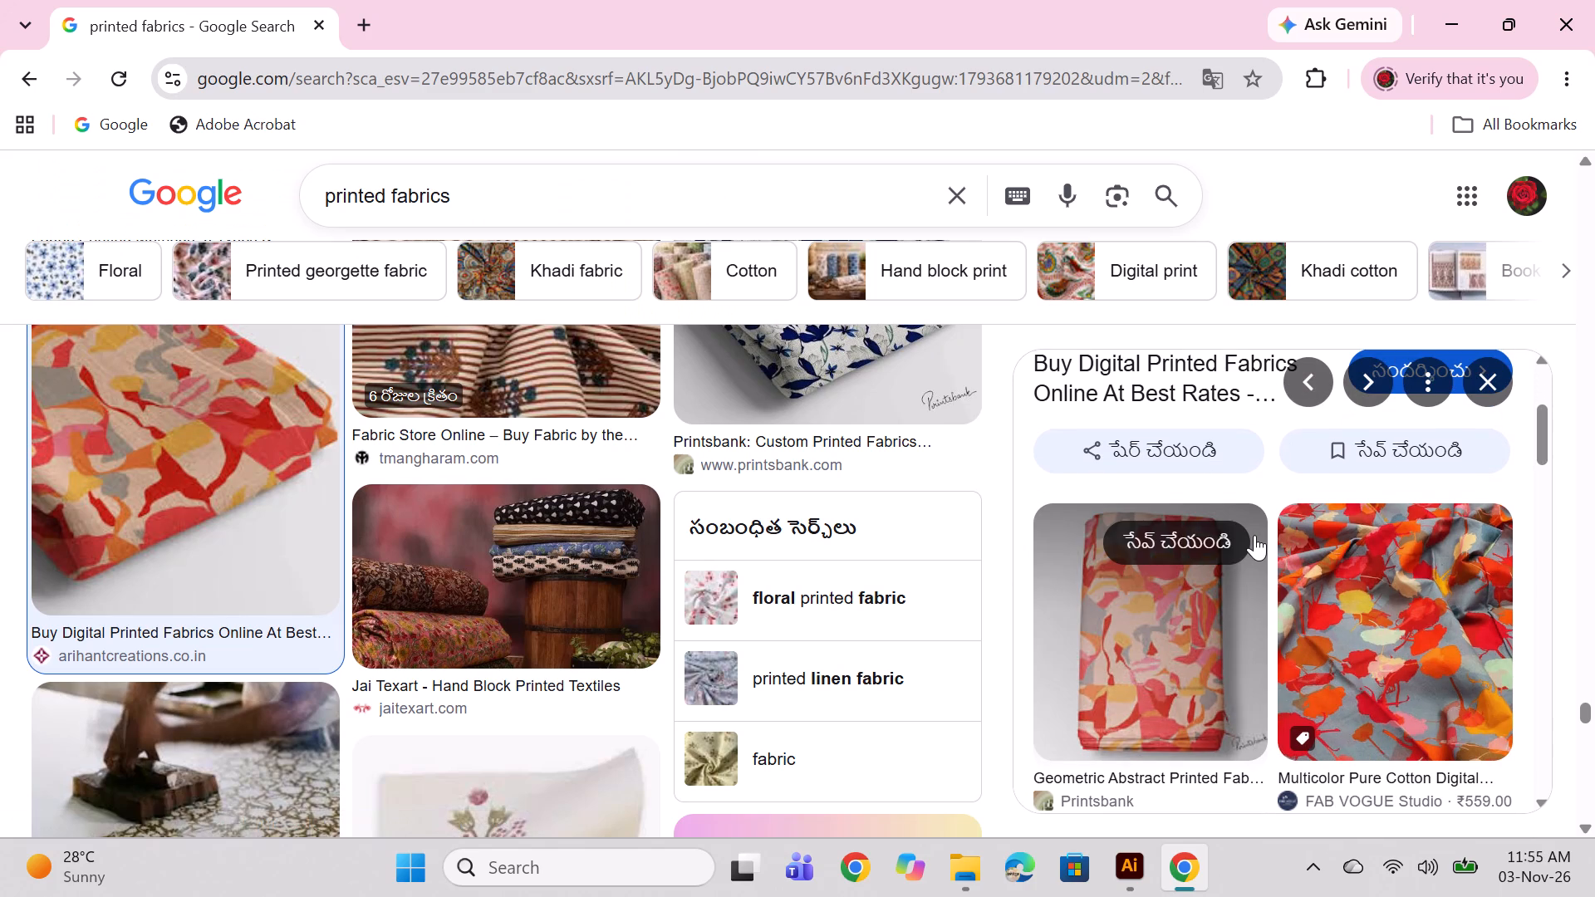
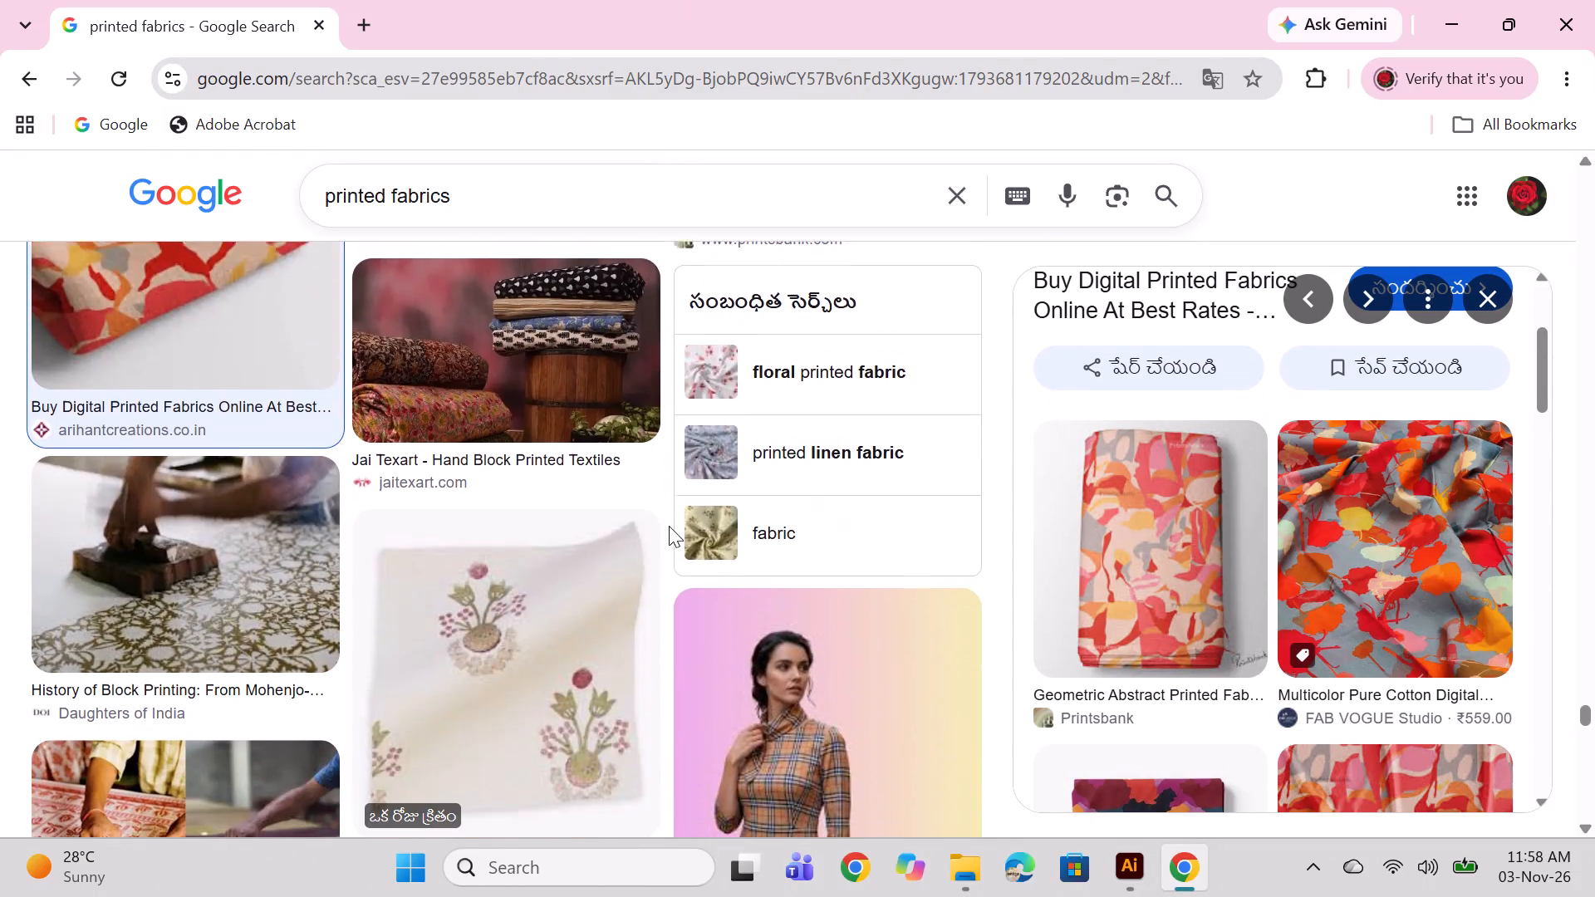
# Switch from Chrome back to Illustrator and compare the blue 6.ai print with the purple 6-c2 print.
pyautogui.scroll(-2, 669, 526)
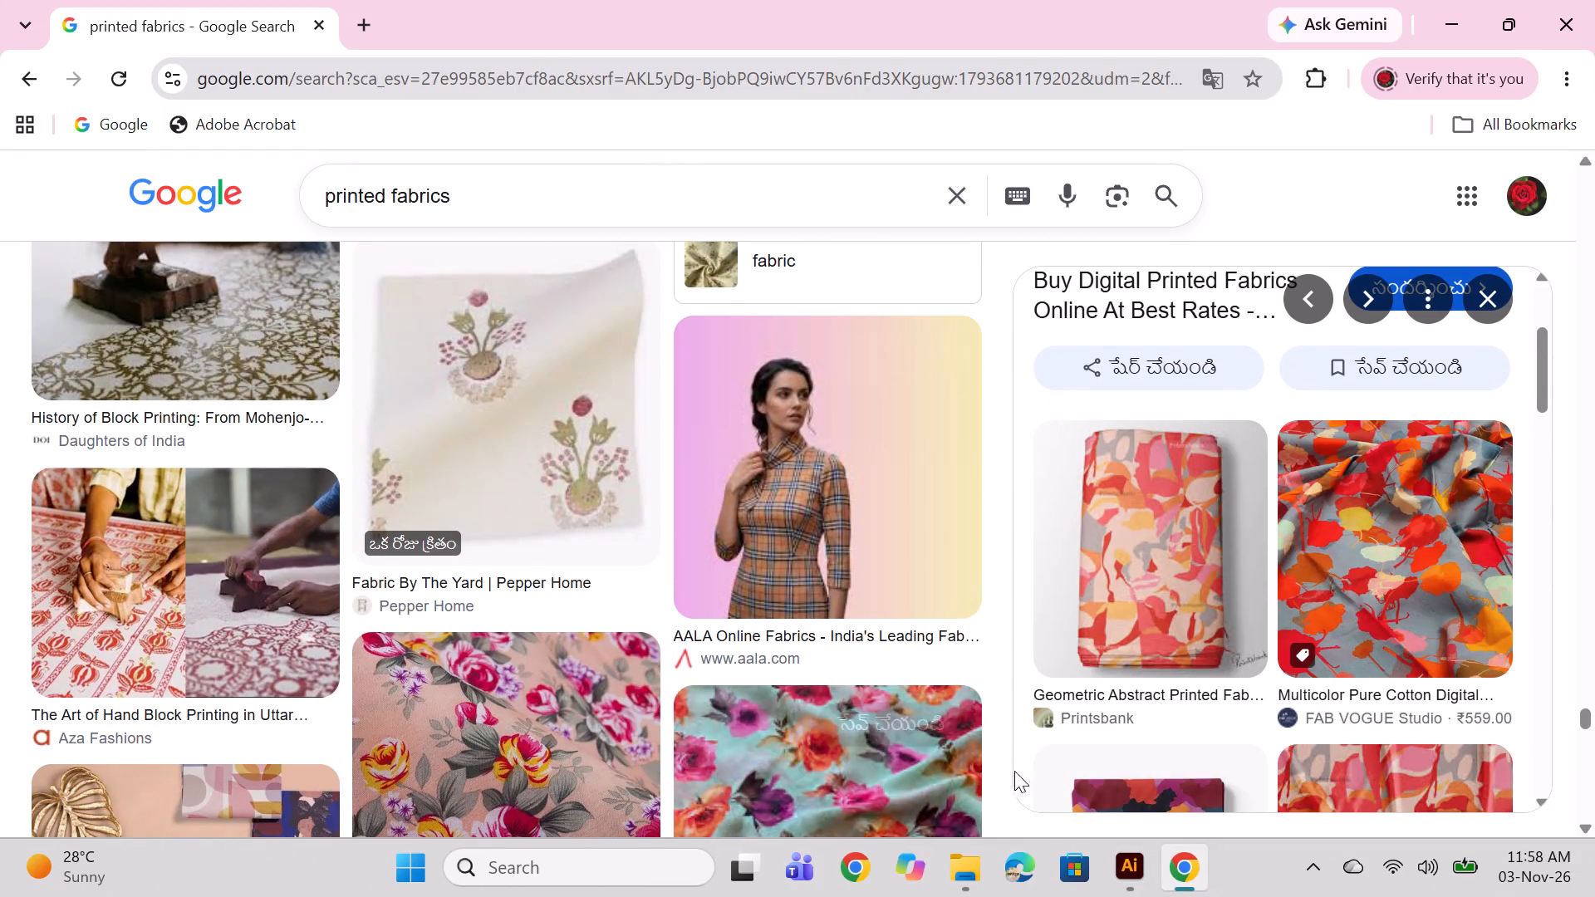
pyautogui.click(1138, 870)
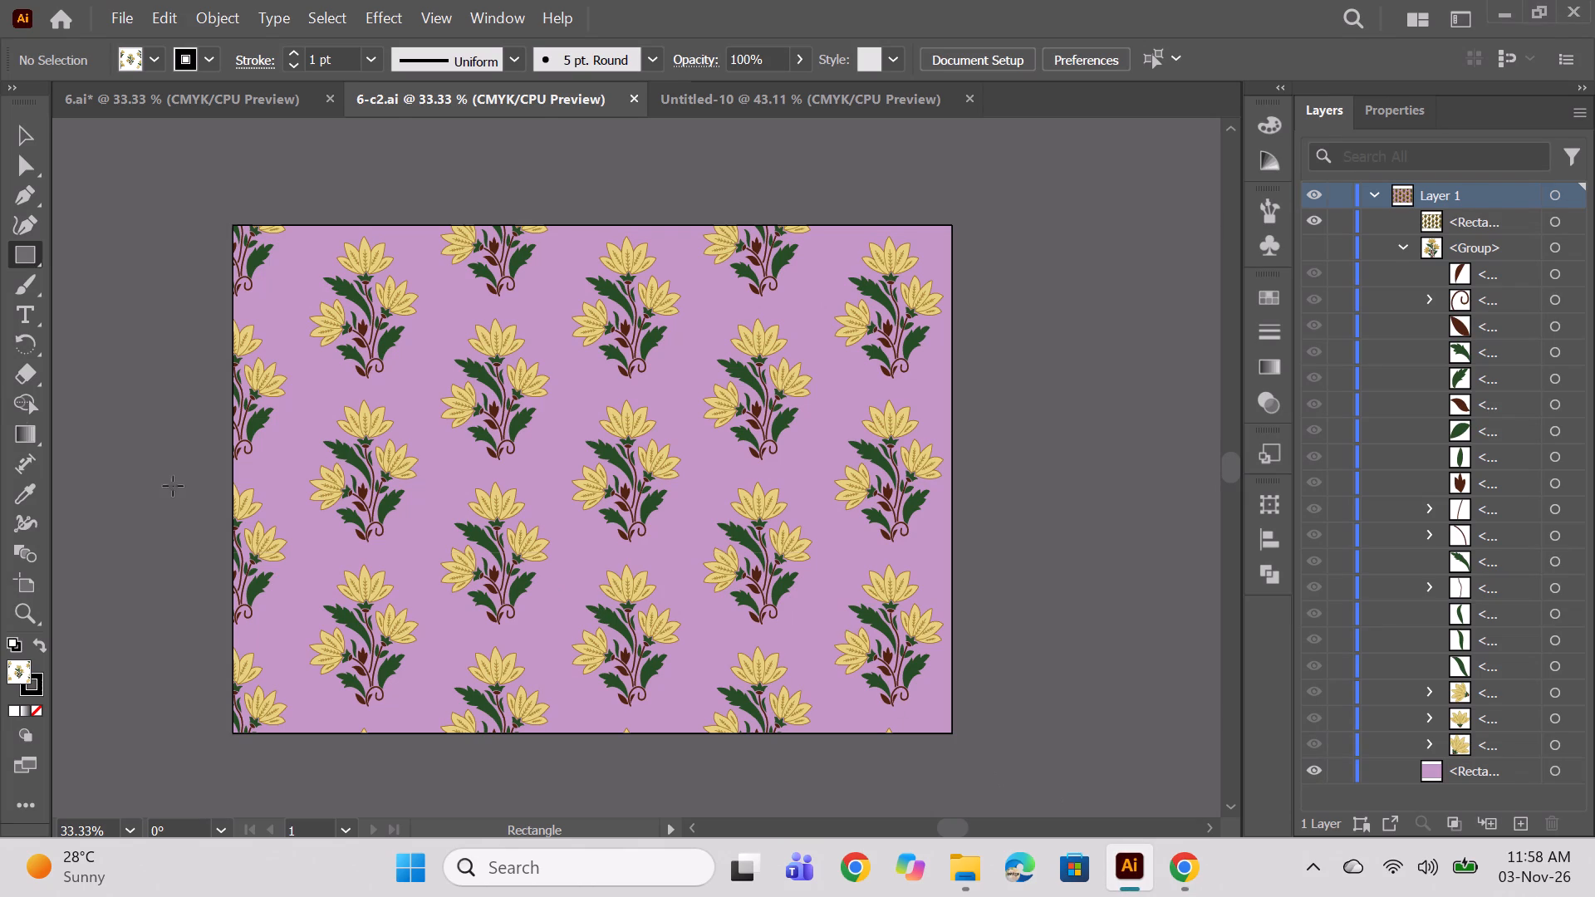
pyautogui.moveTo(160, 81); pyautogui.dragTo(172, 87)
pyautogui.click(175, 95)
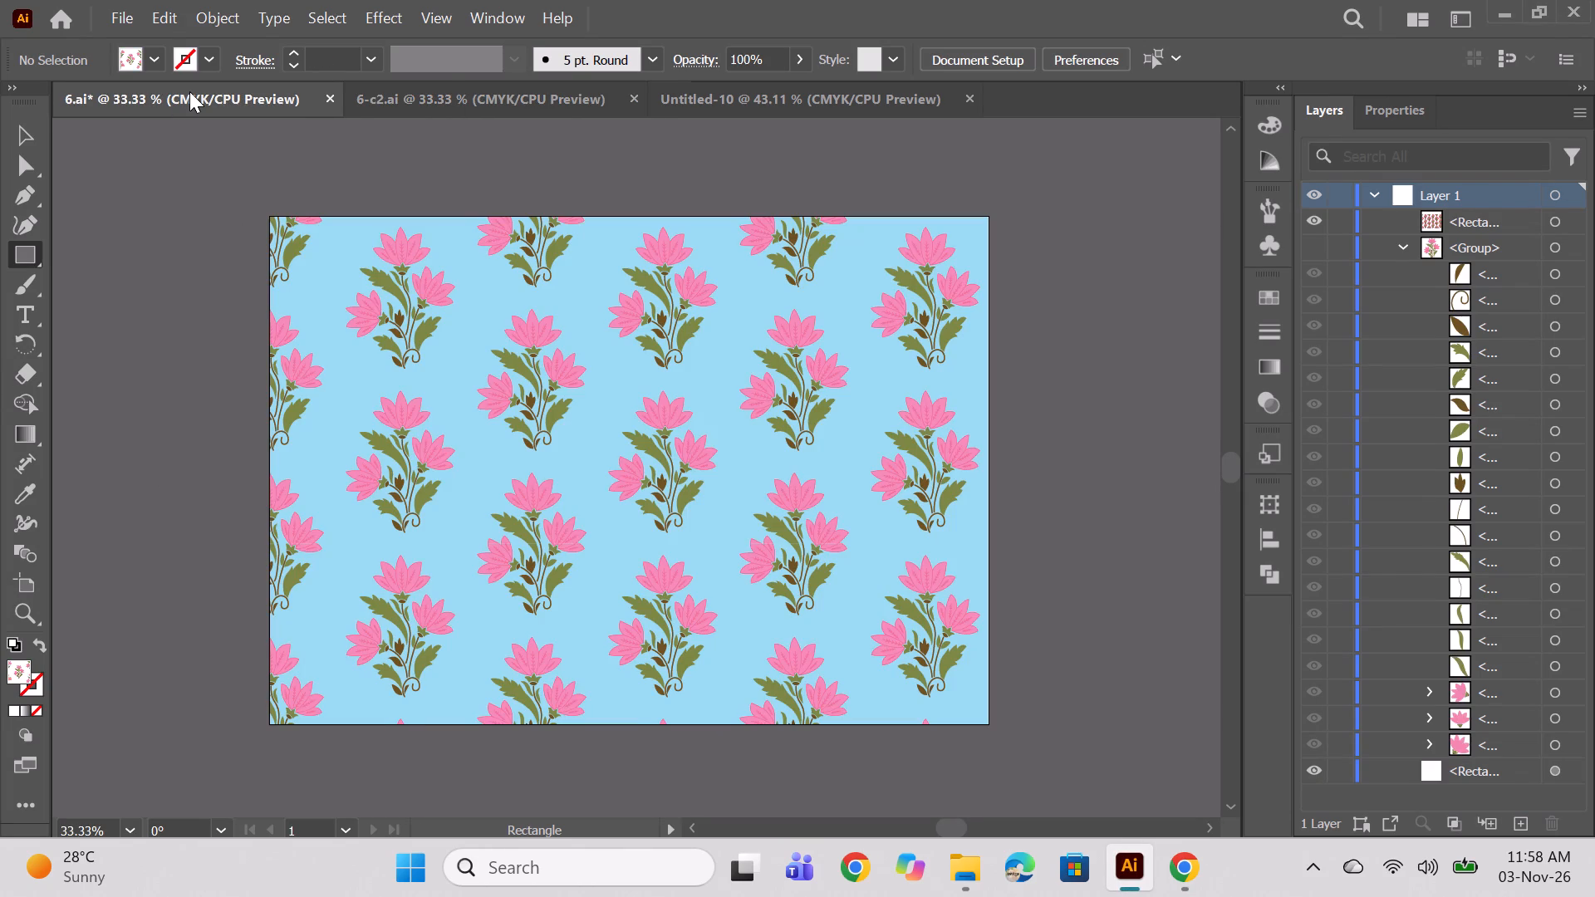
pyautogui.click(378, 96)
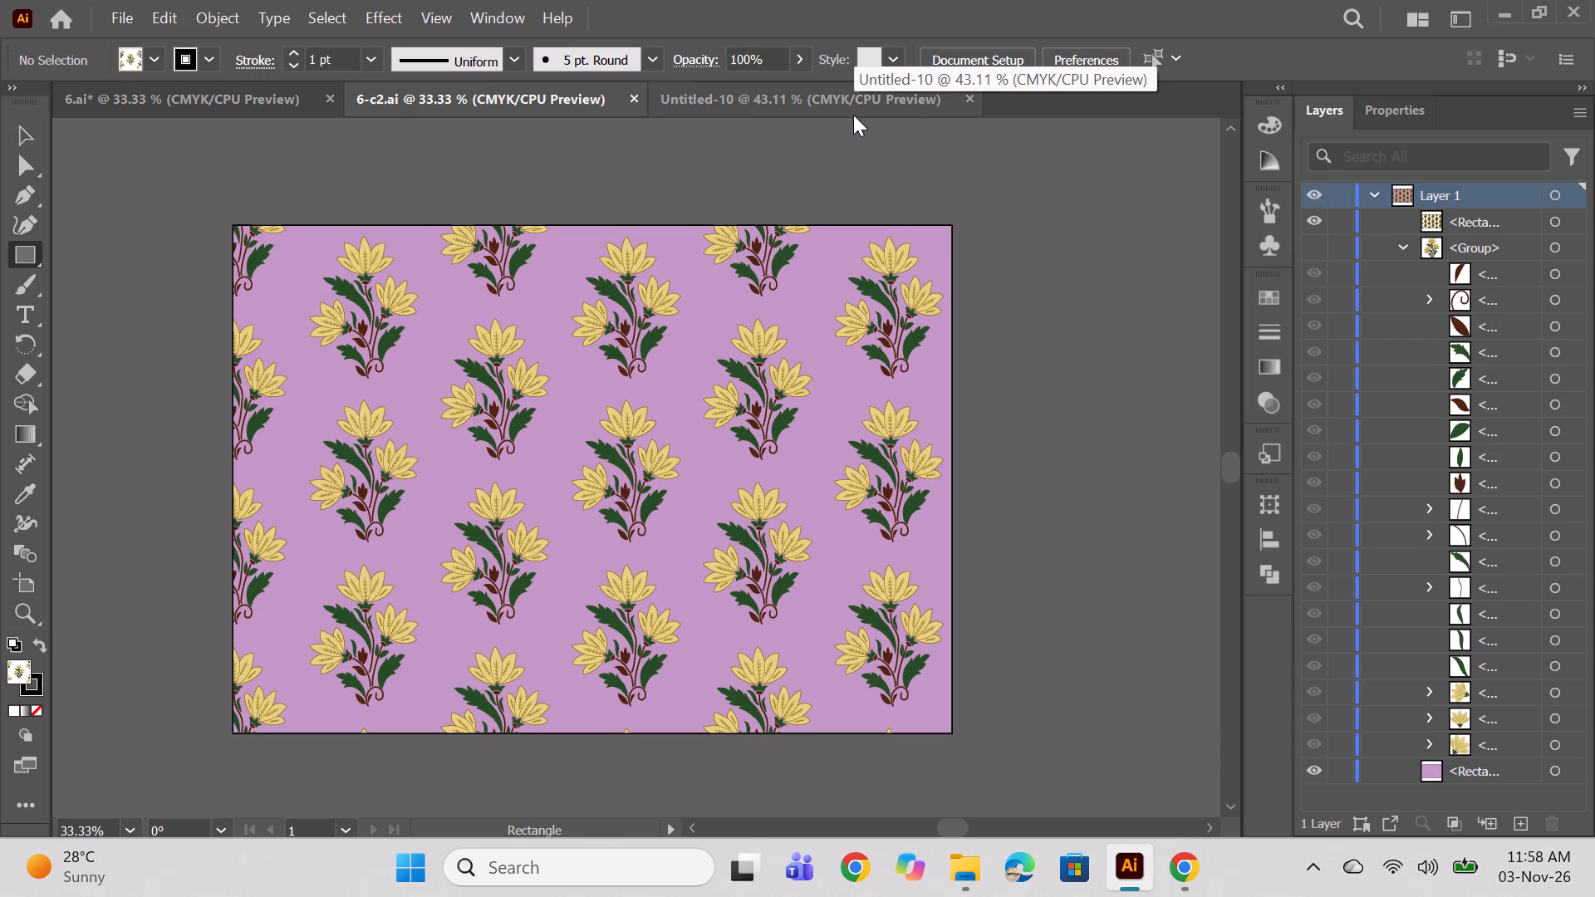
# In the blank Untitled-10 document, draw a rectangle about 16.5 by 11.6 in covering the whole artboard.
pyautogui.click(839, 92)
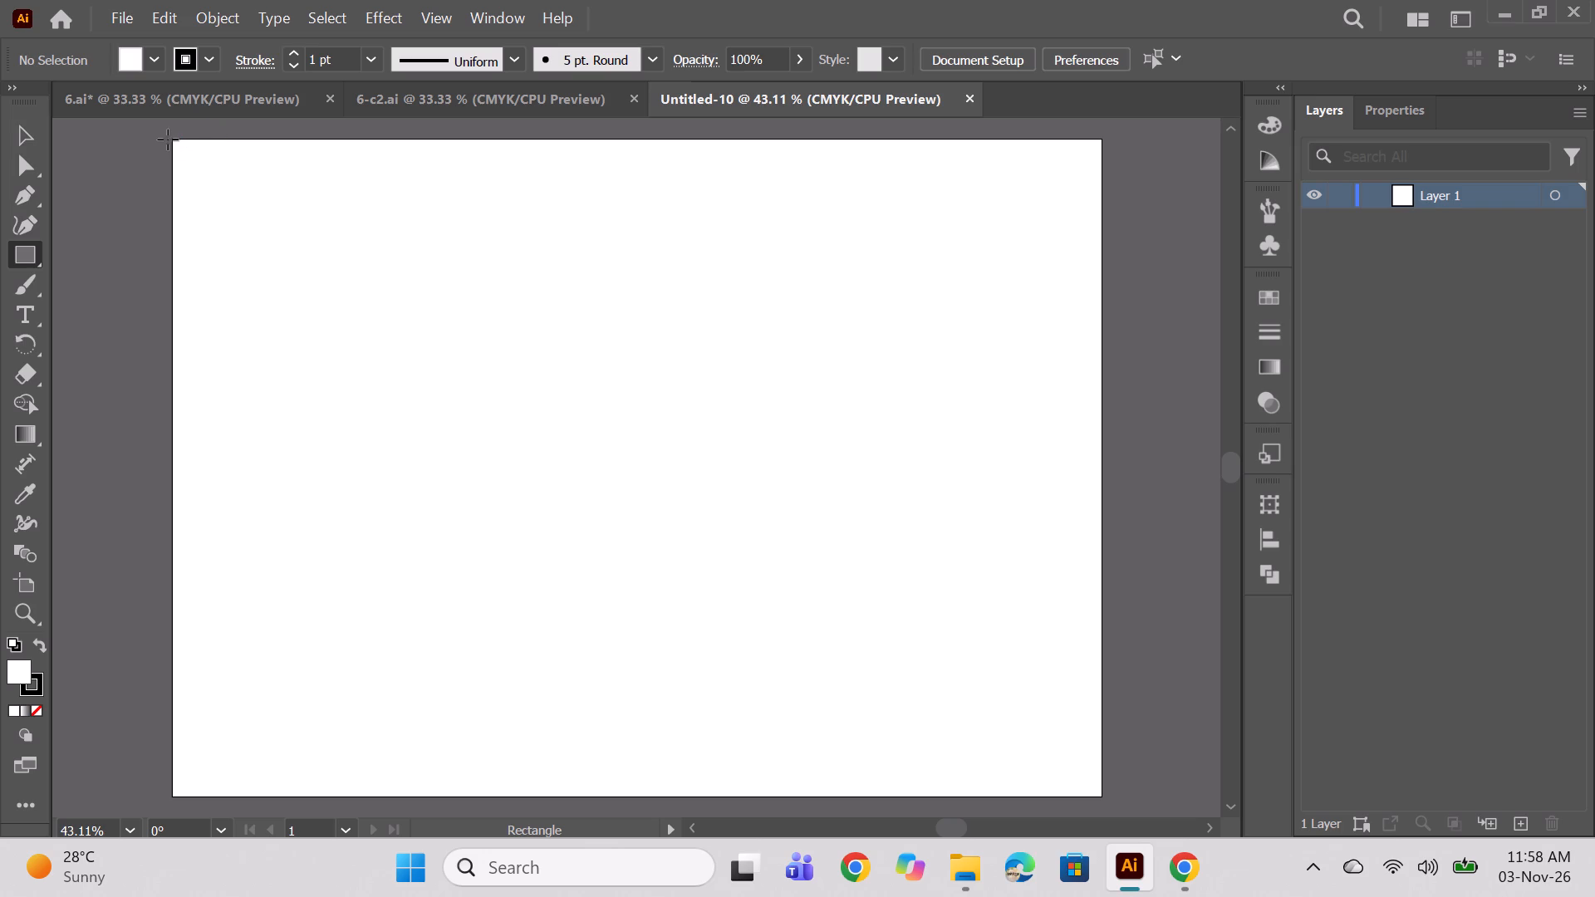
pyautogui.moveTo(170, 138); pyautogui.dragTo(948, 763)
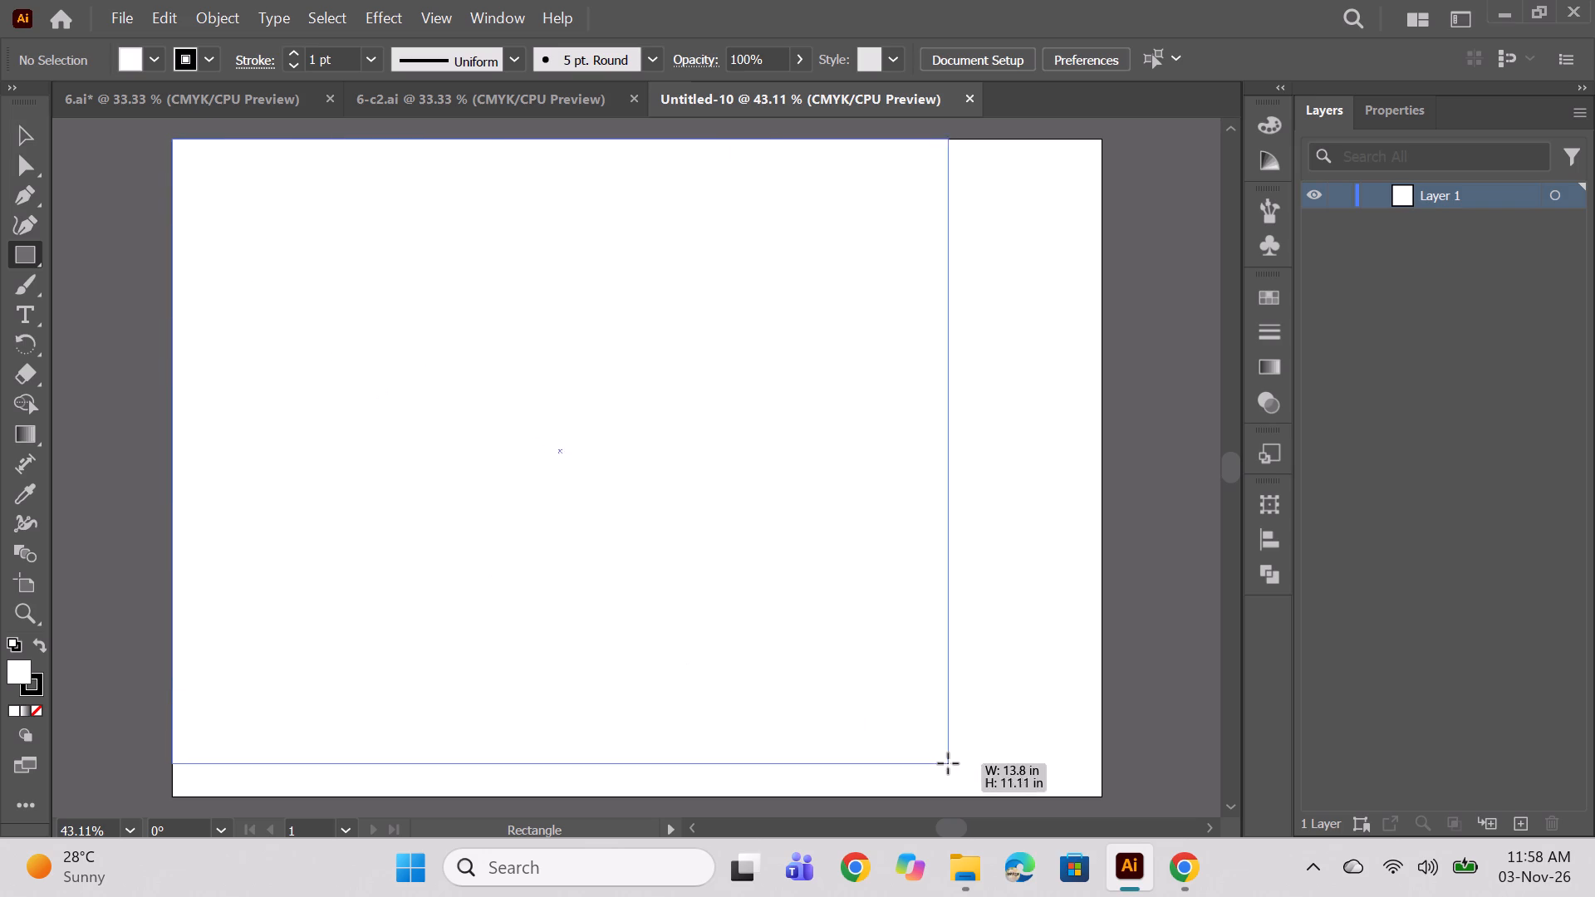
pyautogui.moveTo(948, 763); pyautogui.dragTo(1101, 792)
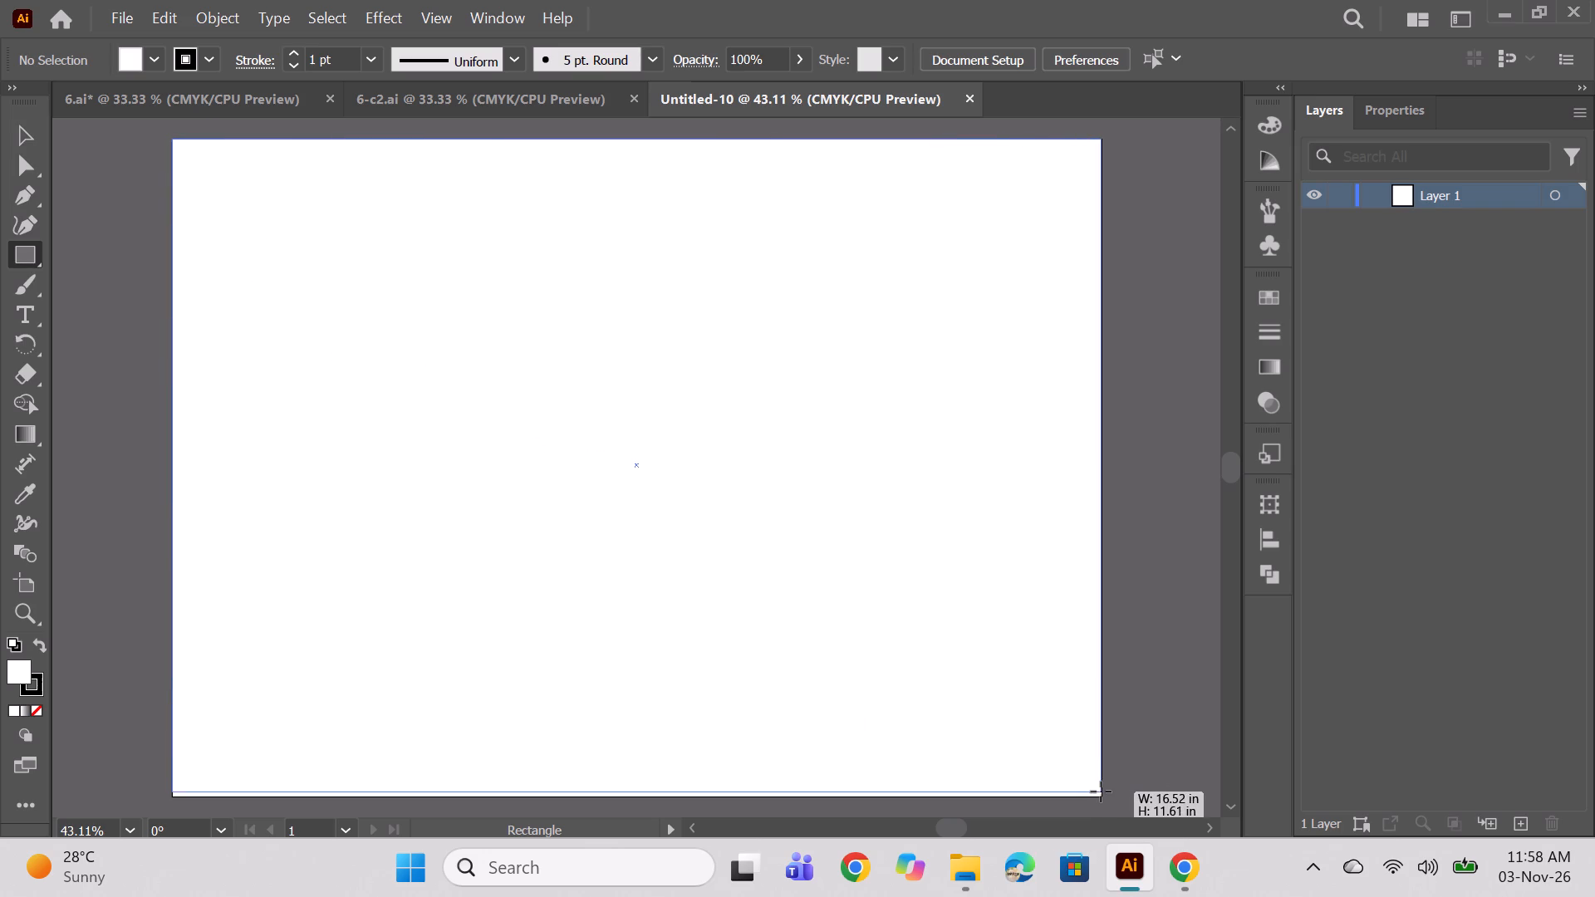
pyautogui.moveTo(1101, 792); pyautogui.dragTo(1103, 794)
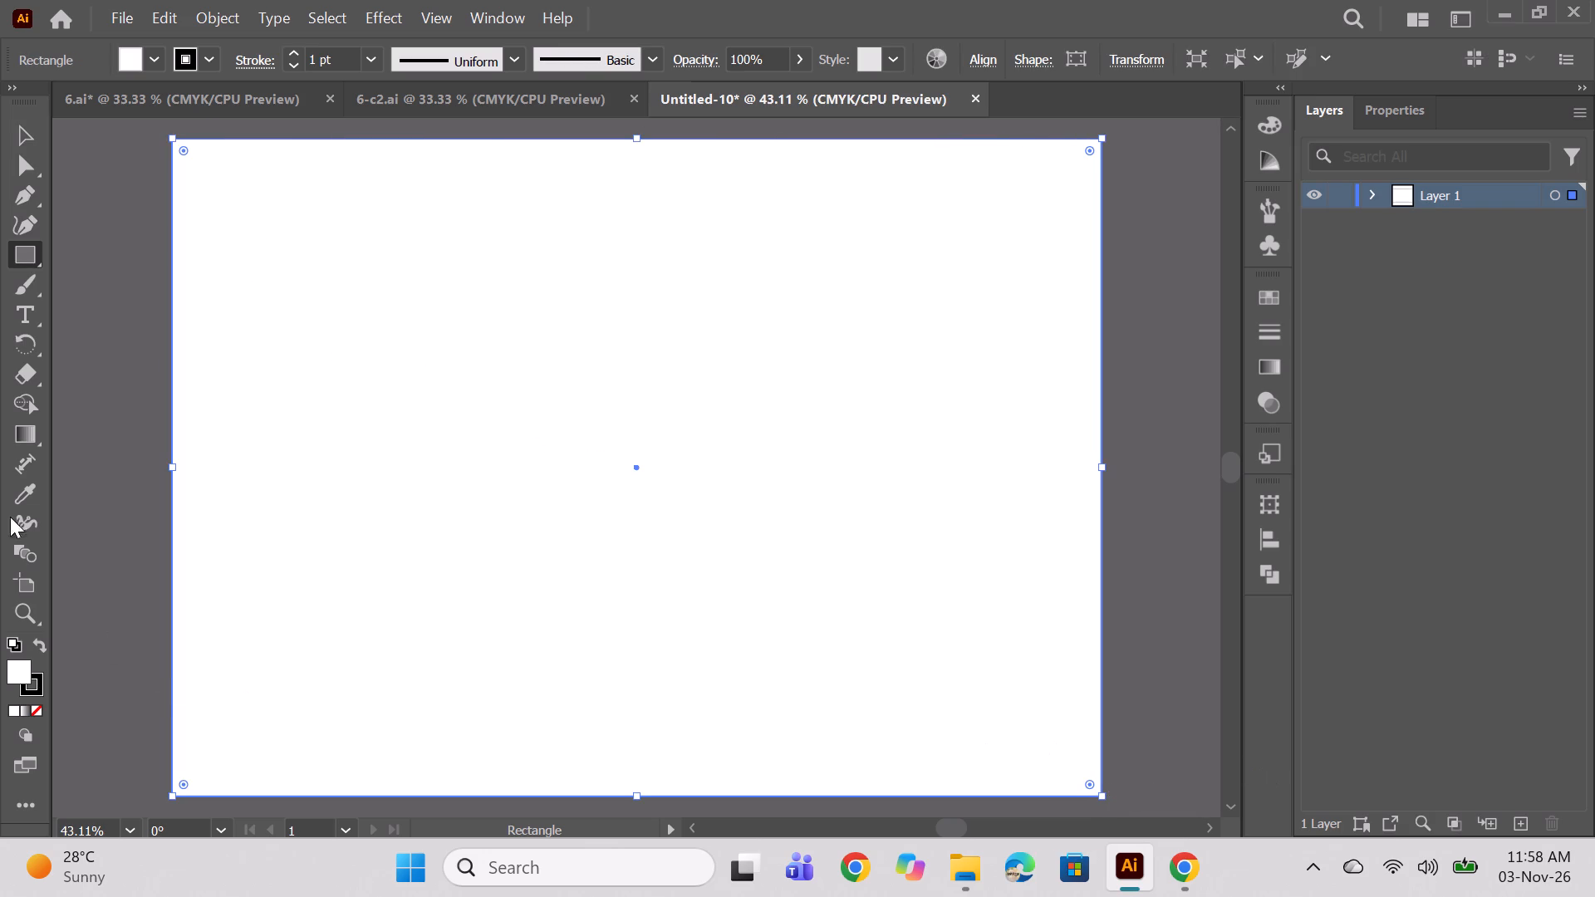
# Switch to Chrome and look through the printed fabrics image results again for reference.
pyautogui.click(1187, 889)
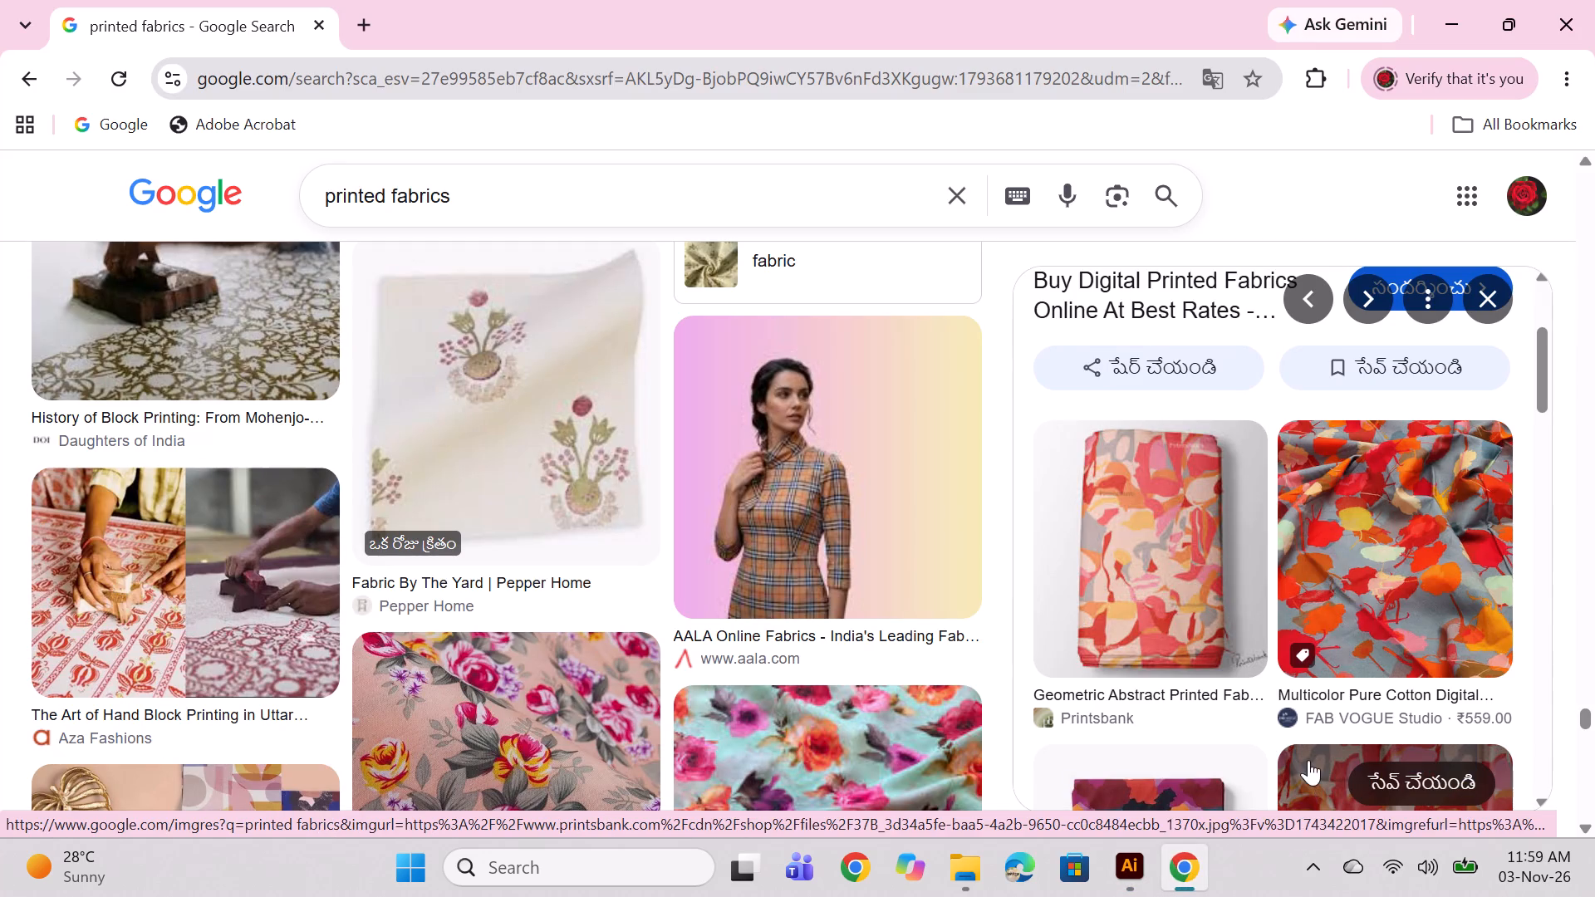
pyautogui.scroll(-3, 1018, 784)
pyautogui.scroll(3, 1211, 690)
pyautogui.scroll(5, 571, 719)
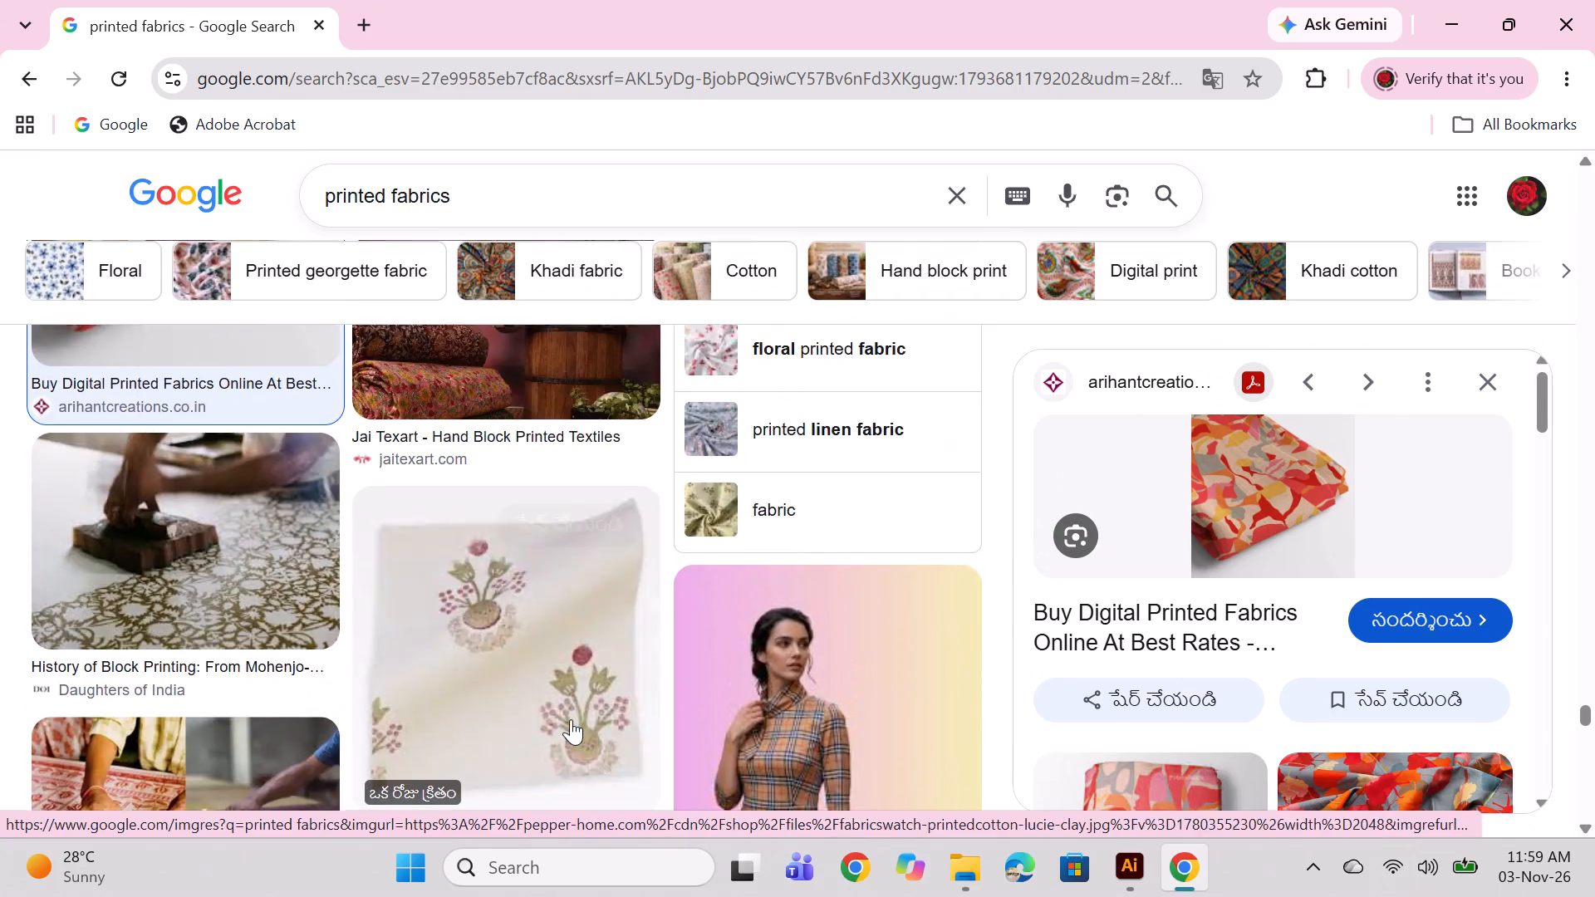
pyautogui.scroll(2, 571, 719)
# Back in Illustrator, fill the artboard-sized rectangle with dark maroon, hex 561610.
pyautogui.click(1124, 879)
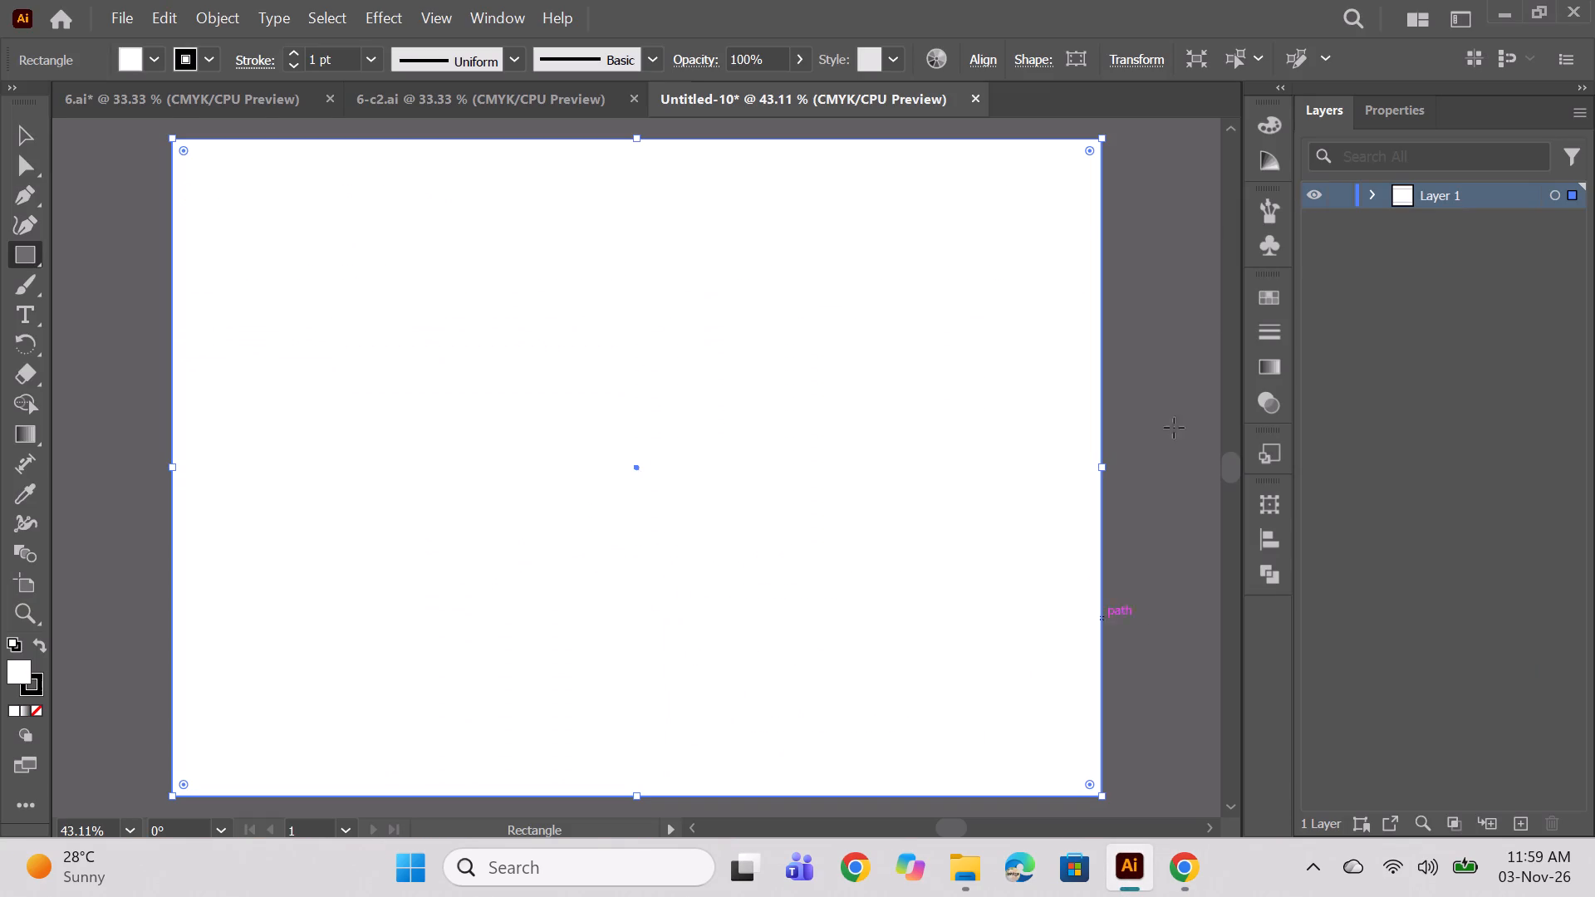
pyautogui.click(1370, 197)
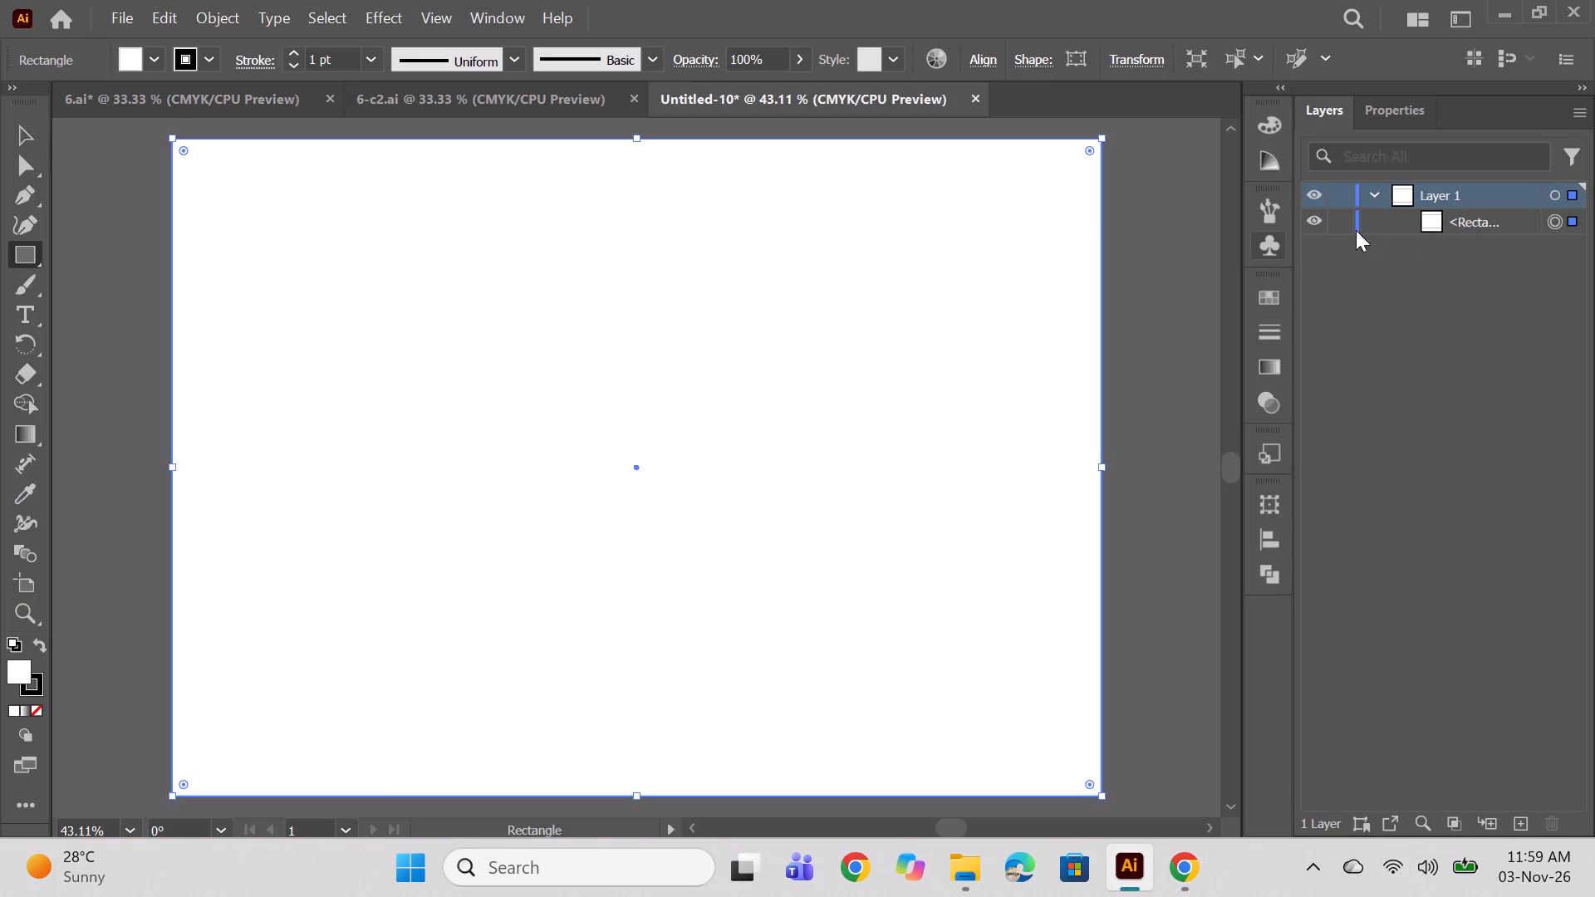
pyautogui.doubleClick(13, 668)
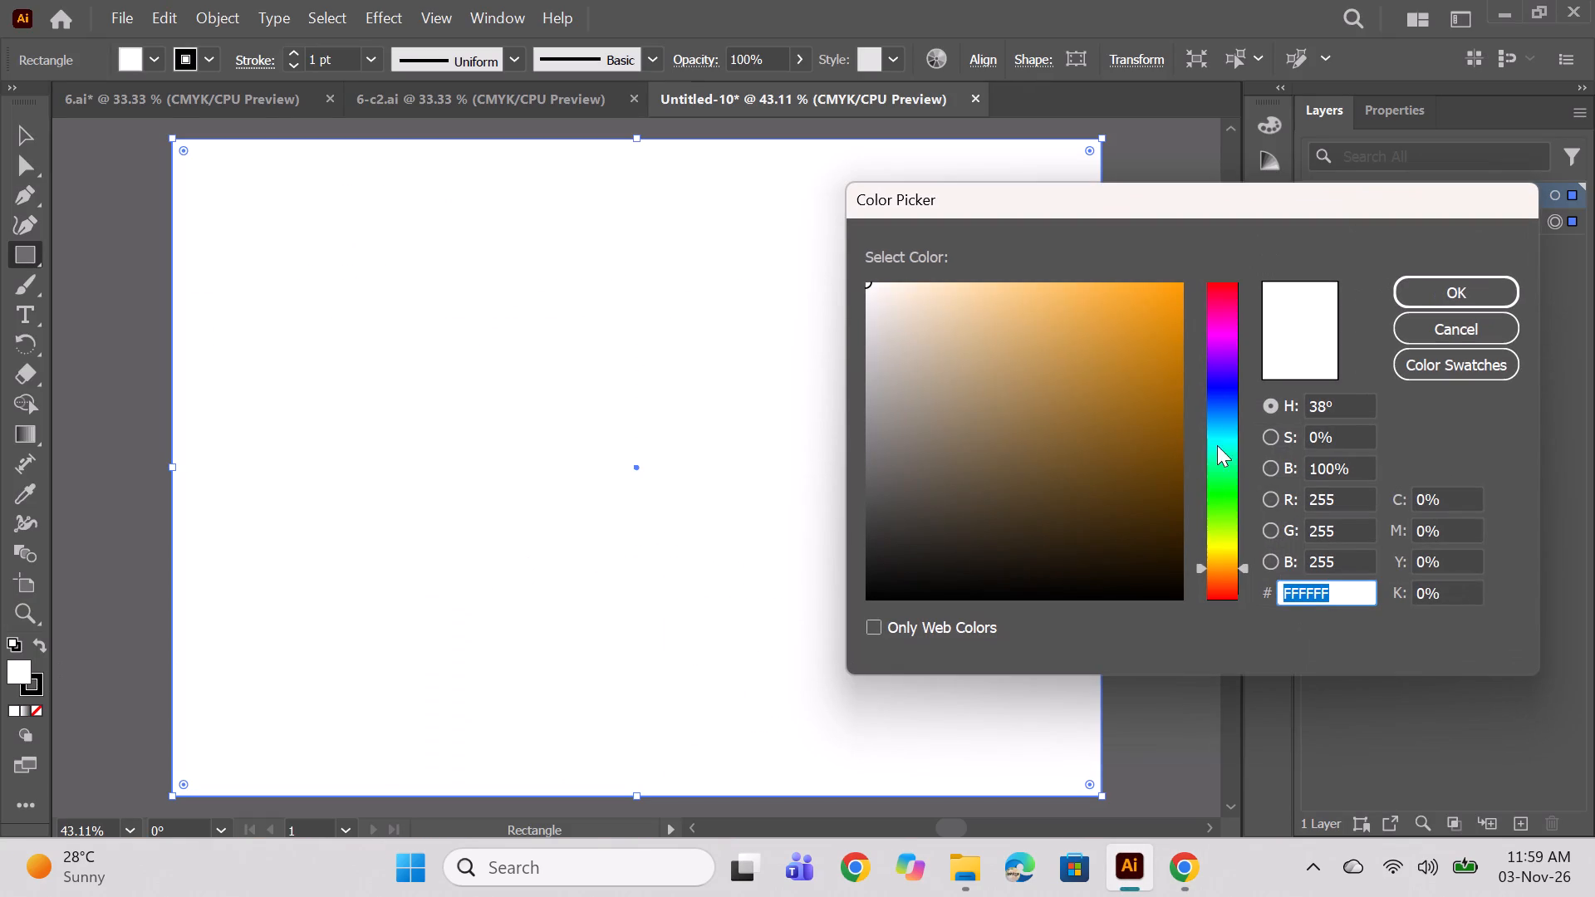
pyautogui.click(1232, 586)
pyautogui.click(1229, 594)
pyautogui.click(1158, 489)
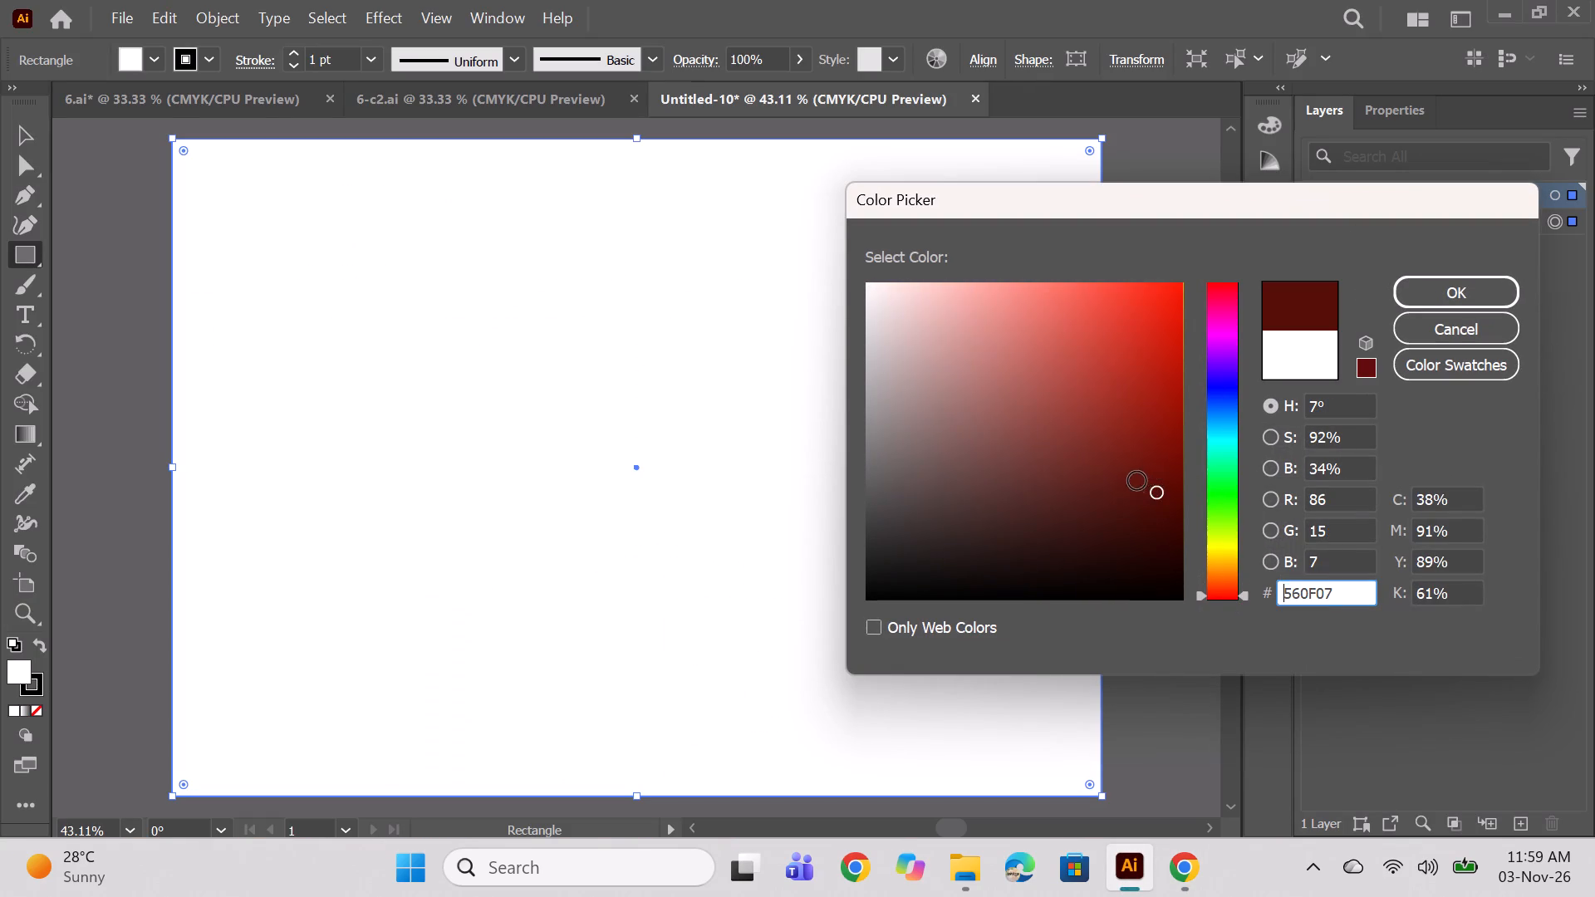
pyautogui.click(1137, 481)
pyautogui.click(1117, 481)
pyautogui.click(1129, 489)
pyautogui.click(1452, 297)
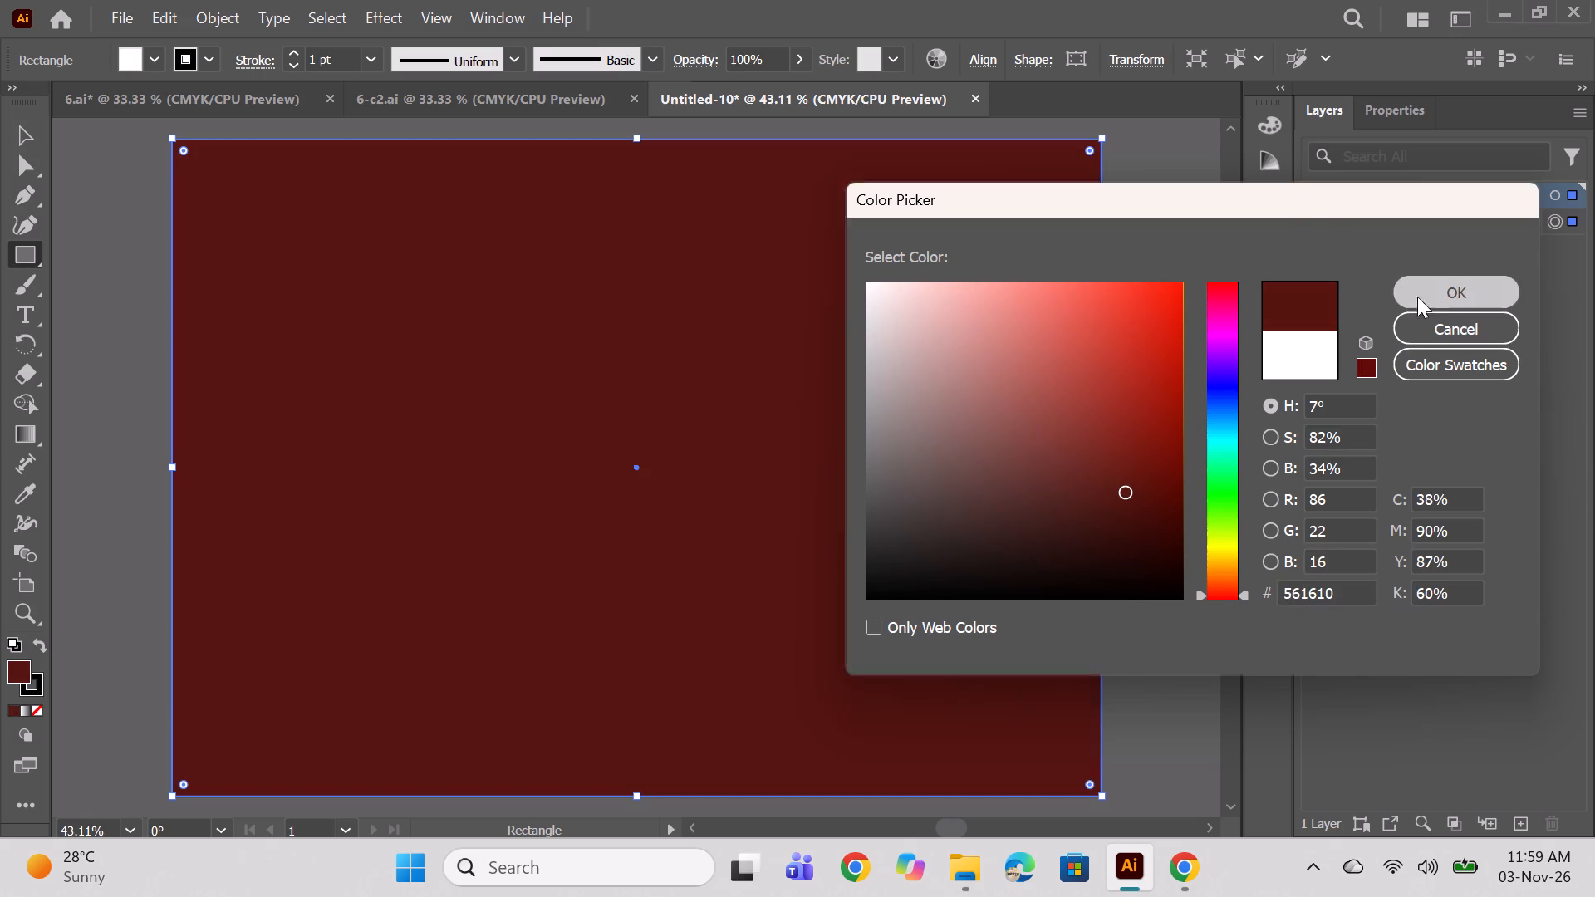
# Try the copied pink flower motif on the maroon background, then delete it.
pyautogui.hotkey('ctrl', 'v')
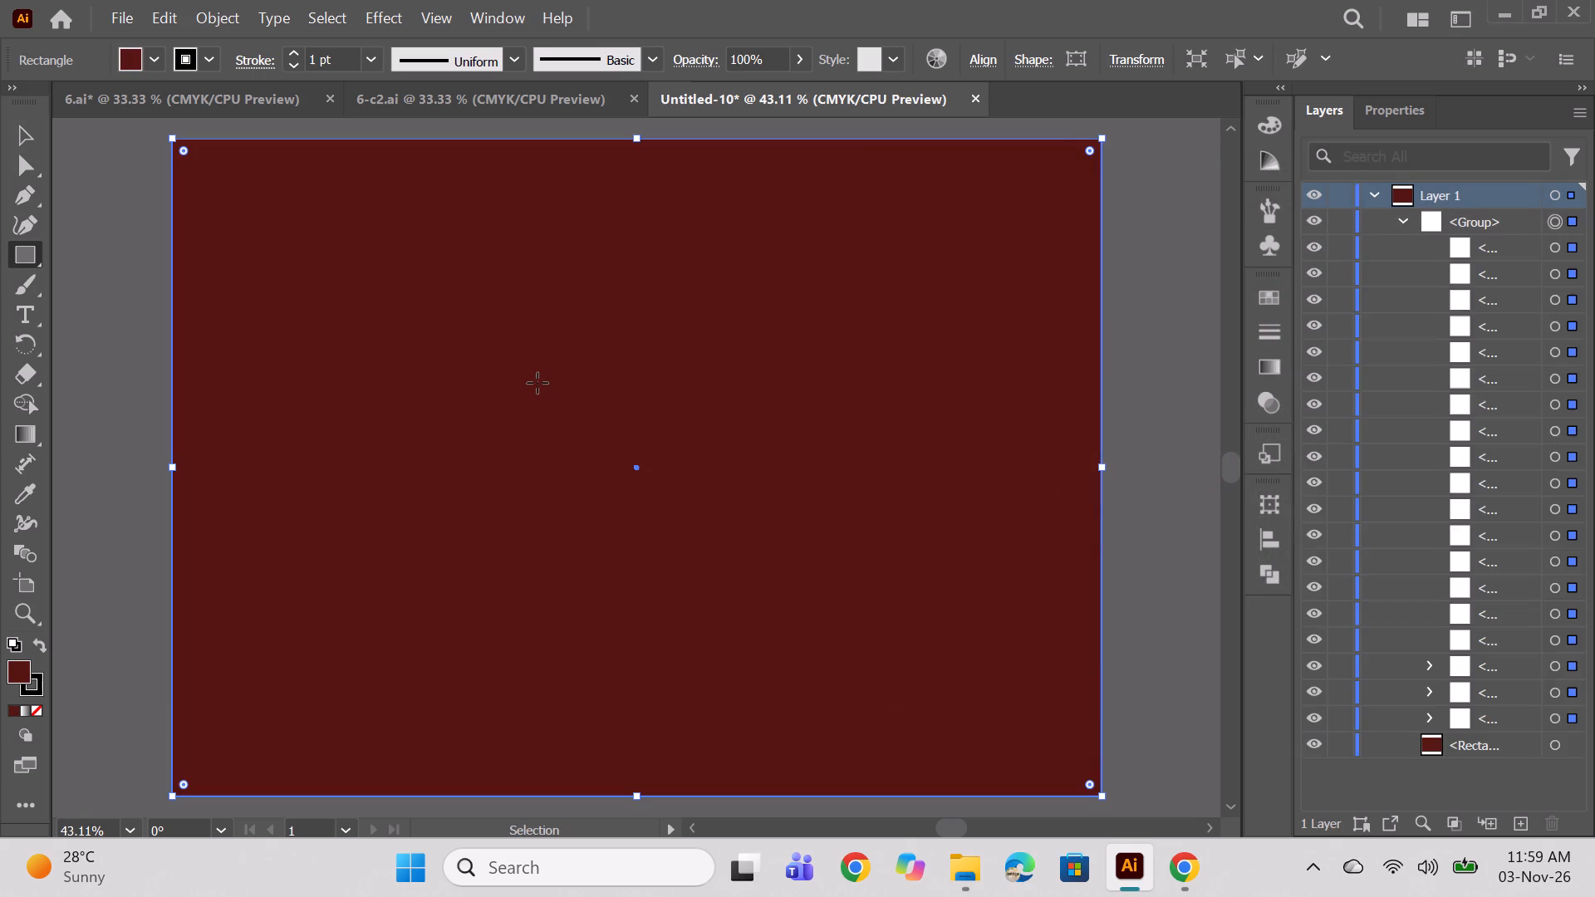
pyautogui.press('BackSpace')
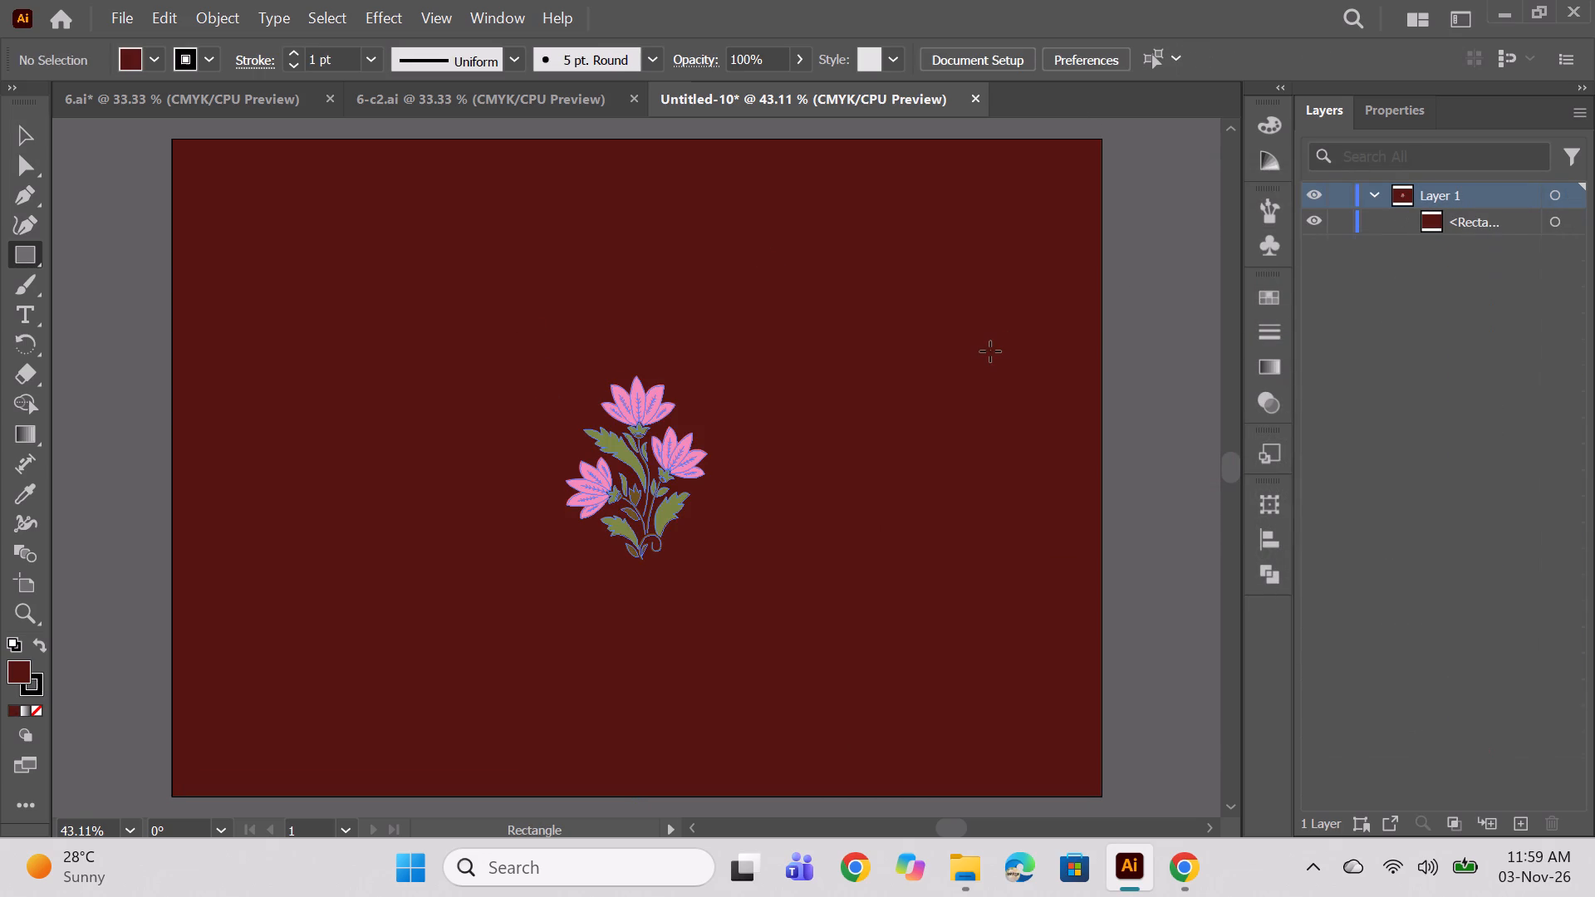
# Copy the hidden yellow flower motif group from 6-c2, re-hide it there, and paste the copy onto Untitled-10's maroon background.
pyautogui.click(514, 97)
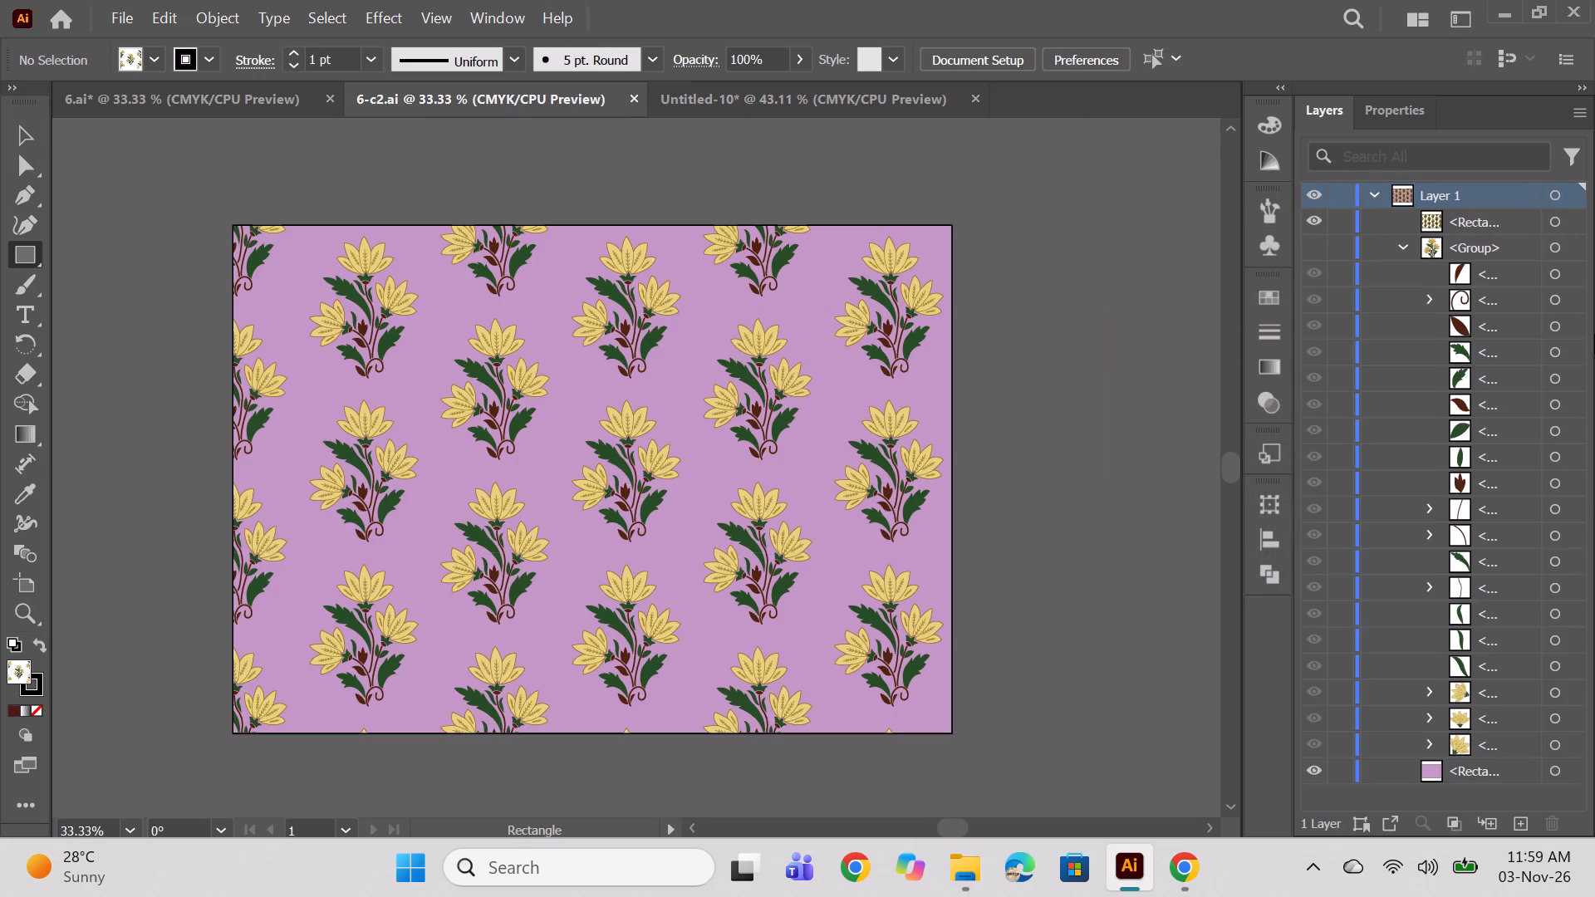
pyautogui.click(1405, 243)
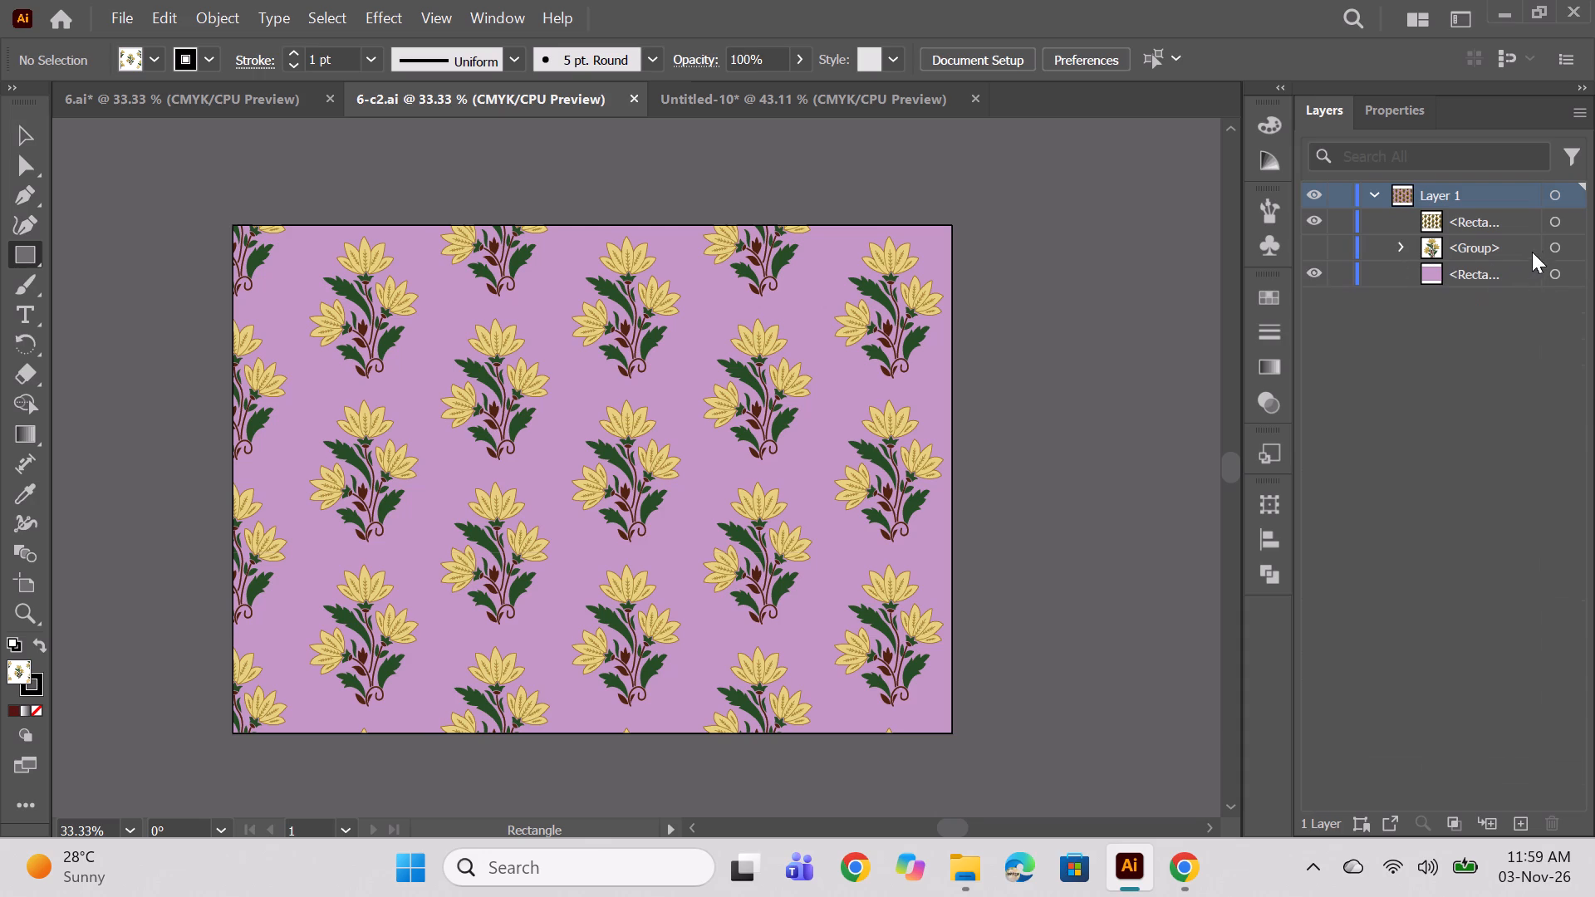
pyautogui.click(1552, 245)
pyautogui.click(1554, 243)
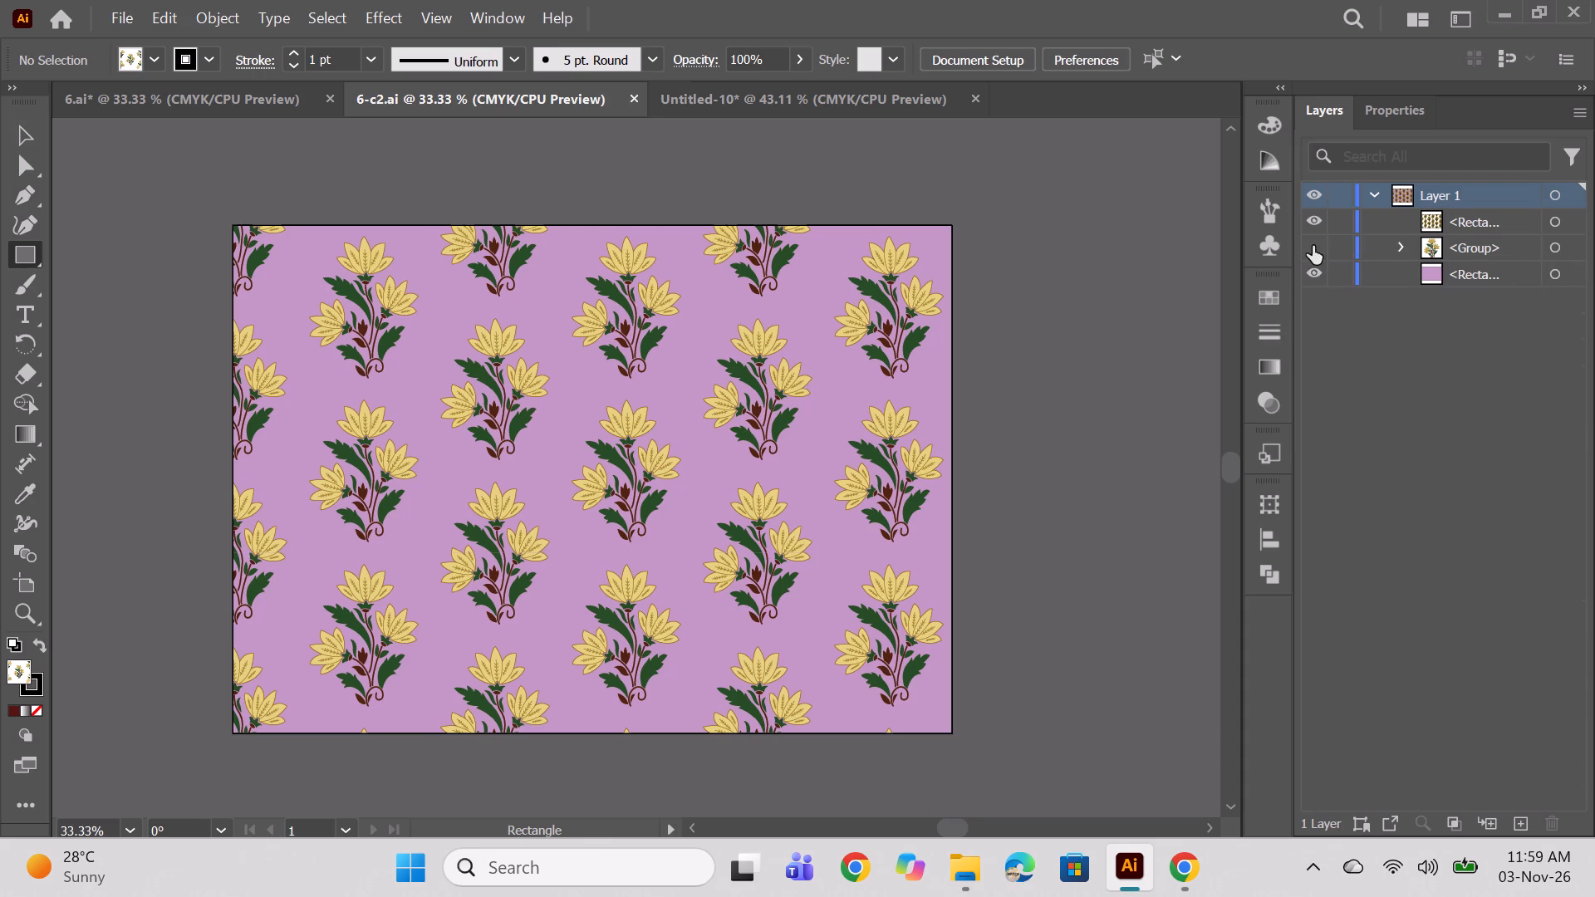
pyautogui.click(1313, 246)
pyautogui.click(1550, 250)
pyautogui.hotkey('ctrl', 'c')
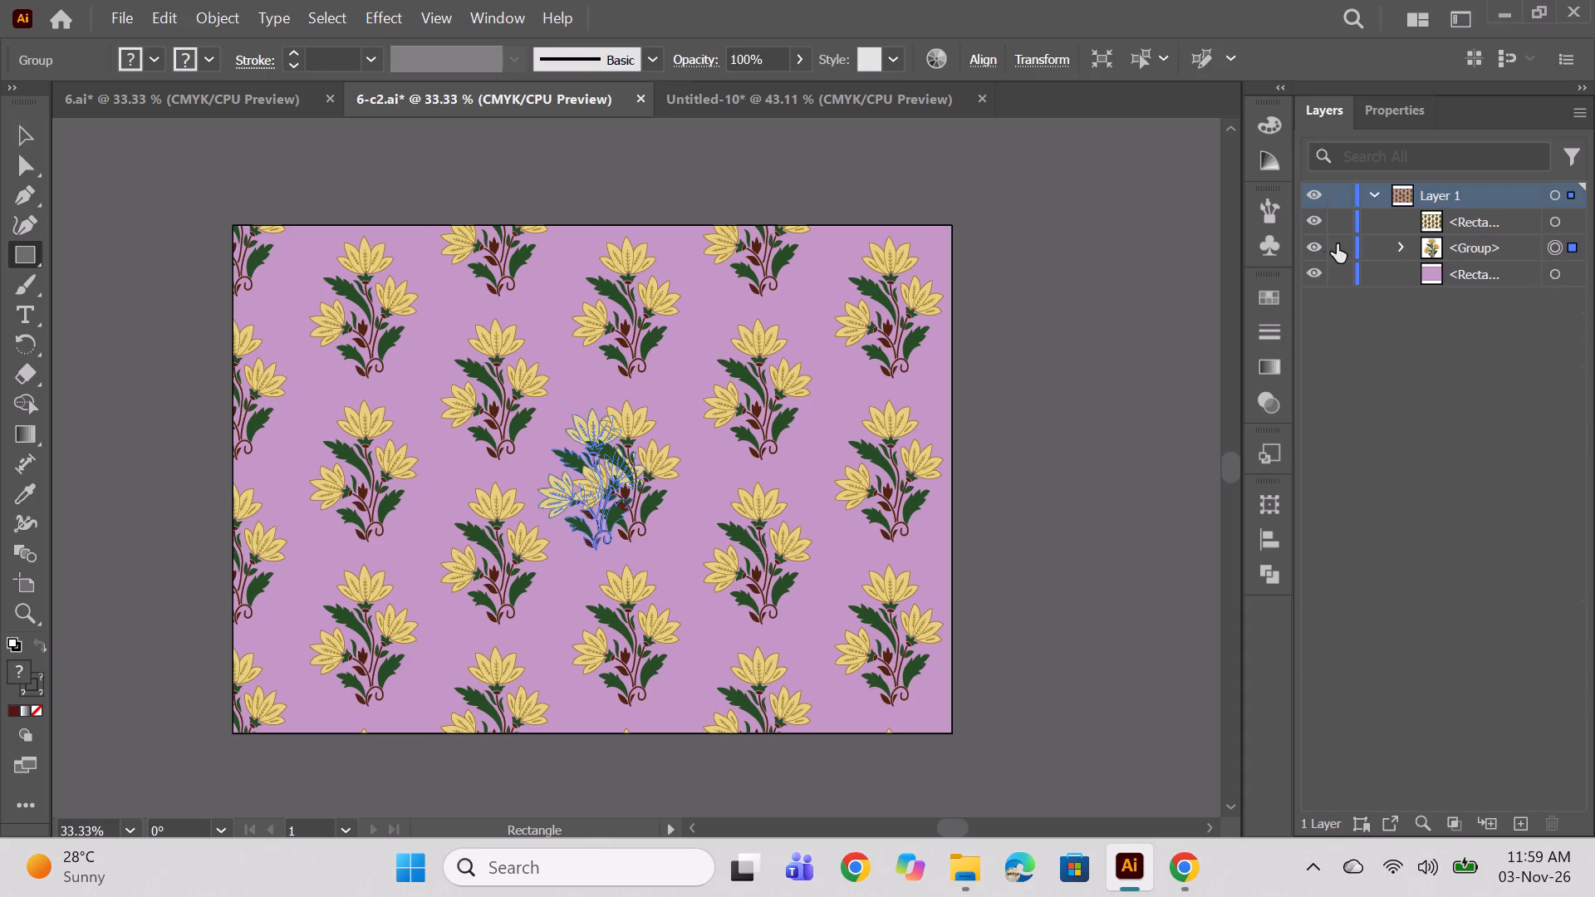
pyautogui.click(1318, 249)
pyautogui.click(890, 105)
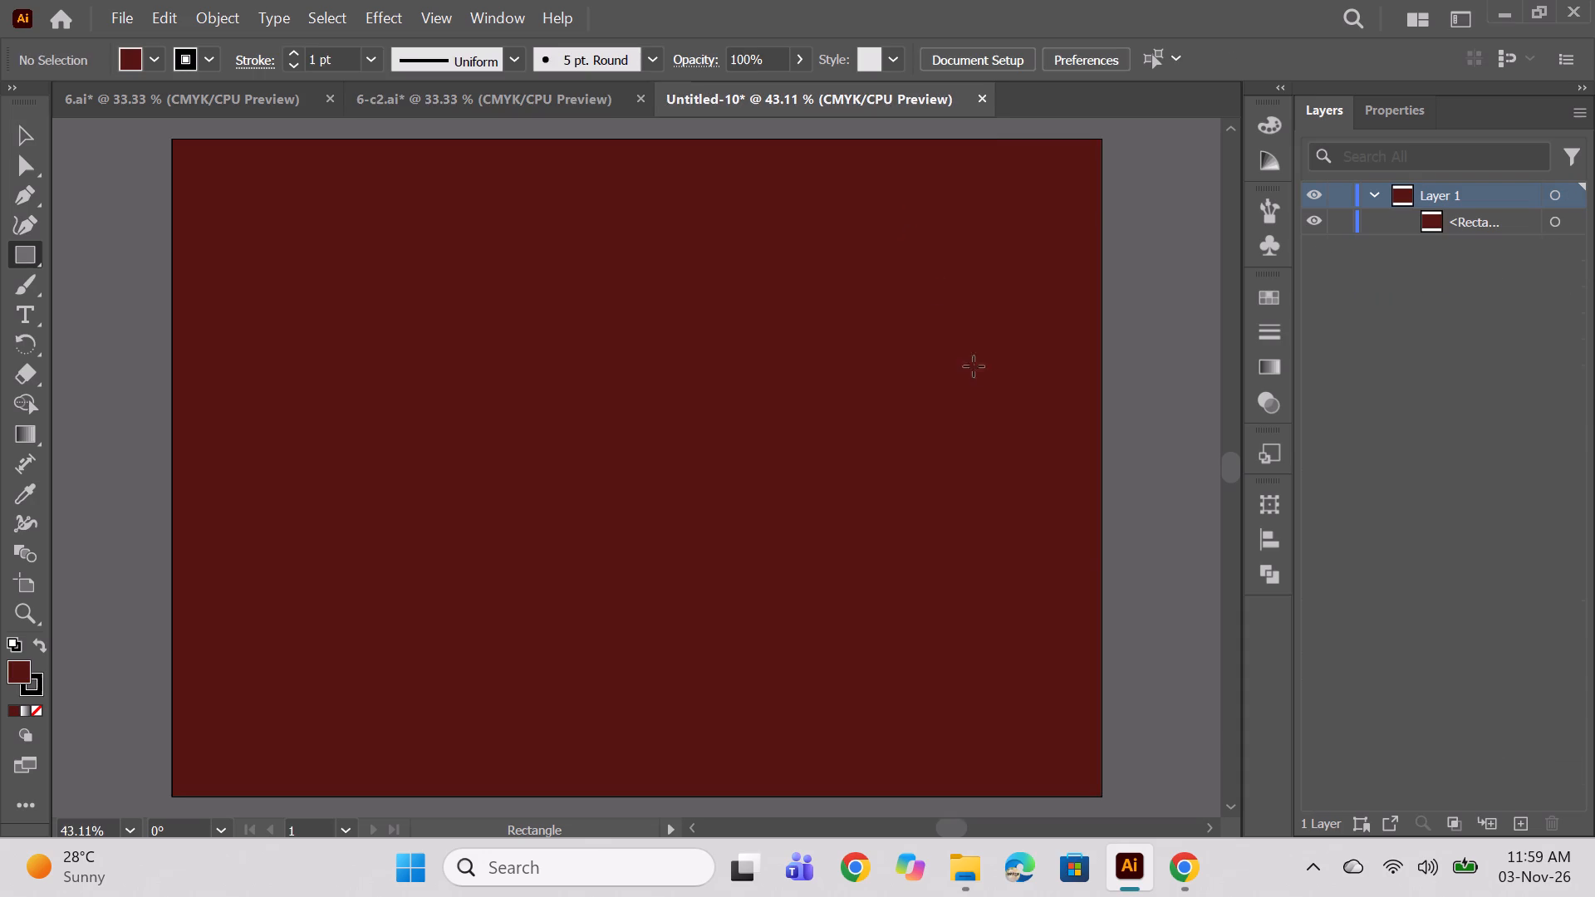
pyautogui.hotkey('ctrl', 'v')
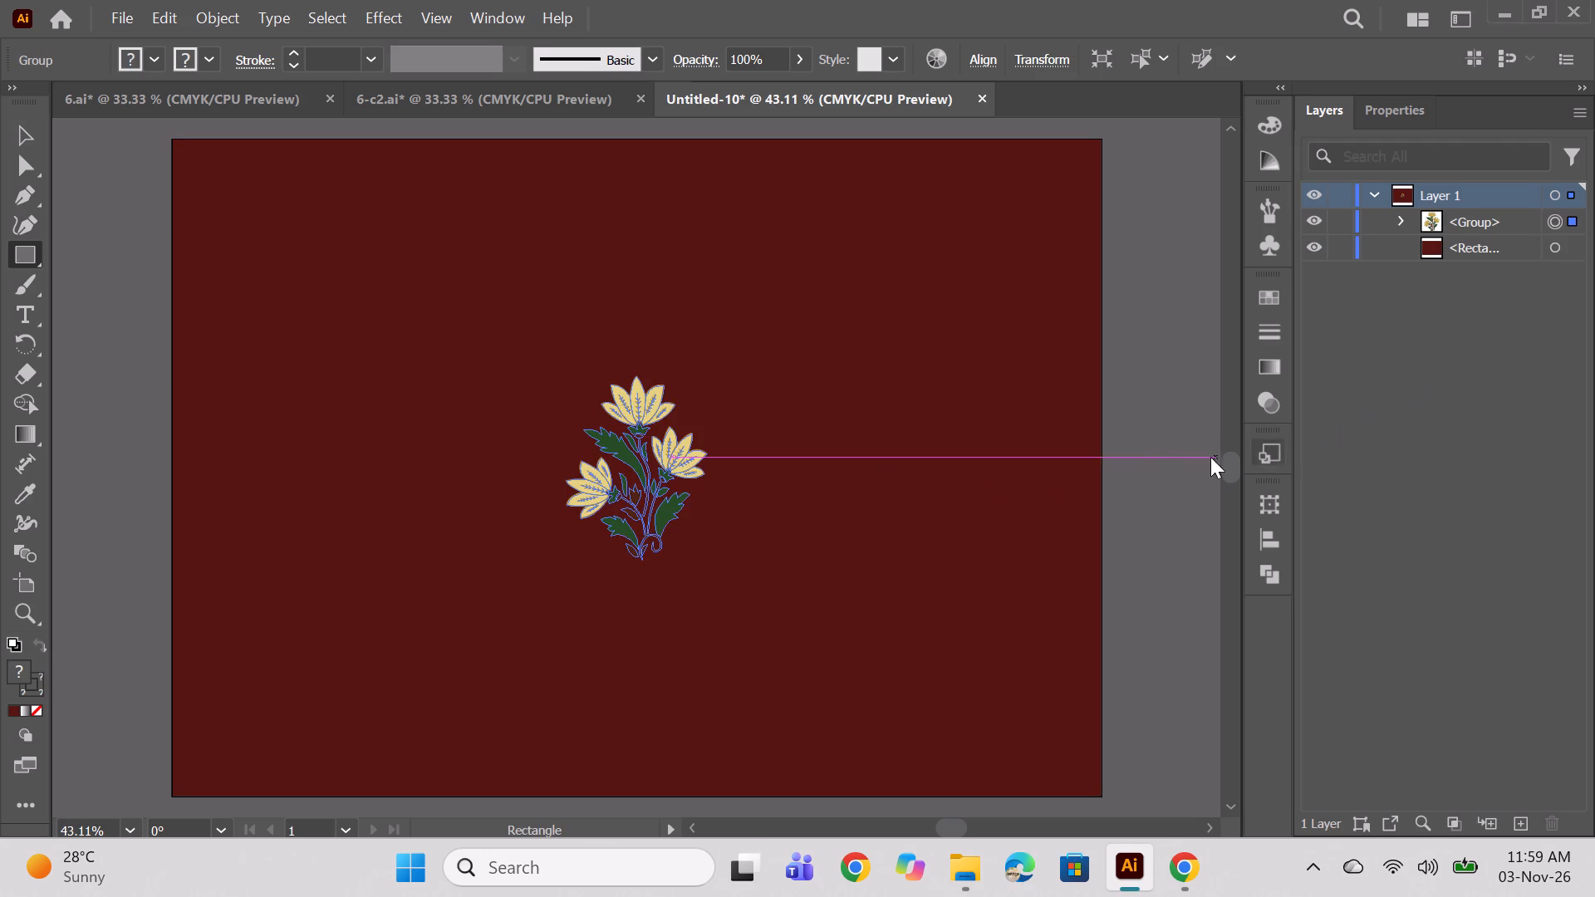
pyautogui.keyDown('ctrl'); pyautogui.click(1150, 472); pyautogui.keyUp('ctrl')
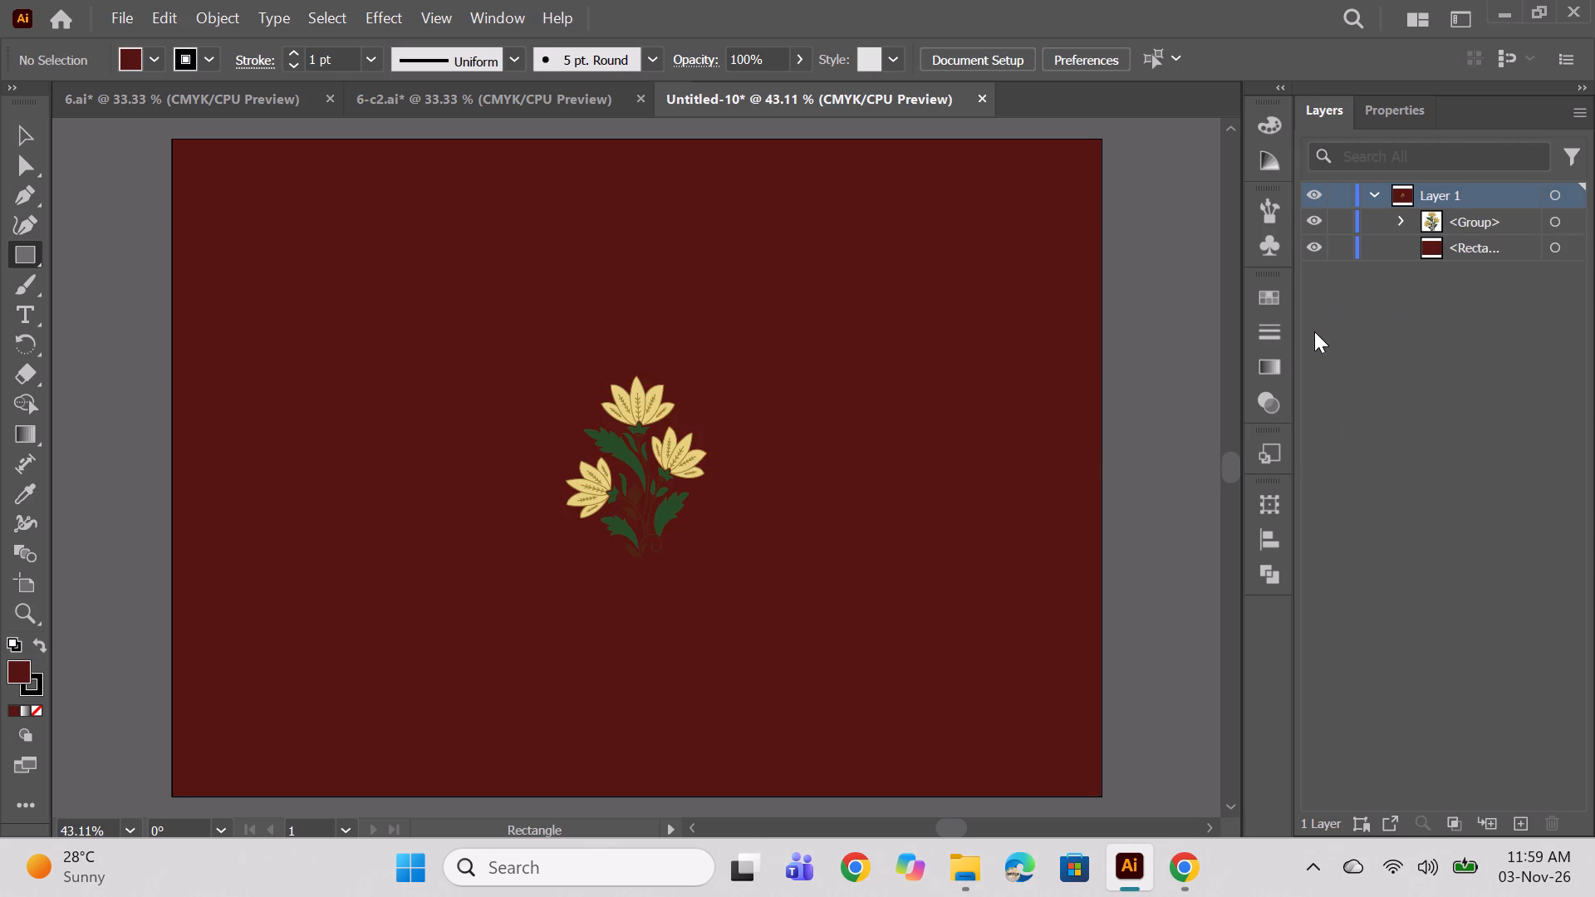
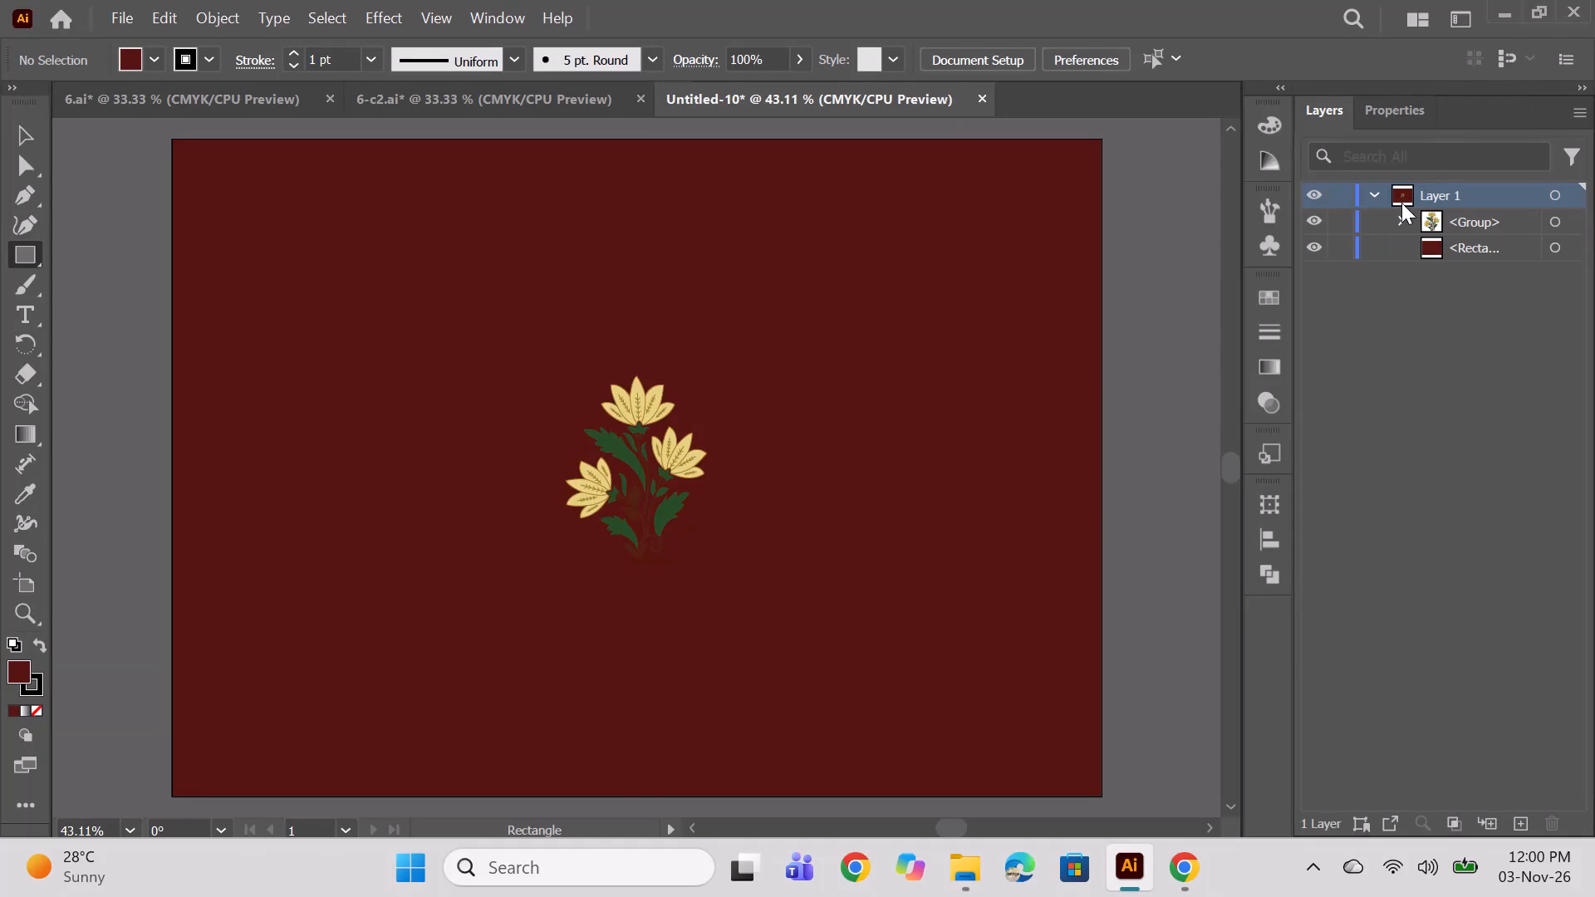
# Fill the petal shape of the motif's right-hand flower with pale cream, hex F4E9BA.
pyautogui.click(1409, 221)
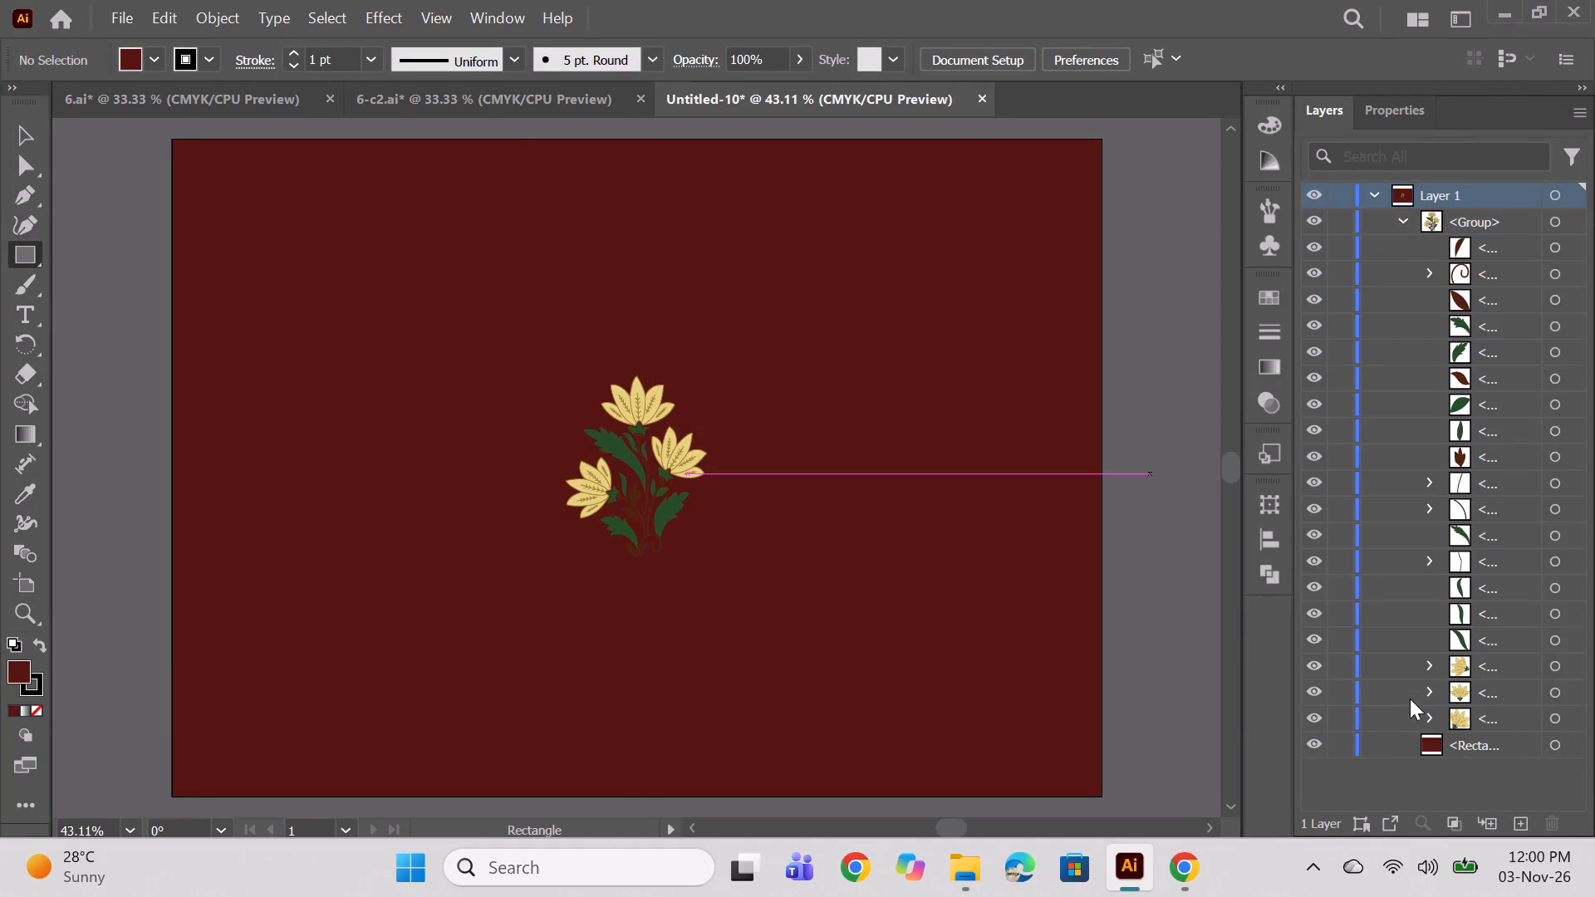
pyautogui.click(1426, 713)
pyautogui.scroll(-11, 1546, 541)
pyautogui.click(1535, 771)
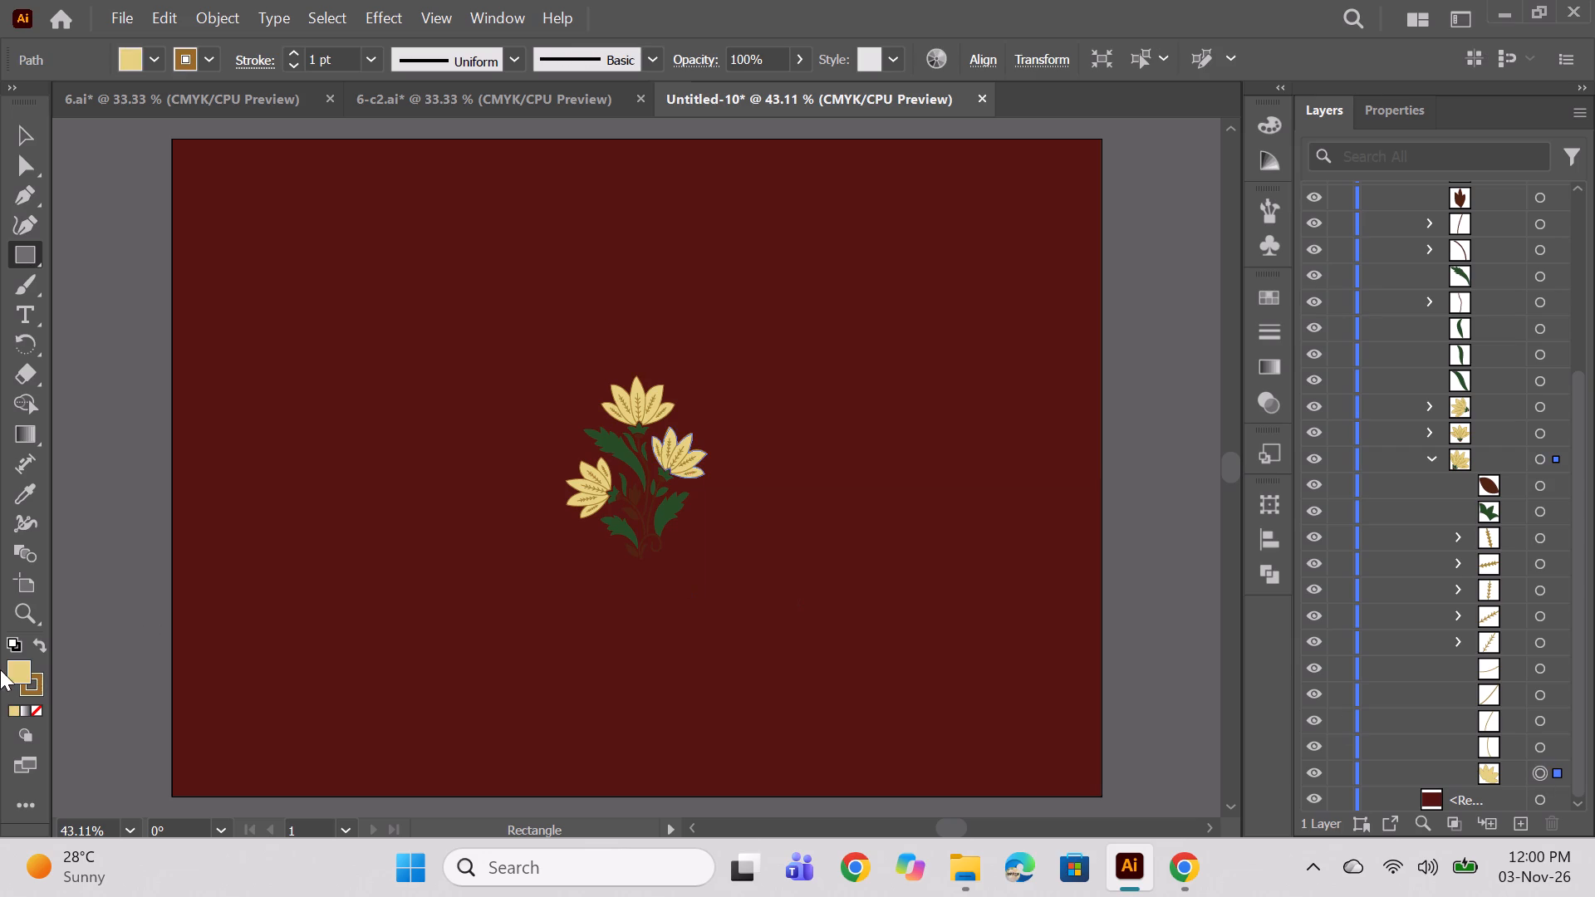
pyautogui.doubleClick(20, 670)
pyautogui.click(951, 314)
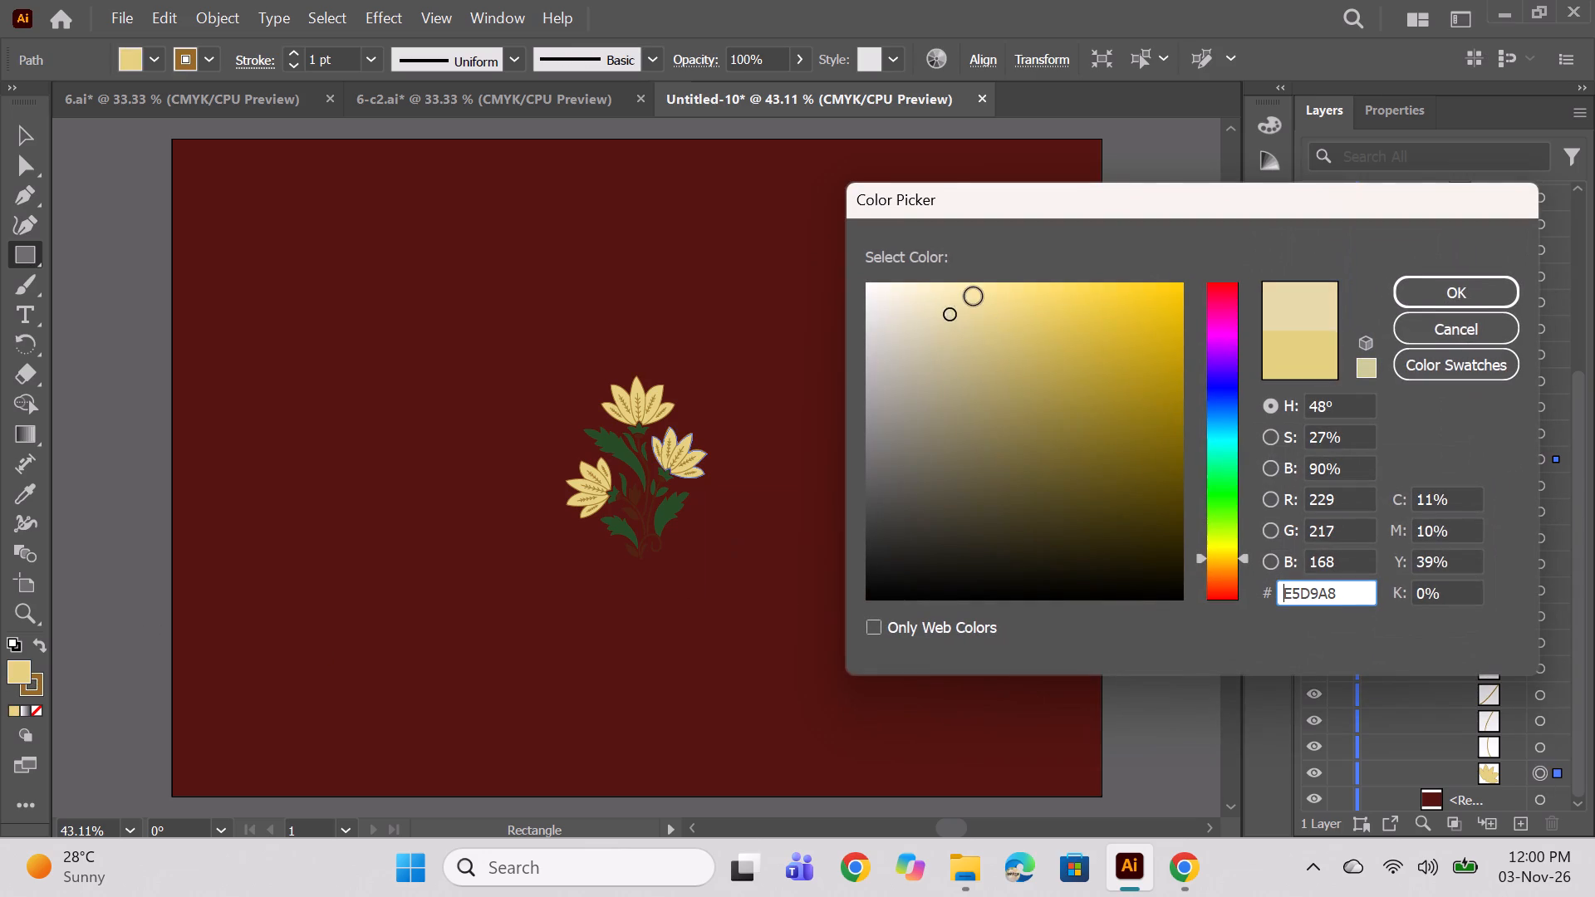
pyautogui.click(974, 297)
pyautogui.click(943, 295)
pyautogui.click(1446, 296)
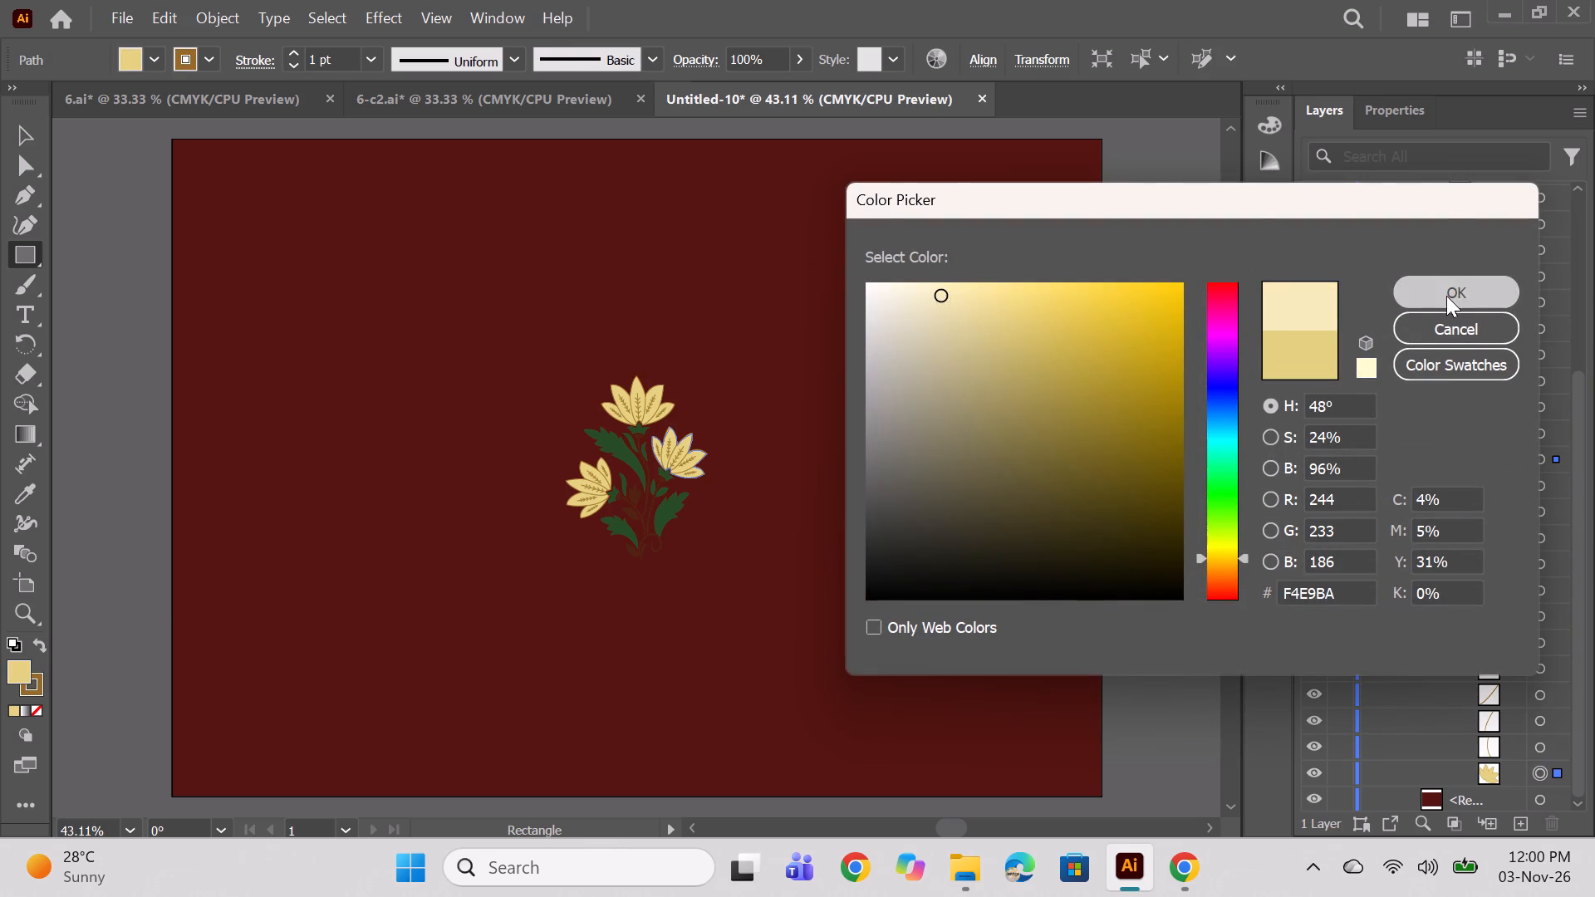
# Set the stroke of all the right-hand flower's veins and petal lines to muted tan, hex B59D6D.
pyautogui.click(1542, 747)
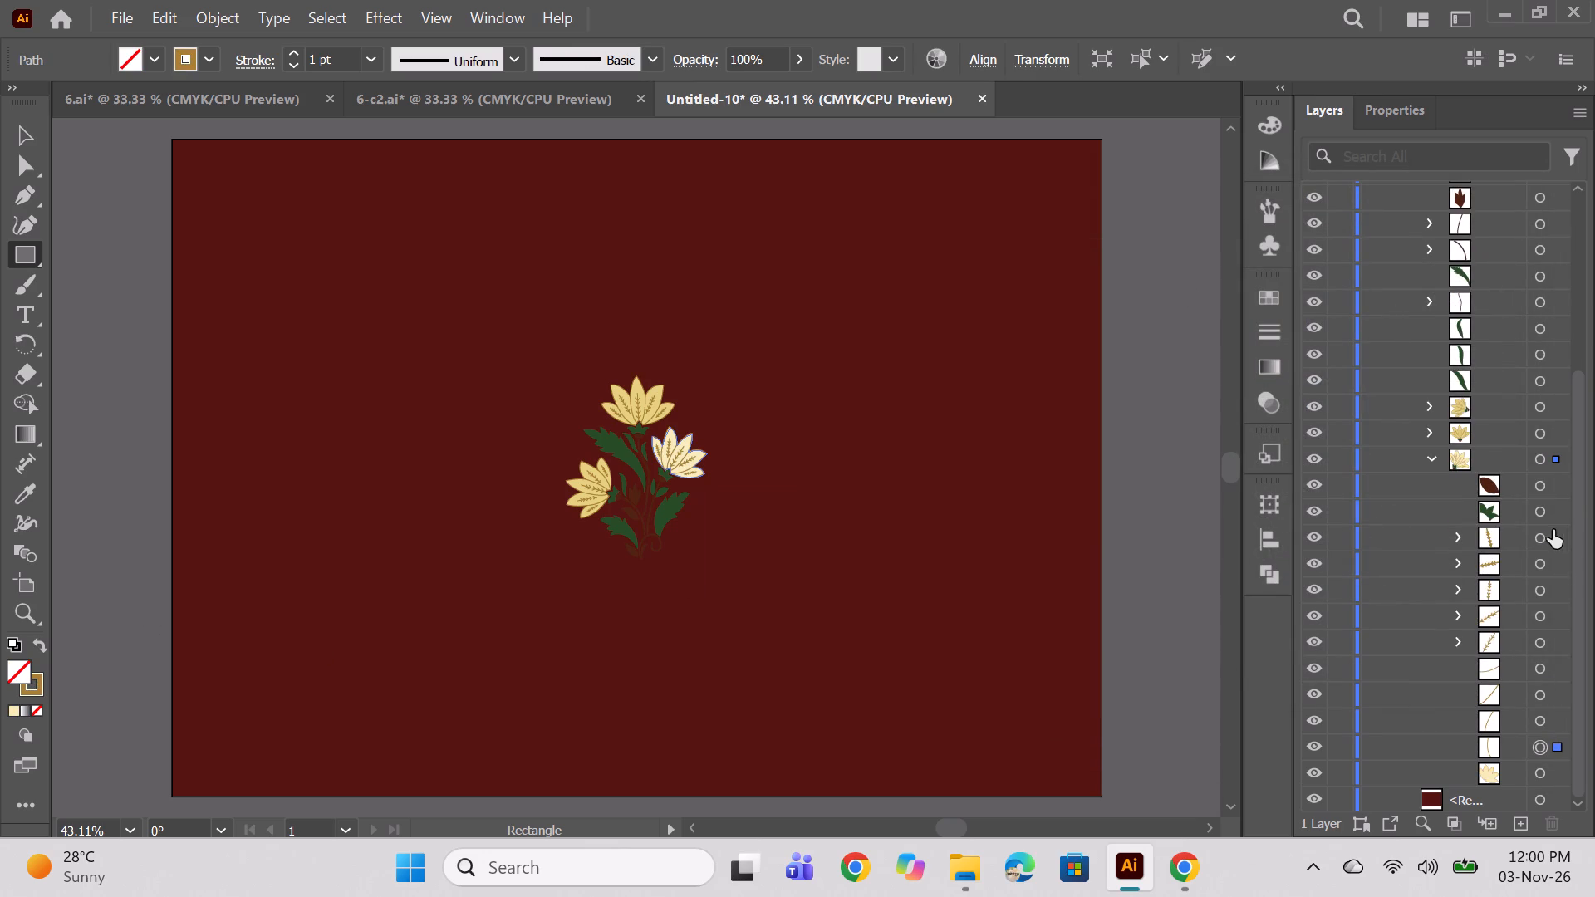
pyautogui.keyDown('shift'); pyautogui.click(1542, 530); pyautogui.keyUp('shift')
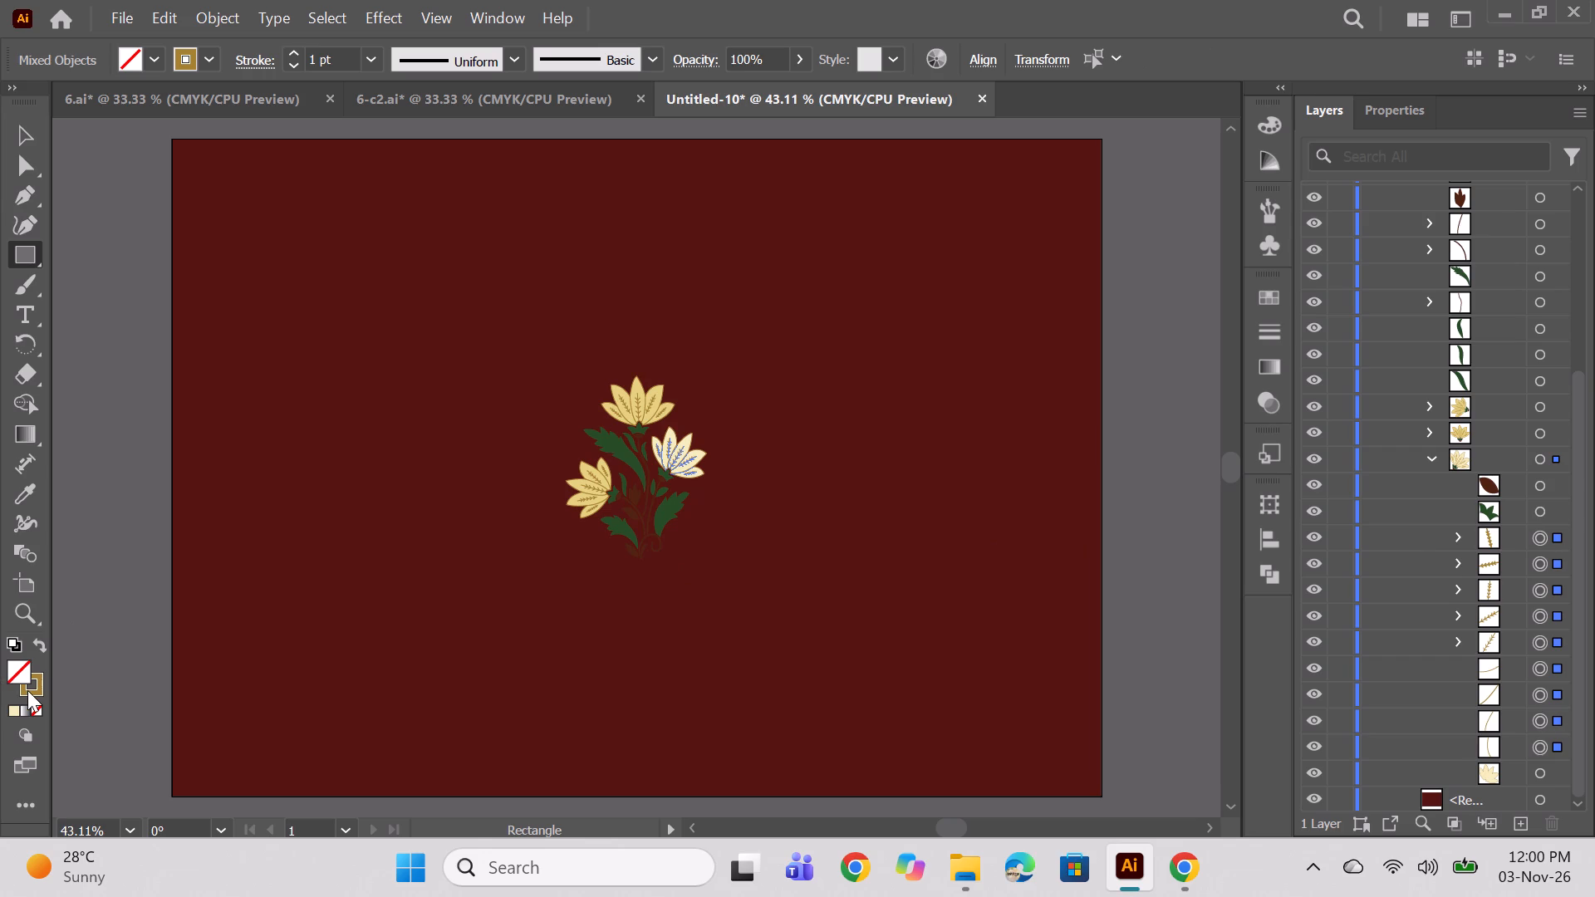
pyautogui.doubleClick(27, 690)
pyautogui.click(983, 385)
pyautogui.click(993, 373)
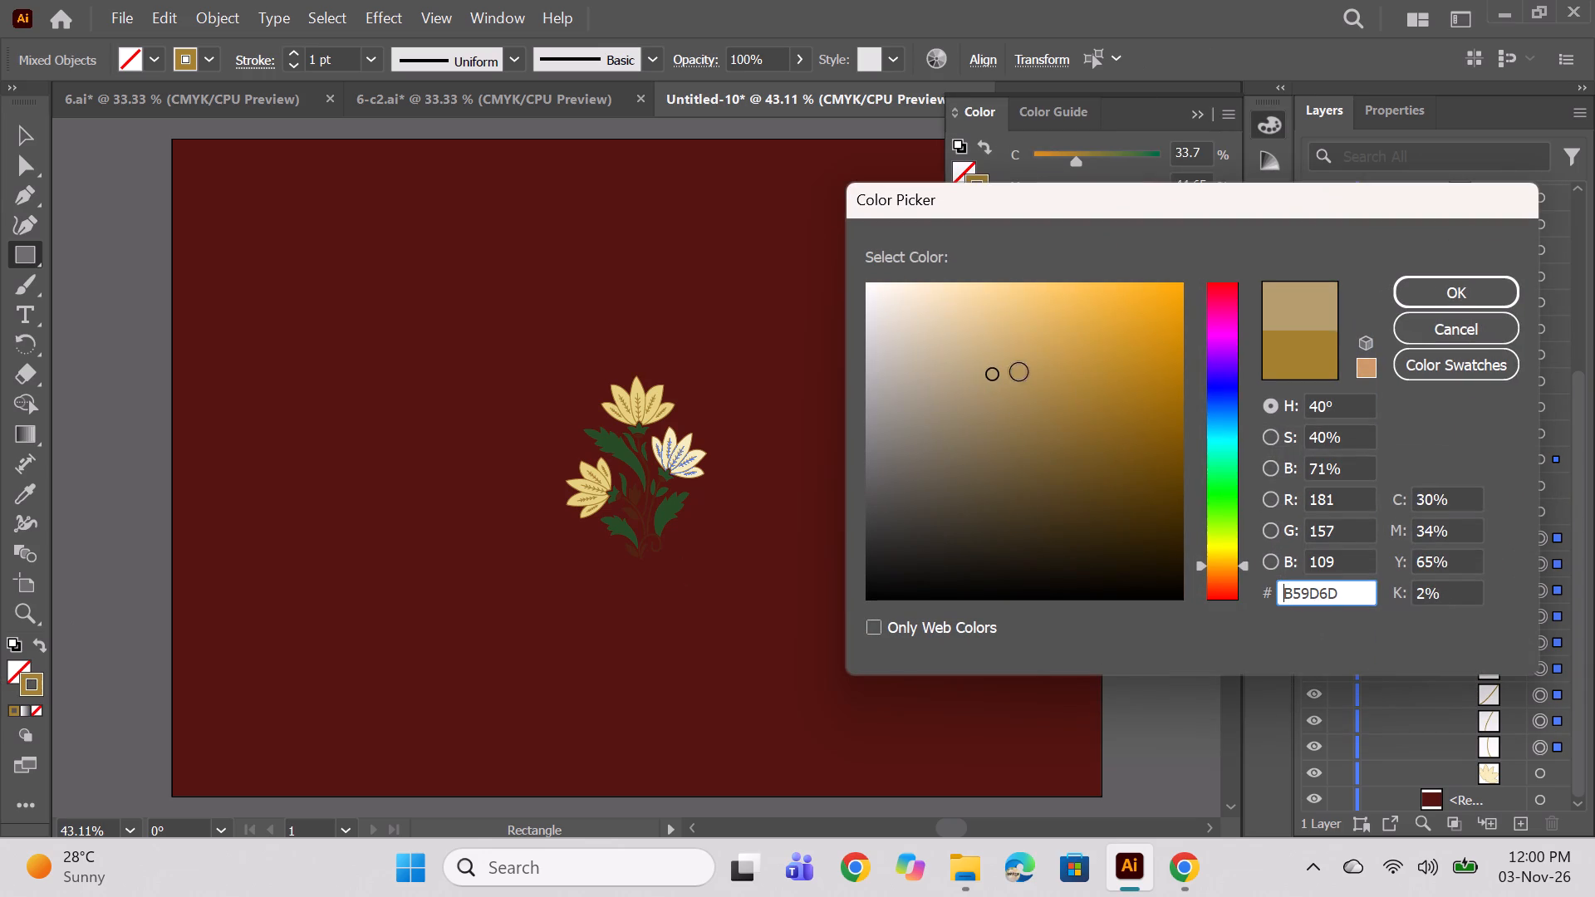
pyautogui.click(1440, 295)
# Match the top flower's petal shape to the right-hand flower's cream fill with the Eyedropper.
pyautogui.click(1427, 456)
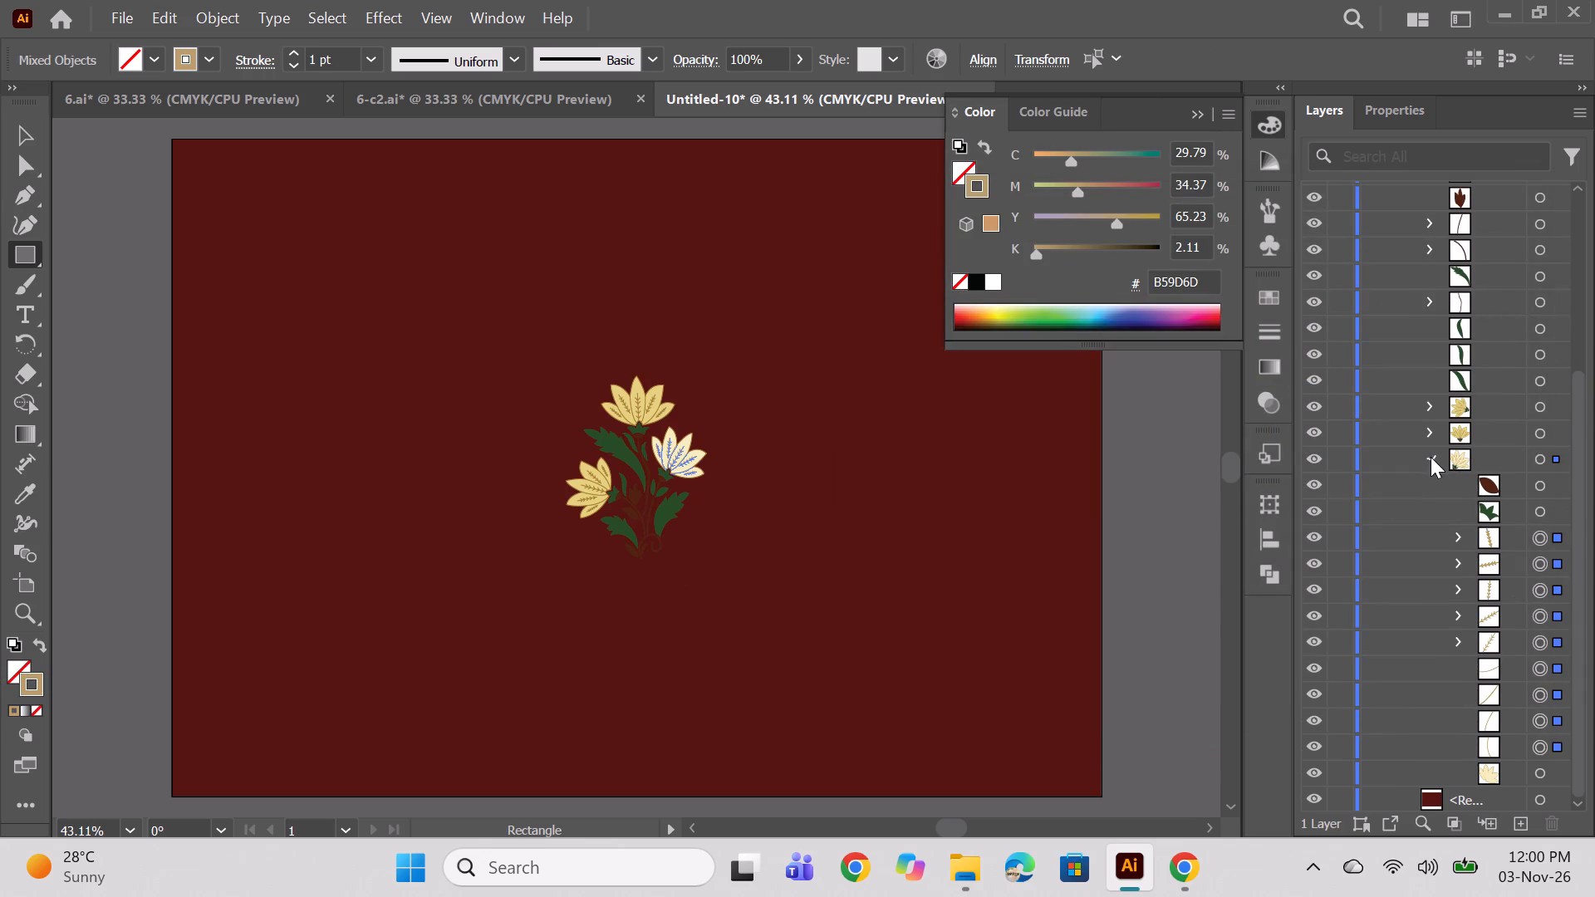
pyautogui.click(1428, 693)
pyautogui.scroll(-5, 1495, 729)
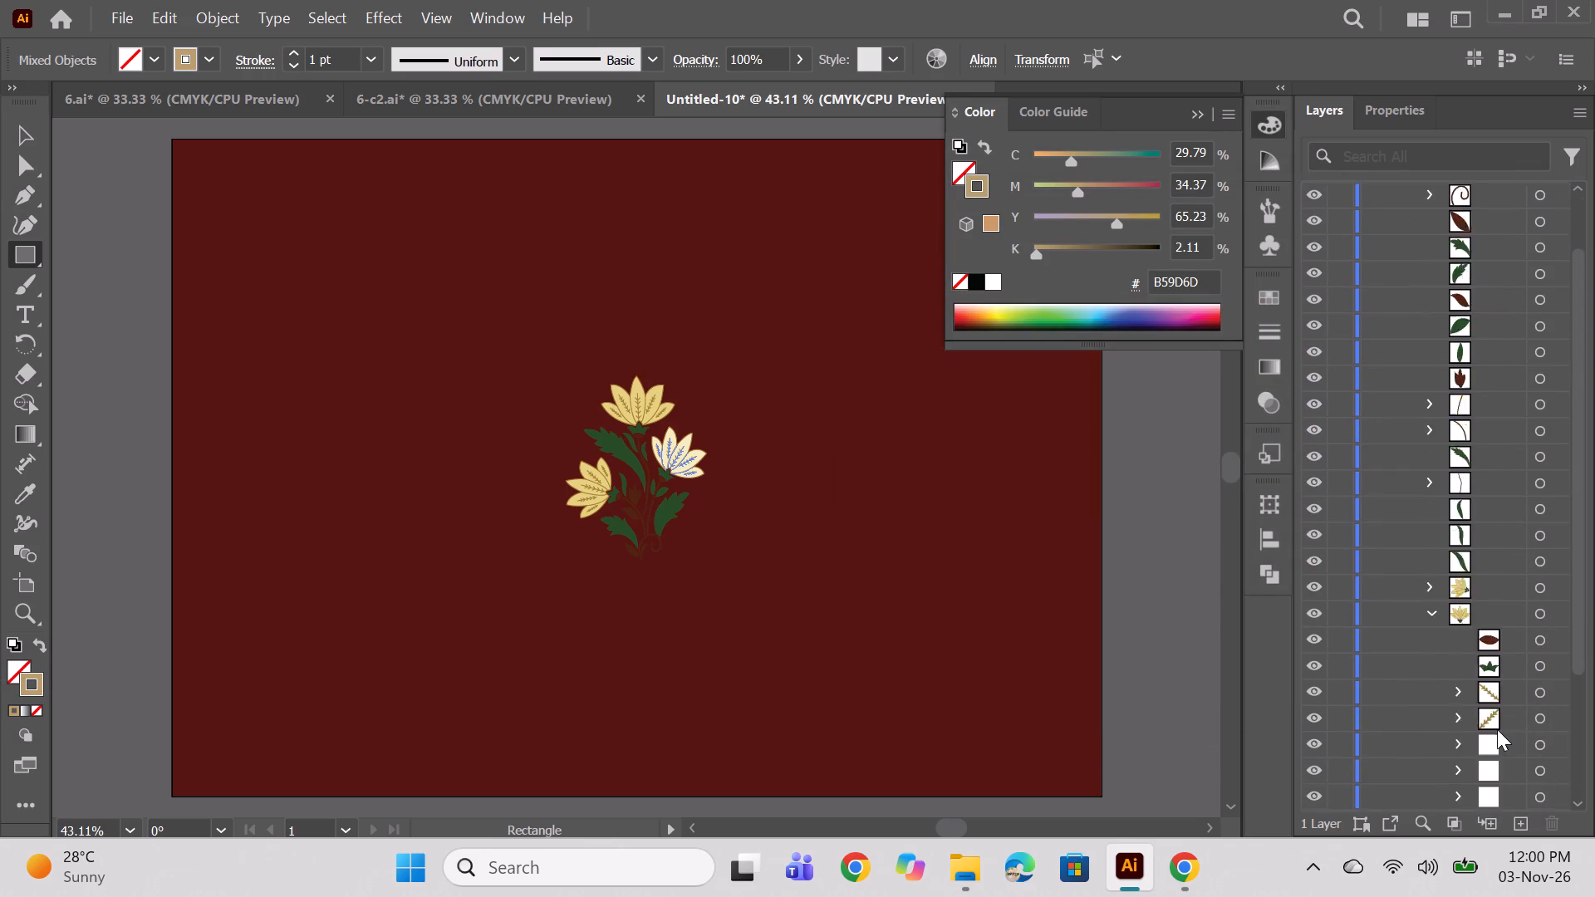
pyautogui.scroll(-1, 1511, 731)
pyautogui.click(1545, 747)
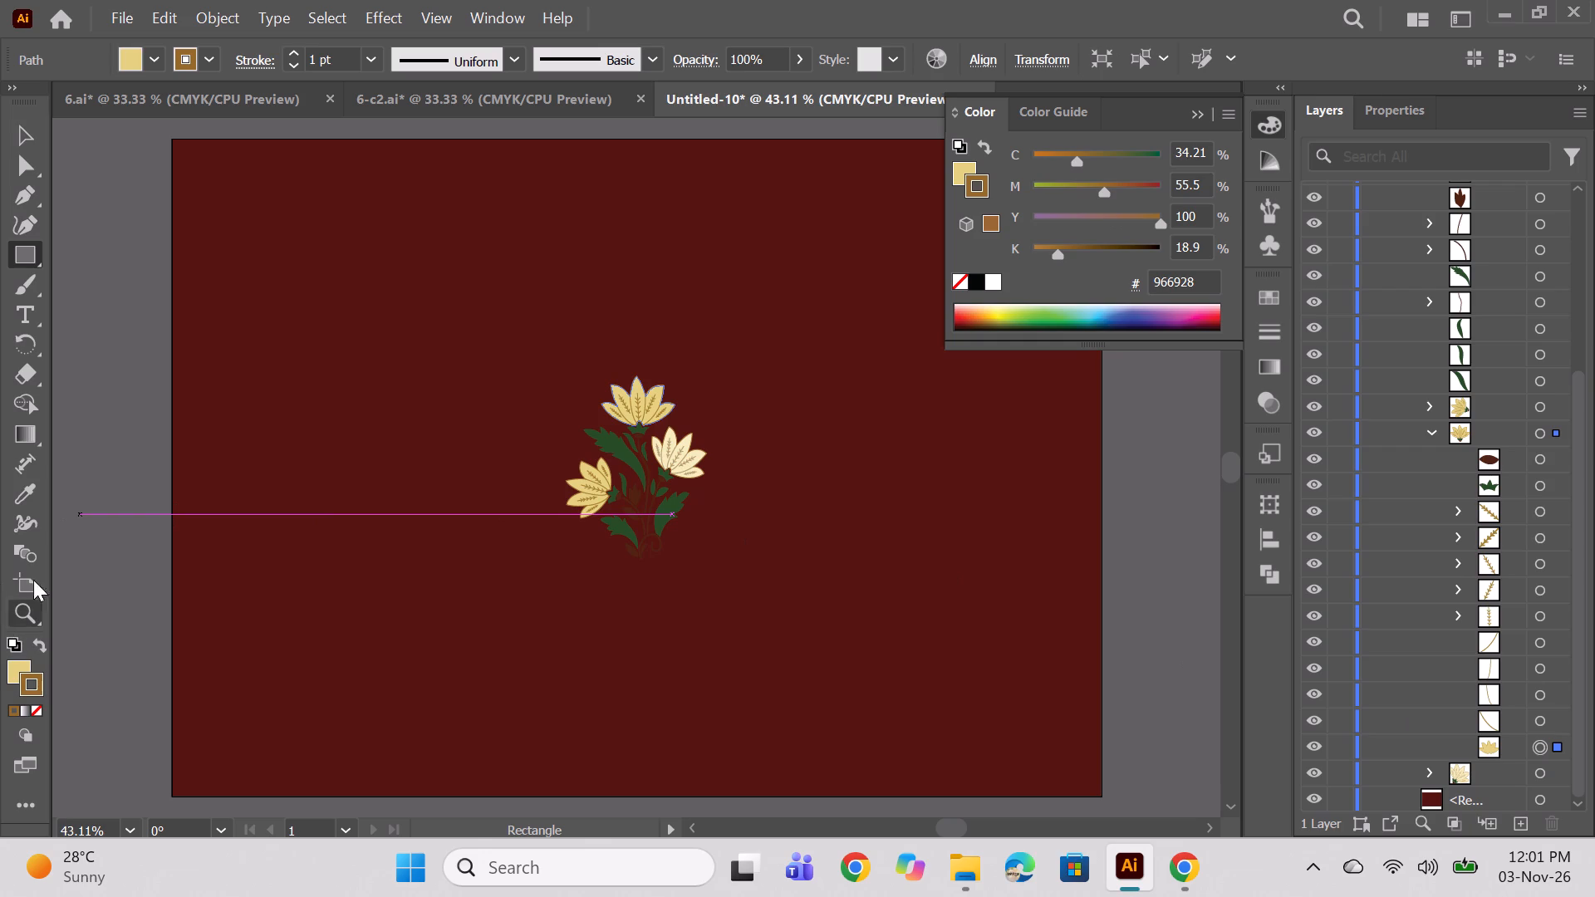
pyautogui.click(39, 478)
pyautogui.click(30, 499)
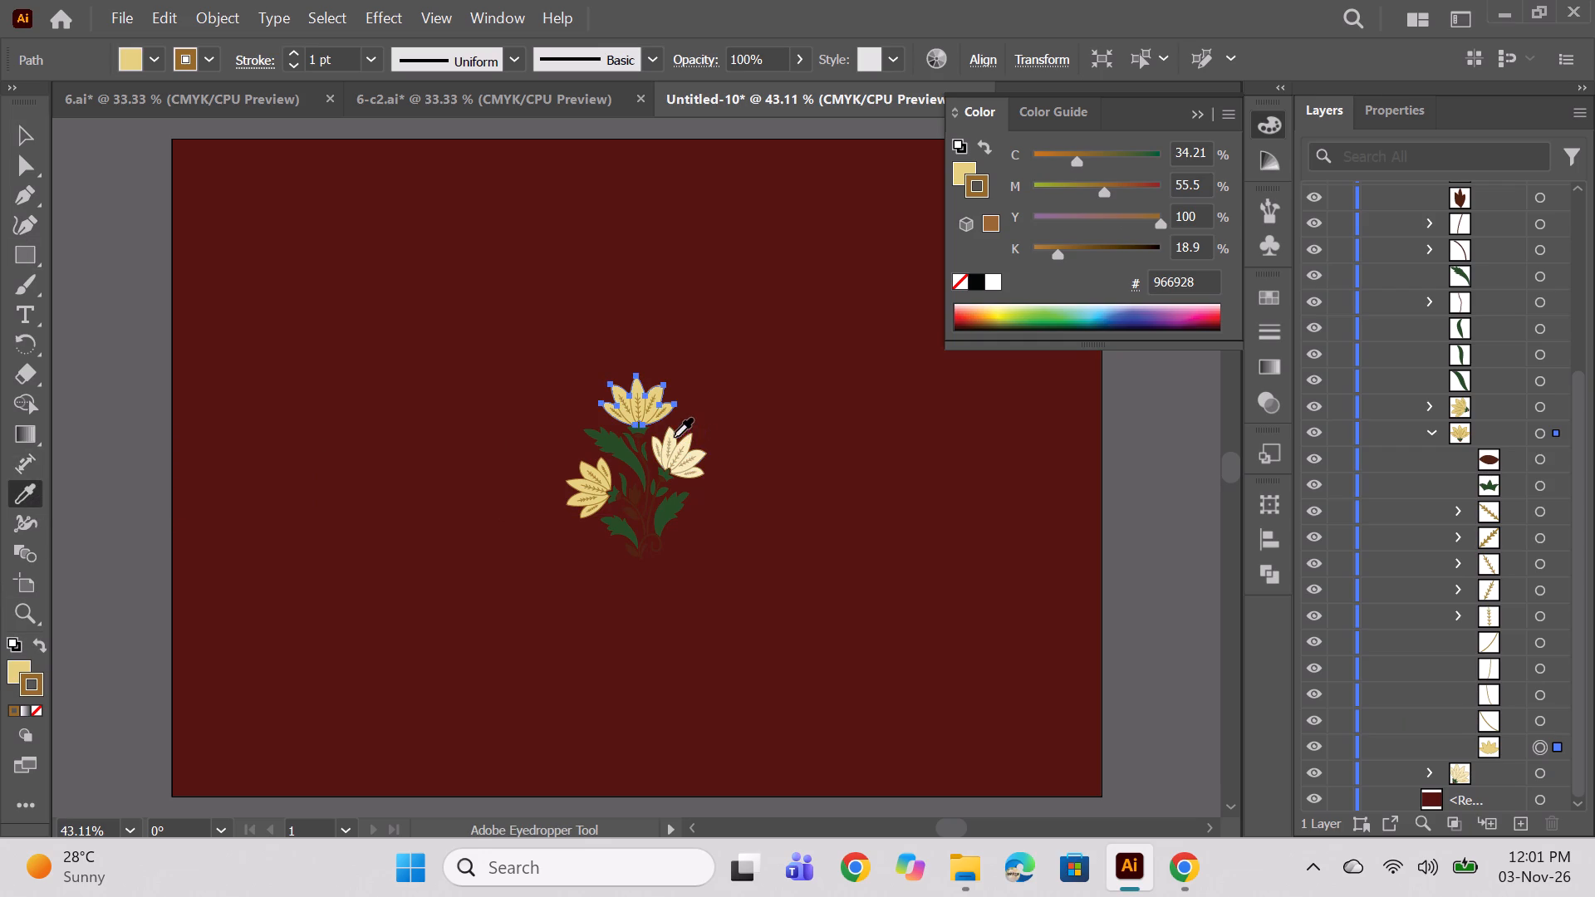
pyautogui.click(666, 437)
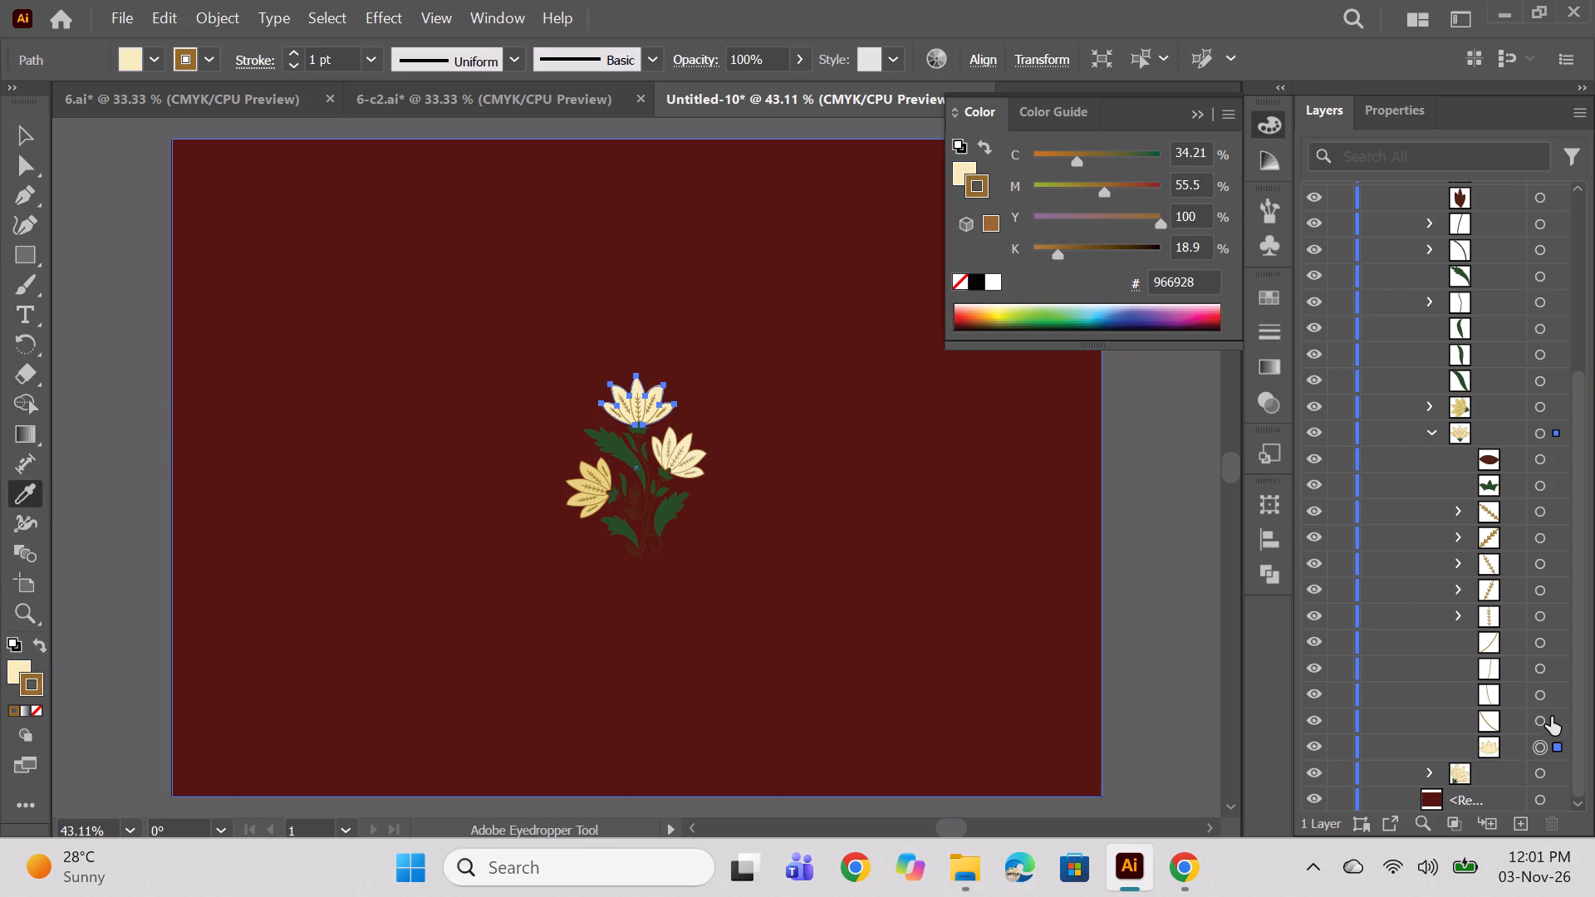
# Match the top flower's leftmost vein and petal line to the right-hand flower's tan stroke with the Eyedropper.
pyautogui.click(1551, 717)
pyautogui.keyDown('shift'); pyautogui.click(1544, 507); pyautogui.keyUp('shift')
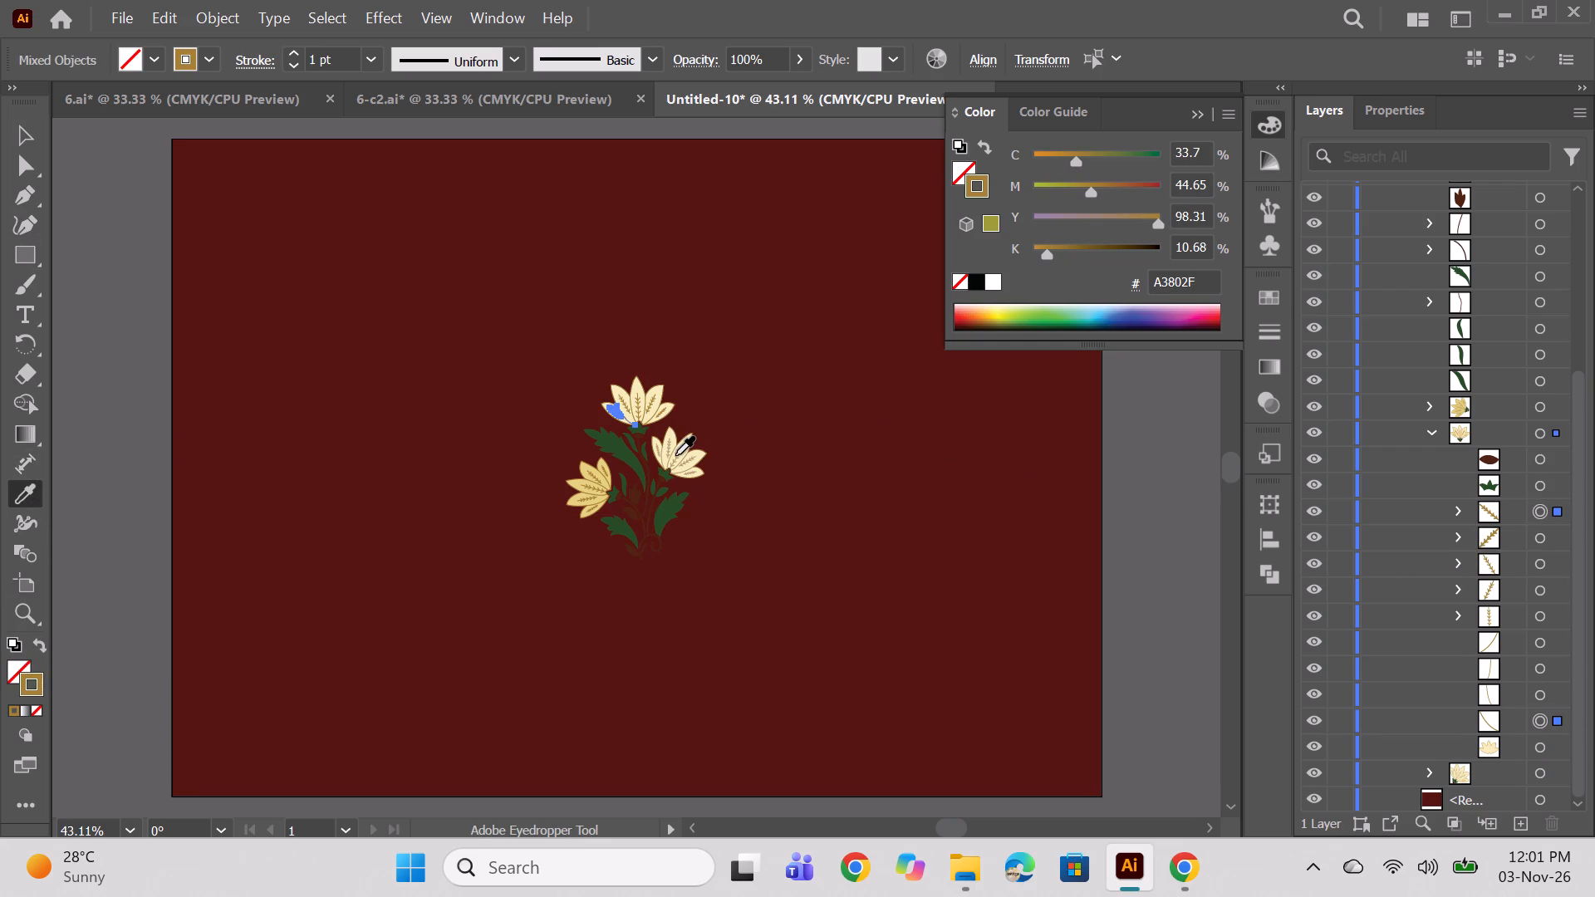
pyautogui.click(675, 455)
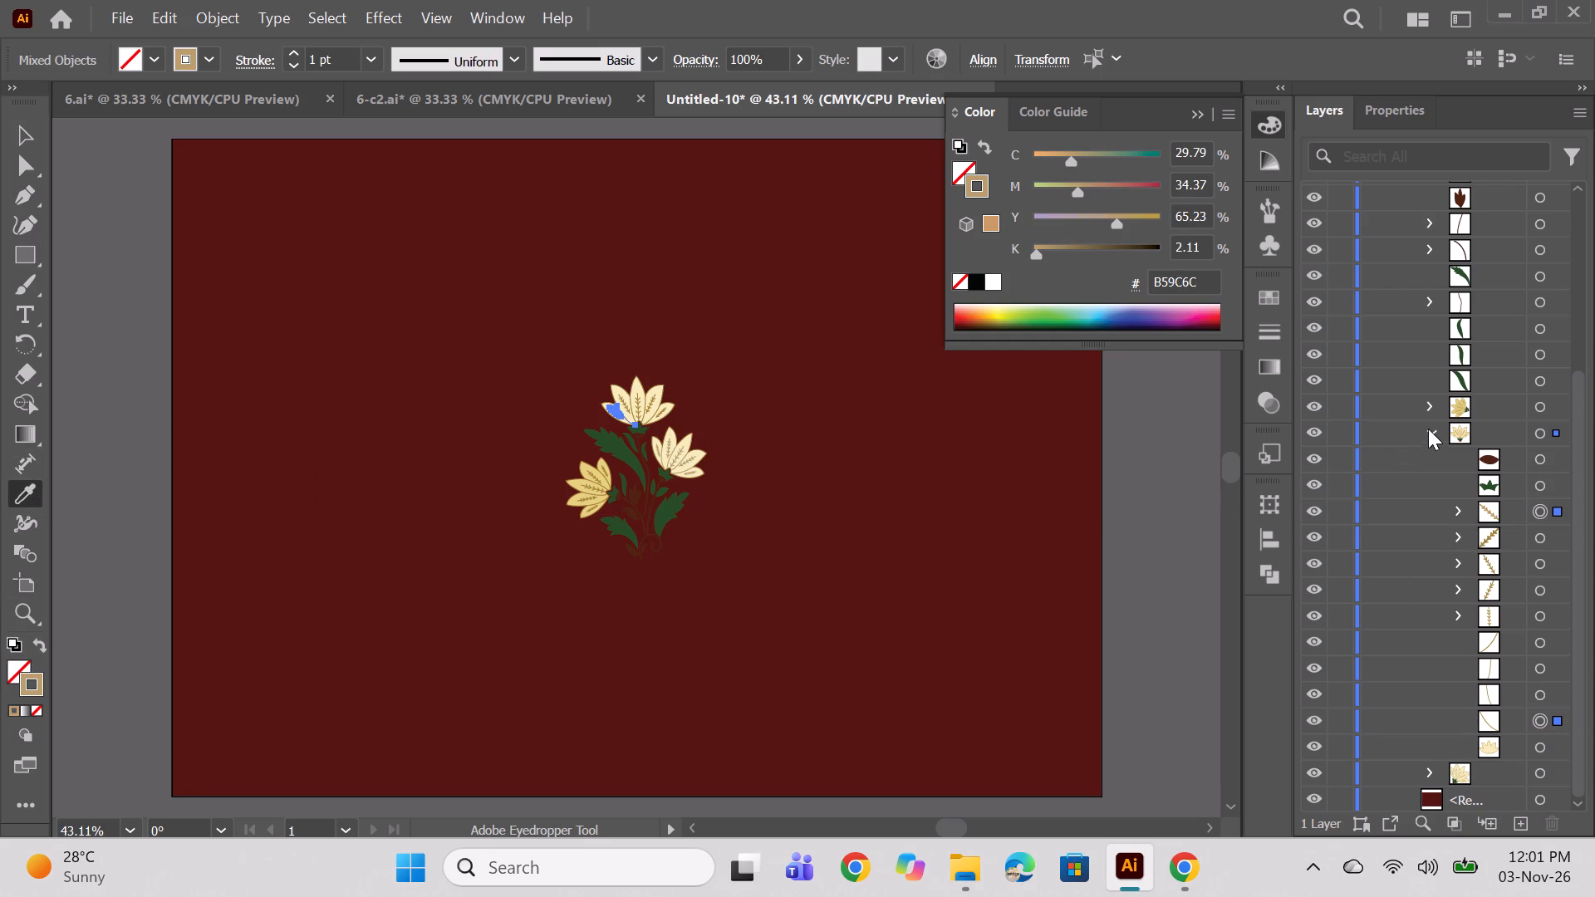
# Match the left-hand flower's petal shape to the top flower's cream fill with the Eyedropper.
pyautogui.click(1428, 429)
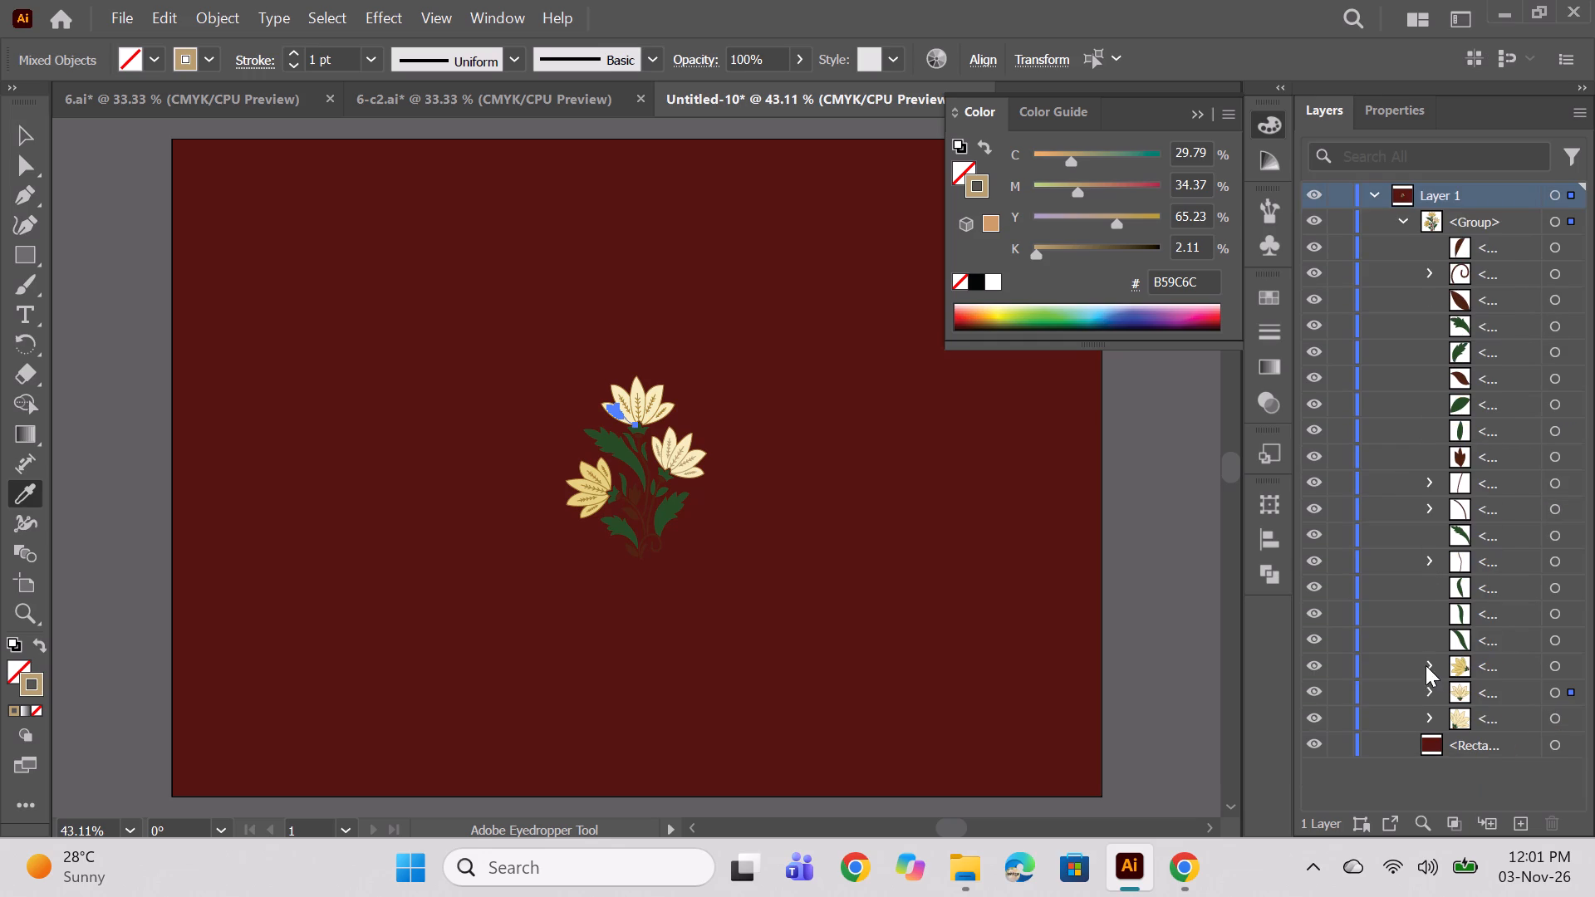
pyautogui.click(1426, 665)
pyautogui.scroll(-8, 1504, 670)
pyautogui.click(1536, 722)
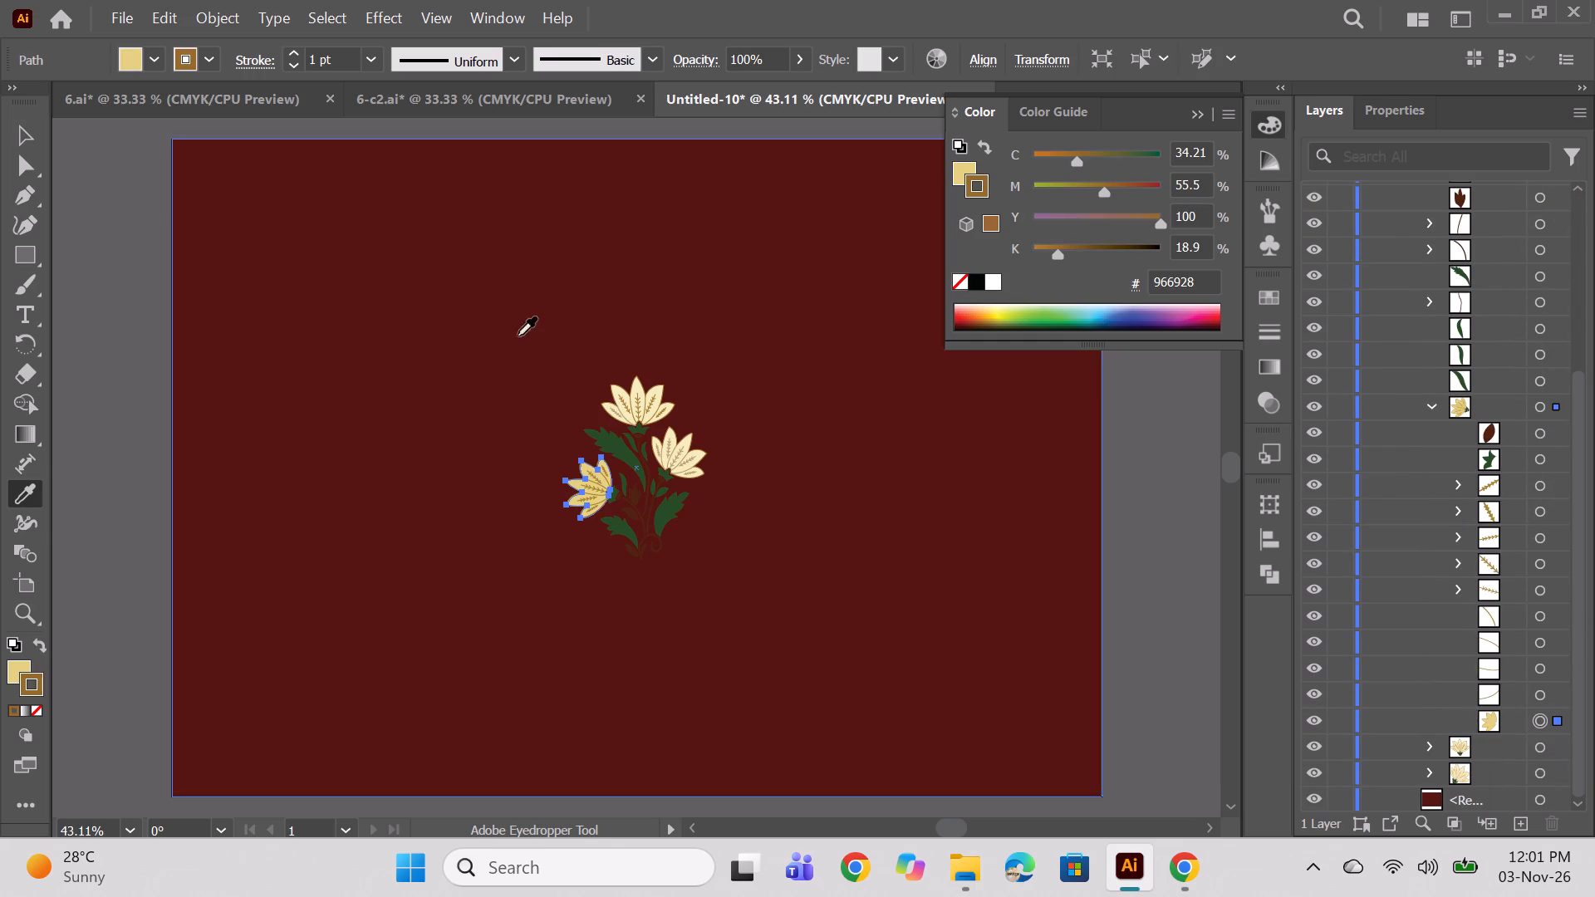
pyautogui.click(636, 388)
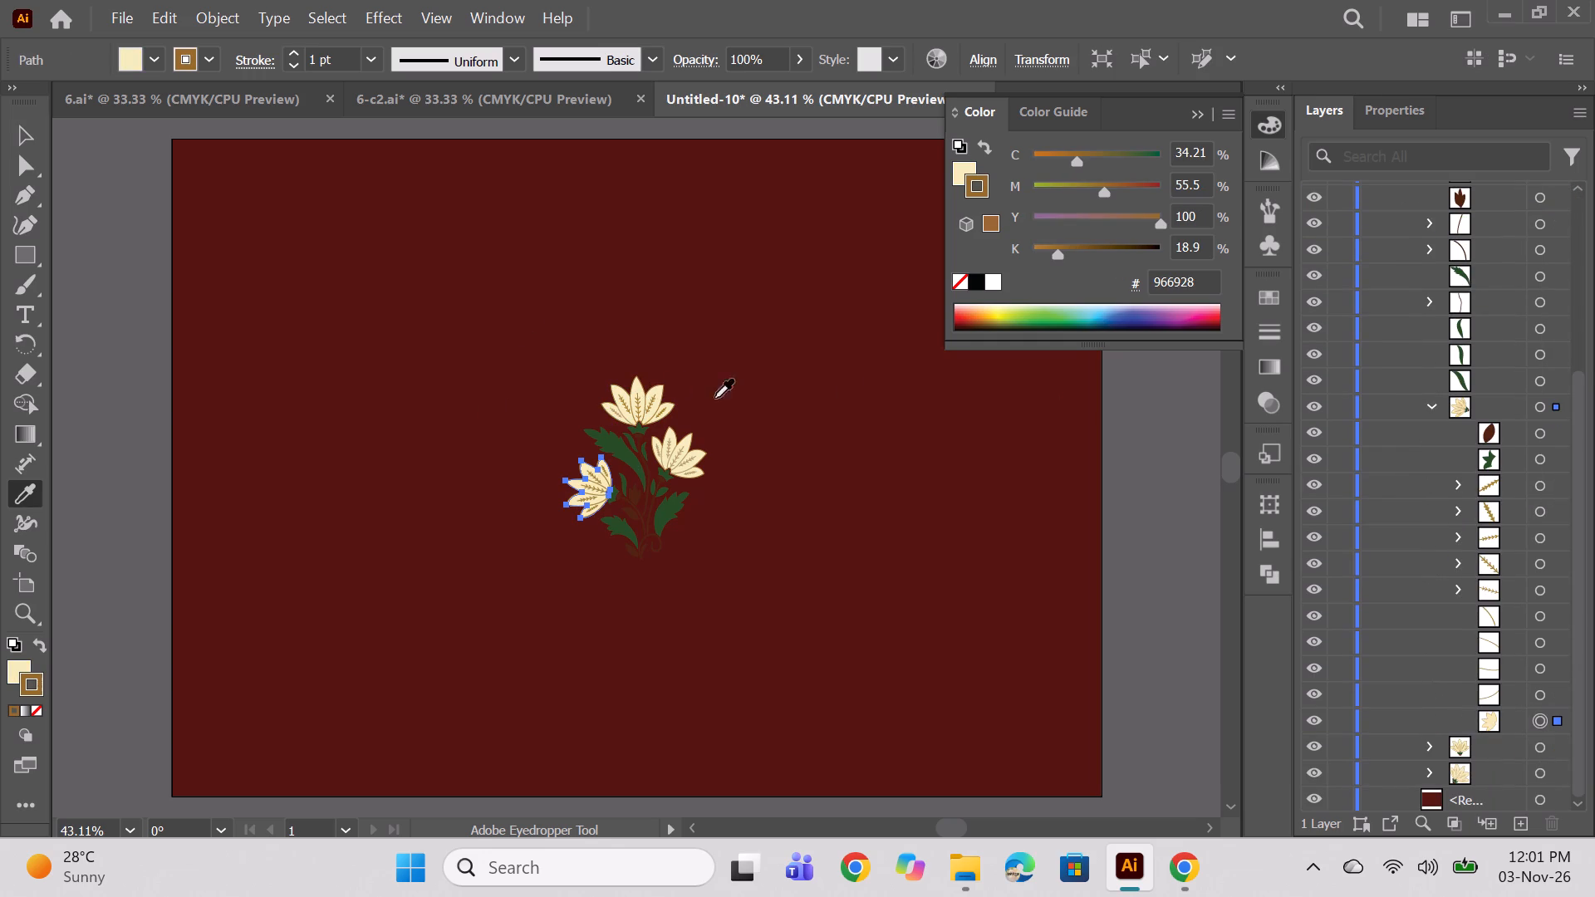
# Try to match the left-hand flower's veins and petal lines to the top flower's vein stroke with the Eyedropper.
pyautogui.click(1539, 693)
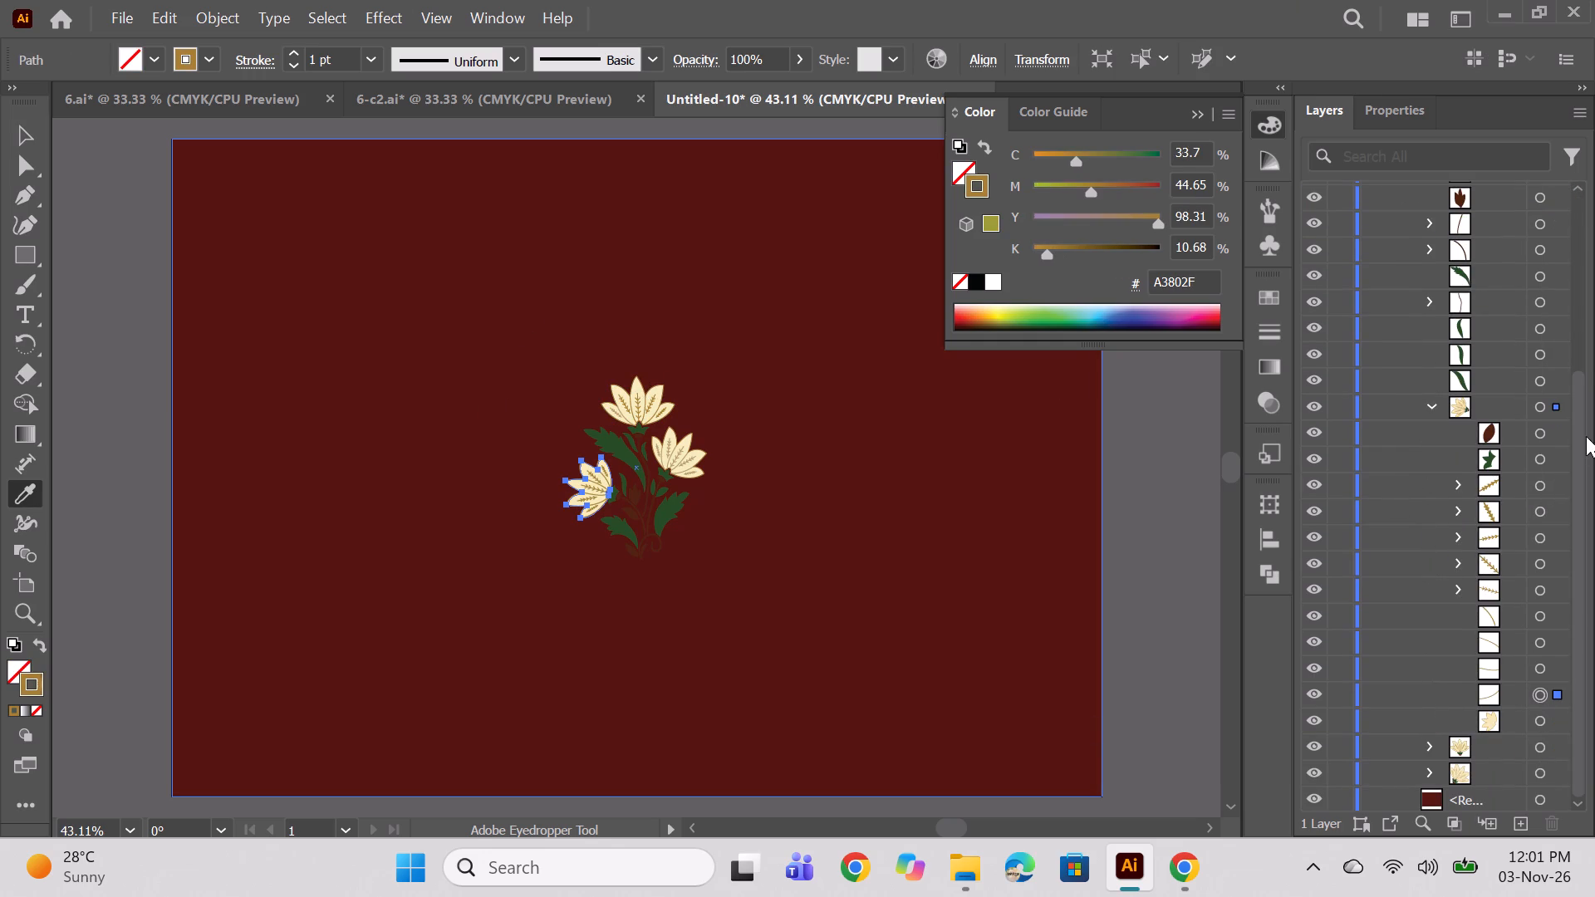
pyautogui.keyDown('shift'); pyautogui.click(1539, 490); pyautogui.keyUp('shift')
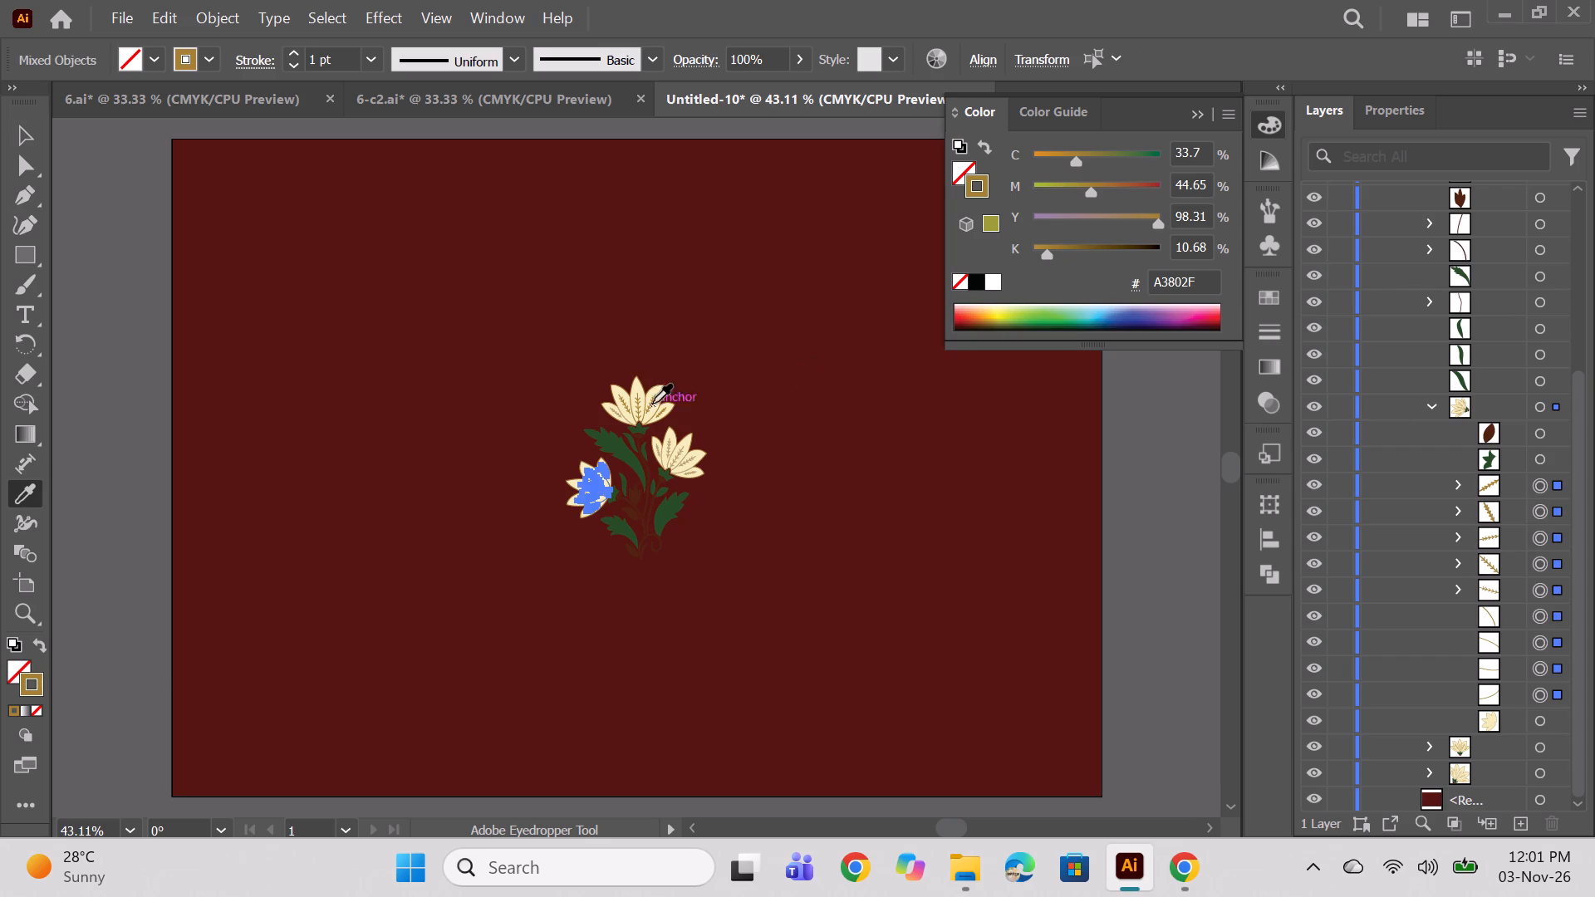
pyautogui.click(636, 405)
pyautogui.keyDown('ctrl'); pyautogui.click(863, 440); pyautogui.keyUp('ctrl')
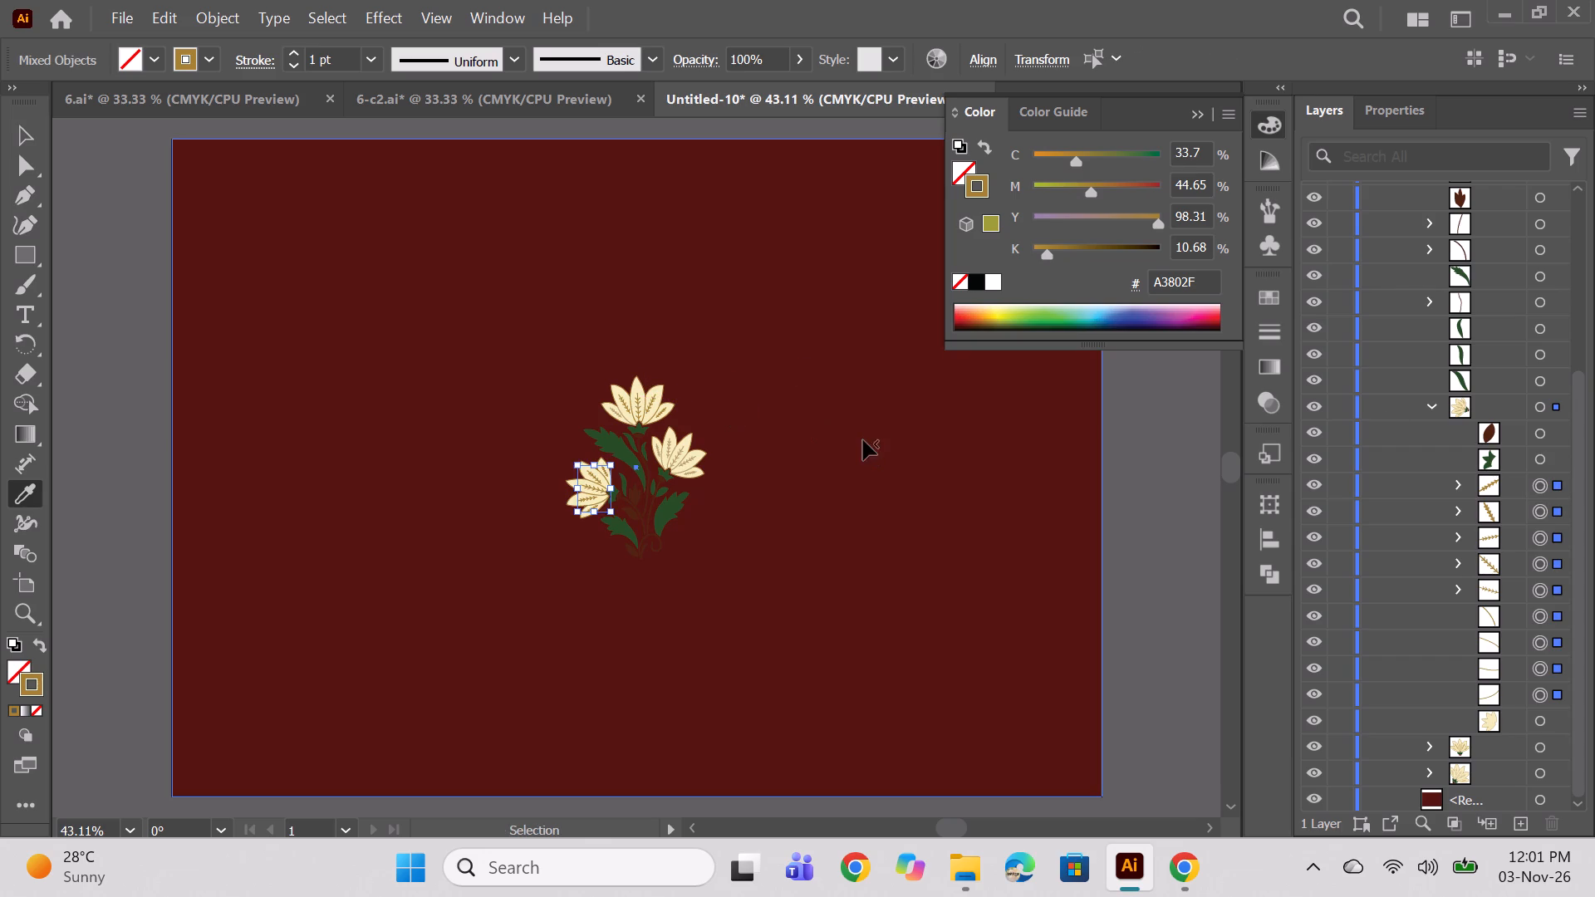
# Recolour all the left-hand flower's veins and petal lines with the tan stroke sampled from the right-hand flower.
pyautogui.keyDown('alt'); pyautogui.scroll(3, 656, 442); pyautogui.keyUp('alt')
pyautogui.keyDown('alt'); pyautogui.scroll(-1, 819, 404); pyautogui.keyUp('alt')
pyautogui.click(1536, 701)
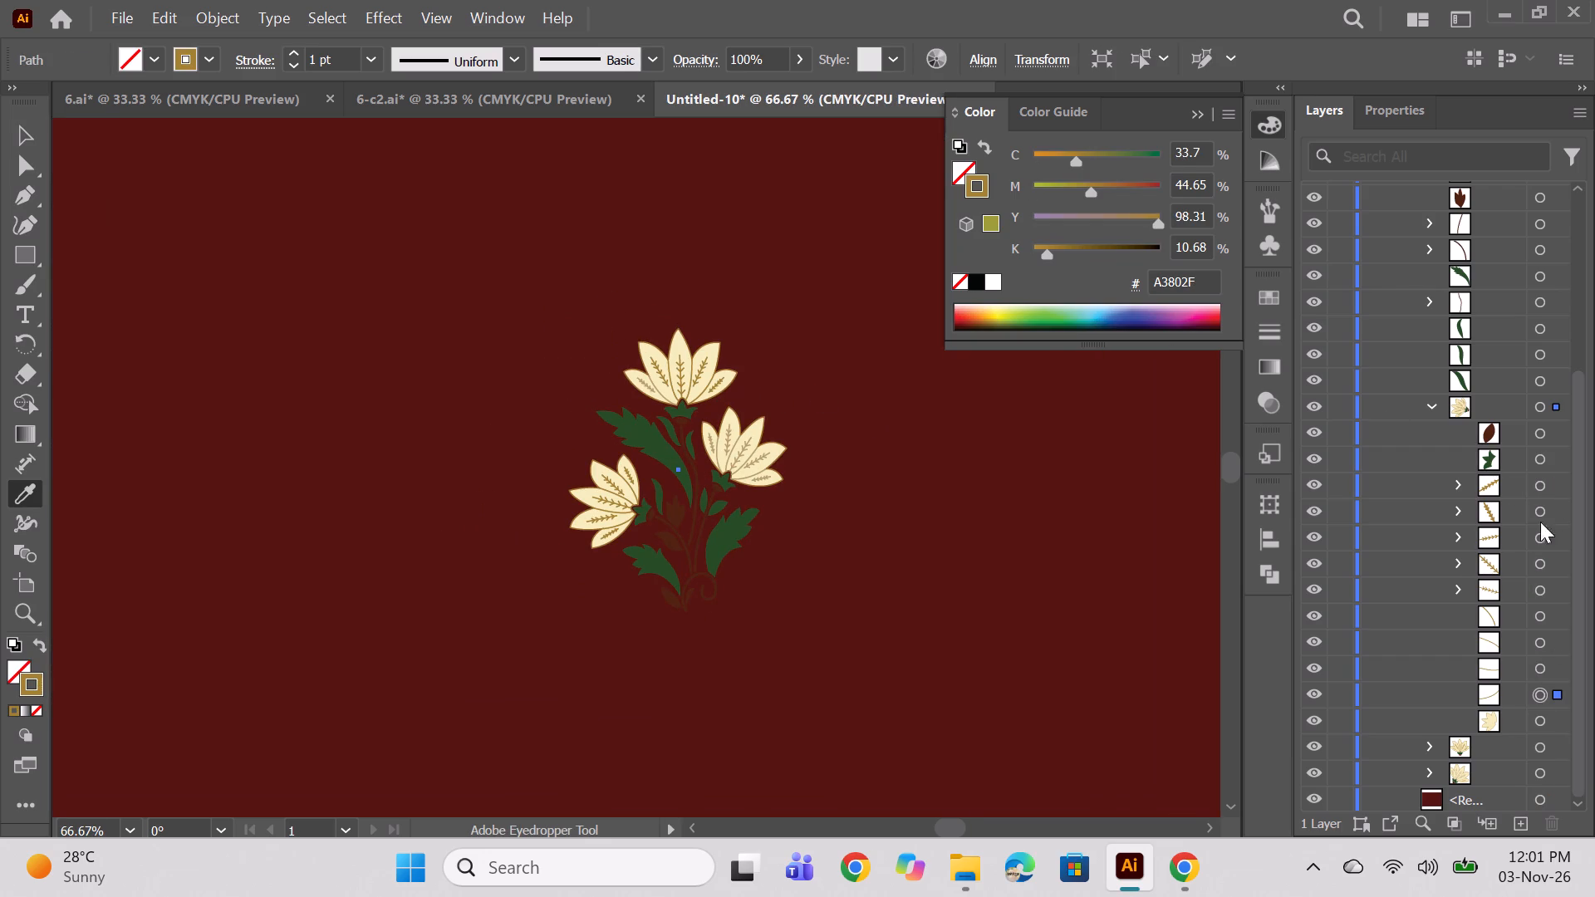
pyautogui.keyDown('shift'); pyautogui.click(1539, 487); pyautogui.keyUp('shift')
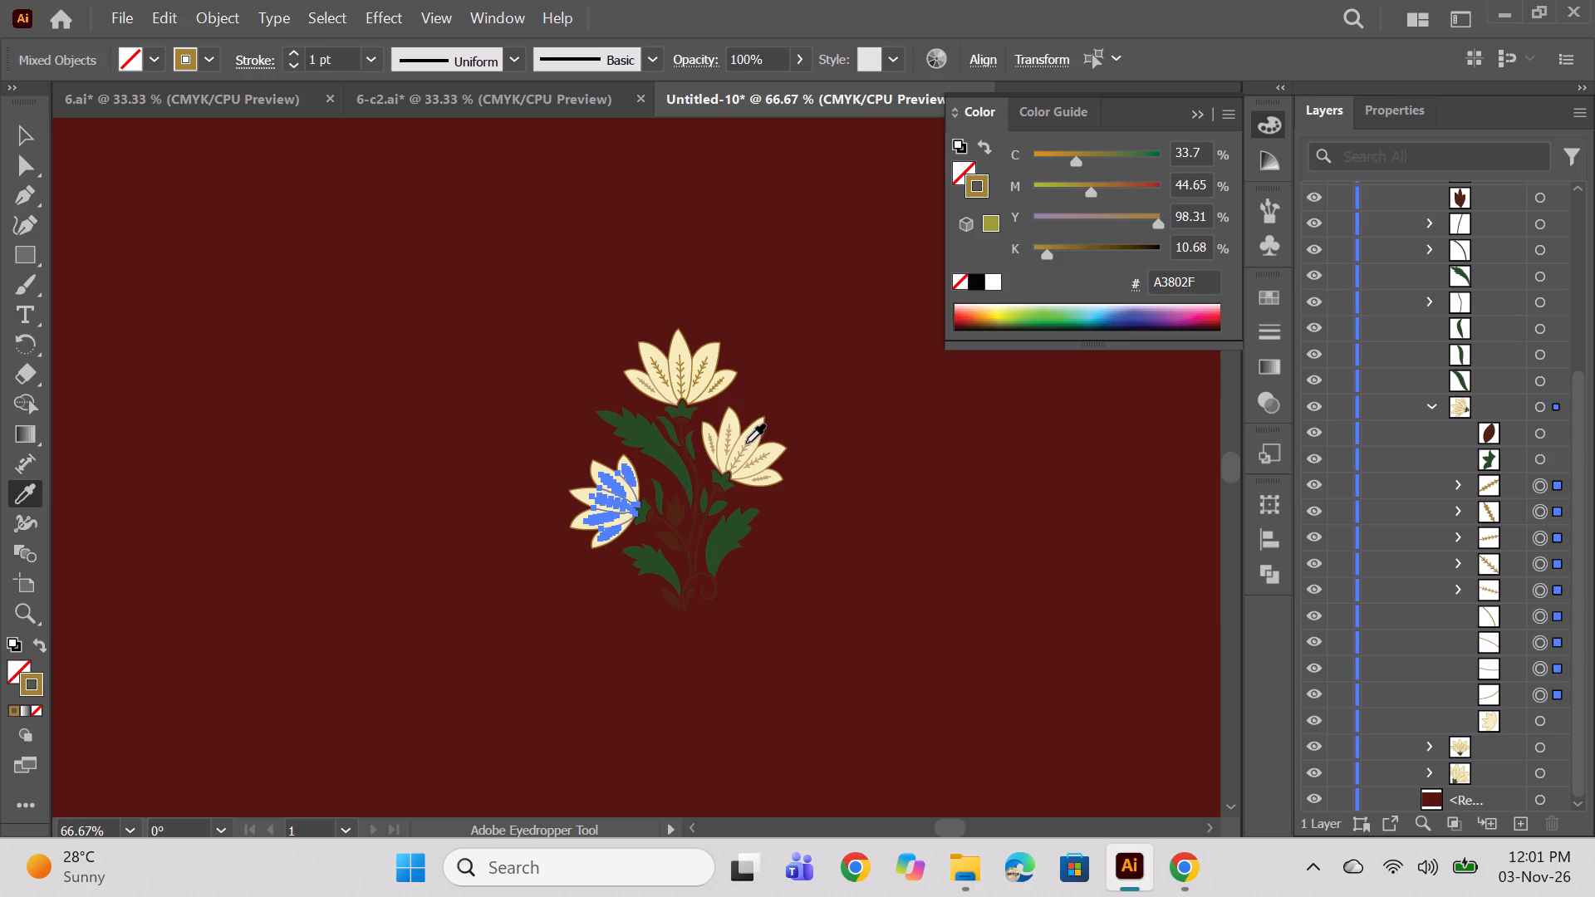
pyautogui.click(744, 443)
pyautogui.keyDown('alt'); pyautogui.scroll(3, 737, 445); pyautogui.keyUp('alt')
pyautogui.keyDown('ctrl'); pyautogui.click(1020, 467); pyautogui.keyUp('ctrl')
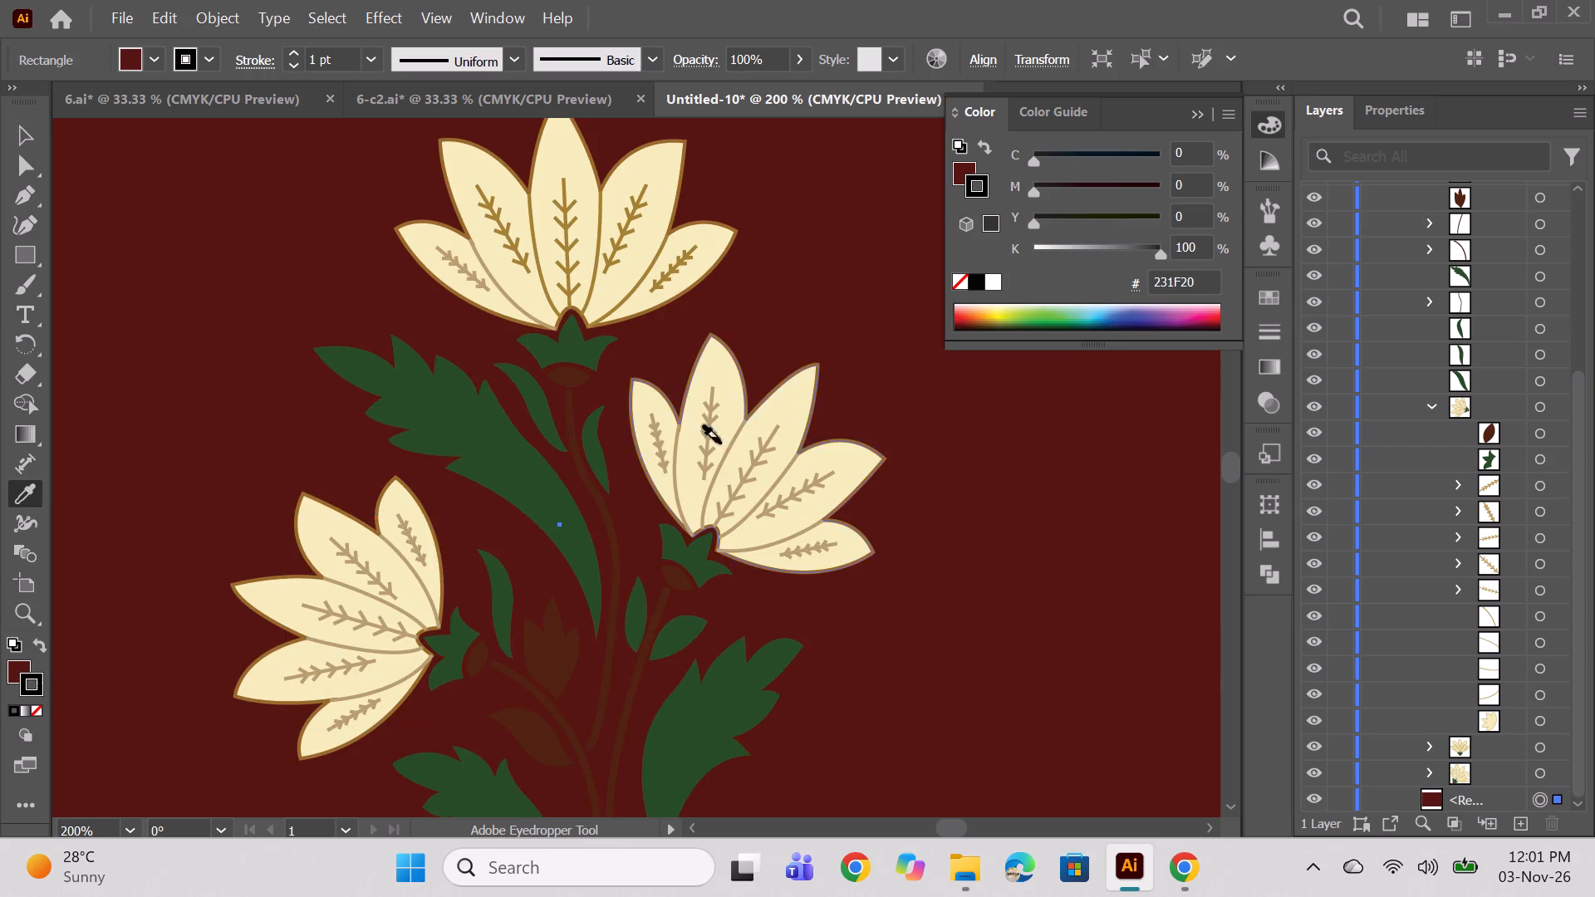
# Recolour all the top flower's veins and petal lines with the tan stroke sampled from the left-hand flower.
pyautogui.keyDown('alt'); pyautogui.scroll(-2, 688, 428); pyautogui.keyUp('alt')
pyautogui.click(1426, 404)
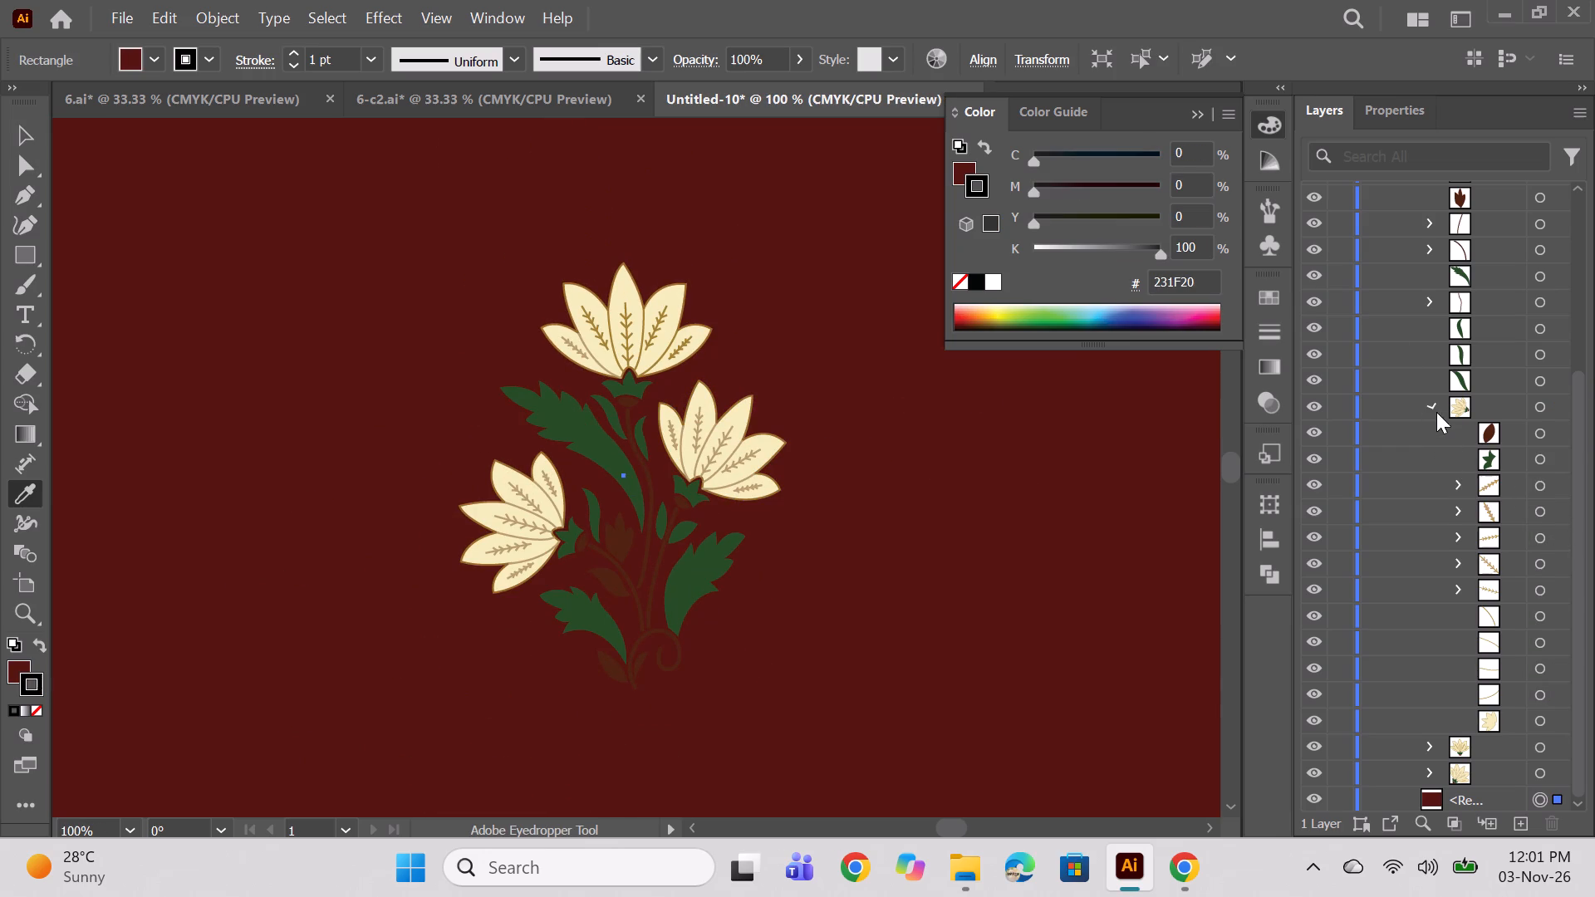
pyautogui.click(1425, 690)
pyautogui.scroll(-5, 1509, 617)
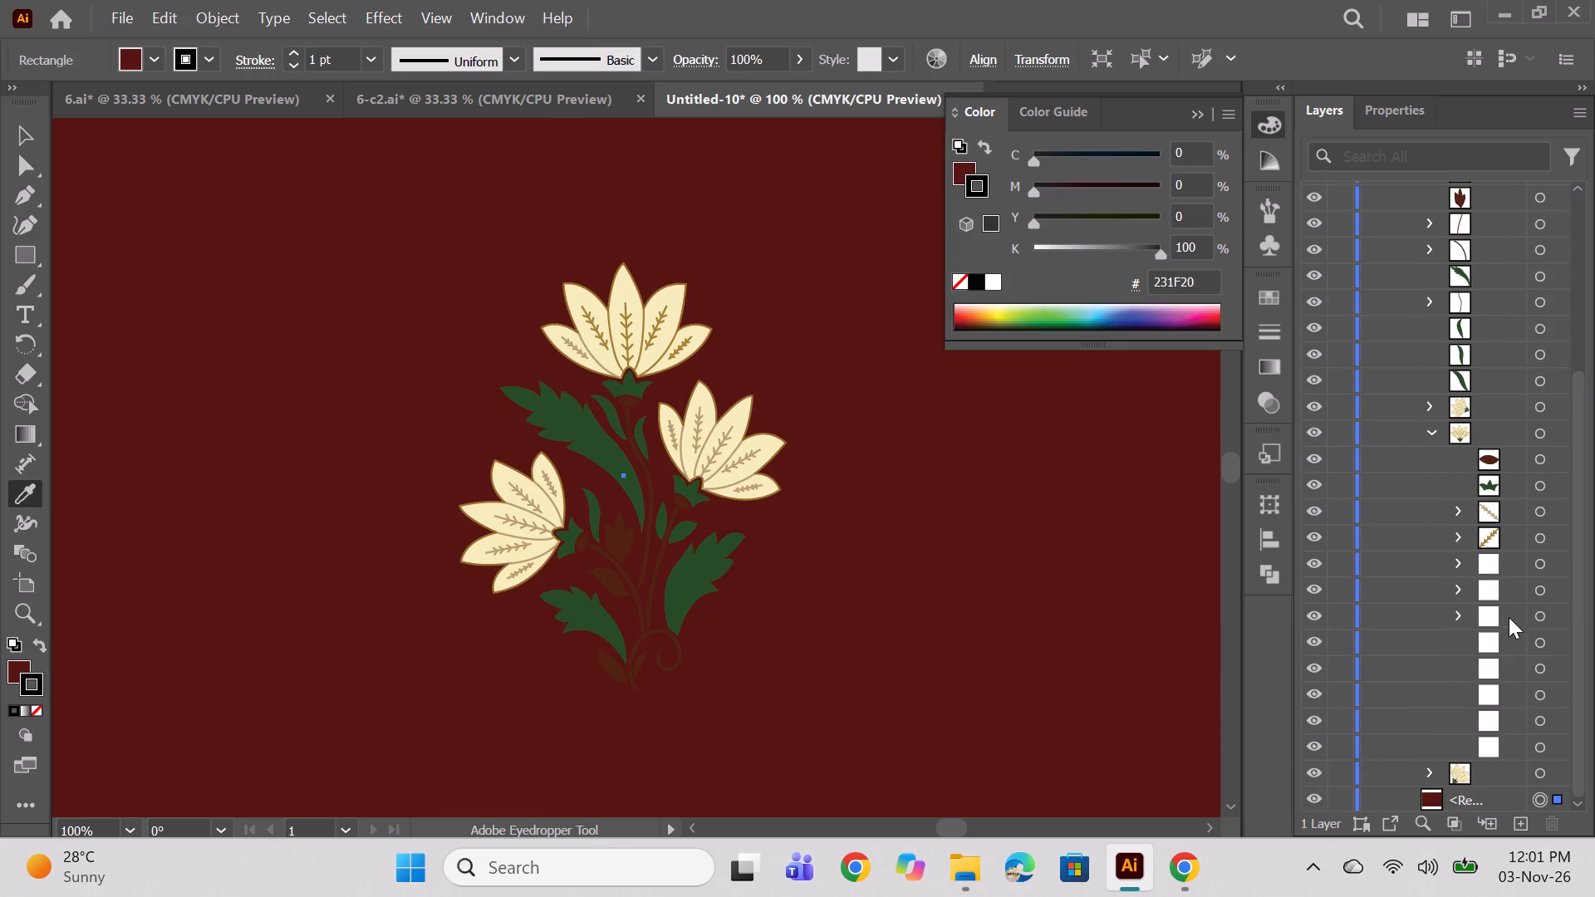
pyautogui.click(1539, 725)
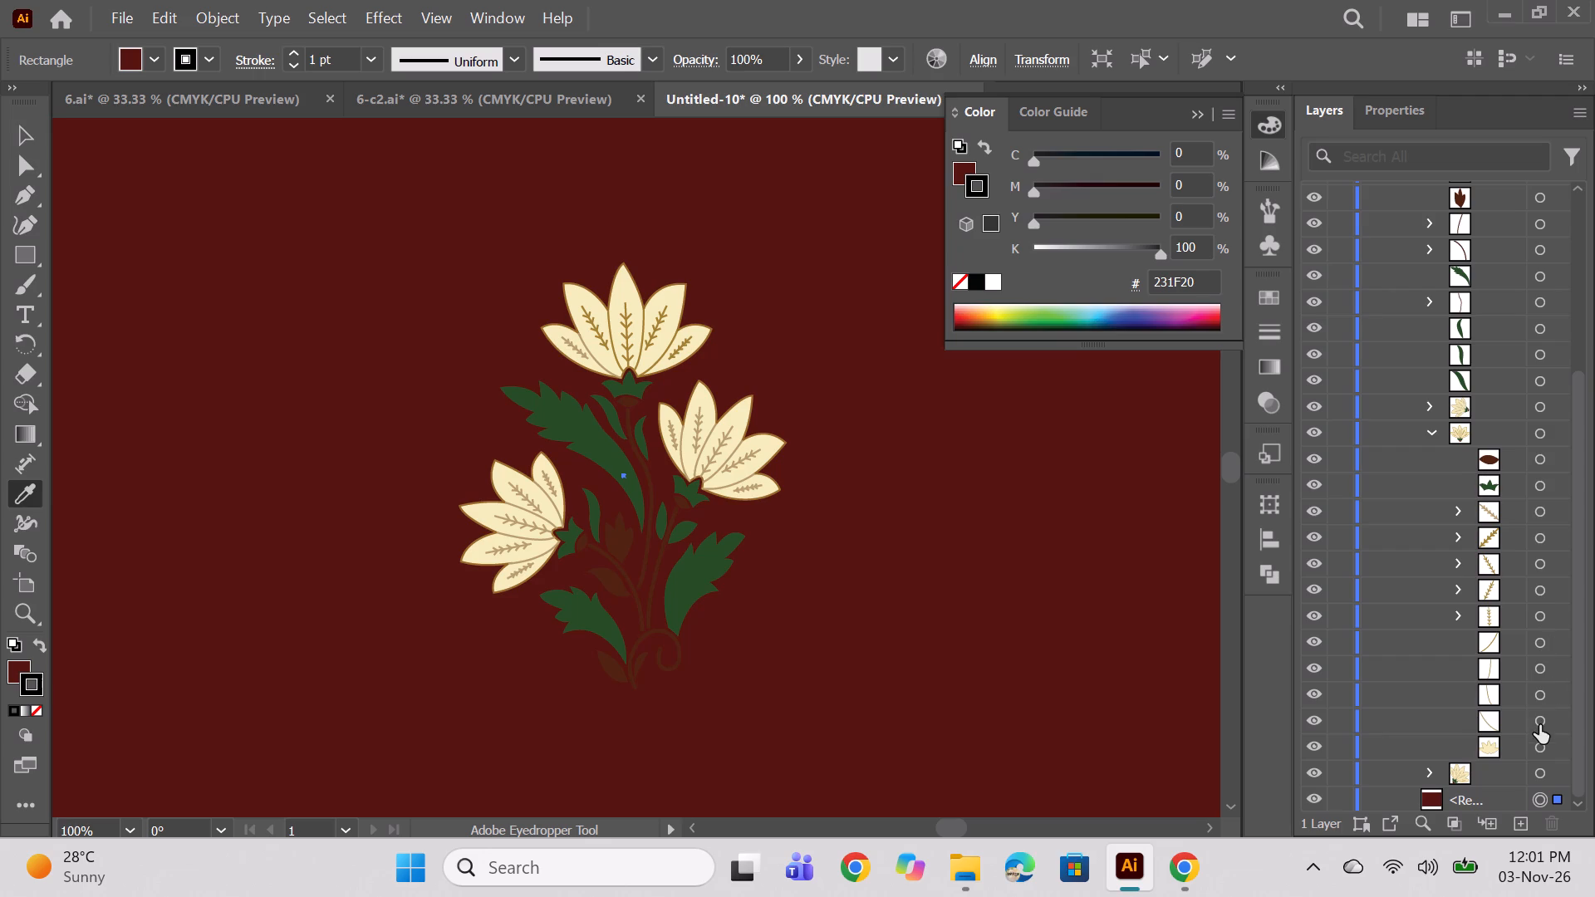
pyautogui.keyDown('shift'); pyautogui.click(1538, 515); pyautogui.keyUp('shift')
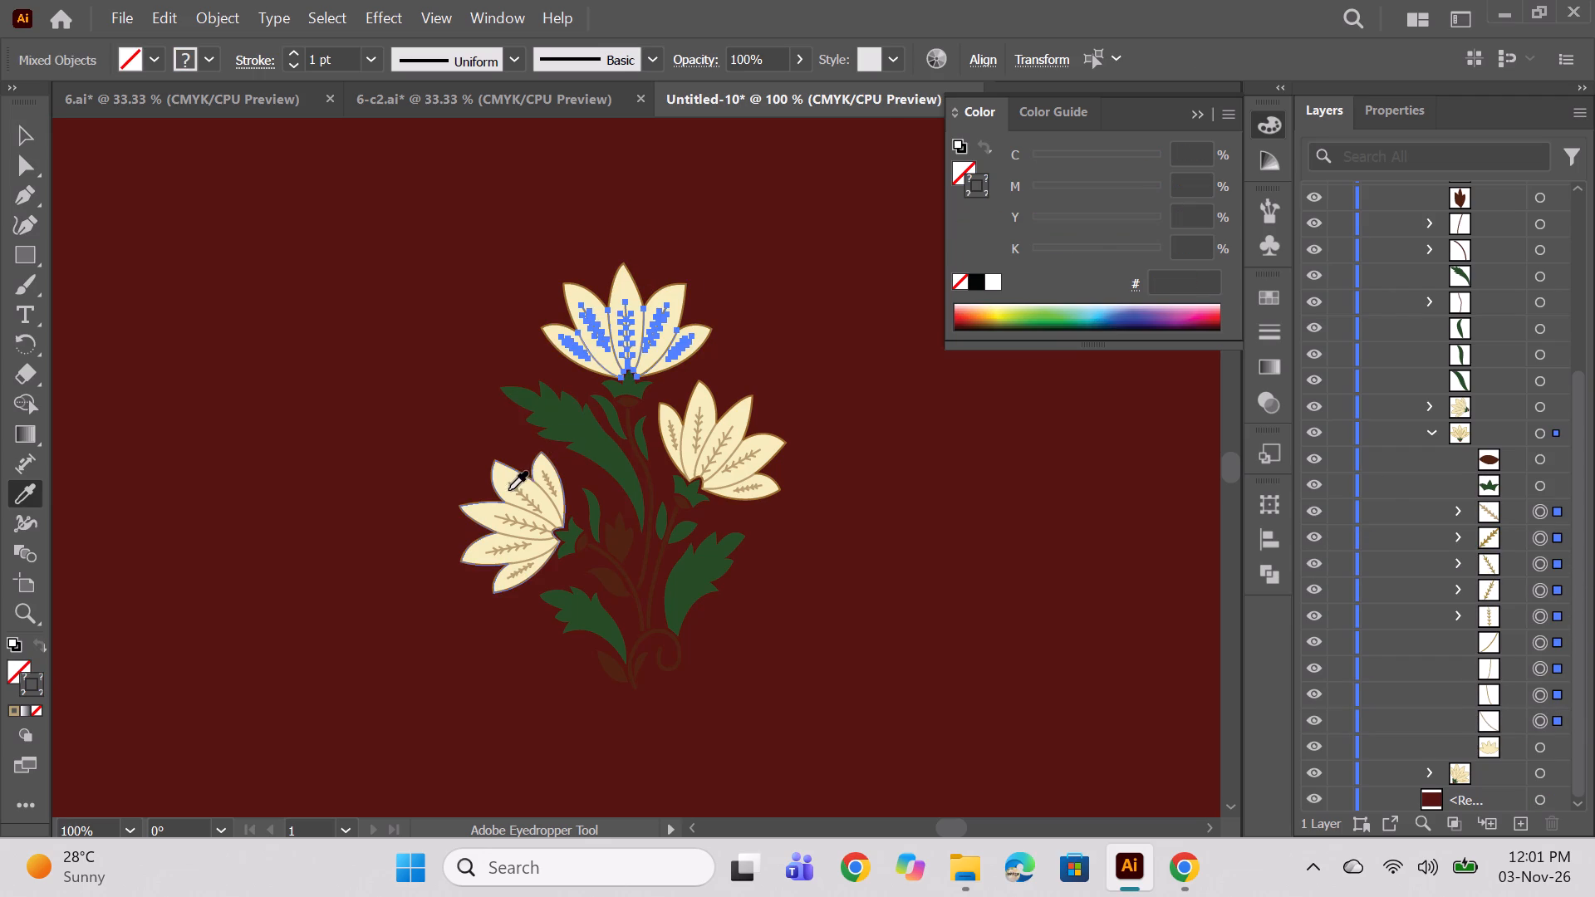
pyautogui.click(513, 485)
pyautogui.keyDown('alt'); pyautogui.scroll(4, 542, 453); pyautogui.keyUp('alt')
pyautogui.keyDown('ctrl'); pyautogui.click(385, 351); pyautogui.keyUp('ctrl')
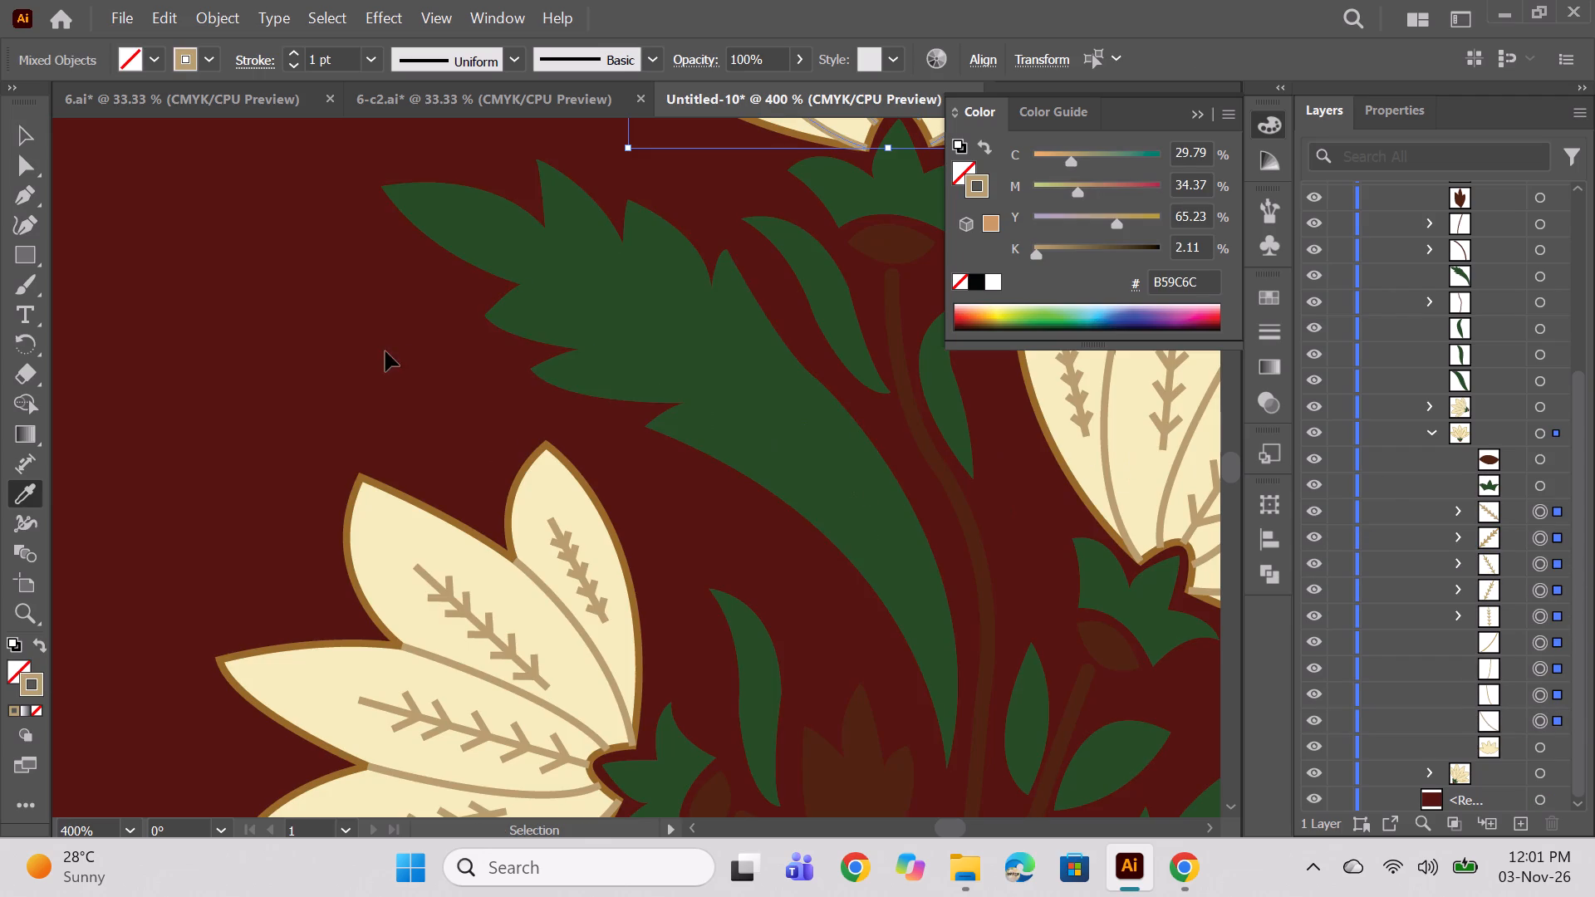
# Examine the recoloured cream flower motif against the whole maroon artboard.
pyautogui.keyDown('alt'); pyautogui.scroll(-5, 720, 363); pyautogui.keyUp('alt')
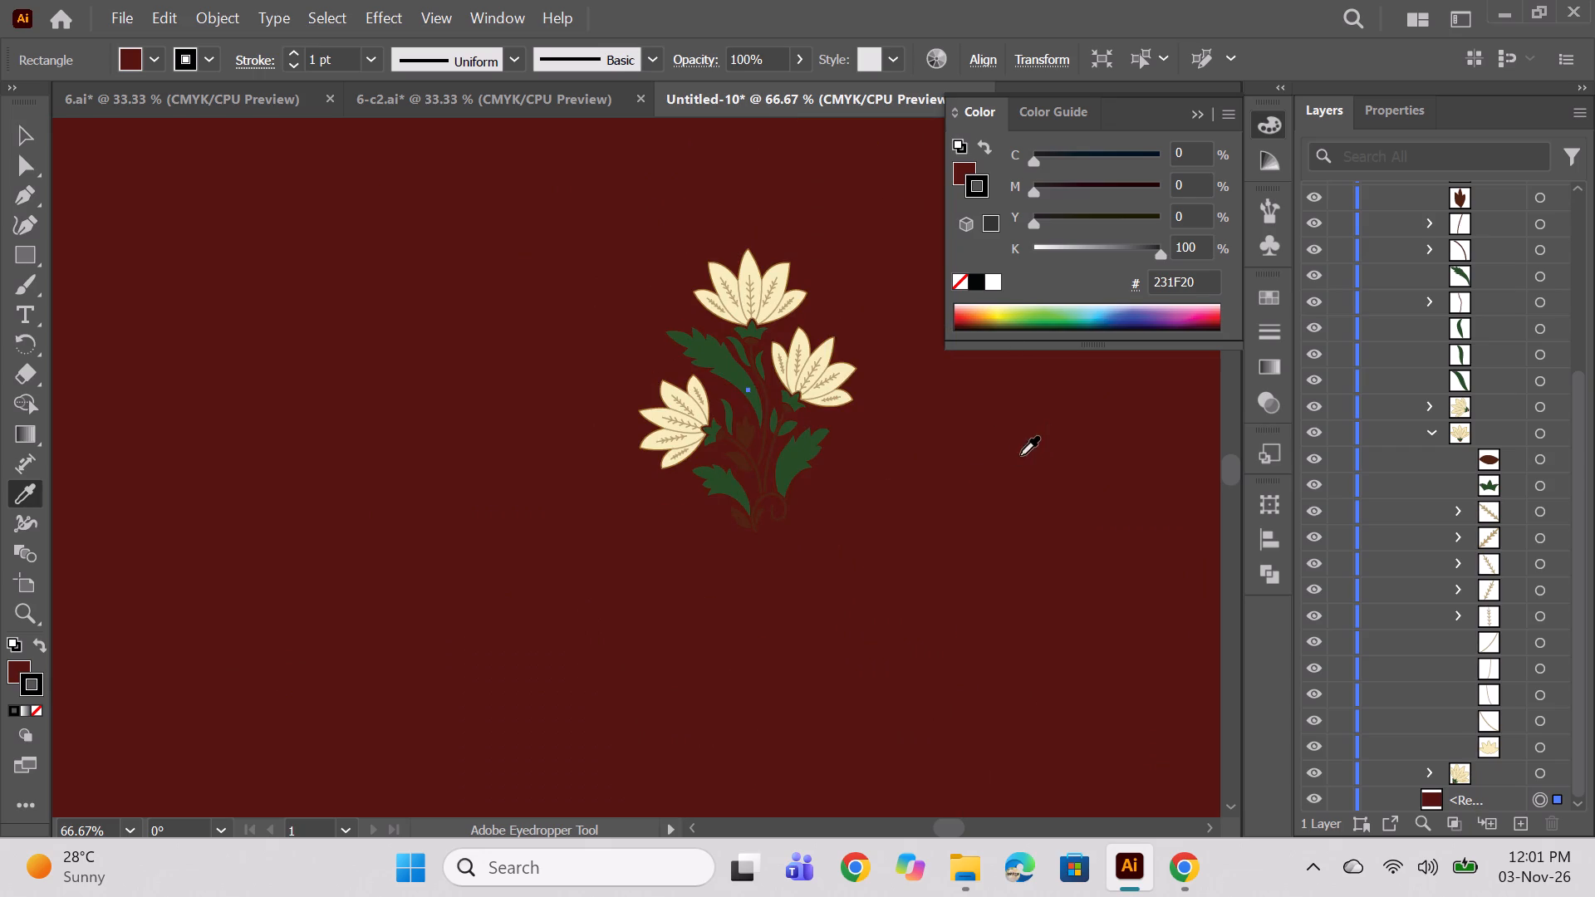
pyautogui.press('space')
pyautogui.moveTo(1020, 455); pyautogui.dragTo(897, 491)
pyautogui.keyDown('alt'); pyautogui.scroll(-1, 896, 453); pyautogui.keyUp('alt')
pyautogui.press('space')
pyautogui.moveTo(1067, 479); pyautogui.dragTo(863, 537)
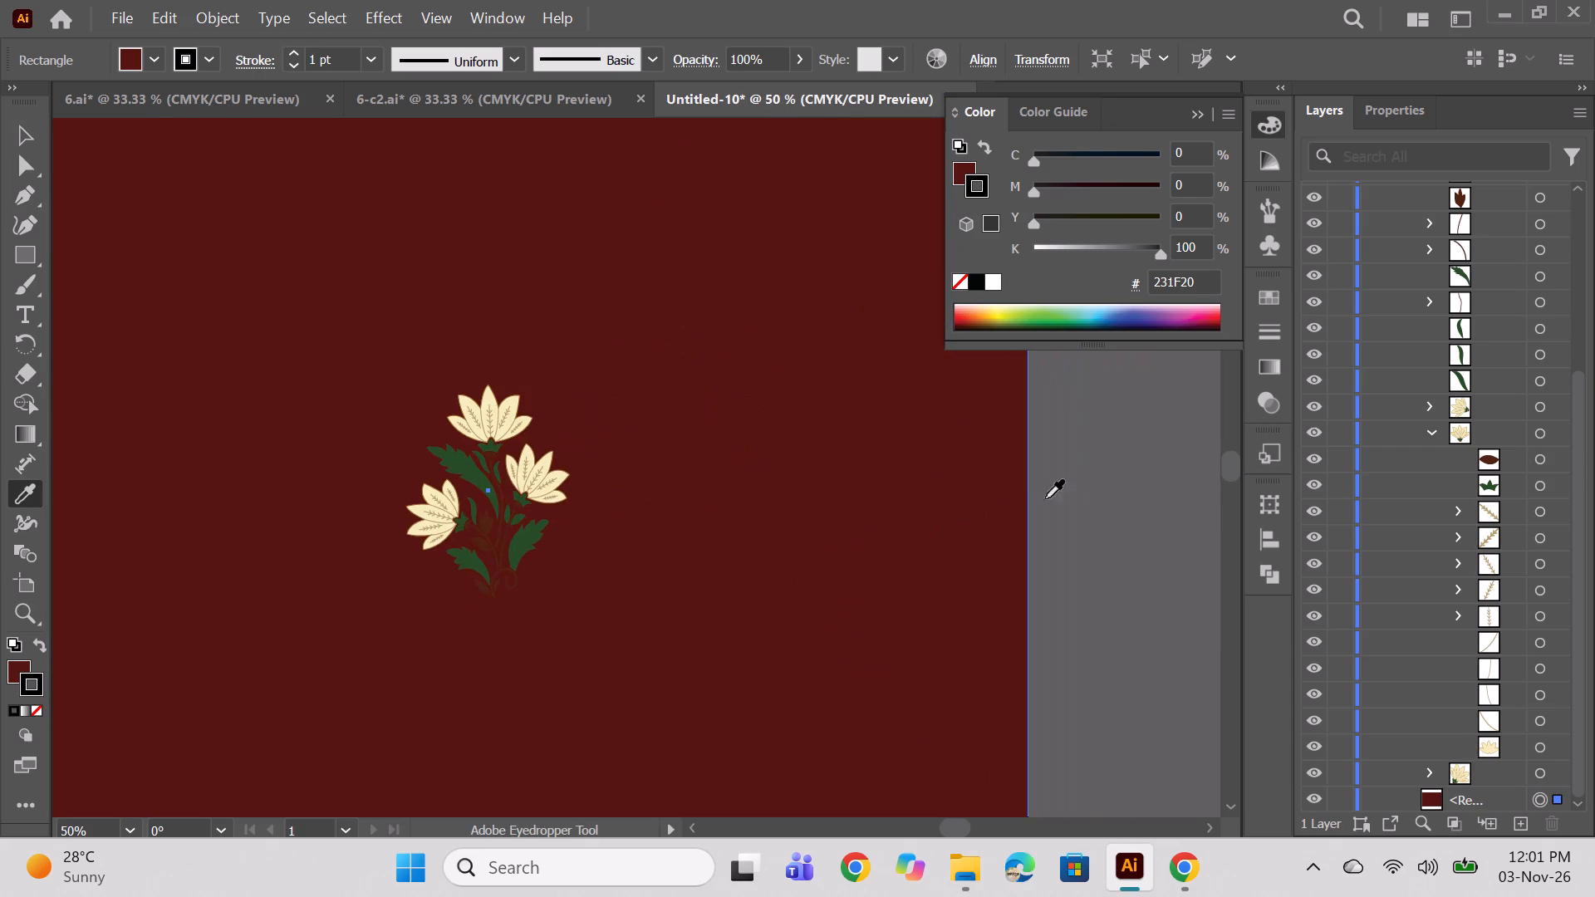
pyautogui.keyDown('alt'); pyautogui.click(1107, 485); pyautogui.keyUp('alt')
pyautogui.keyDown('alt'); pyautogui.scroll(-1, 829, 409); pyautogui.keyUp('alt')
pyautogui.click(1201, 120)
pyautogui.keyDown('alt'); pyautogui.scroll(1, 837, 376); pyautogui.keyUp('alt')
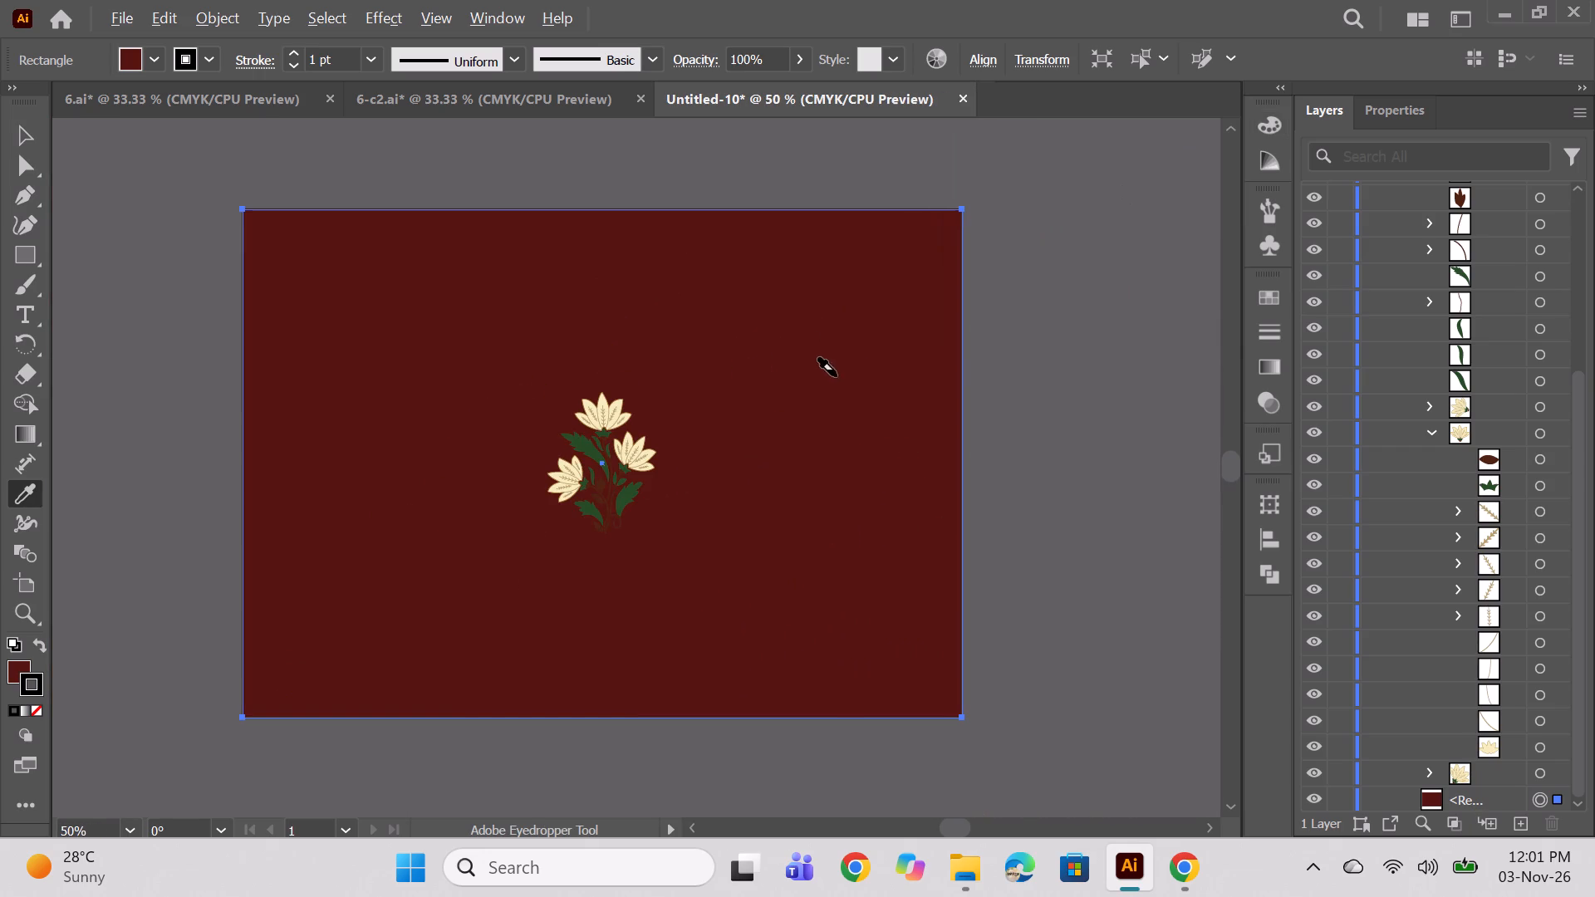
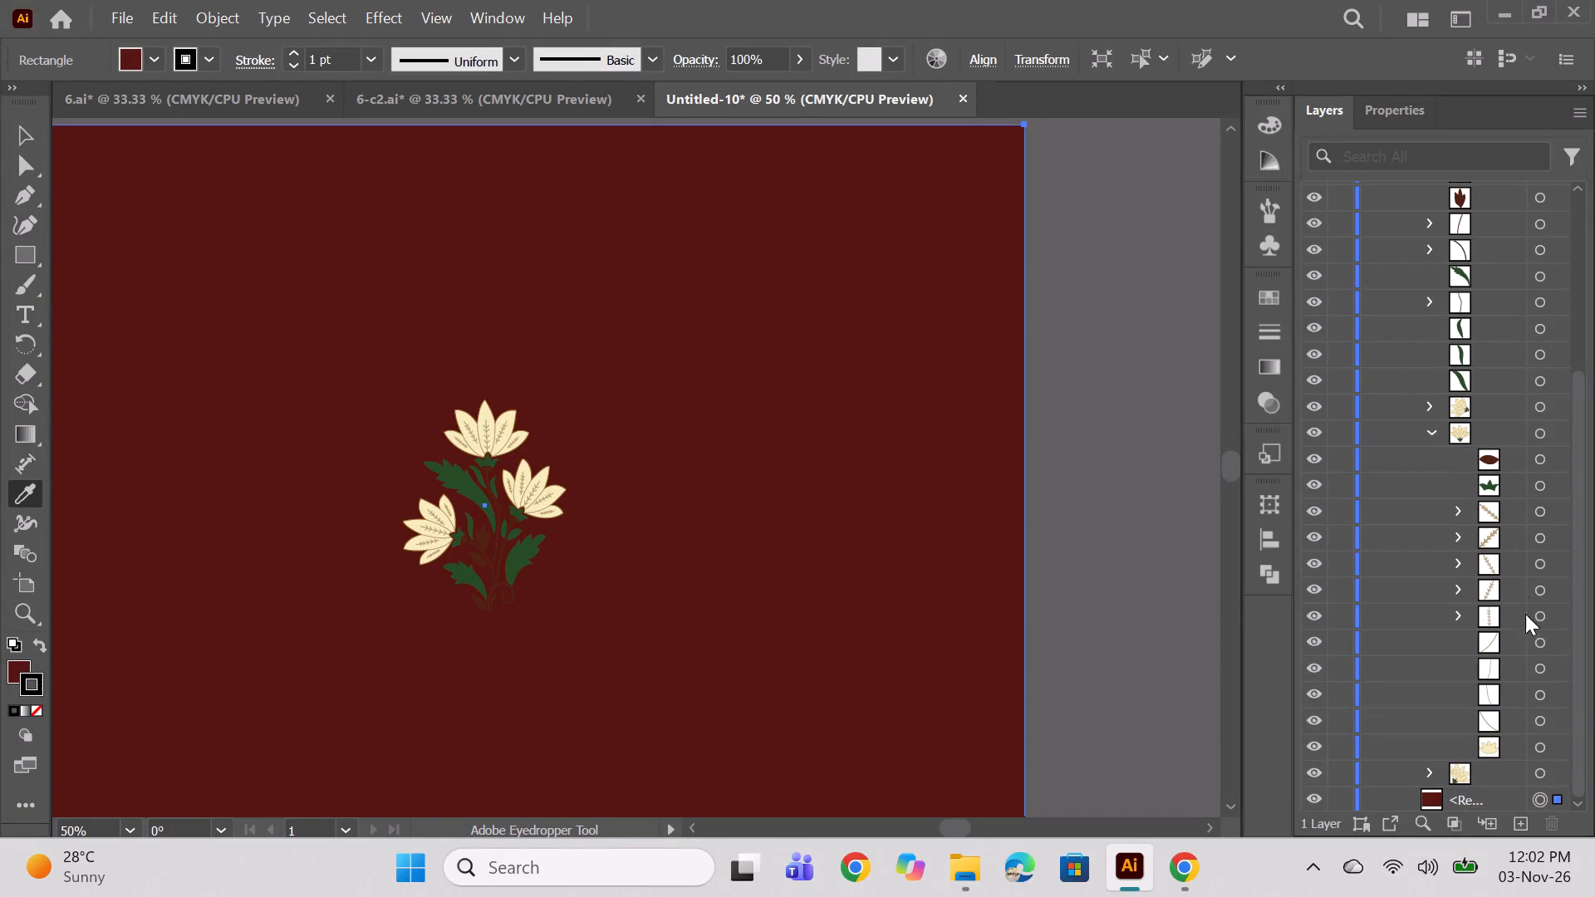
# Recolour the small dark brown oval at the base of the right-hand flower with the salmon fill C67B63.
pyautogui.click(1432, 777)
pyautogui.scroll(-8, 1470, 685)
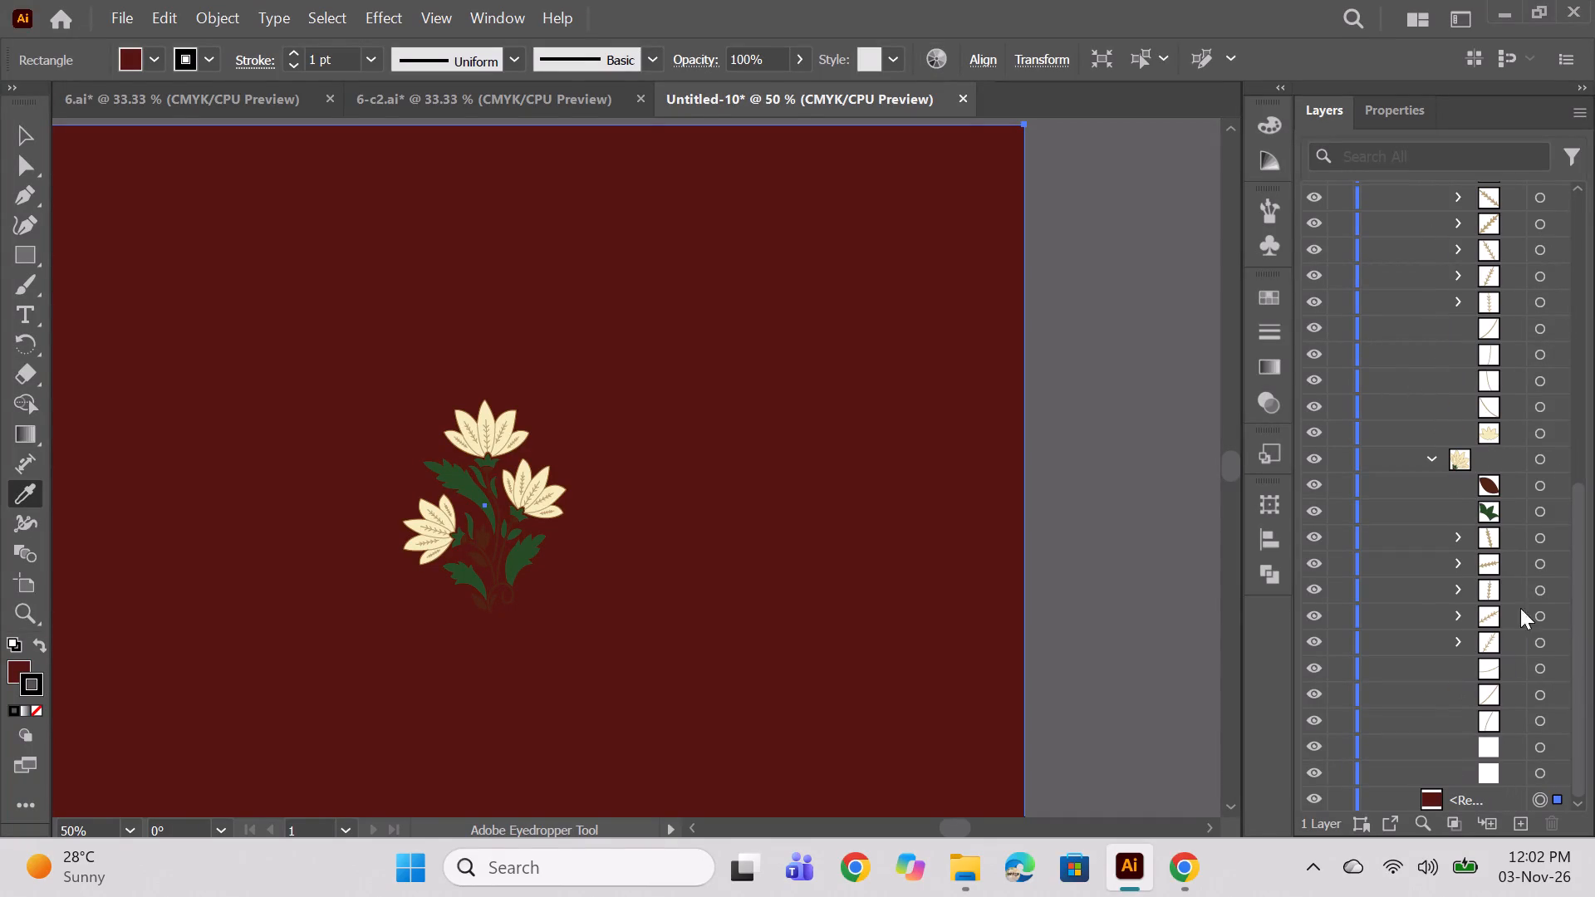
pyautogui.click(1541, 488)
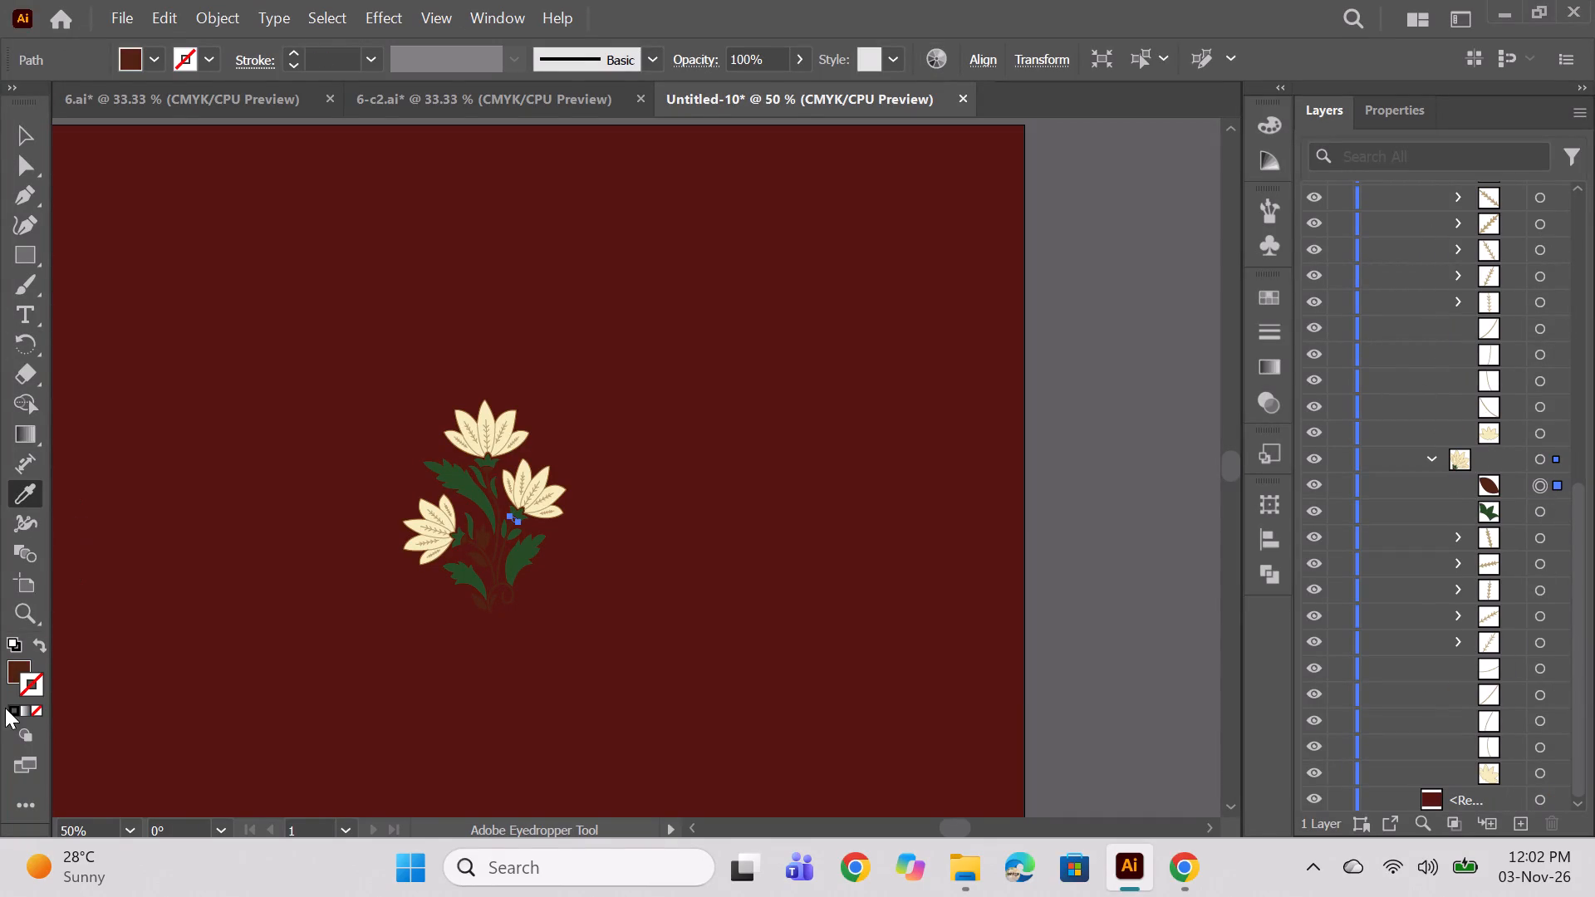
pyautogui.doubleClick(17, 664)
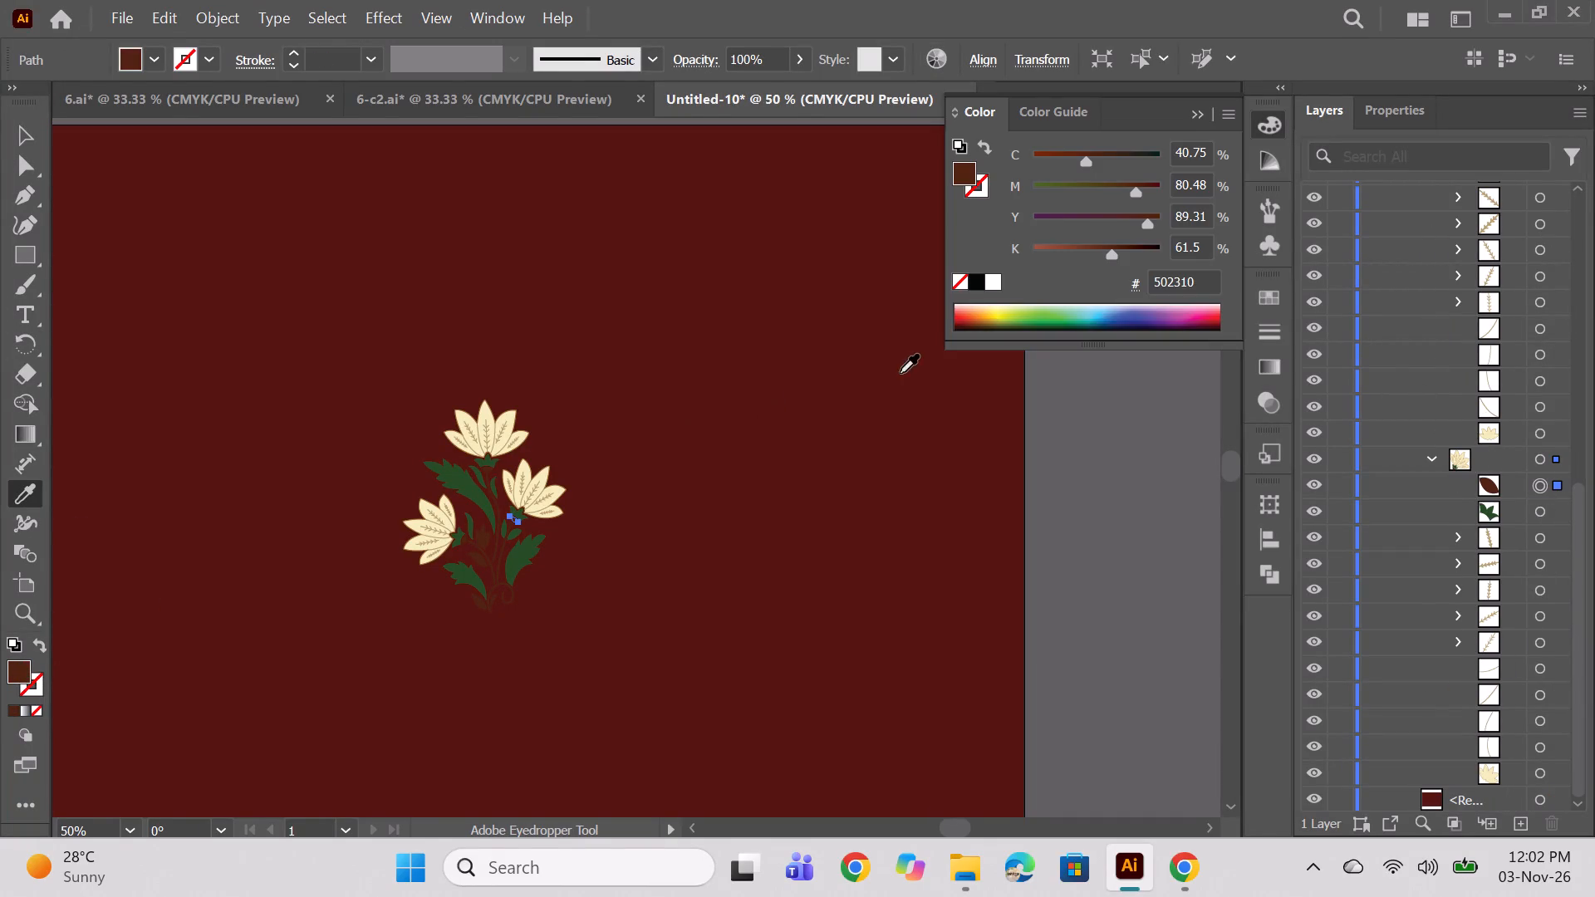
pyautogui.doubleClick(19, 668)
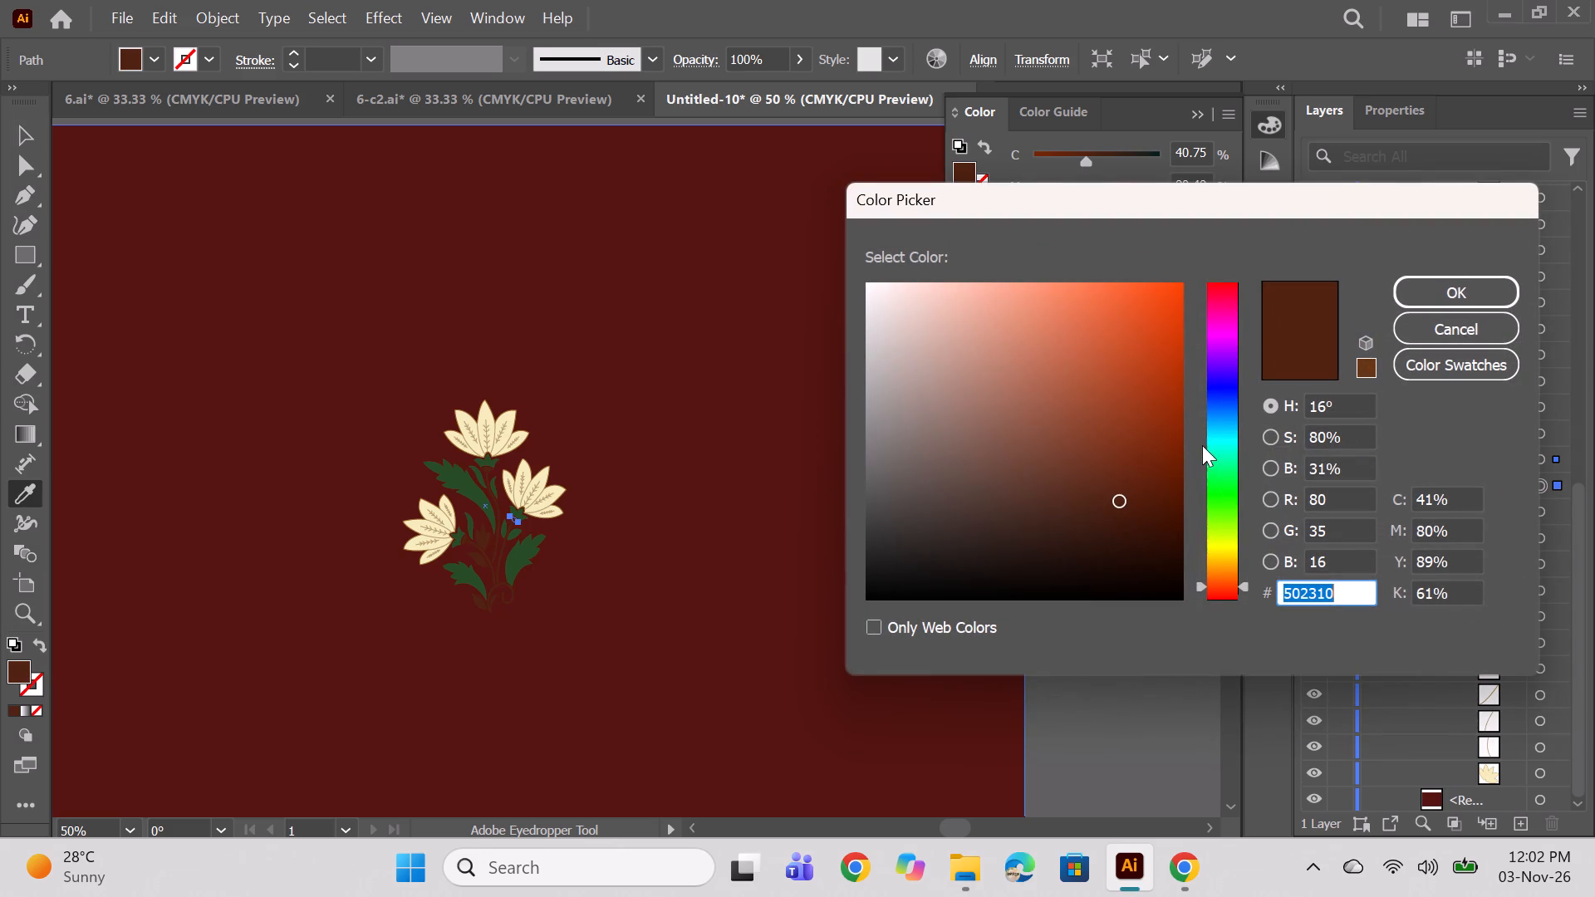
pyautogui.click(1116, 454)
pyautogui.click(1080, 425)
pyautogui.click(1080, 410)
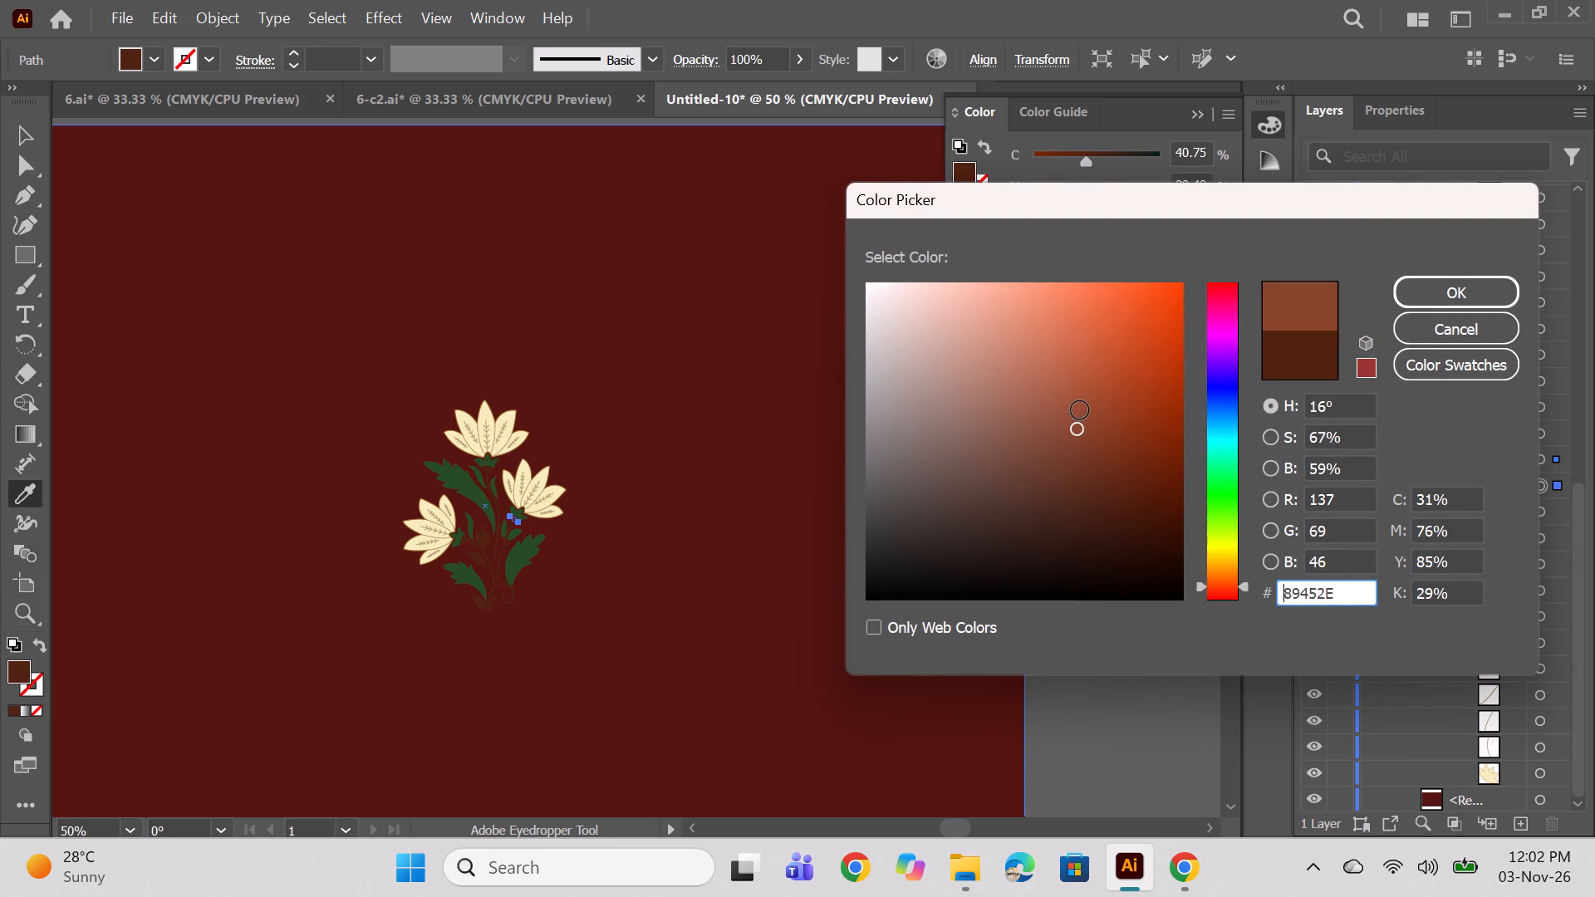
pyautogui.click(1084, 399)
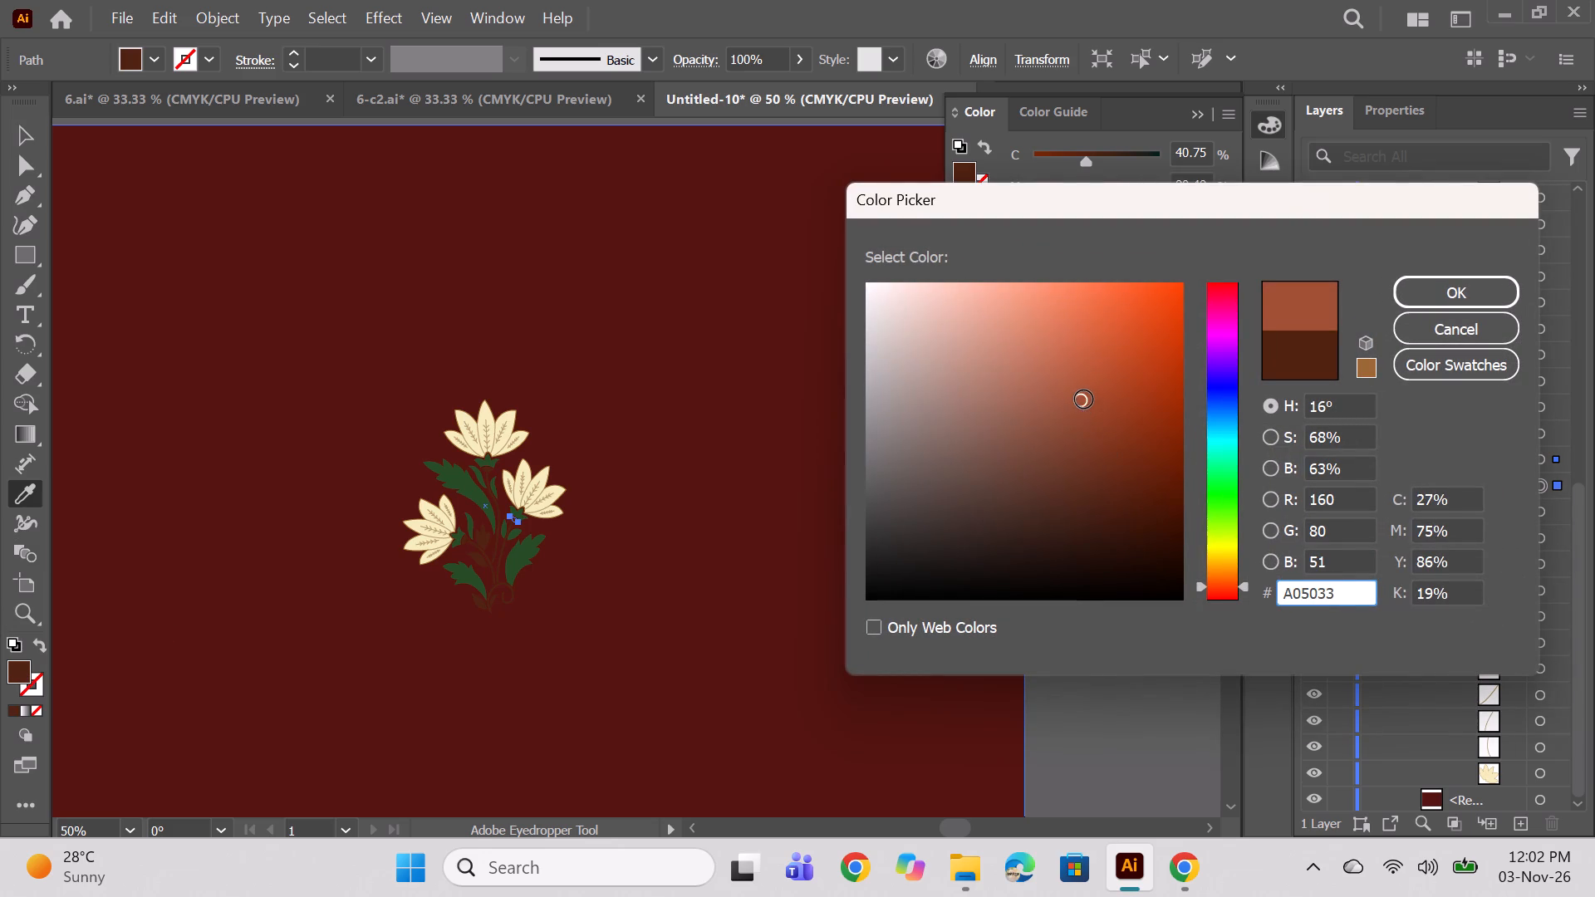
pyautogui.click(1456, 287)
pyautogui.doubleClick(15, 661)
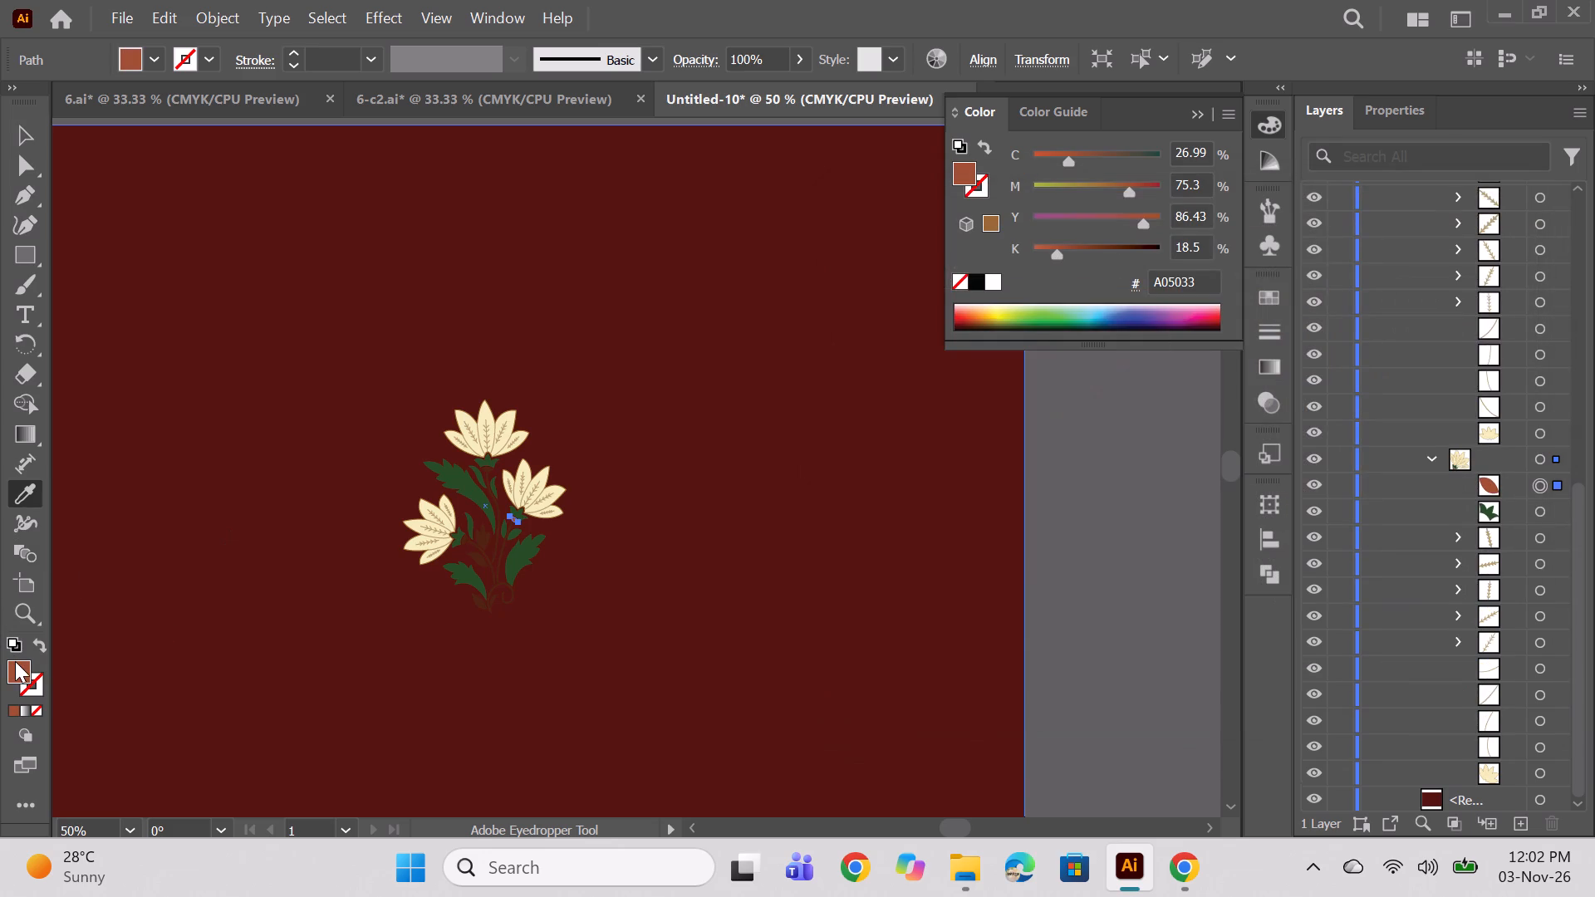
pyautogui.click(1041, 372)
pyautogui.click(1091, 376)
pyautogui.click(1072, 368)
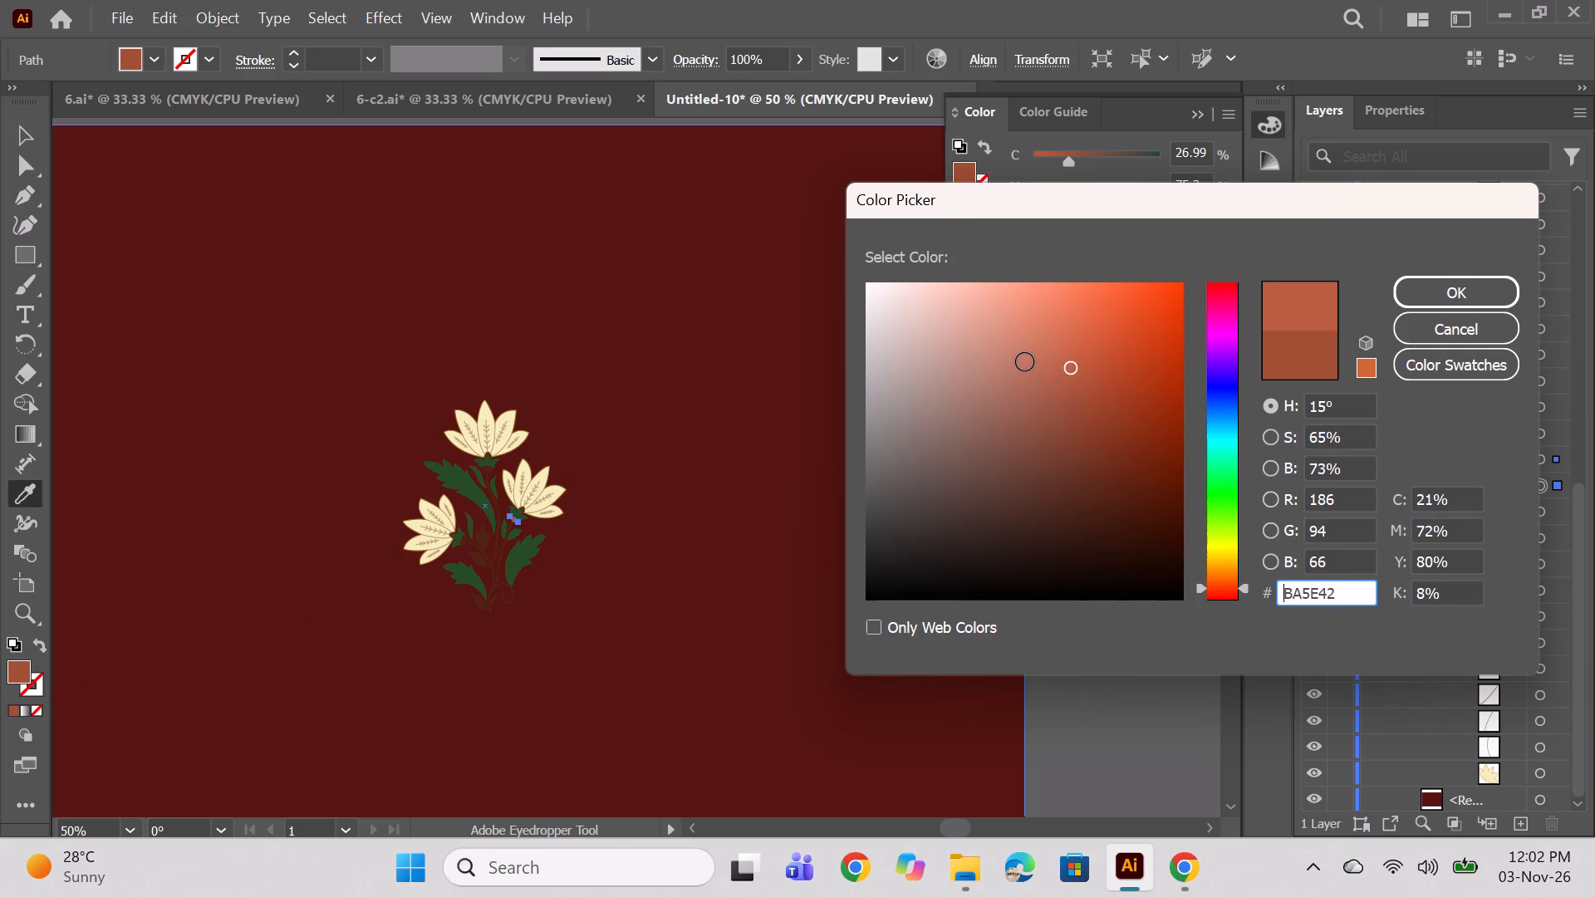
pyautogui.click(1025, 362)
pyautogui.click(1025, 350)
pyautogui.click(1427, 292)
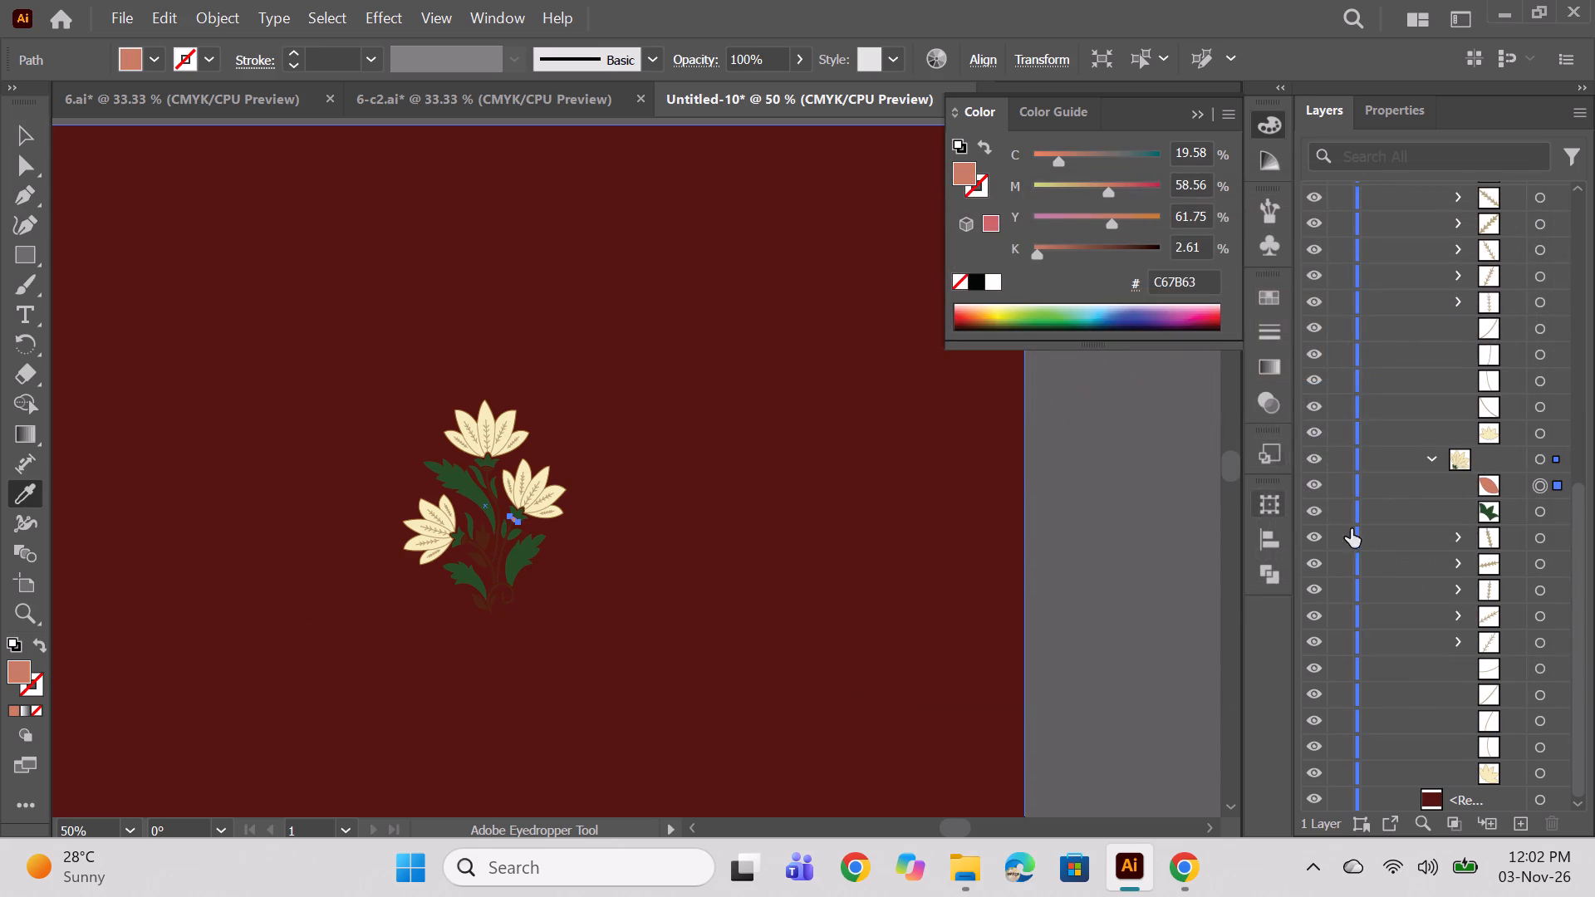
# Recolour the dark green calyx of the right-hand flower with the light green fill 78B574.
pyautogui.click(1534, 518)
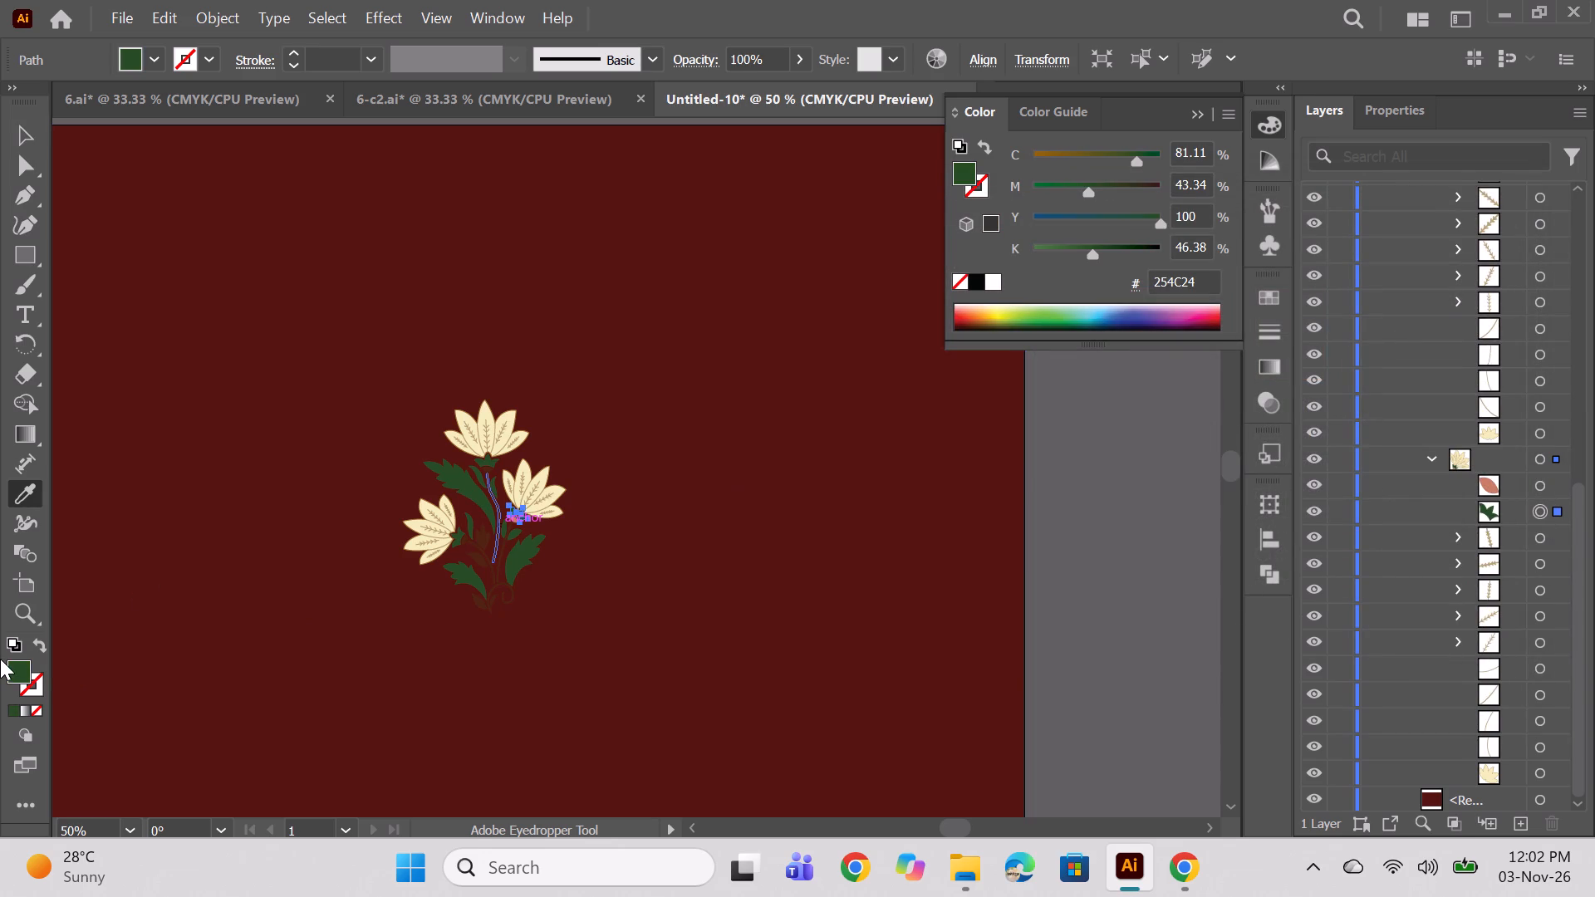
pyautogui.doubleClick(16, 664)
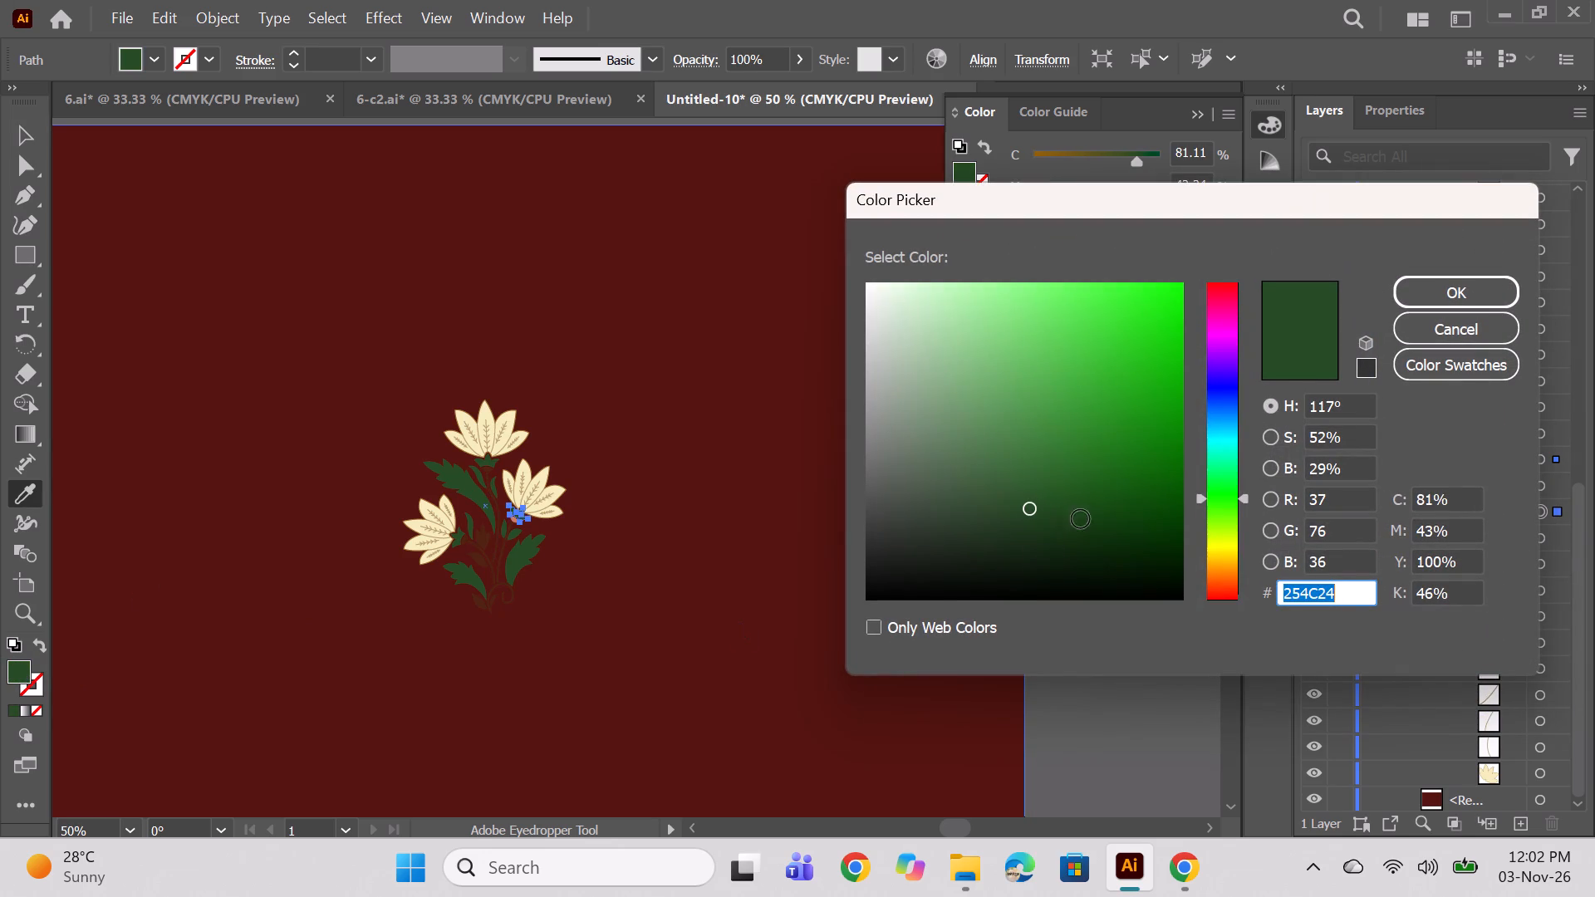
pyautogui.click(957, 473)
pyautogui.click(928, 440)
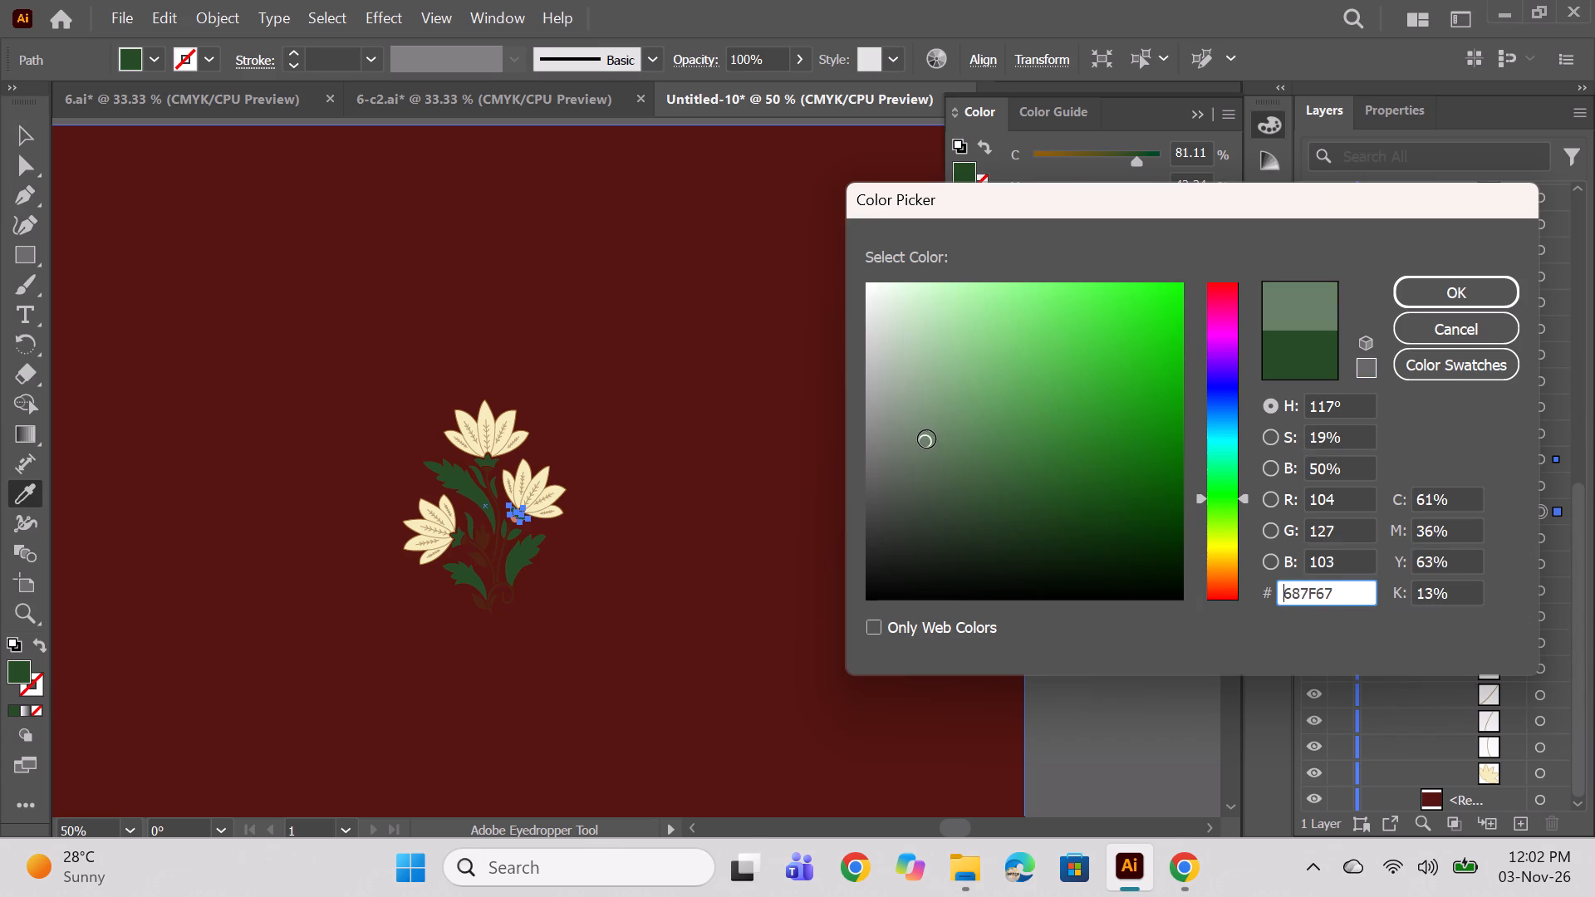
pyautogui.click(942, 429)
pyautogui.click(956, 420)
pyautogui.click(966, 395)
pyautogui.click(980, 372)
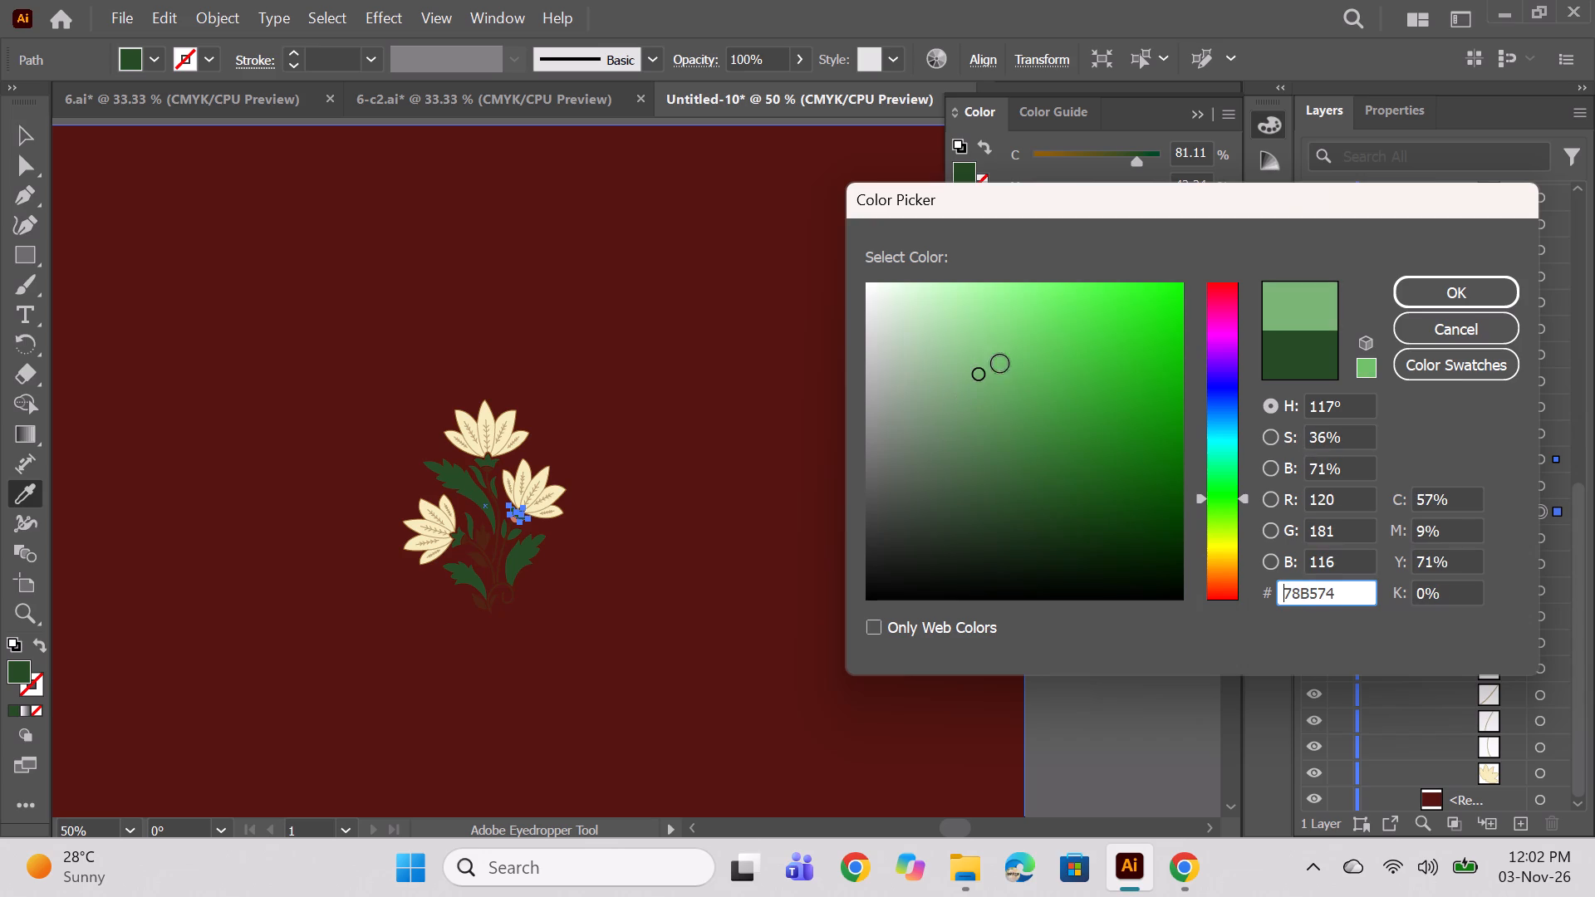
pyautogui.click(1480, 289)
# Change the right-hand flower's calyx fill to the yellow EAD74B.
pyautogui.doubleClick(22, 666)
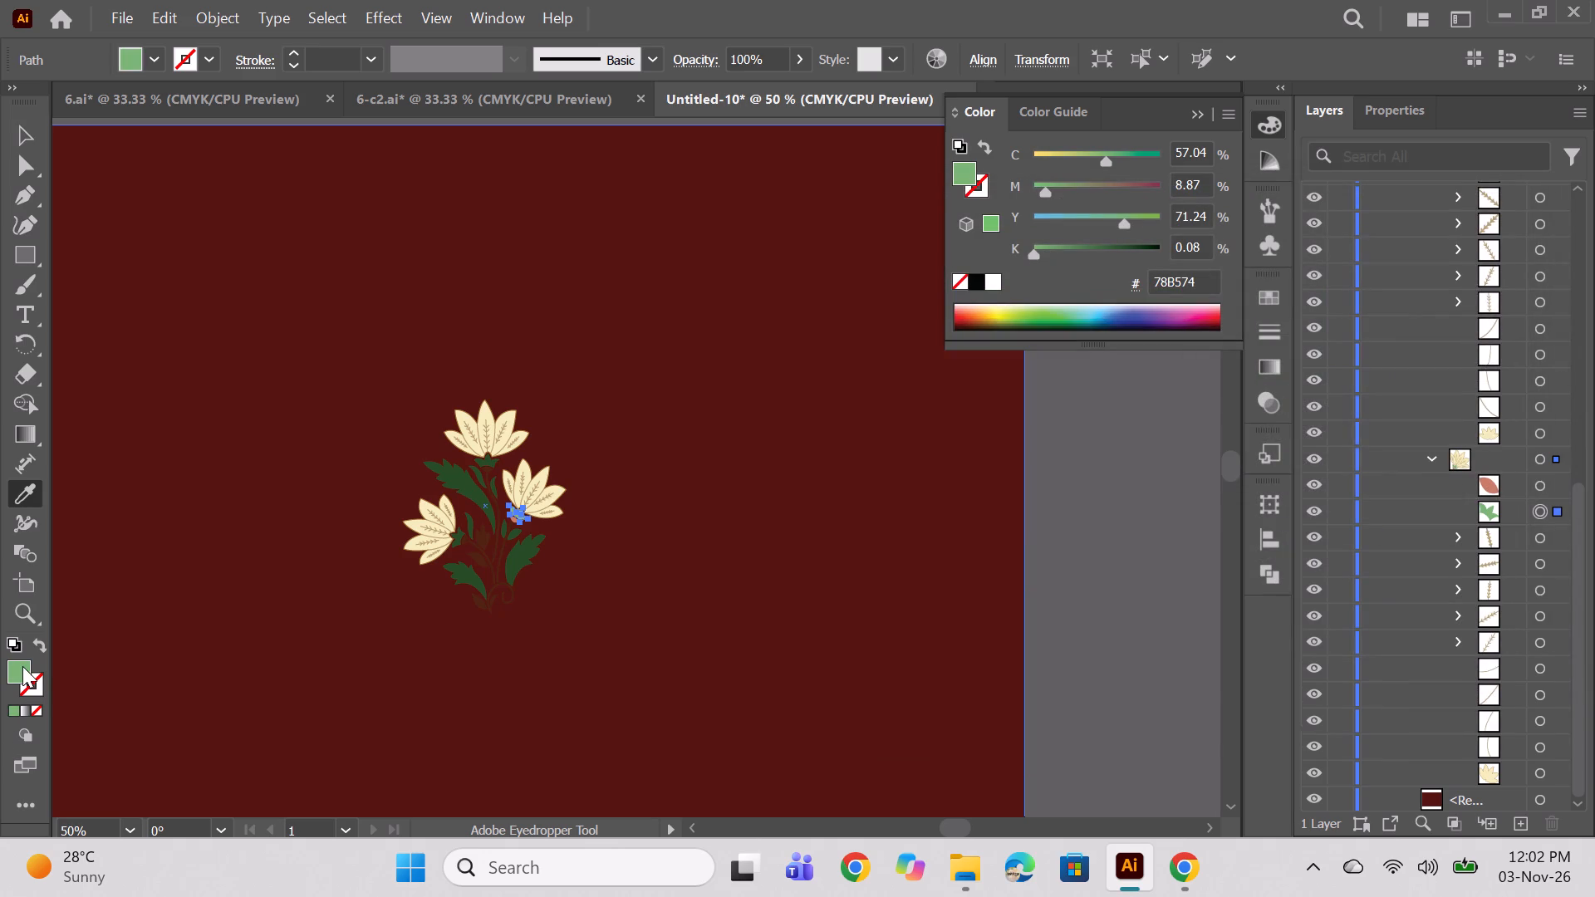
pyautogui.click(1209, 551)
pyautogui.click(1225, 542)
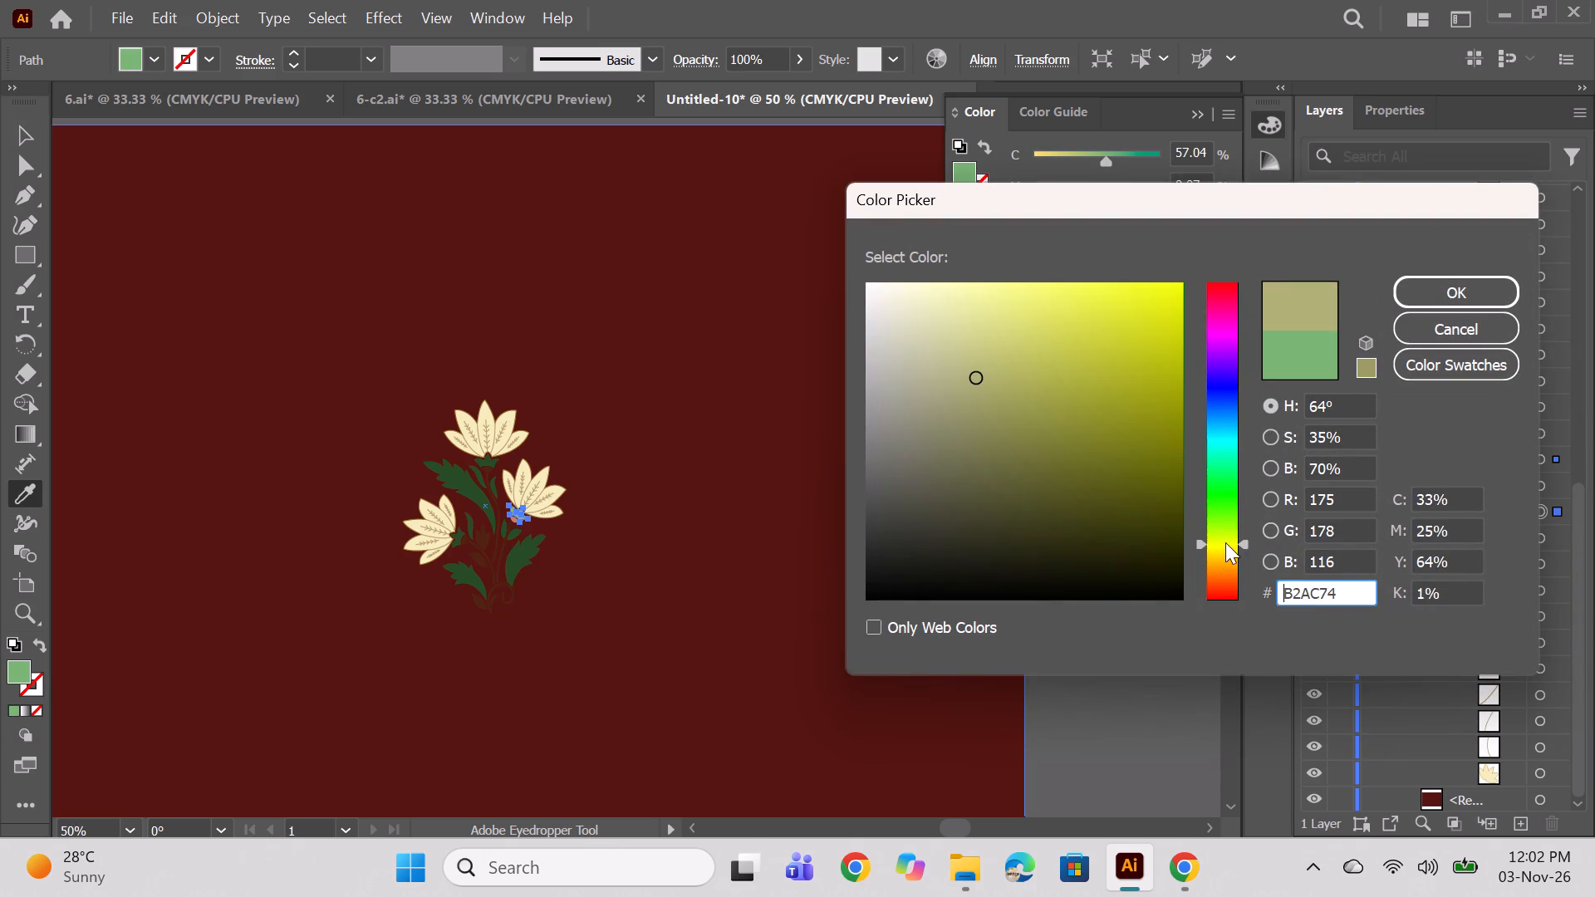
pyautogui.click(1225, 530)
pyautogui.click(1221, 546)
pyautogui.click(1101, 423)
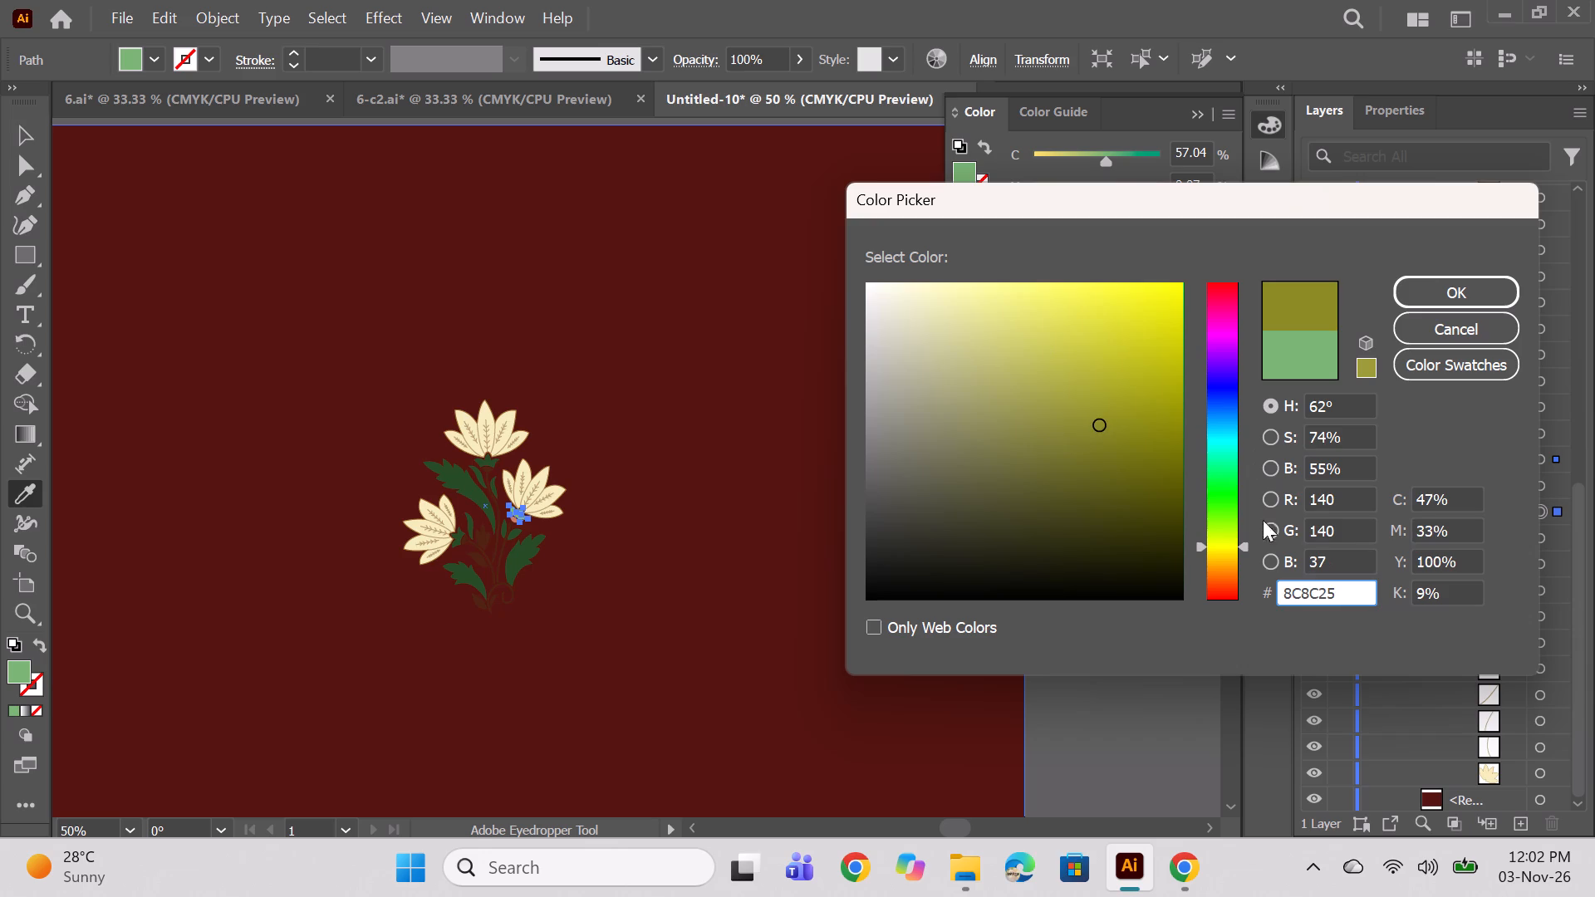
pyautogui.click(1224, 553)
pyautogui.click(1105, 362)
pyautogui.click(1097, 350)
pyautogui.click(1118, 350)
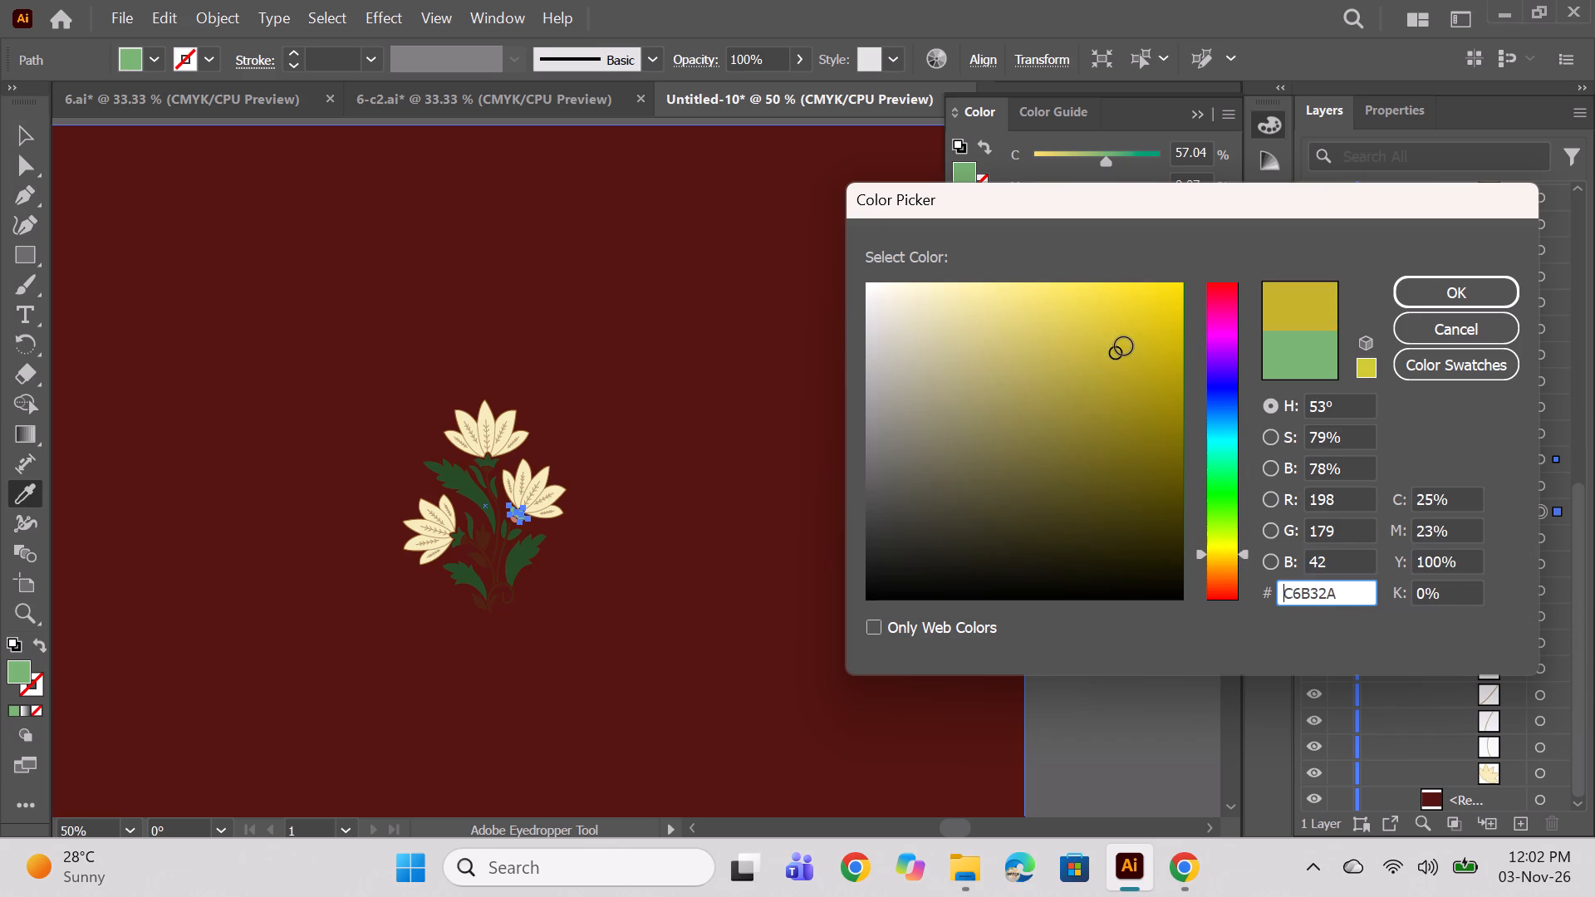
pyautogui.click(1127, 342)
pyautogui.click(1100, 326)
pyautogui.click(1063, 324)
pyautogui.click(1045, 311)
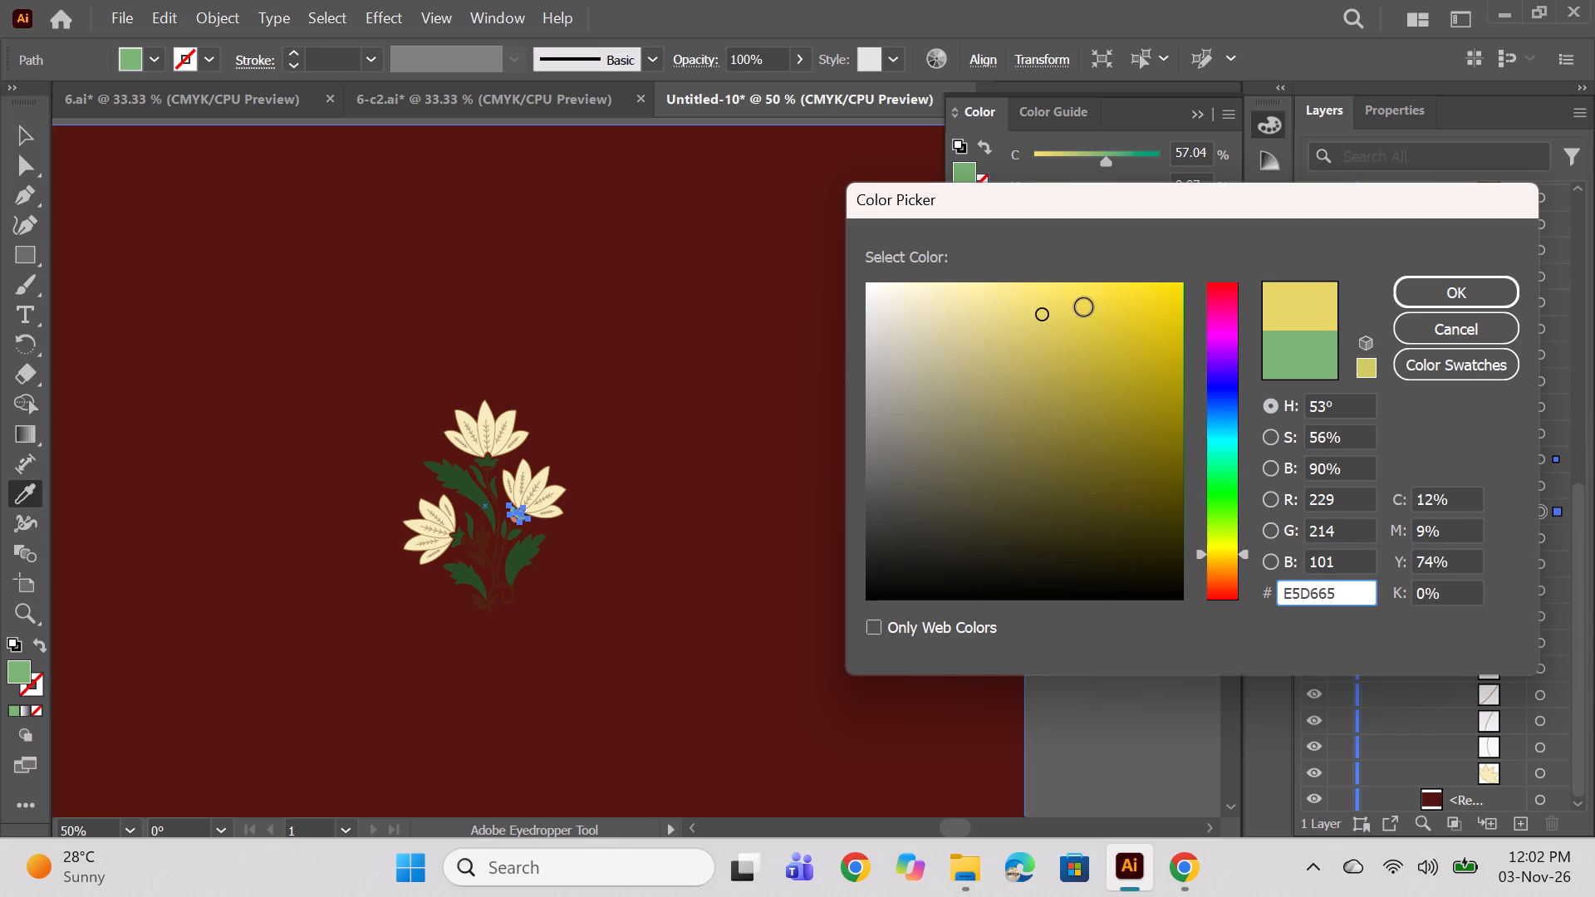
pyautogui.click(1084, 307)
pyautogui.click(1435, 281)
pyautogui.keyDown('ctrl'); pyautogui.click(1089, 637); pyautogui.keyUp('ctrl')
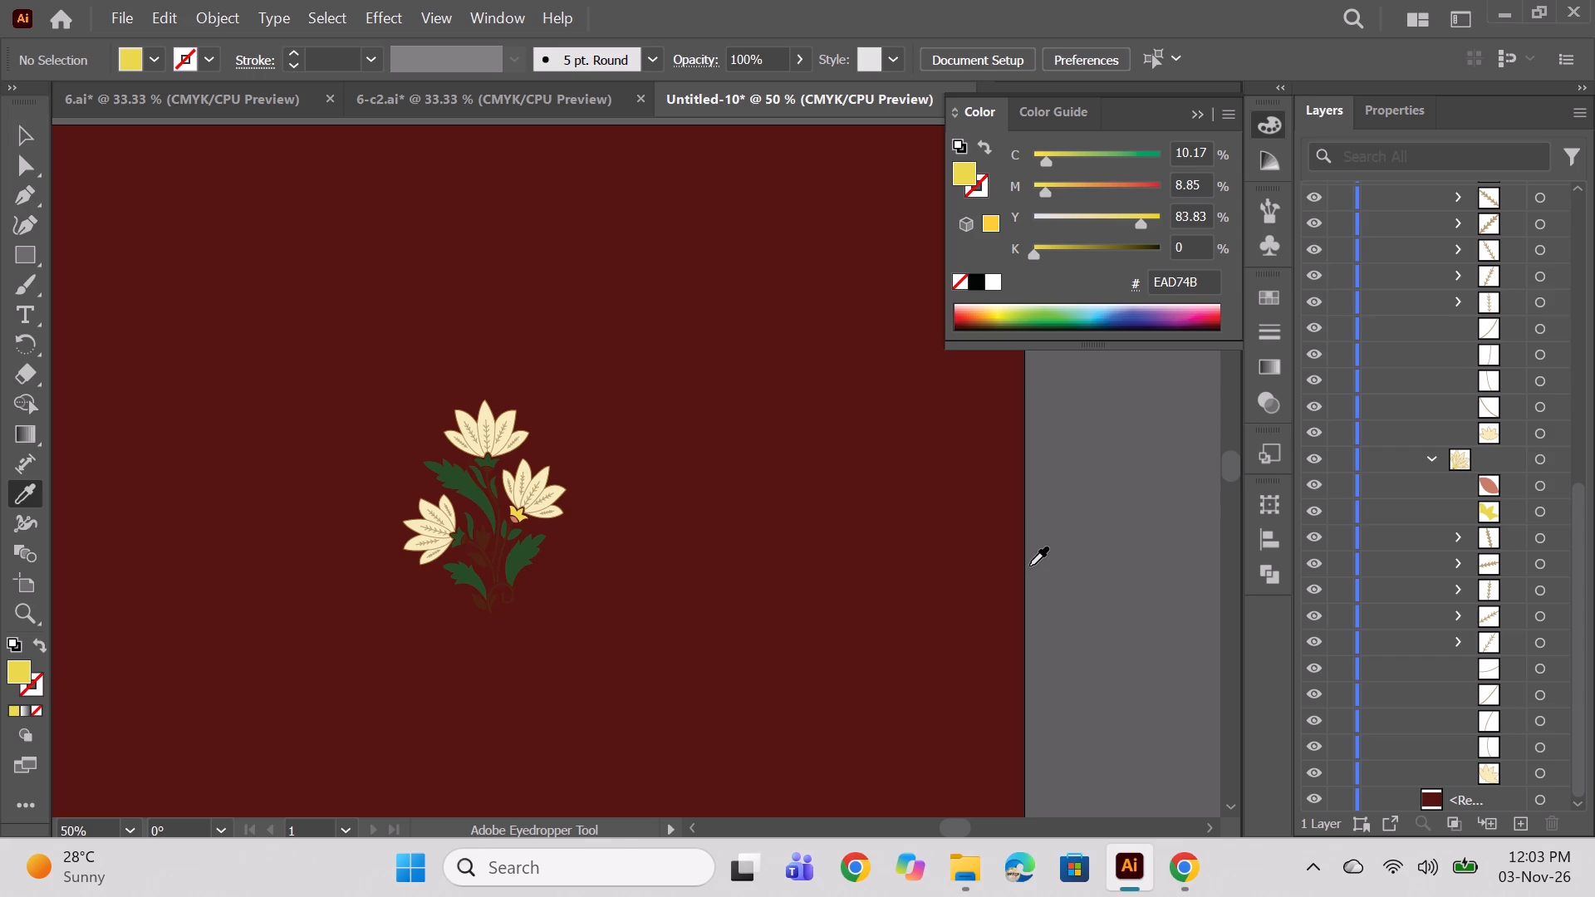
# Soften the right-hand flower's calyx fill to the pale yellow EAD975.
pyautogui.click(1541, 508)
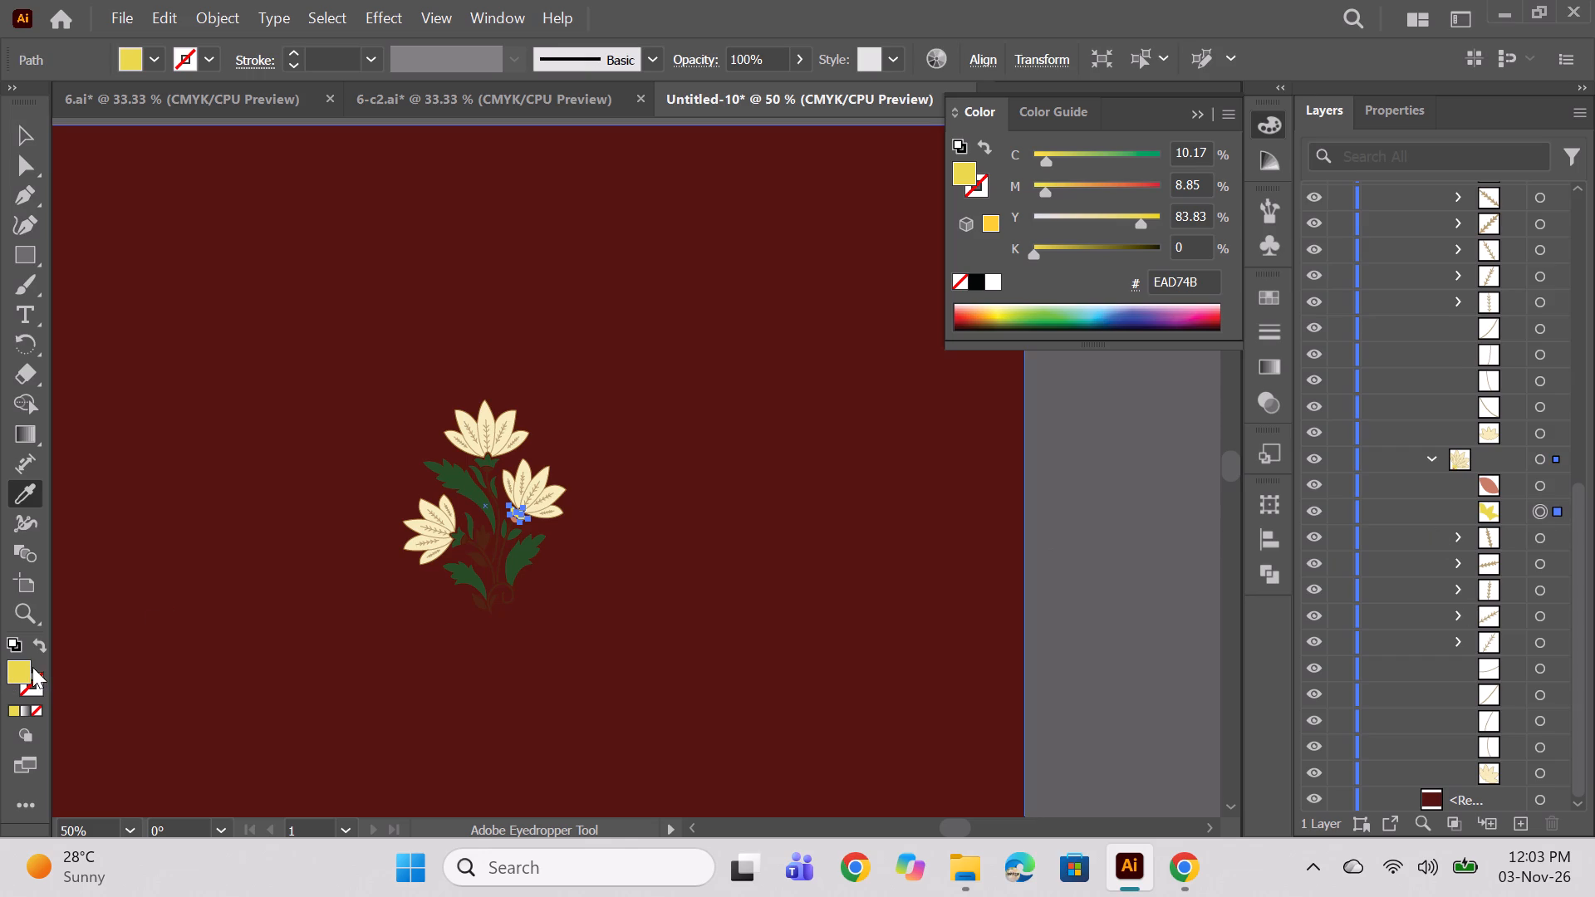
pyautogui.doubleClick(26, 664)
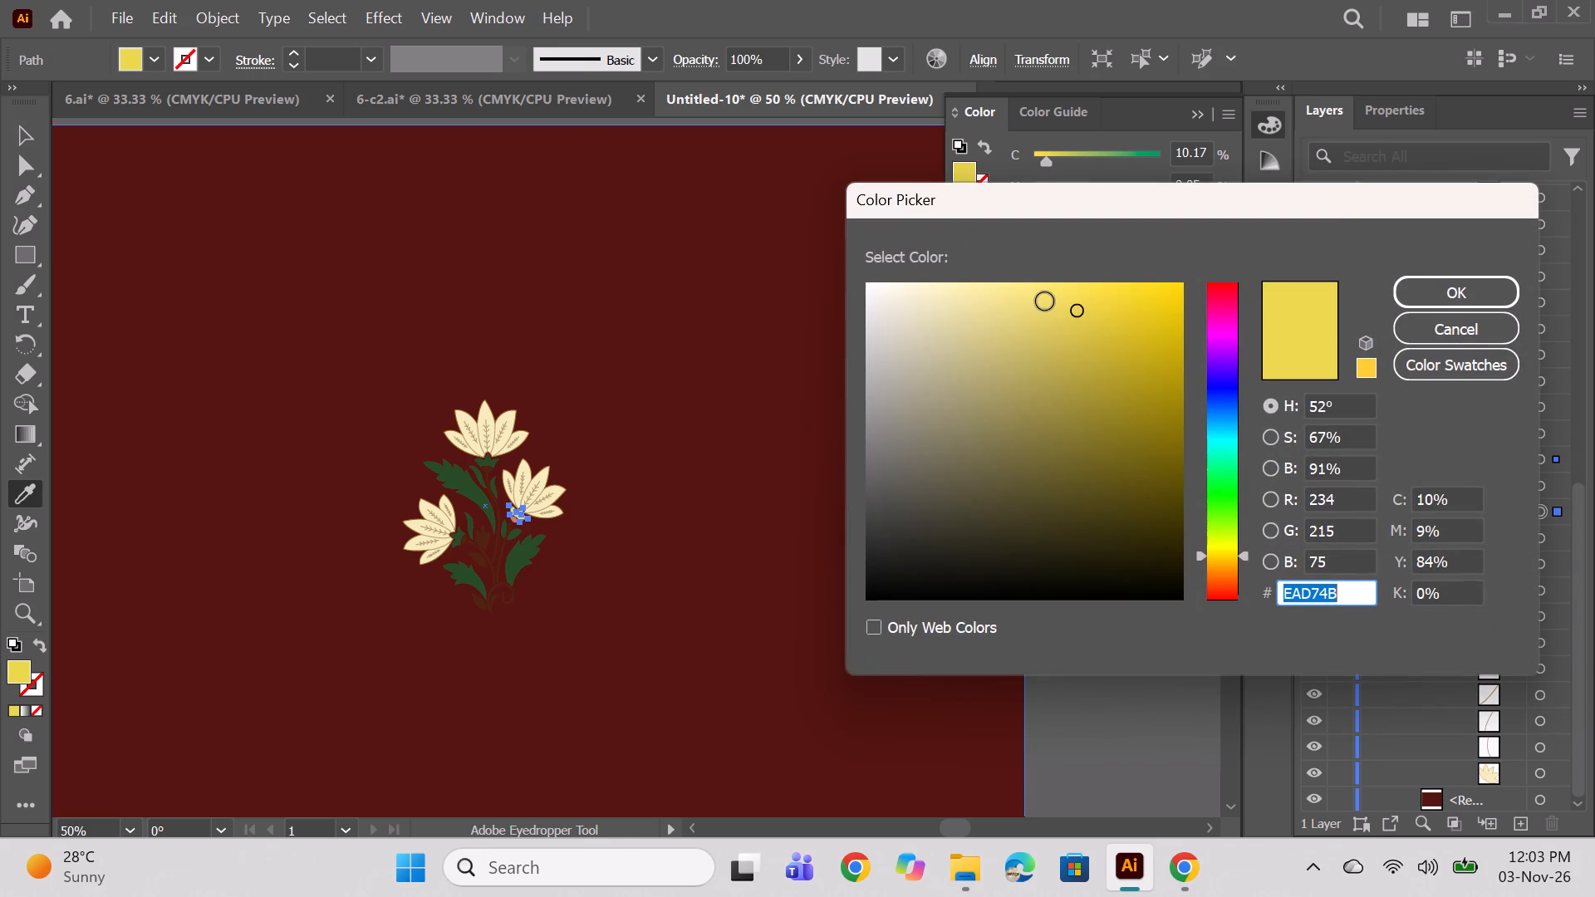
pyautogui.click(1045, 301)
pyautogui.click(1033, 301)
pyautogui.click(1025, 306)
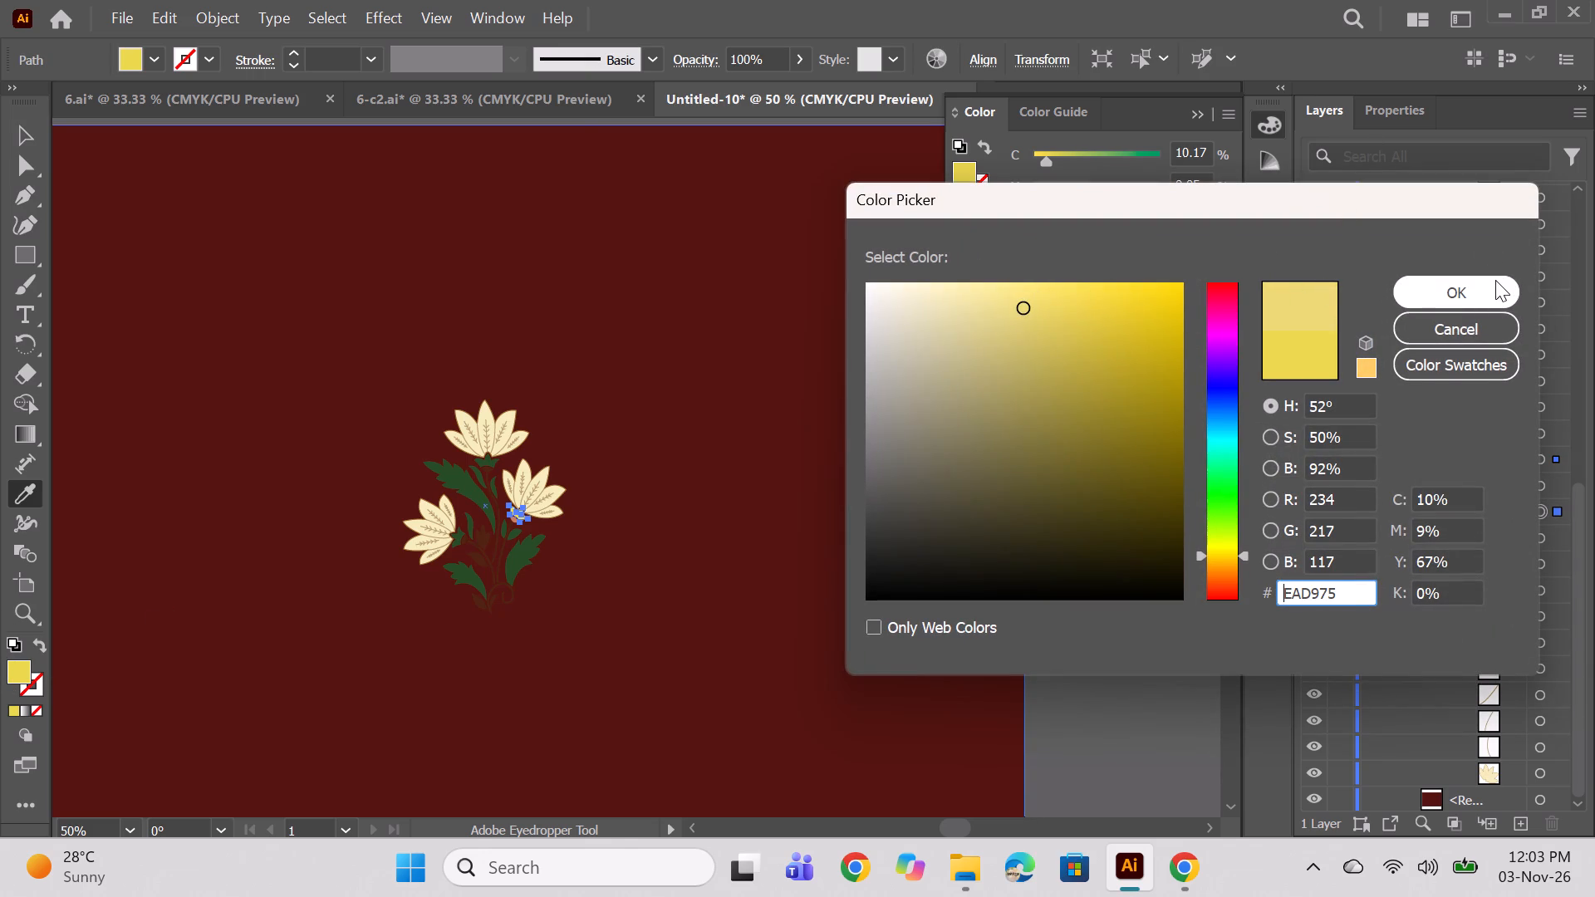
pyautogui.click(1495, 280)
pyautogui.keyDown('ctrl'); pyautogui.click(988, 519); pyautogui.keyUp('ctrl')
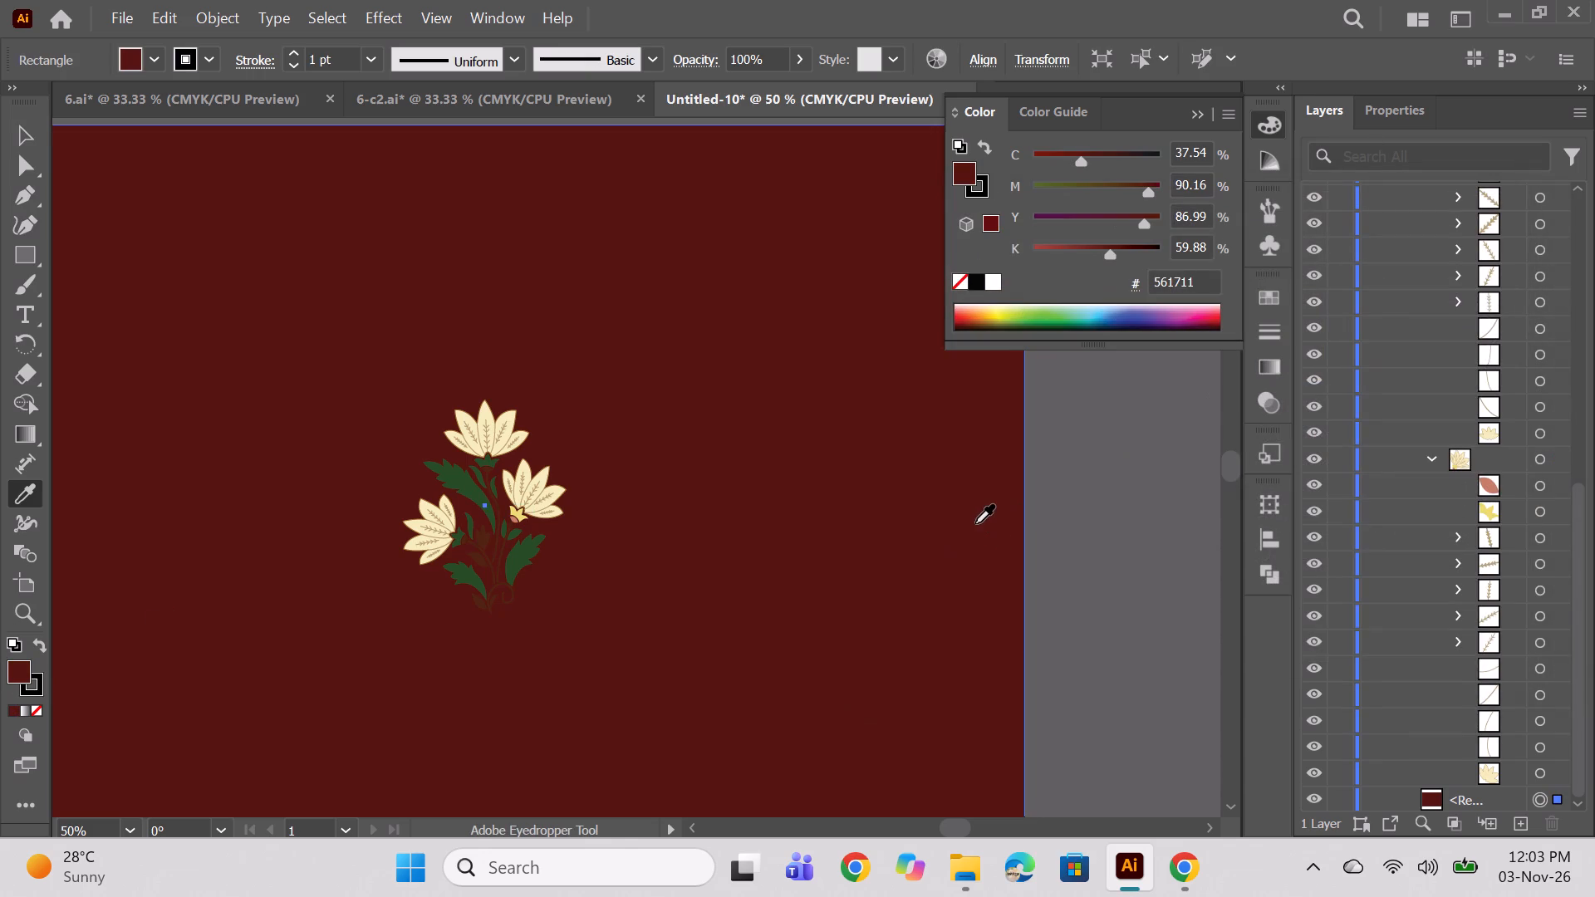
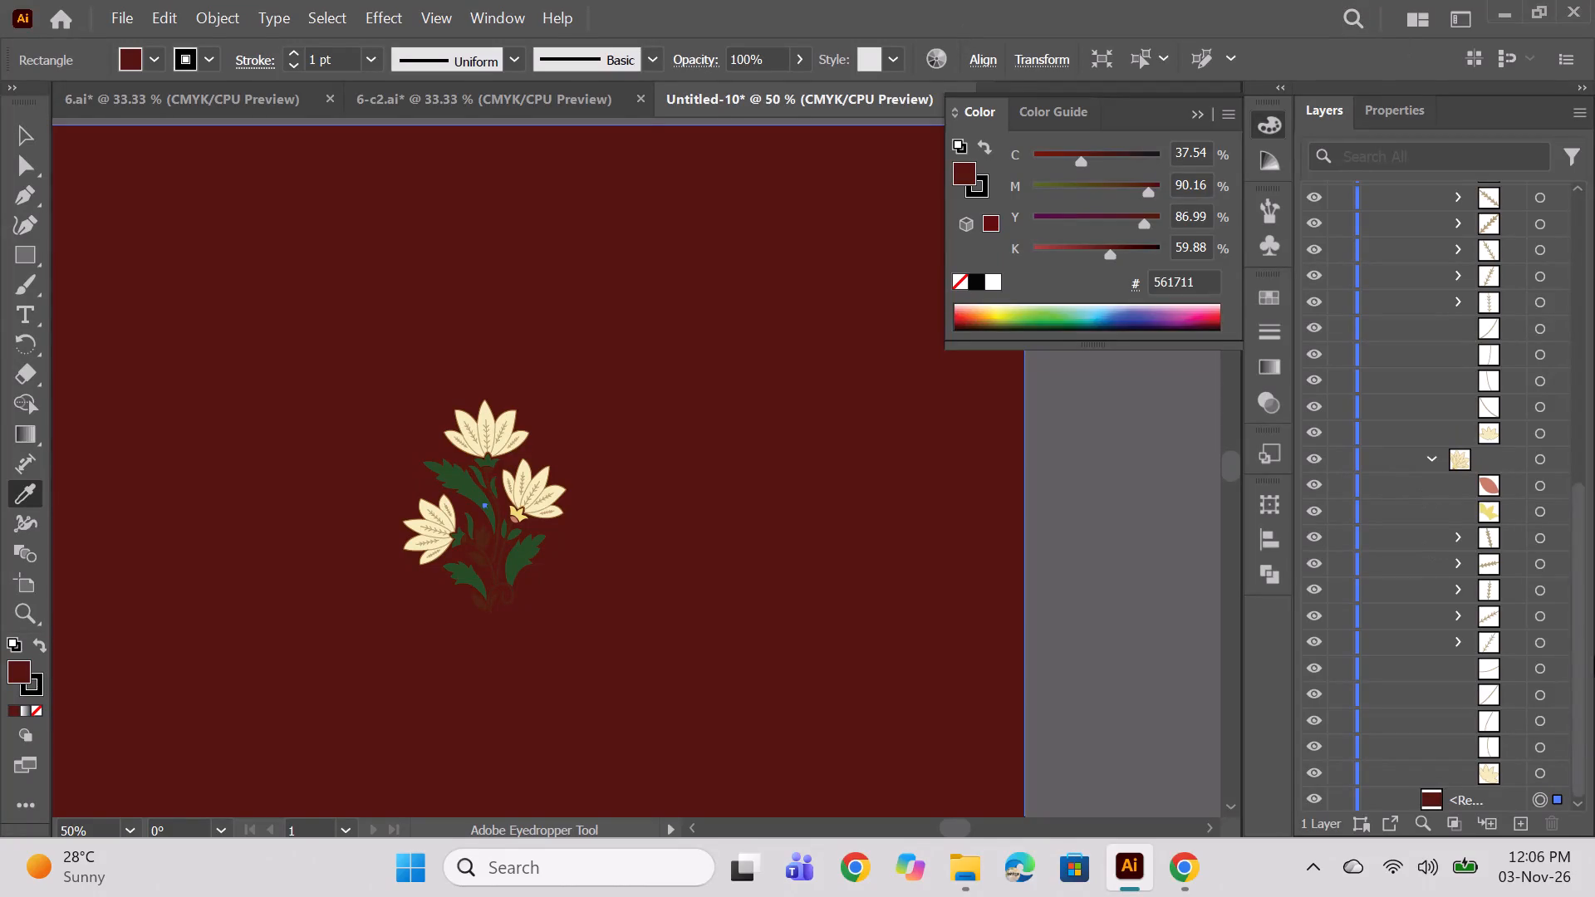
# Darken the right-hand flower's calyx fill to the mustard yellow BAA643.
pyautogui.click(1540, 510)
pyautogui.doubleClick(17, 669)
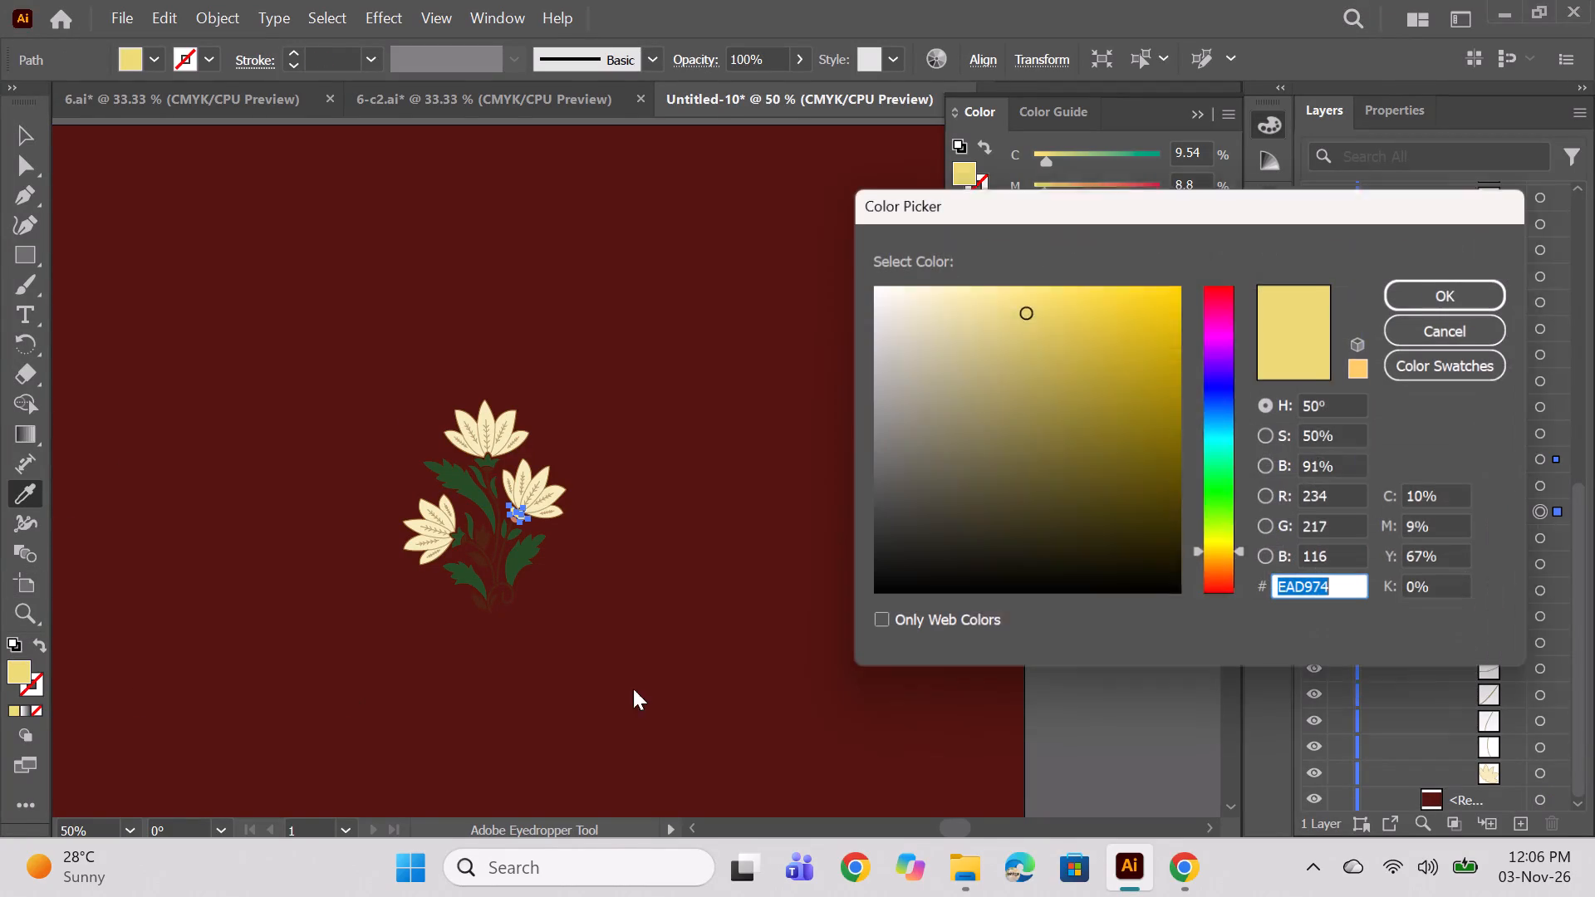
pyautogui.click(1055, 350)
pyautogui.click(1110, 370)
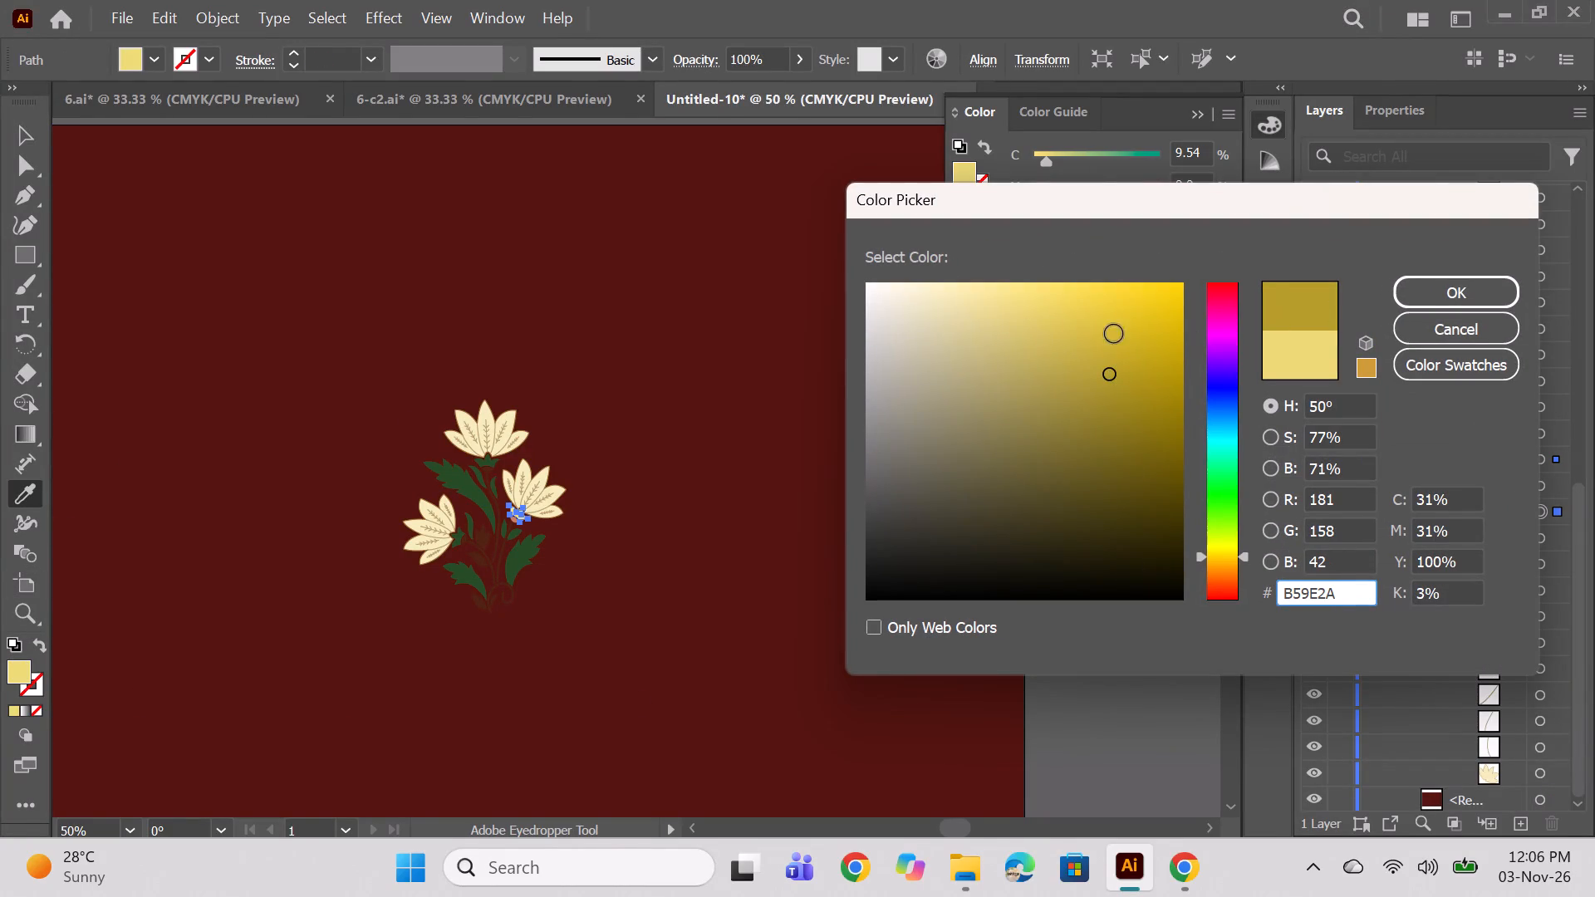
pyautogui.click(1069, 365)
pyautogui.click(1437, 286)
pyautogui.keyDown('ctrl'); pyautogui.click(885, 516); pyautogui.keyUp('ctrl')
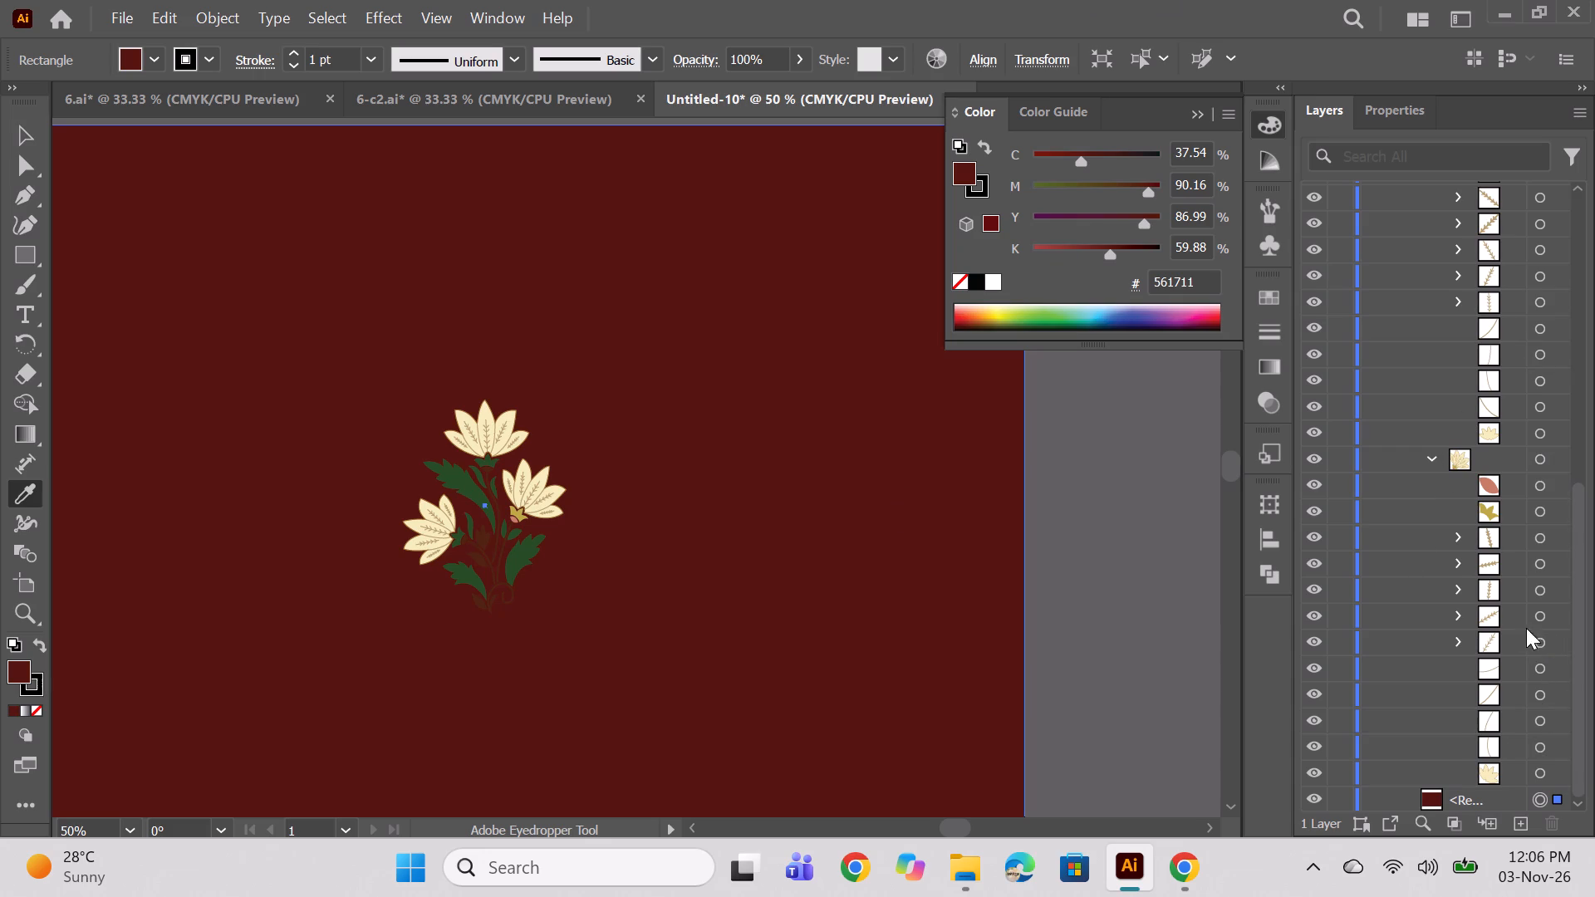
# Recolour the top flower's small base oval with the salmon C67B63 and its calyx with the mustard BAA643.
pyautogui.click(1435, 462)
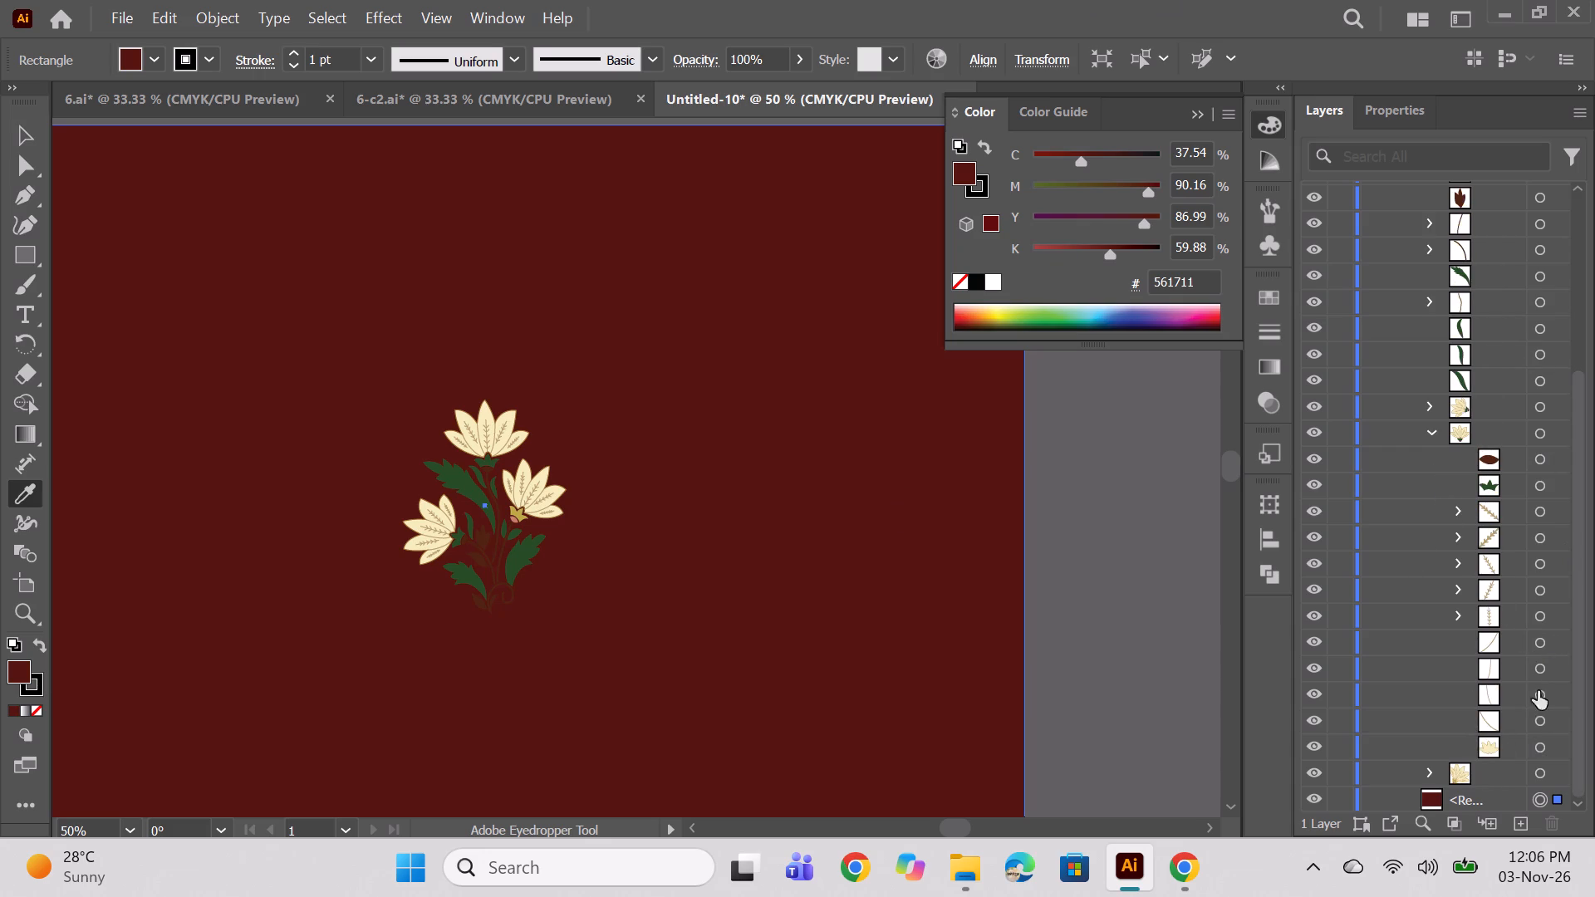
pyautogui.click(1539, 459)
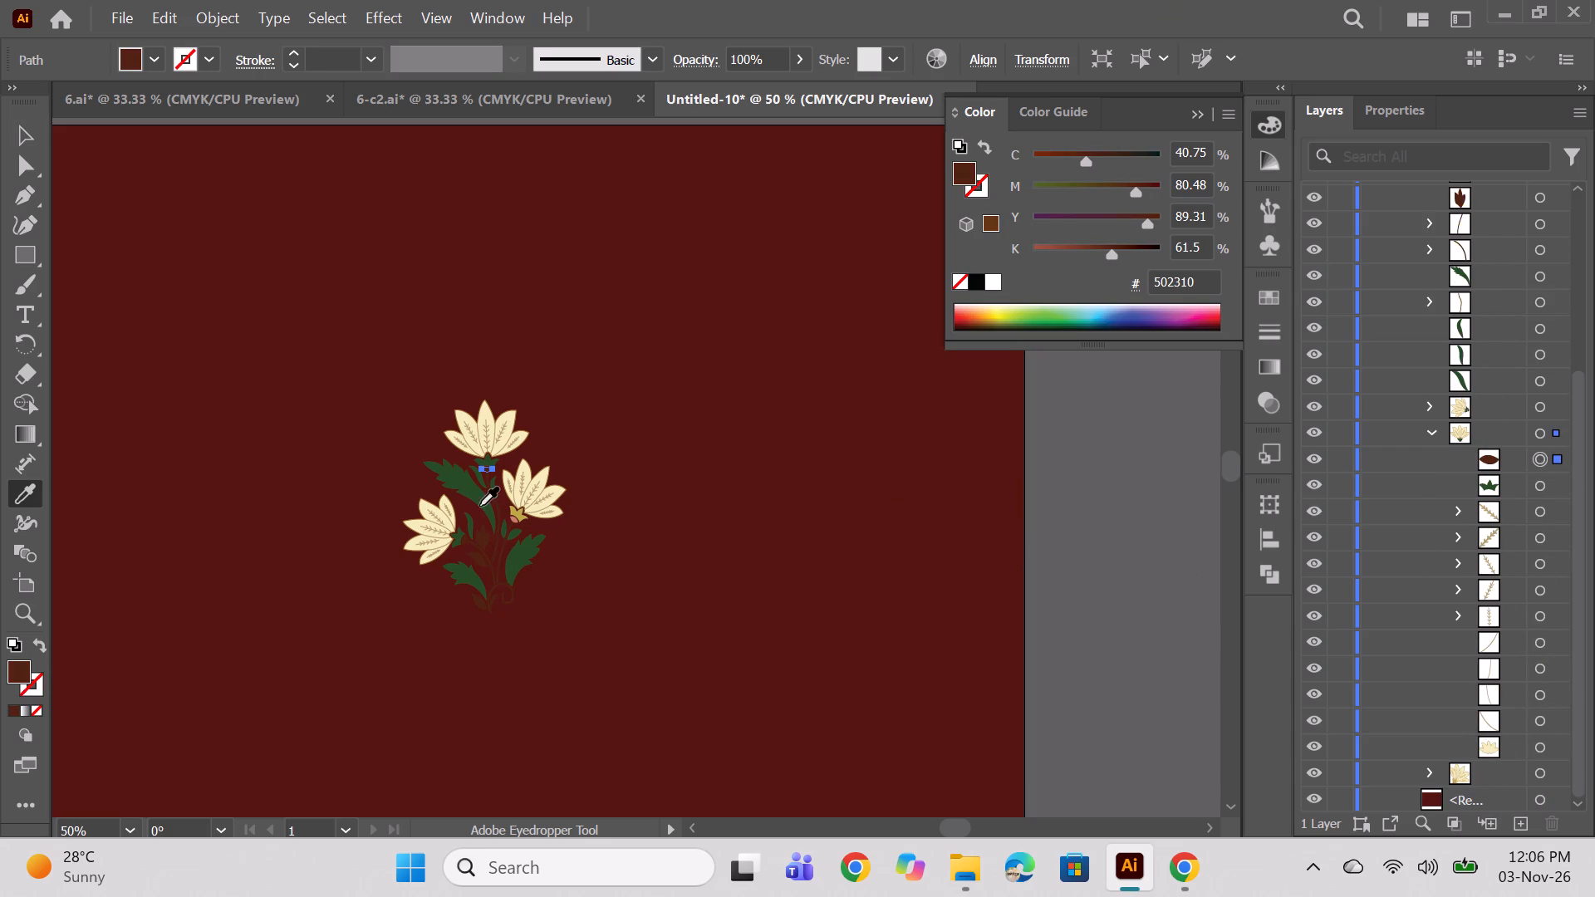
pyautogui.keyDown('alt'); pyautogui.scroll(2, 436, 471); pyautogui.keyUp('alt')
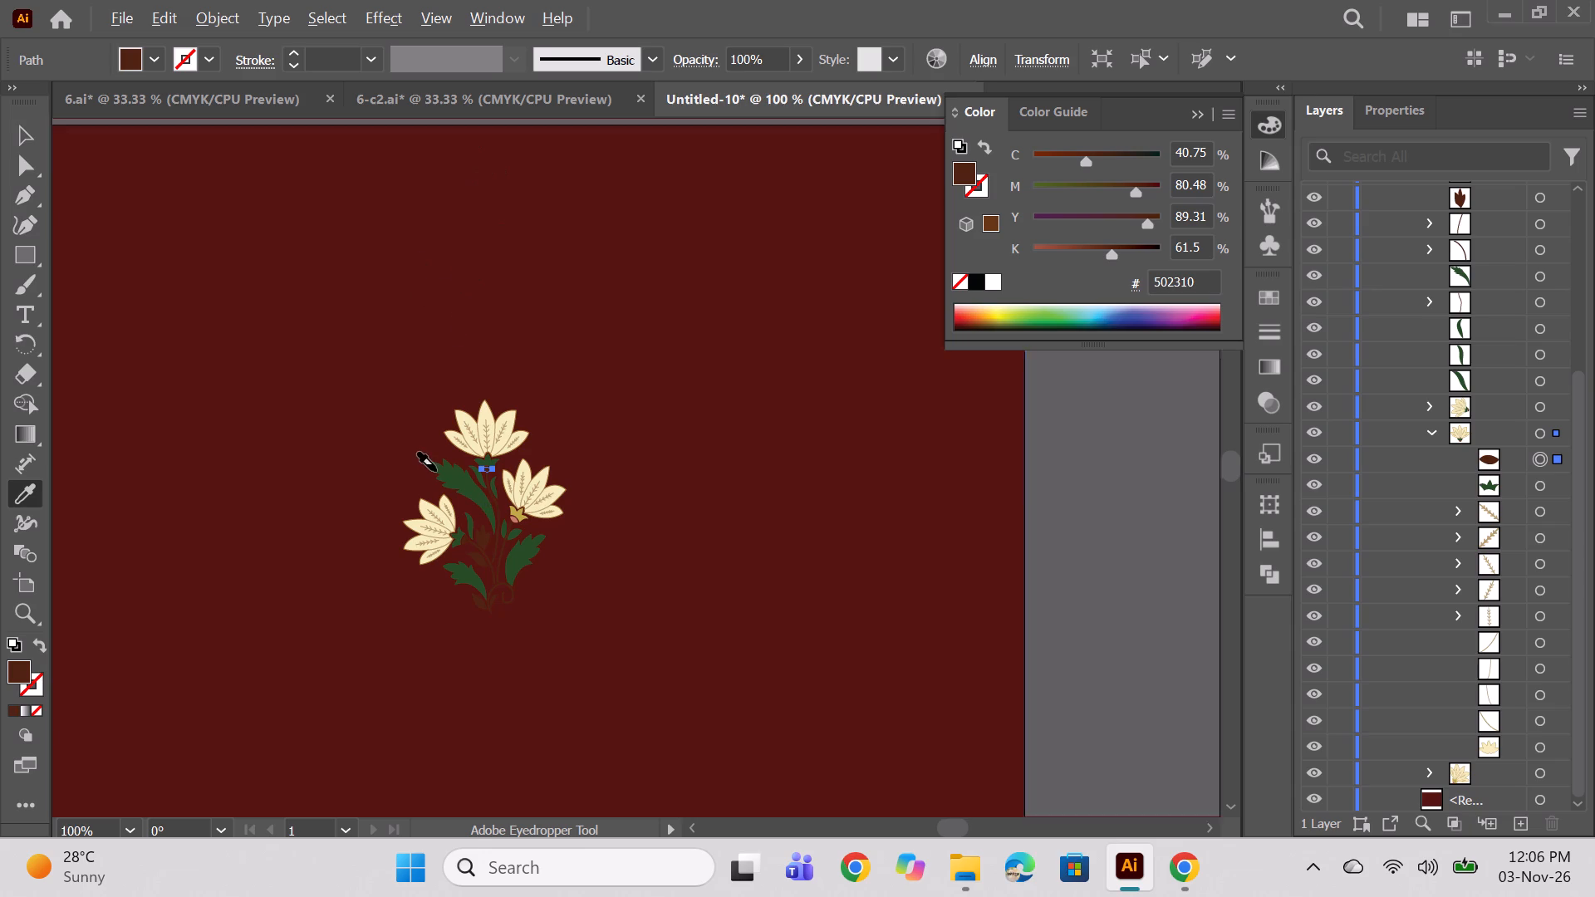
pyautogui.keyDown('alt'); pyautogui.scroll(1, 436, 471); pyautogui.keyUp('alt')
pyautogui.click(667, 620)
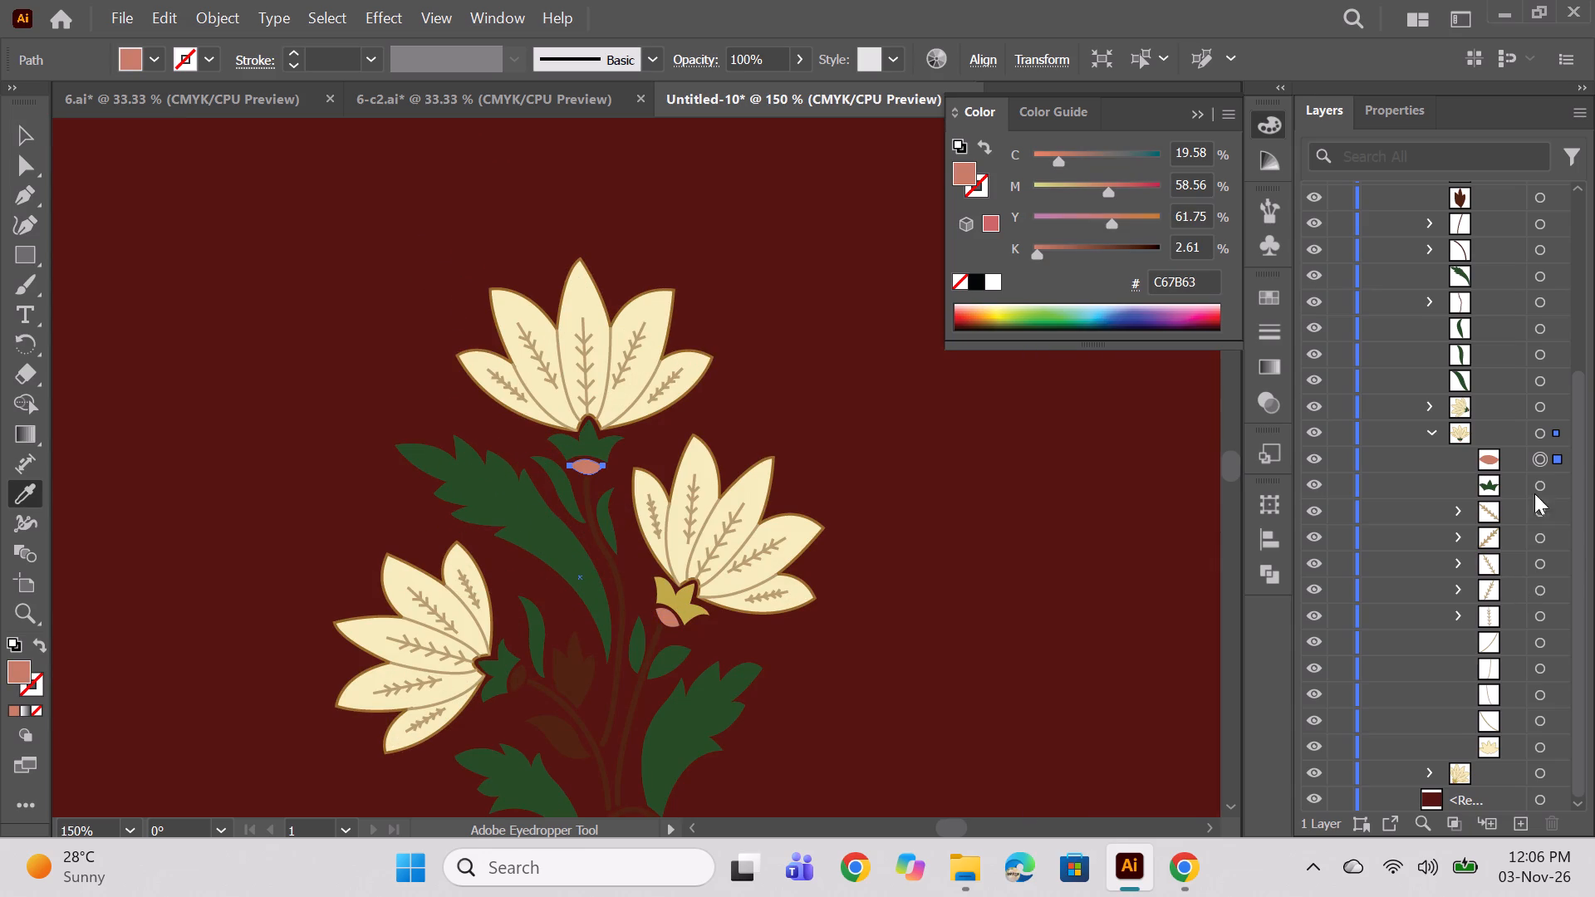
pyautogui.click(1541, 477)
pyautogui.click(676, 595)
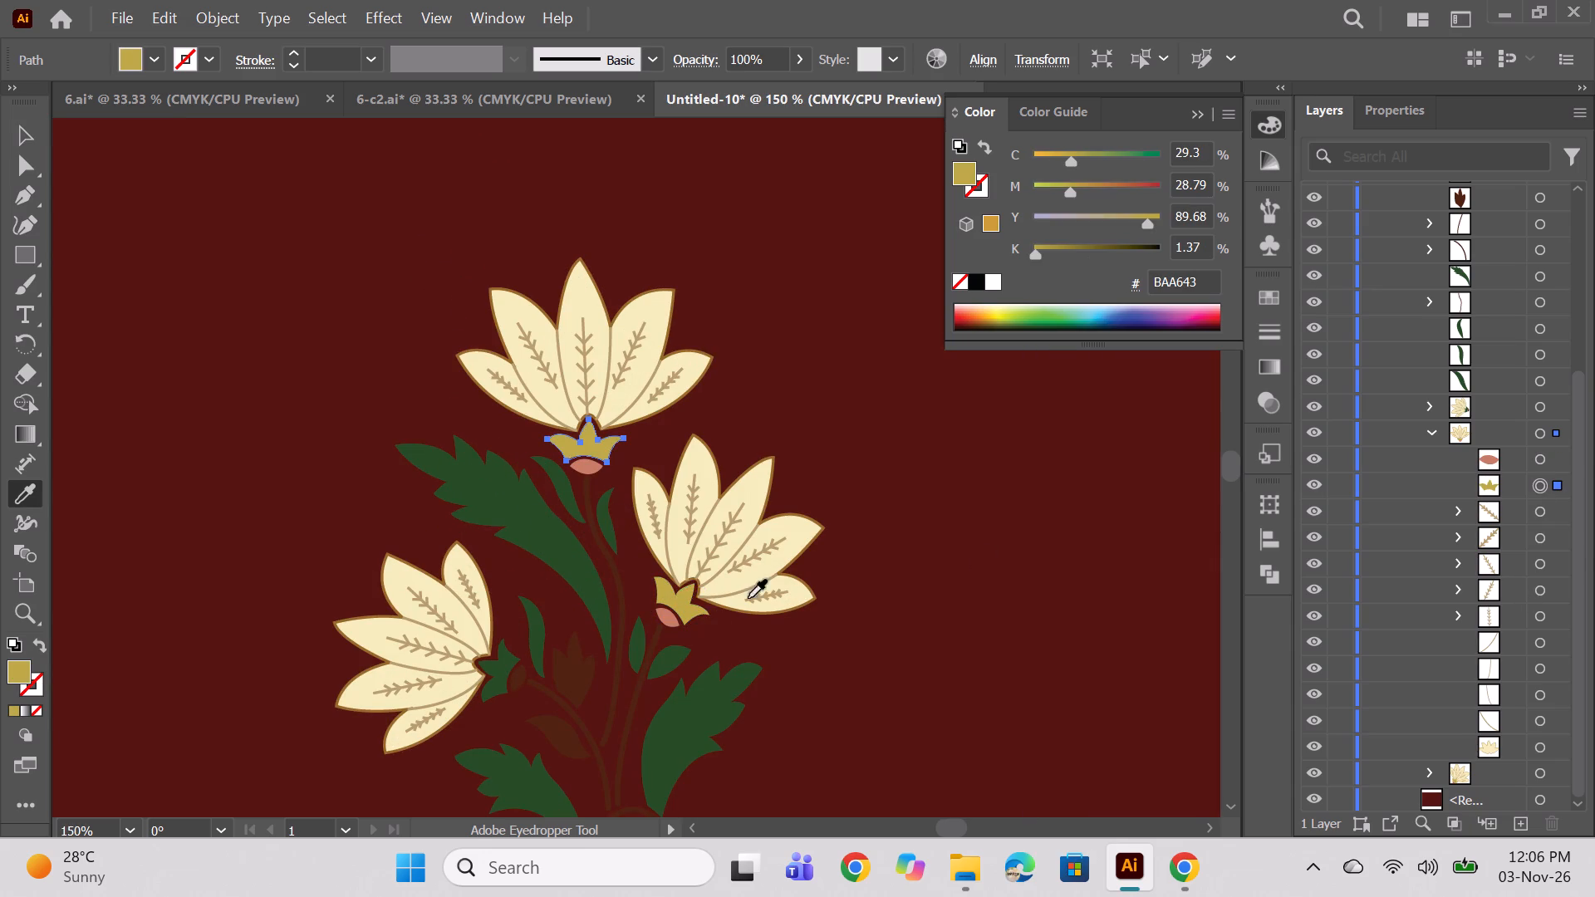
pyautogui.keyDown('alt'); pyautogui.scroll(-2, 783, 524); pyautogui.keyUp('alt')
# Recolour the left-hand flower's small base oval with the salmon C67B63 and its calyx with the mustard BAA643.
pyautogui.click(1431, 434)
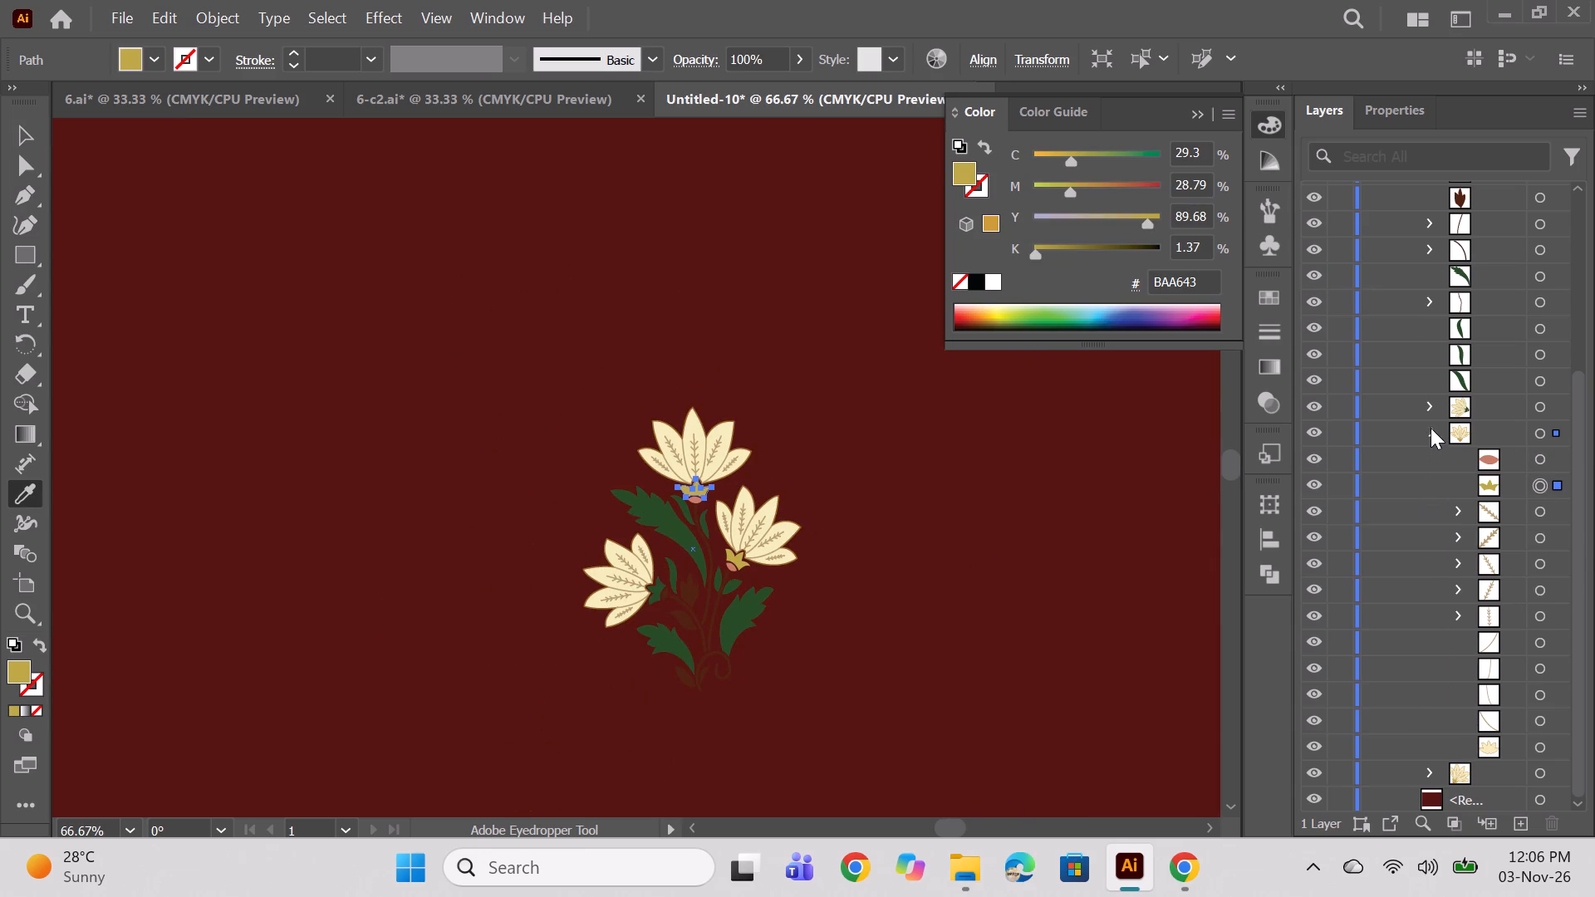
pyautogui.click(1425, 673)
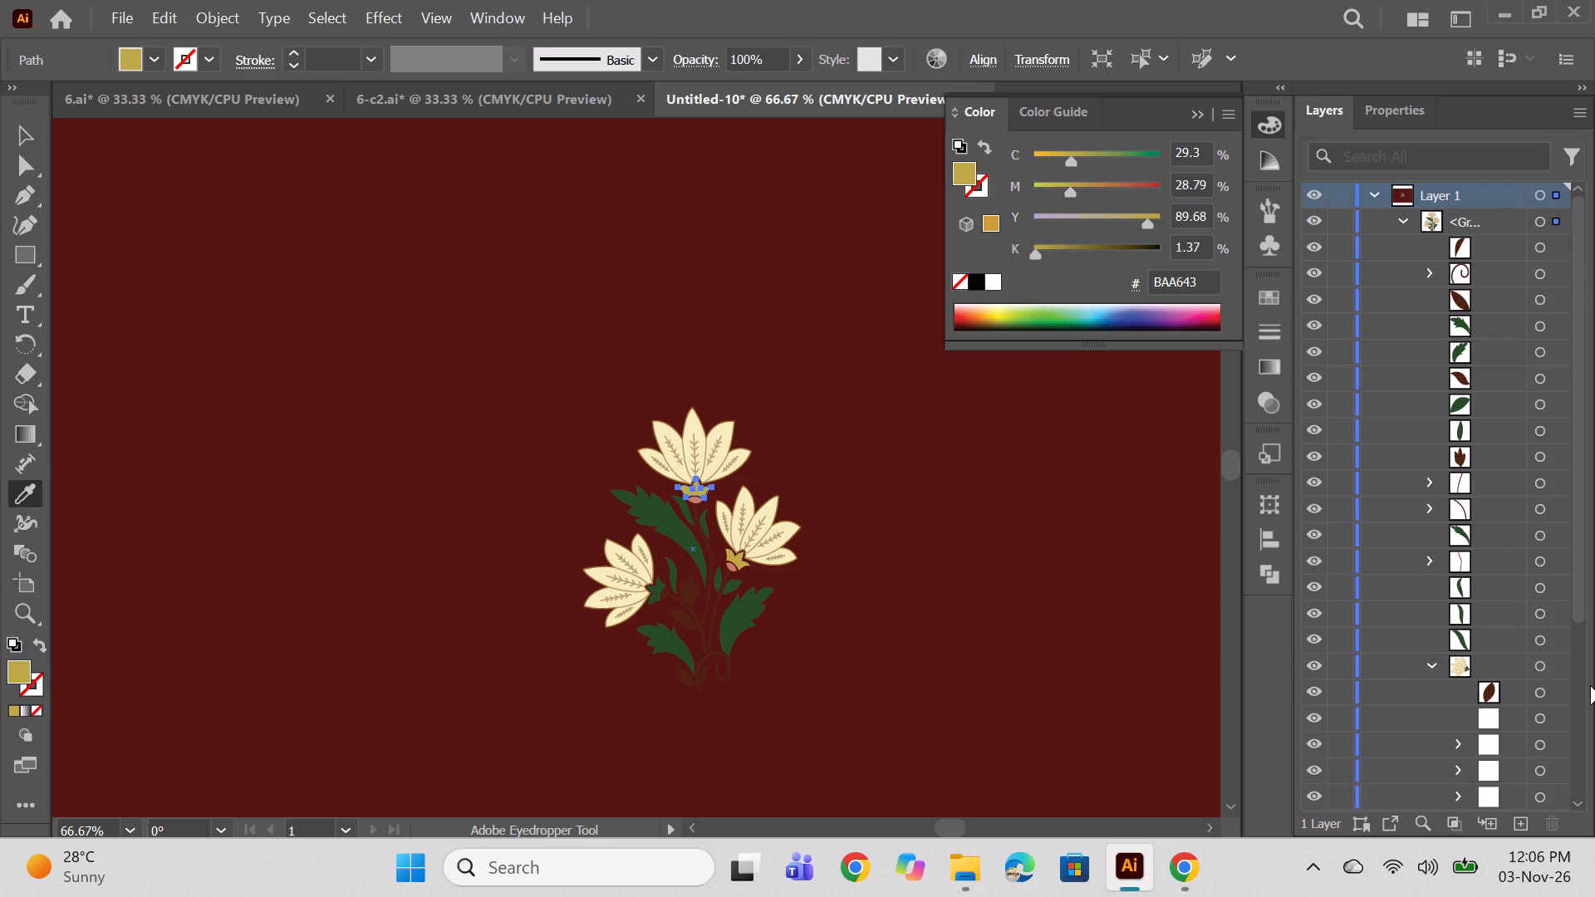
pyautogui.moveTo(1543, 694); pyautogui.dragTo(1541, 702)
pyautogui.keyDown('alt'); pyautogui.scroll(2, 759, 522); pyautogui.keyUp('alt')
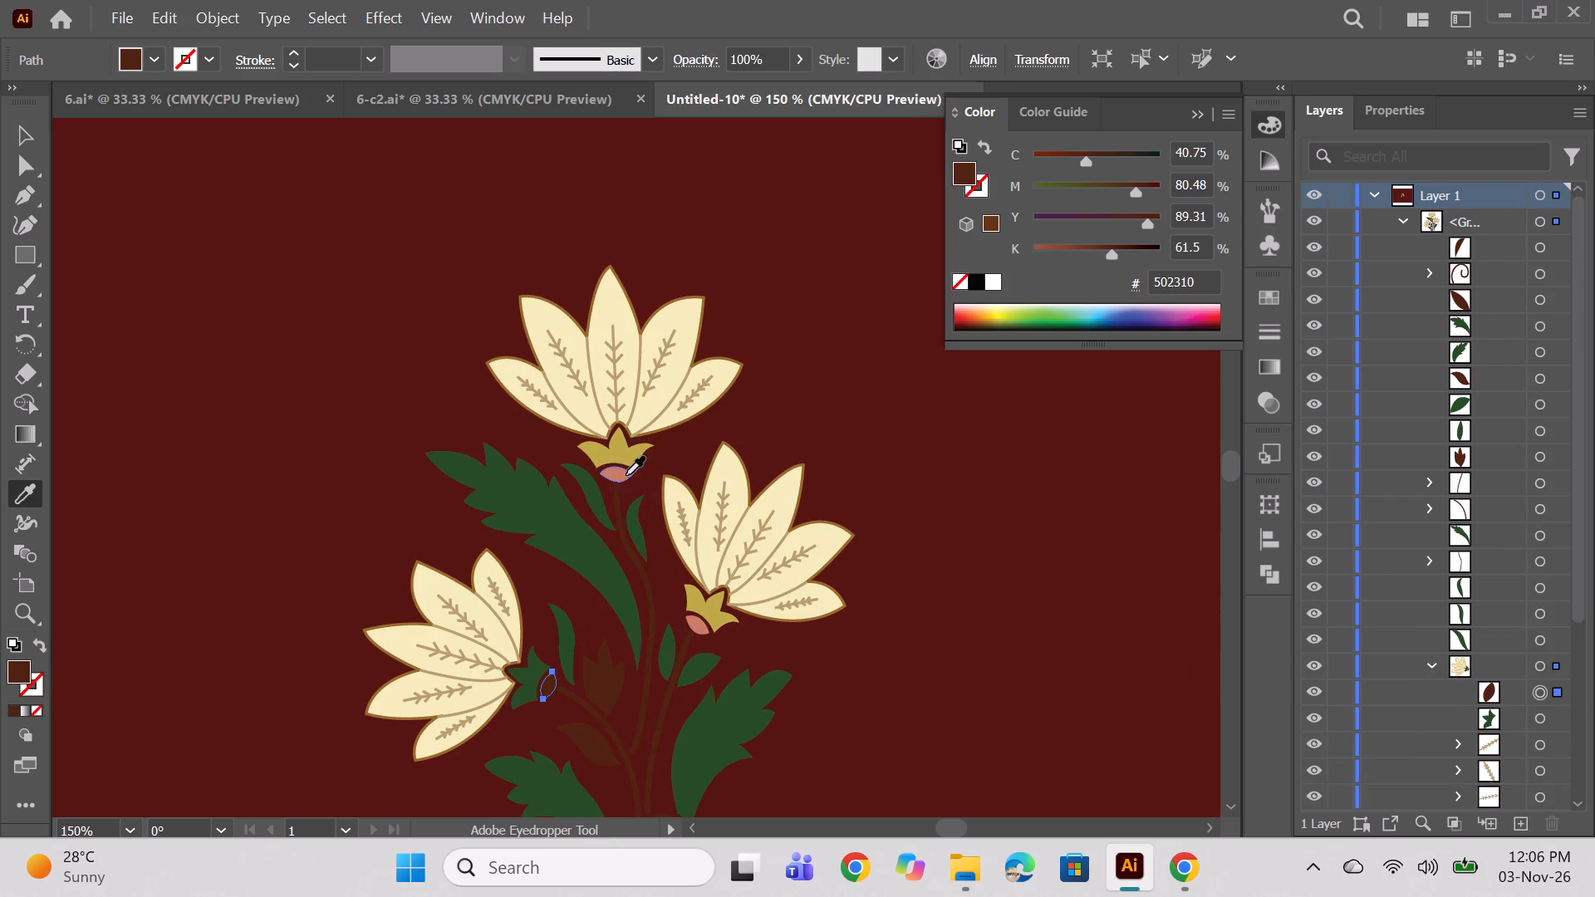
pyautogui.click(626, 475)
pyautogui.click(1540, 723)
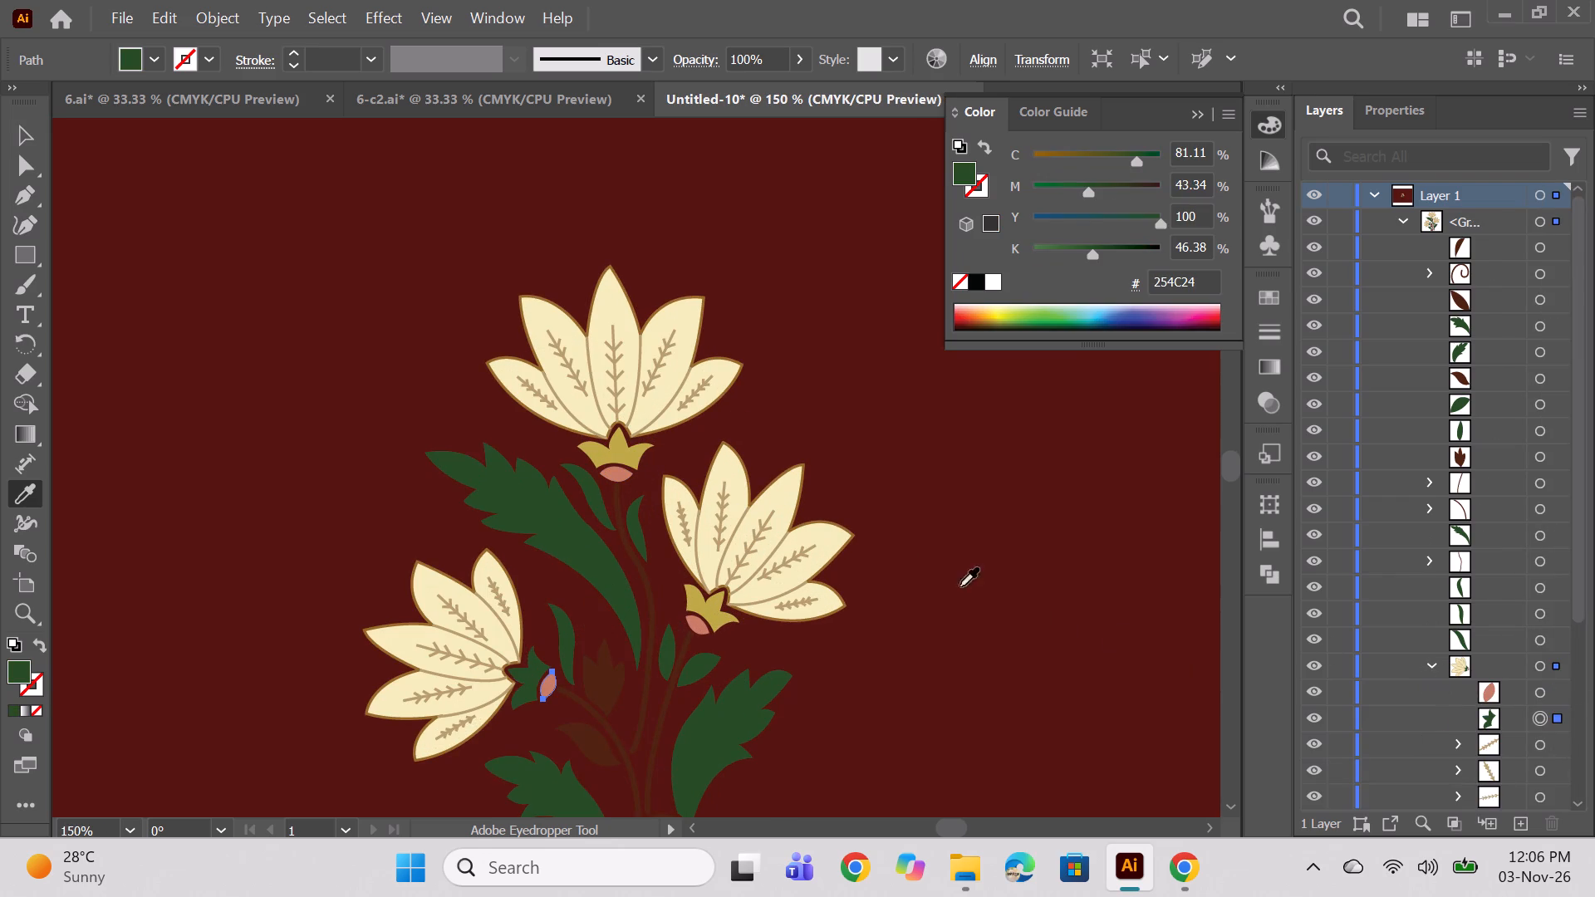
pyautogui.click(634, 460)
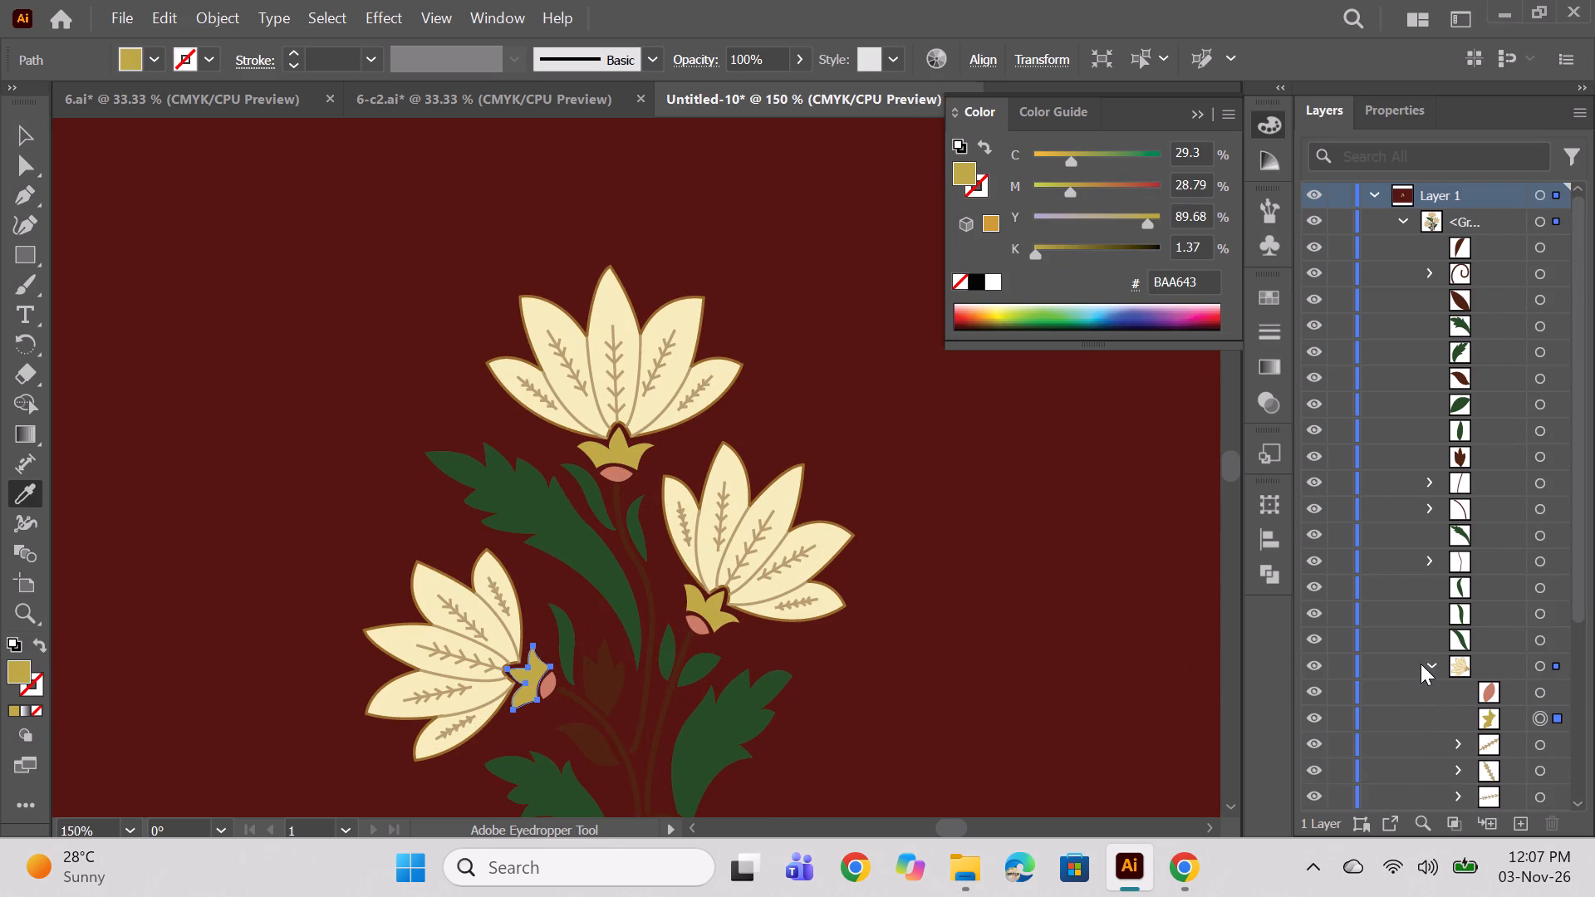
# Recolour the three slender dark green leaves beside the upper stems with the mustard BAA643.
pyautogui.click(1421, 664)
pyautogui.click(1555, 640)
pyautogui.keyDown('ctrl'); pyautogui.click(1557, 614); pyautogui.keyUp('ctrl')
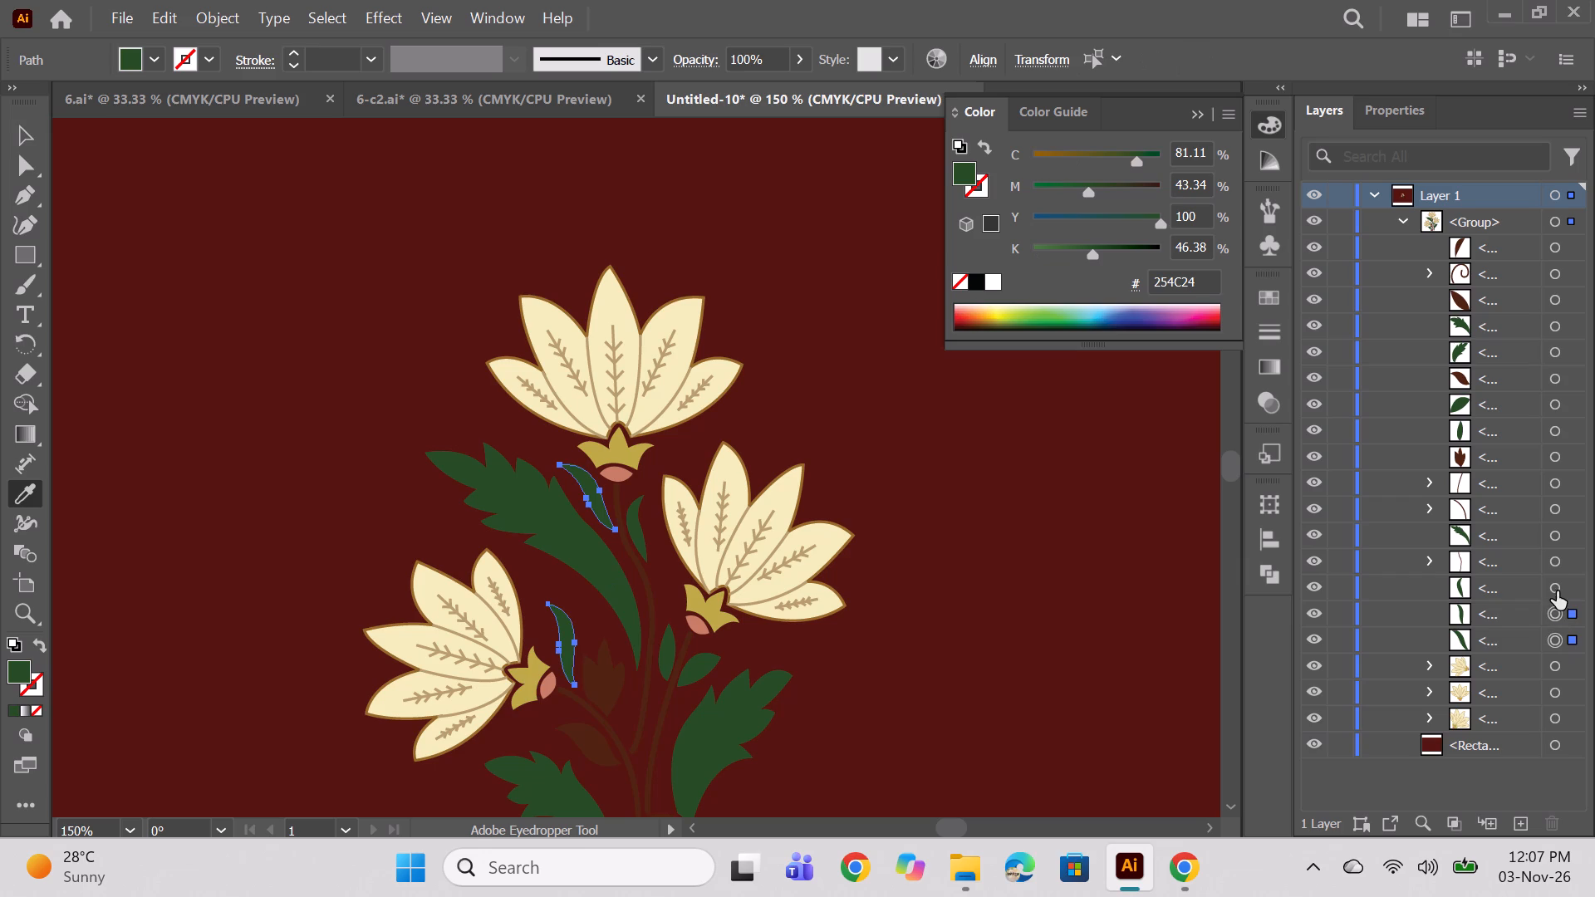
pyautogui.keyDown('ctrl'); pyautogui.click(1557, 588); pyautogui.keyUp('ctrl')
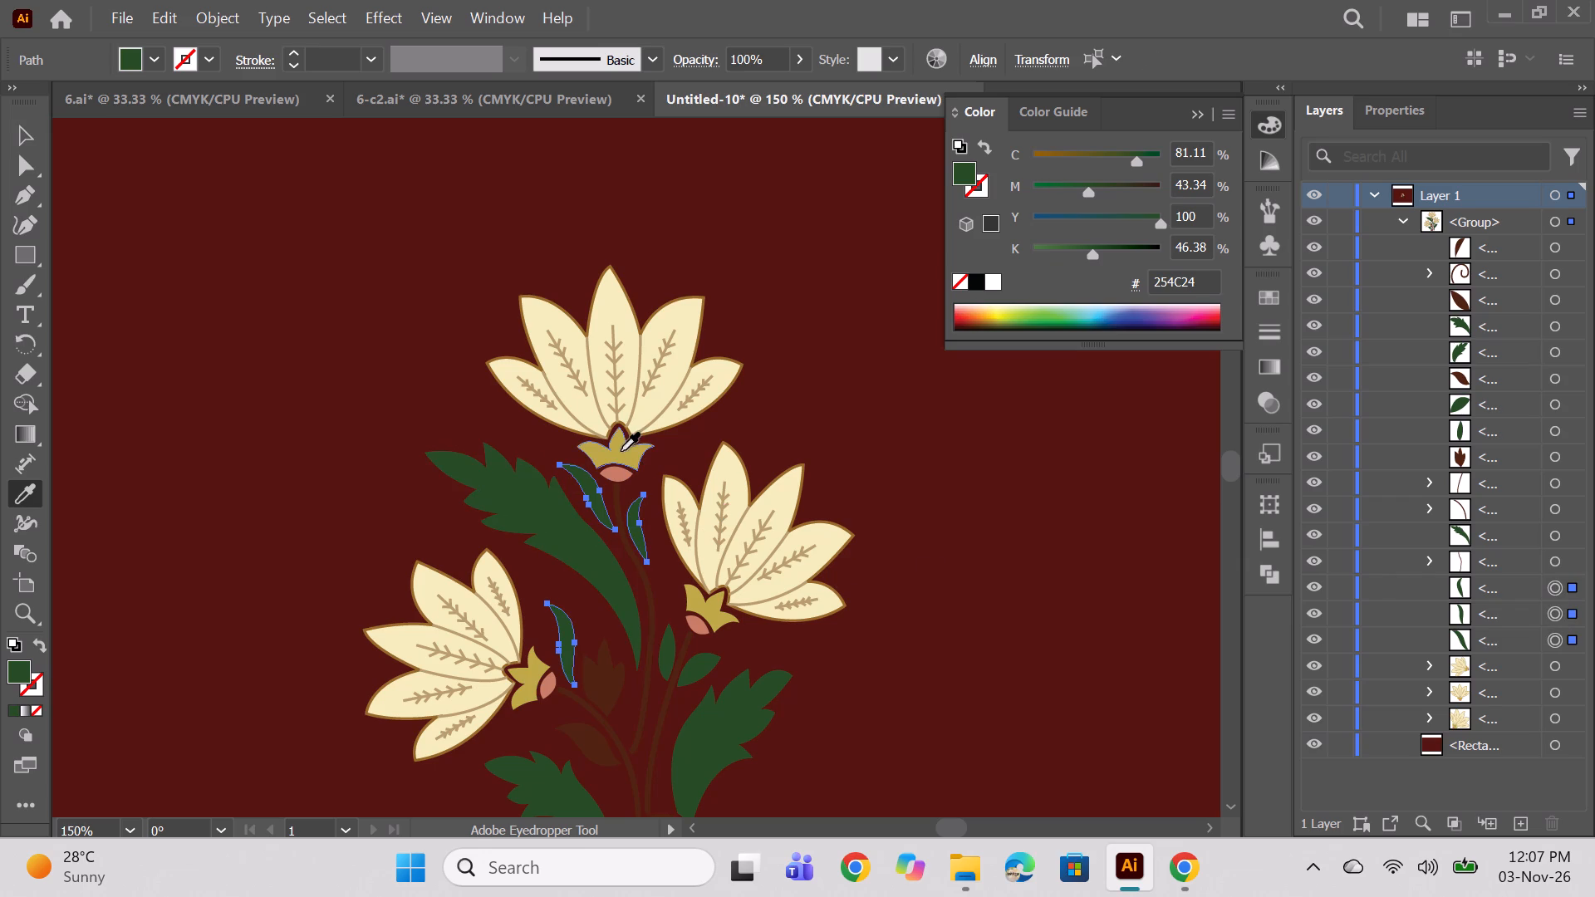
pyautogui.click(621, 451)
# Recolour the three dark brown flower stems and the curled stem at the motif's base with the salmon C67B63.
pyautogui.click(1550, 566)
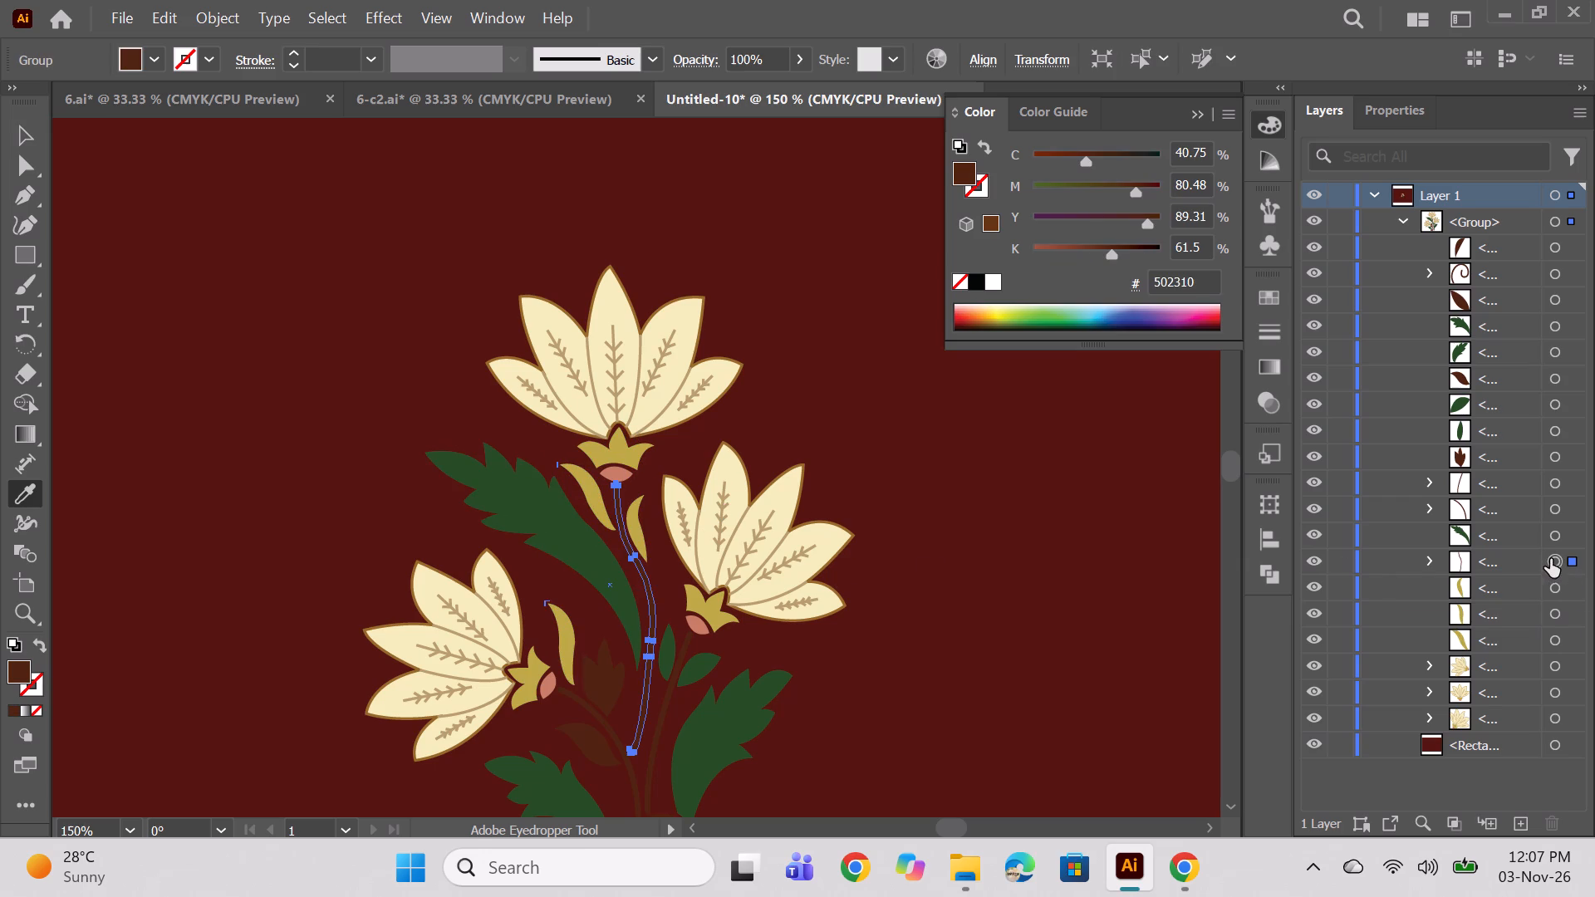
pyautogui.keyDown('ctrl'); pyautogui.moveTo(1546, 512); pyautogui.dragTo(1556, 507); pyautogui.keyUp('ctrl')
pyautogui.keyDown('ctrl'); pyautogui.click(1555, 478); pyautogui.keyUp('ctrl')
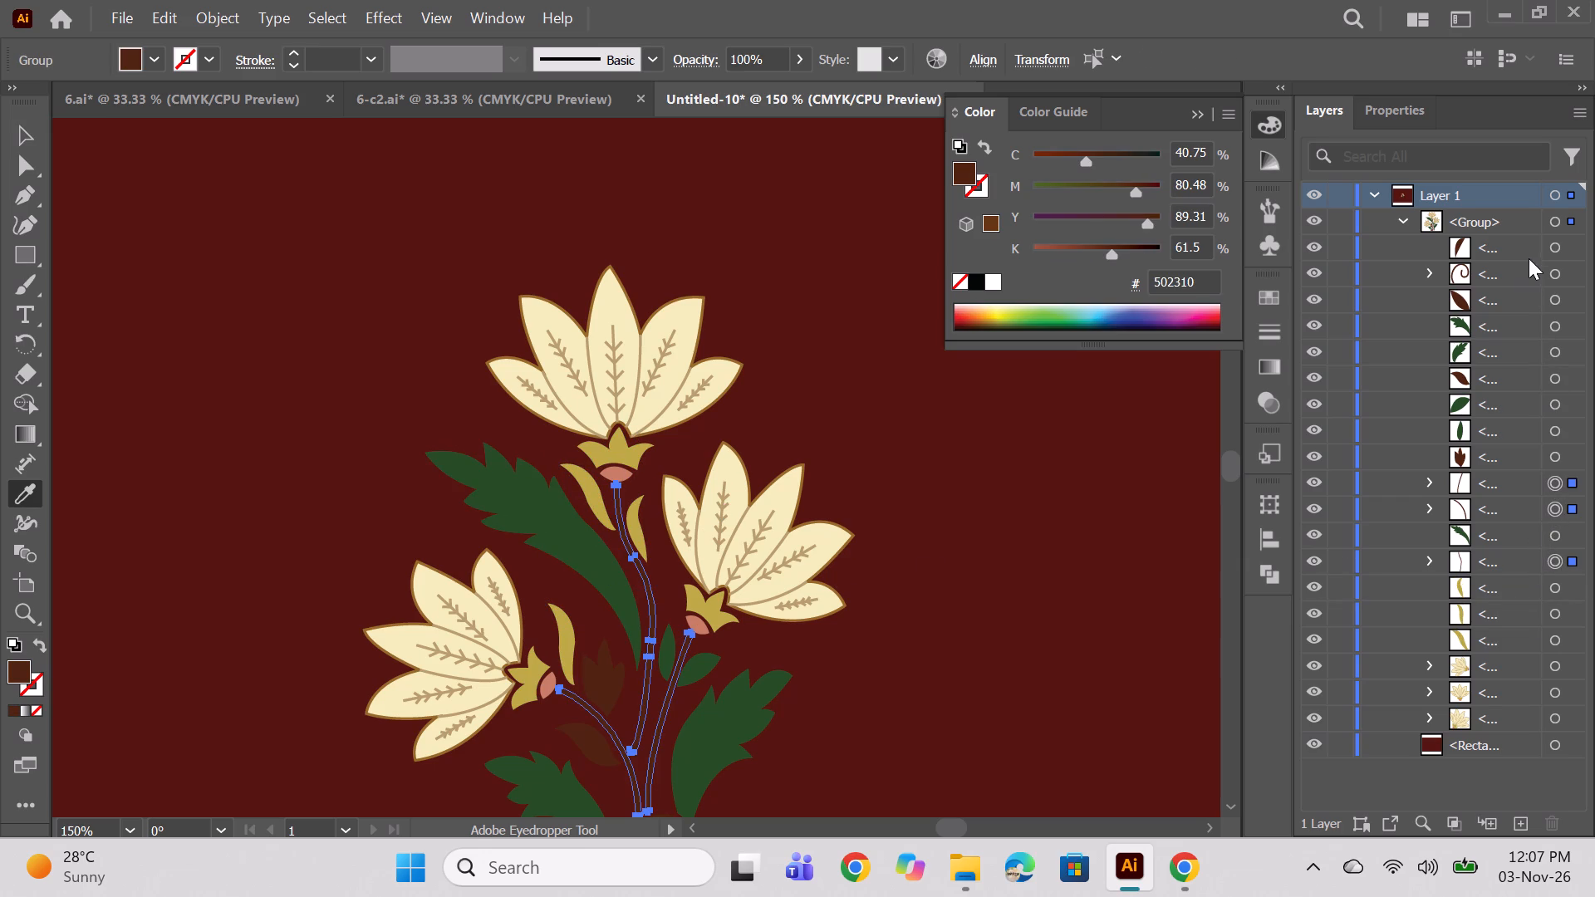
pyautogui.keyDown('ctrl'); pyautogui.click(1553, 272); pyautogui.keyUp('ctrl')
pyautogui.click(697, 625)
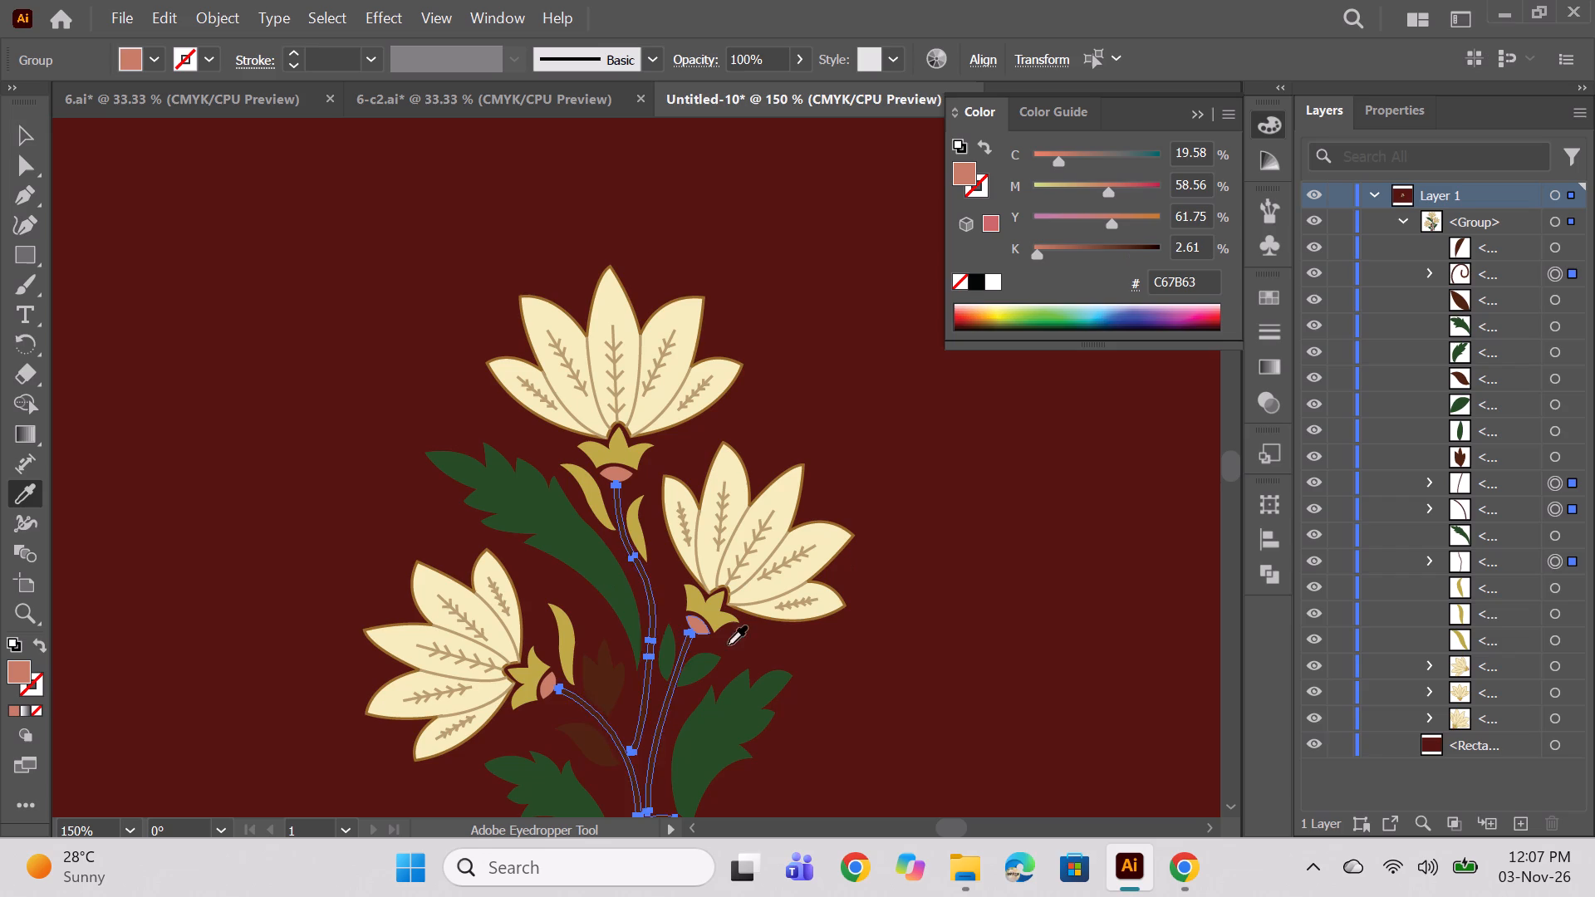
pyautogui.scroll(-2, 1558, 551)
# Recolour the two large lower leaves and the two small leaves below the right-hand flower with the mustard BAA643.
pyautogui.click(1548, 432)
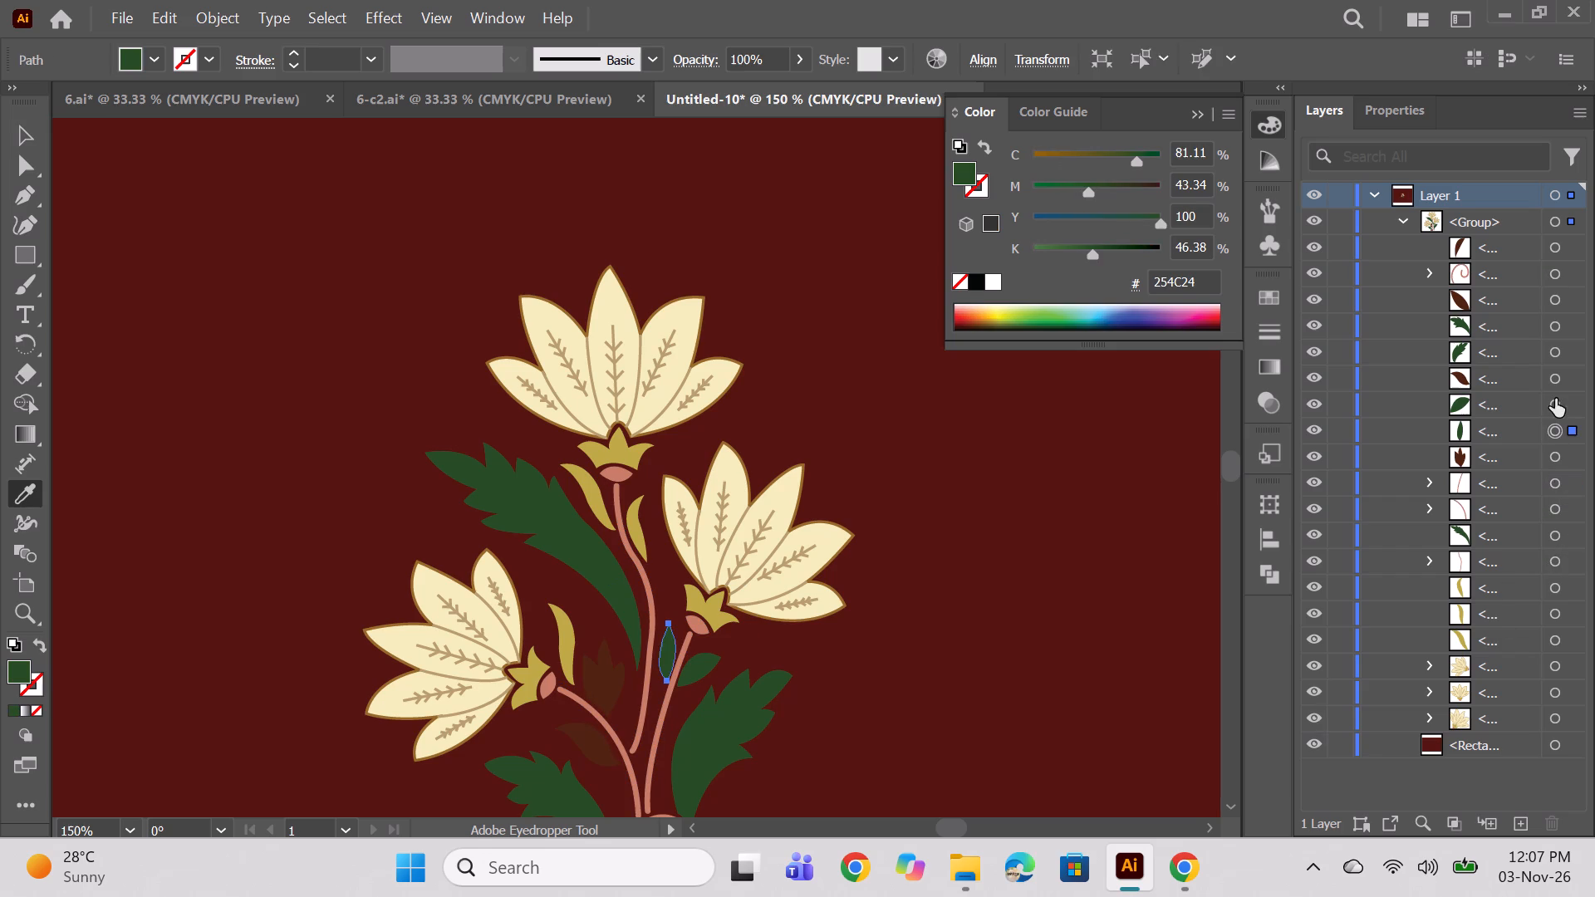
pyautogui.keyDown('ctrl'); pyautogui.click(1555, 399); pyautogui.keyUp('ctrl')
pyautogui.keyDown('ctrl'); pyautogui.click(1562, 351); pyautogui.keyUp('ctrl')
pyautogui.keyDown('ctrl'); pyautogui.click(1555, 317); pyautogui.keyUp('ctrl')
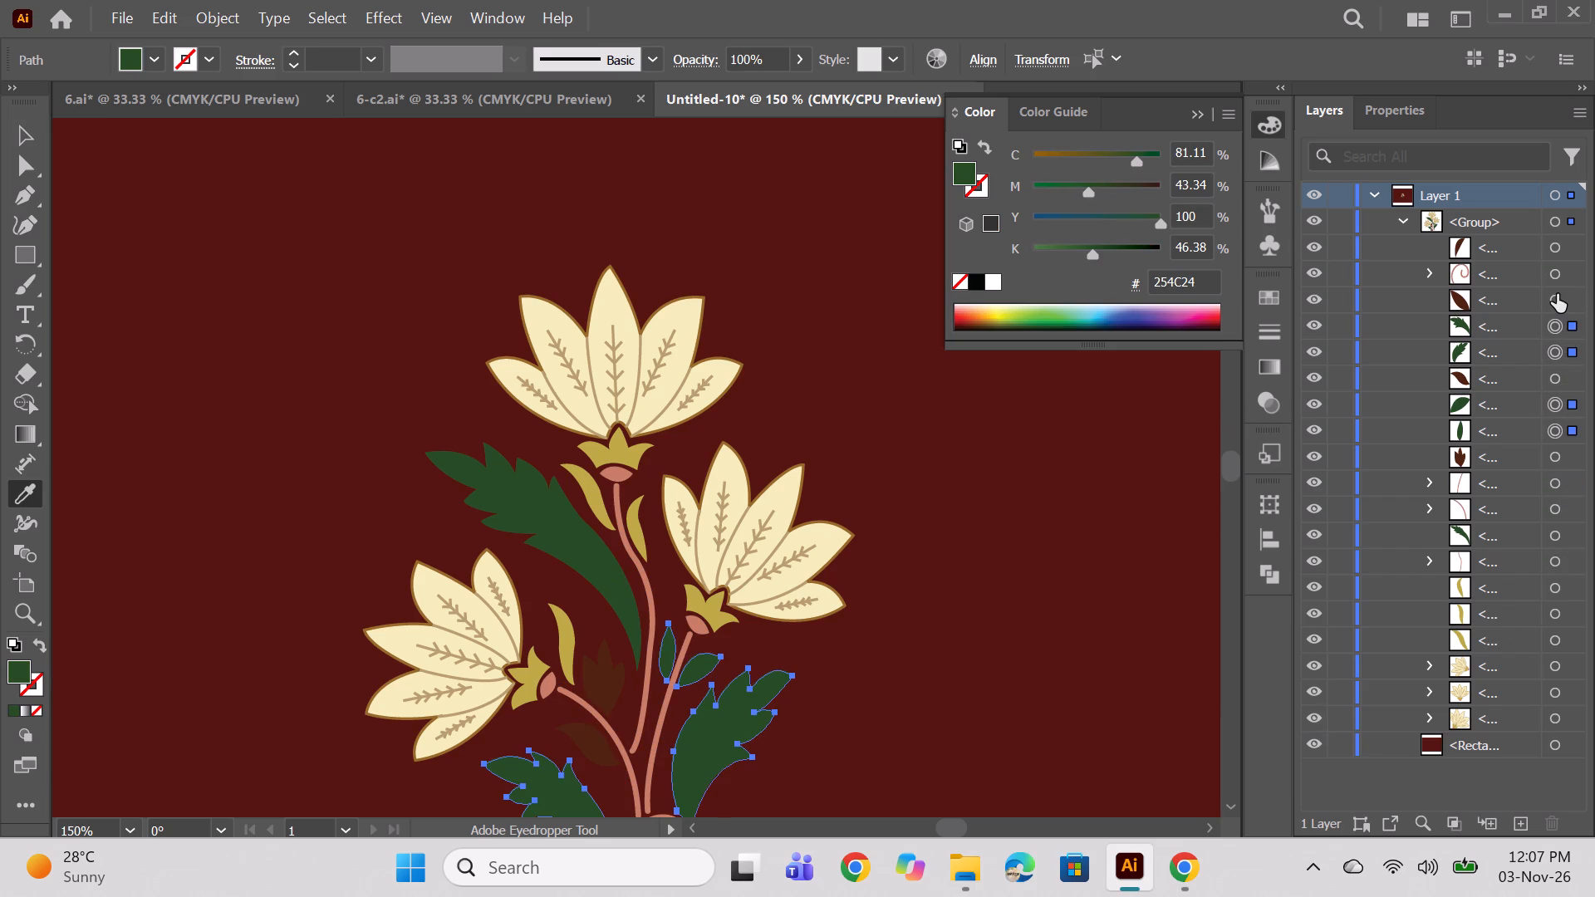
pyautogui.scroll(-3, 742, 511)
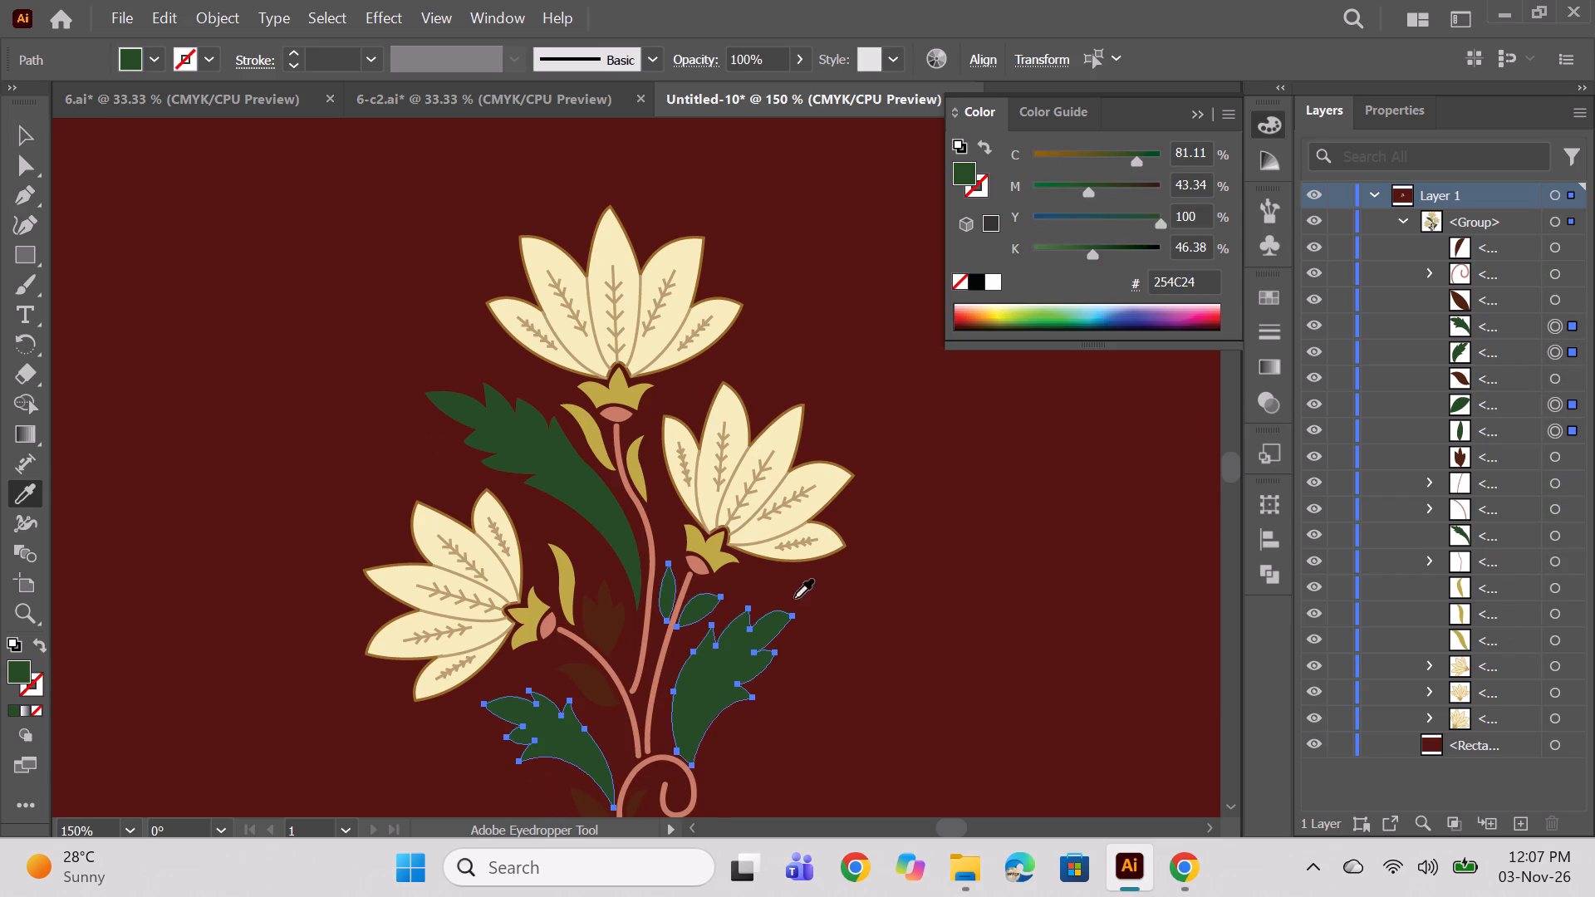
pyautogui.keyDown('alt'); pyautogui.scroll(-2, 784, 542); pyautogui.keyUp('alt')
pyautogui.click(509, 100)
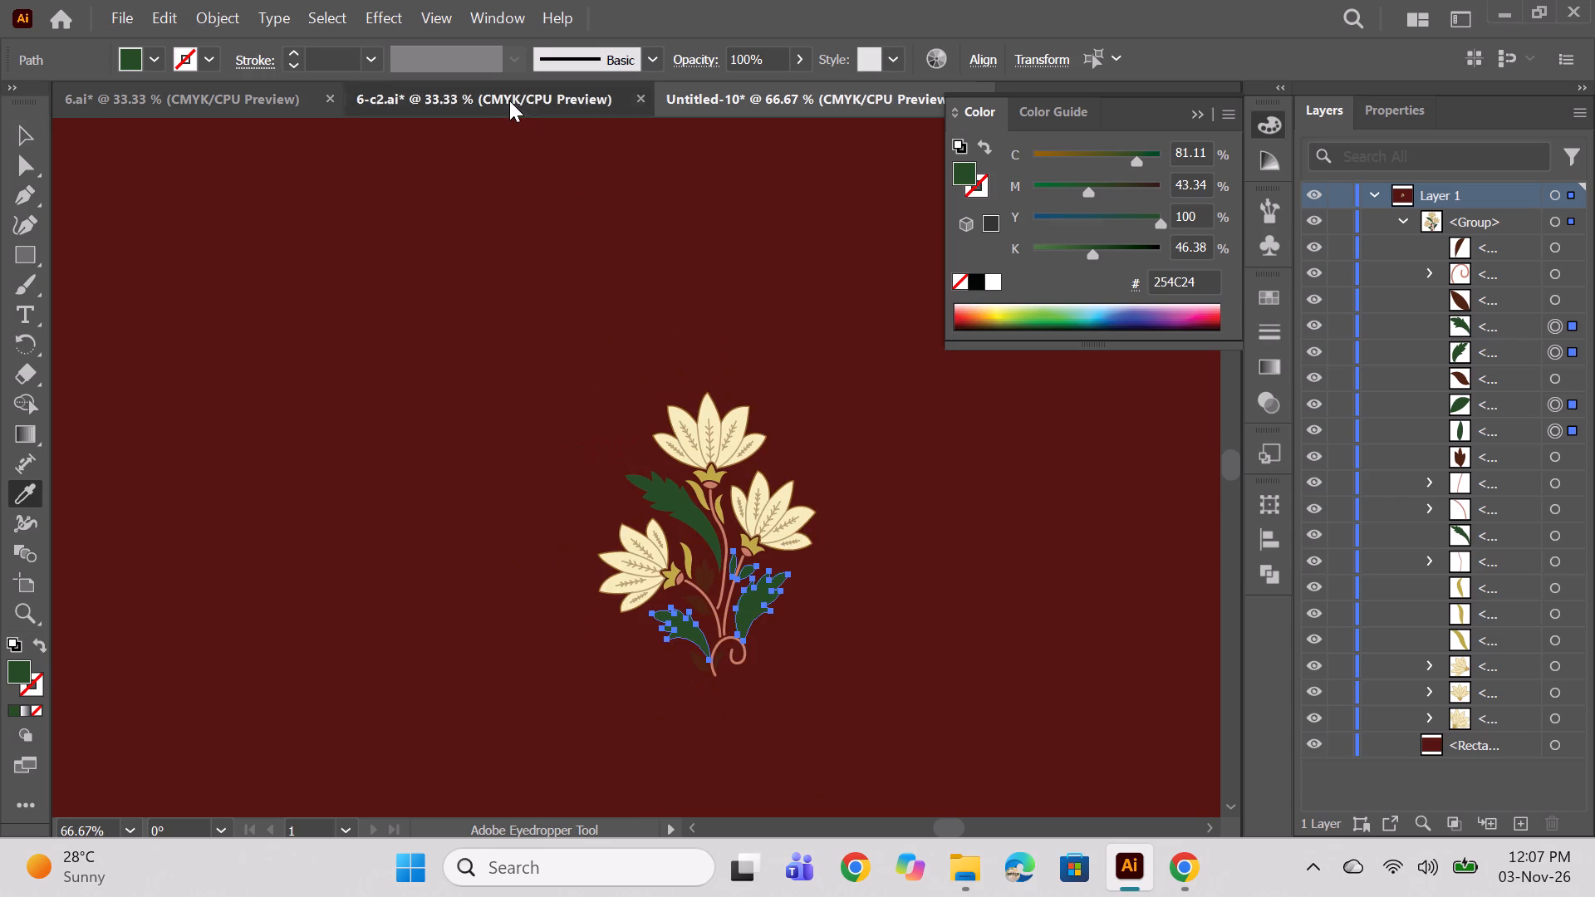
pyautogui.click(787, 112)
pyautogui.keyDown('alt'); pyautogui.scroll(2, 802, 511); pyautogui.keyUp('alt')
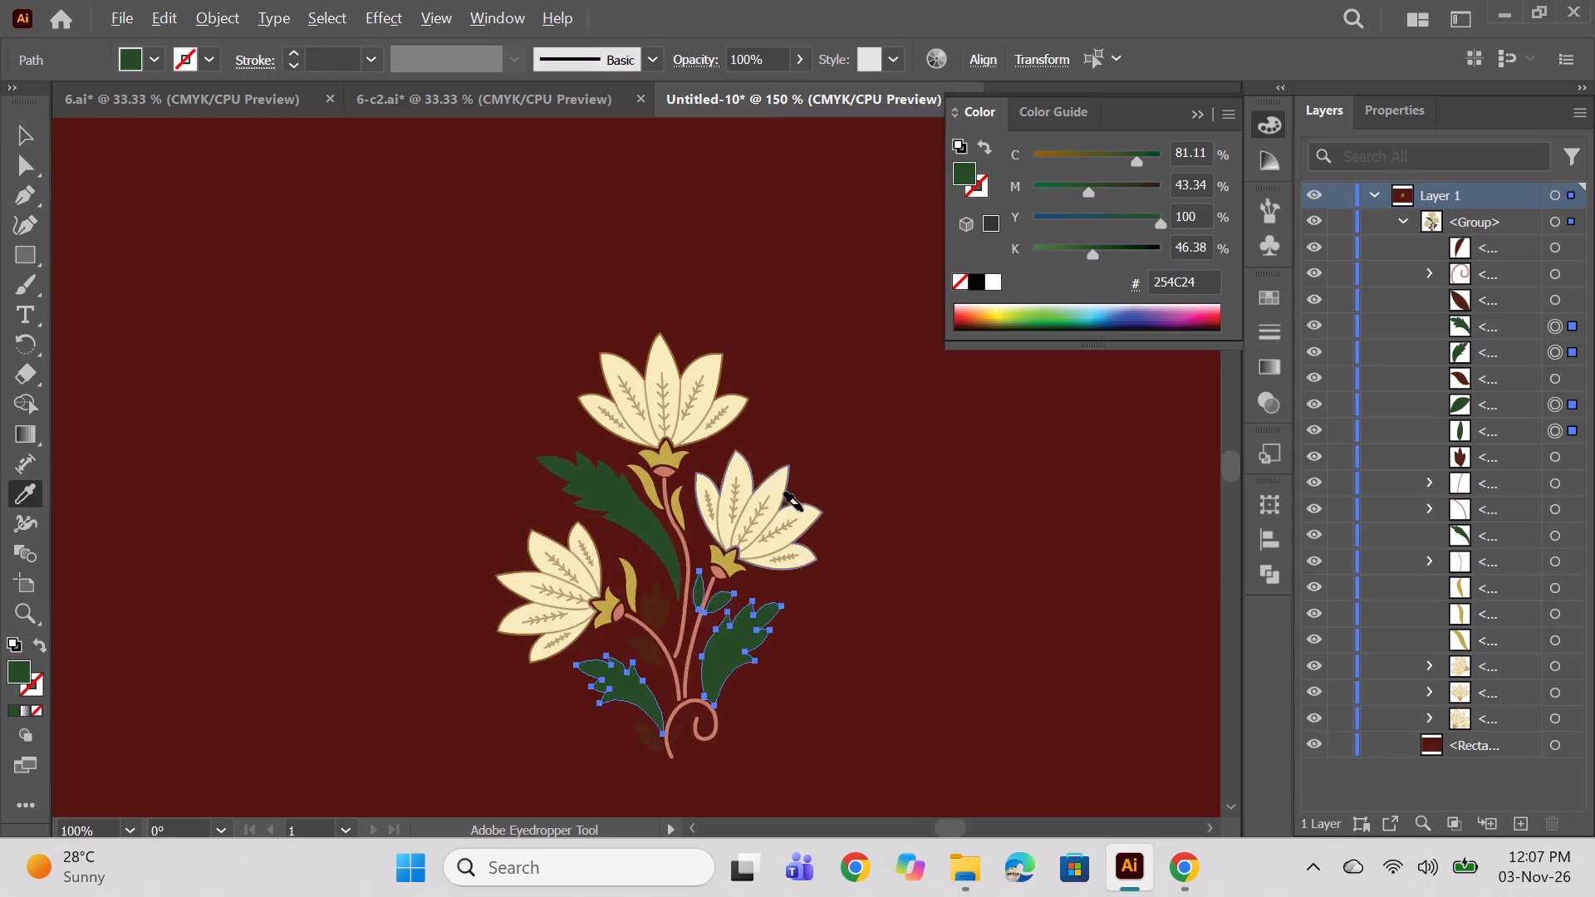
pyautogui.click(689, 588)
# Compare the recoloured motif's leaves with the leaf colouring in the 6-c2 and 6 pattern documents.
pyautogui.click(523, 95)
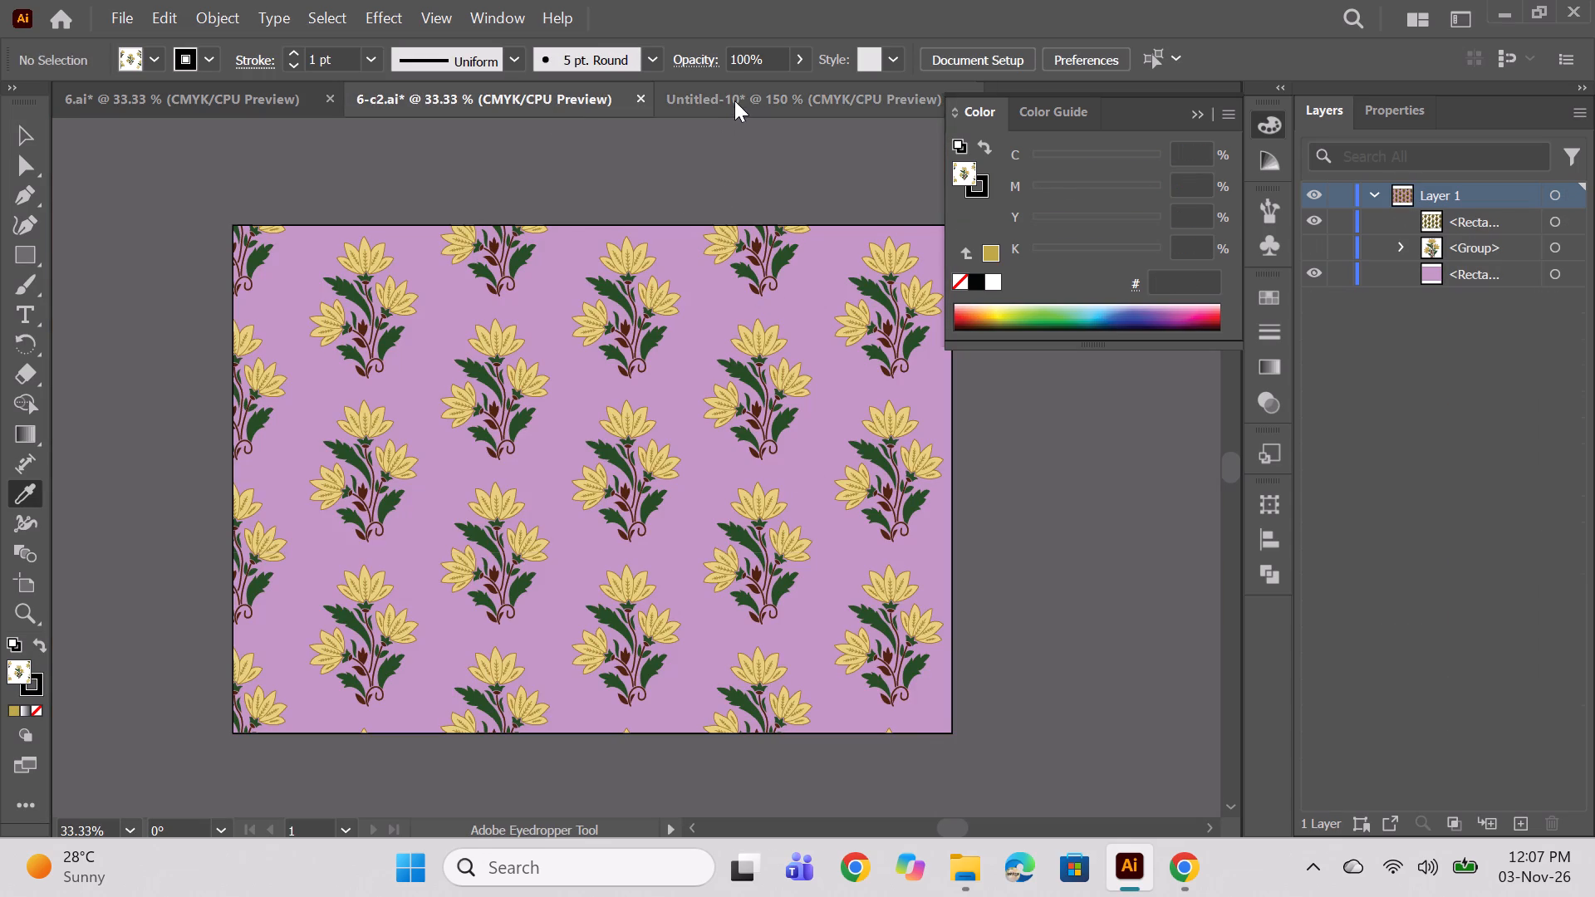
pyautogui.click(734, 100)
pyautogui.keyDown('alt'); pyautogui.scroll(-1, 709, 486); pyautogui.keyUp('alt')
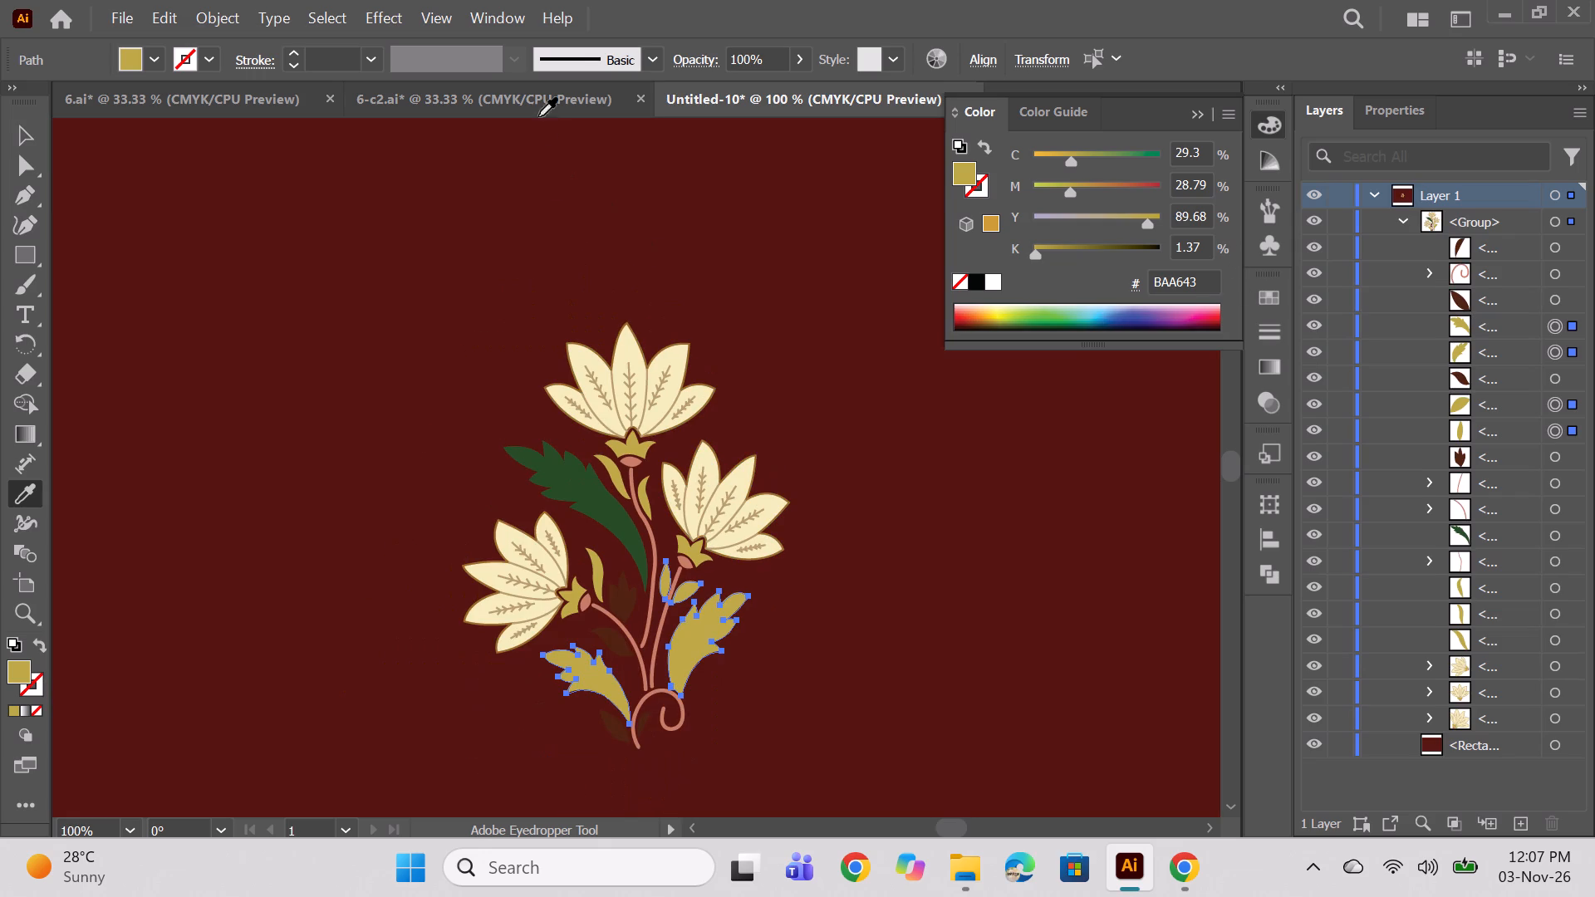
pyautogui.click(540, 94)
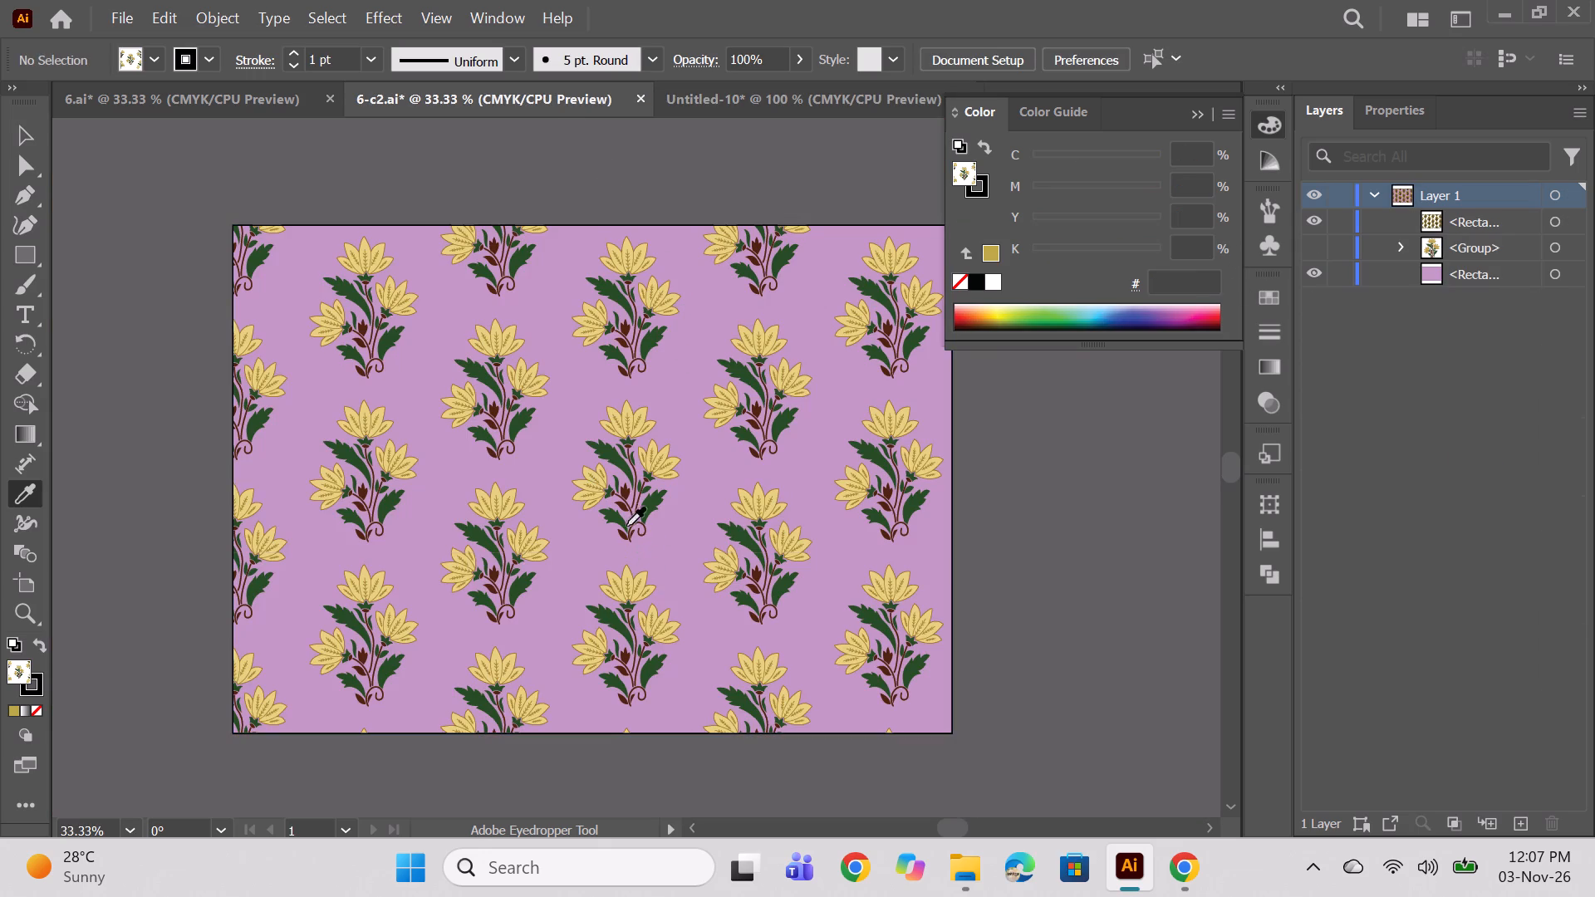
pyautogui.keyDown('alt'); pyautogui.scroll(2, 626, 508); pyautogui.keyUp('alt')
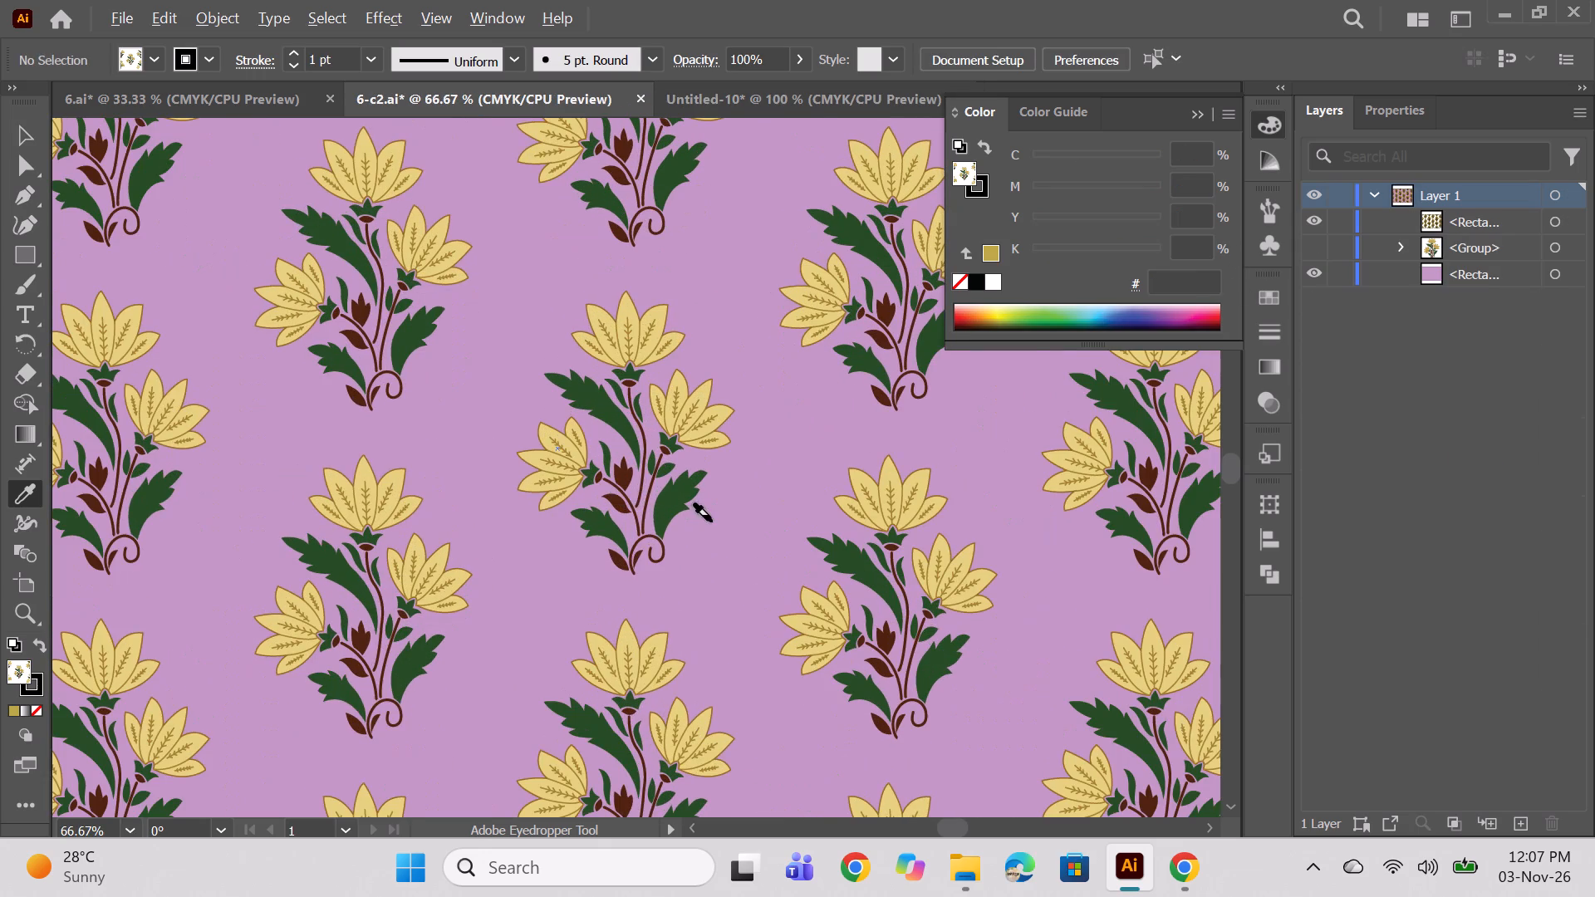
pyautogui.keyDown('alt'); pyautogui.scroll(-1, 712, 522); pyautogui.keyUp('alt')
pyautogui.scroll(-1, 712, 522)
pyautogui.keyDown('alt'); pyautogui.scroll(-2, 709, 512); pyautogui.keyUp('alt')
pyautogui.click(192, 97)
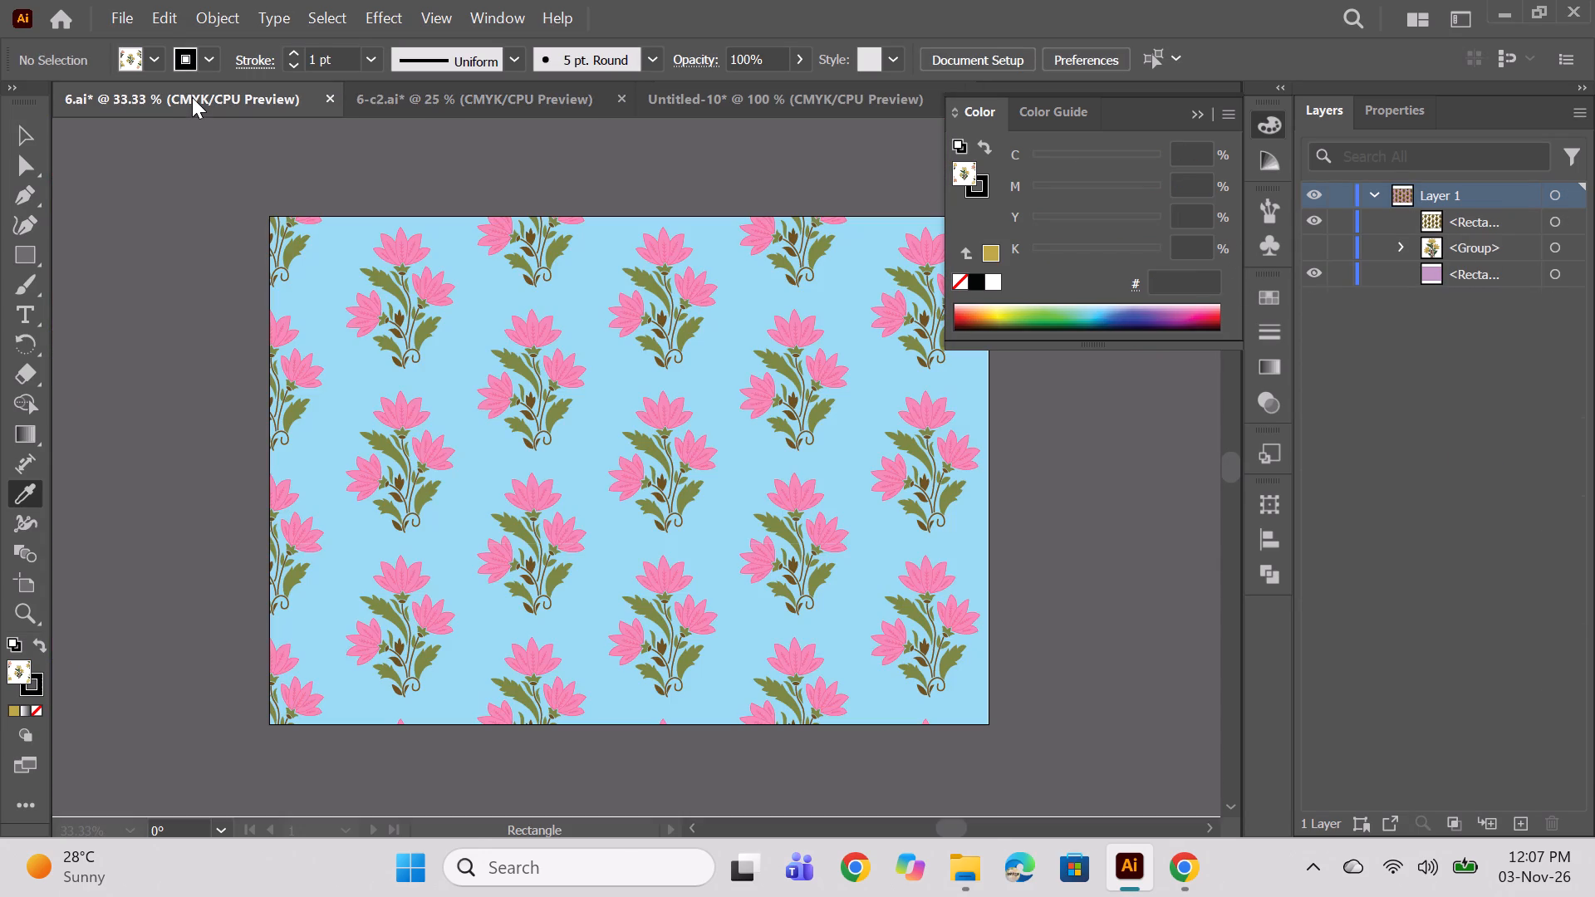
pyautogui.click(523, 96)
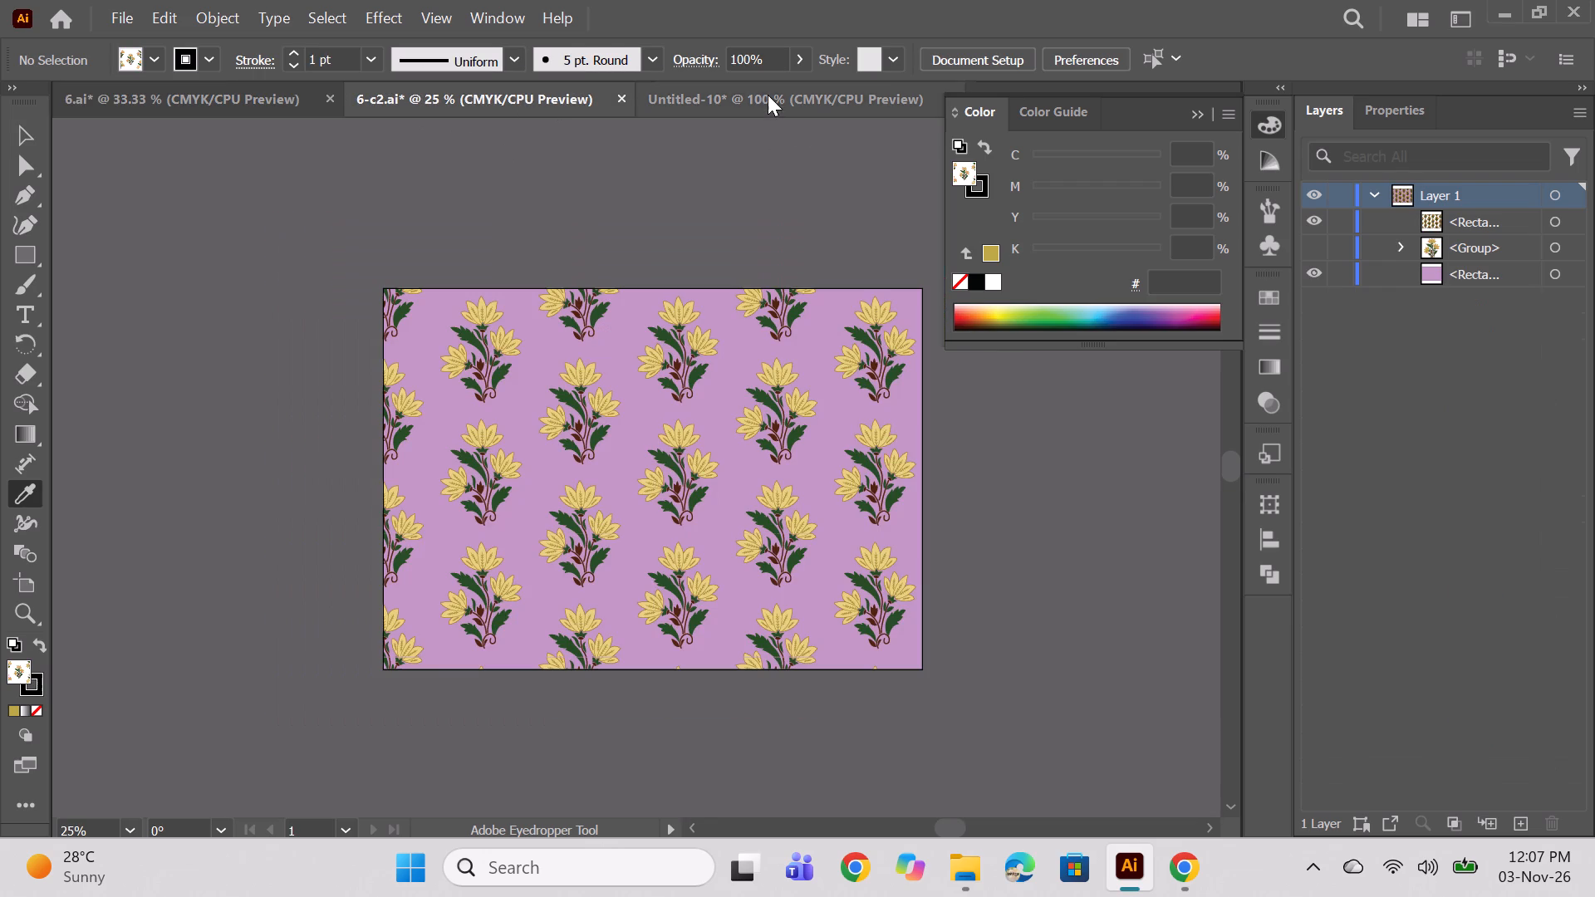
pyautogui.click(774, 91)
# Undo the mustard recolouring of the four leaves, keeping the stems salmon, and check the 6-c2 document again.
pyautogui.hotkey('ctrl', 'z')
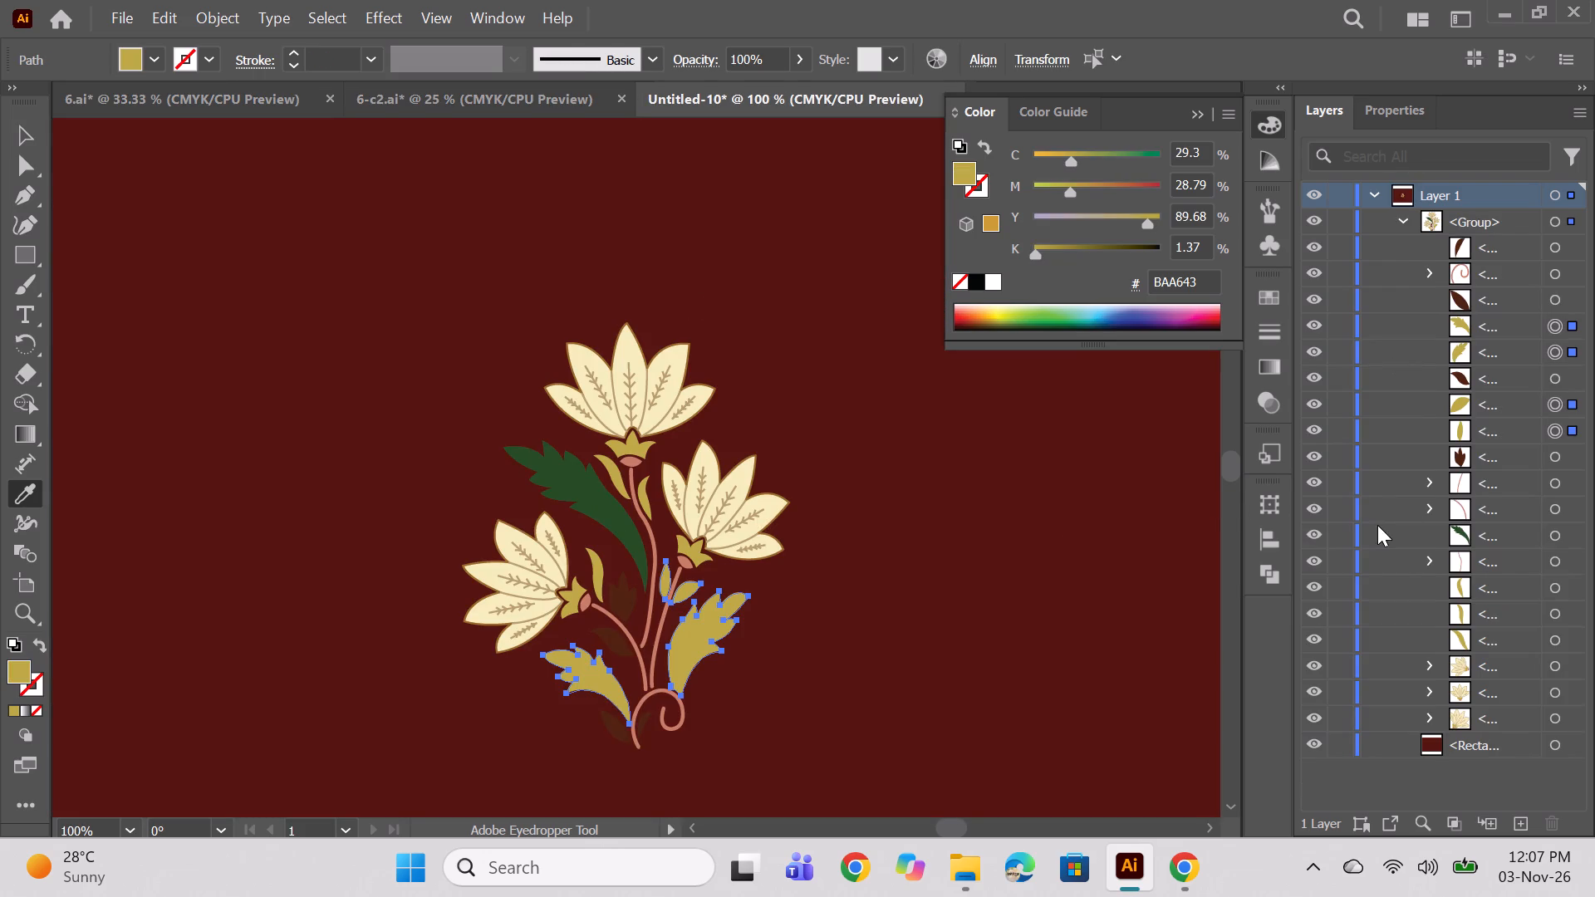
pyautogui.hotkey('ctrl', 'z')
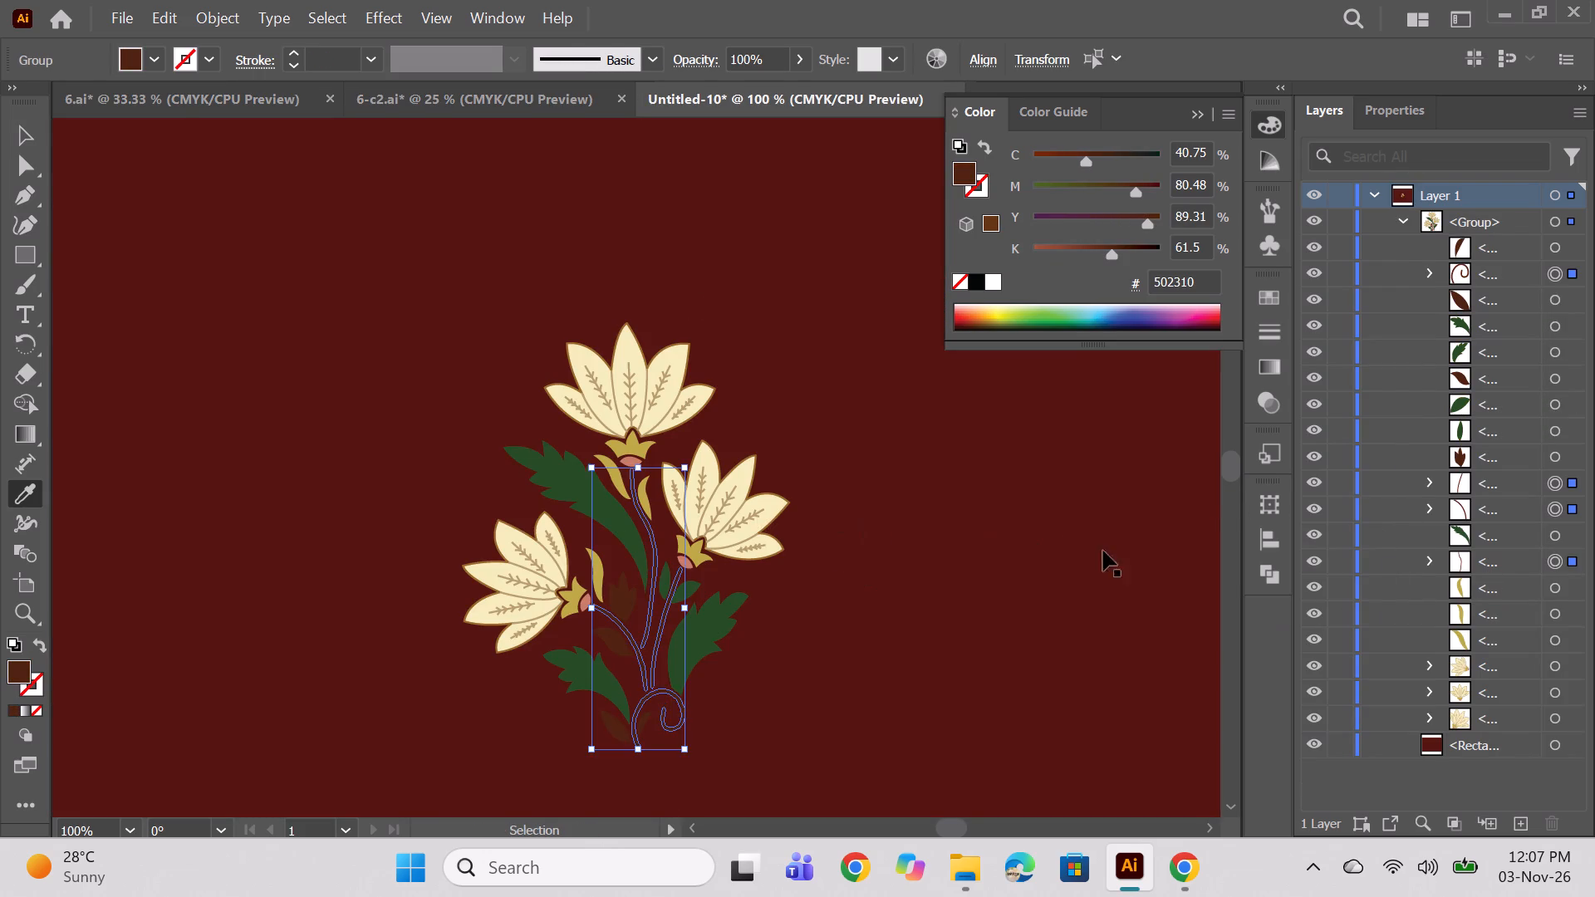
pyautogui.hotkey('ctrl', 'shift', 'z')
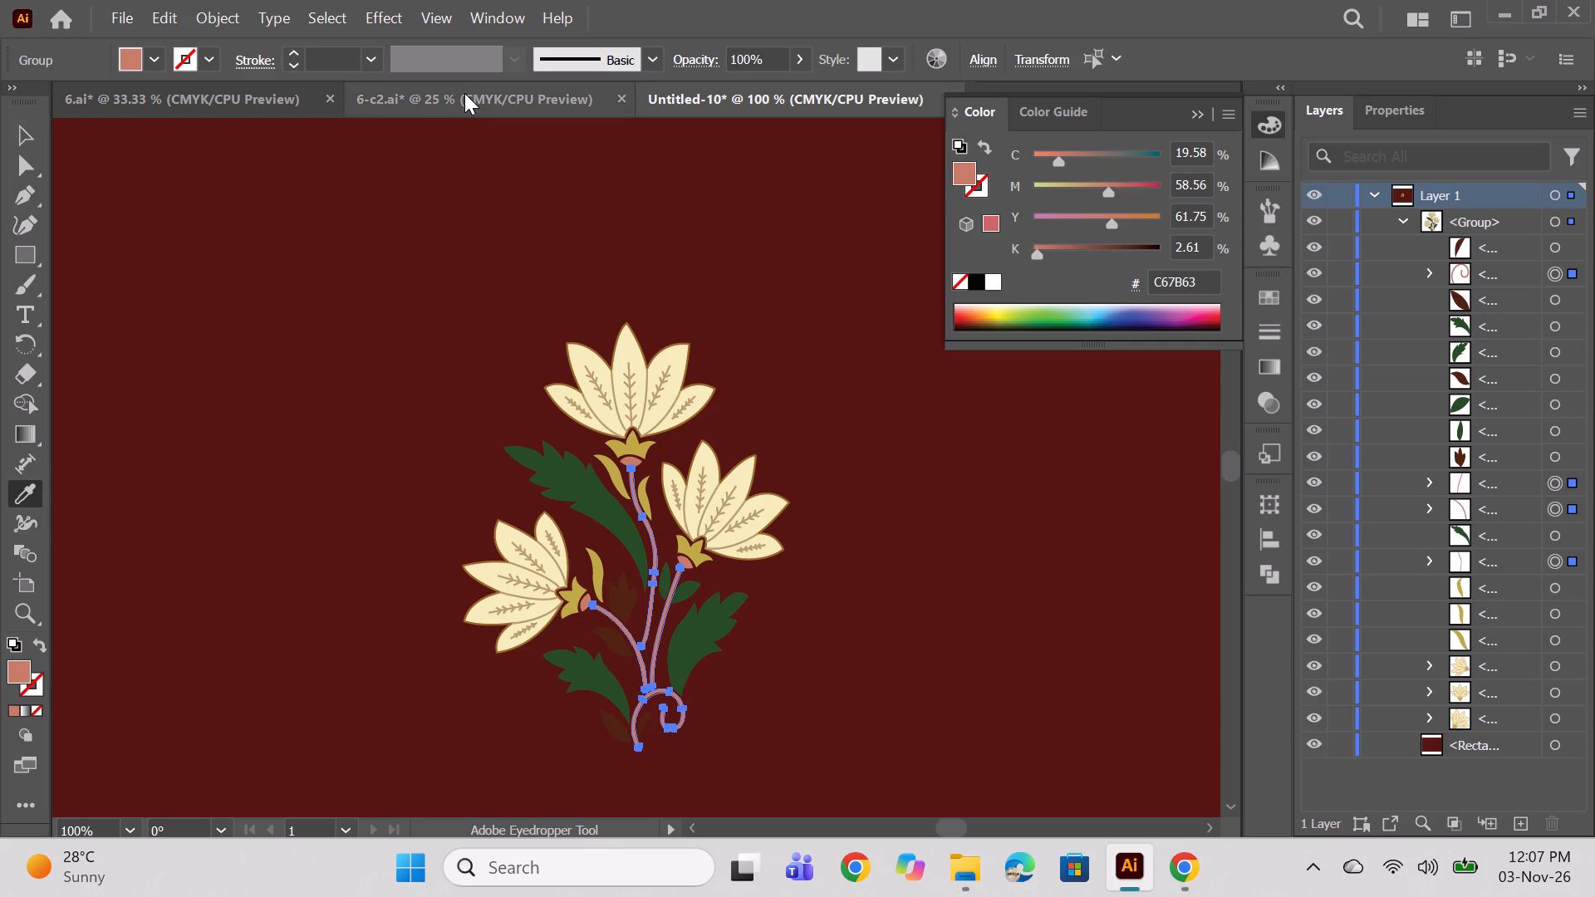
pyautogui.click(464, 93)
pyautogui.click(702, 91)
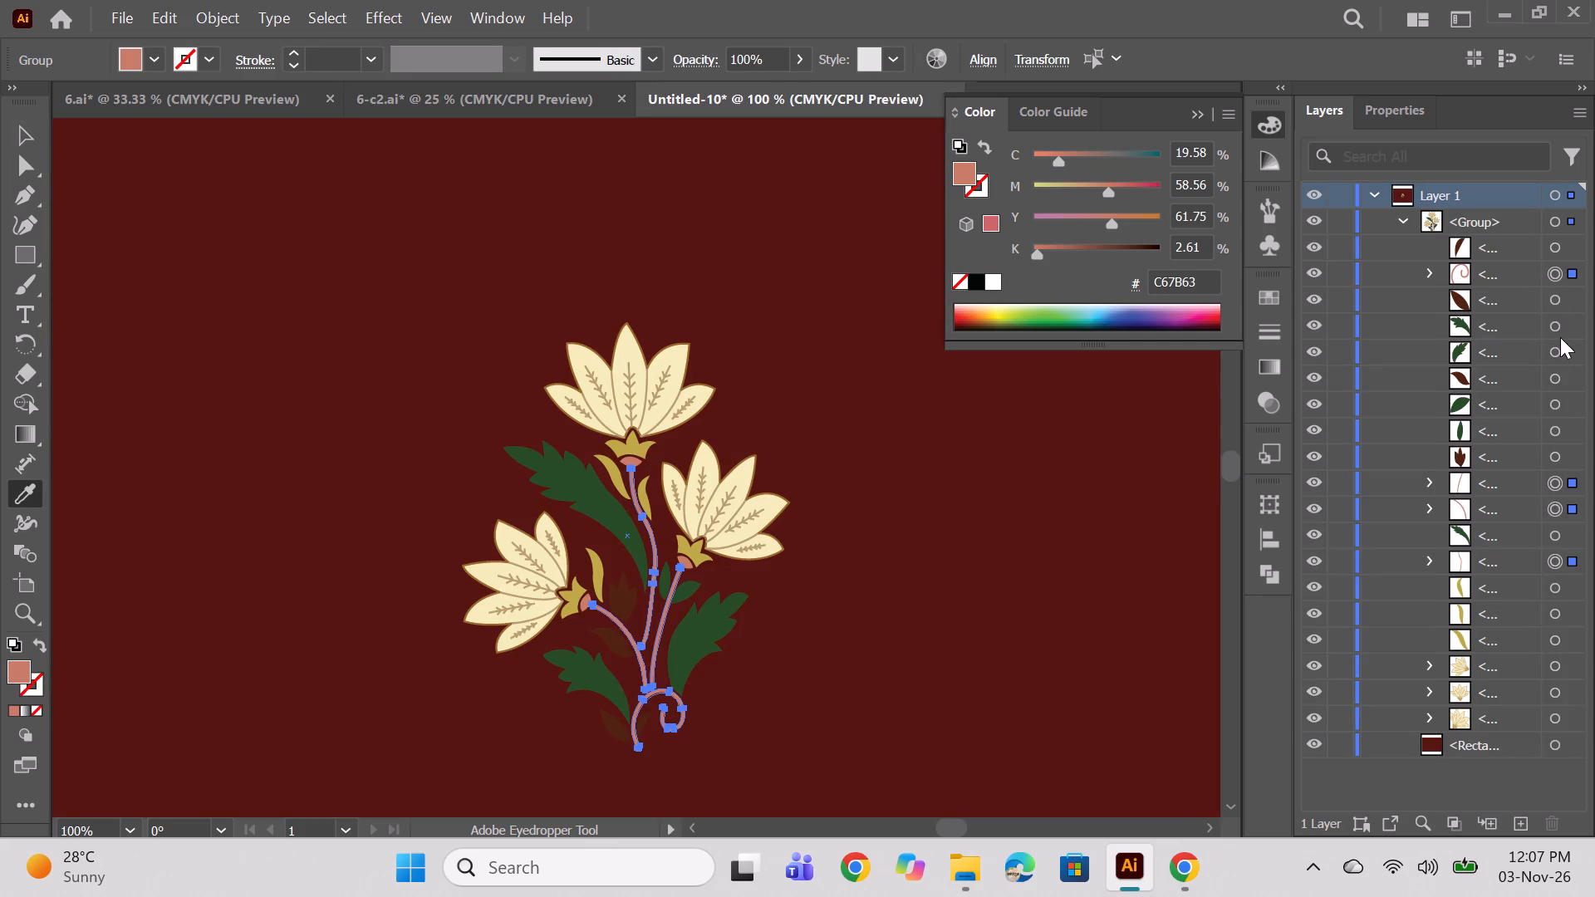
# Recolour the motif's five green leaves, three large and two small, with the mustard BAA643 sampled from the right-hand flower's calyx.
pyautogui.click(1556, 329)
pyautogui.keyDown('ctrl'); pyautogui.click(1552, 343); pyautogui.keyUp('ctrl')
pyautogui.keyDown('ctrl'); pyautogui.click(1561, 380); pyautogui.keyUp('ctrl')
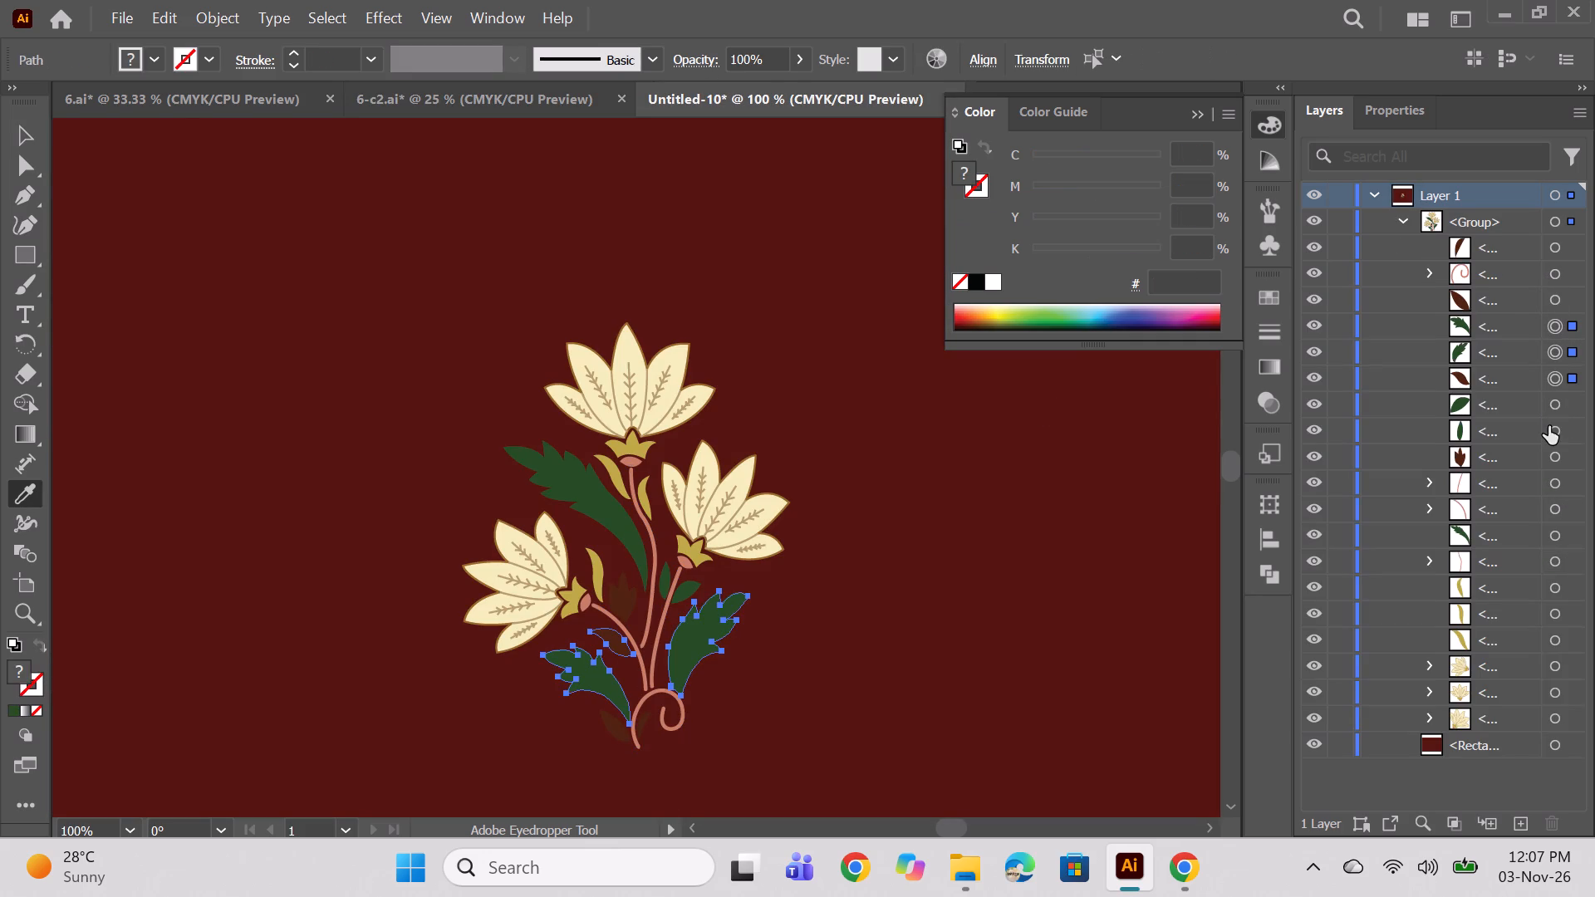
pyautogui.keyDown('ctrl'); pyautogui.click(1557, 375); pyautogui.keyUp('ctrl')
pyautogui.keyDown('ctrl'); pyautogui.click(1558, 401); pyautogui.keyUp('ctrl')
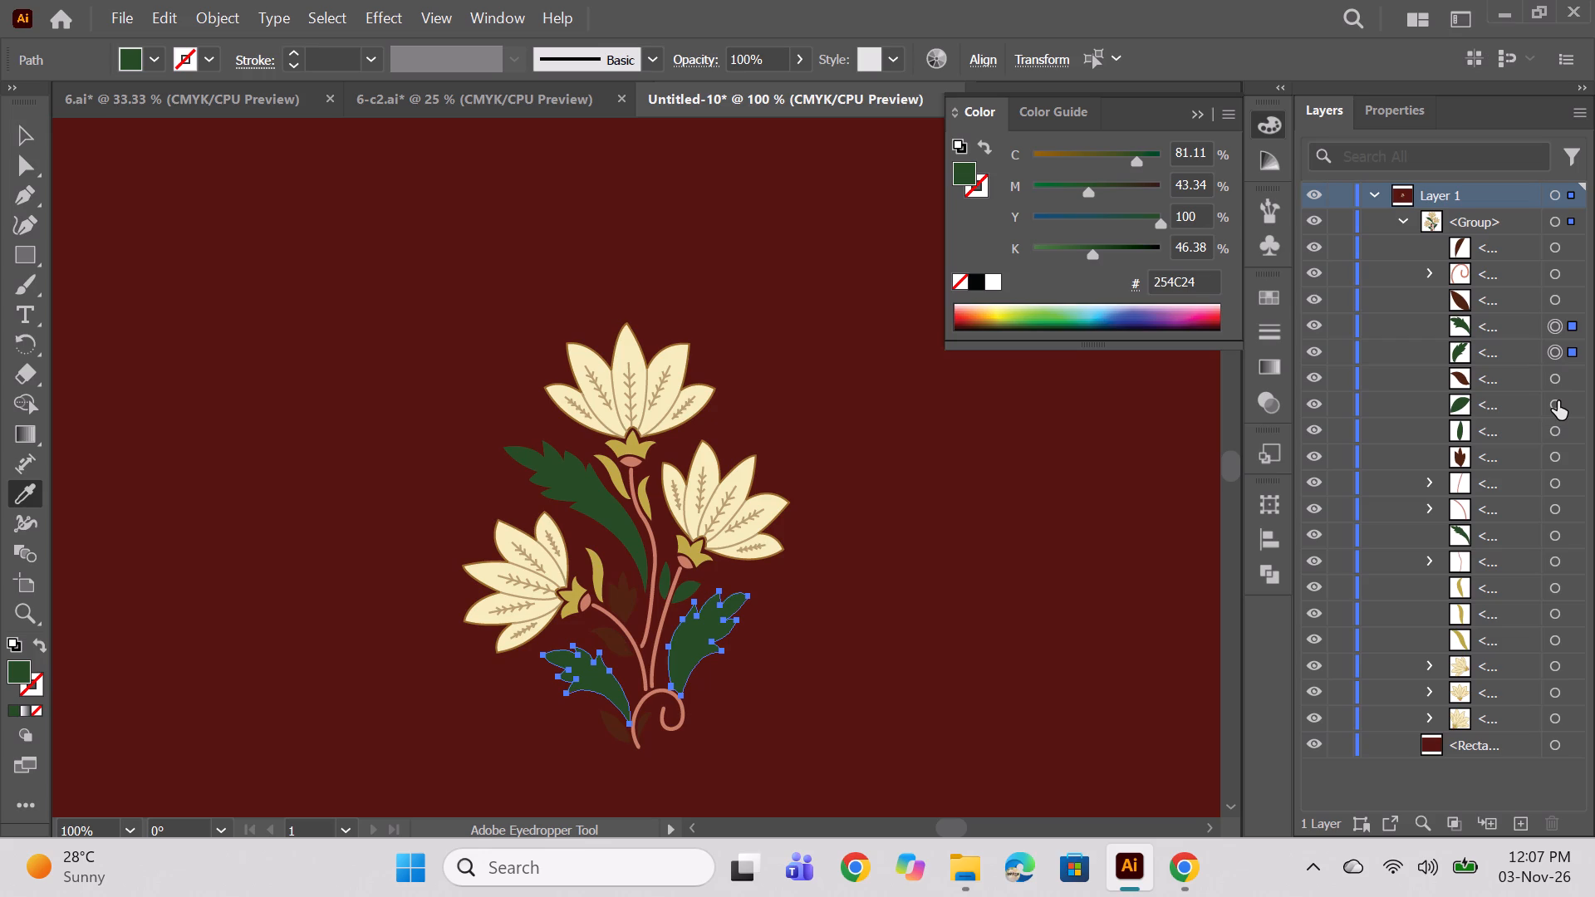
pyautogui.keyDown('ctrl'); pyautogui.click(1553, 437); pyautogui.keyUp('ctrl')
pyautogui.keyDown('ctrl'); pyautogui.click(1553, 537); pyautogui.keyUp('ctrl')
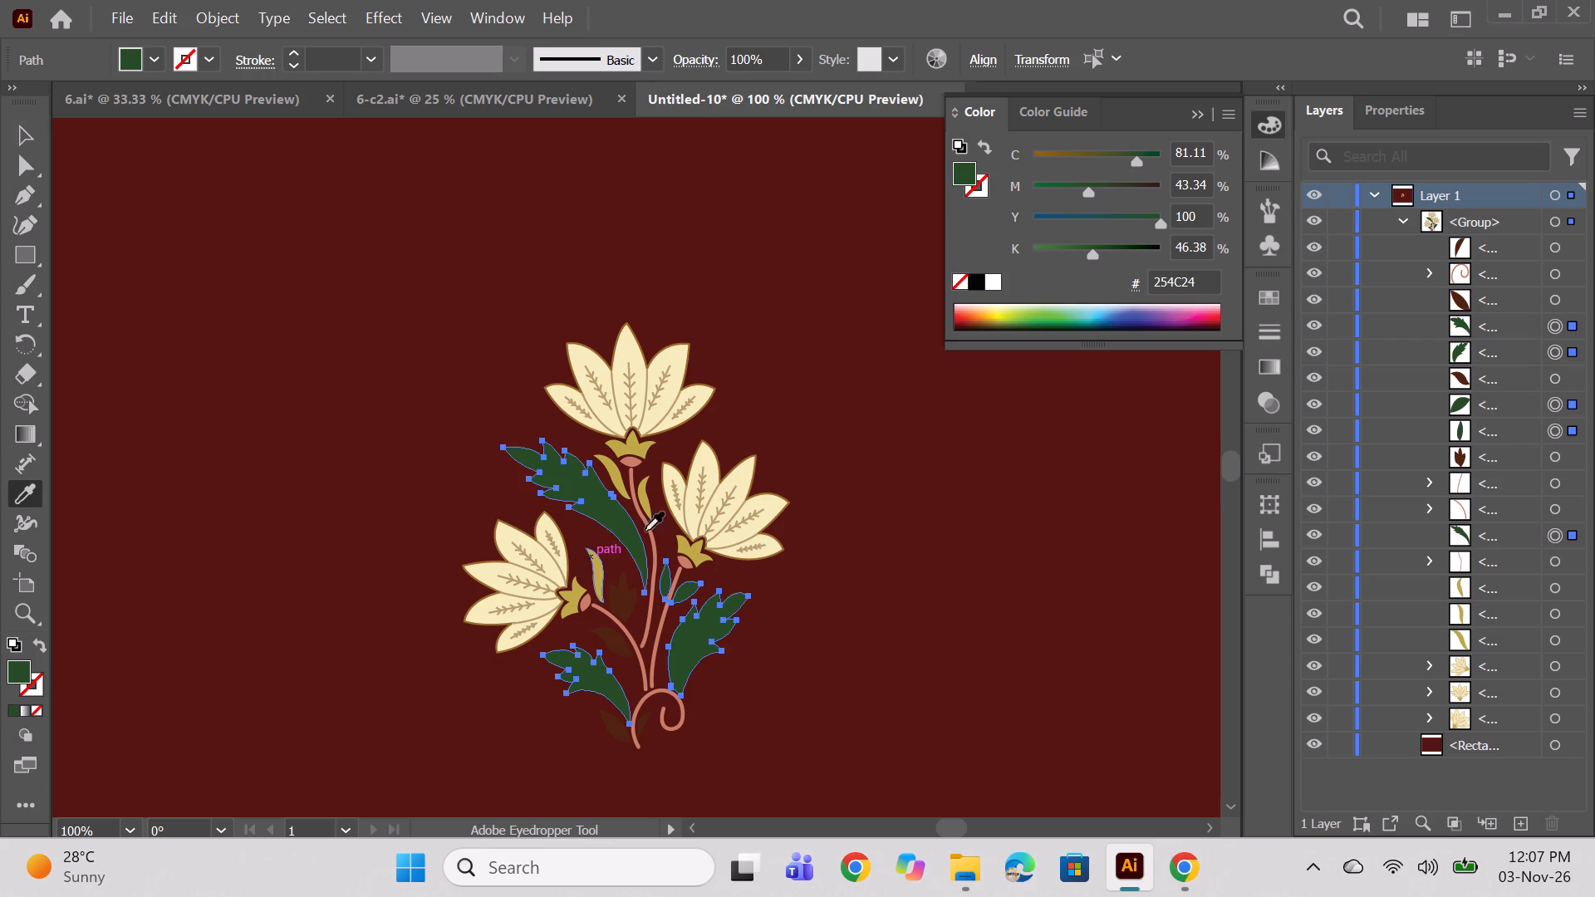
pyautogui.click(692, 553)
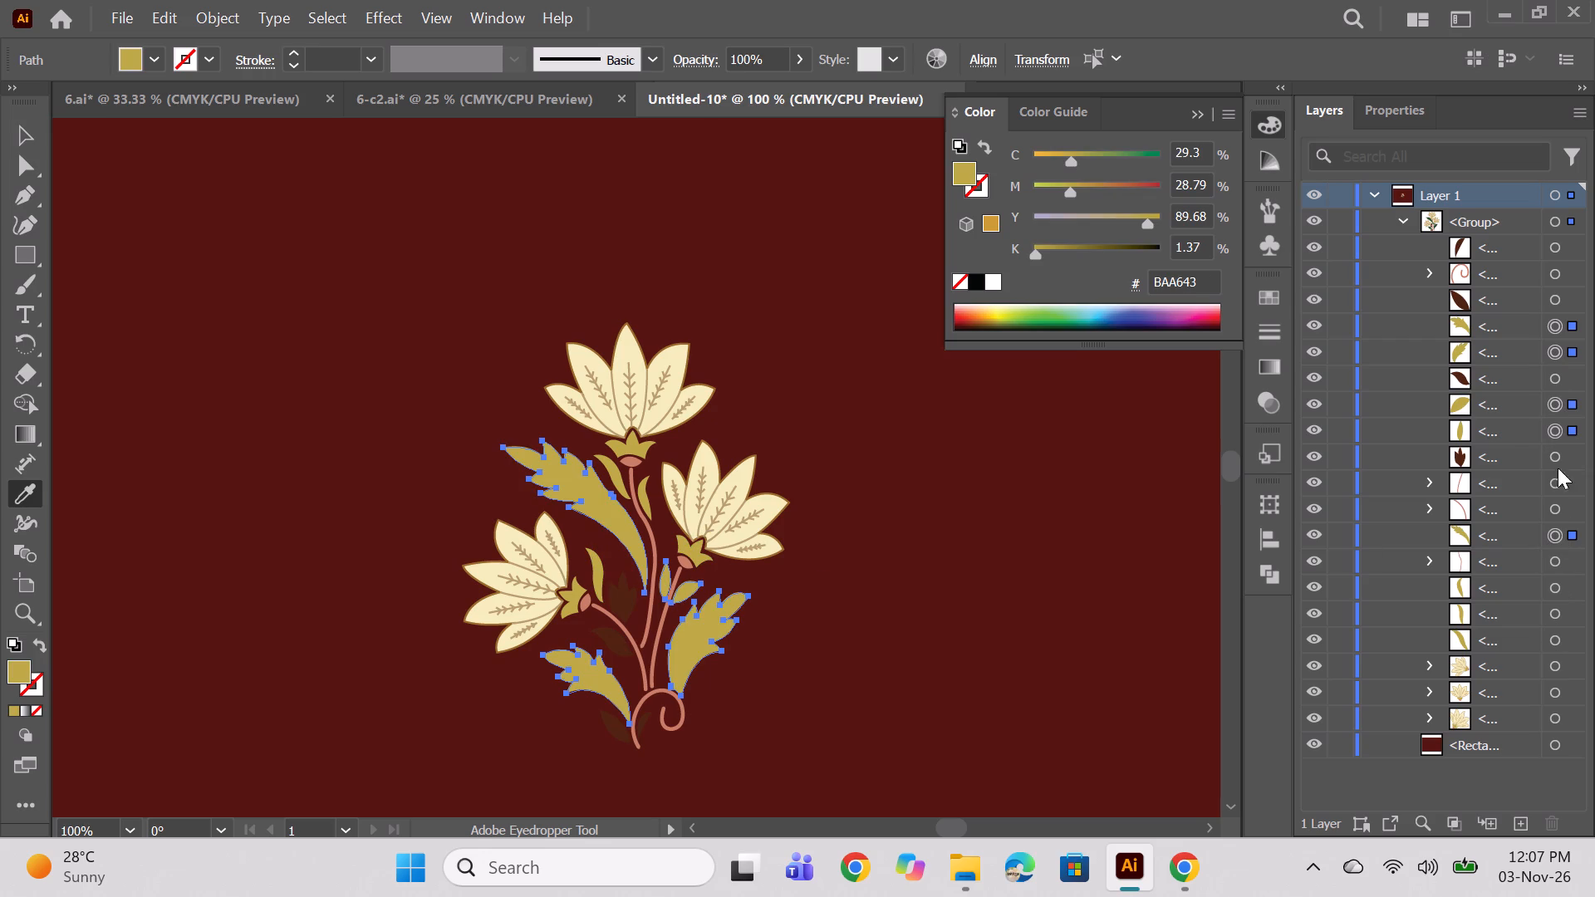
# Recolour the dark brown bud and the two small dark brown leaves on the motif's lower left side with the salmon of the top flower's base.
pyautogui.click(1556, 462)
pyautogui.keyDown('ctrl'); pyautogui.click(1561, 376); pyautogui.keyUp('ctrl')
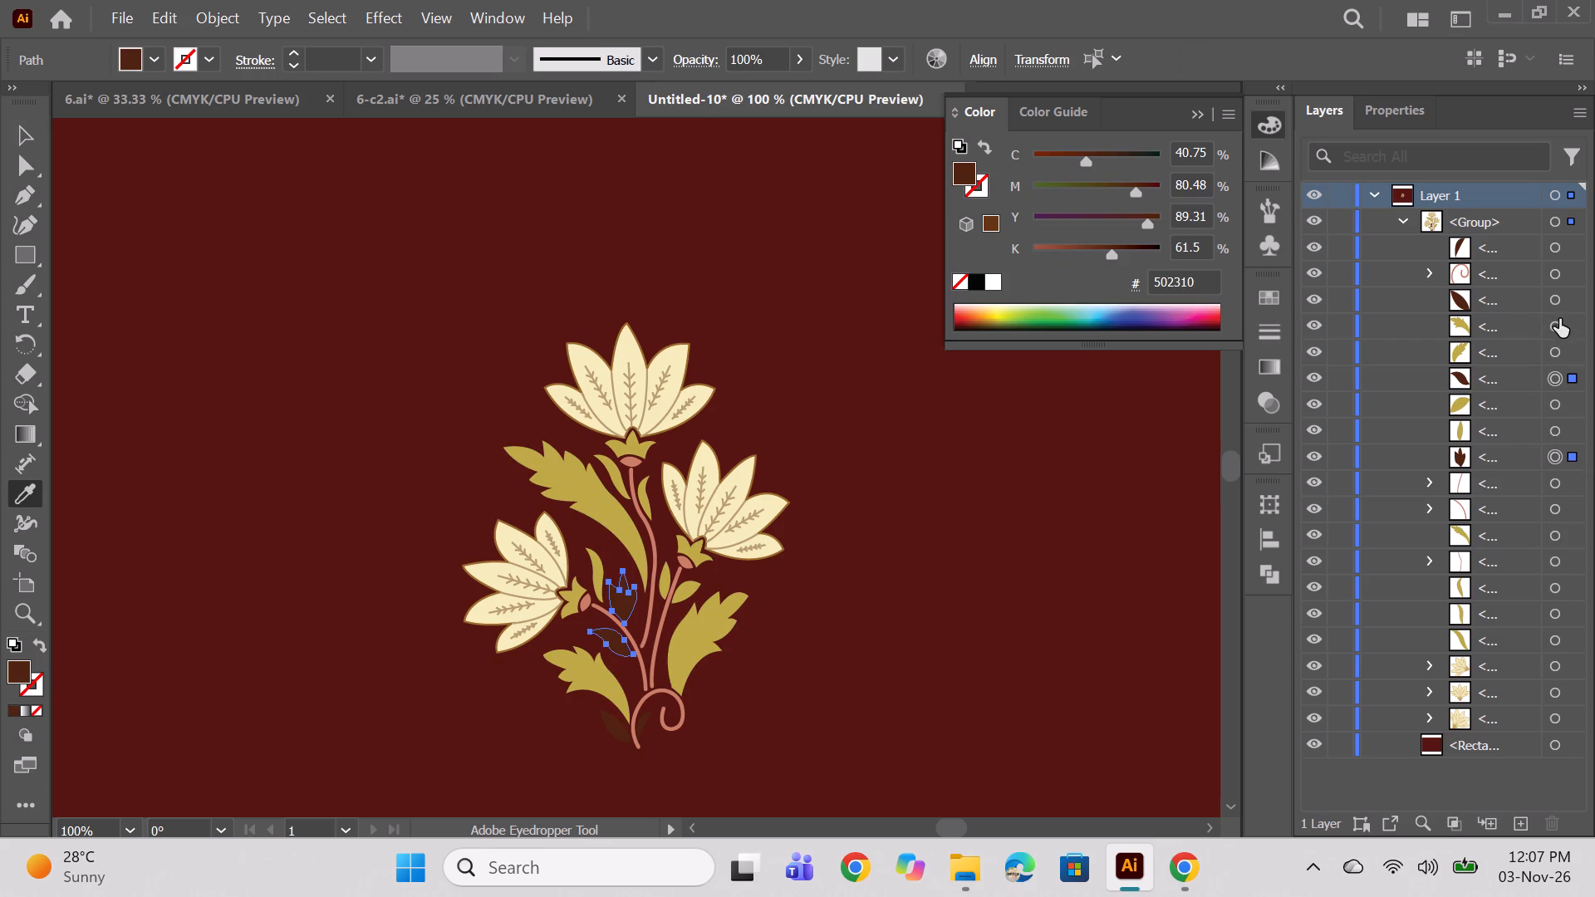
pyautogui.keyDown('ctrl'); pyautogui.click(1557, 303); pyautogui.keyUp('ctrl')
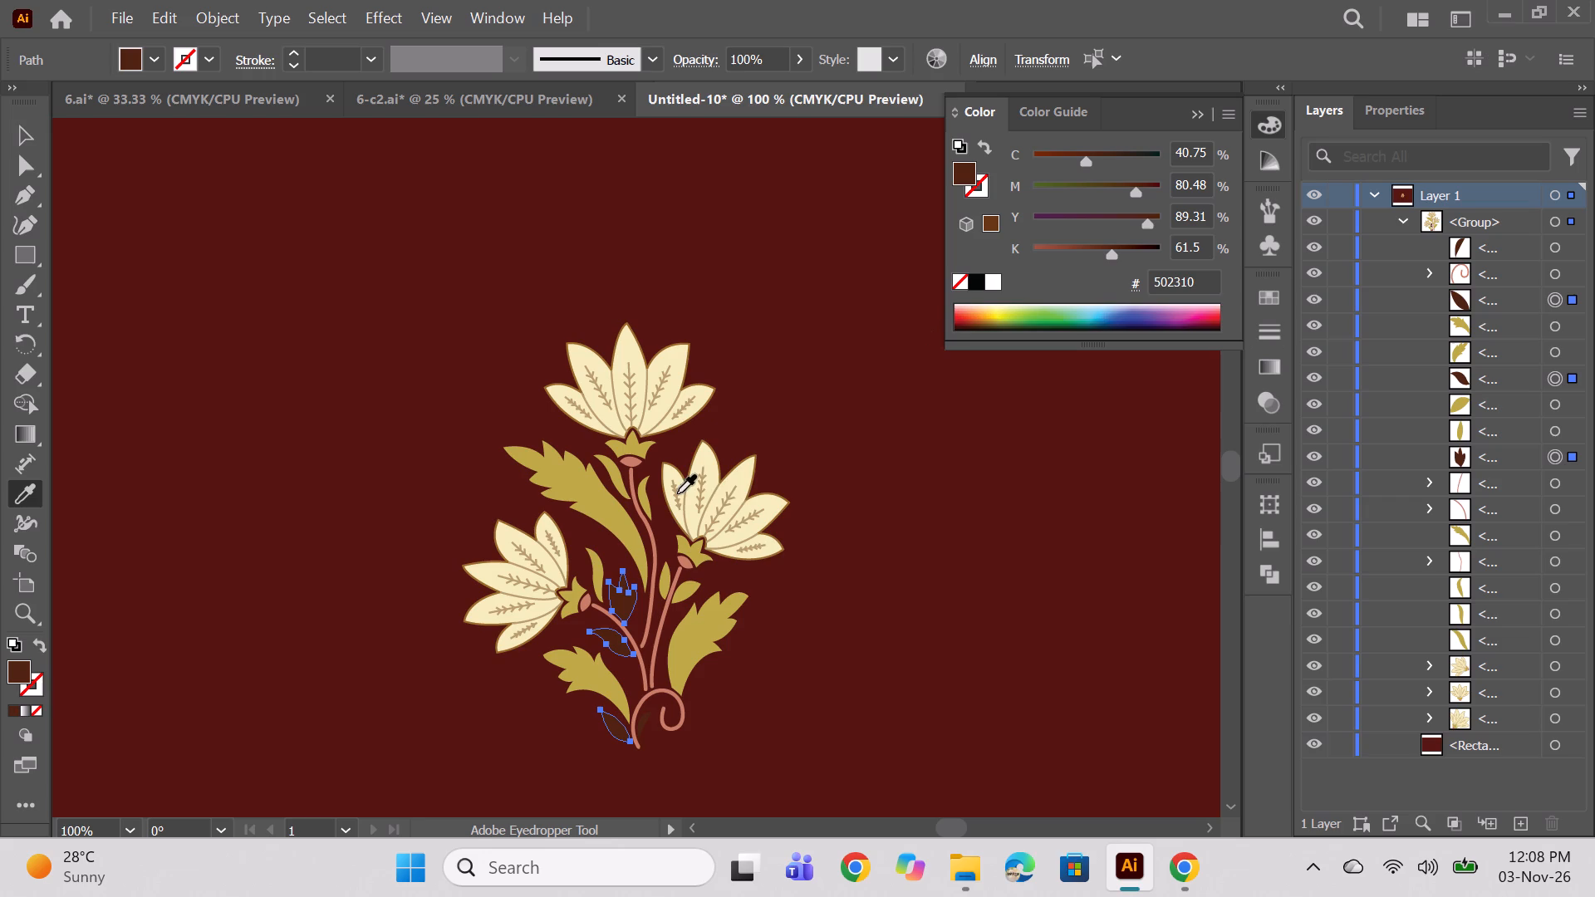
pyautogui.click(638, 463)
pyautogui.keyDown('ctrl'); pyautogui.click(1059, 529); pyautogui.keyUp('ctrl')
# Compare the fully recoloured motif on the maroon background with the 6-c2 pattern document.
pyautogui.keyDown('alt'); pyautogui.scroll(-2, 888, 508); pyautogui.keyUp('alt')
pyautogui.click(547, 97)
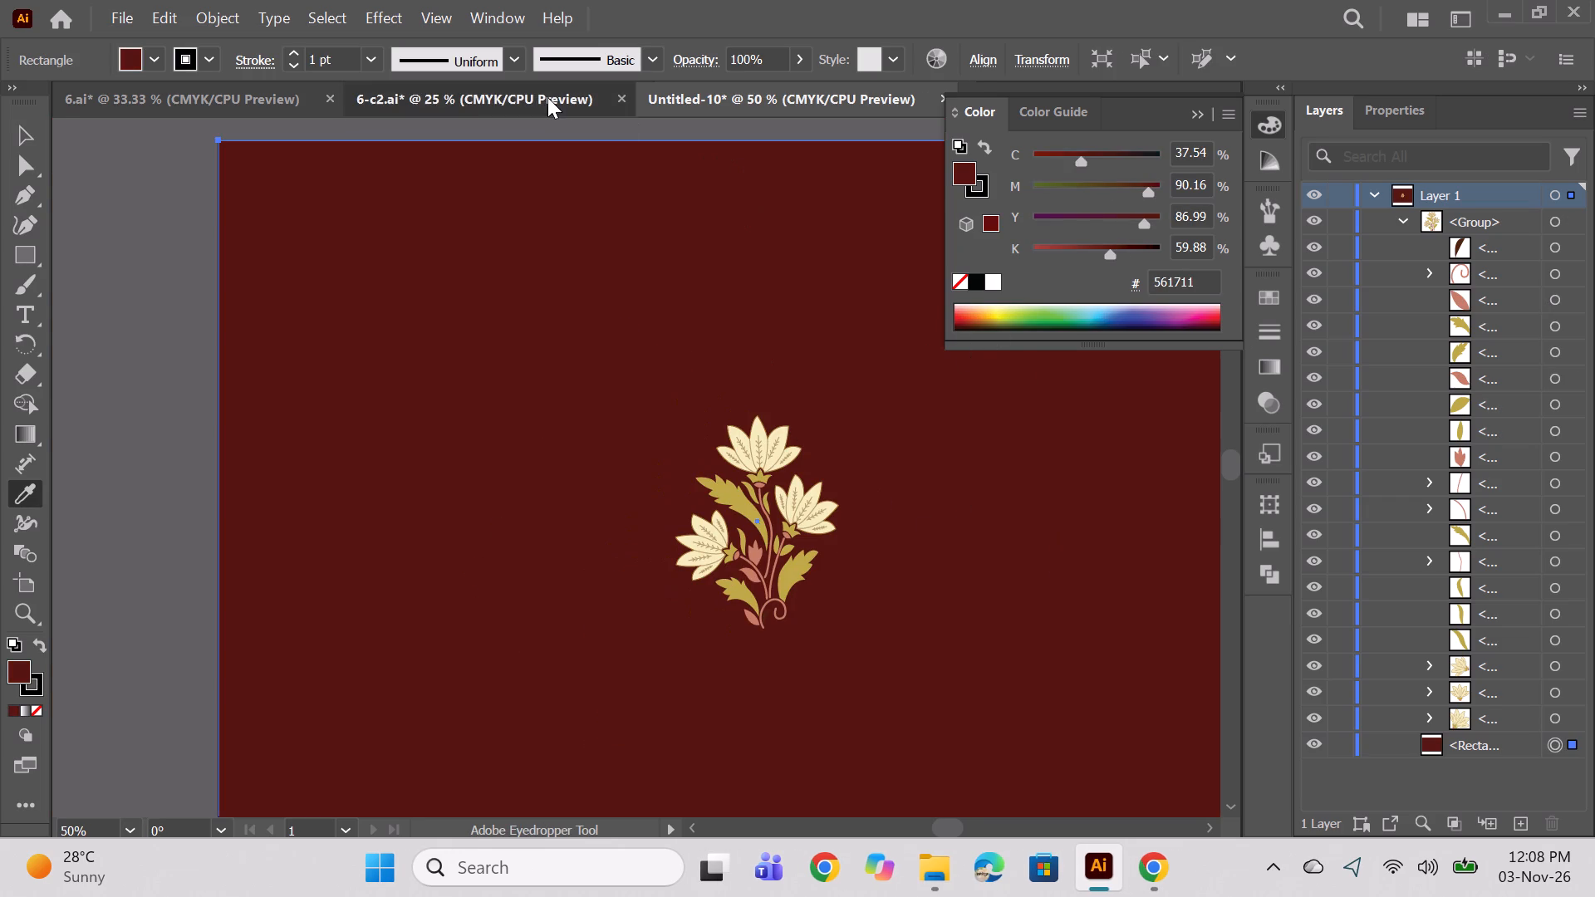
pyautogui.click(769, 96)
pyautogui.press('space')
pyautogui.press('space')
pyautogui.press('space')
pyautogui.press('space')
pyautogui.press('space')
pyautogui.press('space')
pyautogui.press('space')
pyautogui.press('space')
pyautogui.press('space')
pyautogui.press('space')
pyautogui.press('space')
pyautogui.press('space')
pyautogui.press('space')
pyautogui.press('space')
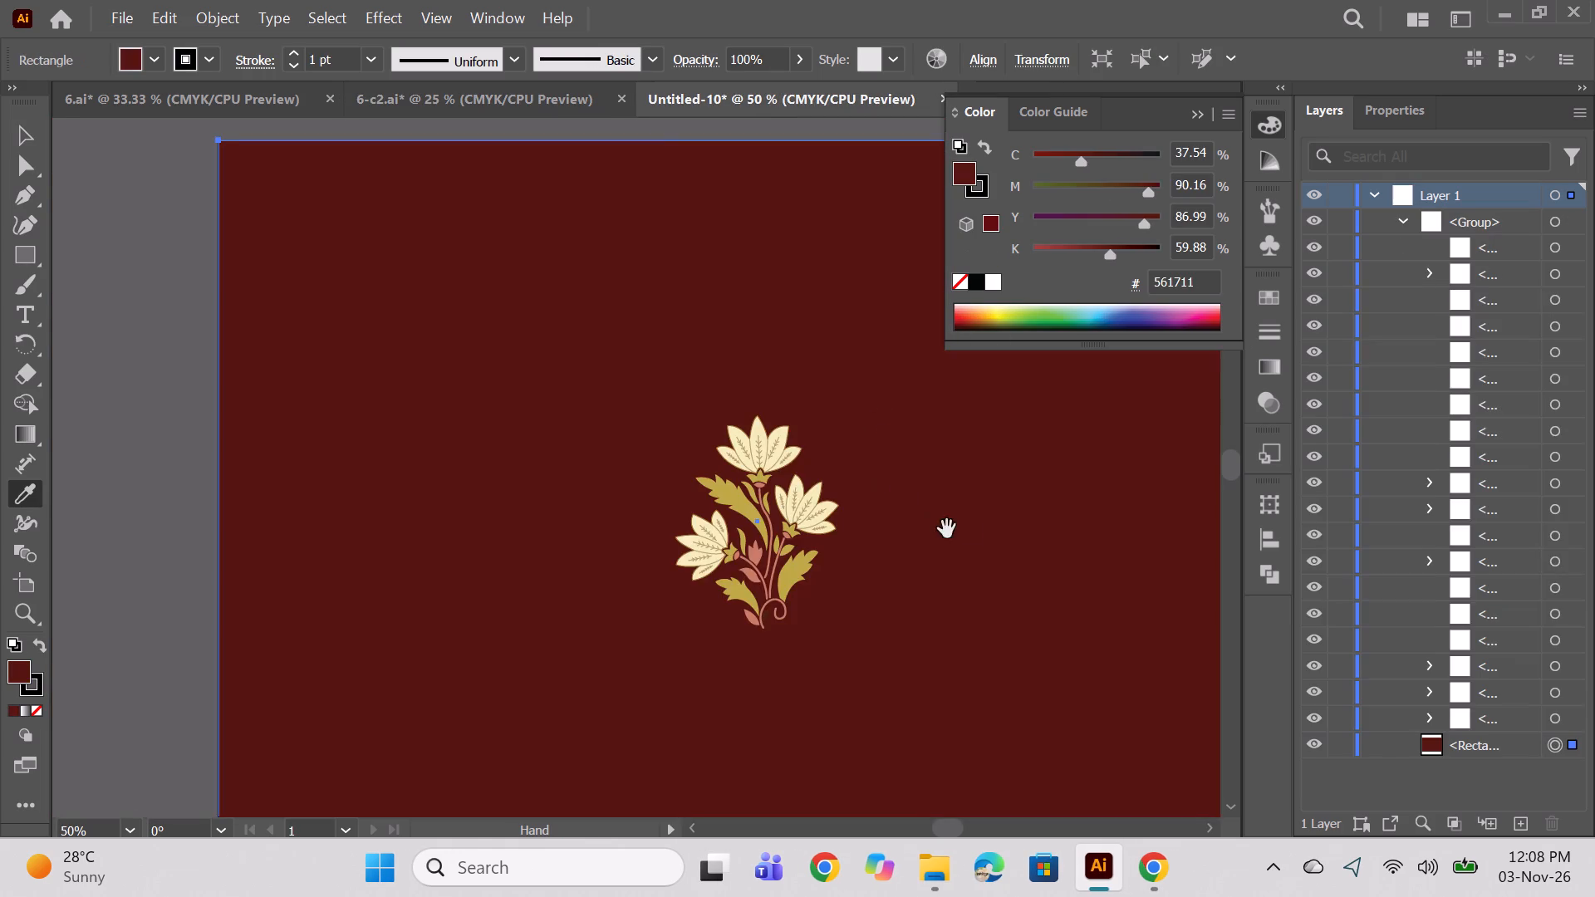
pyautogui.moveTo(968, 529); pyautogui.dragTo(771, 449)
pyautogui.keyDown('alt'); pyautogui.scroll(-1, 673, 395); pyautogui.keyUp('alt')
pyautogui.click(562, 100)
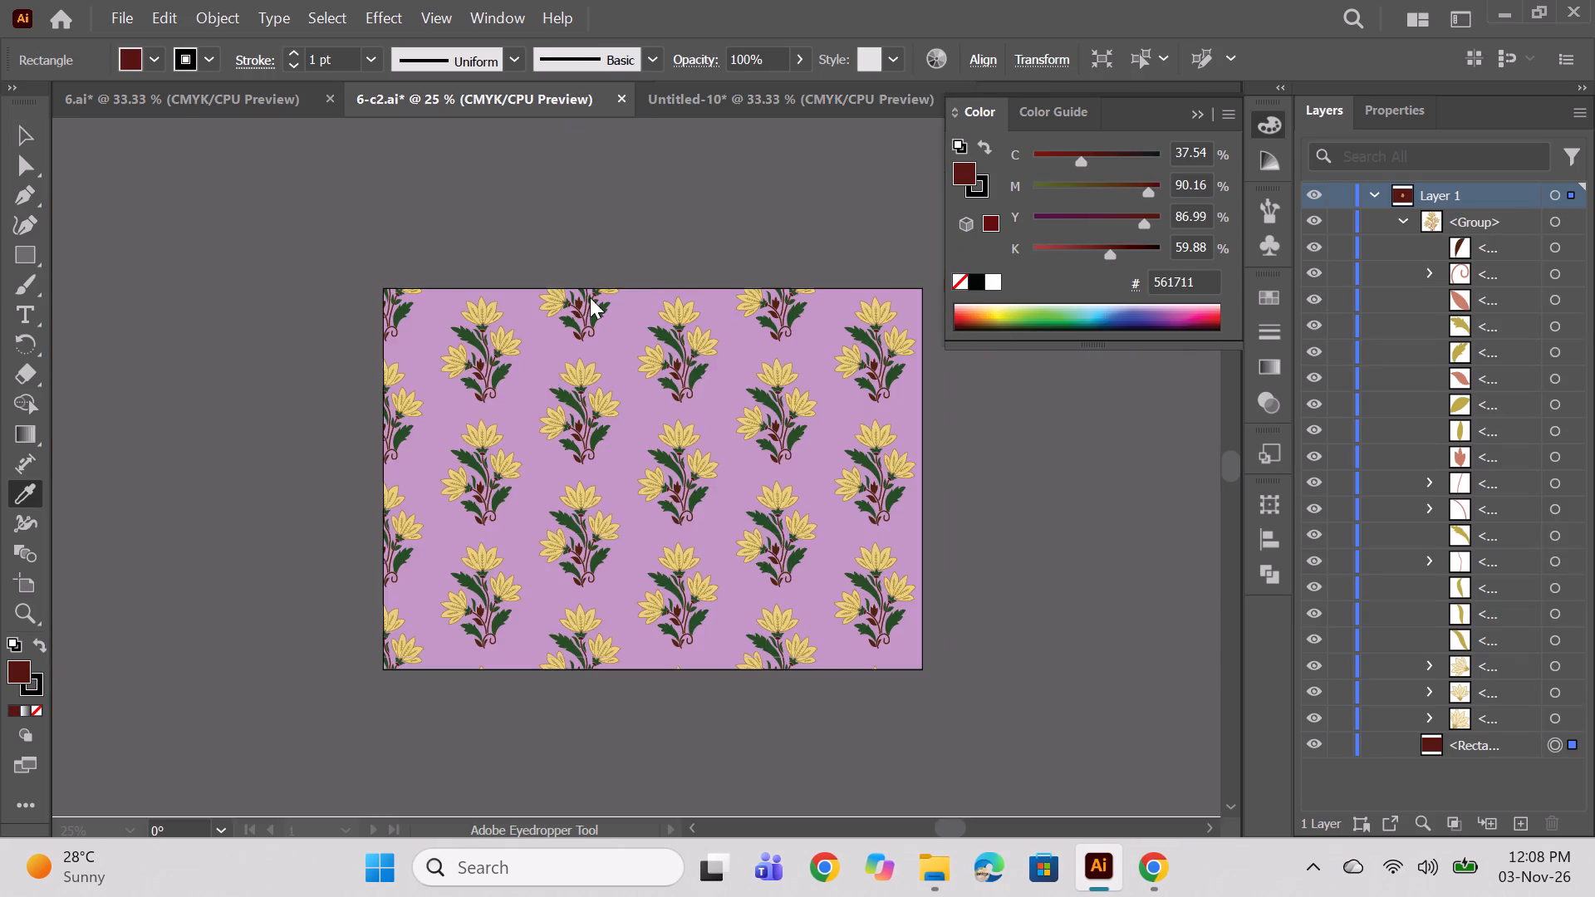
pyautogui.keyDown('alt'); pyautogui.scroll(1, 586, 409); pyautogui.keyUp('alt')
pyautogui.keyDown('alt'); pyautogui.scroll(-1, 774, 404); pyautogui.keyUp('alt')
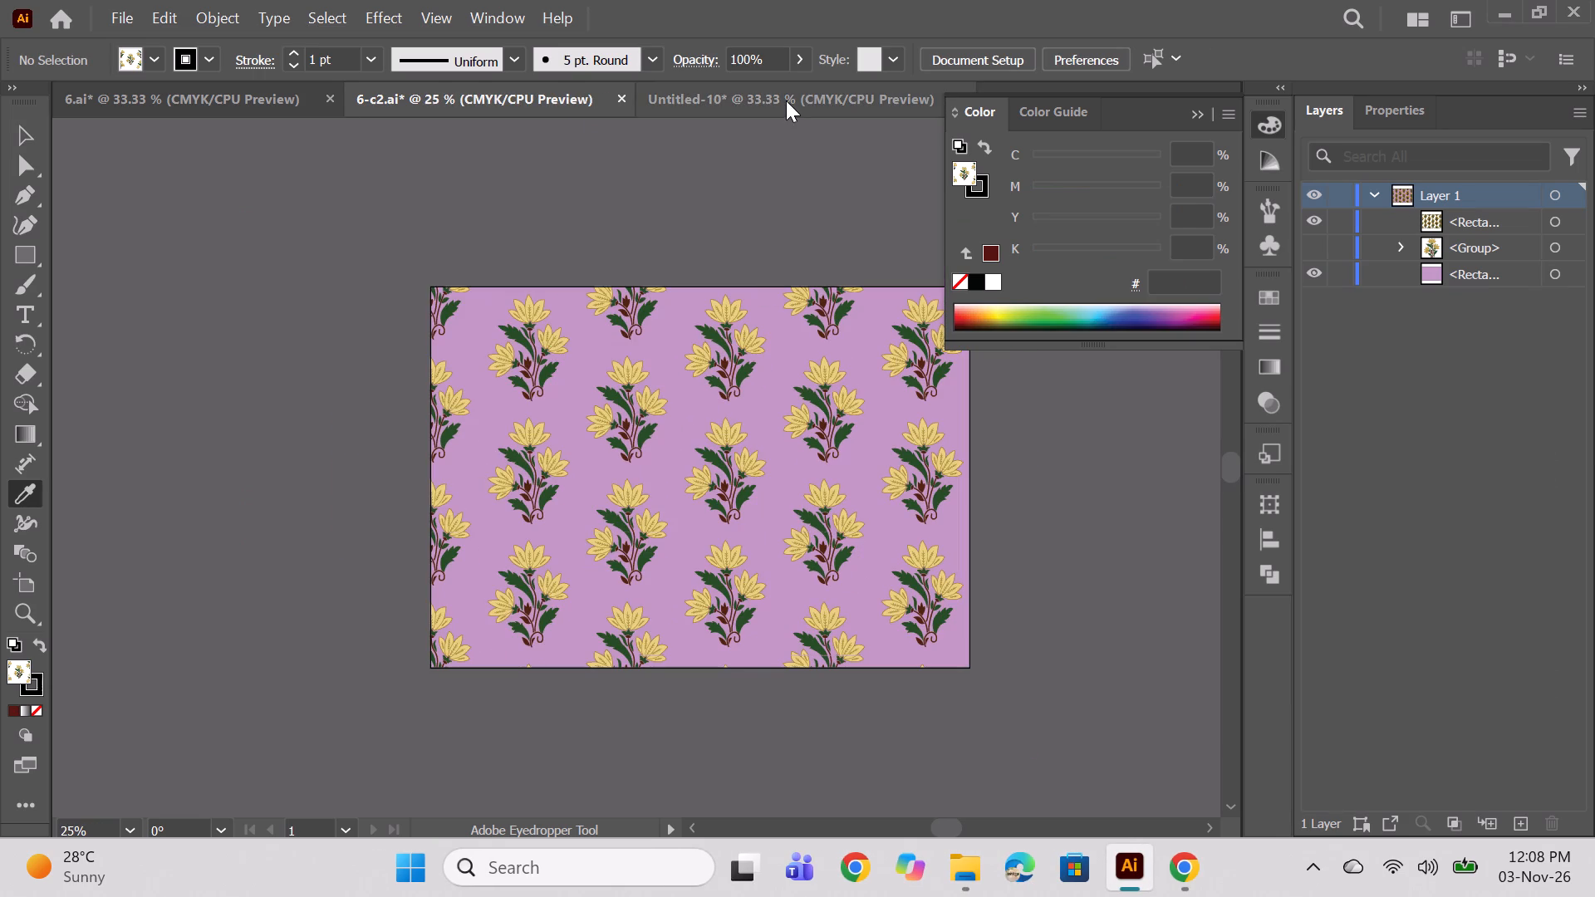
pyautogui.click(786, 100)
pyautogui.click(552, 89)
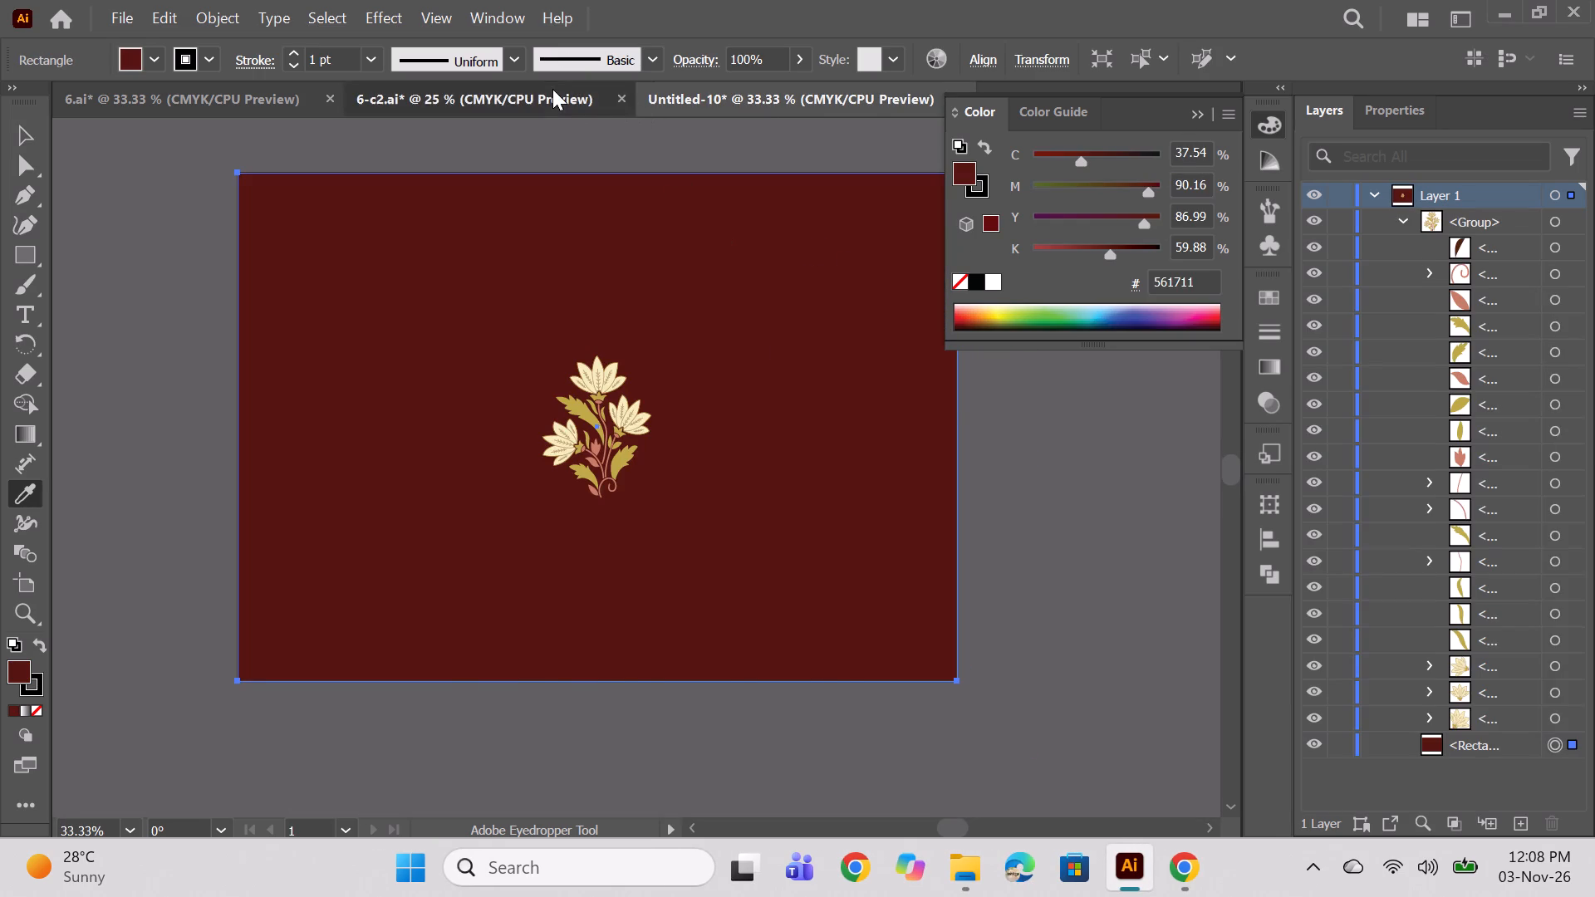
pyautogui.click(772, 105)
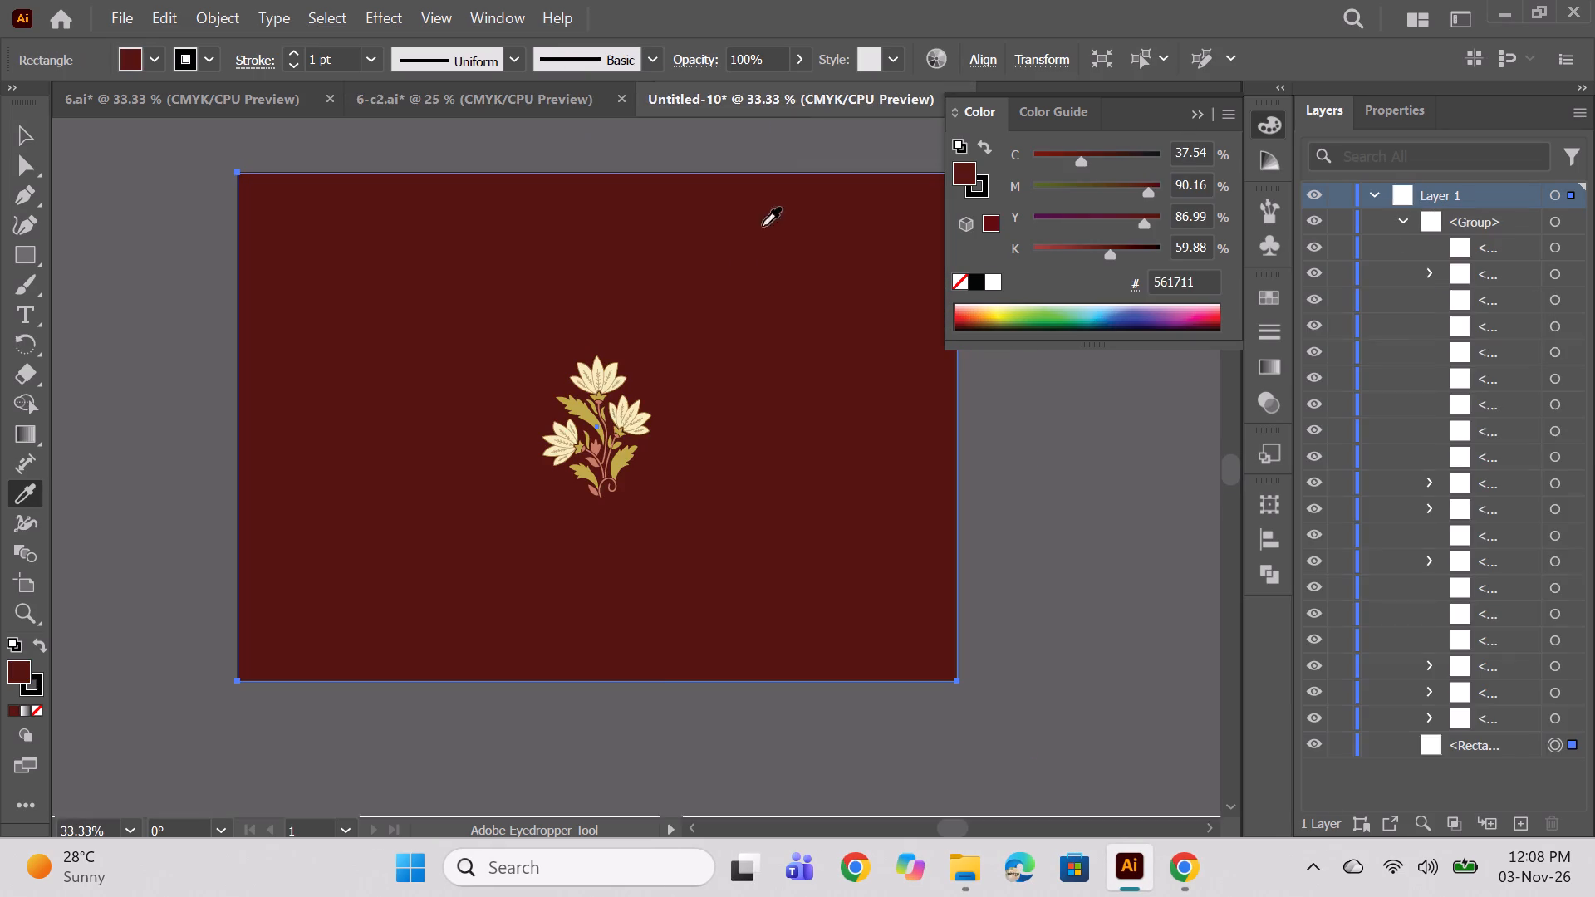
# Make a new pattern from the recoloured flower motif group, using the Brick by Column tile type.
pyautogui.scroll(1, 611, 434)
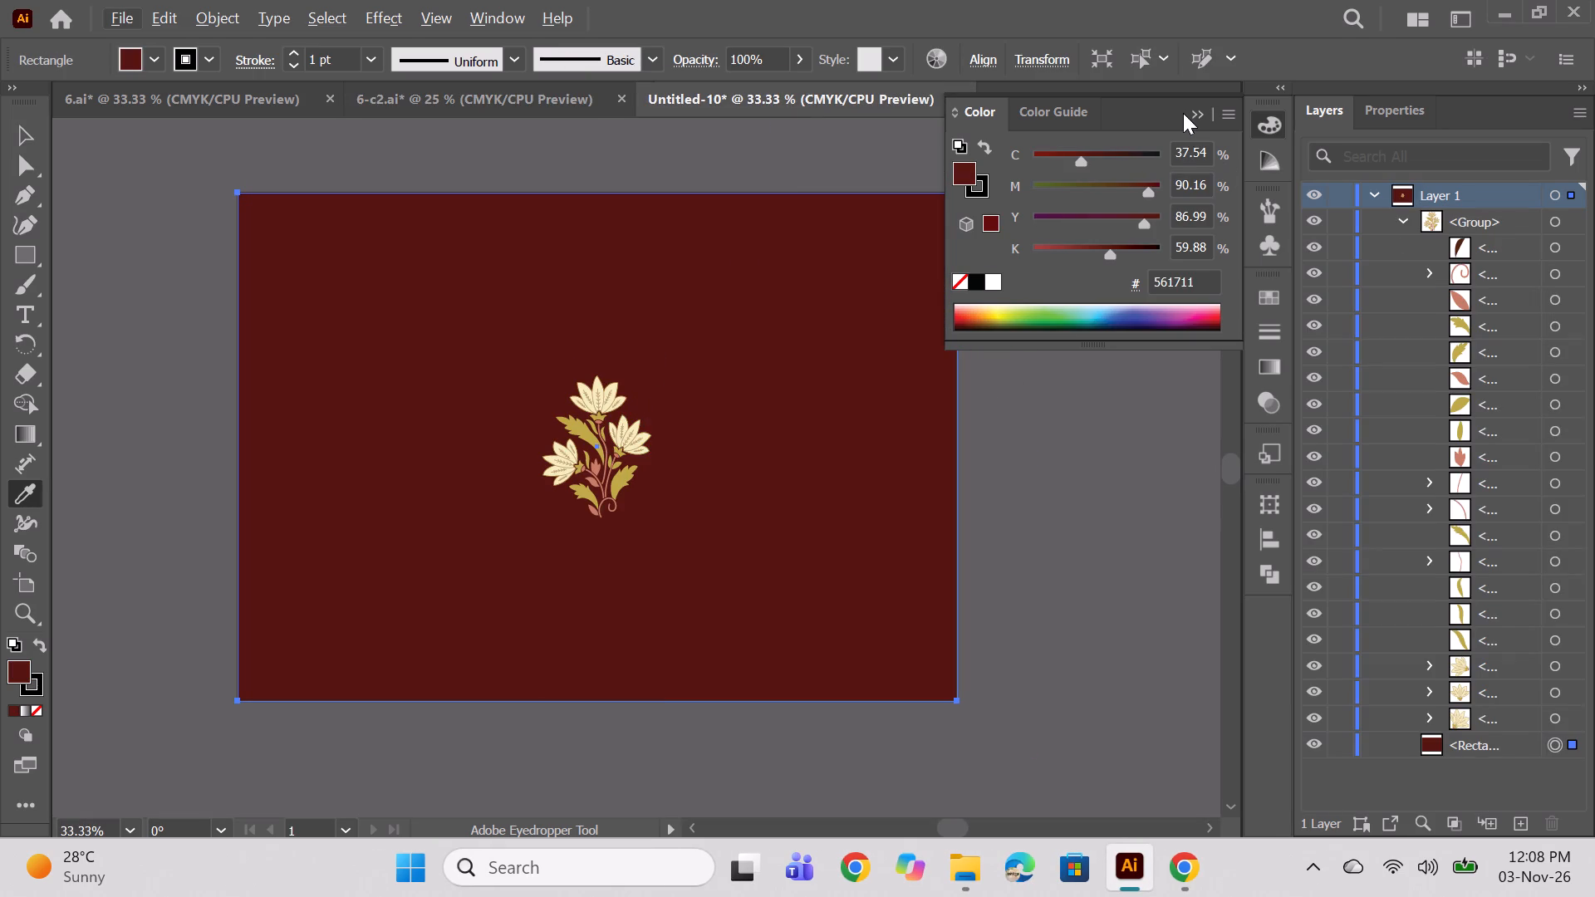
pyautogui.click(1183, 113)
pyautogui.keyDown('ctrl'); pyautogui.click(1195, 118); pyautogui.keyUp('ctrl')
pyautogui.keyDown('ctrl'); pyautogui.click(1013, 385); pyautogui.keyUp('ctrl')
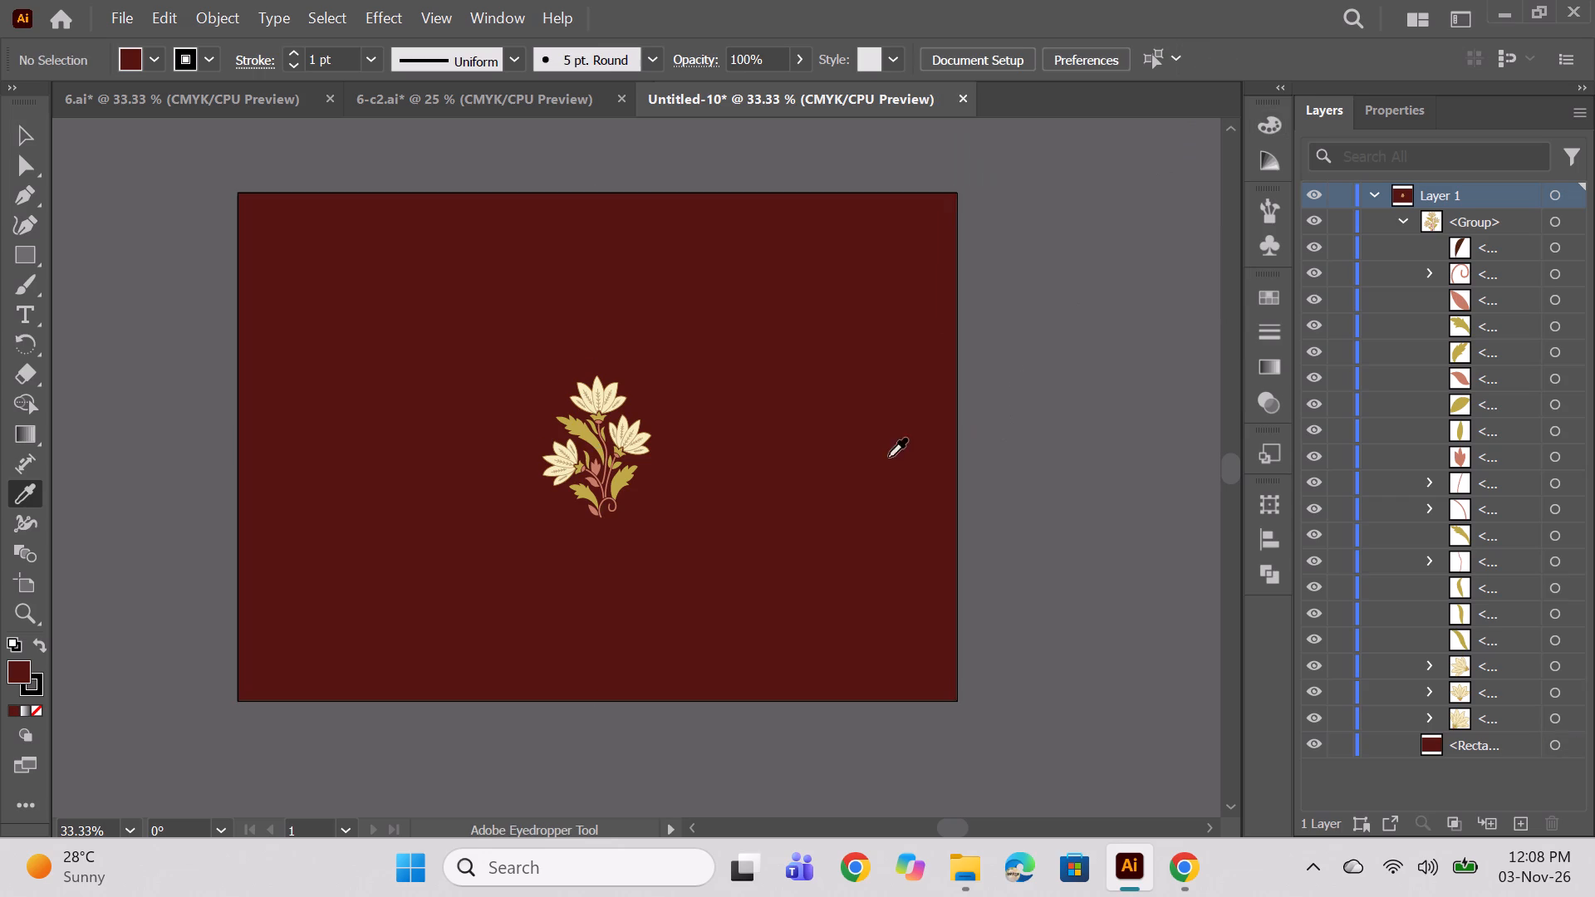
pyautogui.click(23, 122)
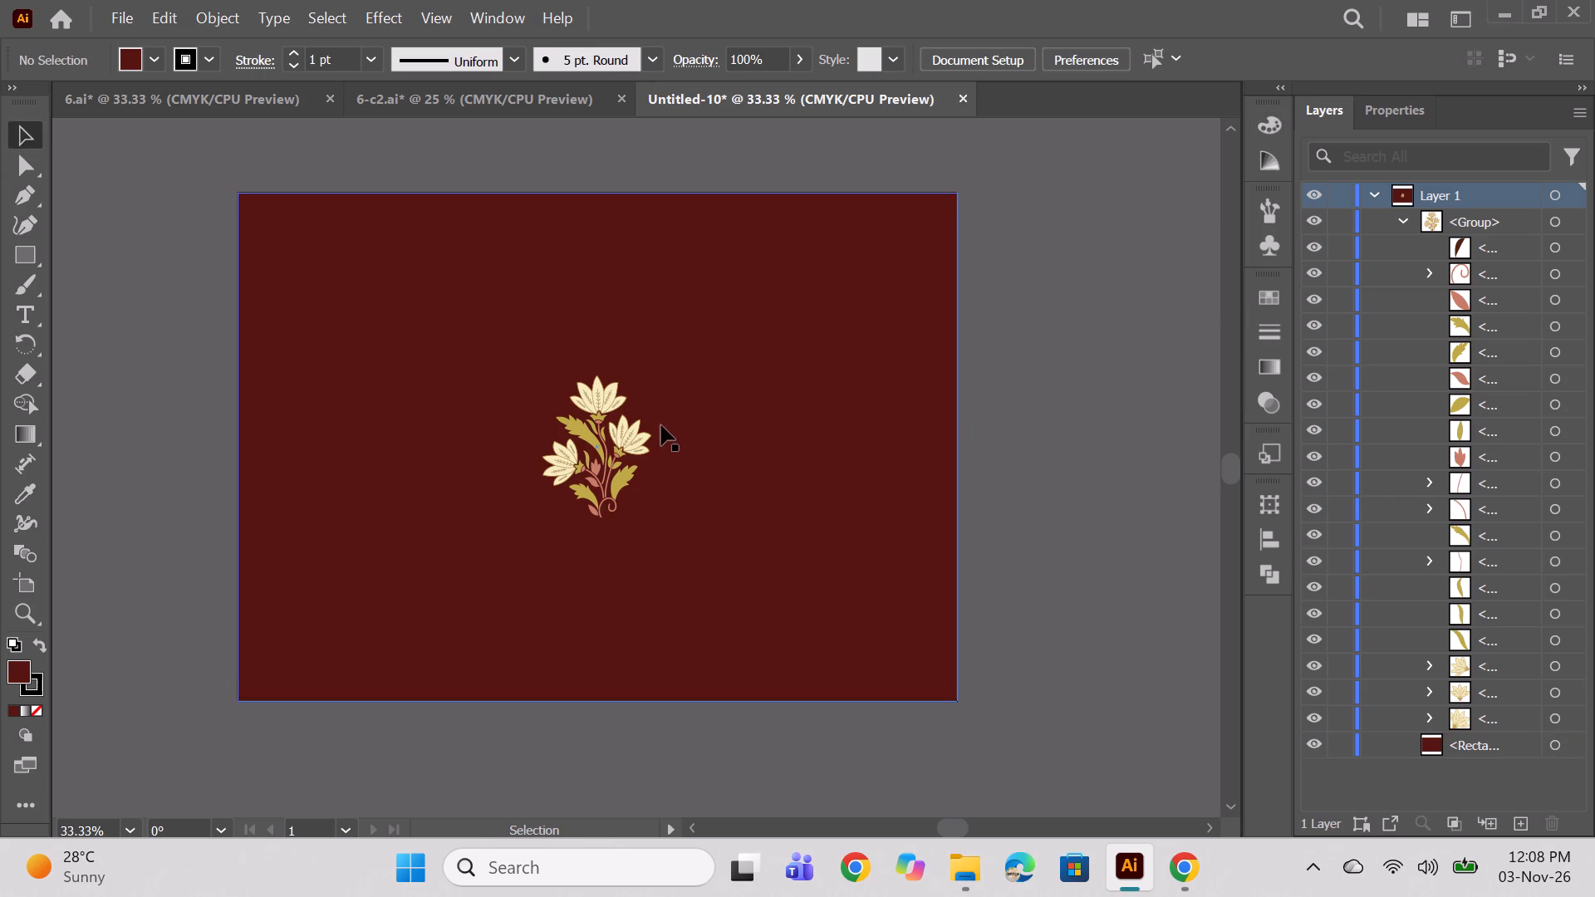
pyautogui.click(601, 453)
pyautogui.keyDown('ctrl'); pyautogui.click(1098, 454); pyautogui.keyUp('ctrl')
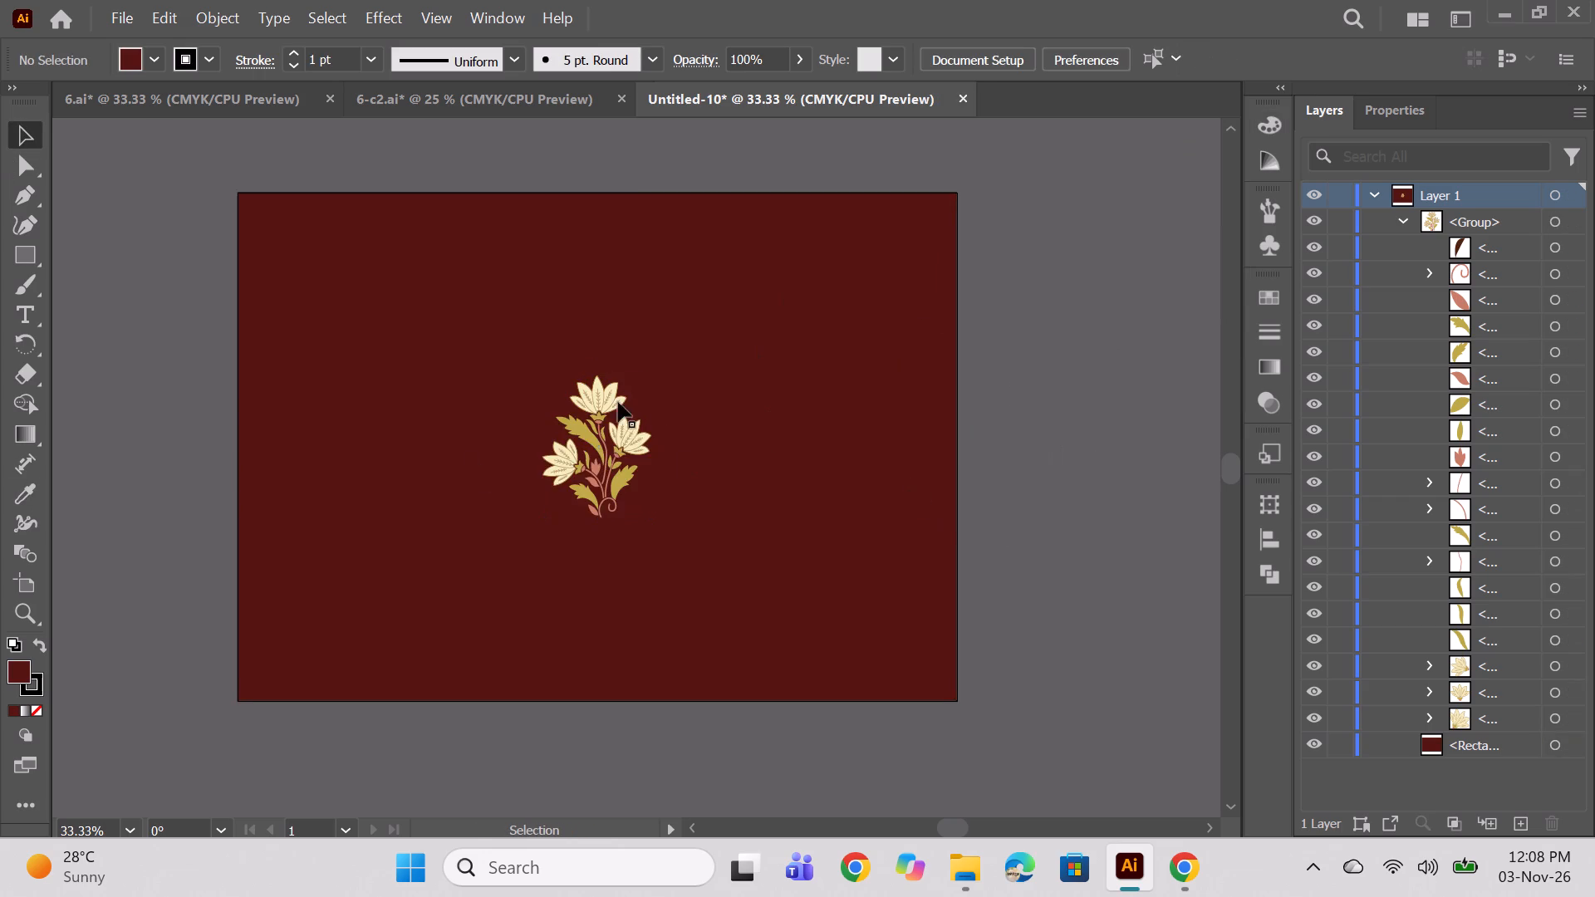
pyautogui.keyDown('alt'); pyautogui.scroll(1, 612, 402); pyautogui.keyUp('alt')
pyautogui.keyDown('alt'); pyautogui.scroll(1, 679, 439); pyautogui.keyUp('alt')
pyautogui.keyDown('alt'); pyautogui.scroll(-1, 705, 355); pyautogui.keyUp('alt')
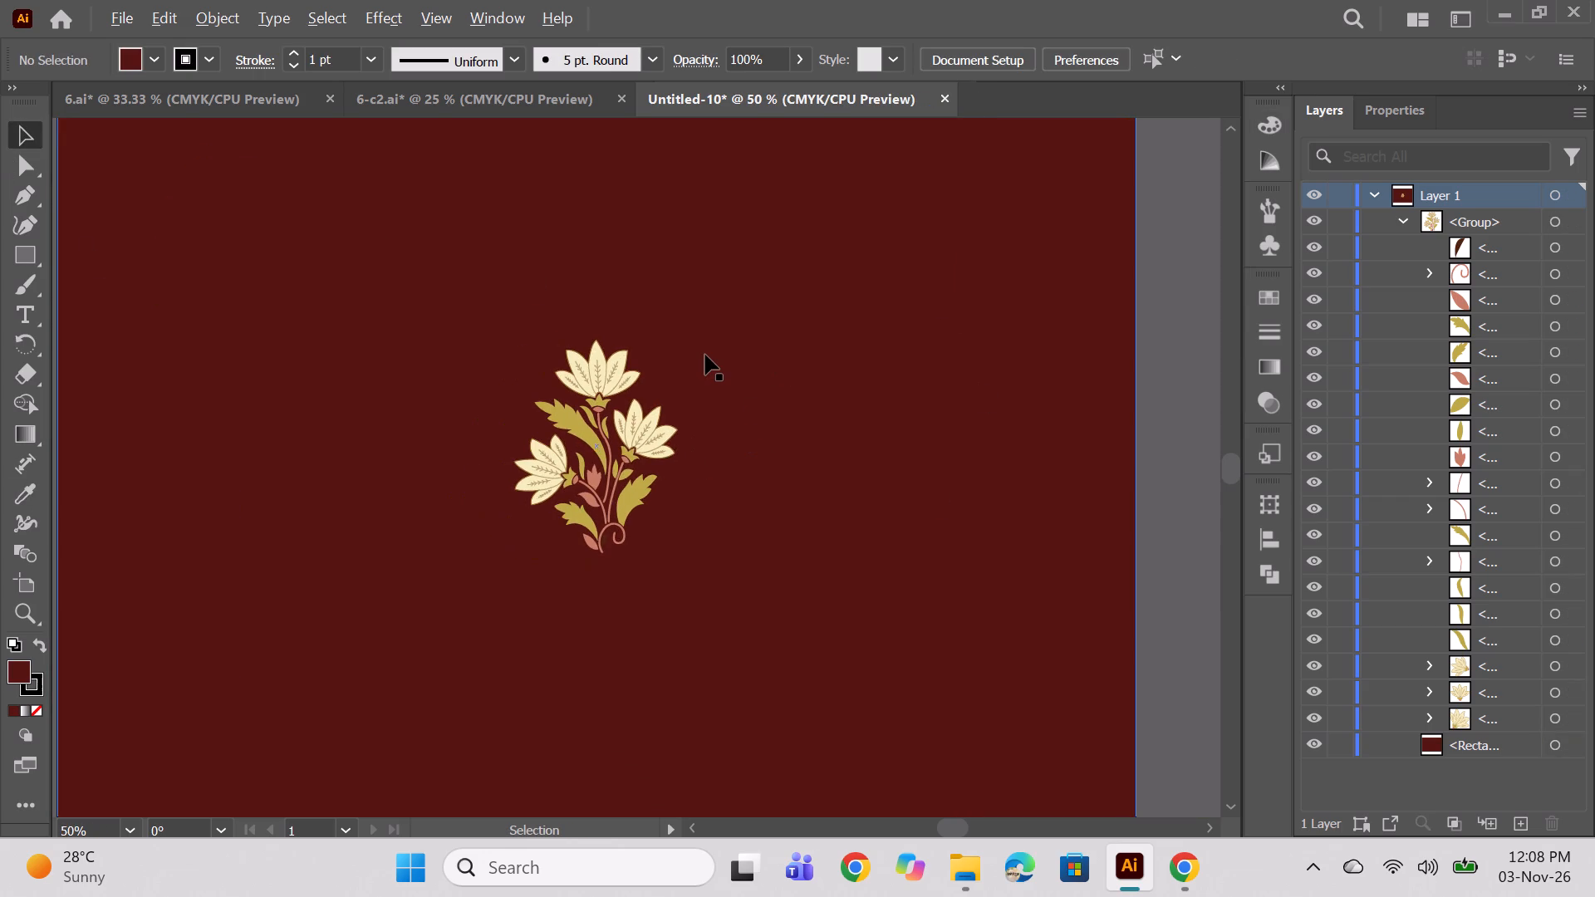
pyautogui.keyDown('alt'); pyautogui.scroll(-1, 705, 355); pyautogui.keyUp('alt')
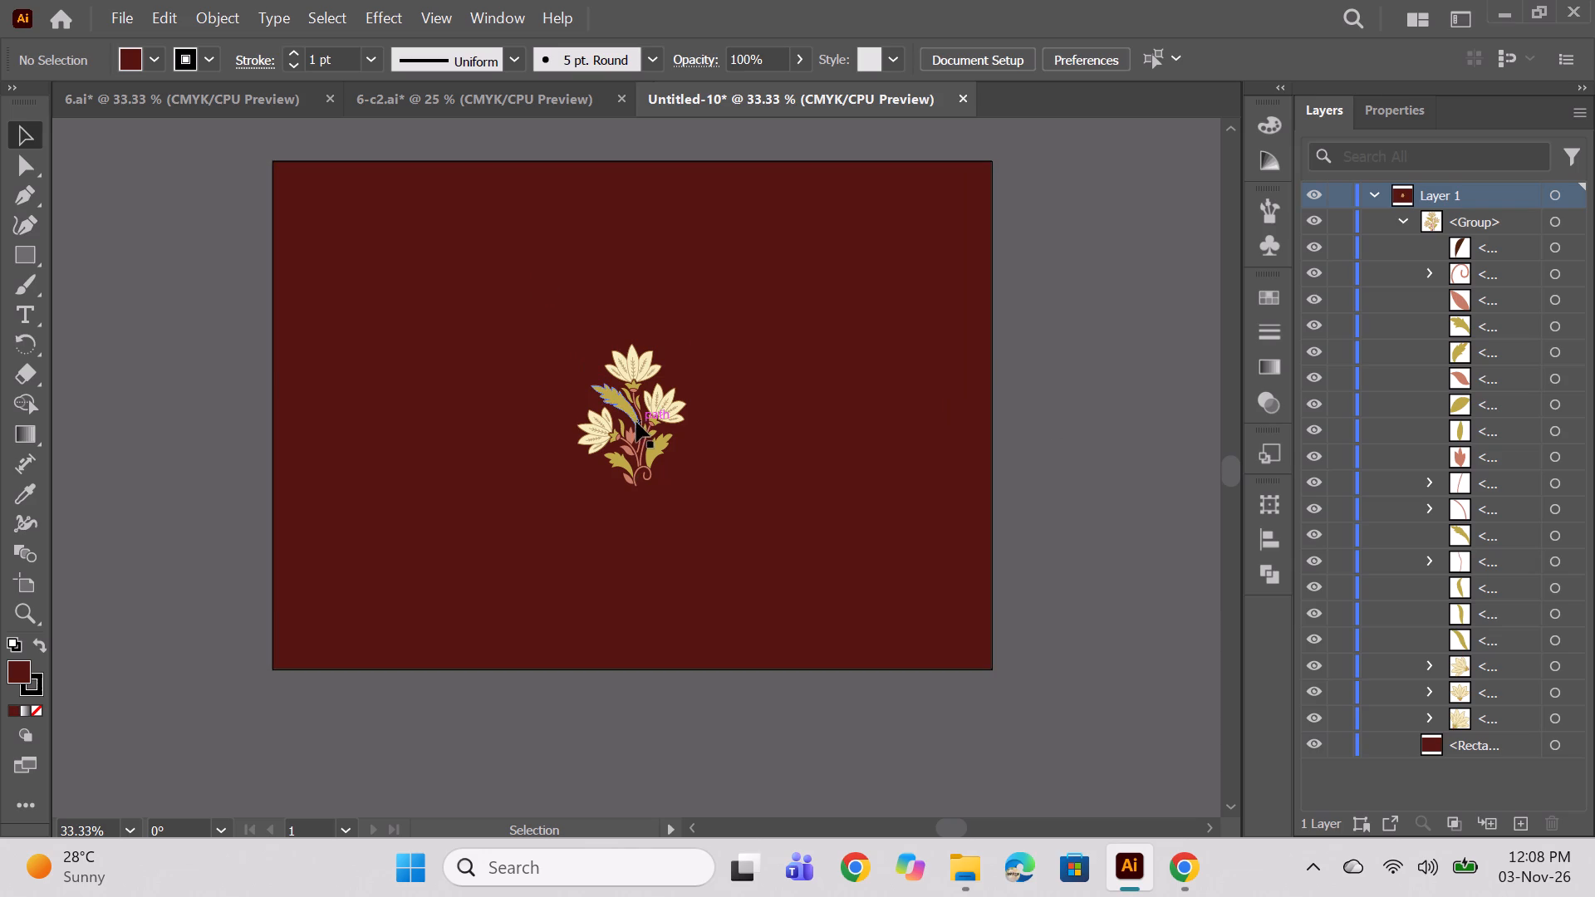
pyautogui.click(636, 422)
pyautogui.click(220, 5)
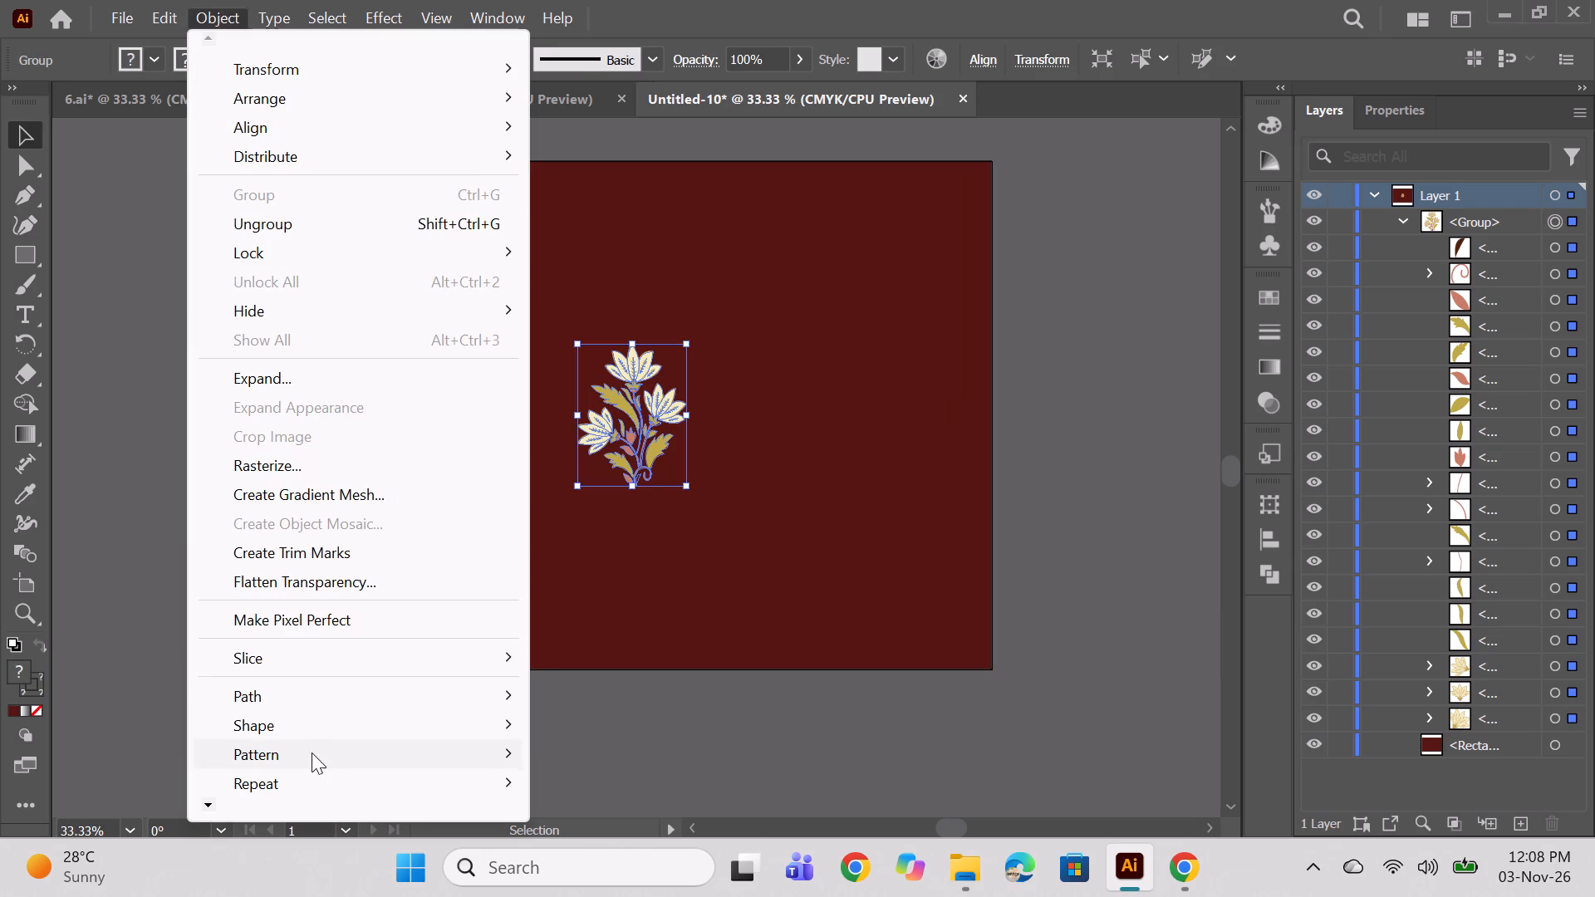
pyautogui.click(312, 752)
pyautogui.click(619, 762)
pyautogui.click(1023, 489)
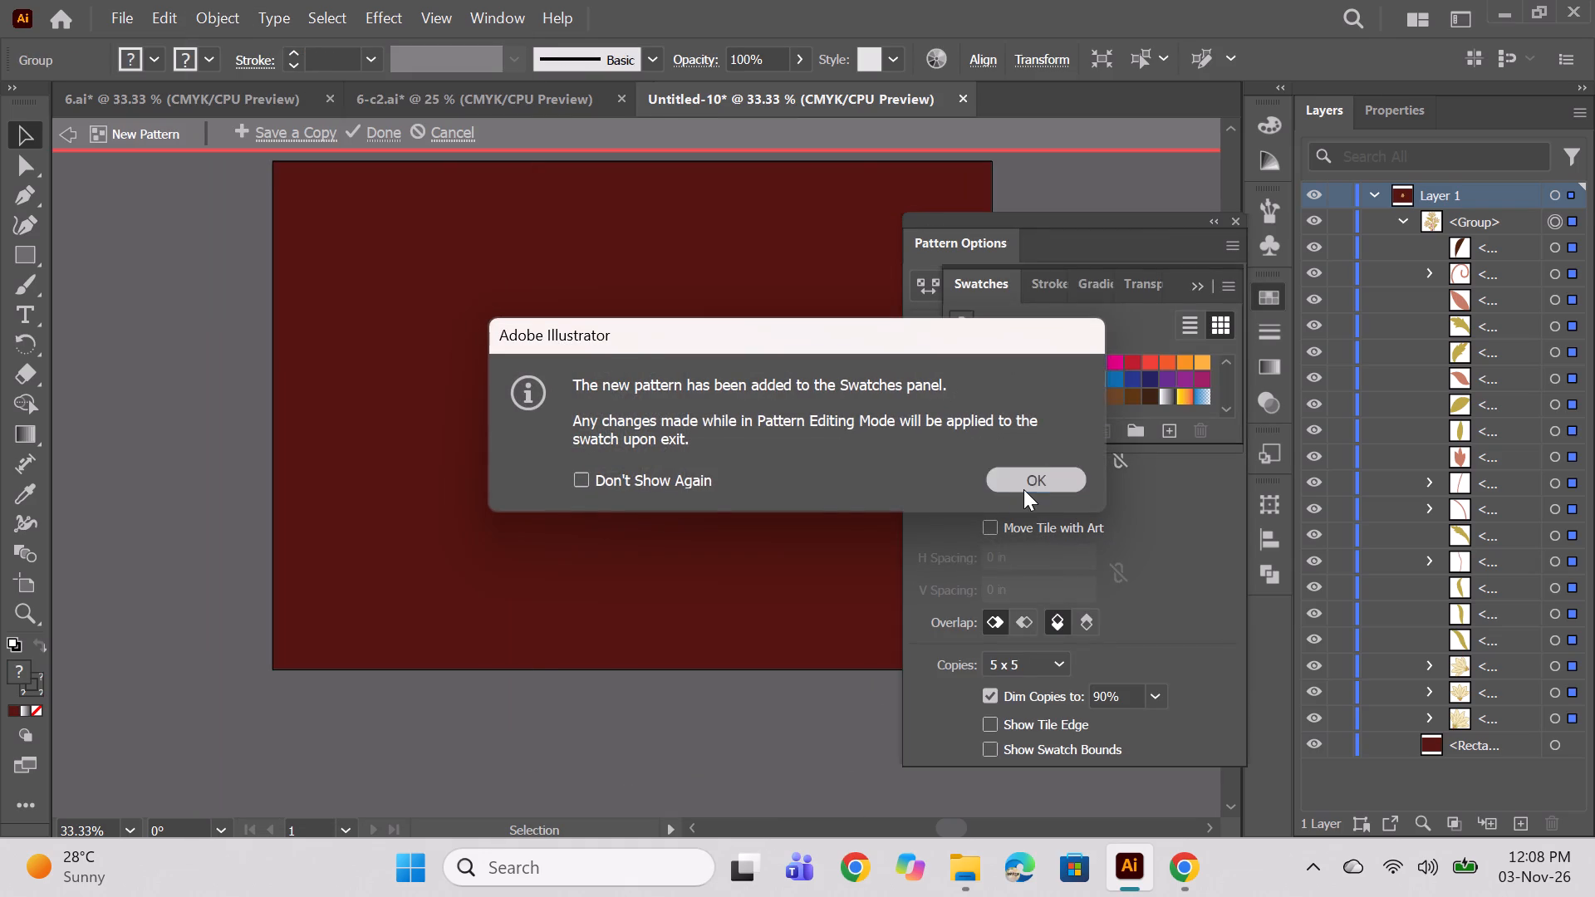
pyautogui.click(1061, 350)
pyautogui.click(1077, 444)
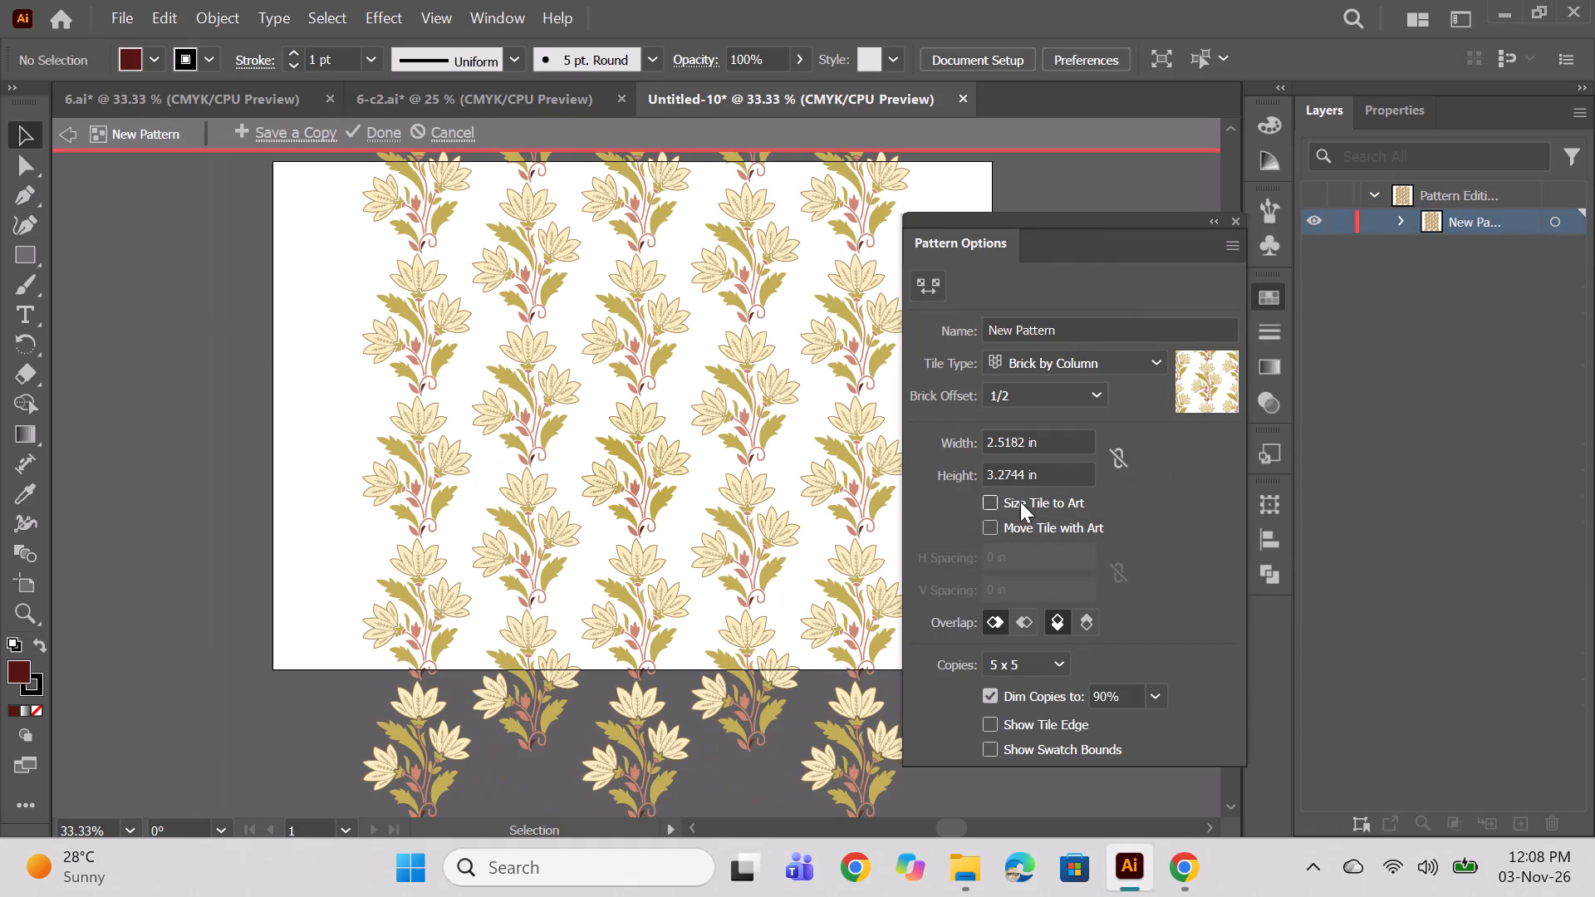
# Size the pattern tile to the art with 0.5 in horizontal and 0.5 in vertical spacing, and finish pattern editing.
pyautogui.click(990, 501)
pyautogui.click(991, 552)
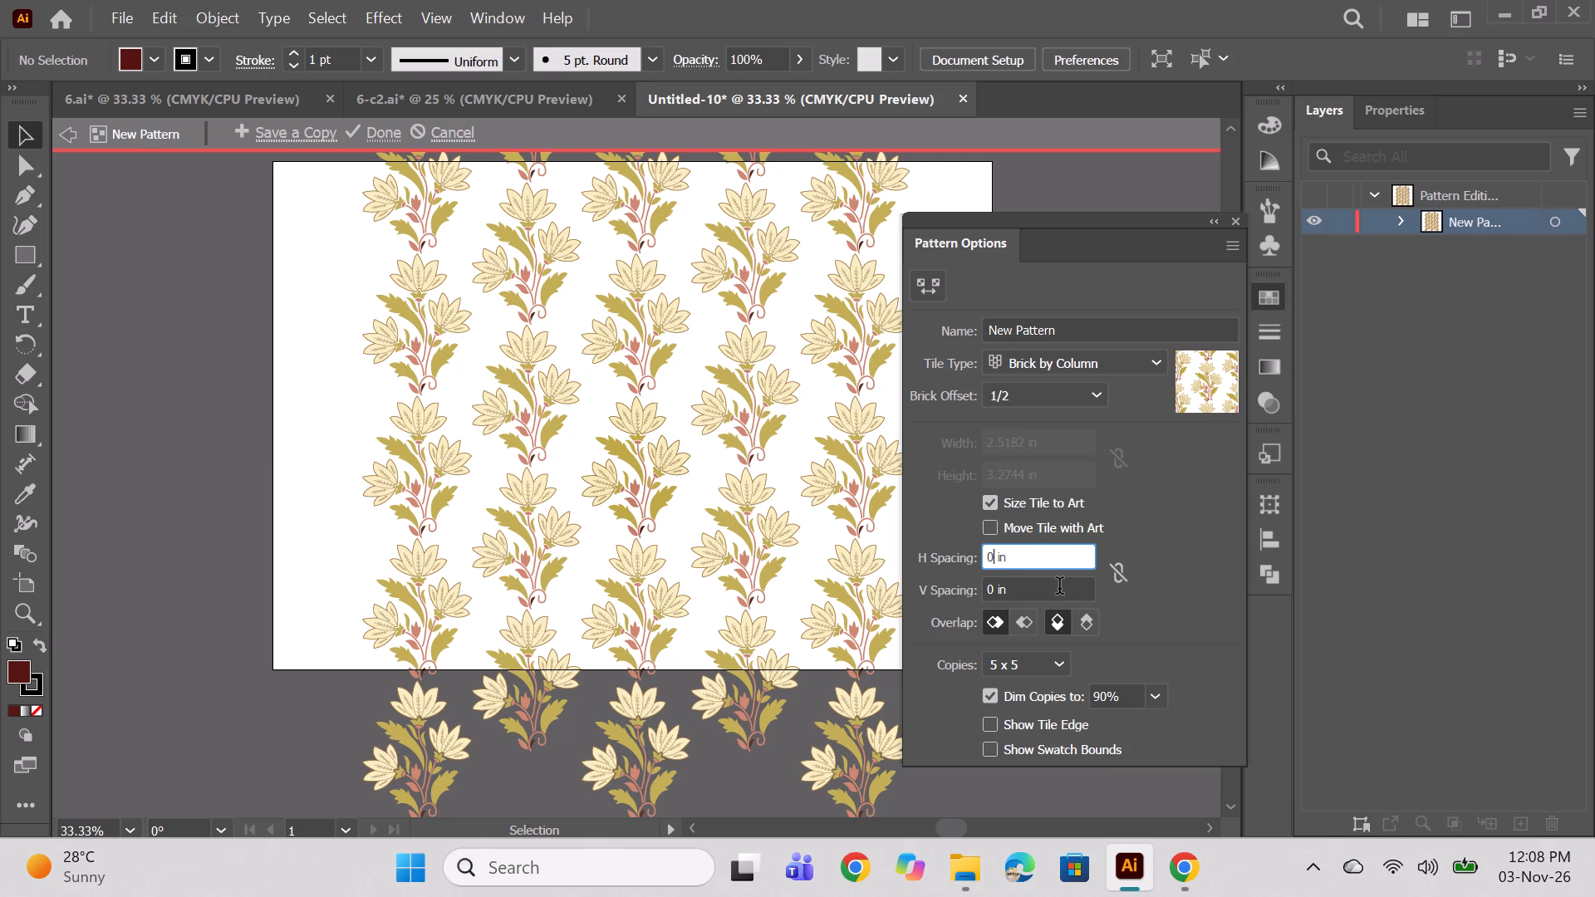
pyautogui.write('.5')
pyautogui.press('Return')
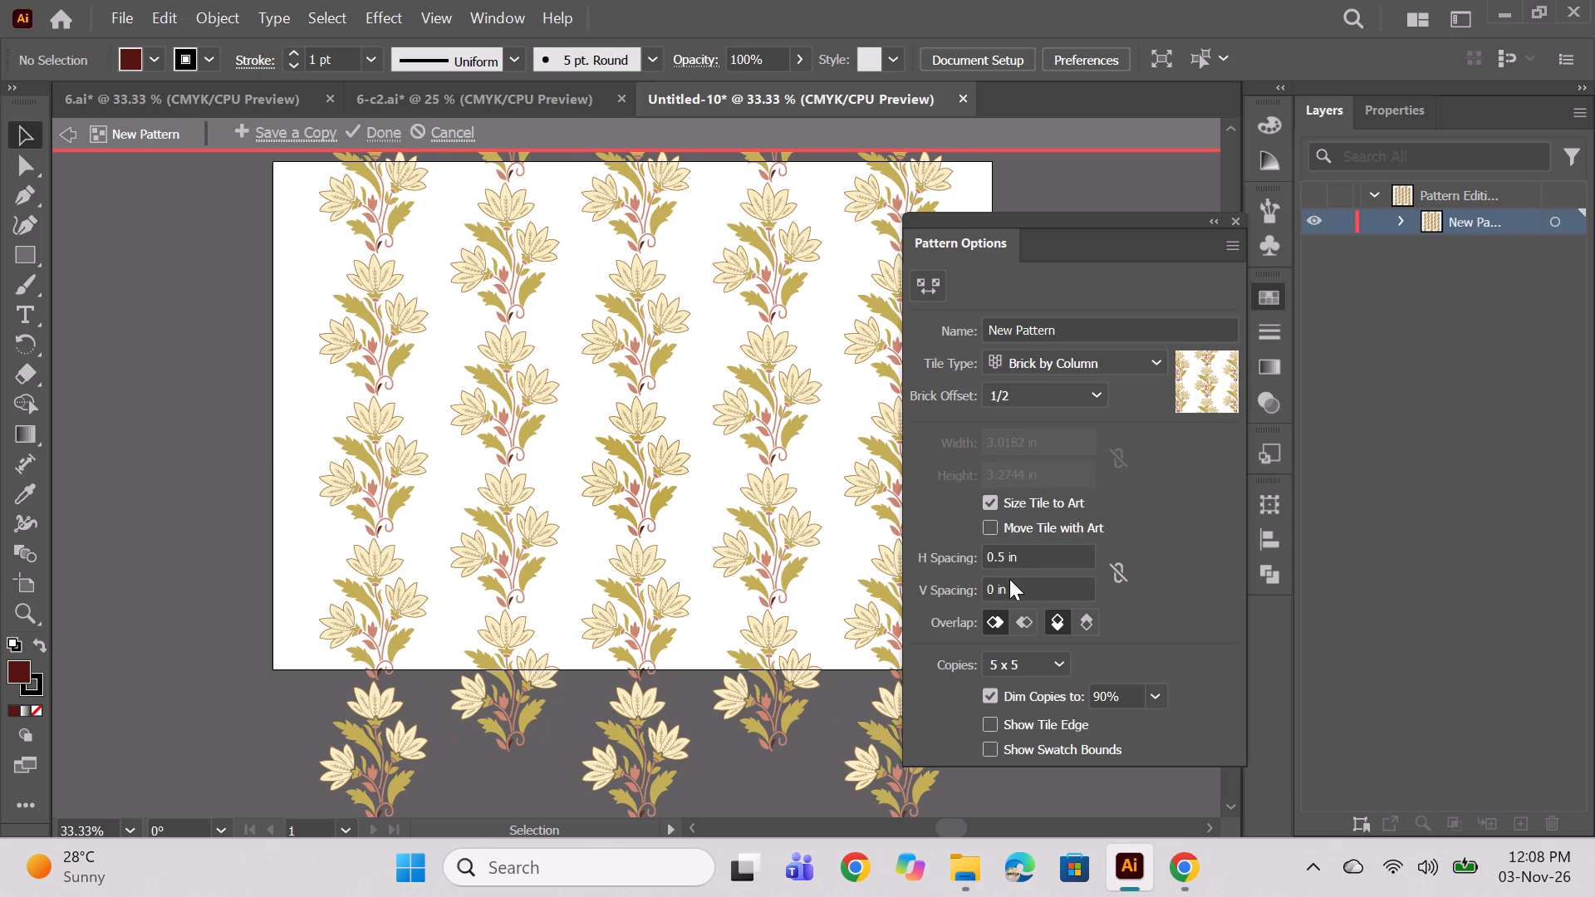
pyautogui.click(991, 586)
pyautogui.write('.5')
pyautogui.press('Return')
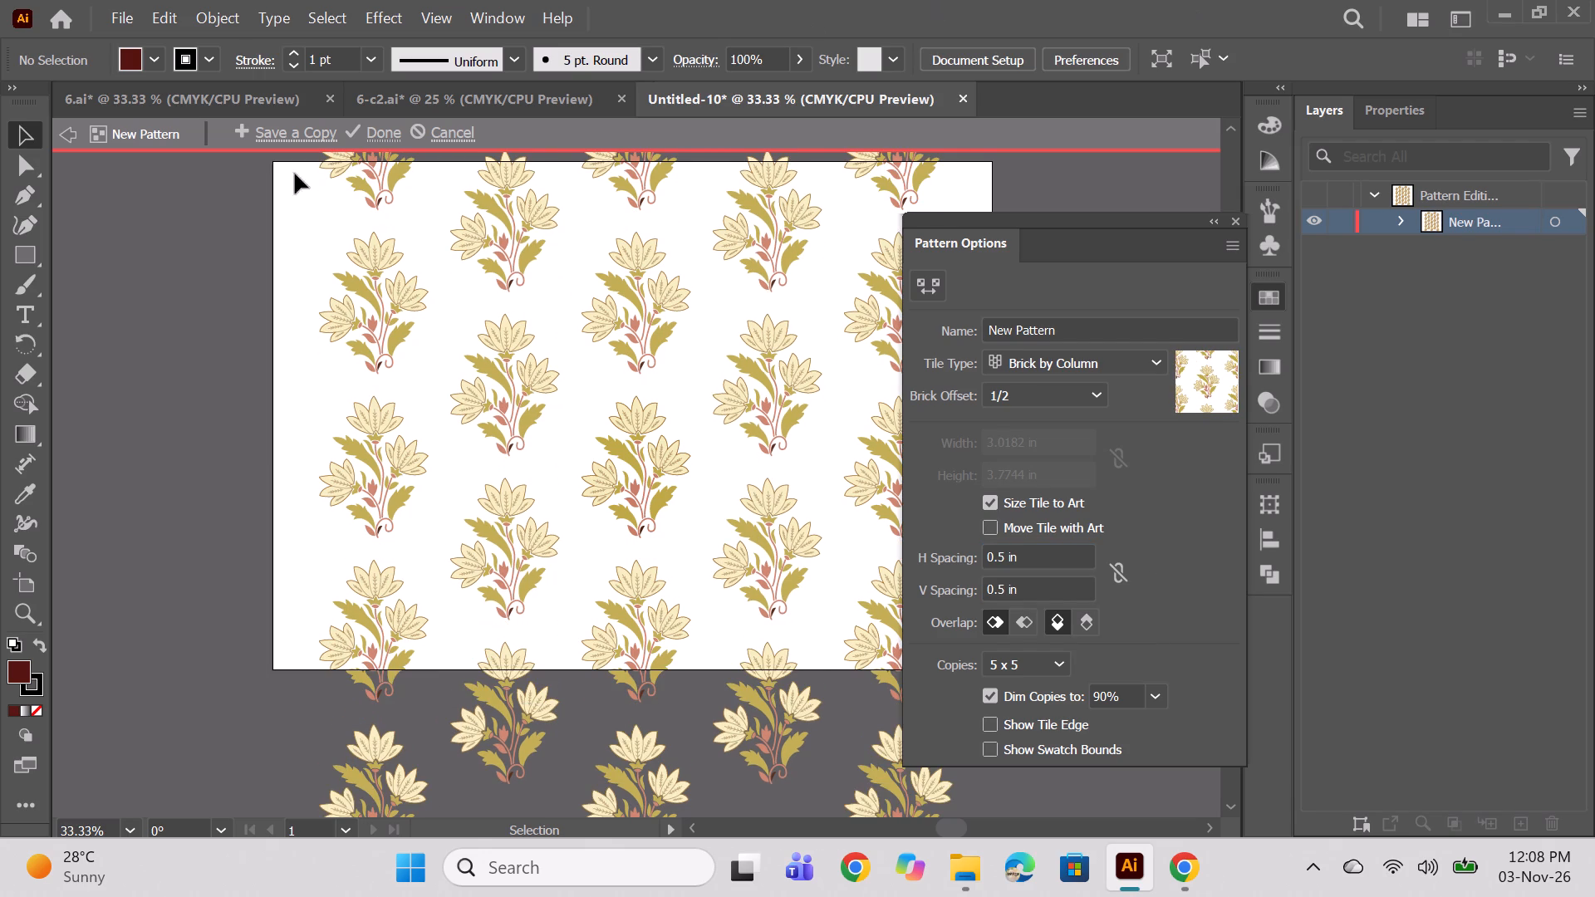
pyautogui.click(359, 127)
# Draw a 16.54 x 11.69 in rectangle covering the whole artboard and fill it with the new flower pattern swatch.
pyautogui.click(33, 261)
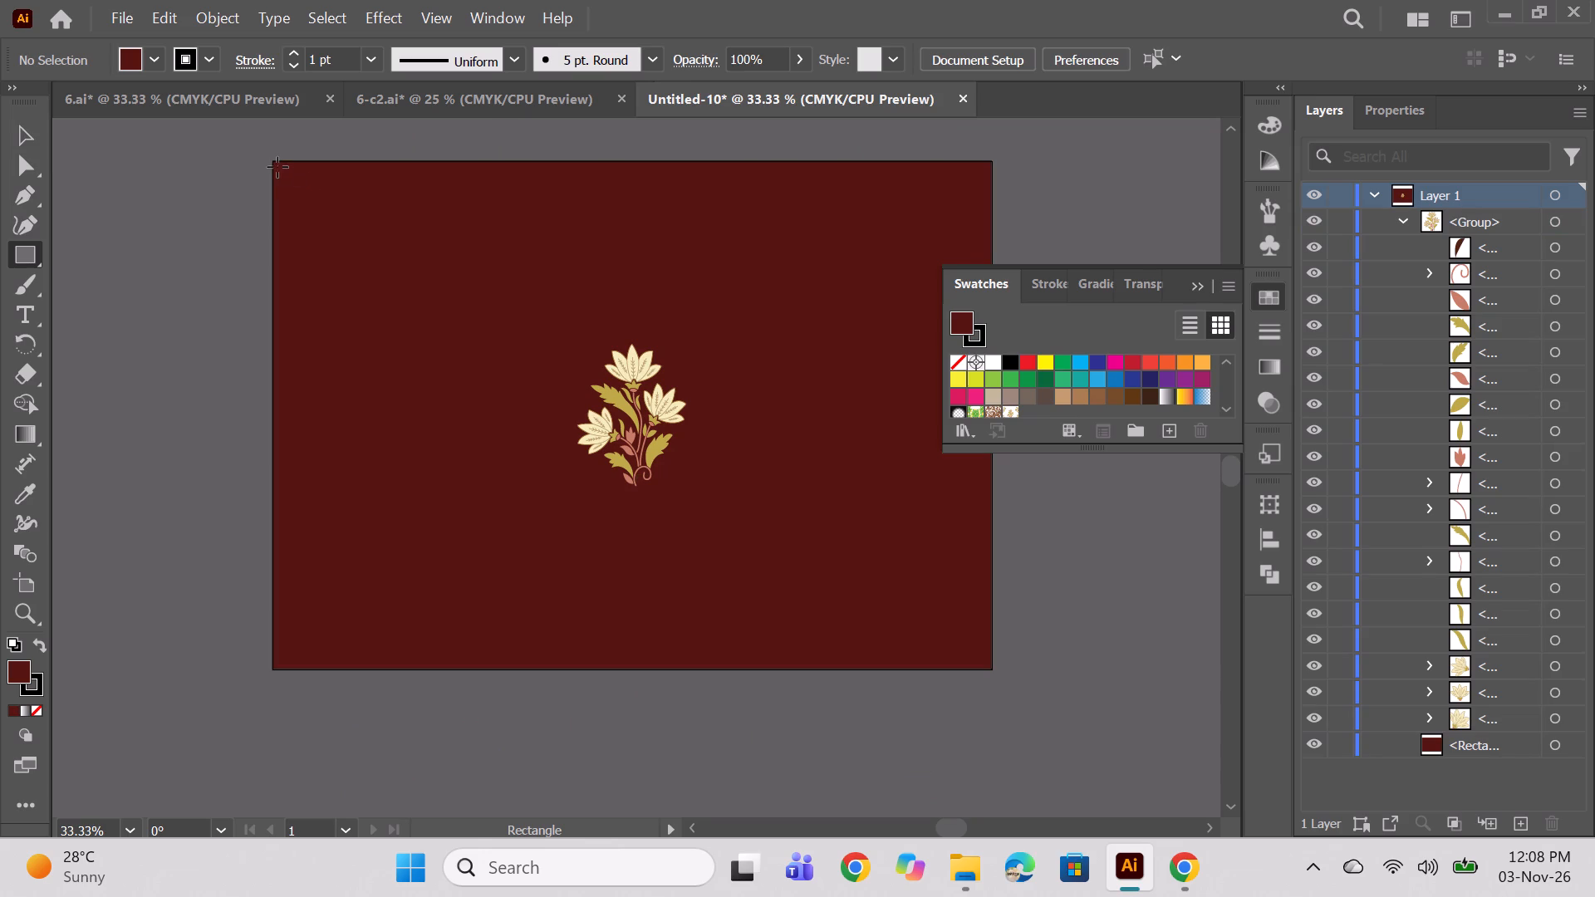
pyautogui.moveTo(272, 159); pyautogui.dragTo(888, 629)
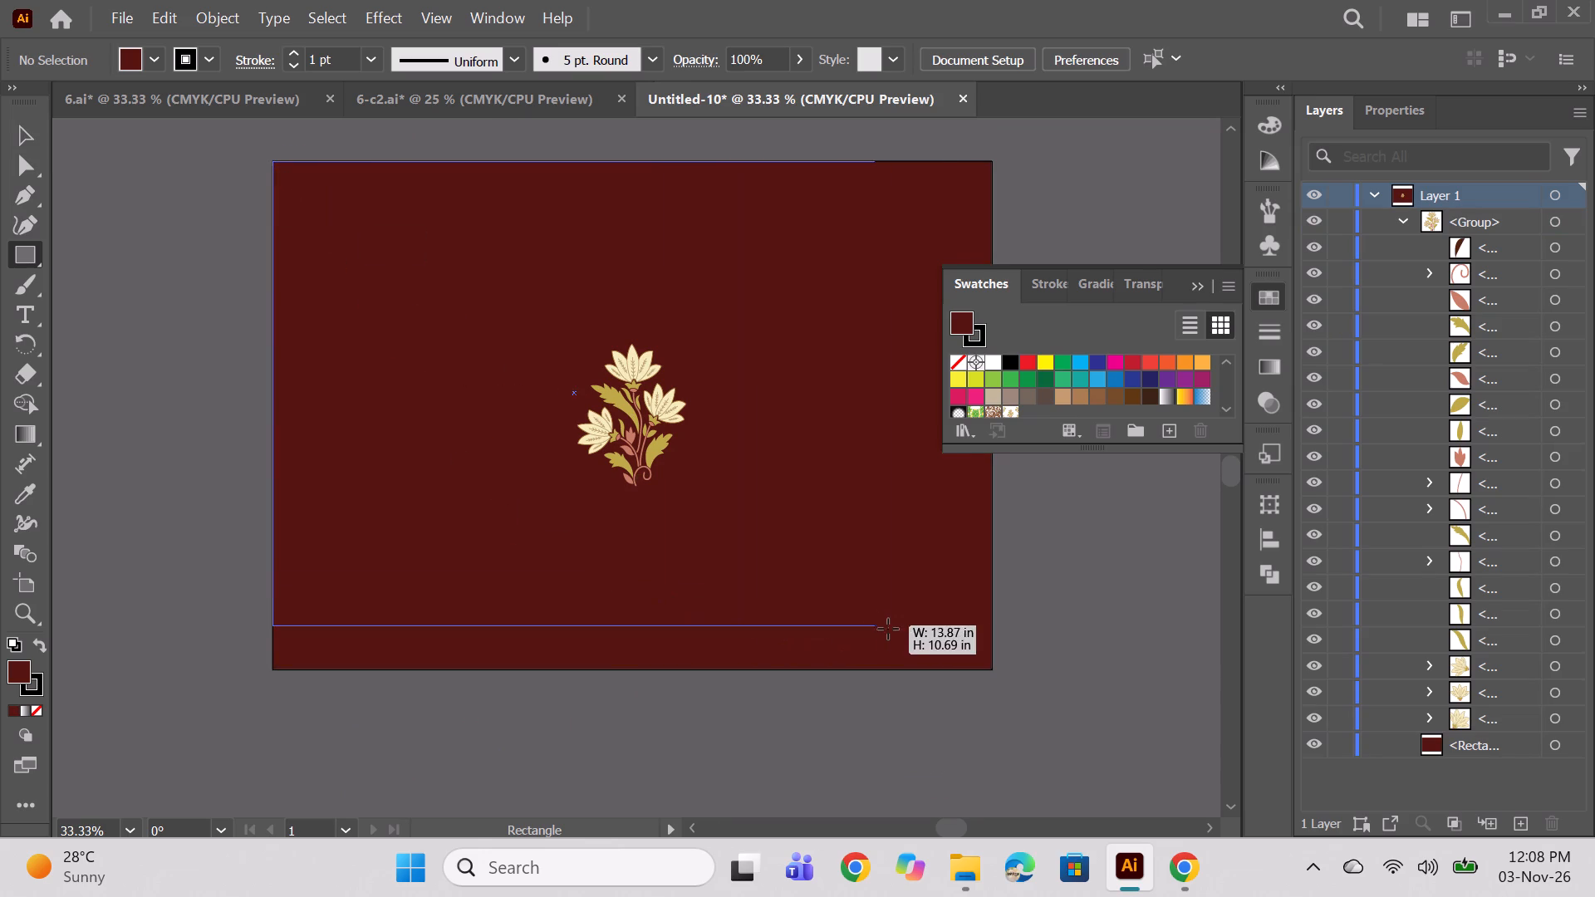
pyautogui.moveTo(888, 629); pyautogui.dragTo(992, 667)
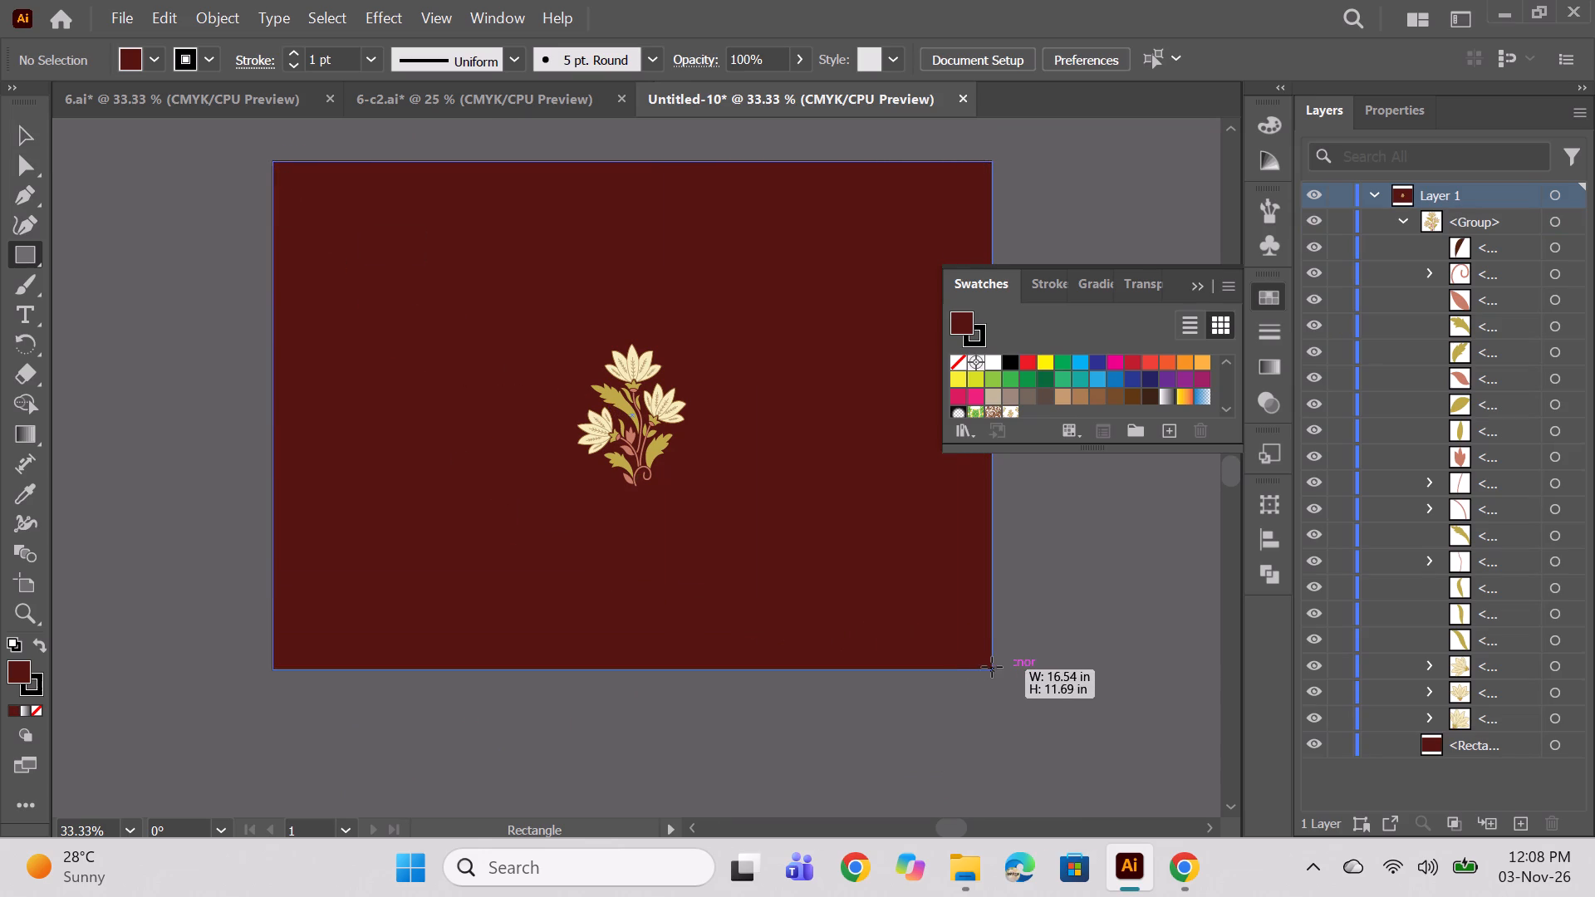
pyautogui.moveTo(992, 667); pyautogui.dragTo(993, 669)
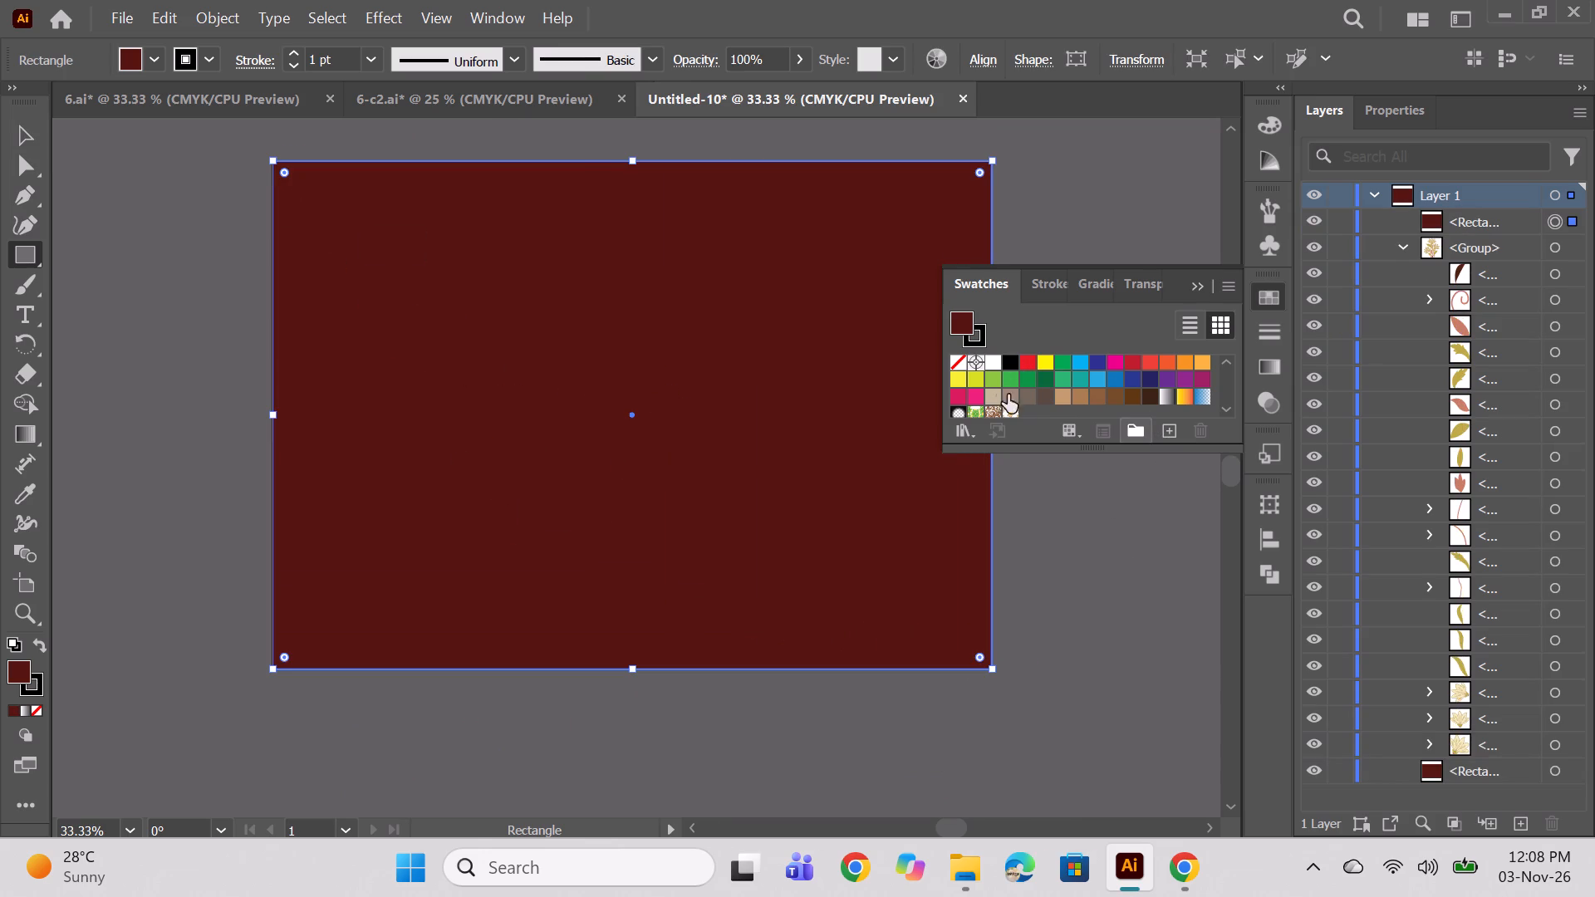
pyautogui.click(1018, 410)
# Hide the original single motif group so only the pattern-filled rectangle and maroon background show, and clear the selection.
pyautogui.click(1315, 253)
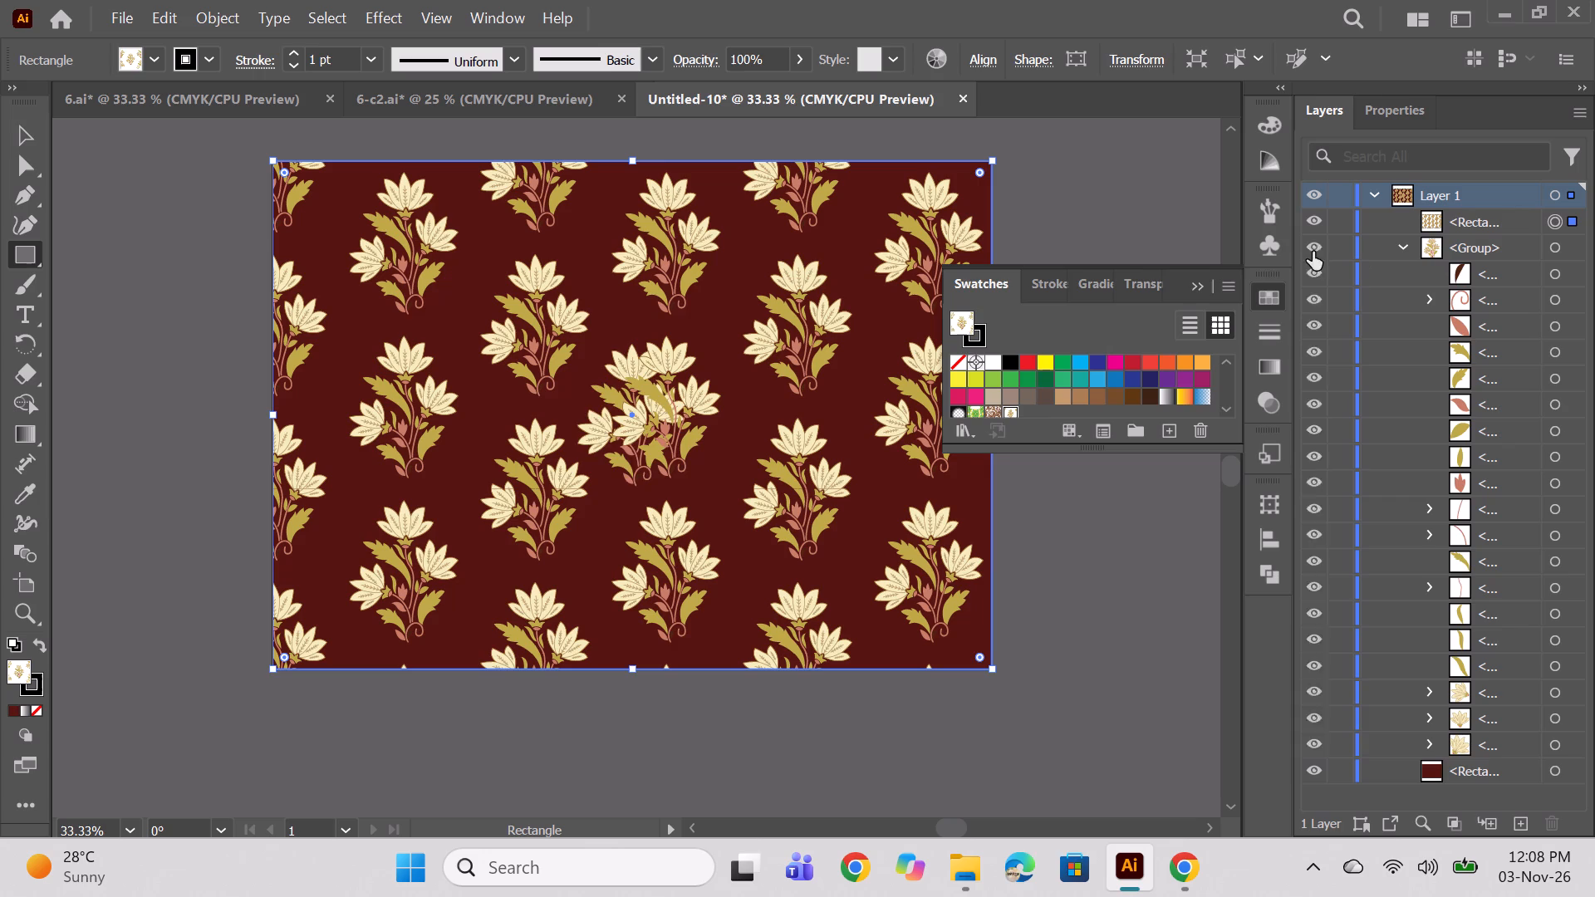
pyautogui.click(1197, 278)
pyautogui.click(1130, 279)
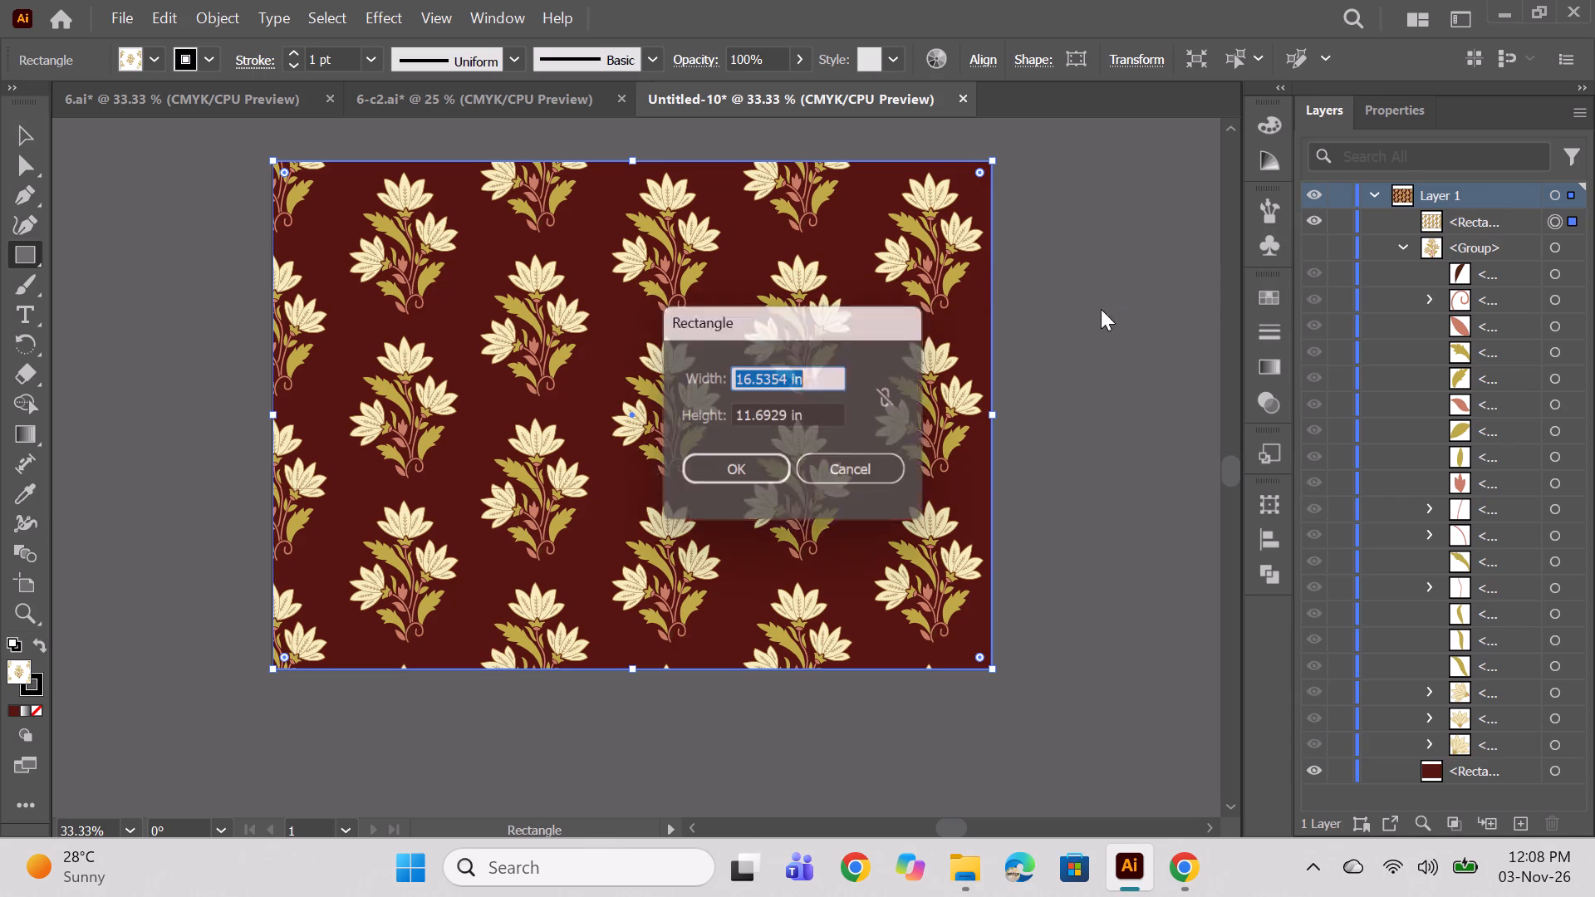
pyautogui.click(827, 470)
pyautogui.keyDown('ctrl'); pyautogui.click(1234, 499); pyautogui.keyUp('ctrl')
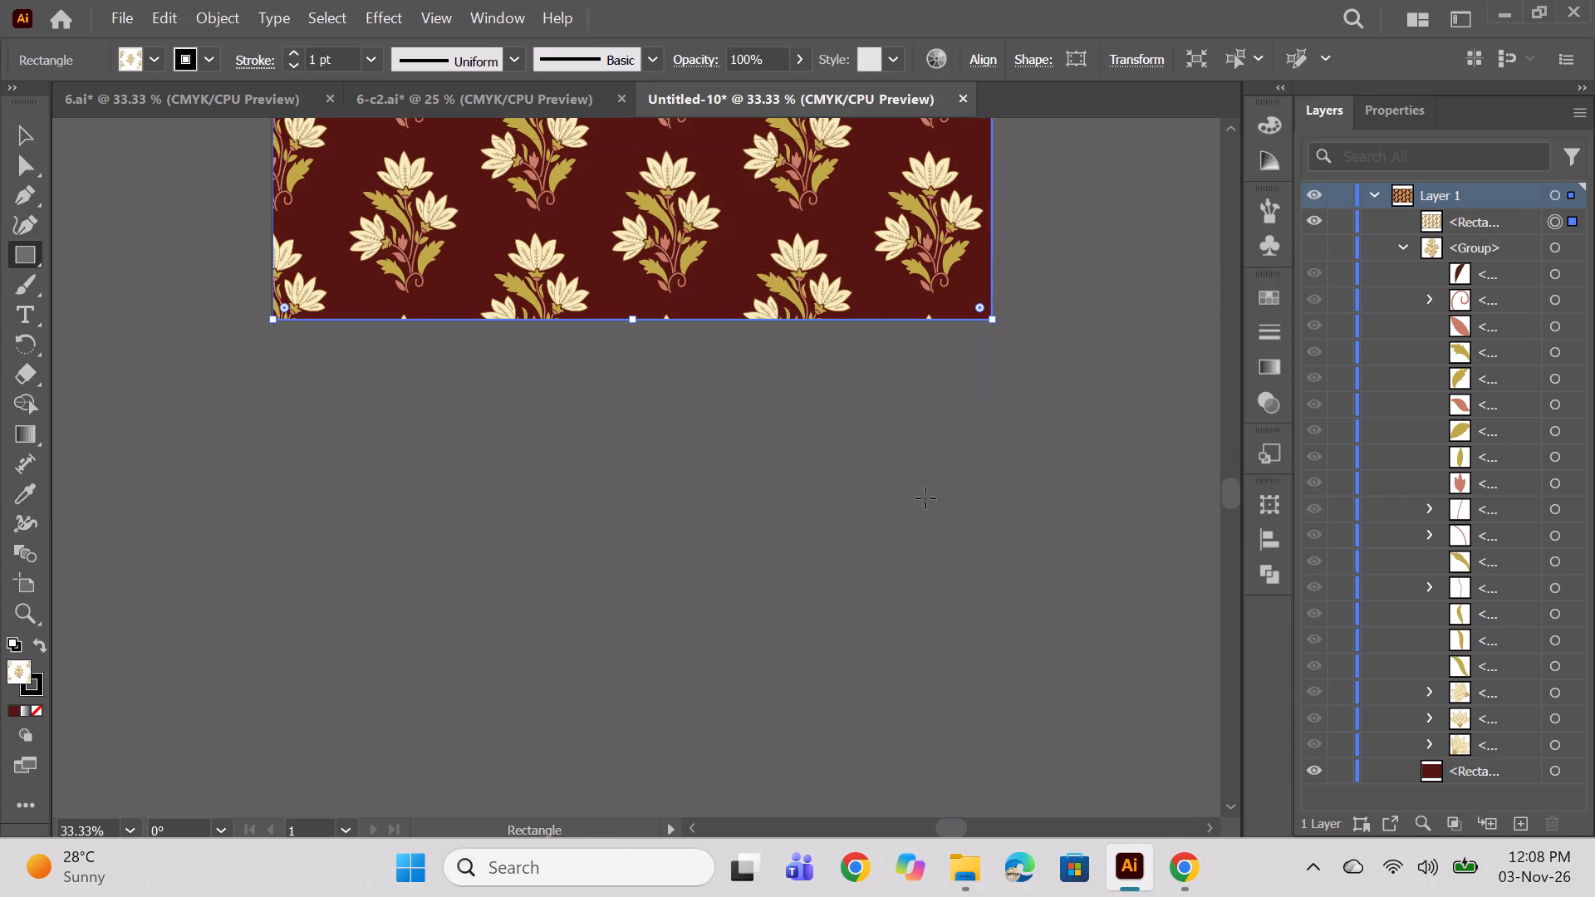
pyautogui.keyDown('ctrl'); pyautogui.click(1086, 481); pyautogui.keyUp('ctrl')
# Inspect the finished maroon pattern up close and compare it with the 6 and 6-c2 pattern documents.
pyautogui.keyDown('alt'); pyautogui.scroll(-2, 816, 418); pyautogui.keyUp('alt')
pyautogui.scroll(4, 883, 372)
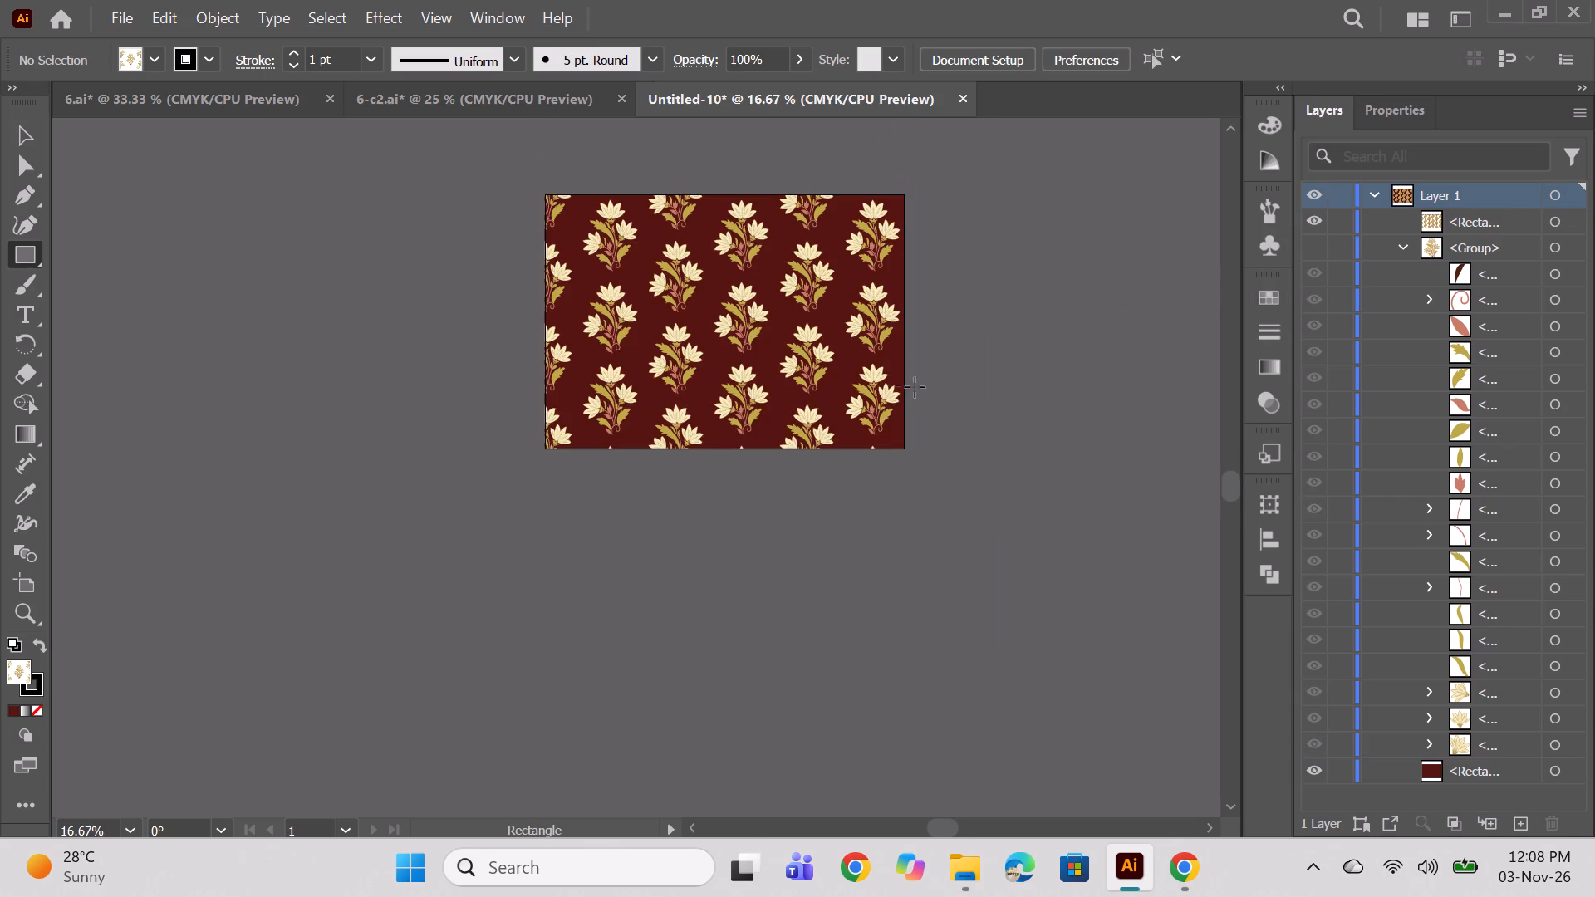
pyautogui.keyDown('alt'); pyautogui.scroll(1, 886, 368); pyautogui.keyUp('alt')
pyautogui.keyDown('alt'); pyautogui.scroll(2, 798, 409); pyautogui.keyUp('alt')
pyautogui.press('space')
pyautogui.press('space')
pyautogui.press('space')
pyautogui.press('space')
pyautogui.moveTo(1082, 408); pyautogui.dragTo(1131, 619)
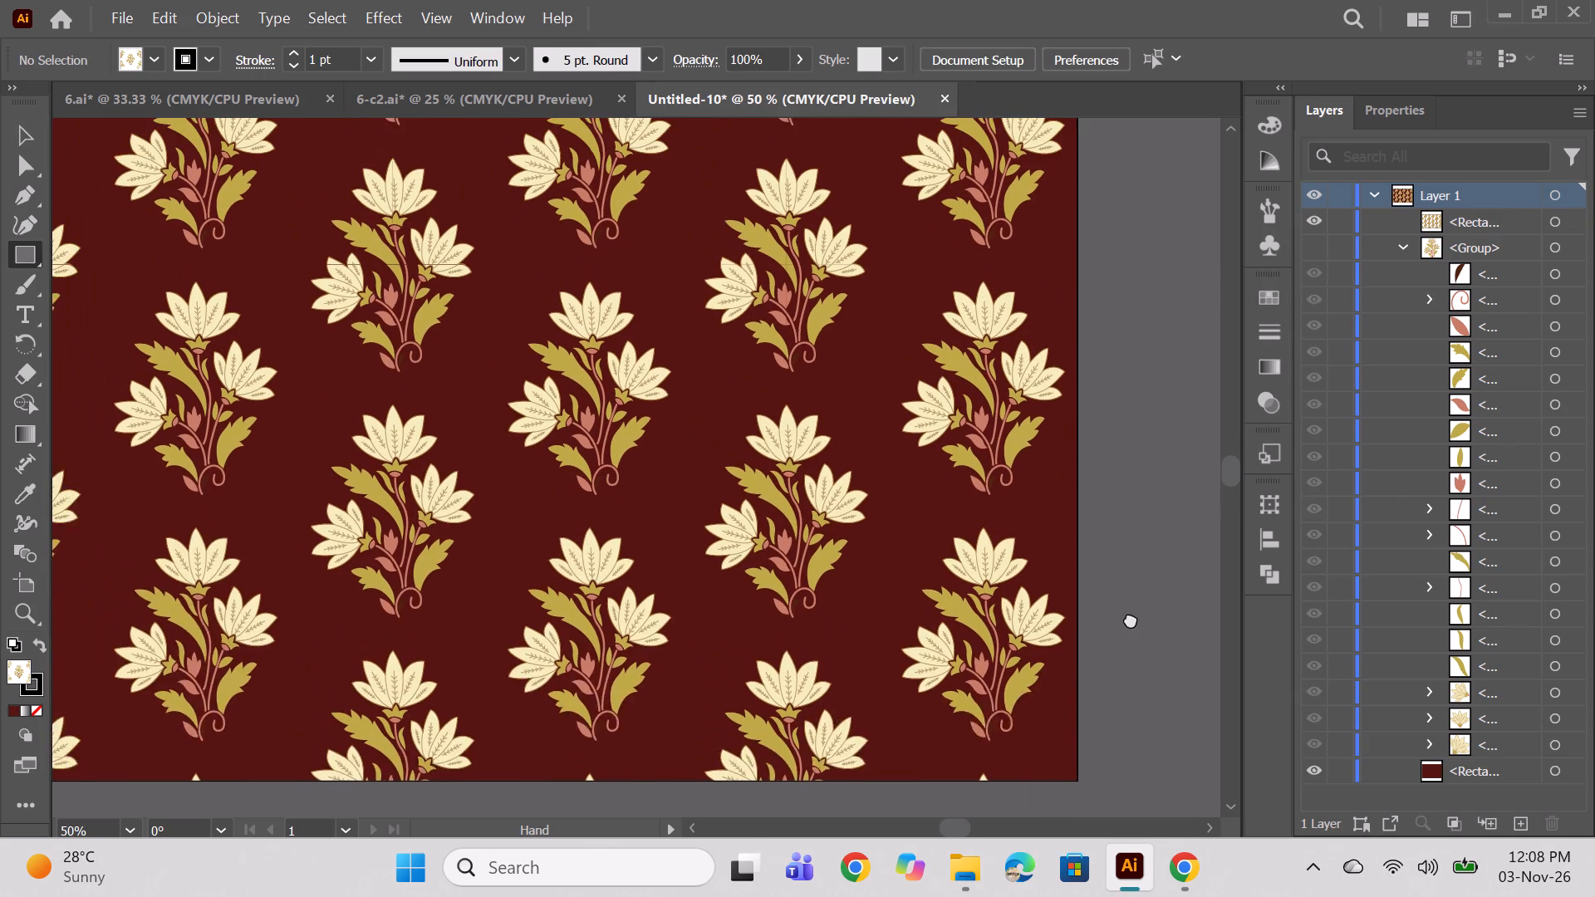
pyautogui.moveTo(1131, 619); pyautogui.dragTo(1196, 634)
pyautogui.keyDown('alt'); pyautogui.scroll(-1, 885, 484); pyautogui.keyUp('alt')
pyautogui.scroll(2, 893, 462)
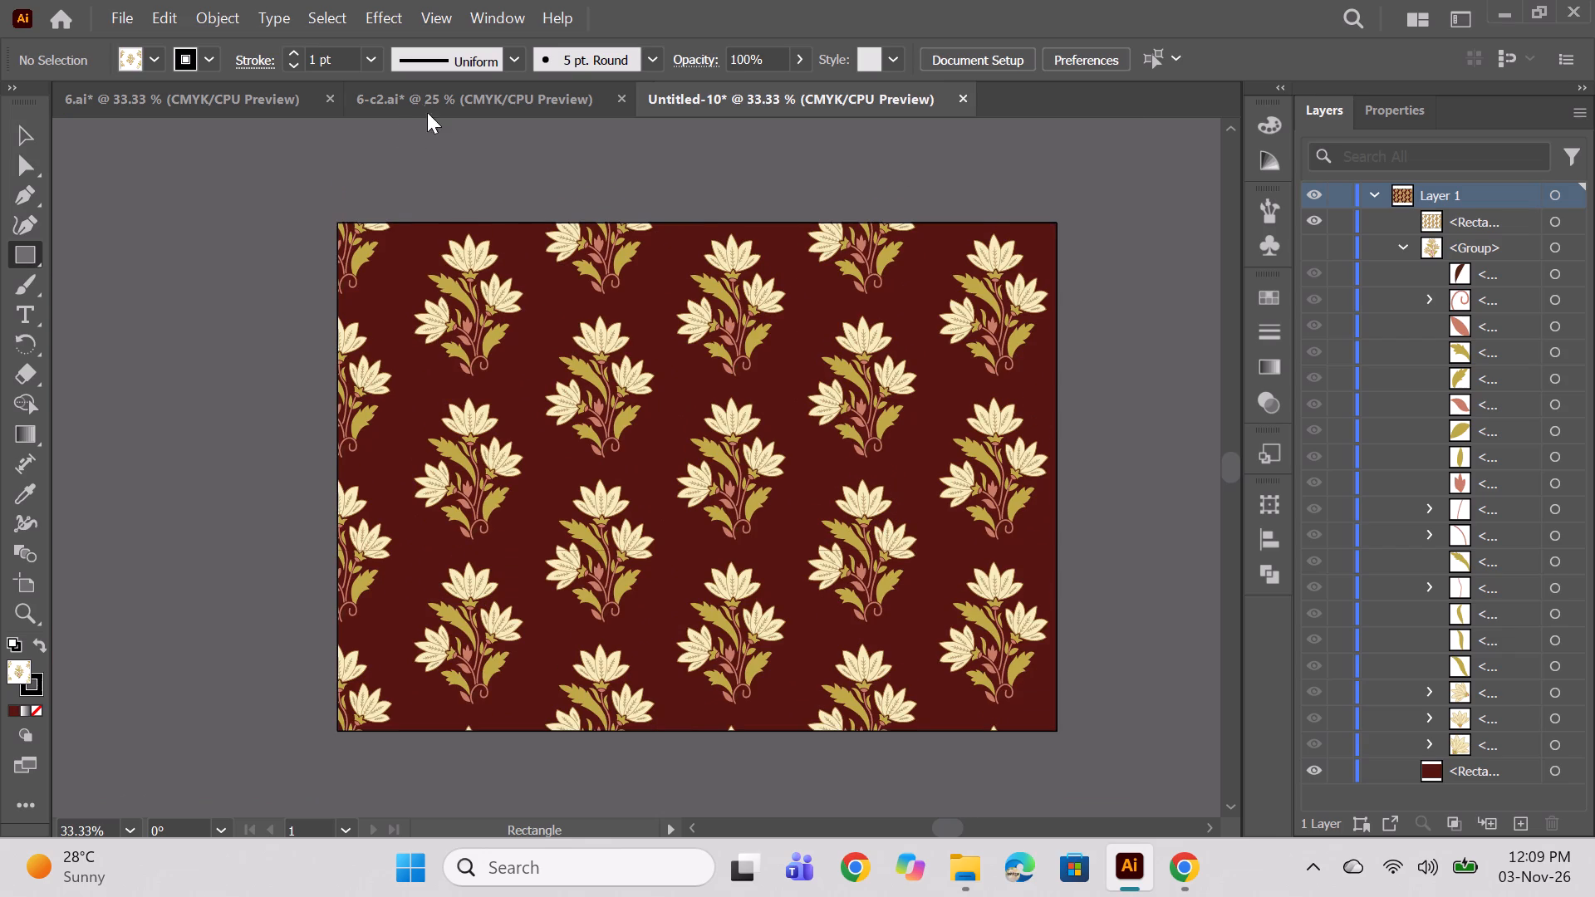
pyautogui.click(442, 95)
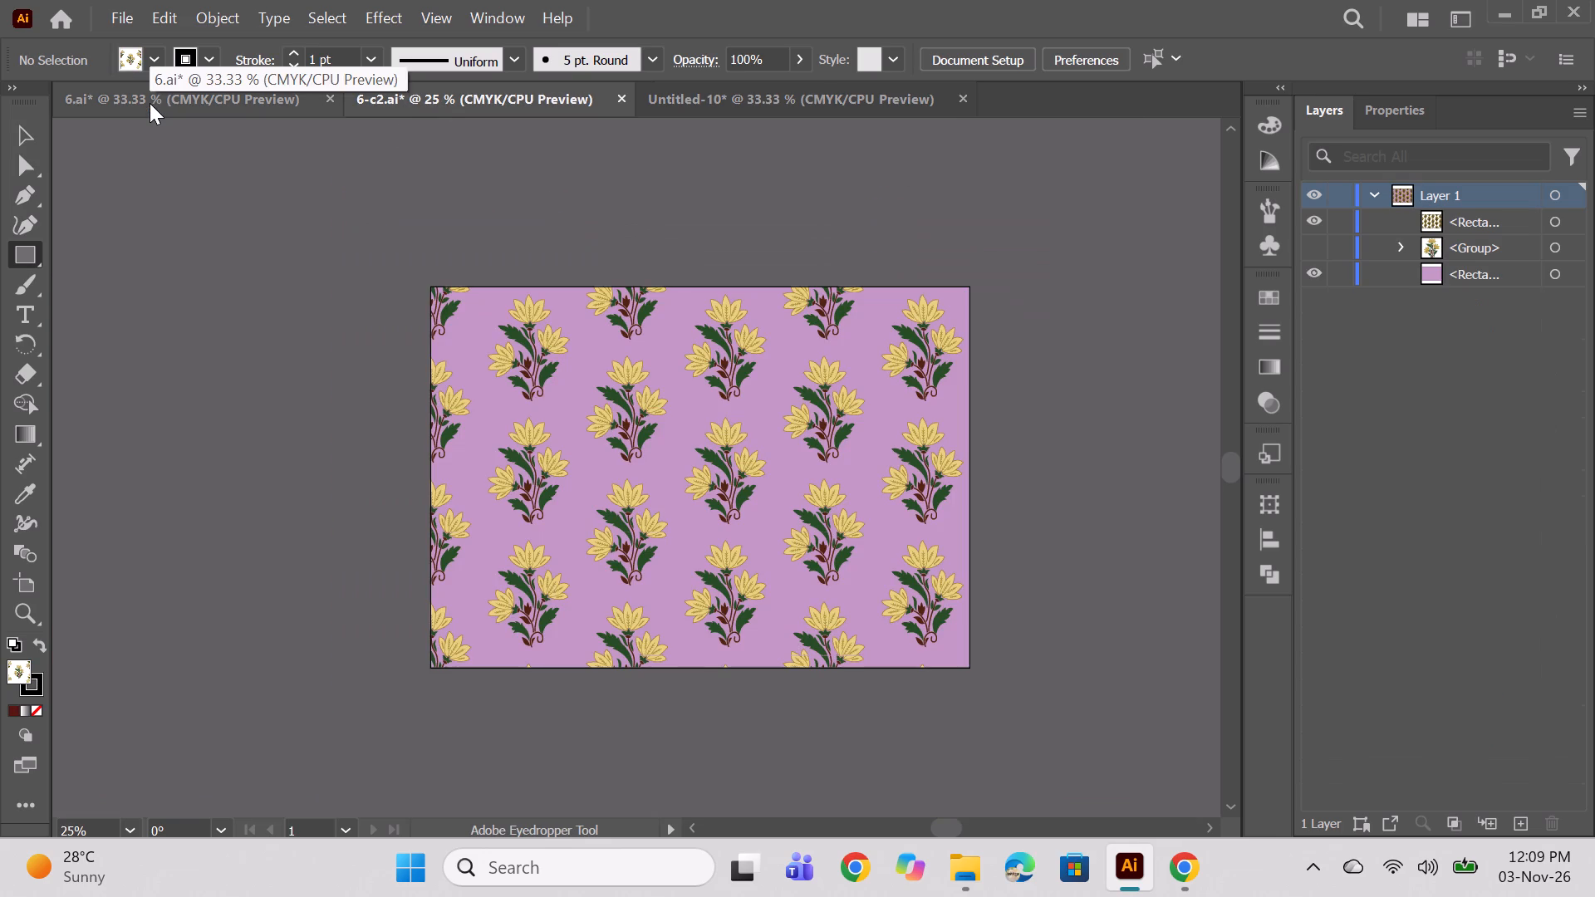
pyautogui.click(150, 103)
pyautogui.click(456, 104)
pyautogui.click(806, 107)
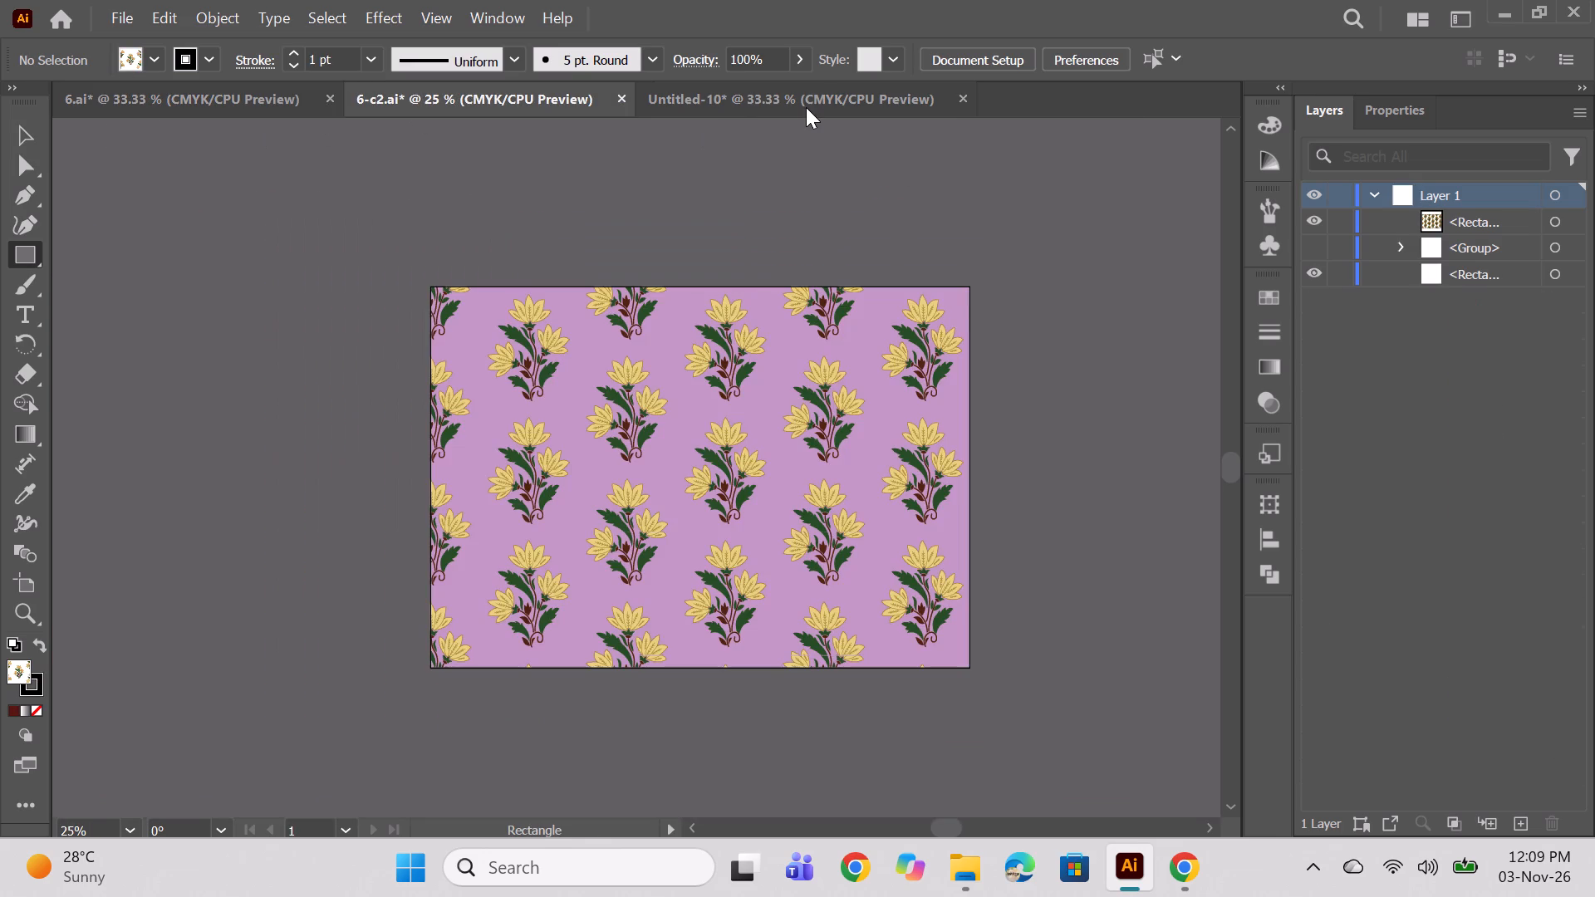
pyautogui.keyDown('ctrl'); pyautogui.click(1124, 368); pyautogui.keyUp('ctrl')
pyautogui.press('space')
pyautogui.press('space')
pyautogui.press('space')
pyautogui.press('space')
pyautogui.press('space')
pyautogui.moveTo(1147, 499); pyautogui.dragTo(1048, 465)
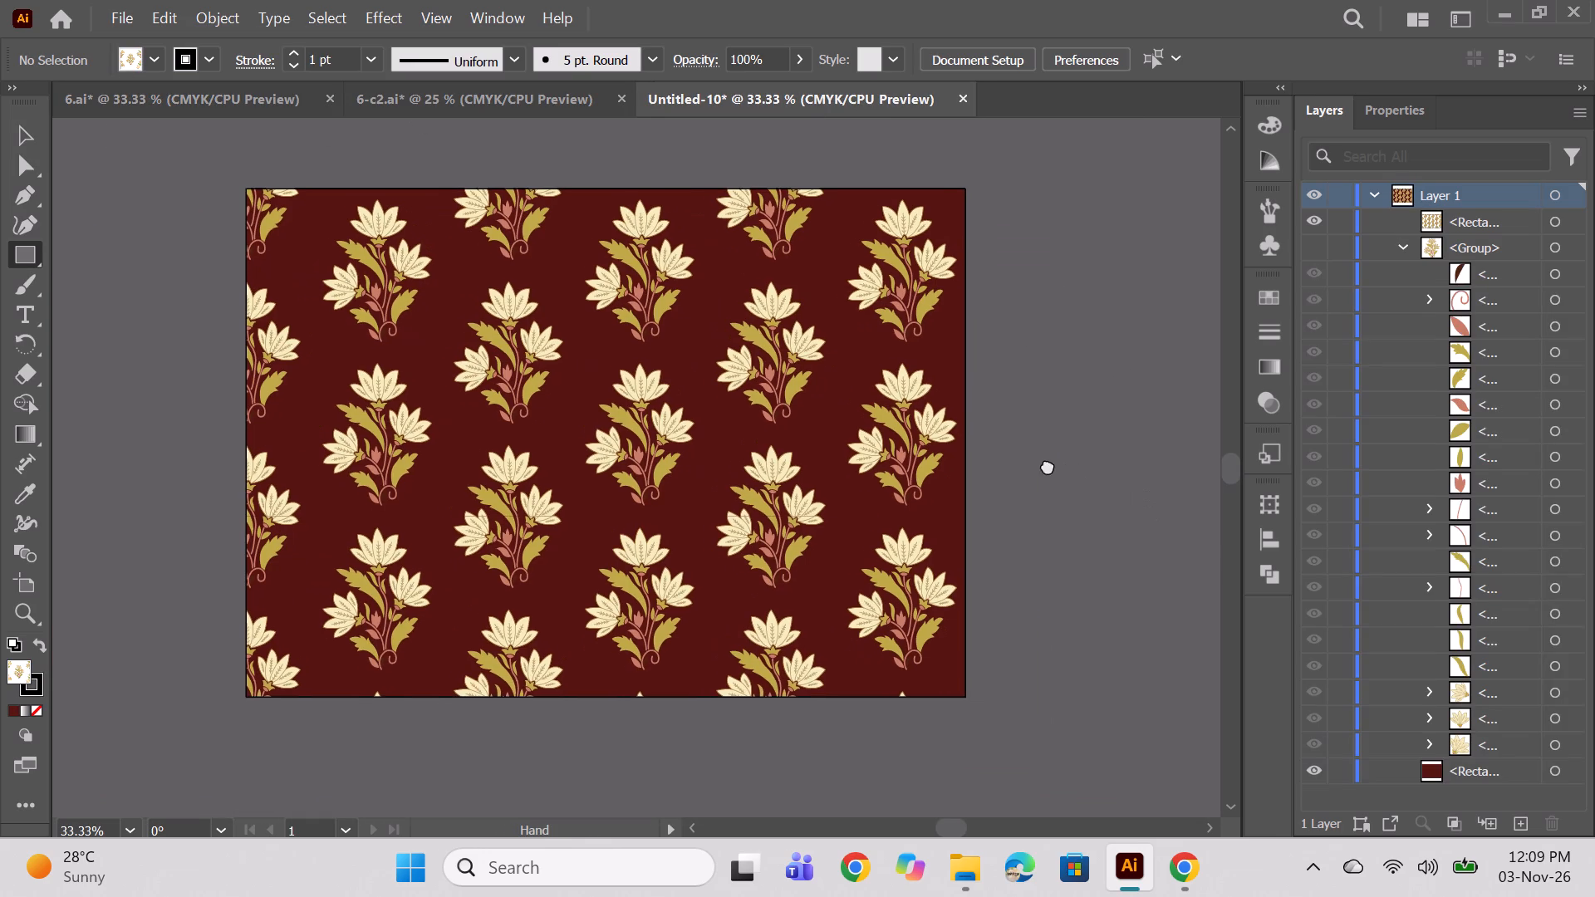
pyautogui.moveTo(1048, 465); pyautogui.dragTo(1051, 493)
# Save the maroon colourway as an Adobe Illustrator file named 6-c3 in the plain prints folder.
pyautogui.hotkey('ctrl', 's')
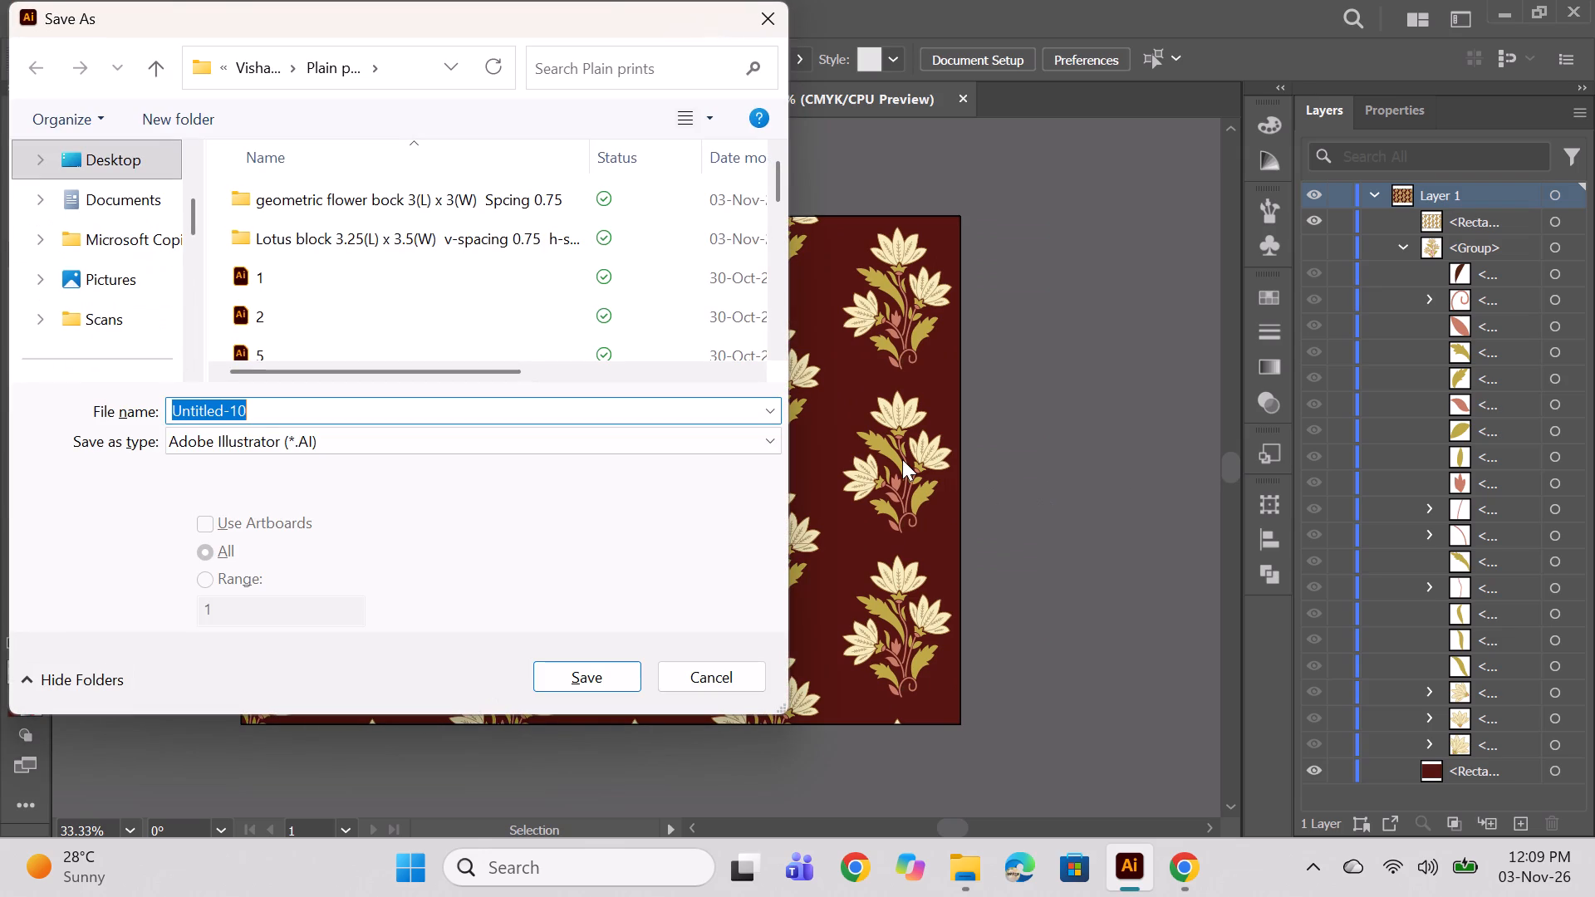
pyautogui.write('6-c')
pyautogui.press('3')
pyautogui.press('Return')
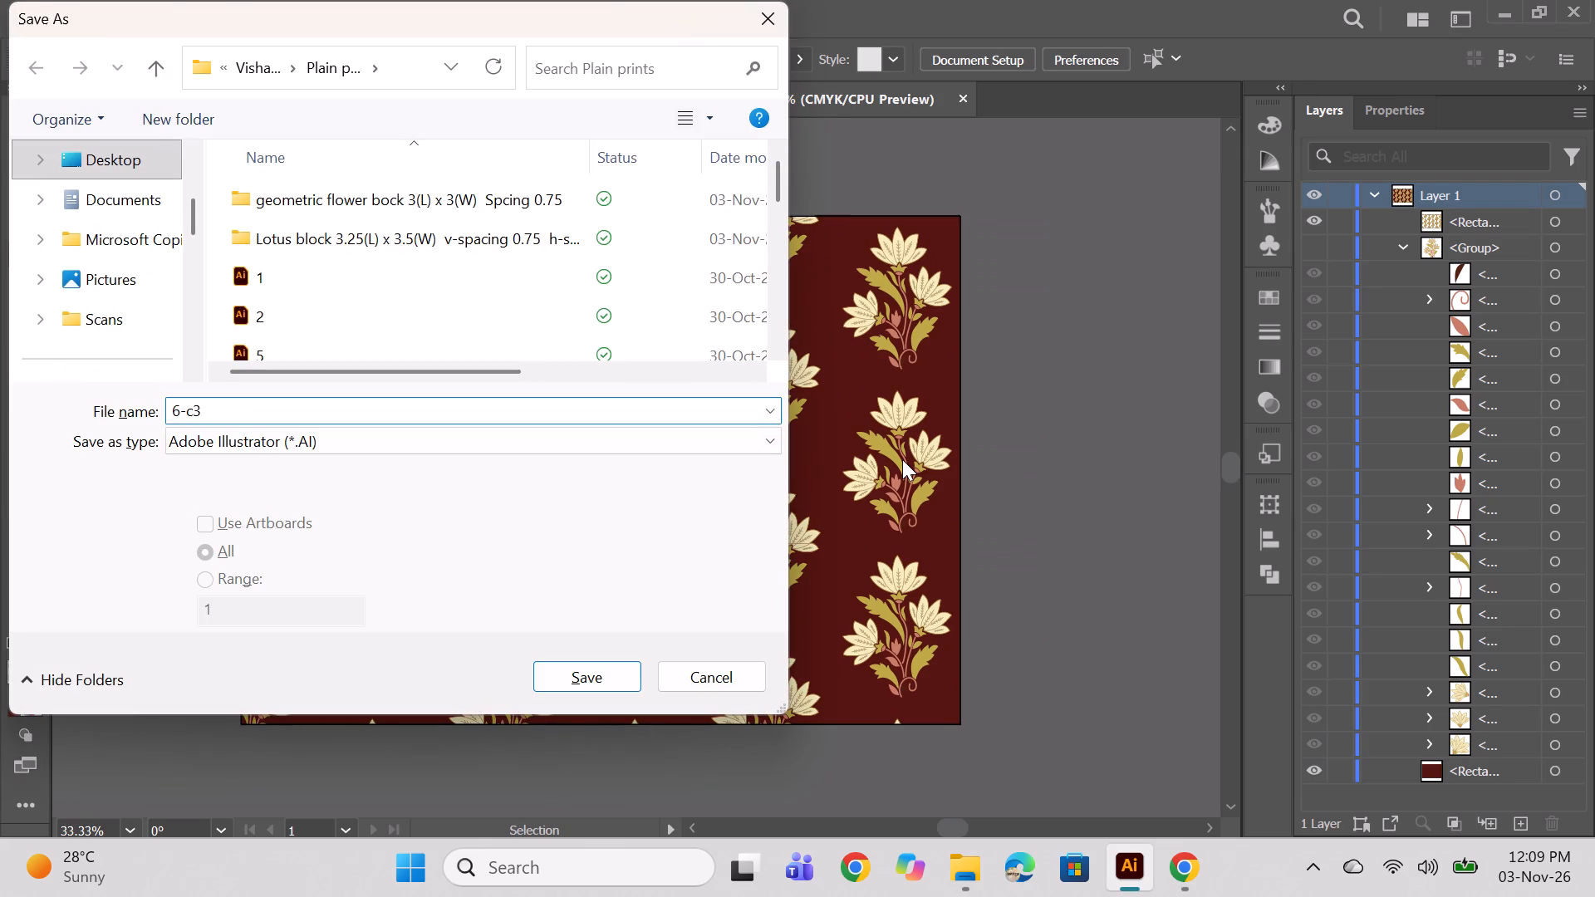
pyautogui.click(877, 767)
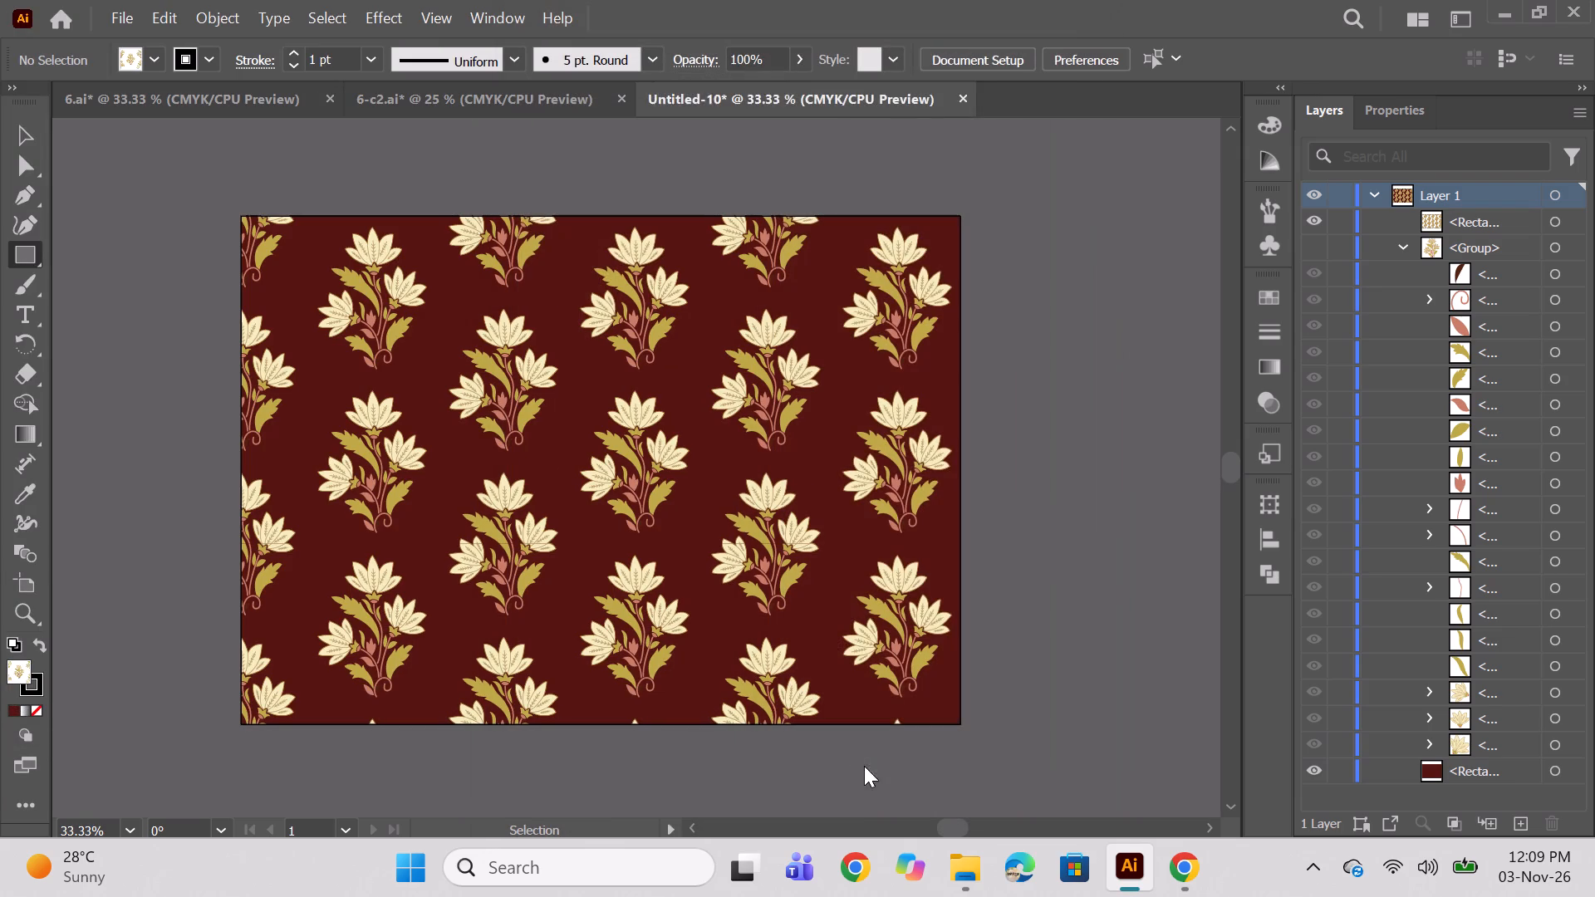
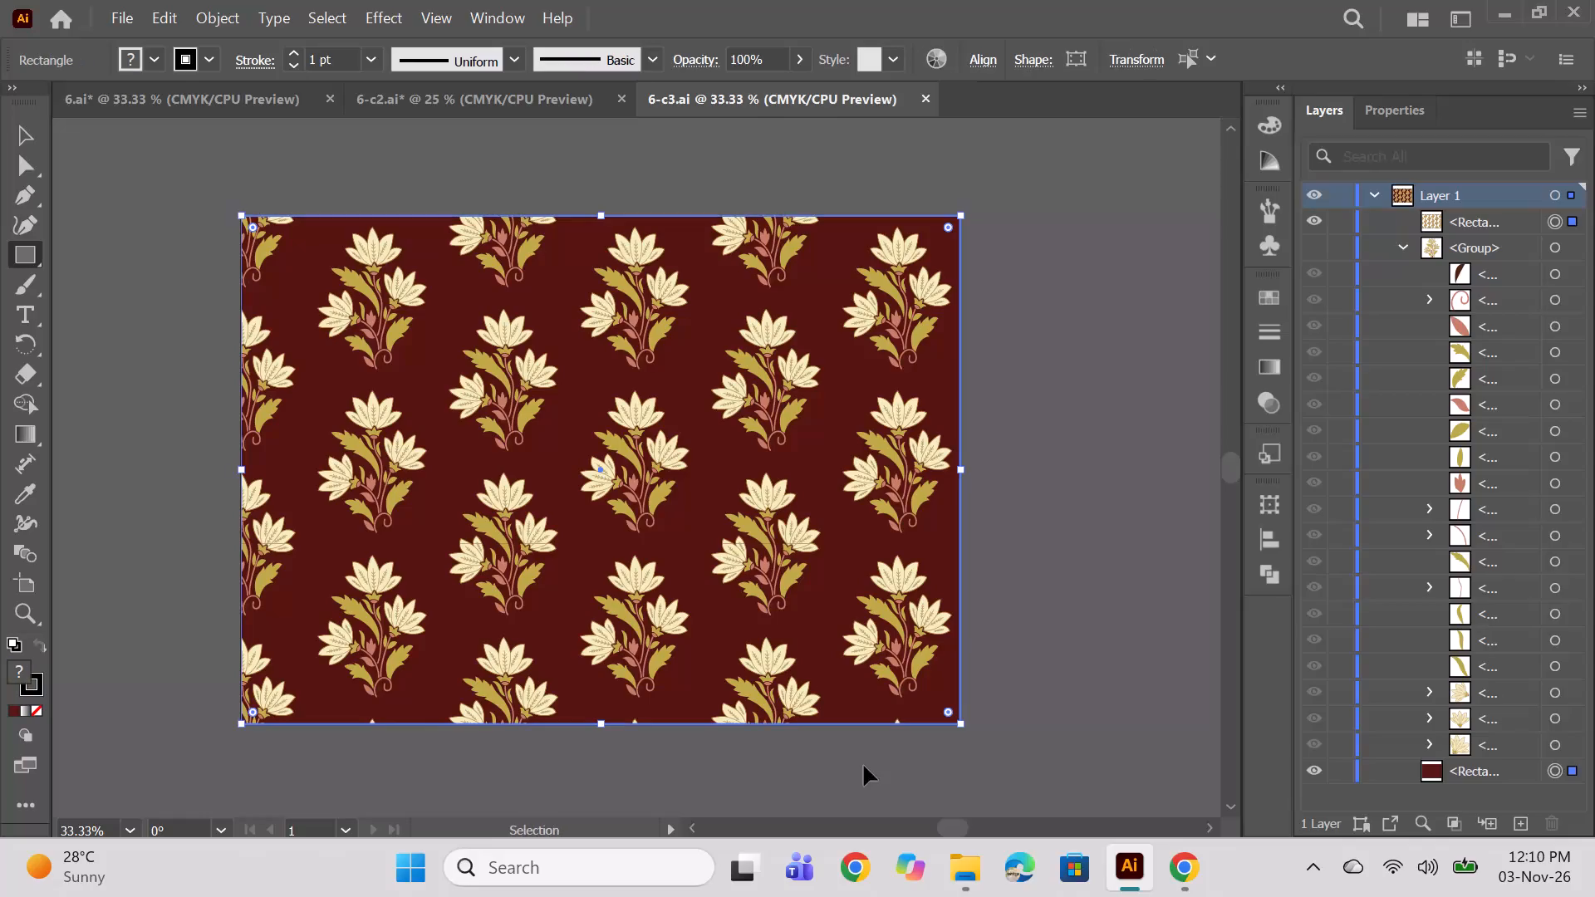
# Save the 6-c3 document.
pyautogui.hotkey('ctrl', 's')
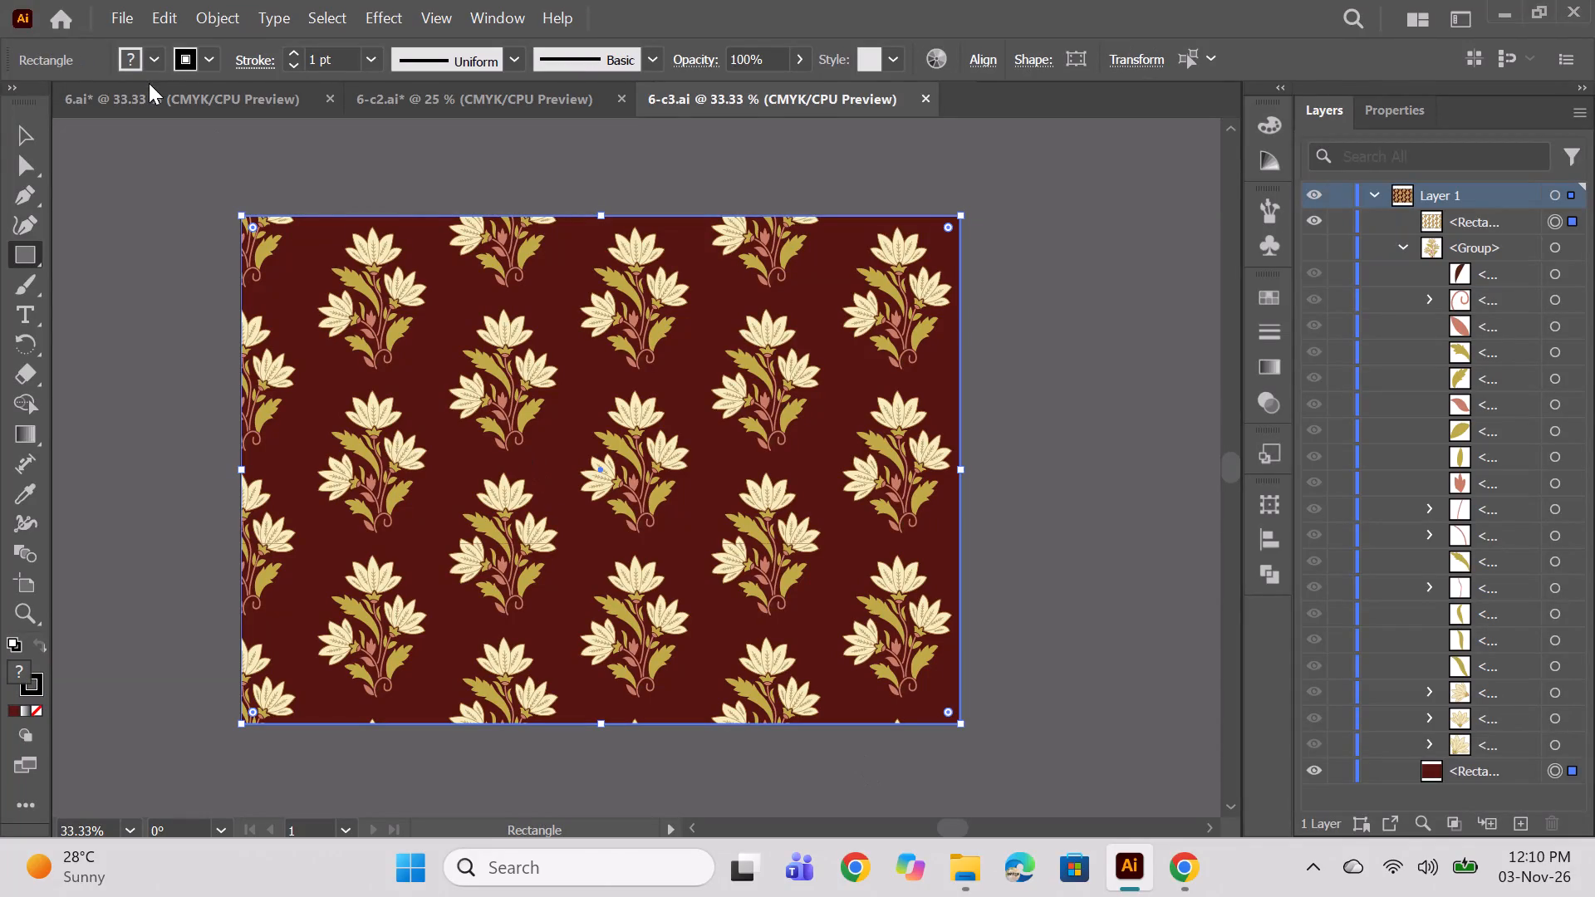
# Compare the maroon 6-c3 pattern with the 6 and 6-c2 documents and view it with nothing selected.
pyautogui.click(149, 83)
pyautogui.click(464, 95)
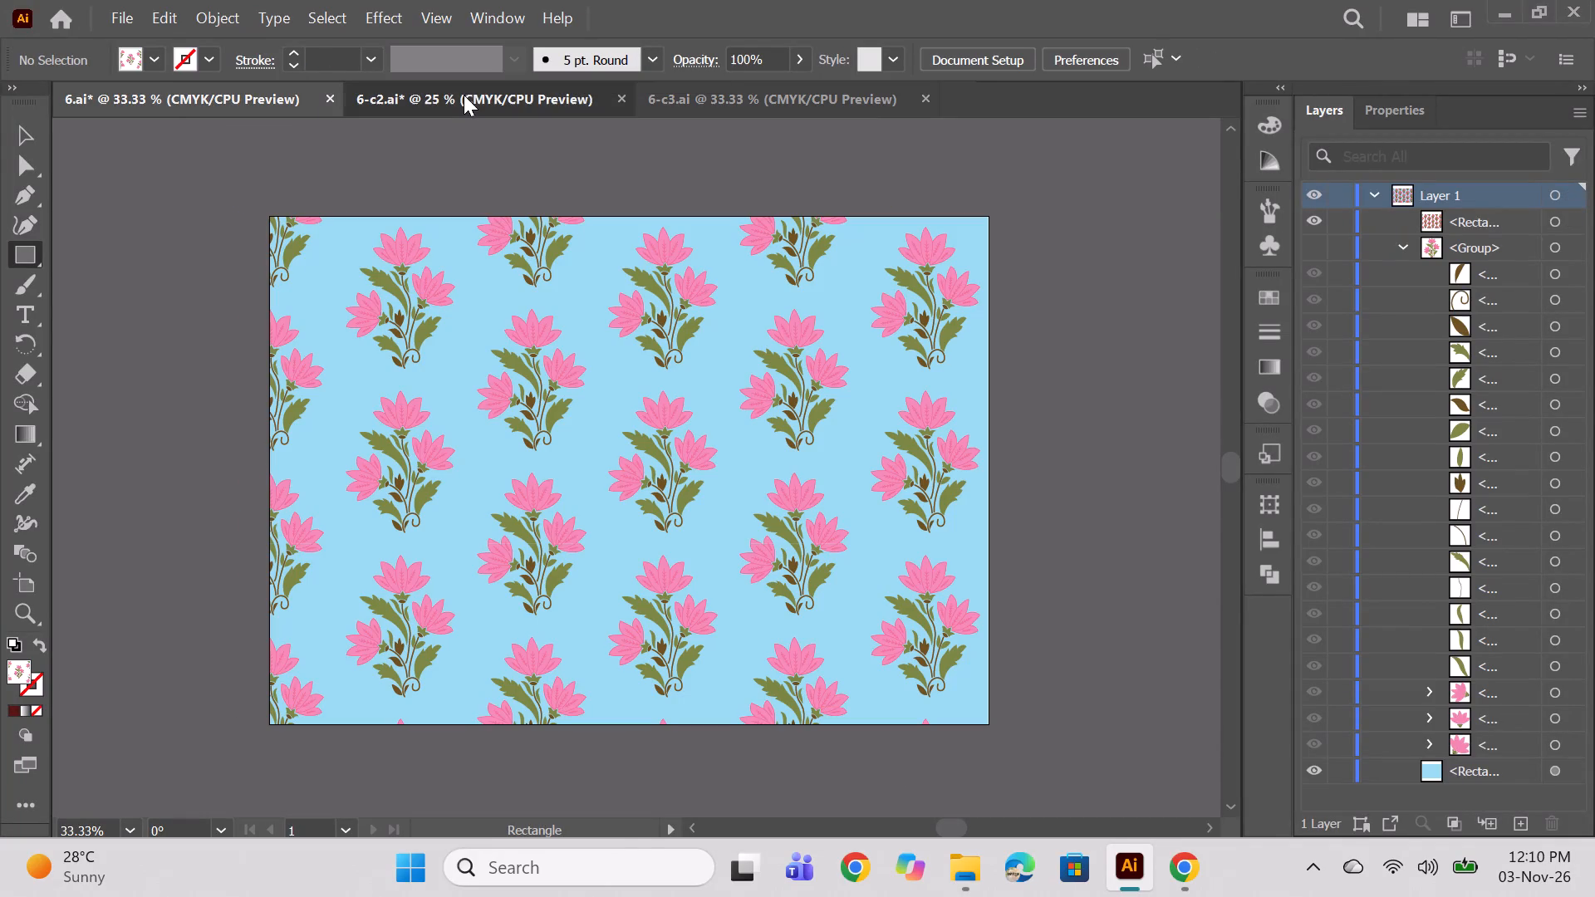
pyautogui.click(680, 99)
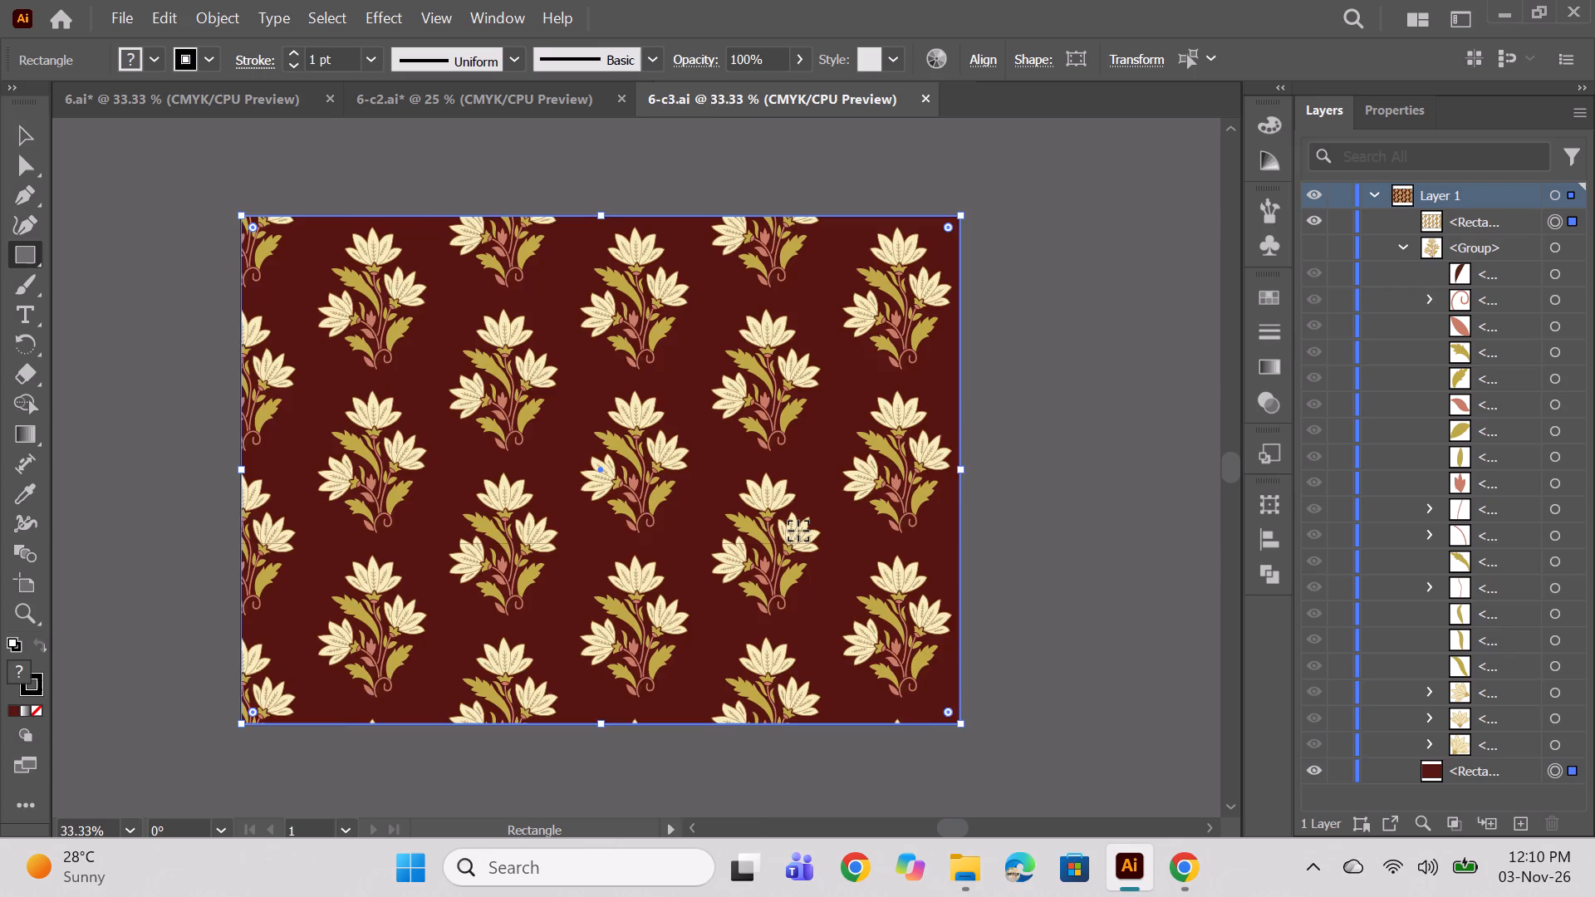
pyautogui.keyDown('alt'); pyautogui.scroll(1, 798, 531); pyautogui.keyUp('alt')
pyautogui.keyDown('alt'); pyautogui.scroll(-2, 891, 527); pyautogui.keyUp('alt')
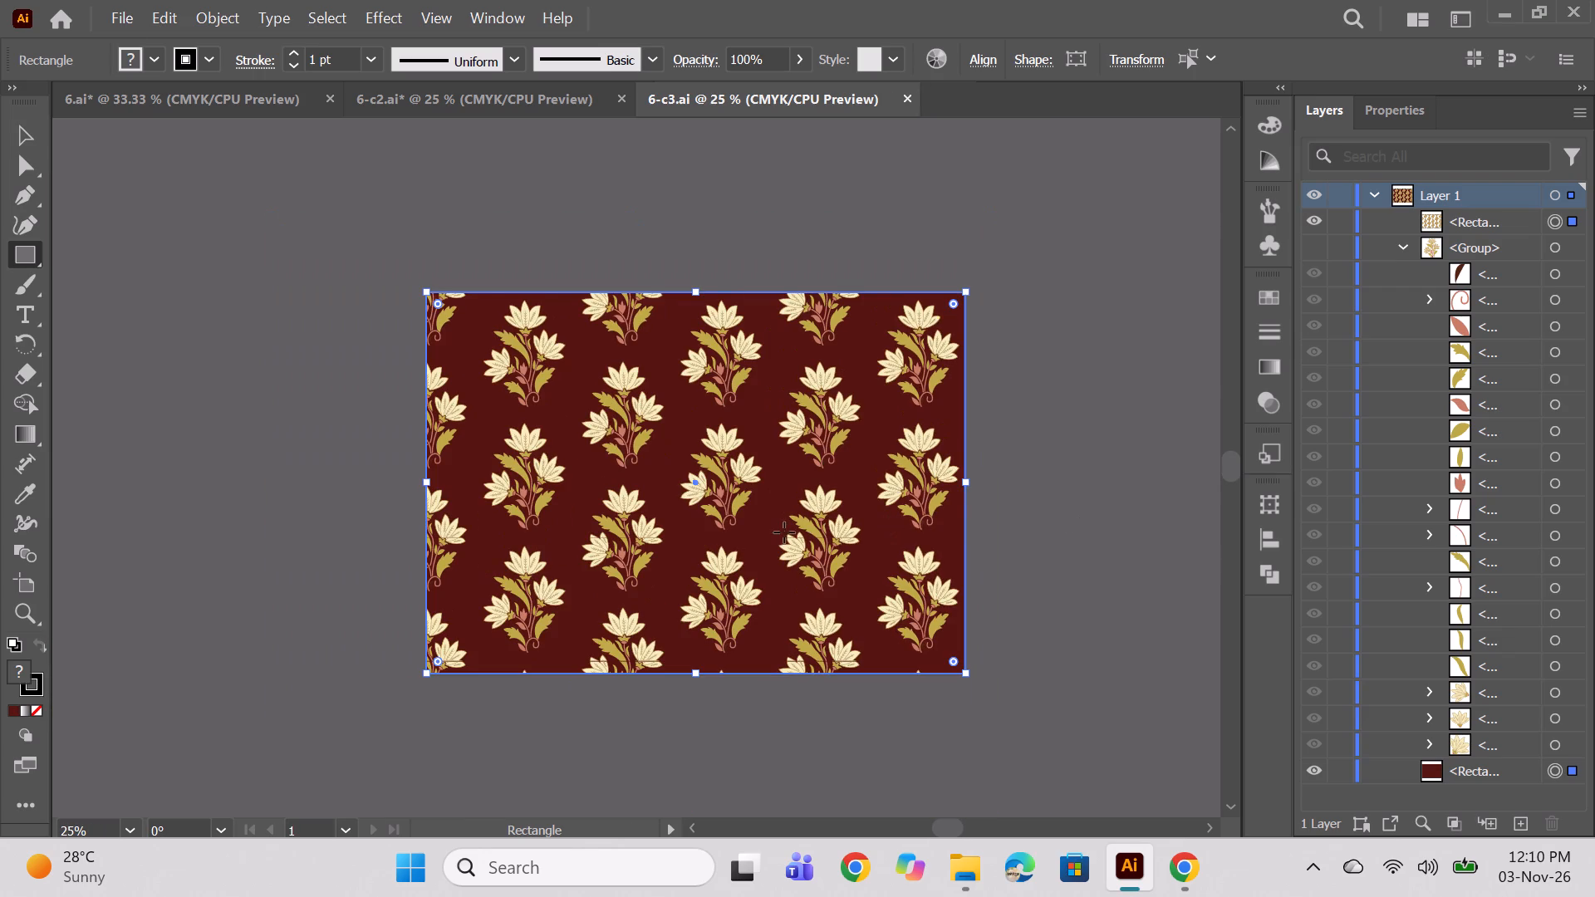
pyautogui.keyDown('alt'); pyautogui.scroll(1, 782, 532); pyautogui.keyUp('alt')
pyautogui.press('space')
pyautogui.keyDown('ctrl'); pyautogui.click(1162, 222); pyautogui.keyUp('ctrl')
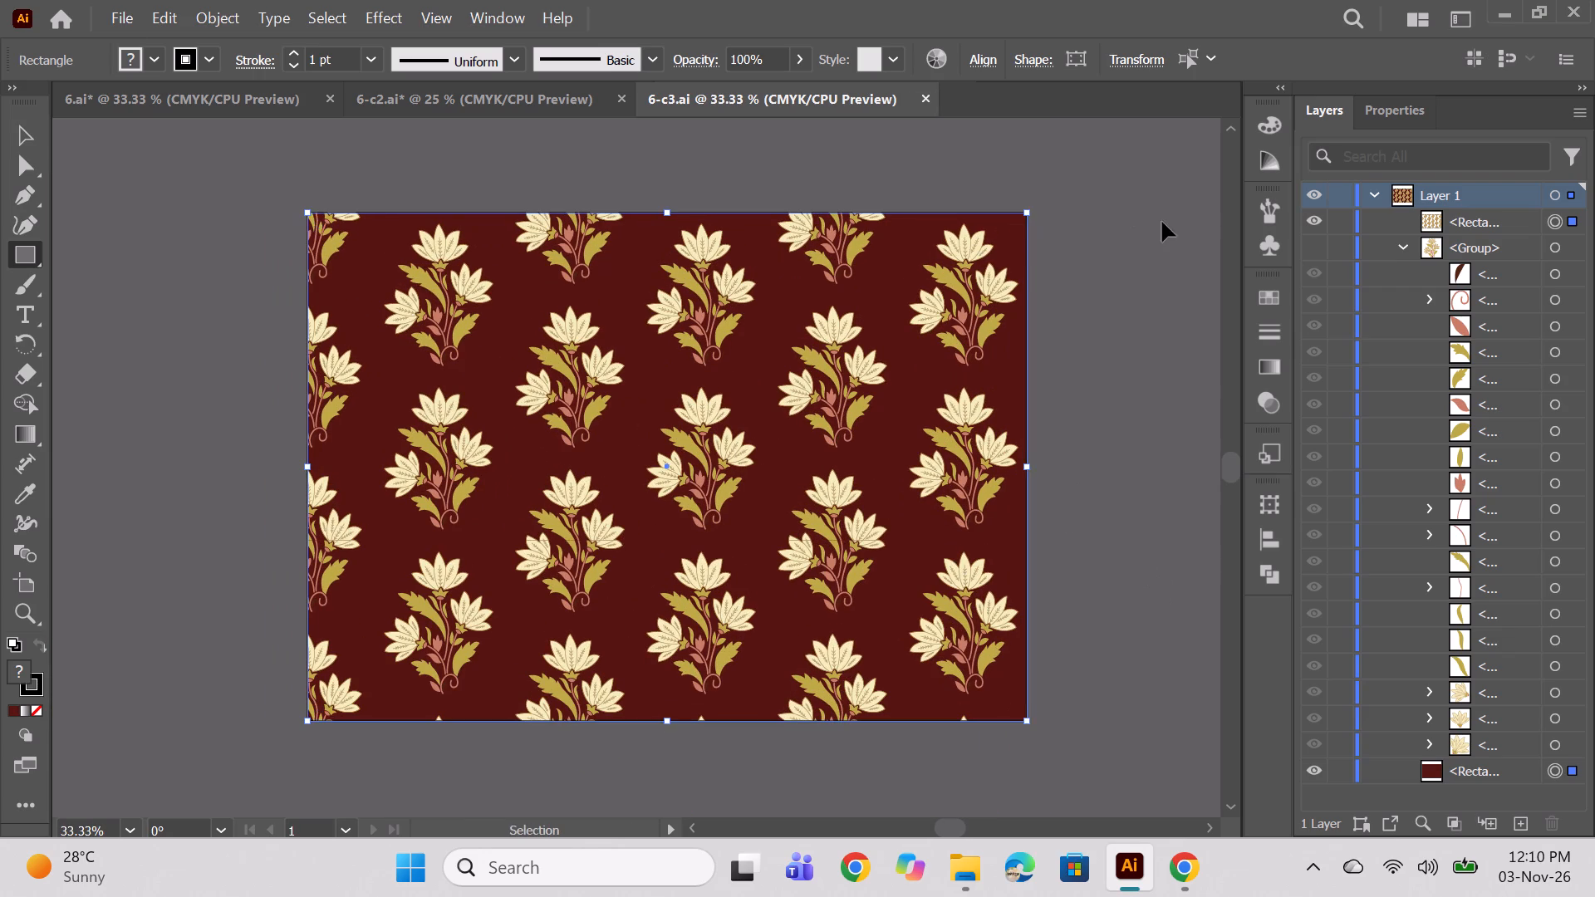
pyautogui.scroll(-8, 1529, 350)
pyautogui.scroll(10, 1428, 557)
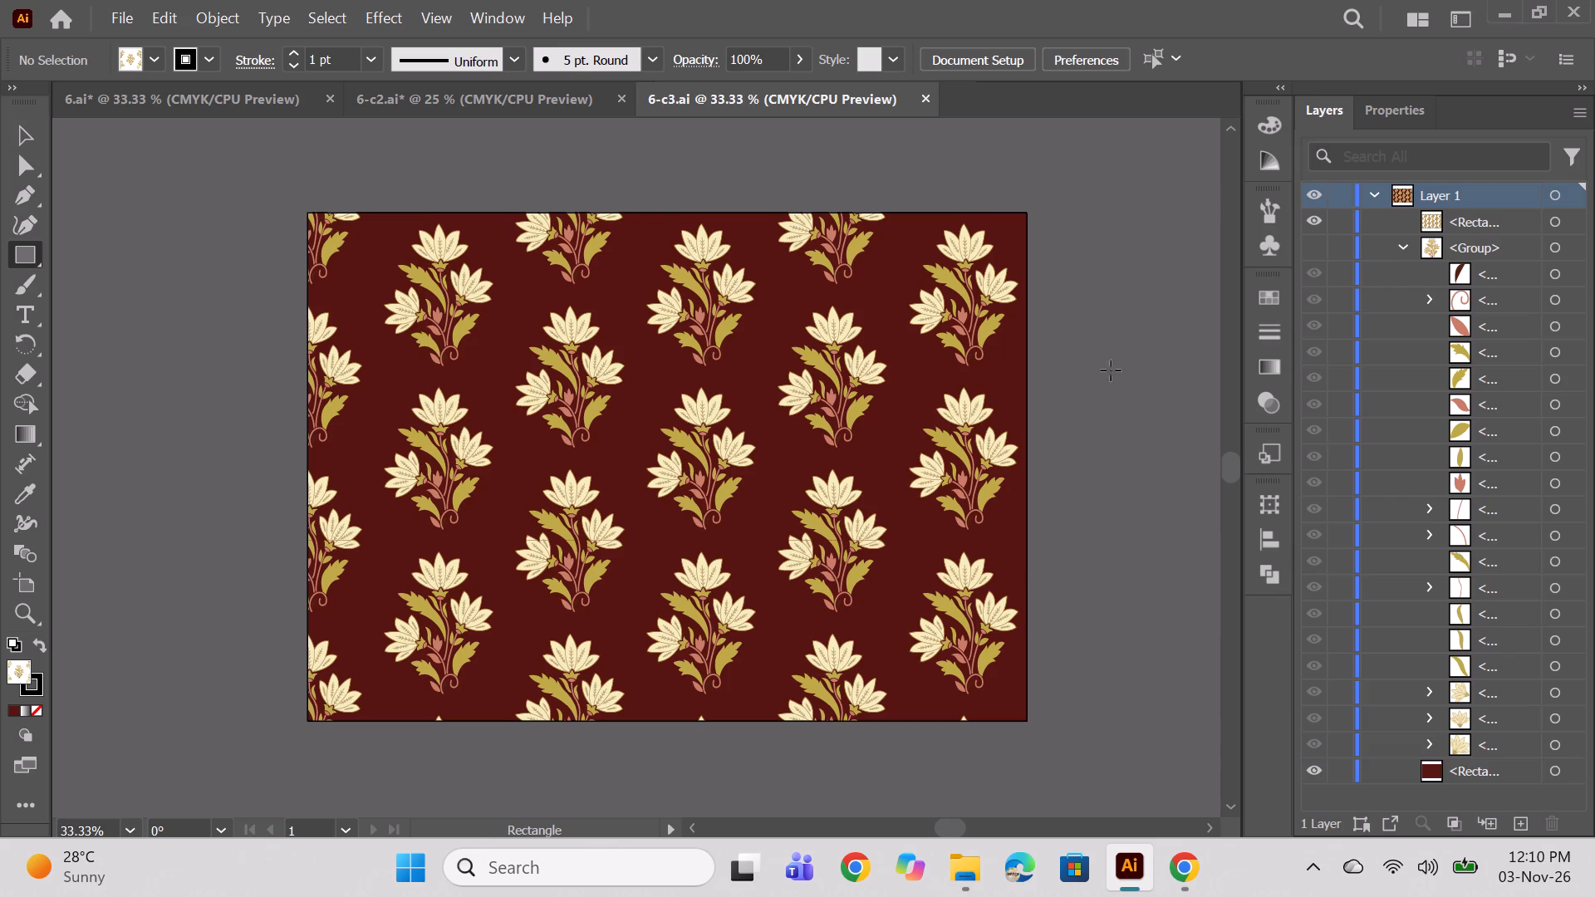
# Create a new blank landscape document with the preset settings for the next print.
pyautogui.hotkey('ctrl', 'n')
pyautogui.press('Return')
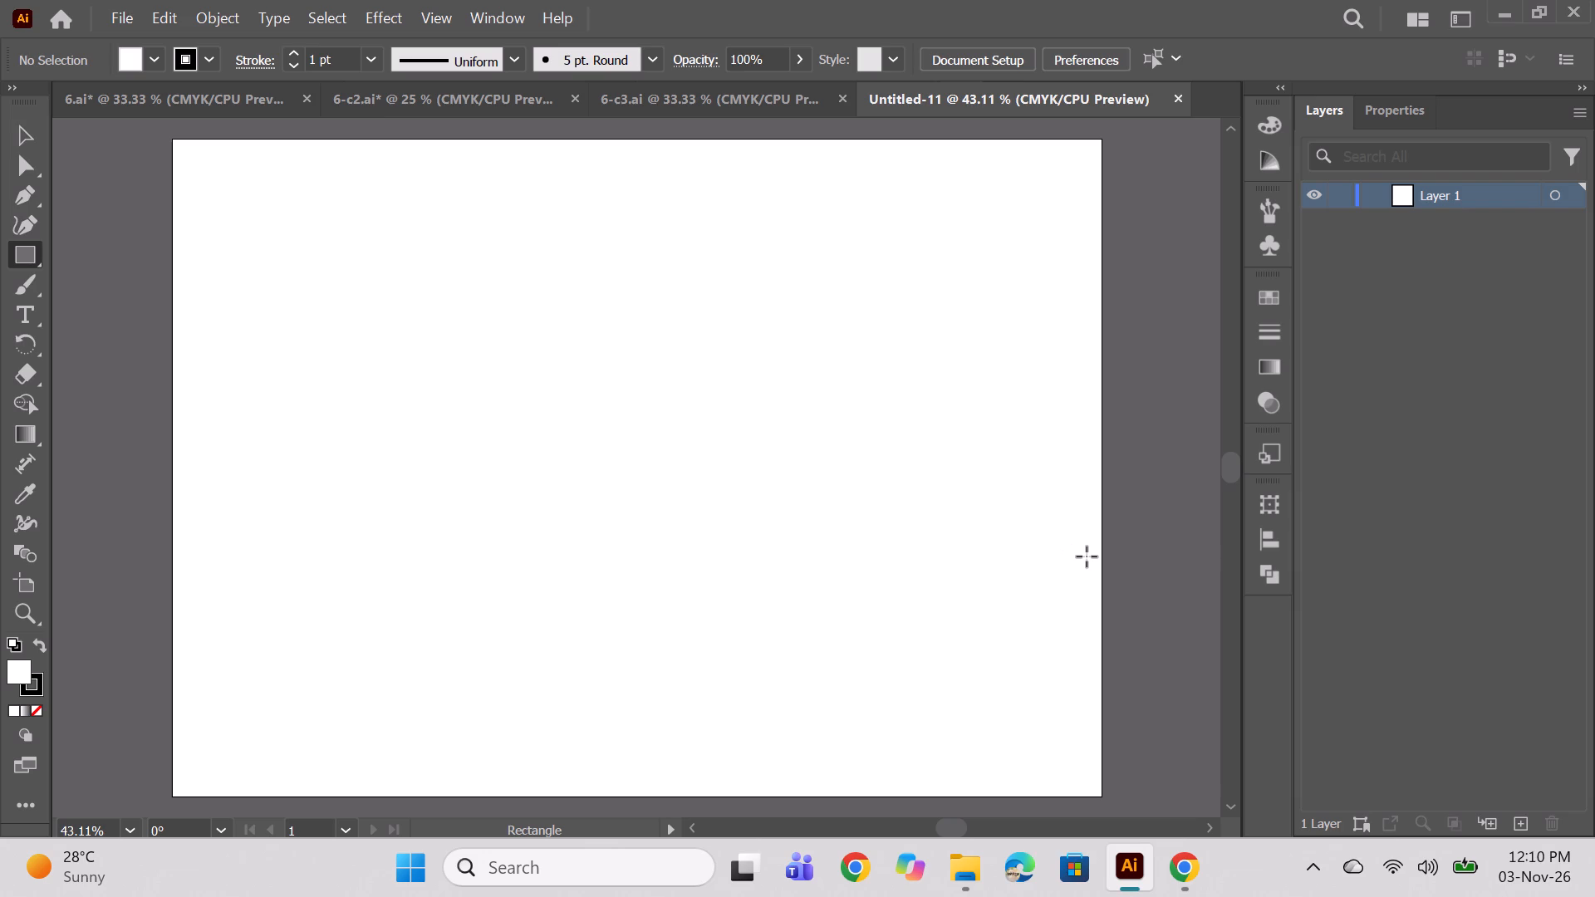
# Switch to Chrome, look through the printed fabrics image results for a new reference, and preview the black leaf print from KC Creations.
pyautogui.click(1181, 887)
pyautogui.scroll(-2, 797, 634)
pyautogui.scroll(-2, 1112, 646)
pyautogui.scroll(-3, 1188, 678)
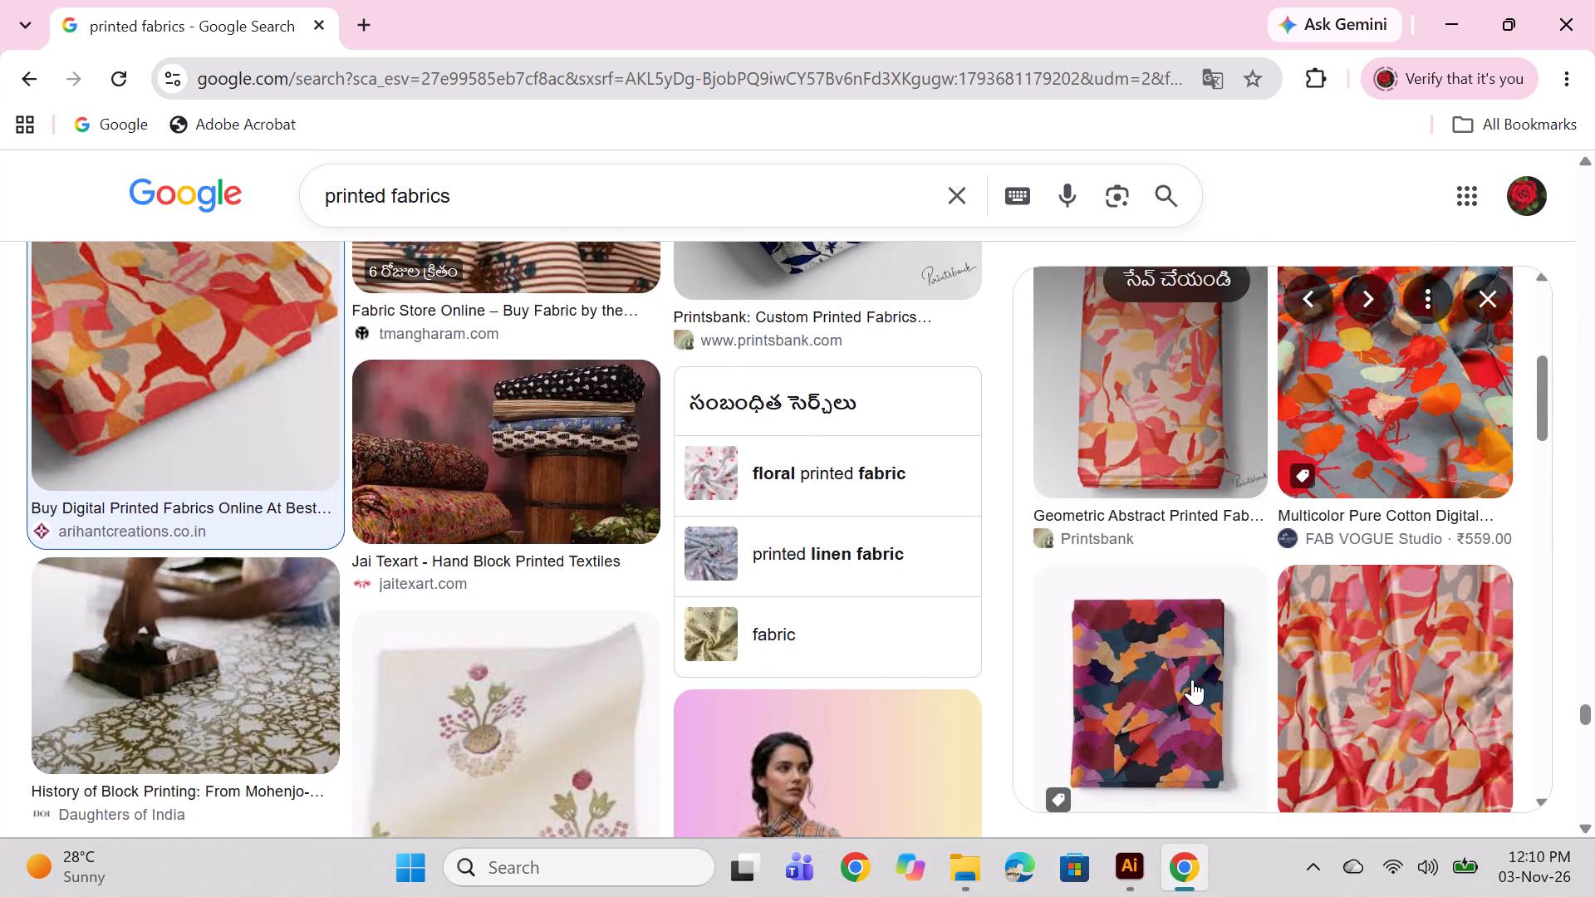
pyautogui.scroll(6, 1139, 635)
pyautogui.scroll(-4, 1134, 618)
pyautogui.scroll(-5, 729, 613)
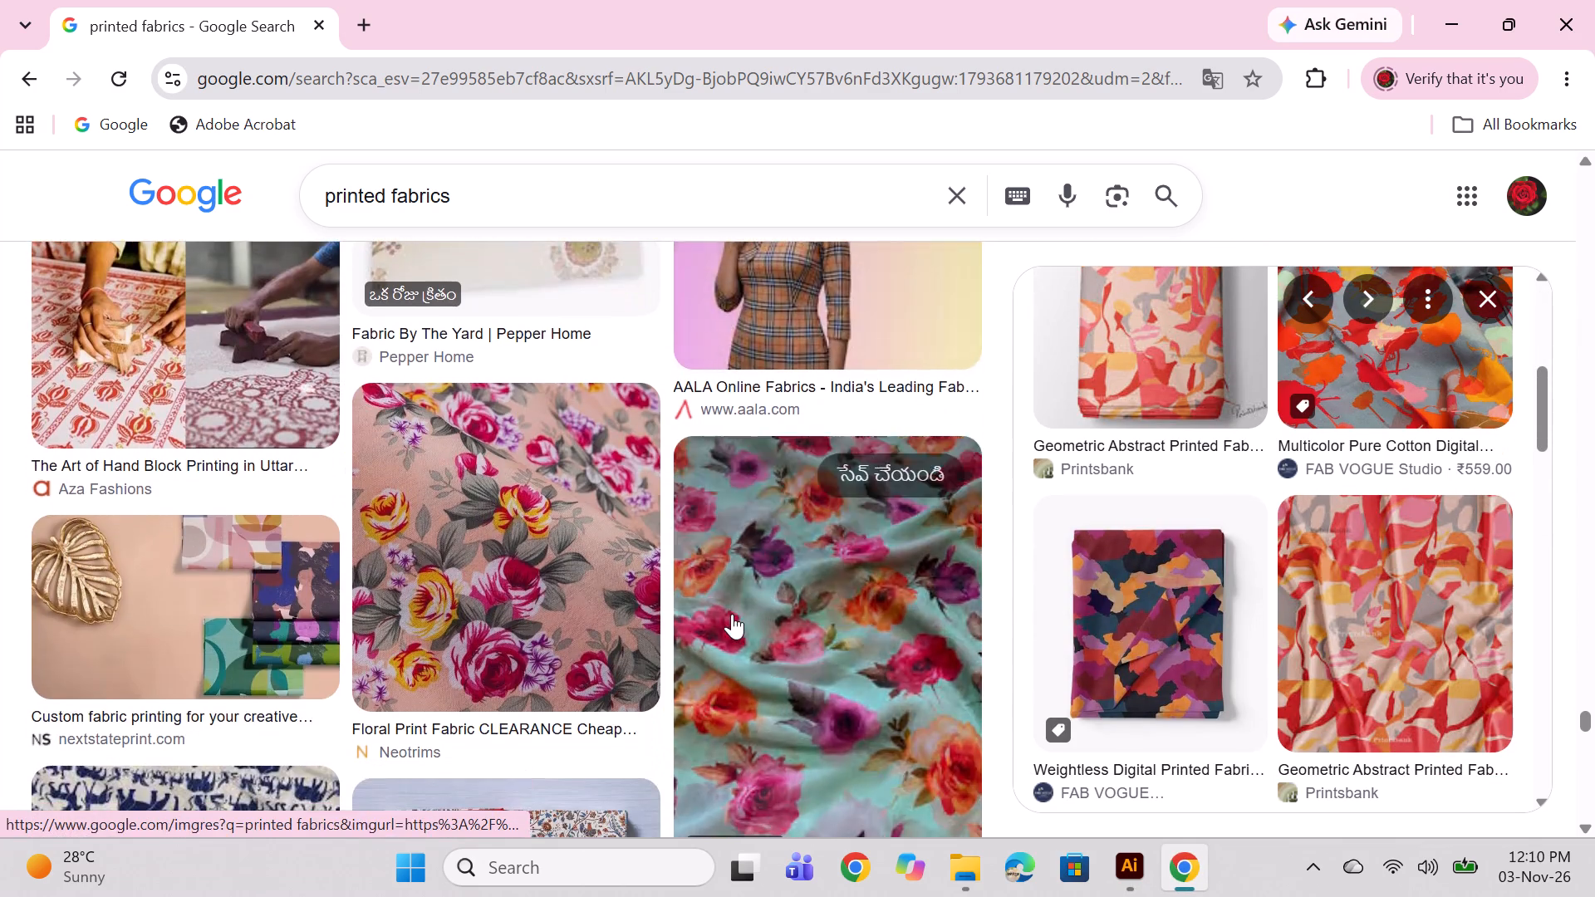
pyautogui.scroll(-3, 732, 614)
pyautogui.scroll(-4, 1153, 624)
pyautogui.scroll(-6, 863, 617)
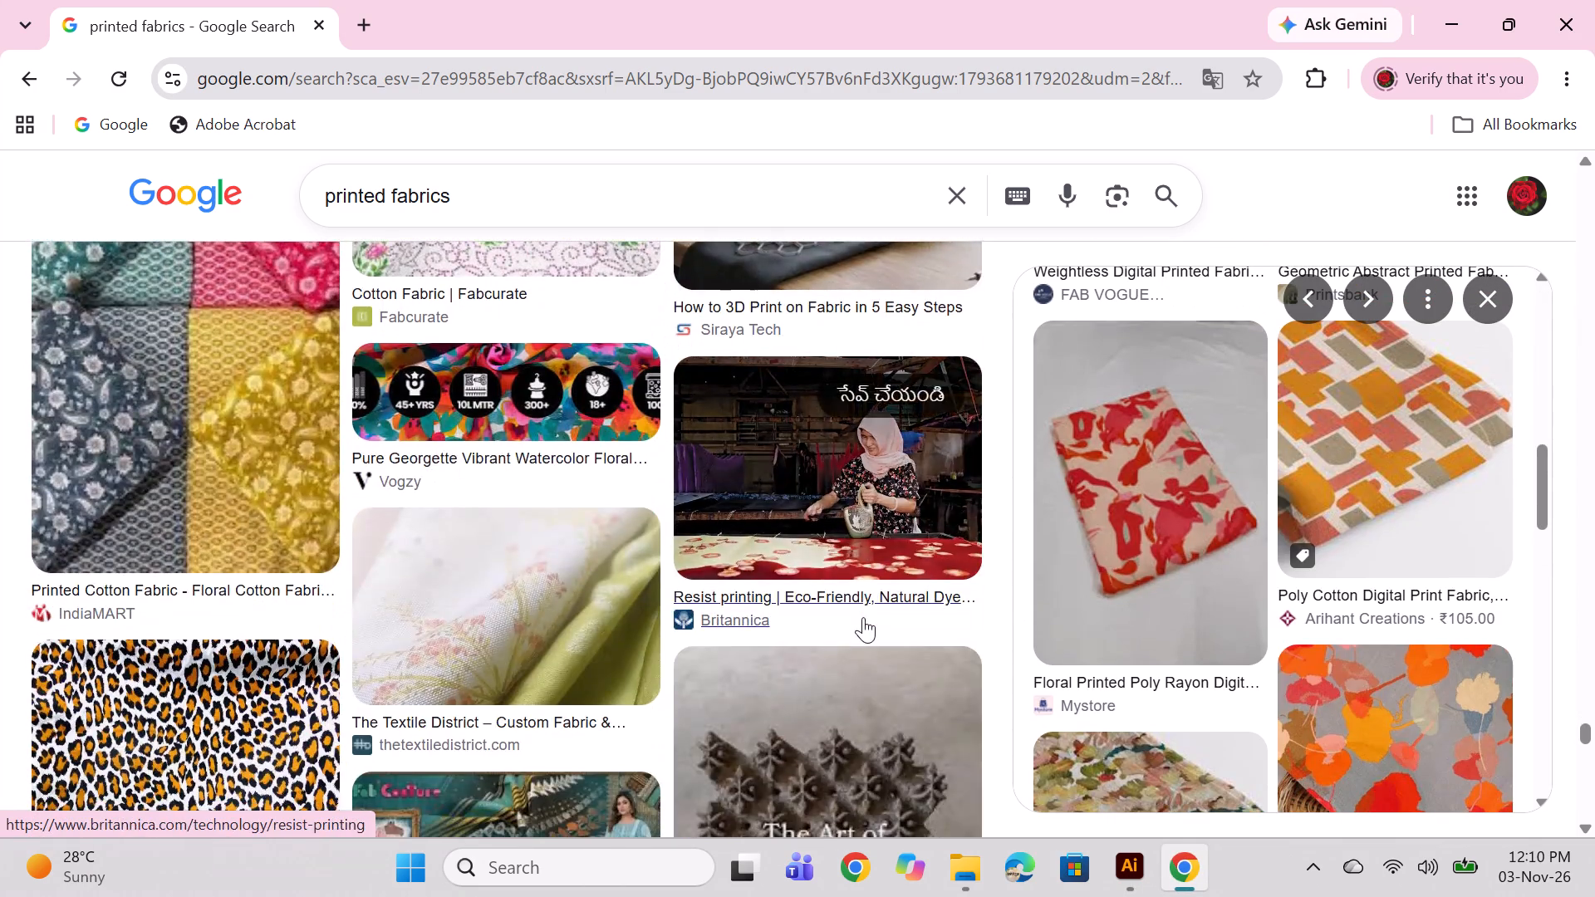
pyautogui.scroll(-10, 863, 617)
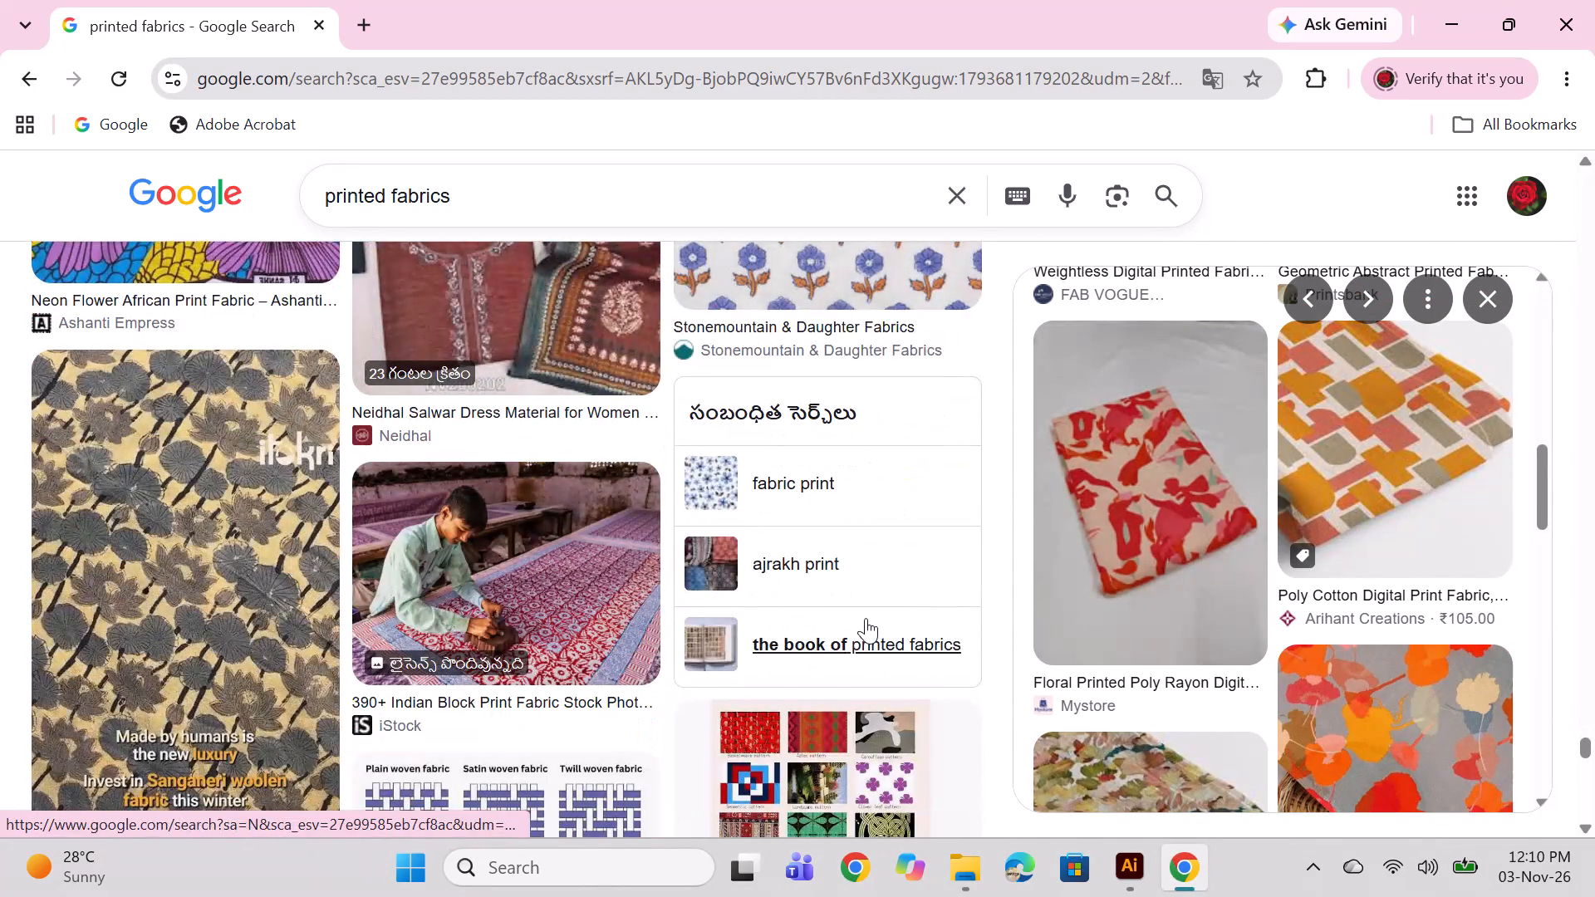
pyautogui.scroll(-12, 866, 618)
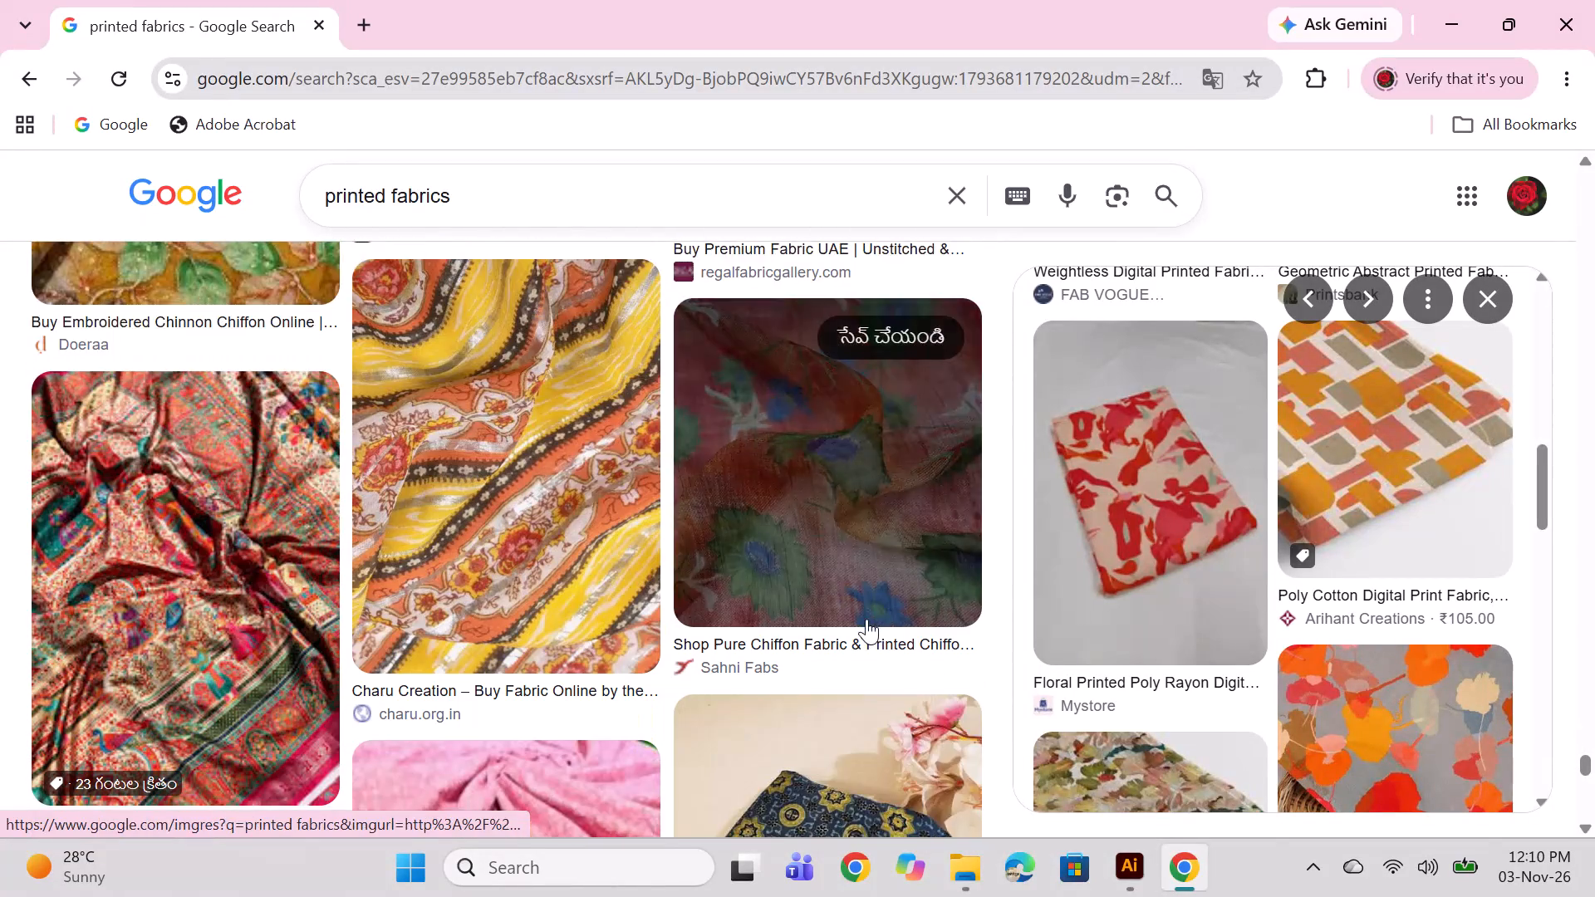
pyautogui.scroll(-4, 866, 619)
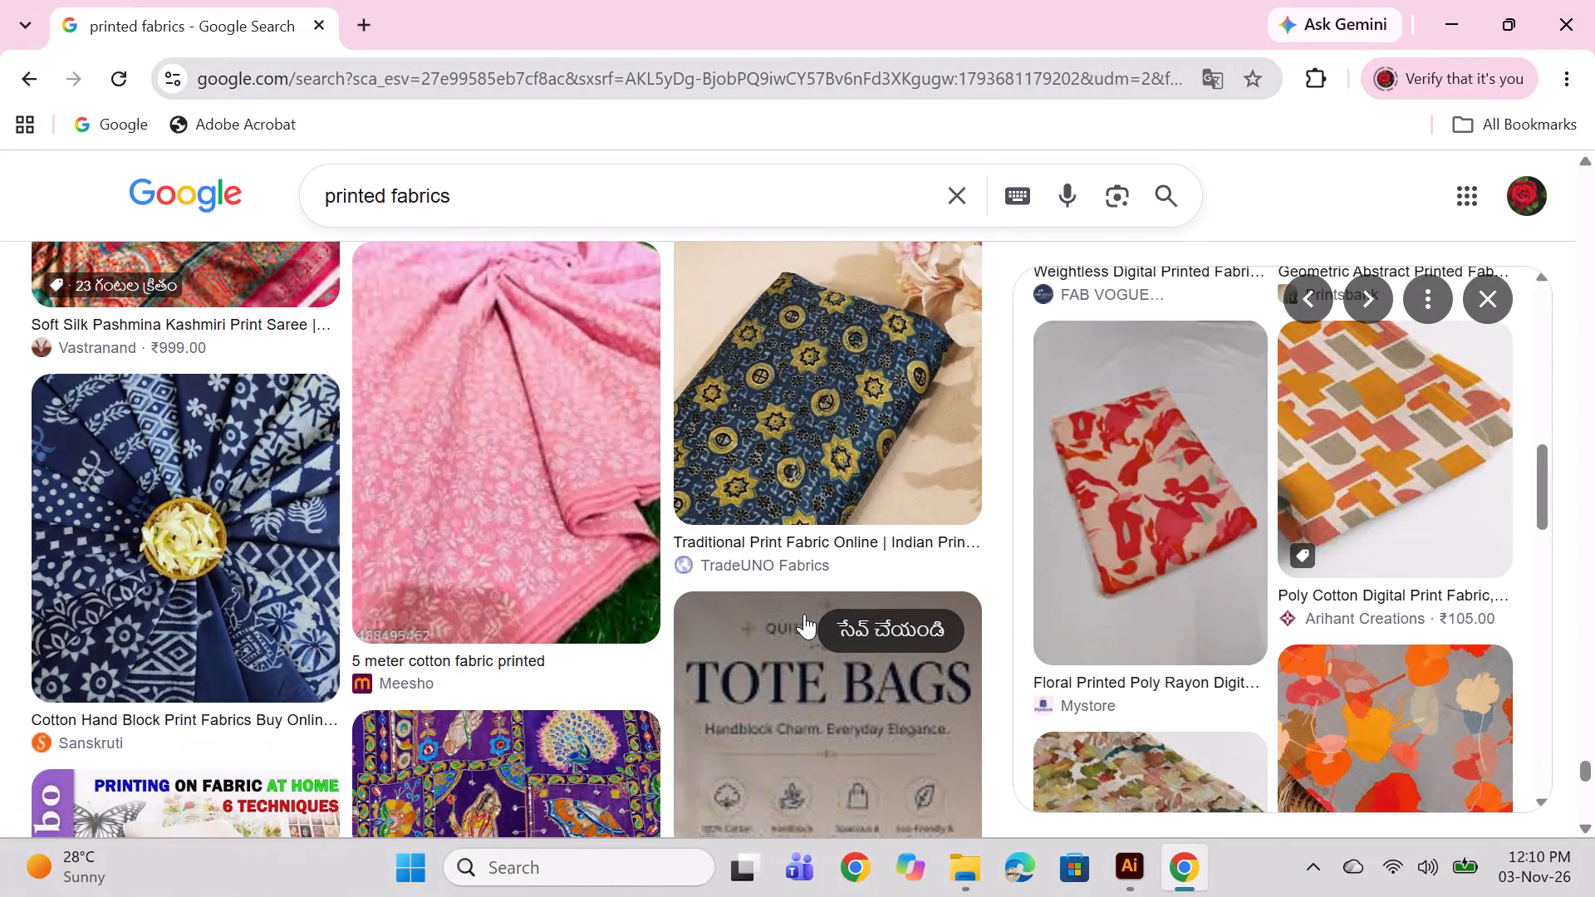
pyautogui.scroll(-3, 804, 614)
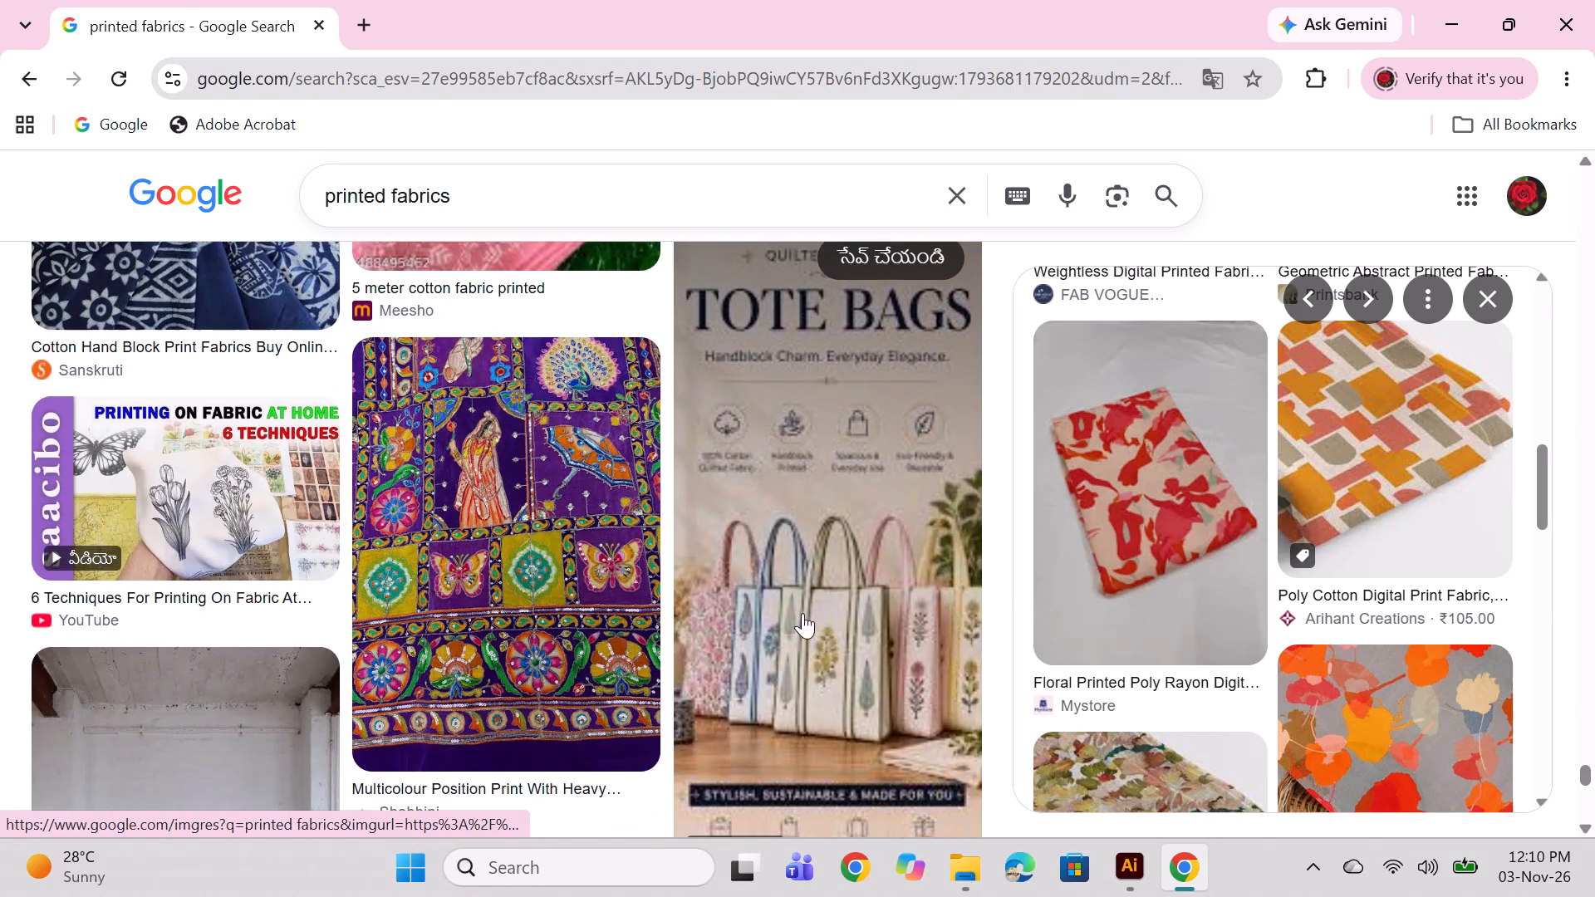
pyautogui.scroll(-3, 802, 613)
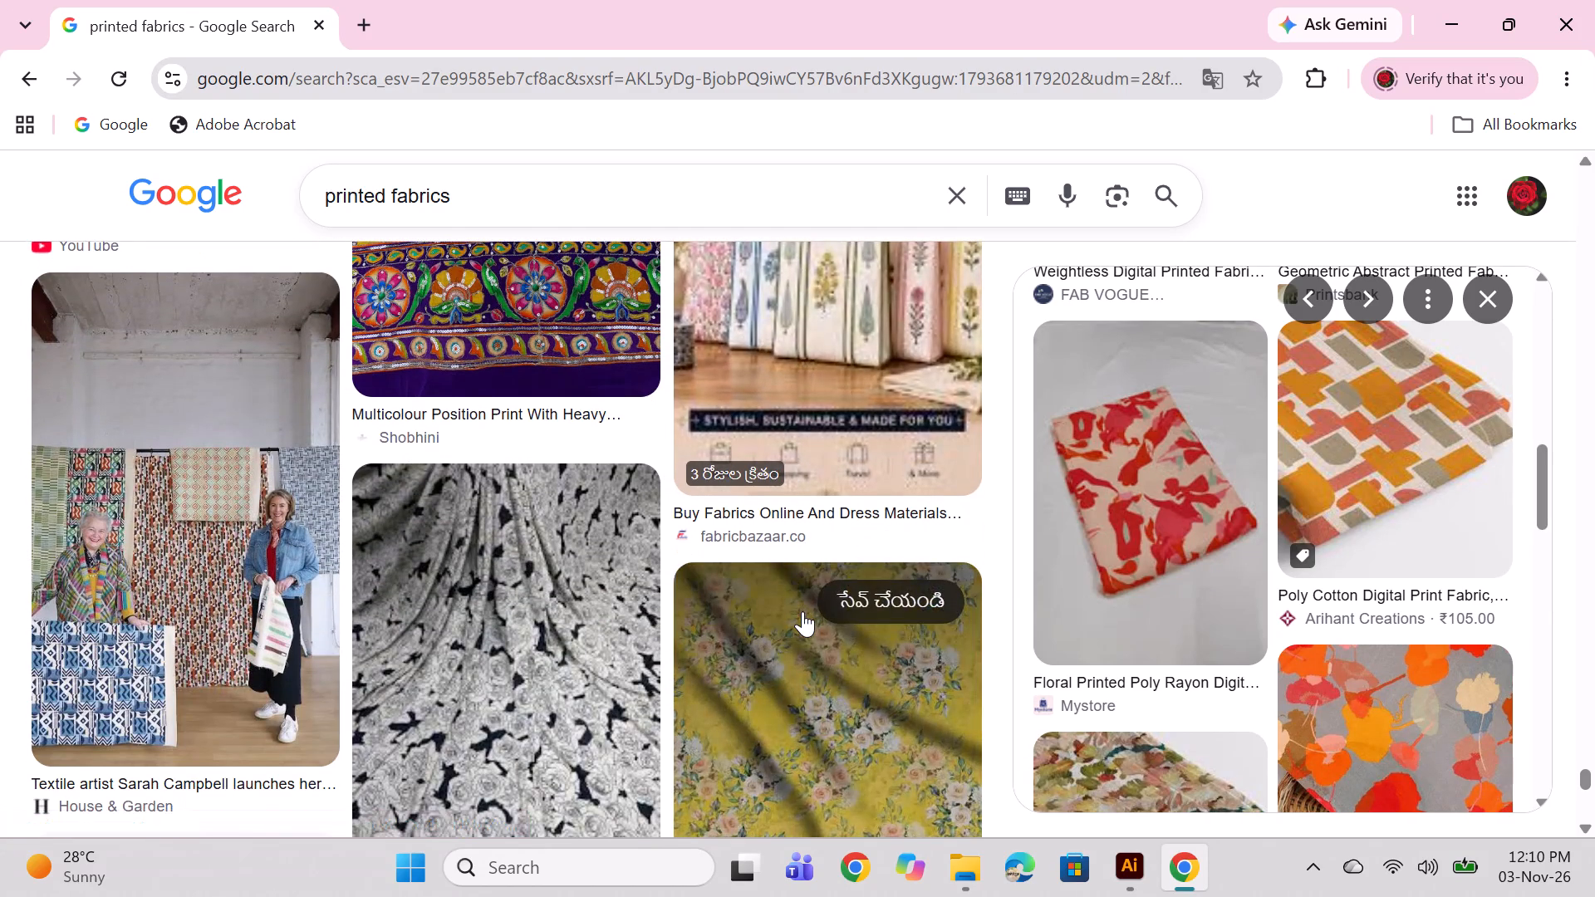
pyautogui.scroll(-7, 802, 611)
pyautogui.scroll(1, 655, 598)
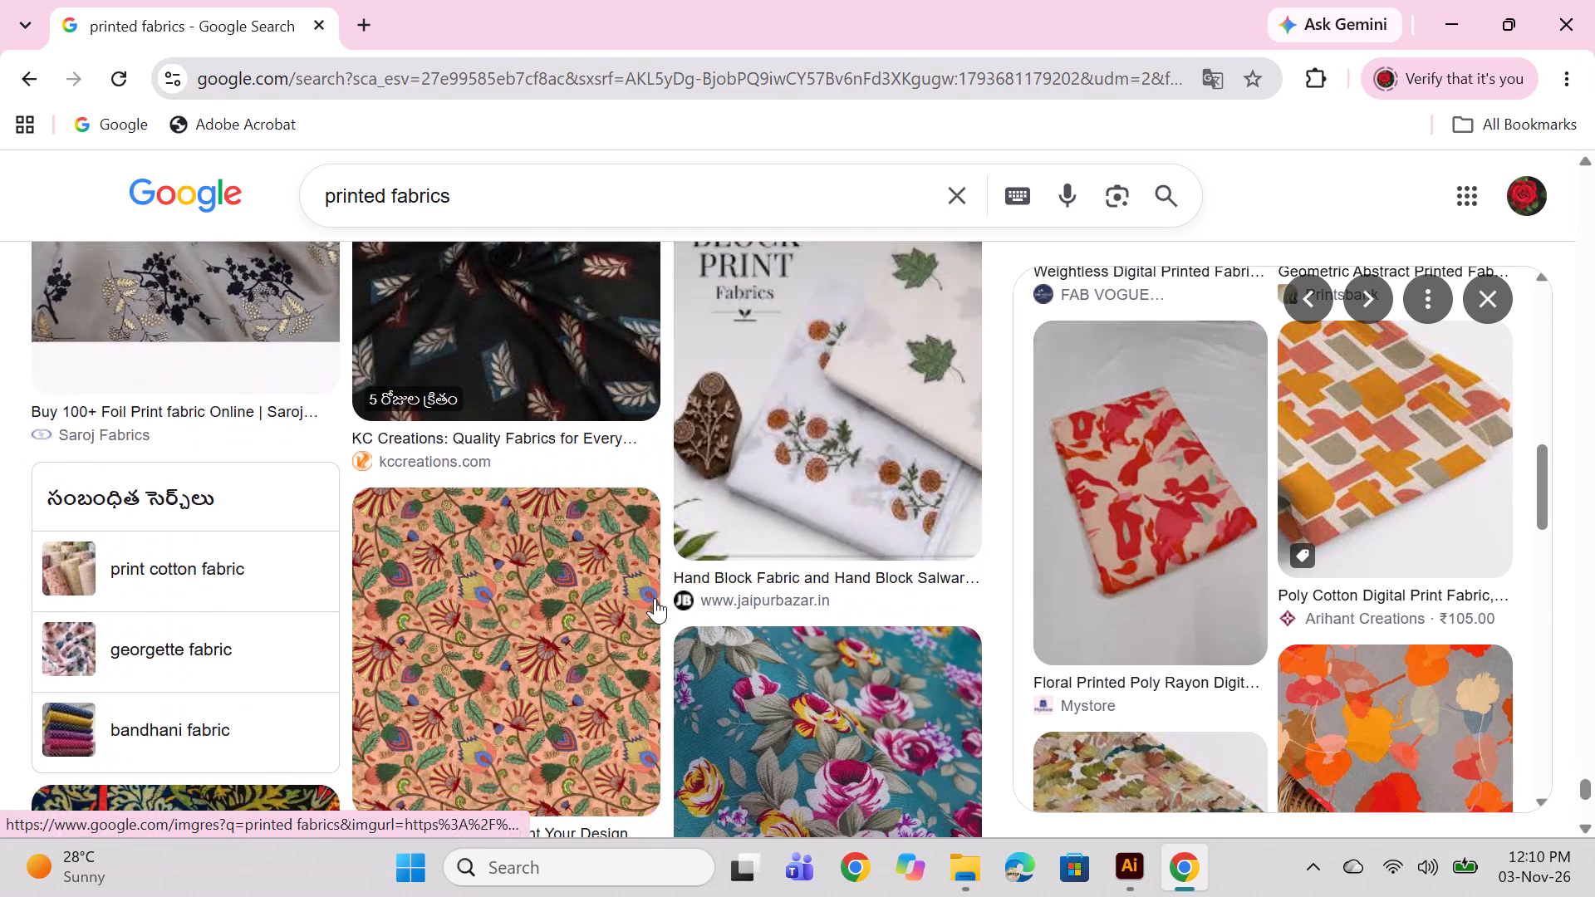
pyautogui.scroll(1, 655, 598)
pyautogui.click(544, 551)
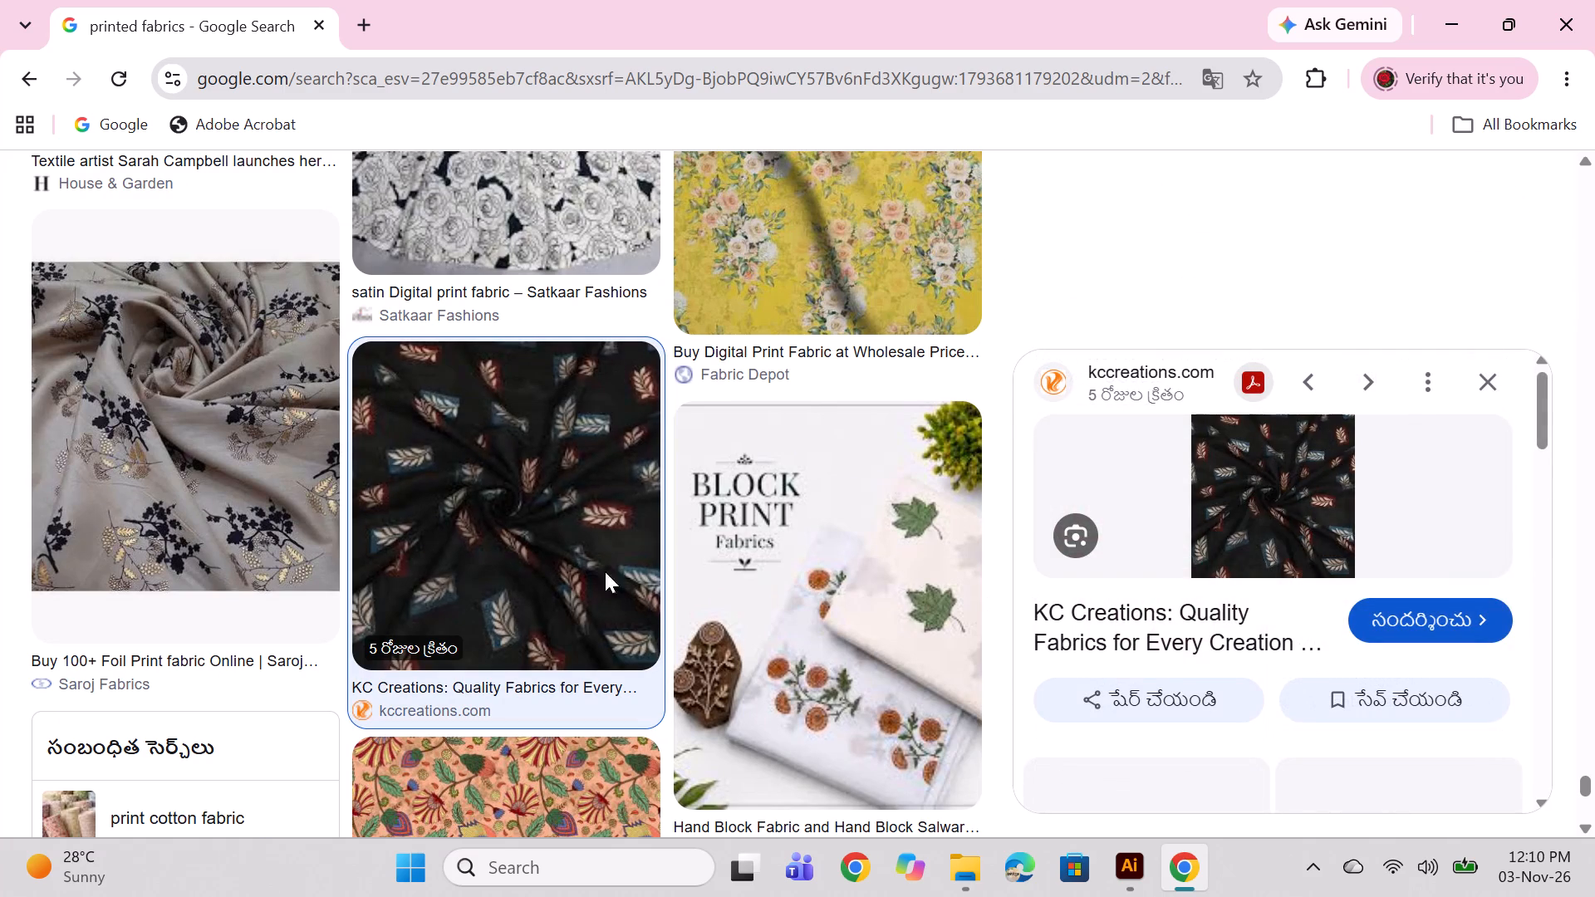
# Look further through the printed fabrics image results and preview the dark paisley print from Stonemountain & Daughter Fabrics.
pyautogui.scroll(-2, 1284, 485)
pyautogui.scroll(-4, 756, 540)
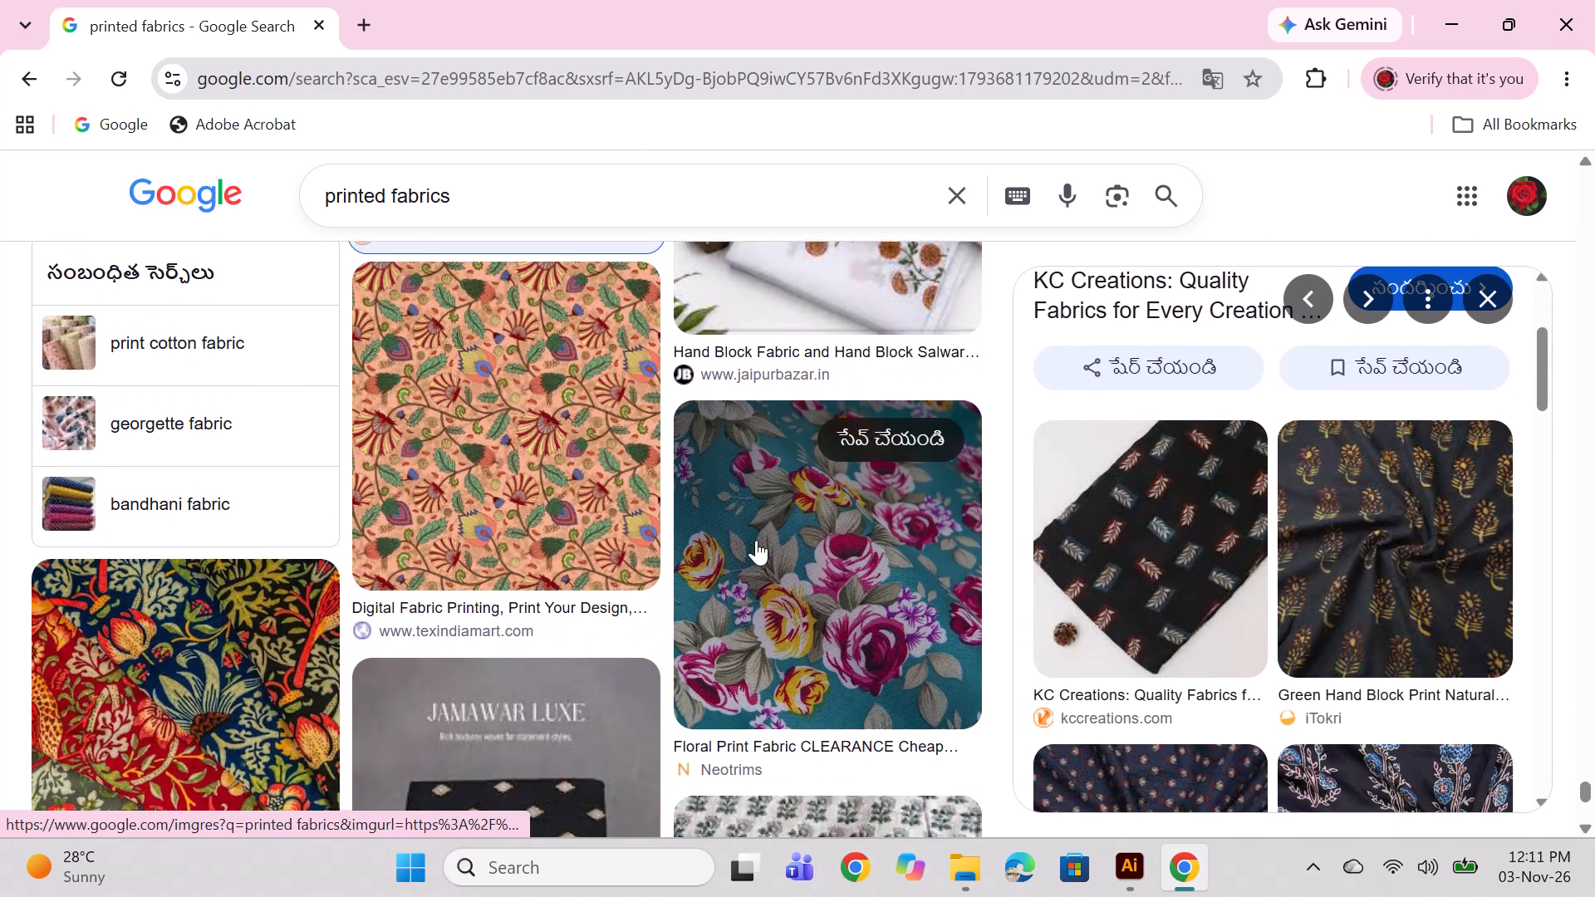
pyautogui.scroll(-8, 756, 540)
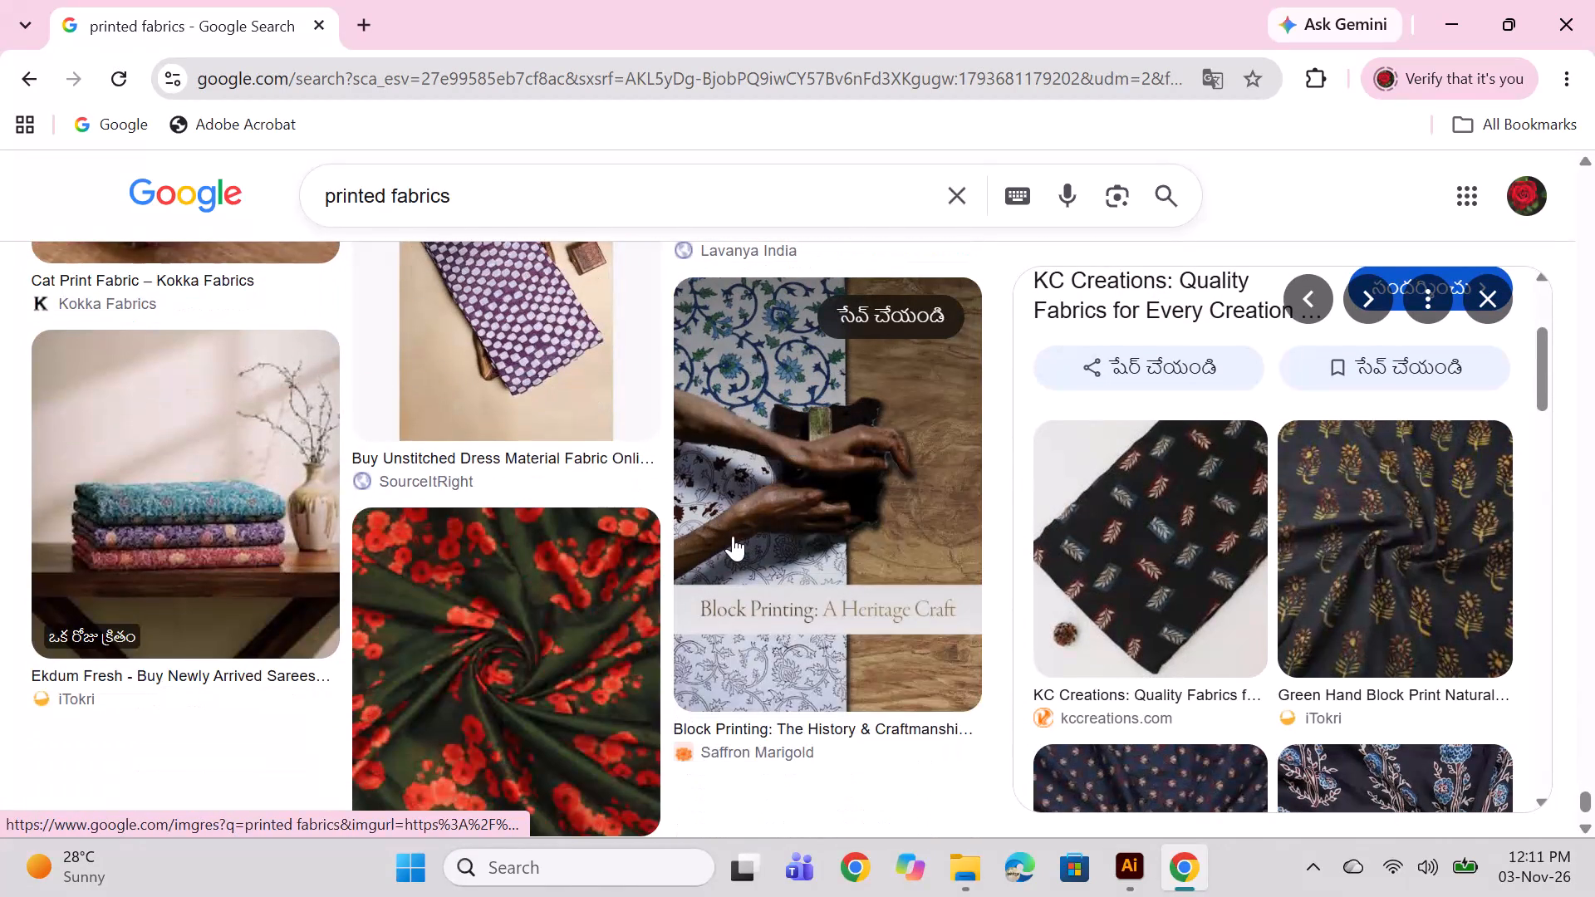
pyautogui.scroll(-3, 733, 536)
pyautogui.scroll(-3, 755, 657)
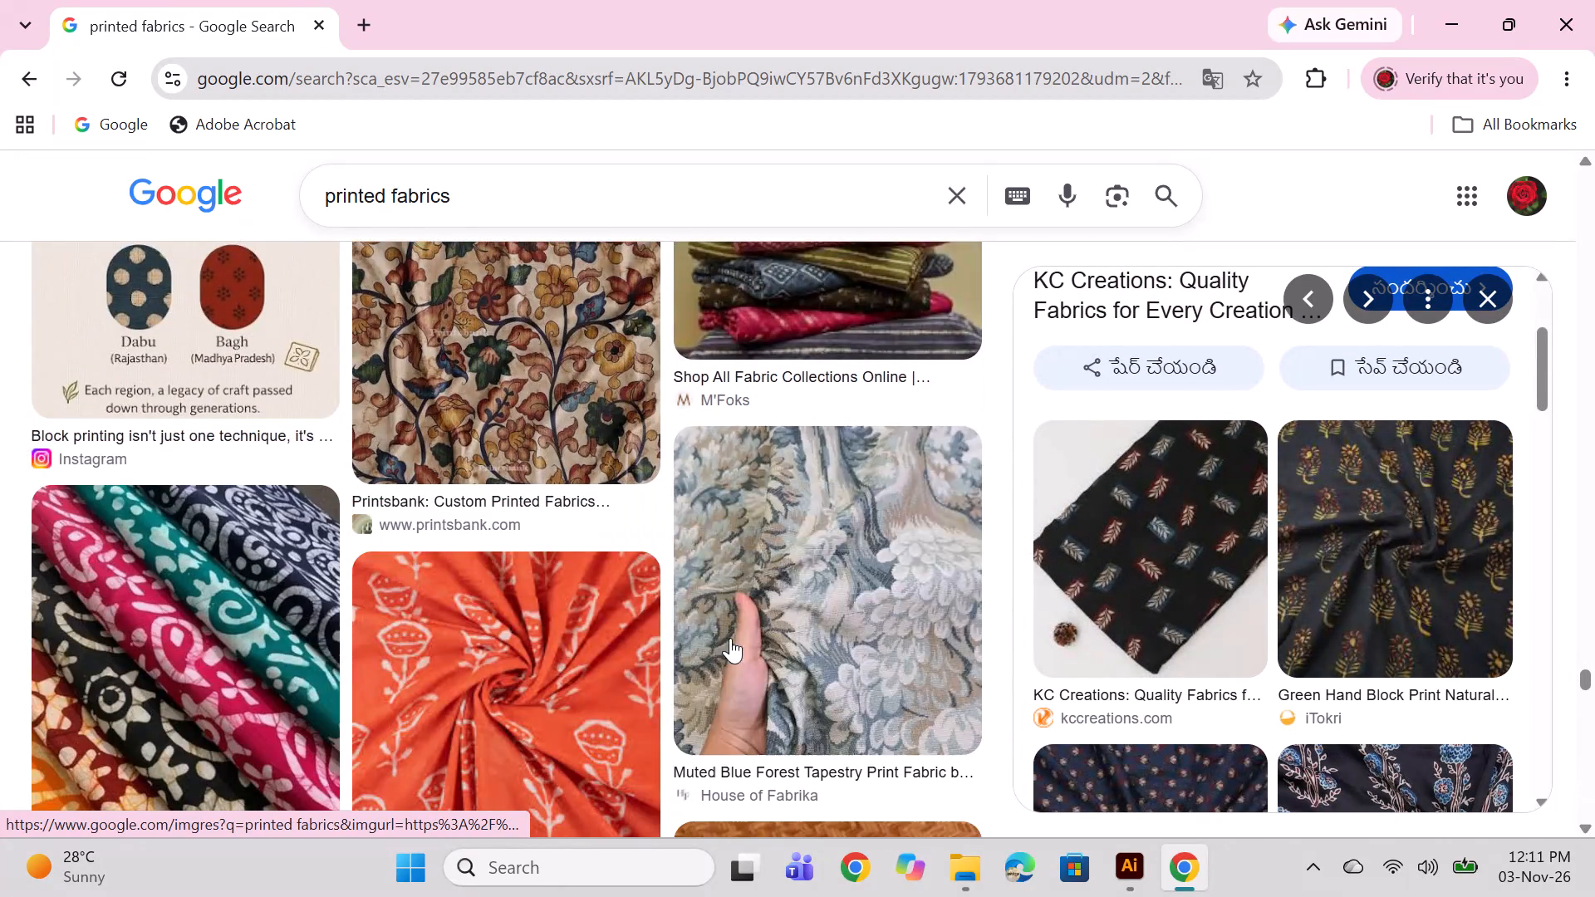
pyautogui.scroll(-1, 624, 643)
pyautogui.scroll(4, 619, 634)
pyautogui.scroll(2, 597, 559)
pyautogui.scroll(-6, 597, 559)
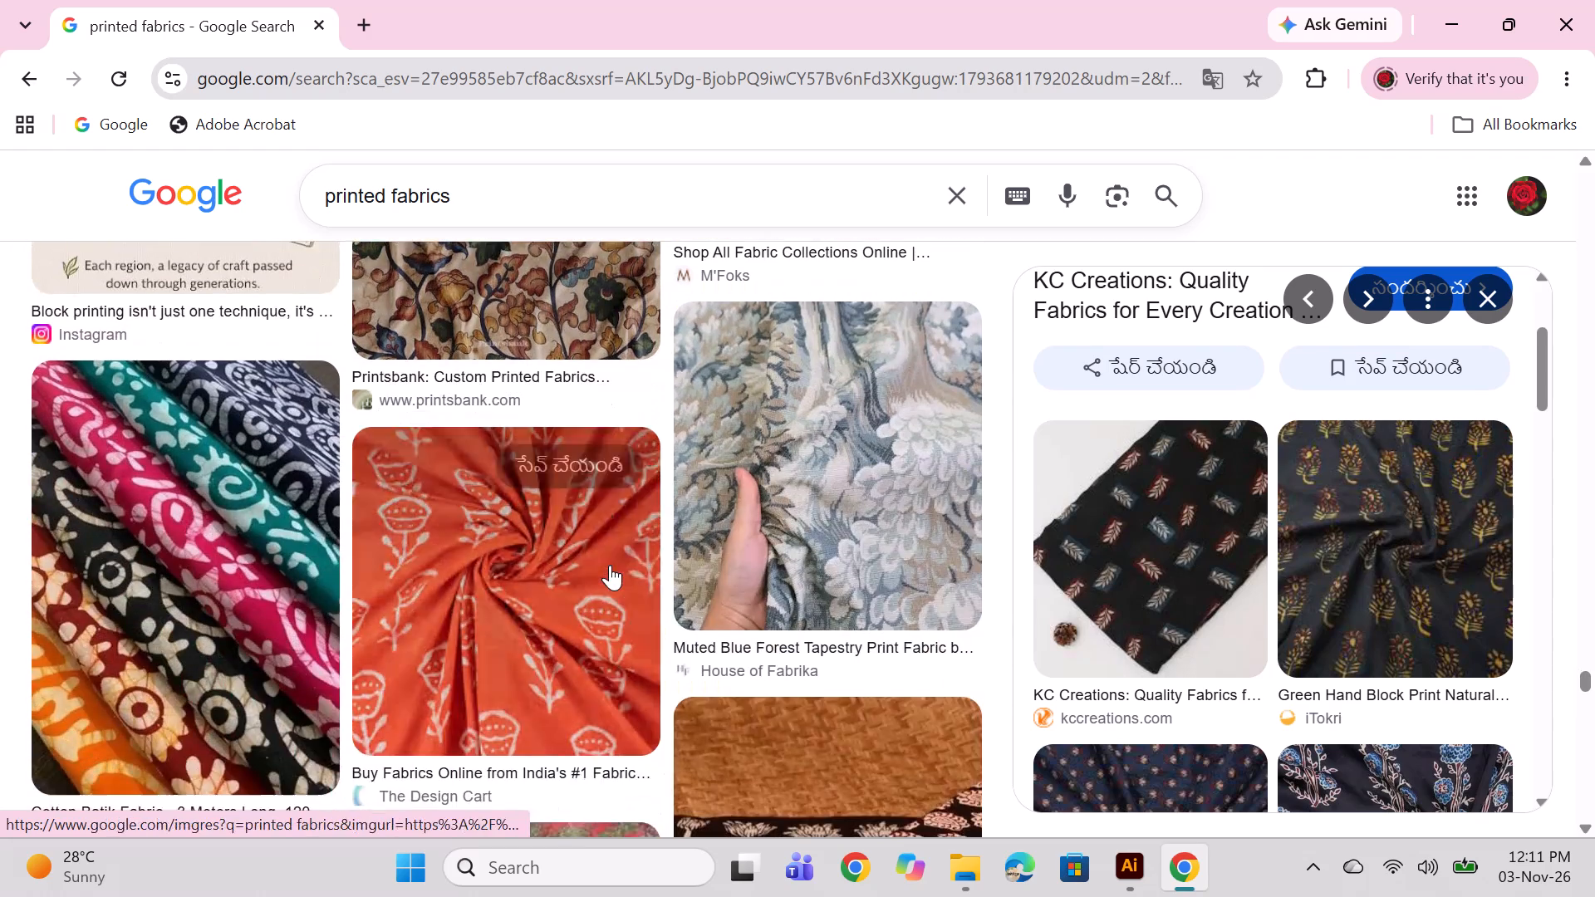
pyautogui.scroll(-2, 610, 565)
pyautogui.scroll(-2, 184, 579)
pyautogui.scroll(-1, 484, 576)
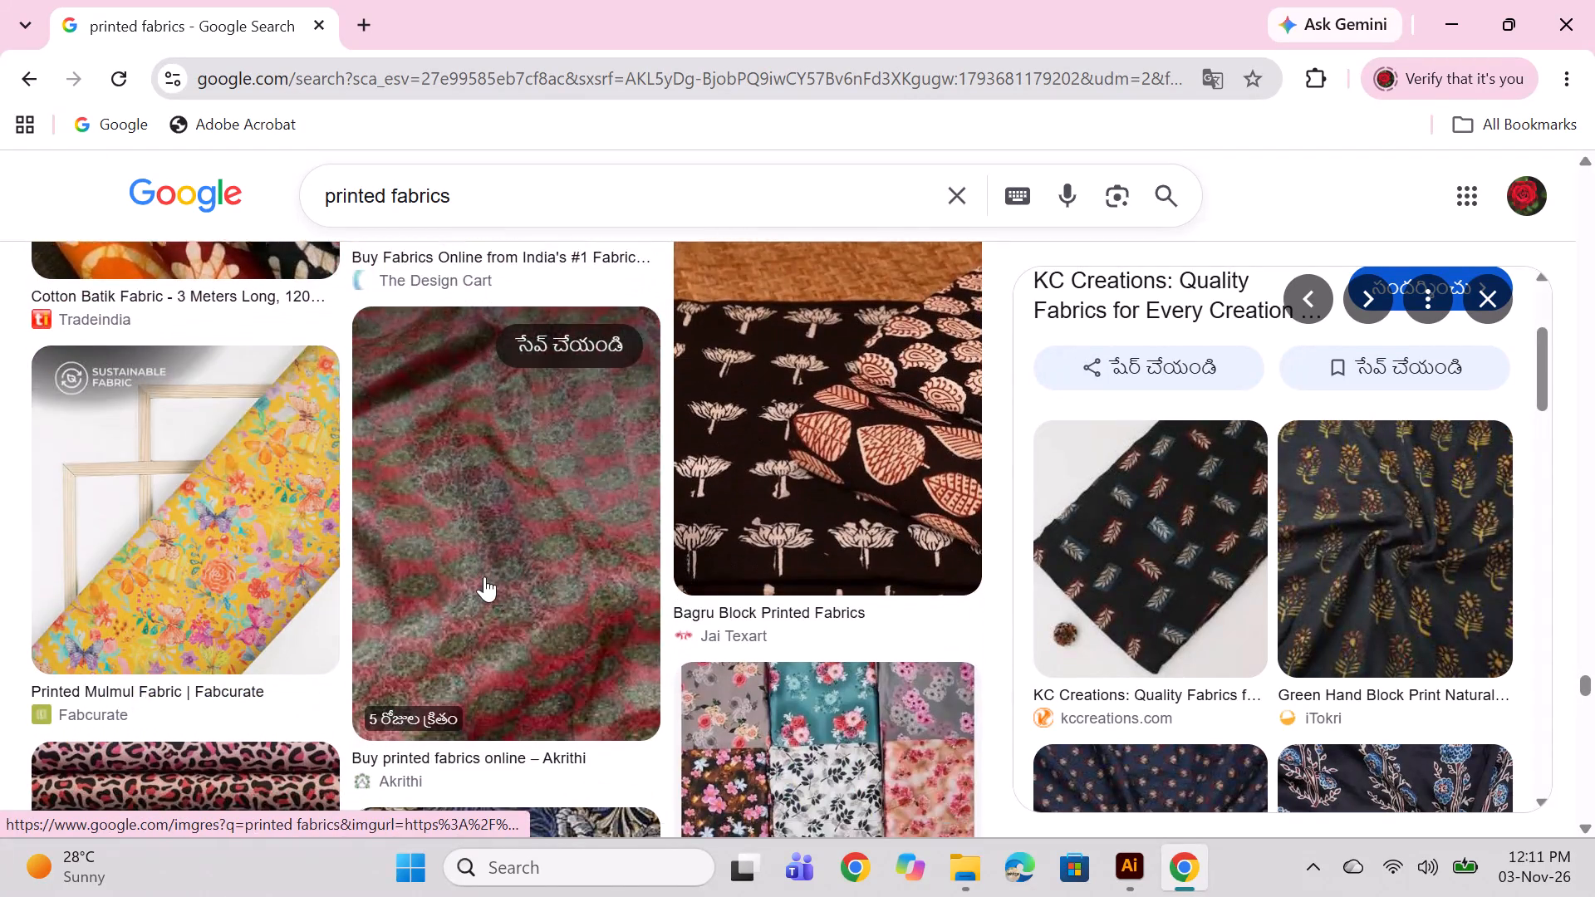
pyautogui.scroll(-1, 484, 576)
pyautogui.scroll(-6, 606, 561)
pyautogui.scroll(-2, 707, 570)
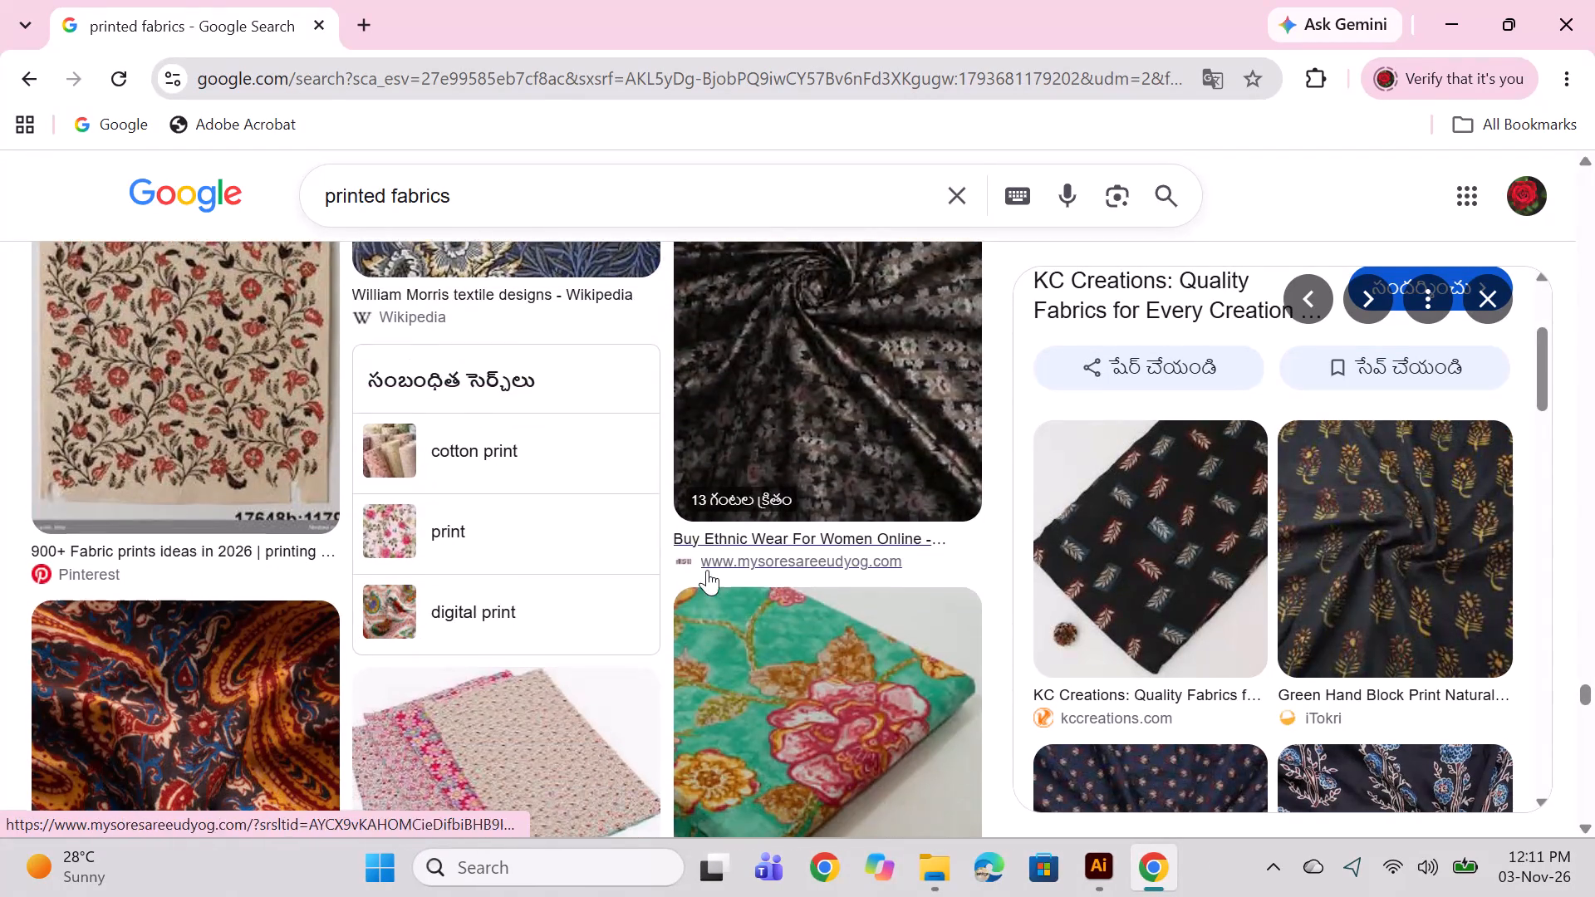
pyautogui.scroll(-2, 703, 566)
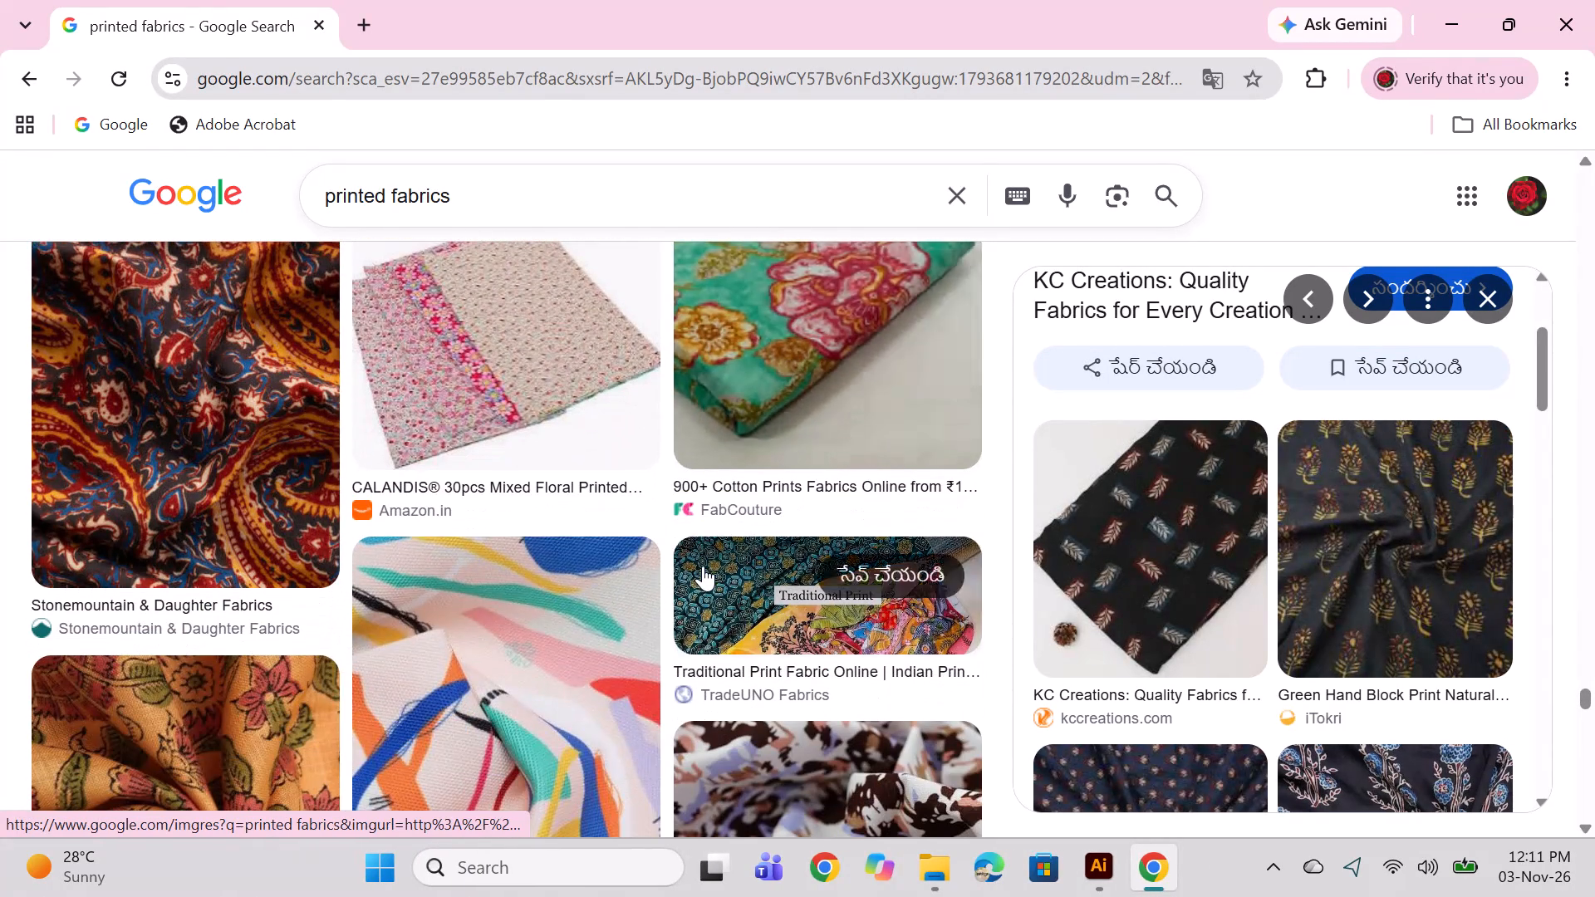
pyautogui.moveTo(271, 375); pyautogui.dragTo(279, 380)
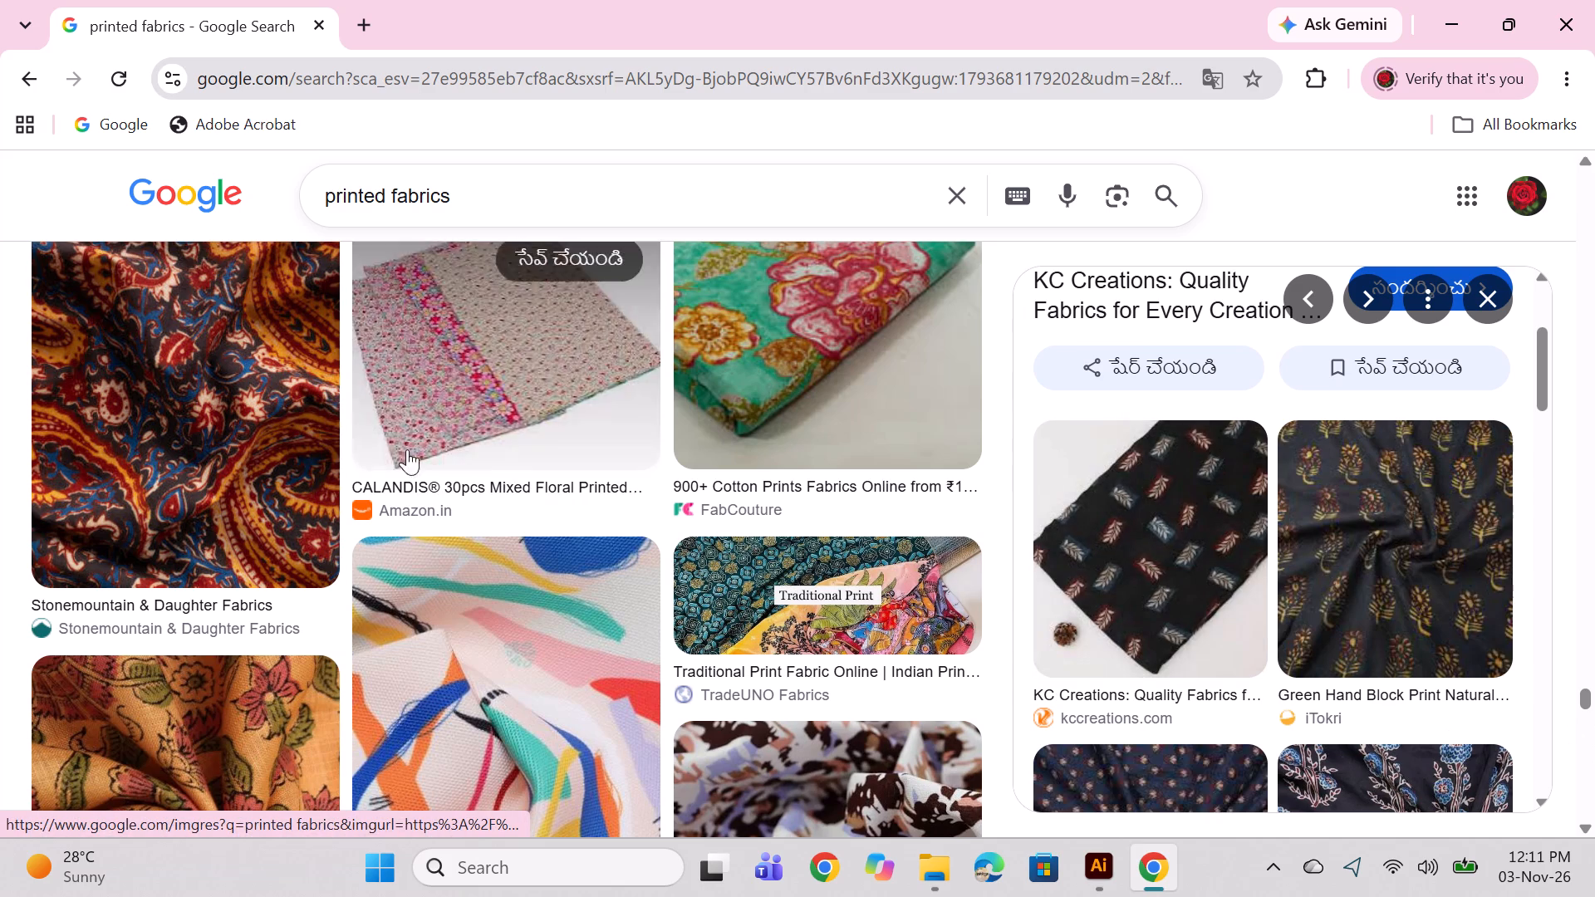
pyautogui.scroll(6, 1381, 559)
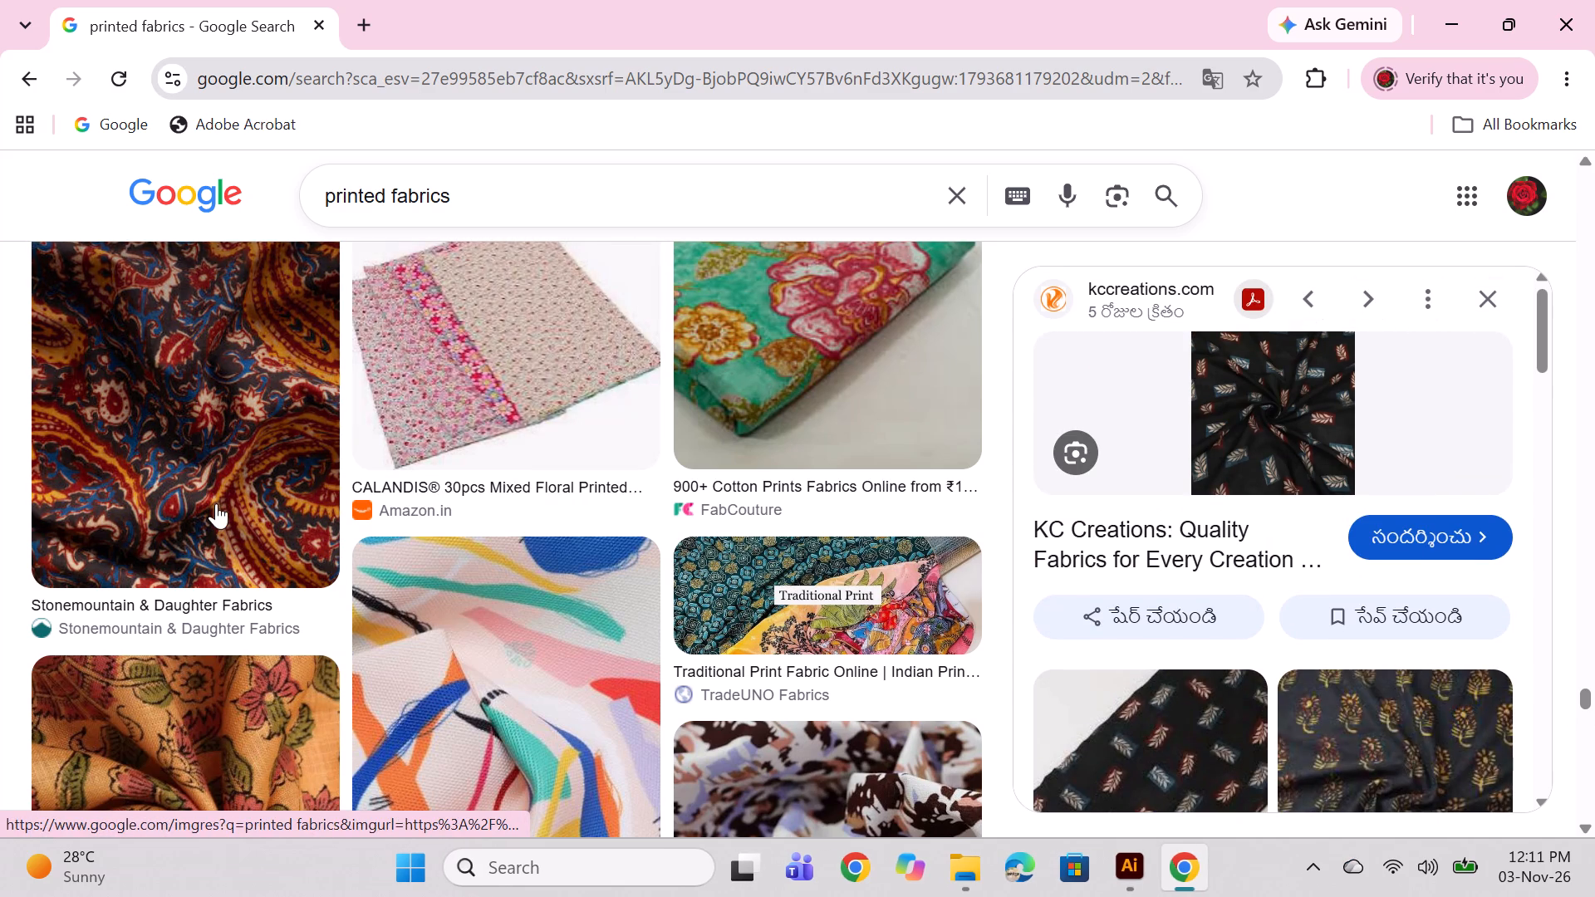
pyautogui.click(216, 503)
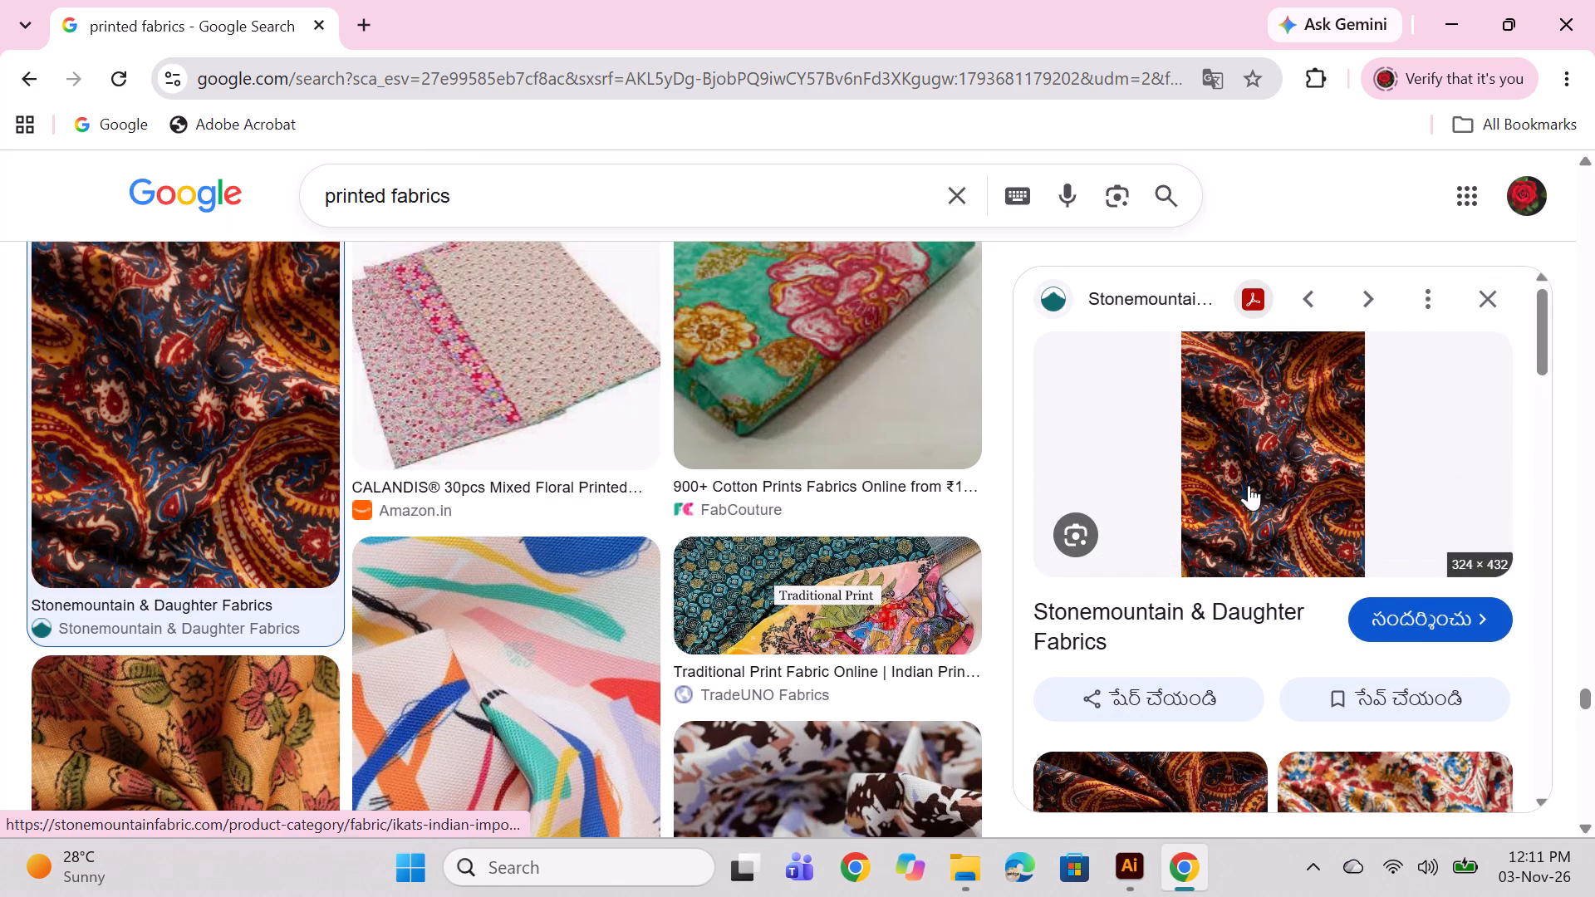
# Examine more printed fabrics image results below the paisley print for a motif to use as the next reference.
pyautogui.scroll(-5, 626, 489)
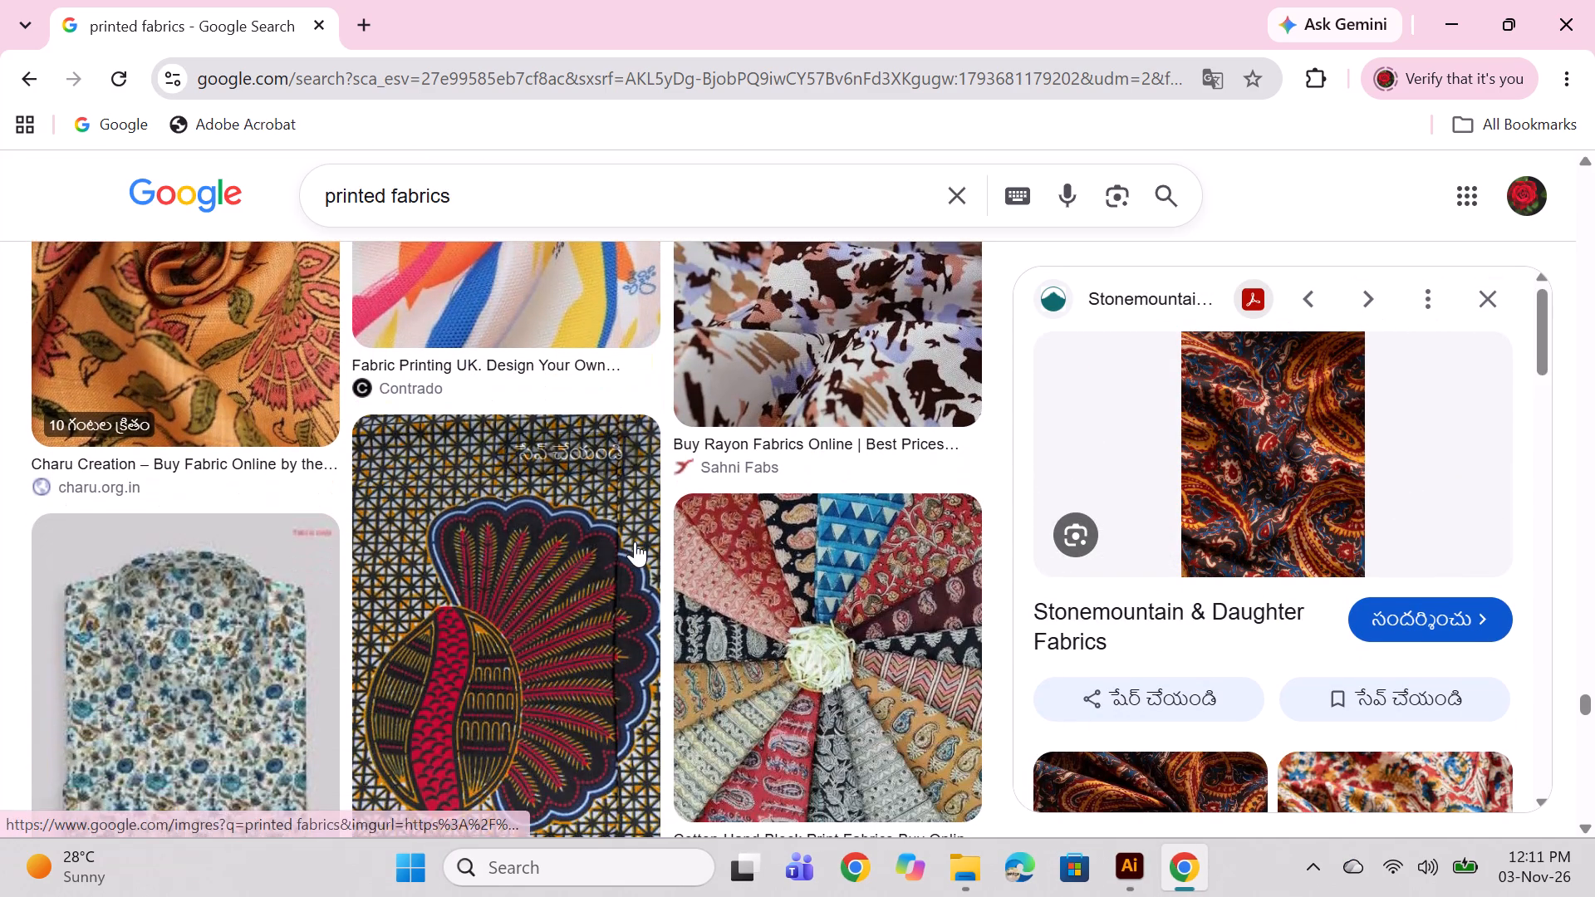
pyautogui.scroll(6, 635, 542)
pyautogui.scroll(-5, 632, 522)
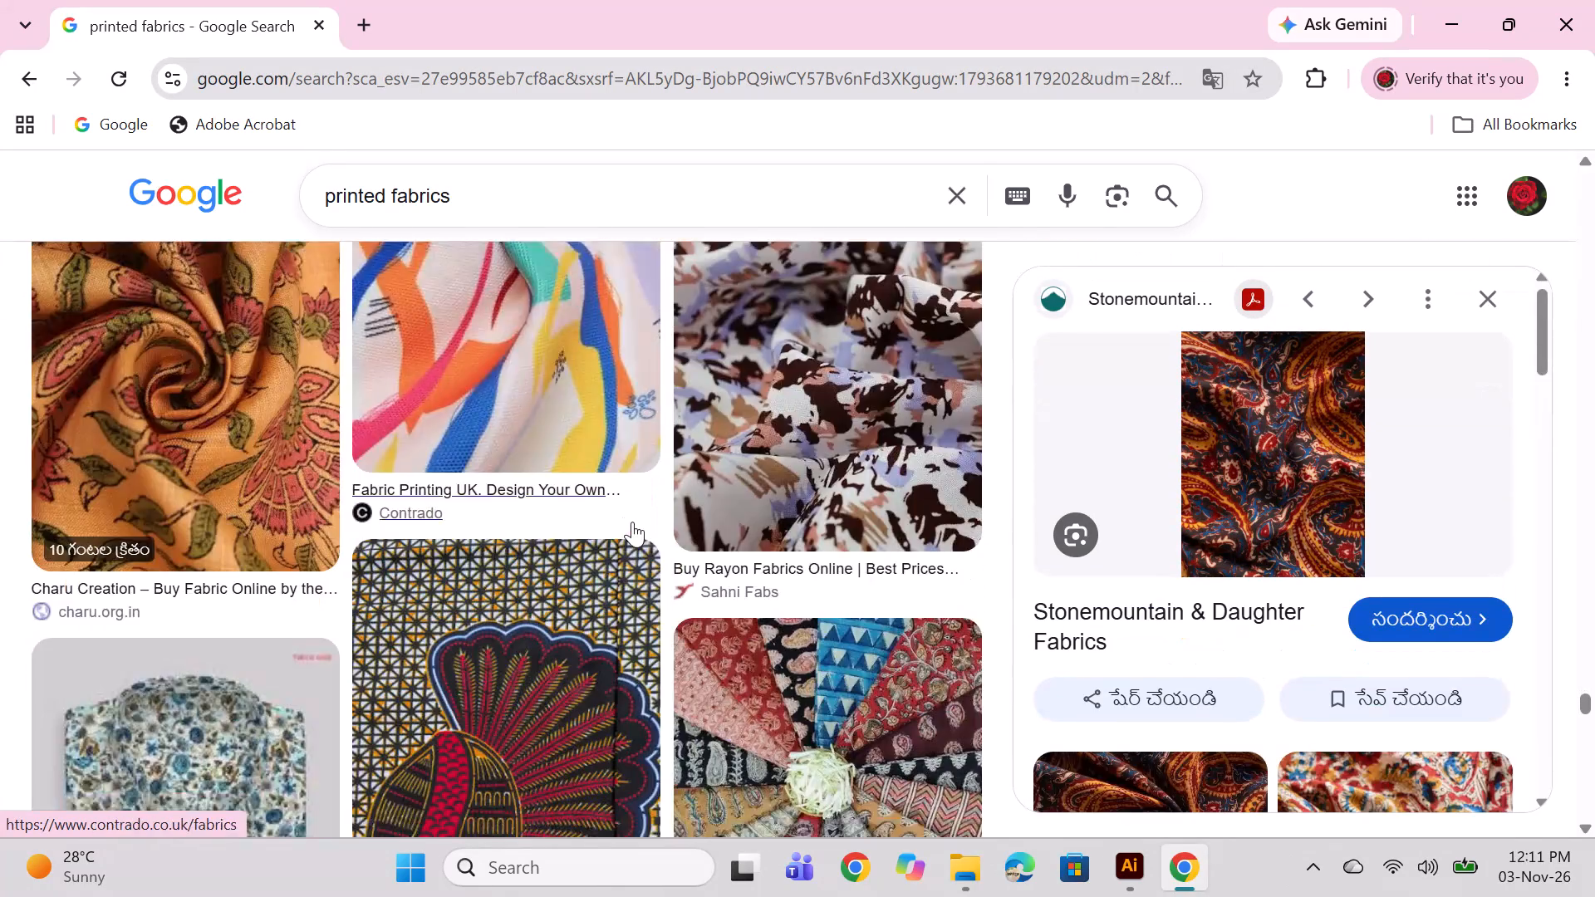
pyautogui.scroll(-7, 632, 522)
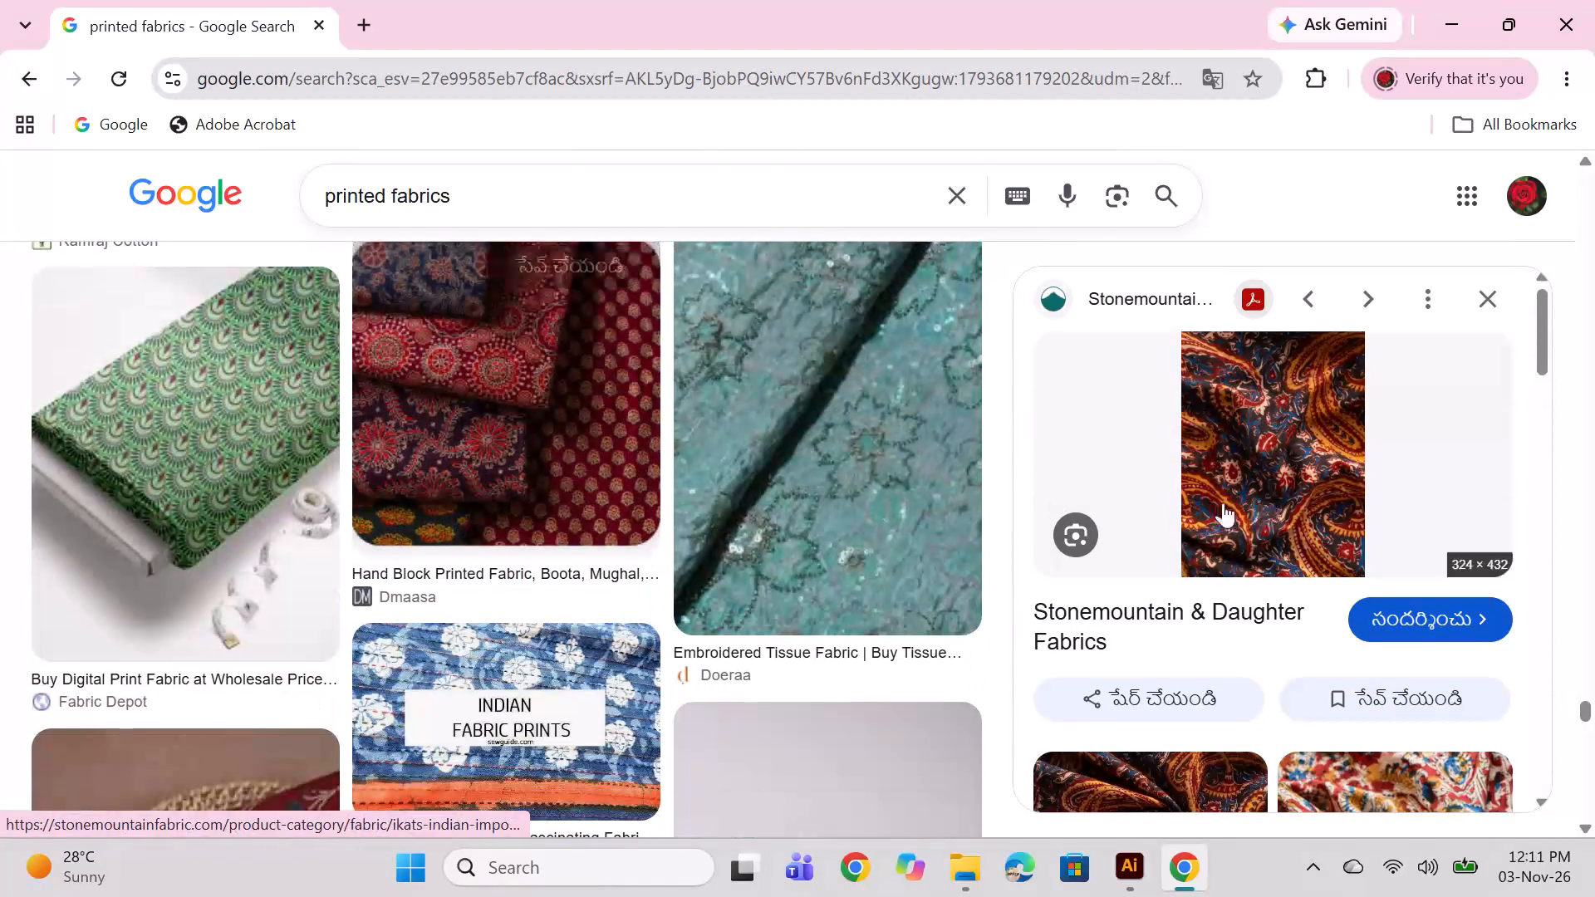
pyautogui.scroll(-2, 592, 509)
pyautogui.scroll(5, 590, 513)
pyautogui.scroll(-2, 592, 514)
pyautogui.scroll(1, 592, 514)
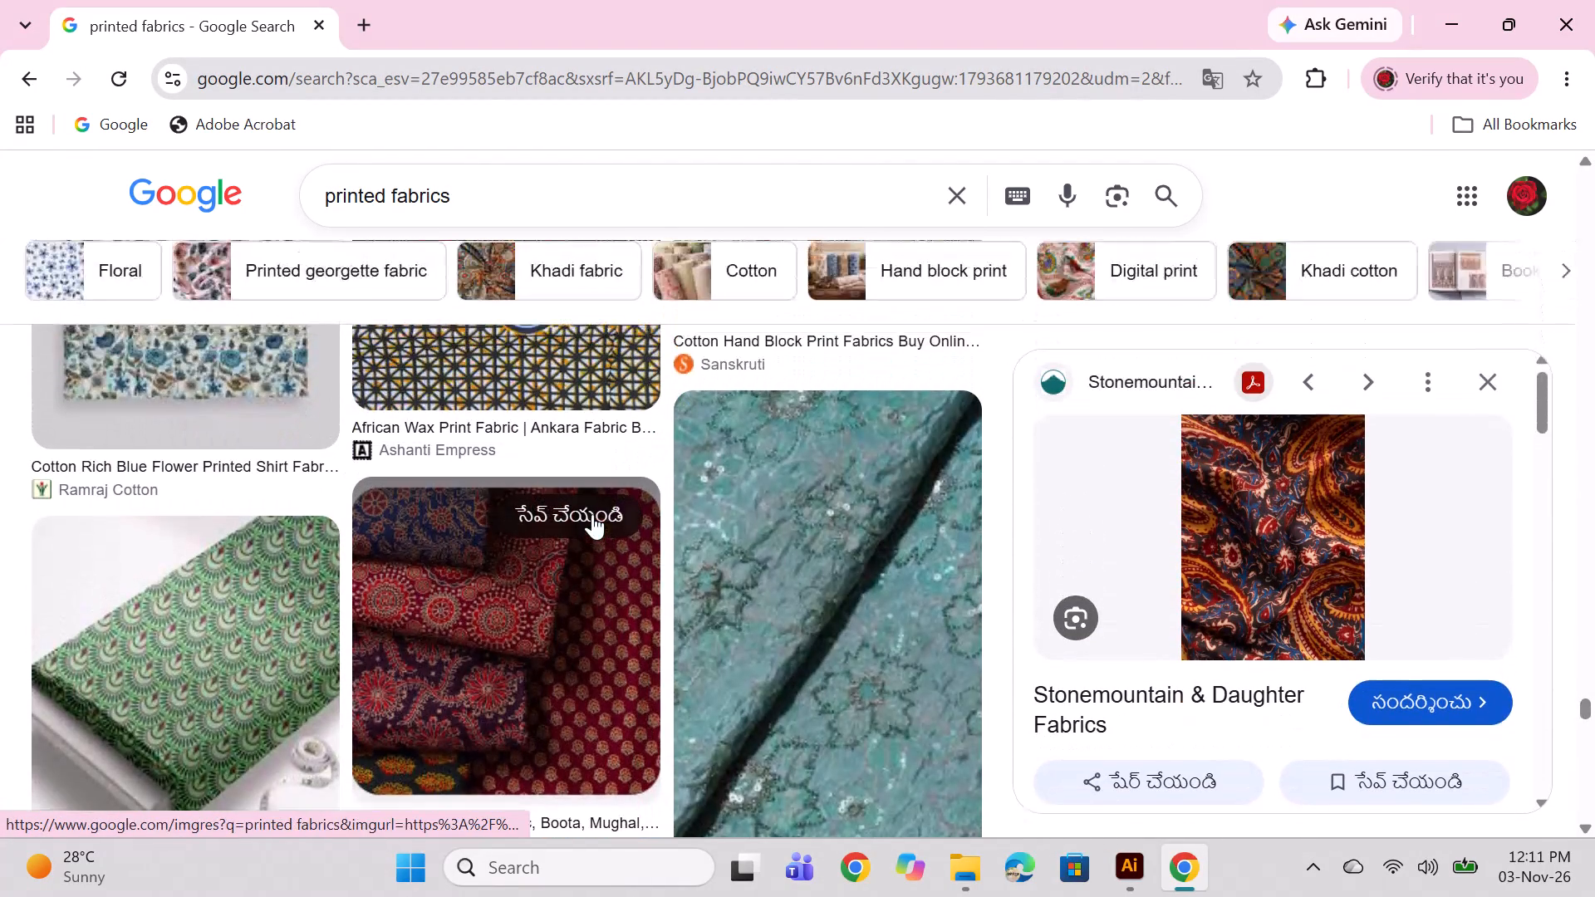
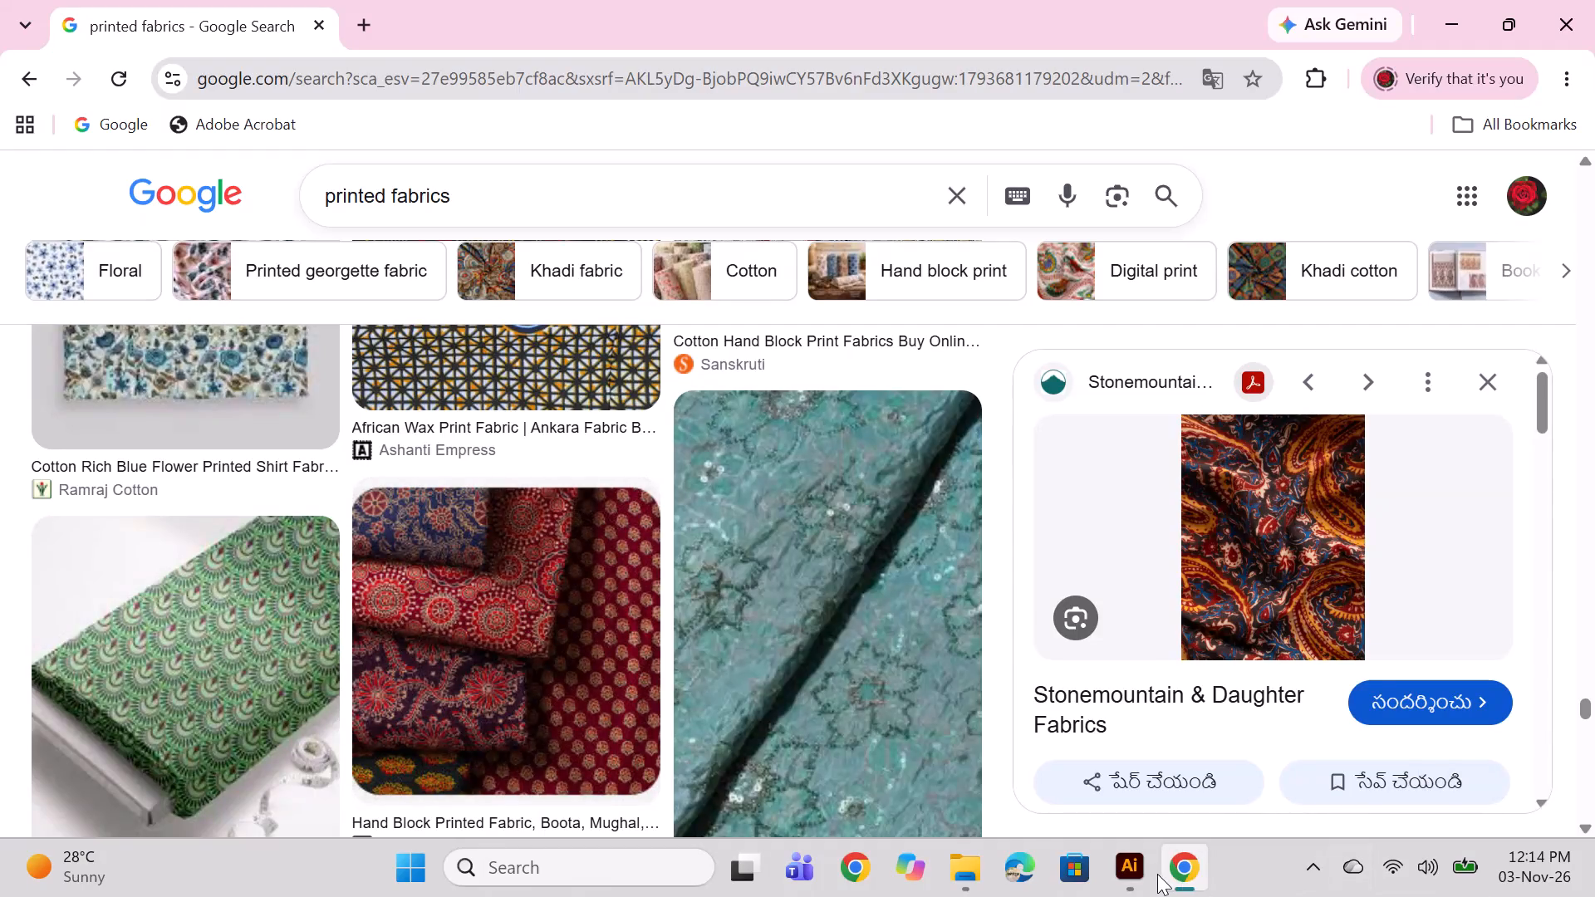
# Switch back to Illustrator, compare the colours of the 6, 6-c2 and 6-c3 prints, and return to the blank Untitled-11 document.
pyautogui.click(1146, 873)
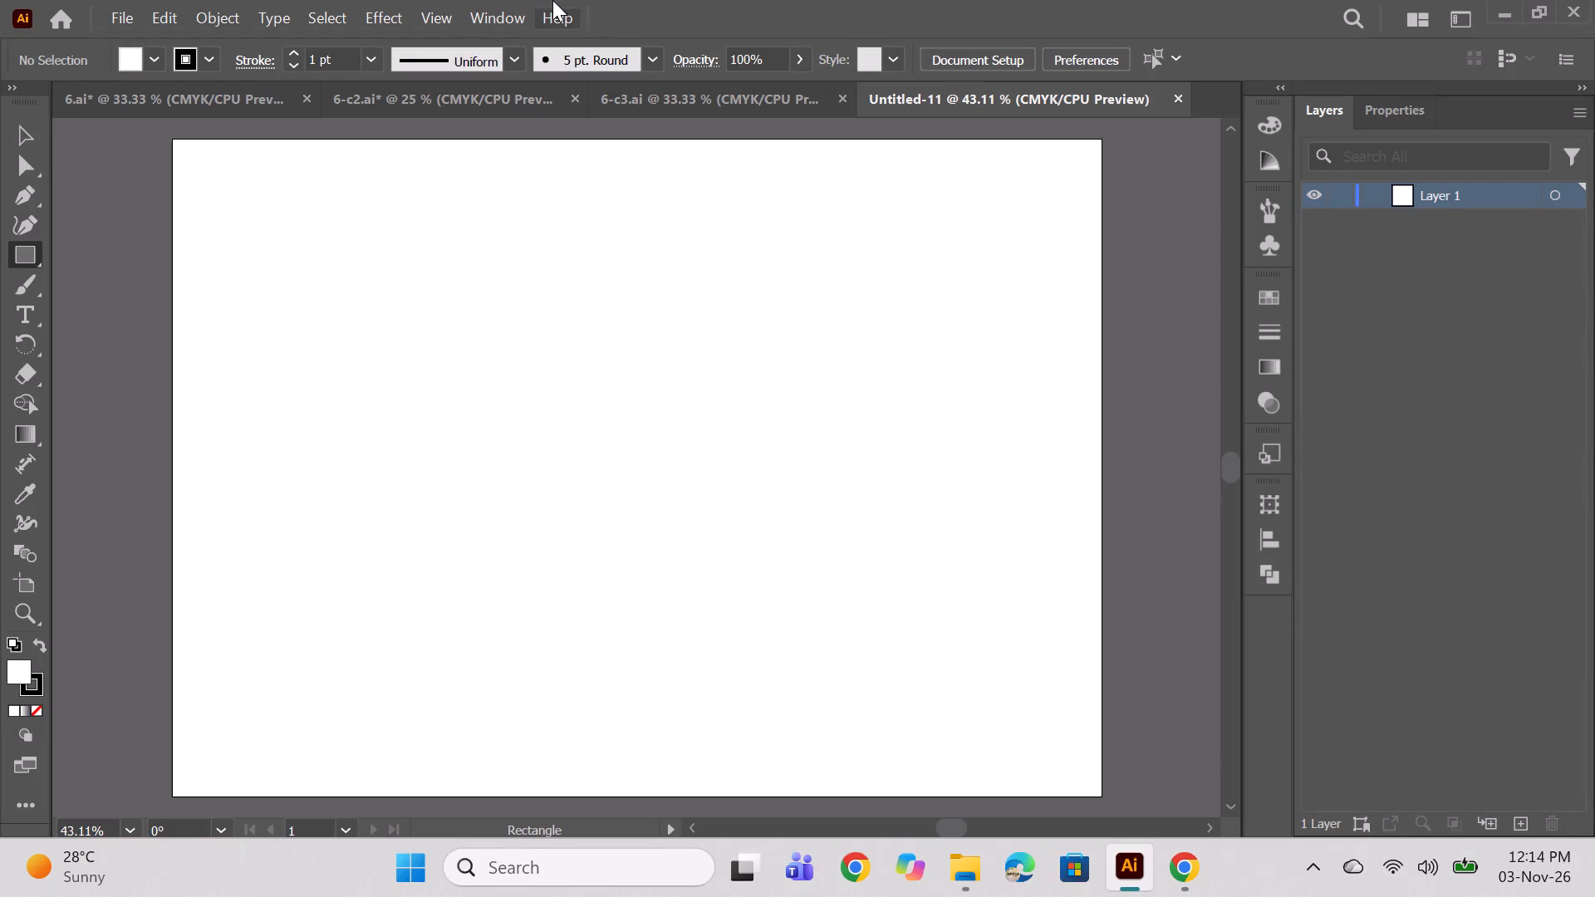
pyautogui.click(641, 105)
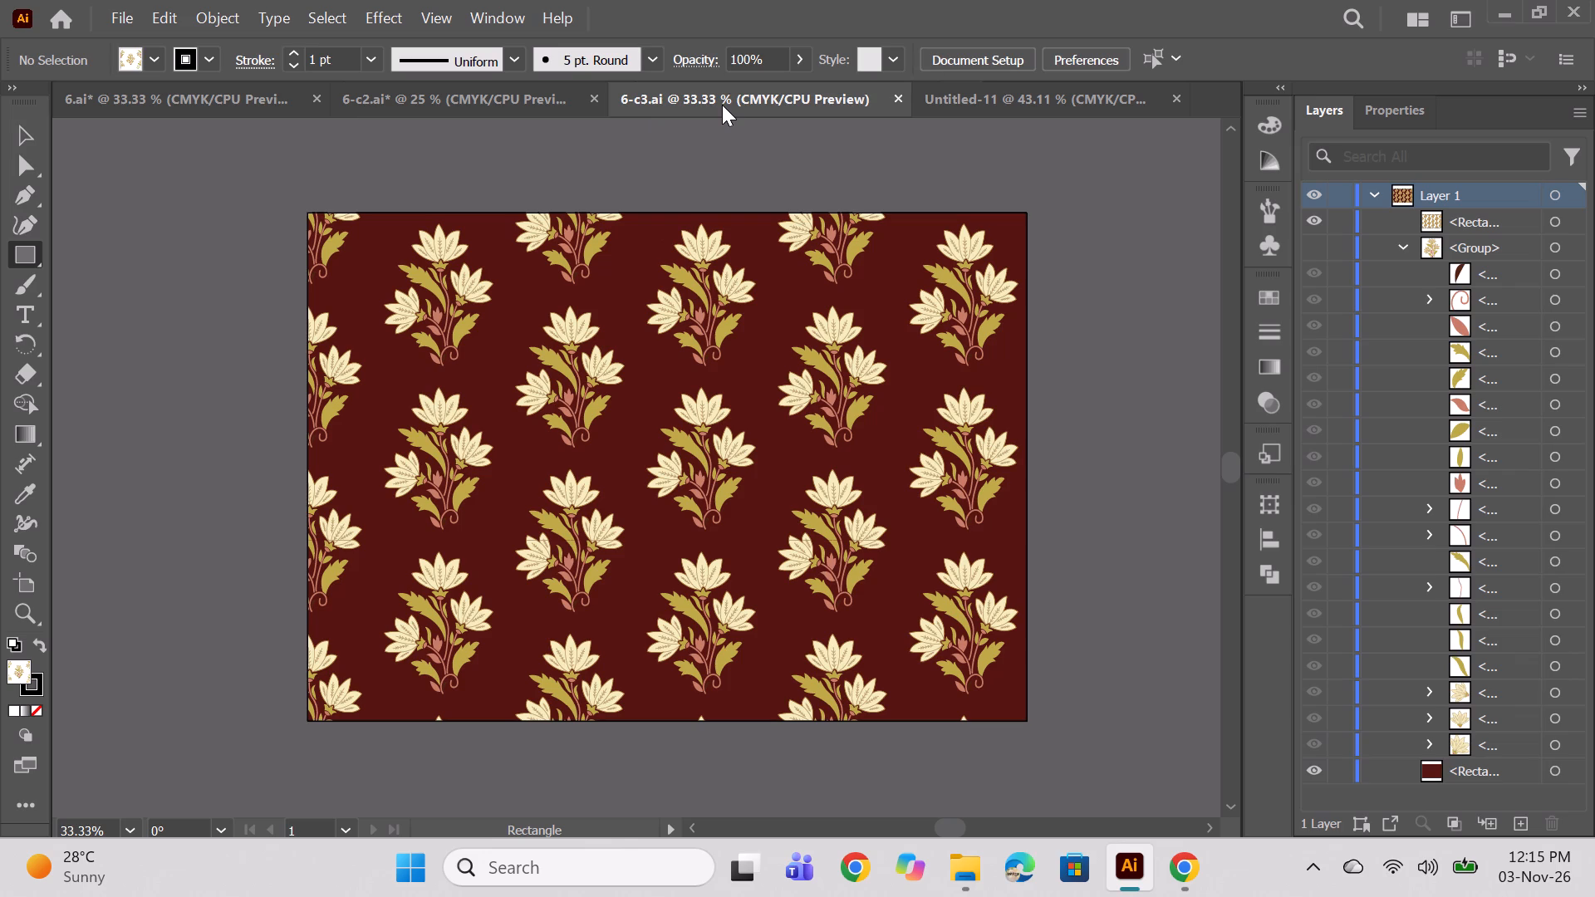
pyautogui.click(427, 100)
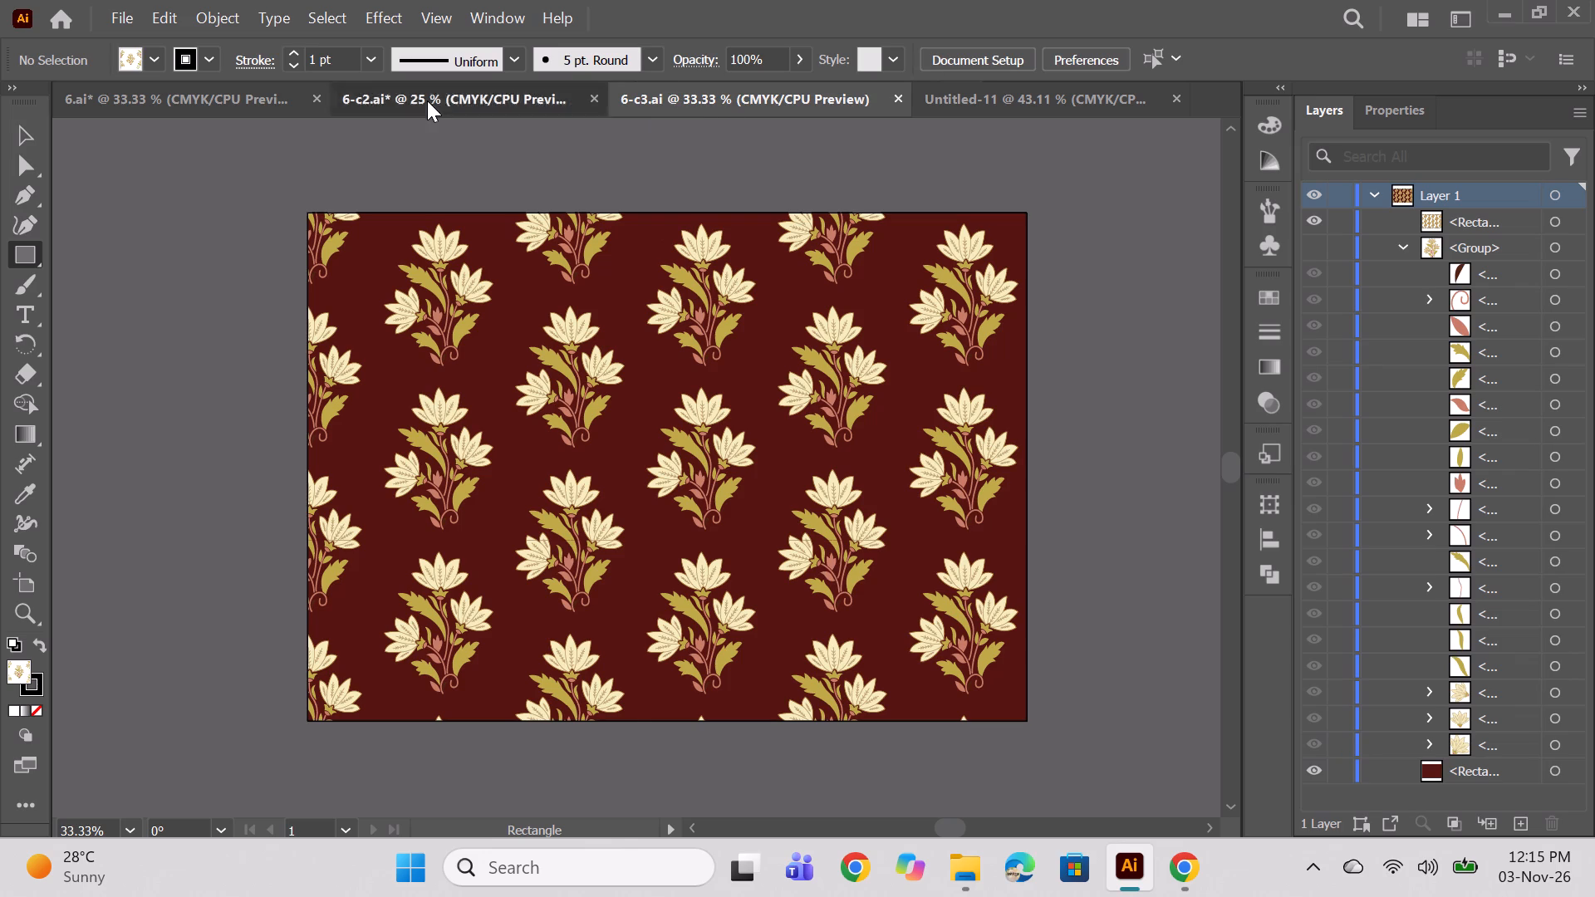
pyautogui.click(185, 83)
pyautogui.click(498, 109)
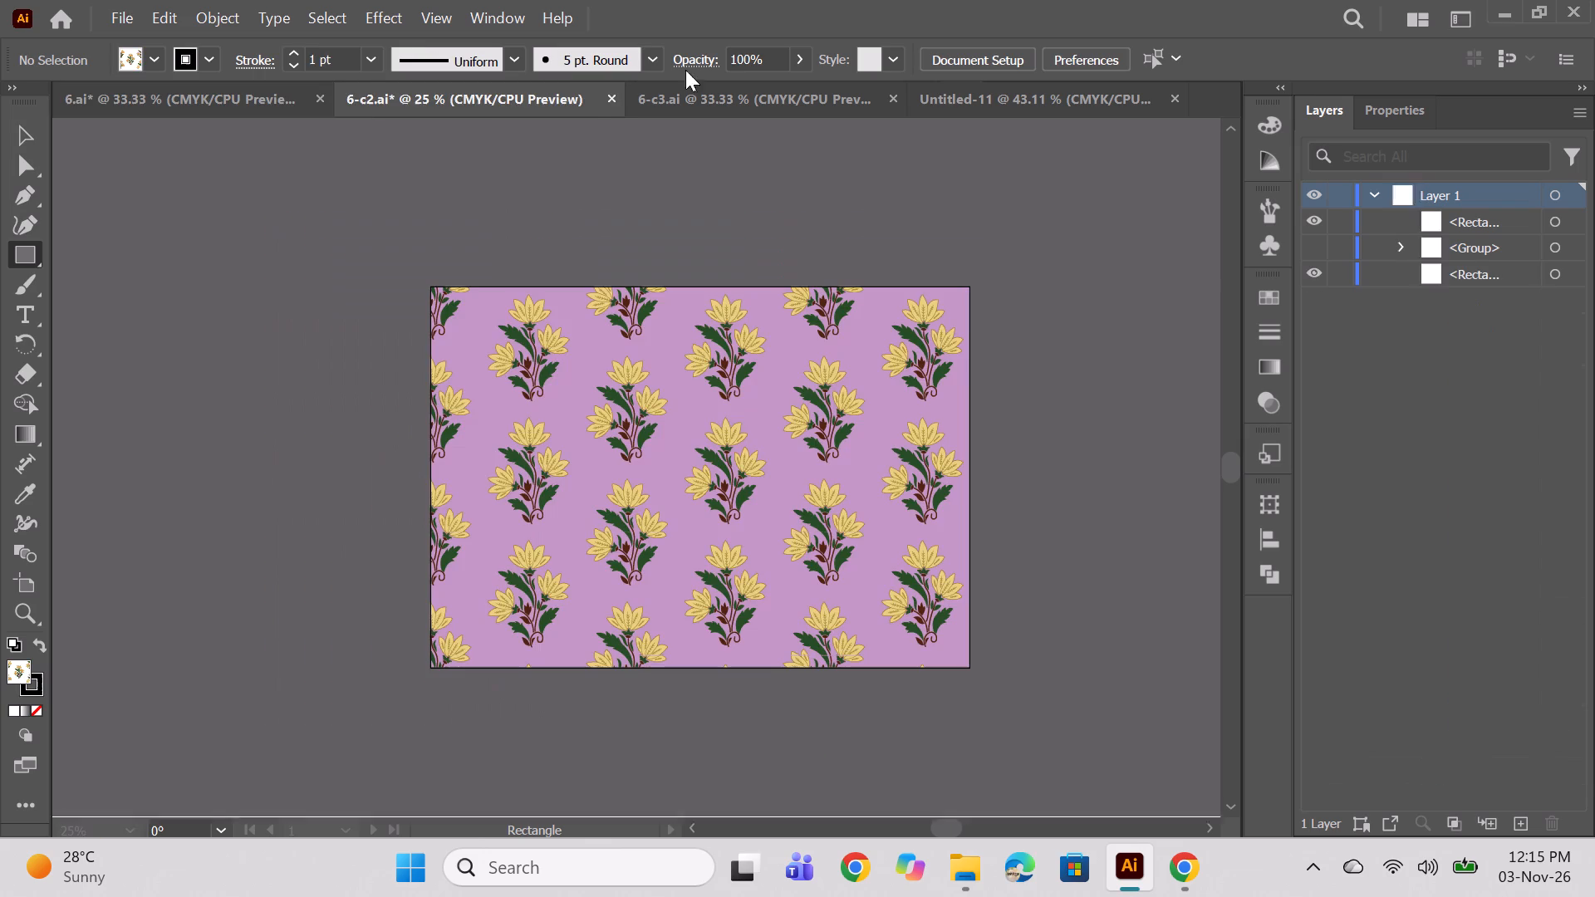
pyautogui.click(704, 91)
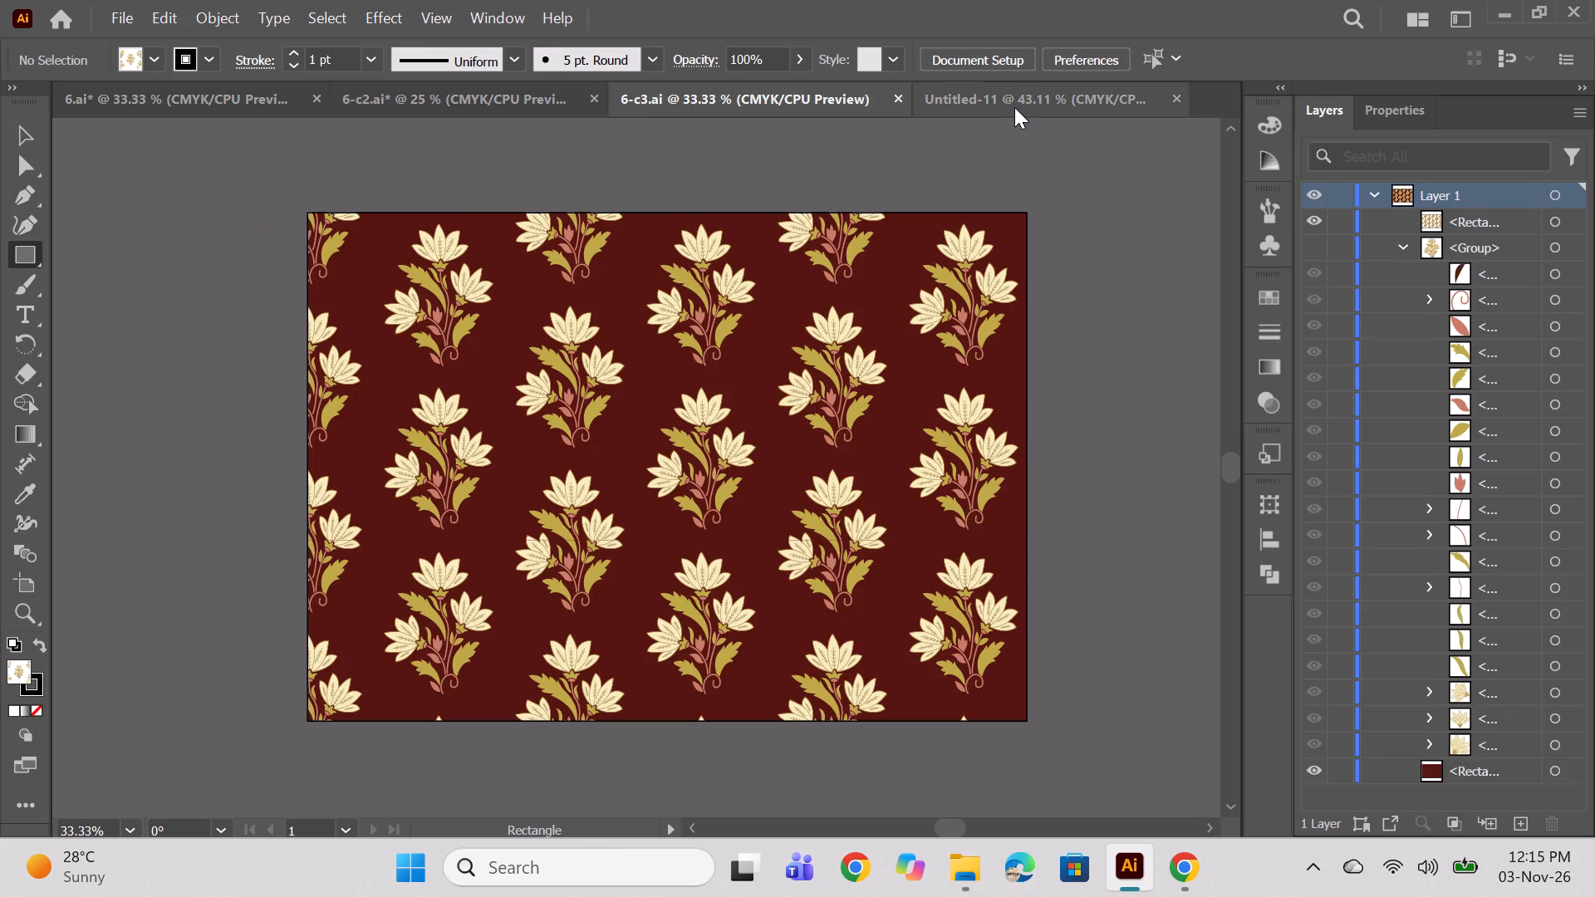
pyautogui.click(435, 96)
pyautogui.click(764, 97)
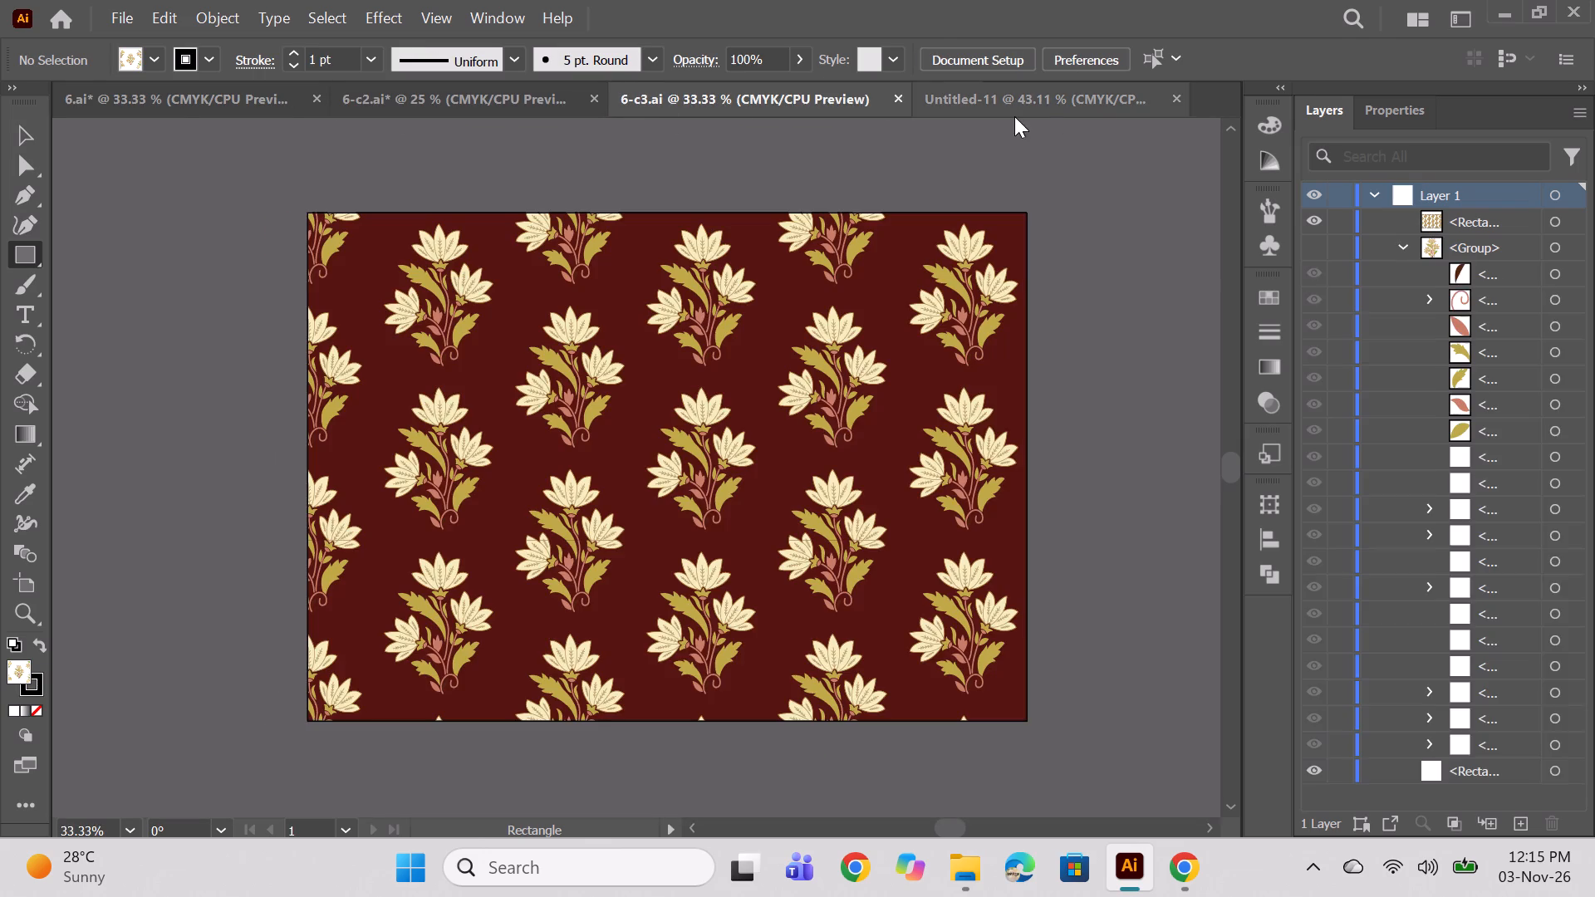
pyautogui.click(1038, 101)
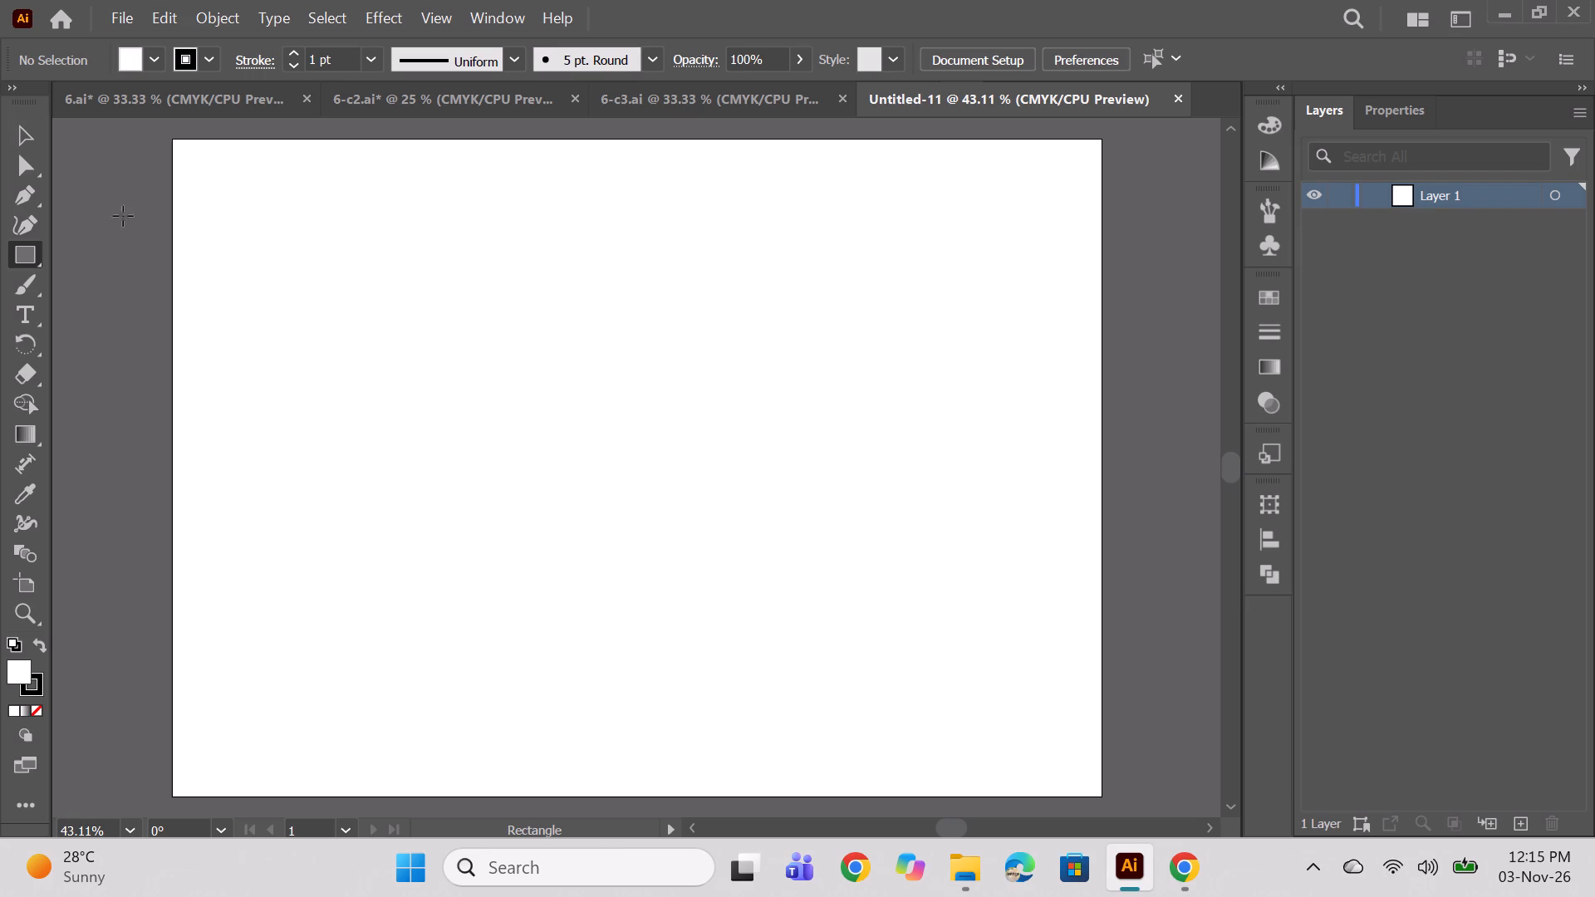
# Draw a background rectangle covering the whole artboard, about 16.6 by 11.7 in.
pyautogui.moveTo(38, 140); pyautogui.dragTo(26, 175)
pyautogui.click(25, 258)
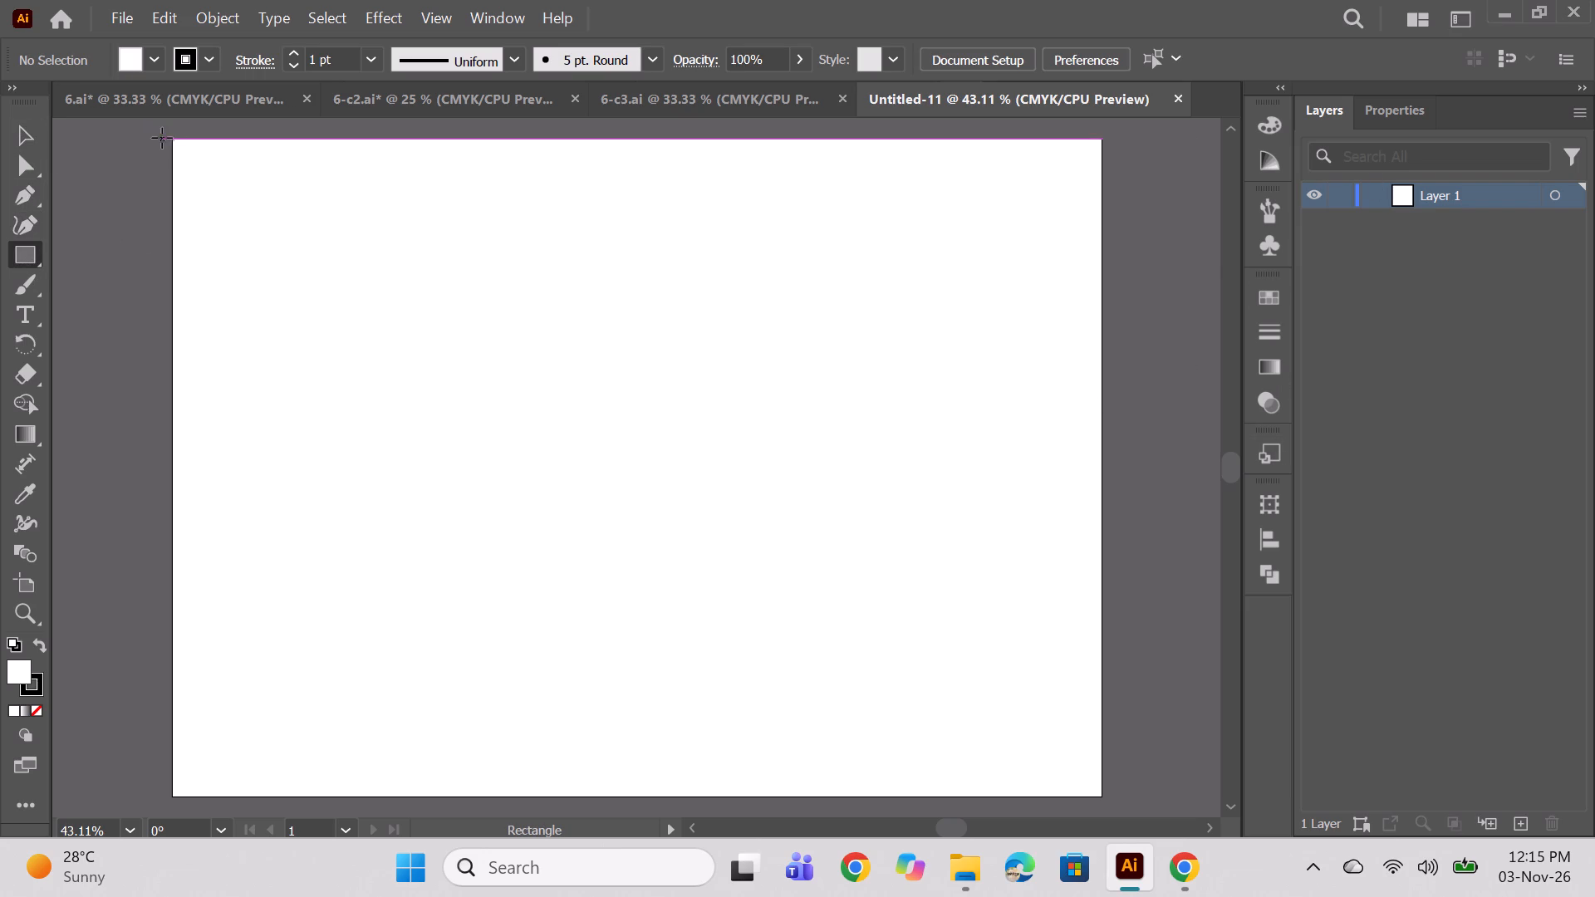
pyautogui.moveTo(173, 139); pyautogui.dragTo(1099, 772)
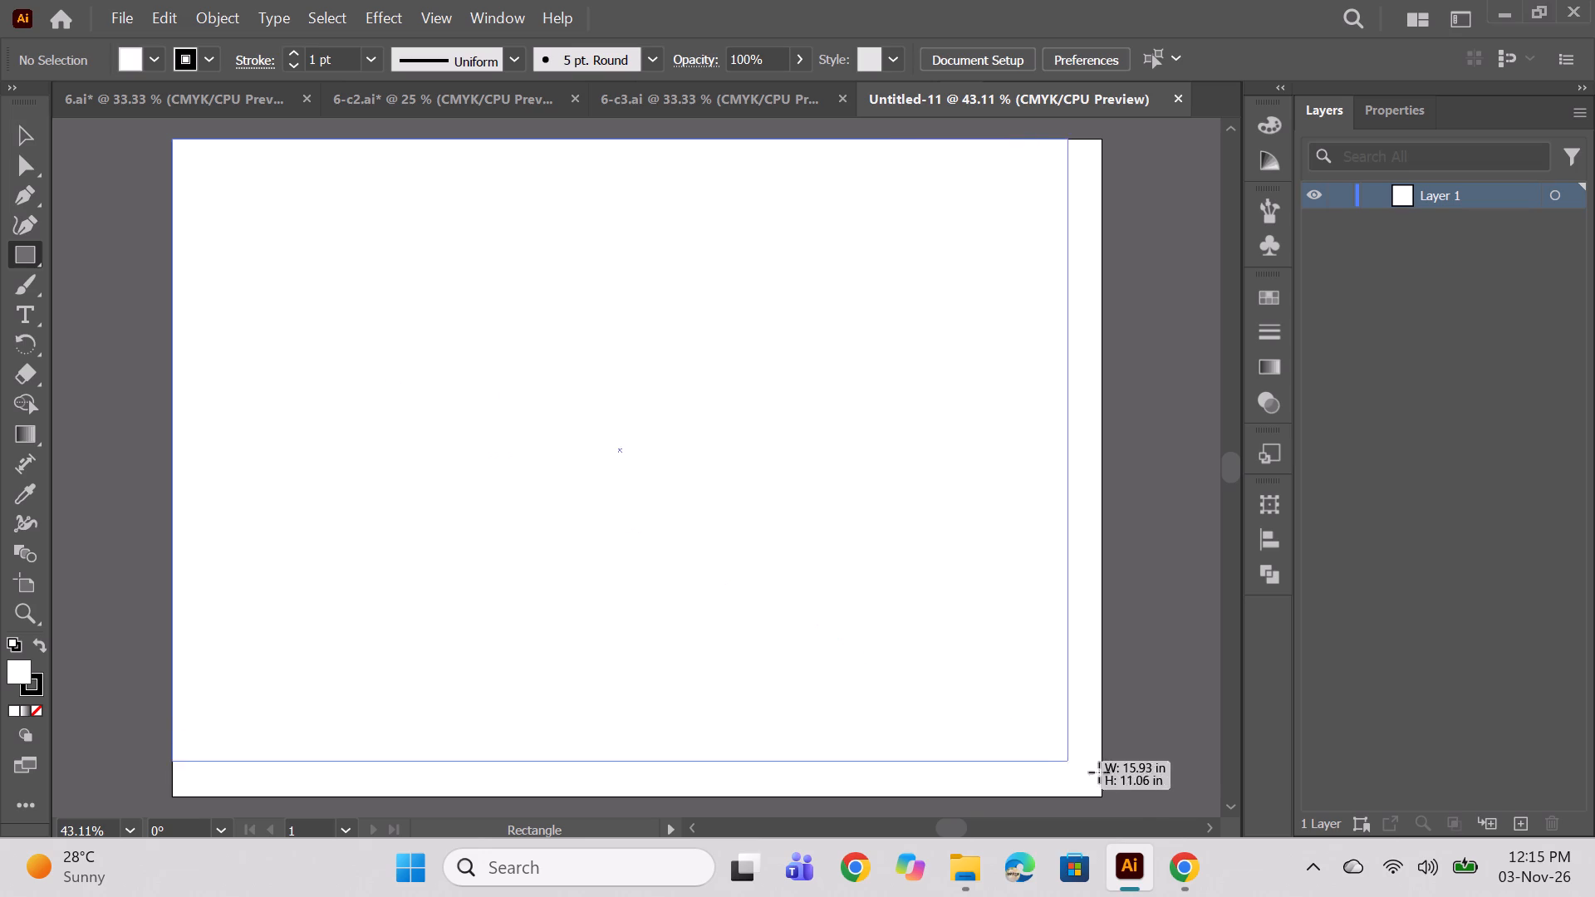
pyautogui.moveTo(1099, 772); pyautogui.dragTo(1106, 796)
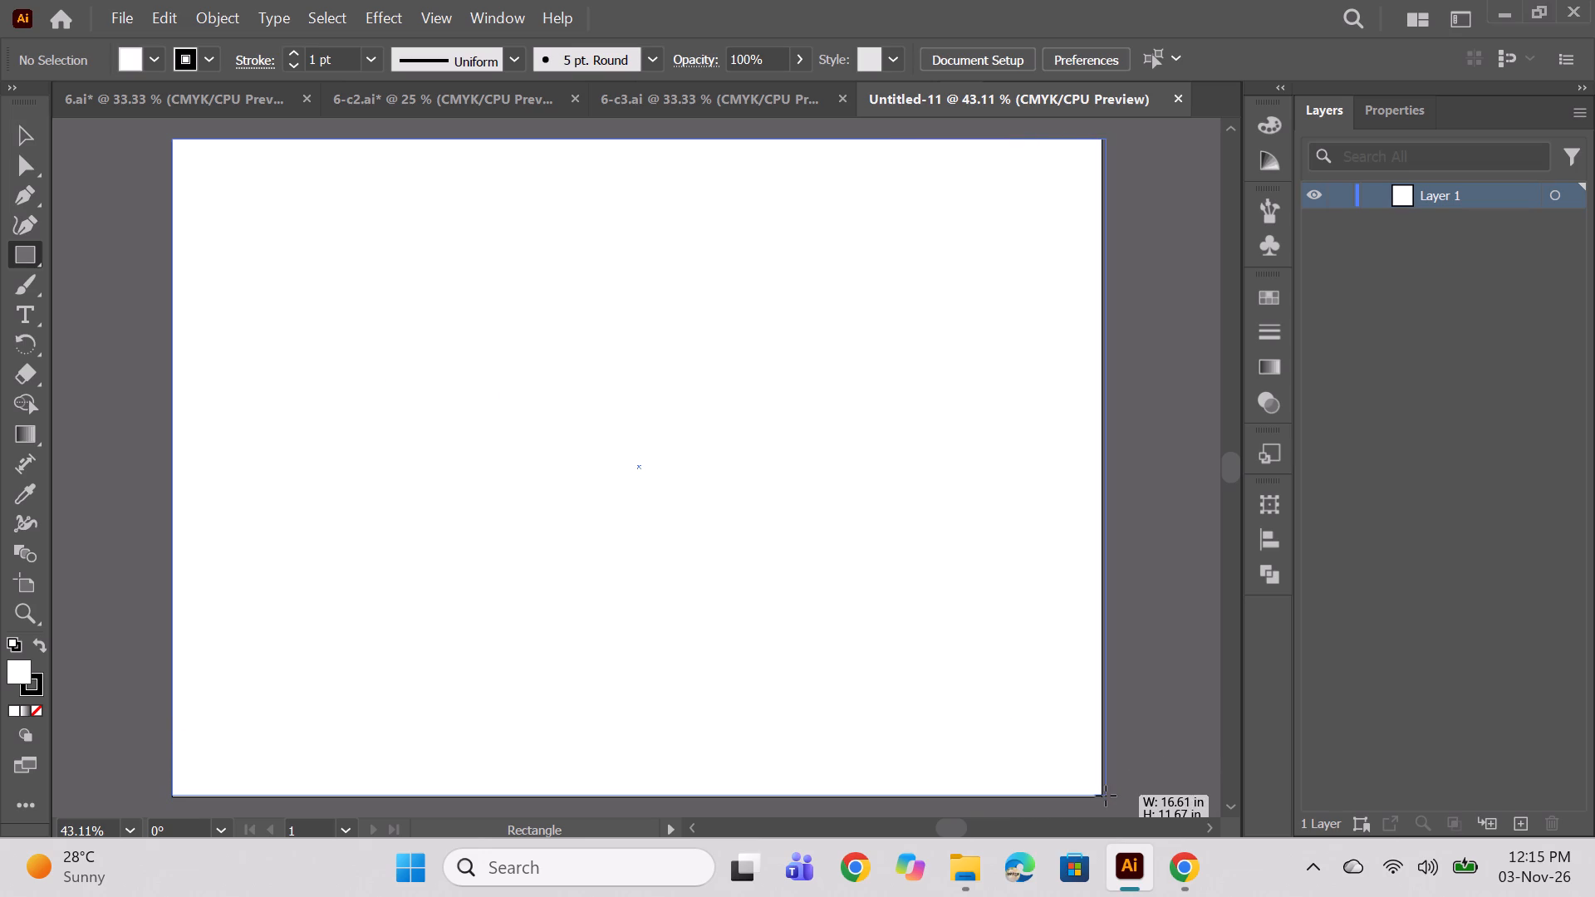
pyautogui.moveTo(1106, 796); pyautogui.dragTo(1102, 796)
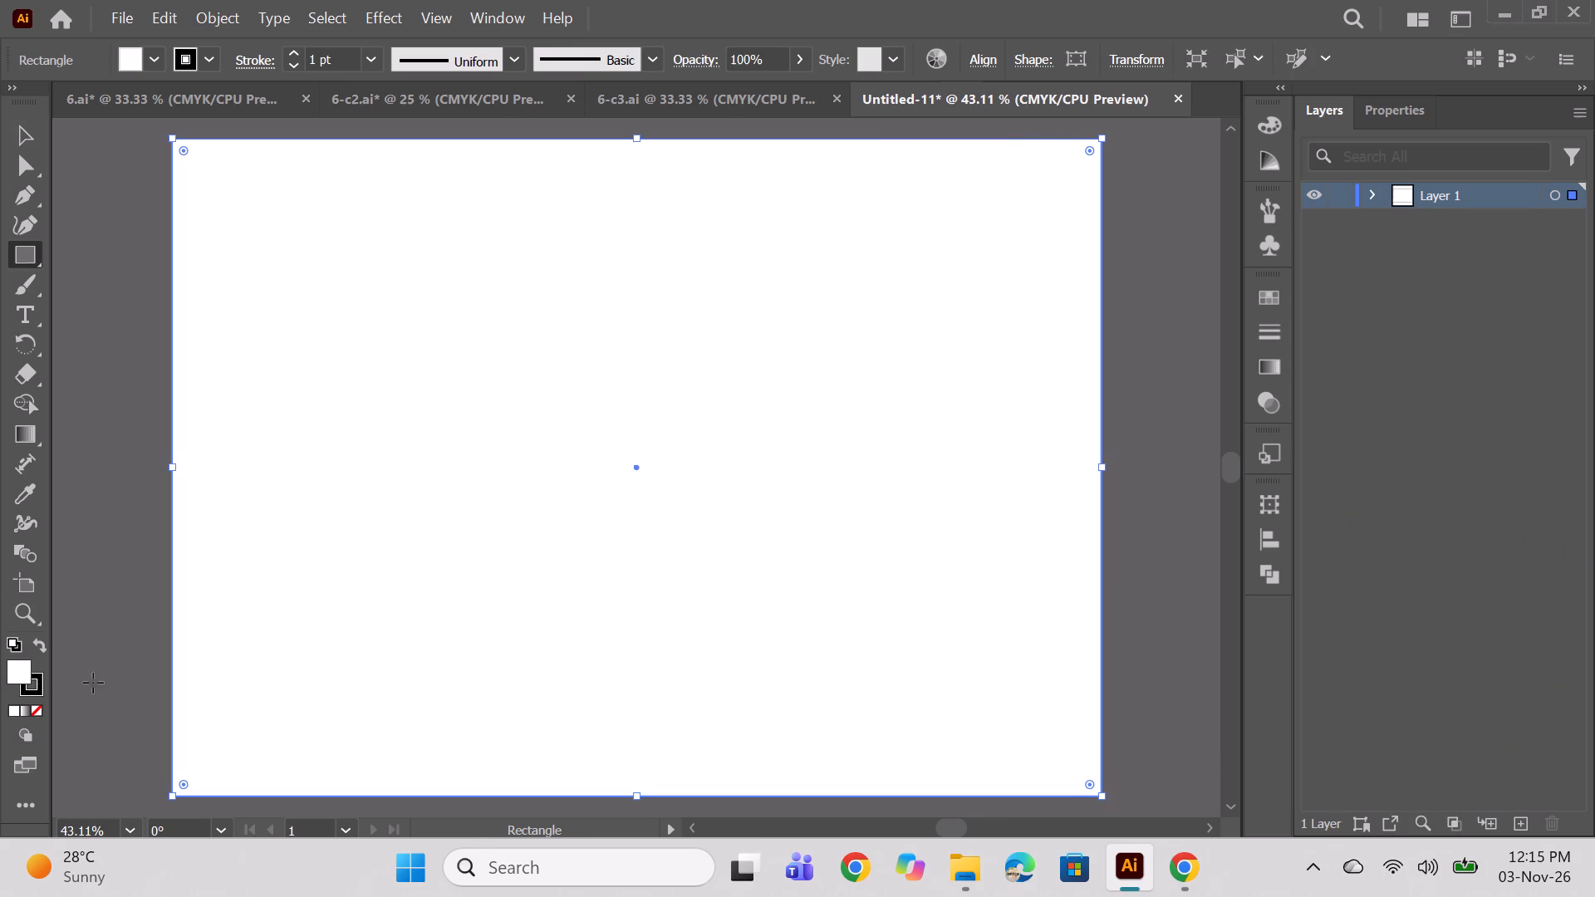
# Fill the background rectangle with navy blue and refine the shade to a deeper dark navy.
pyautogui.doubleClick(15, 676)
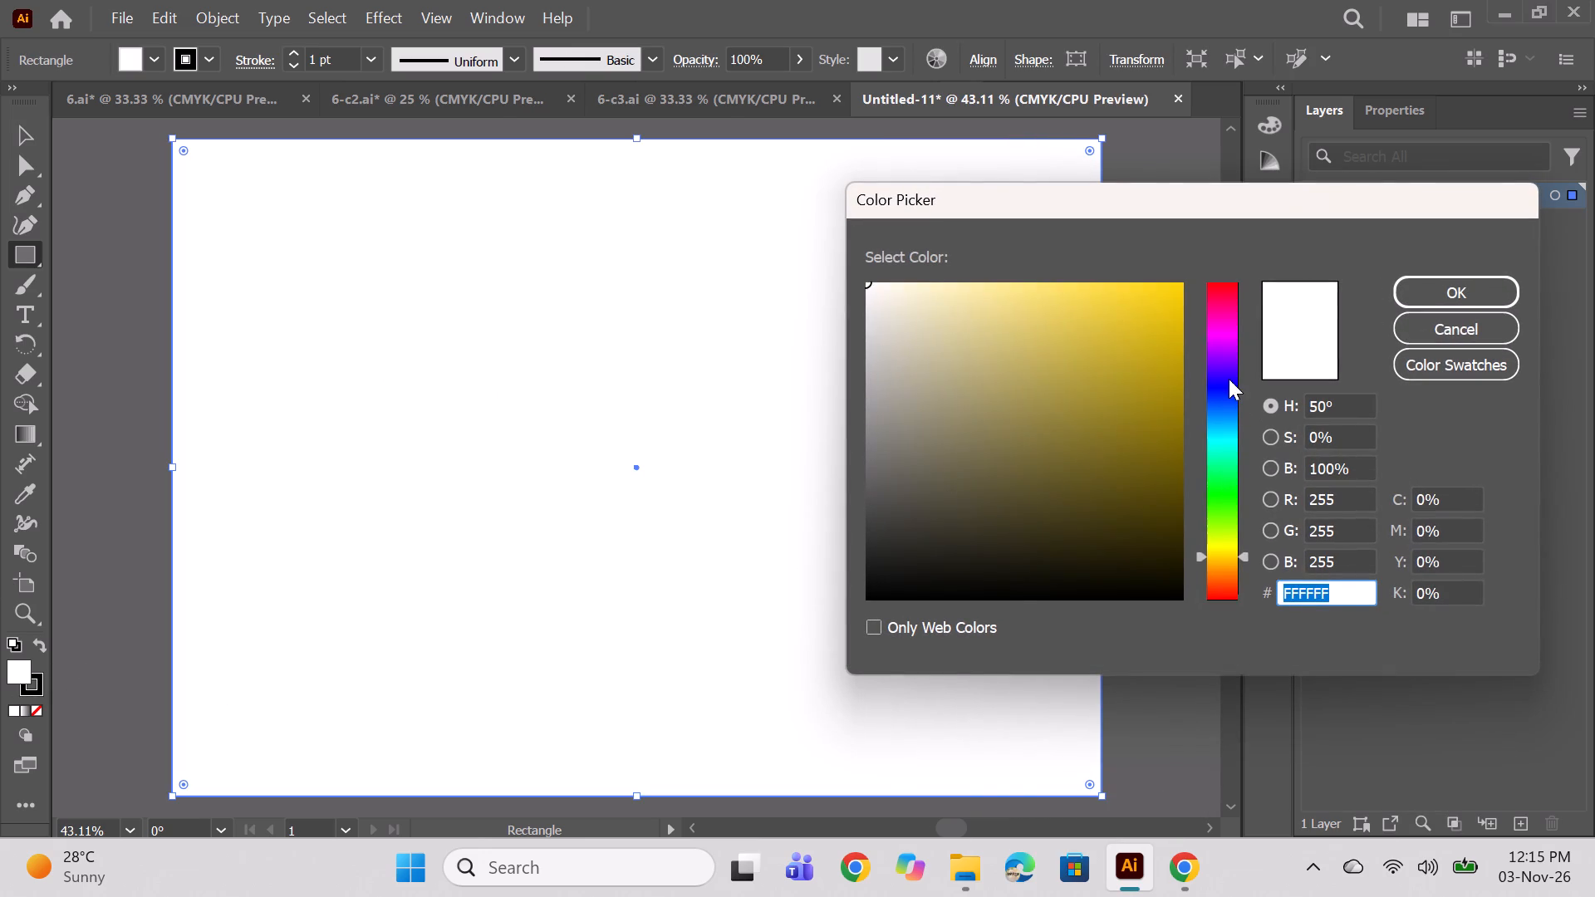
pyautogui.click(1229, 379)
pyautogui.click(1226, 395)
pyautogui.click(1135, 509)
pyautogui.click(1101, 486)
pyautogui.click(1123, 487)
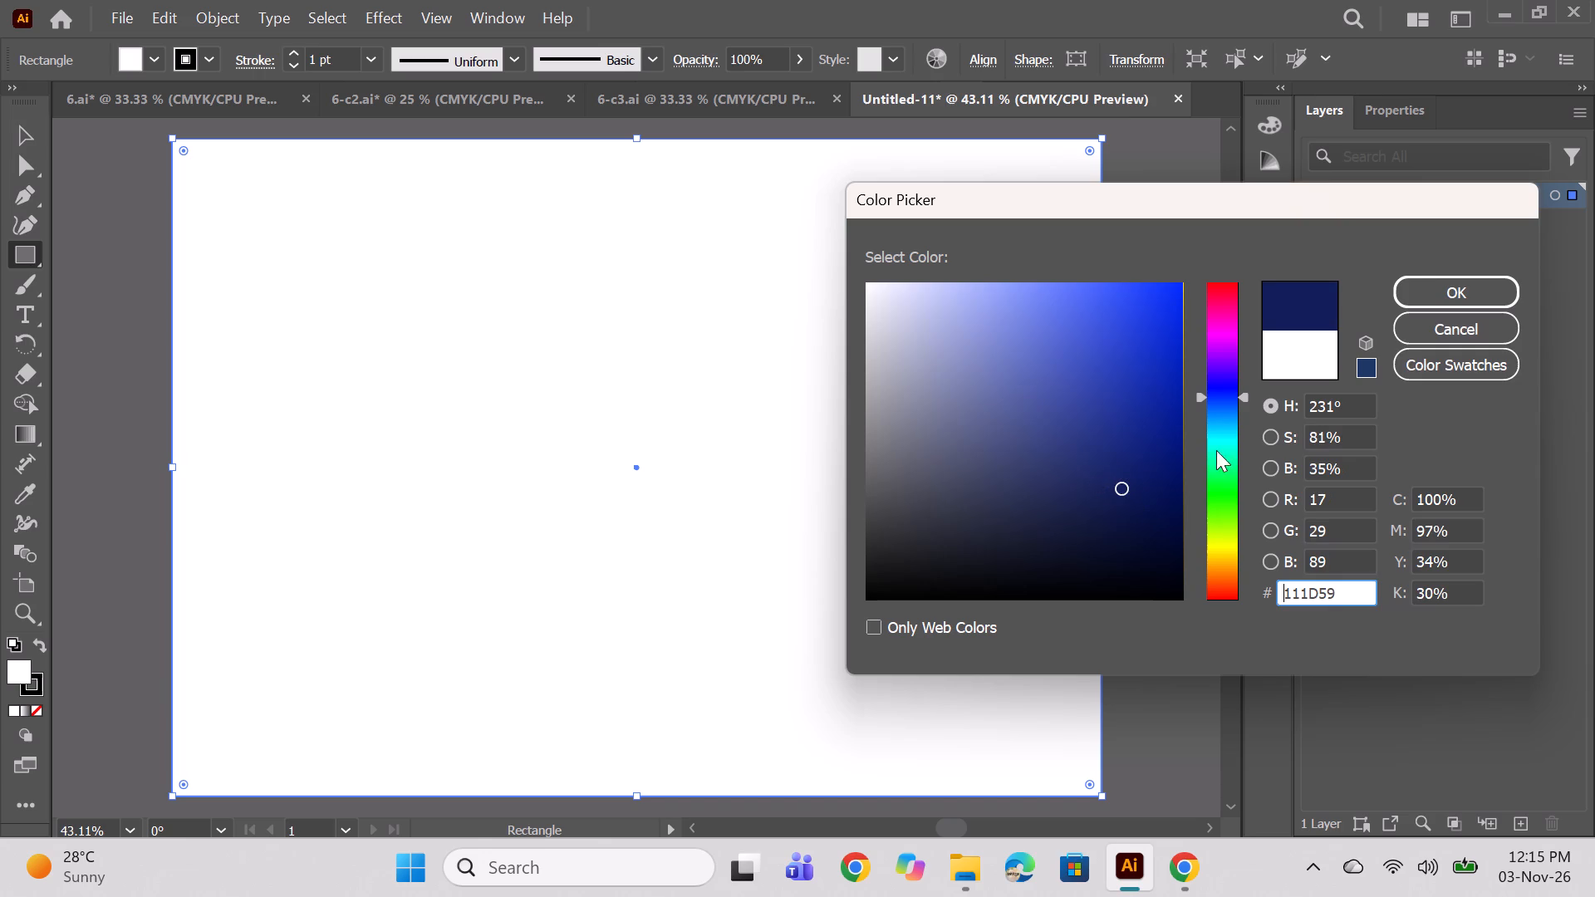
pyautogui.click(1417, 288)
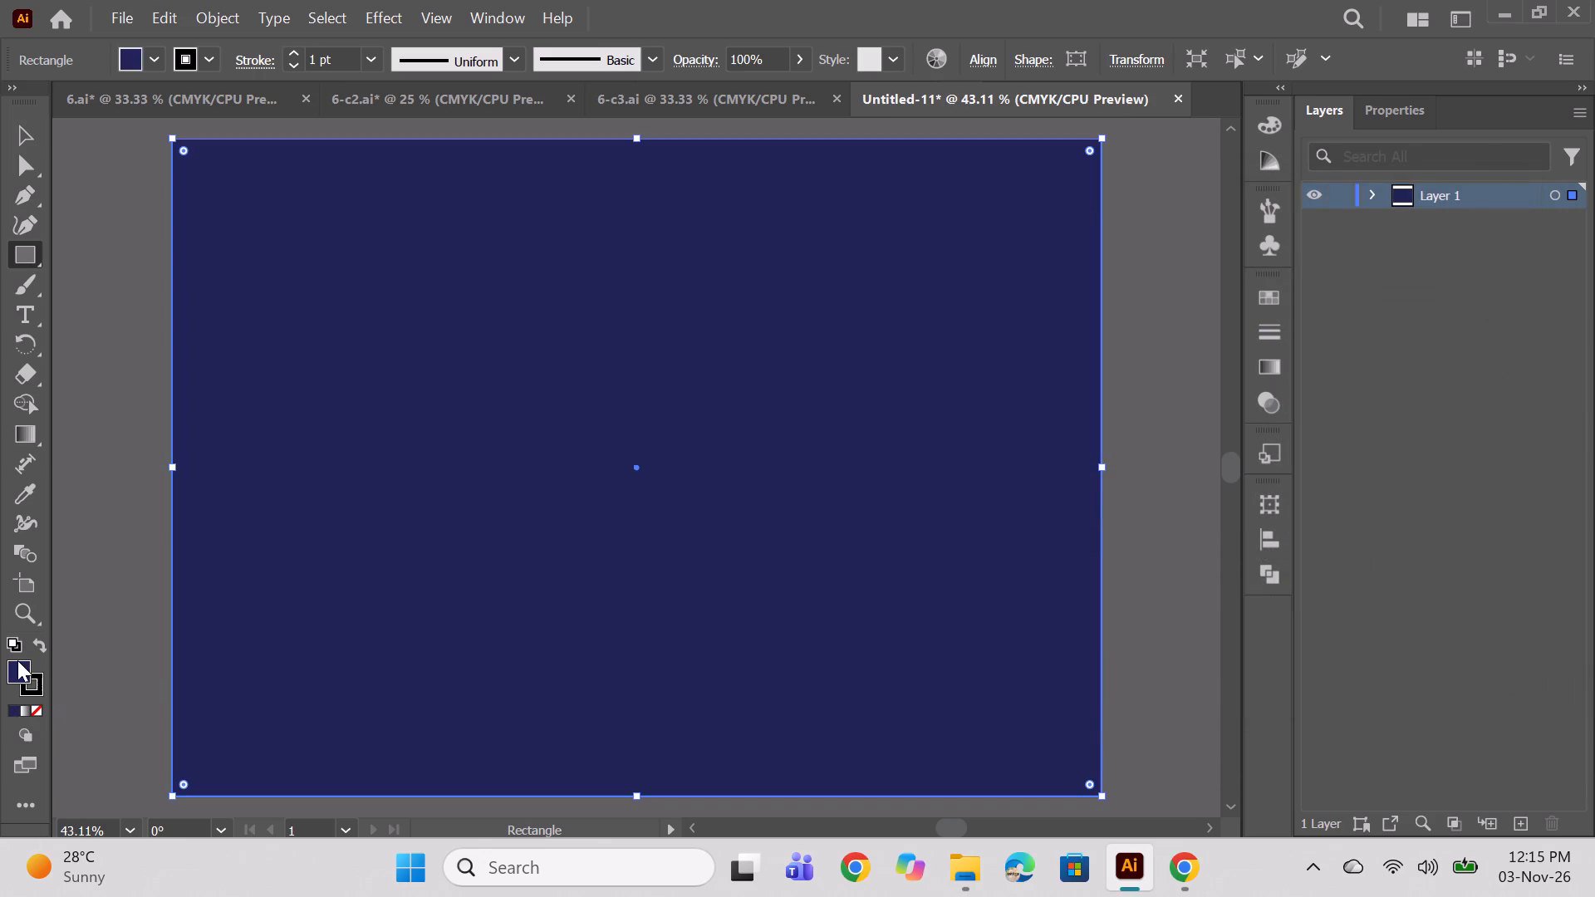
pyautogui.doubleClick(15, 664)
pyautogui.click(1077, 489)
pyautogui.click(1093, 481)
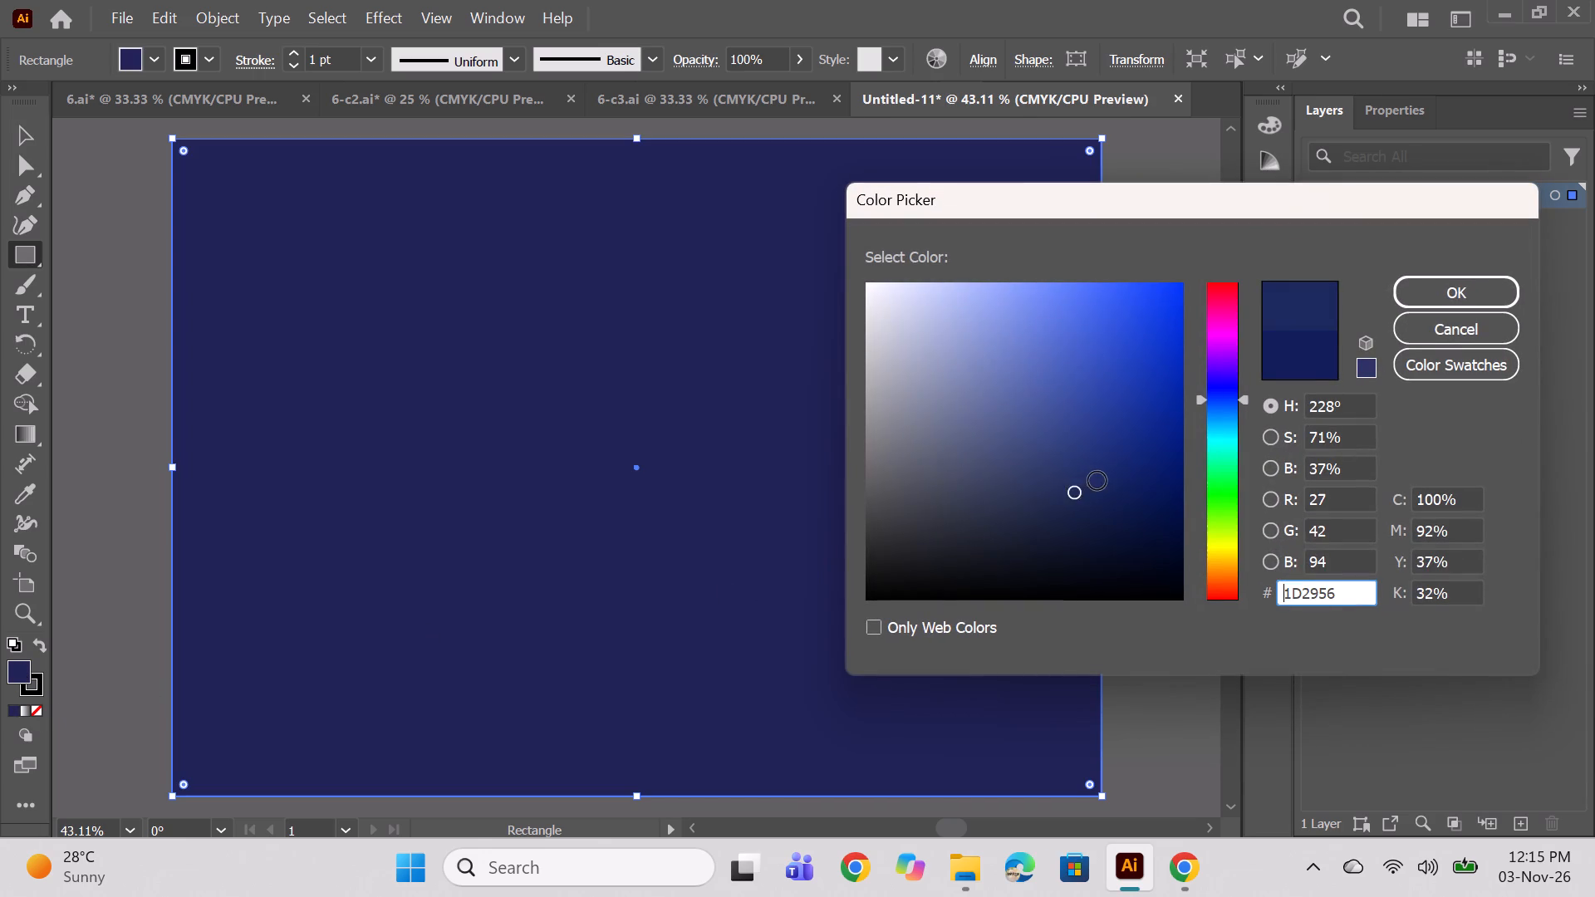
pyautogui.click(1109, 488)
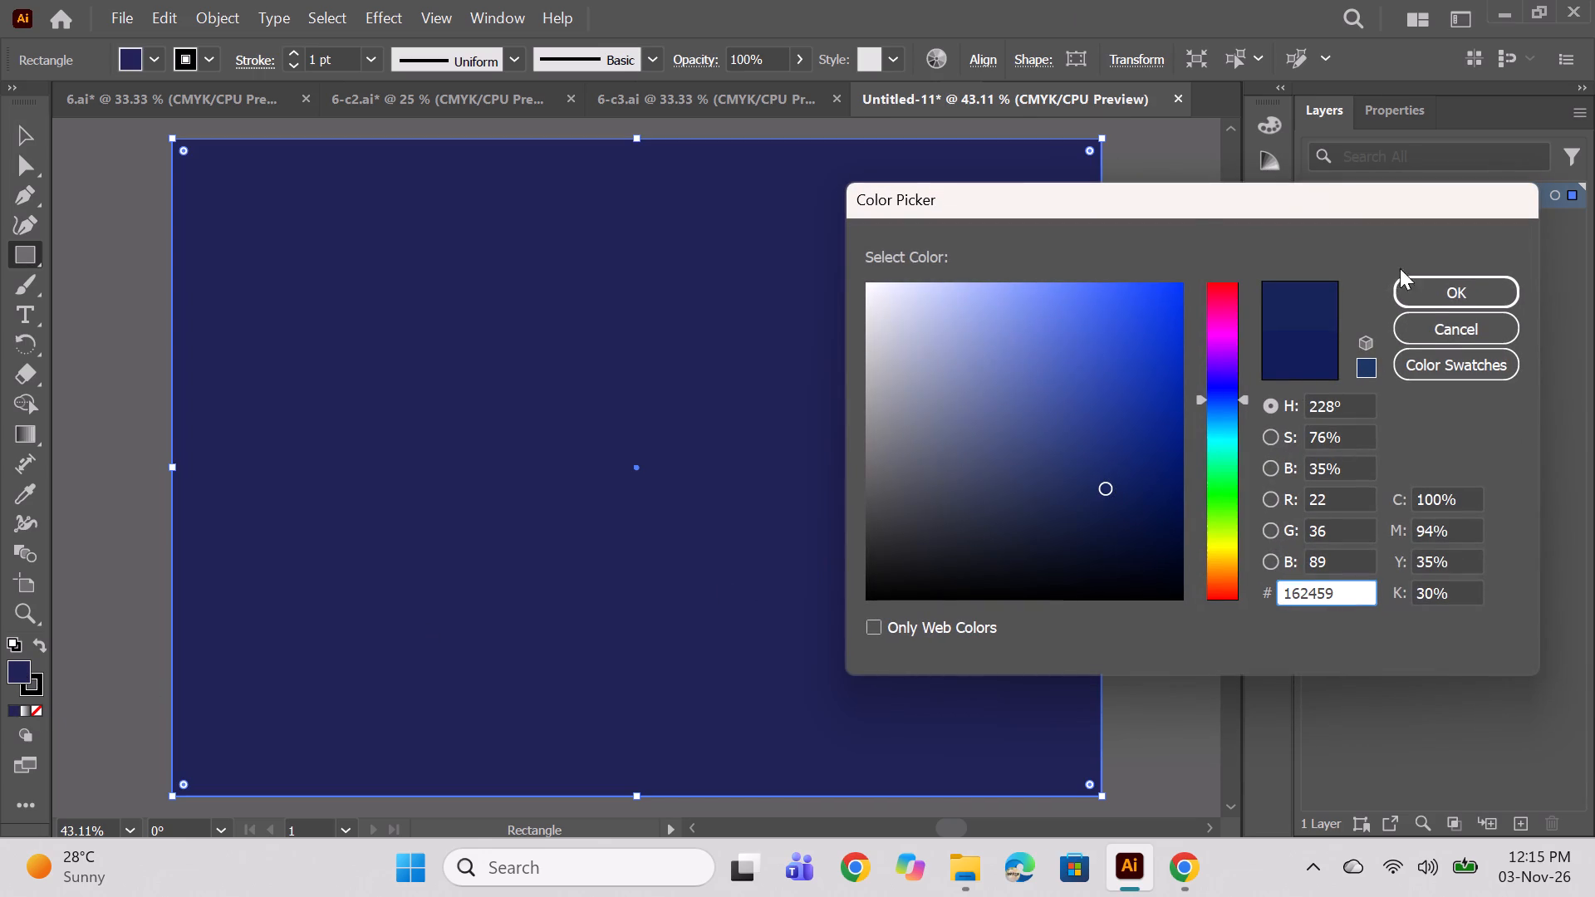
pyautogui.click(1425, 289)
pyautogui.doubleClick(21, 670)
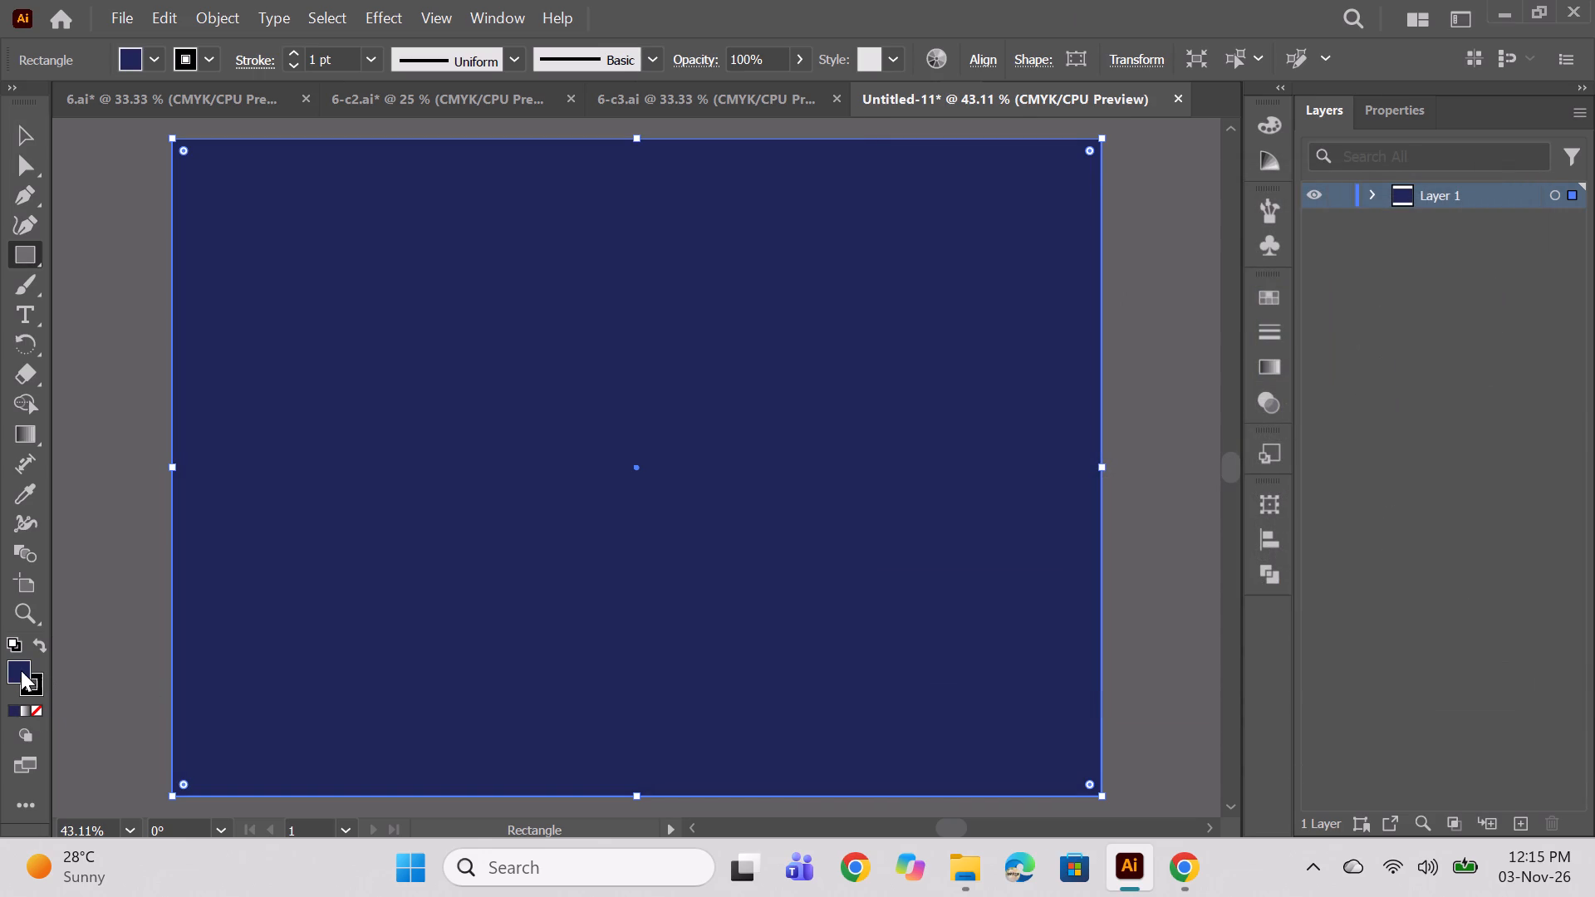
pyautogui.click(1112, 509)
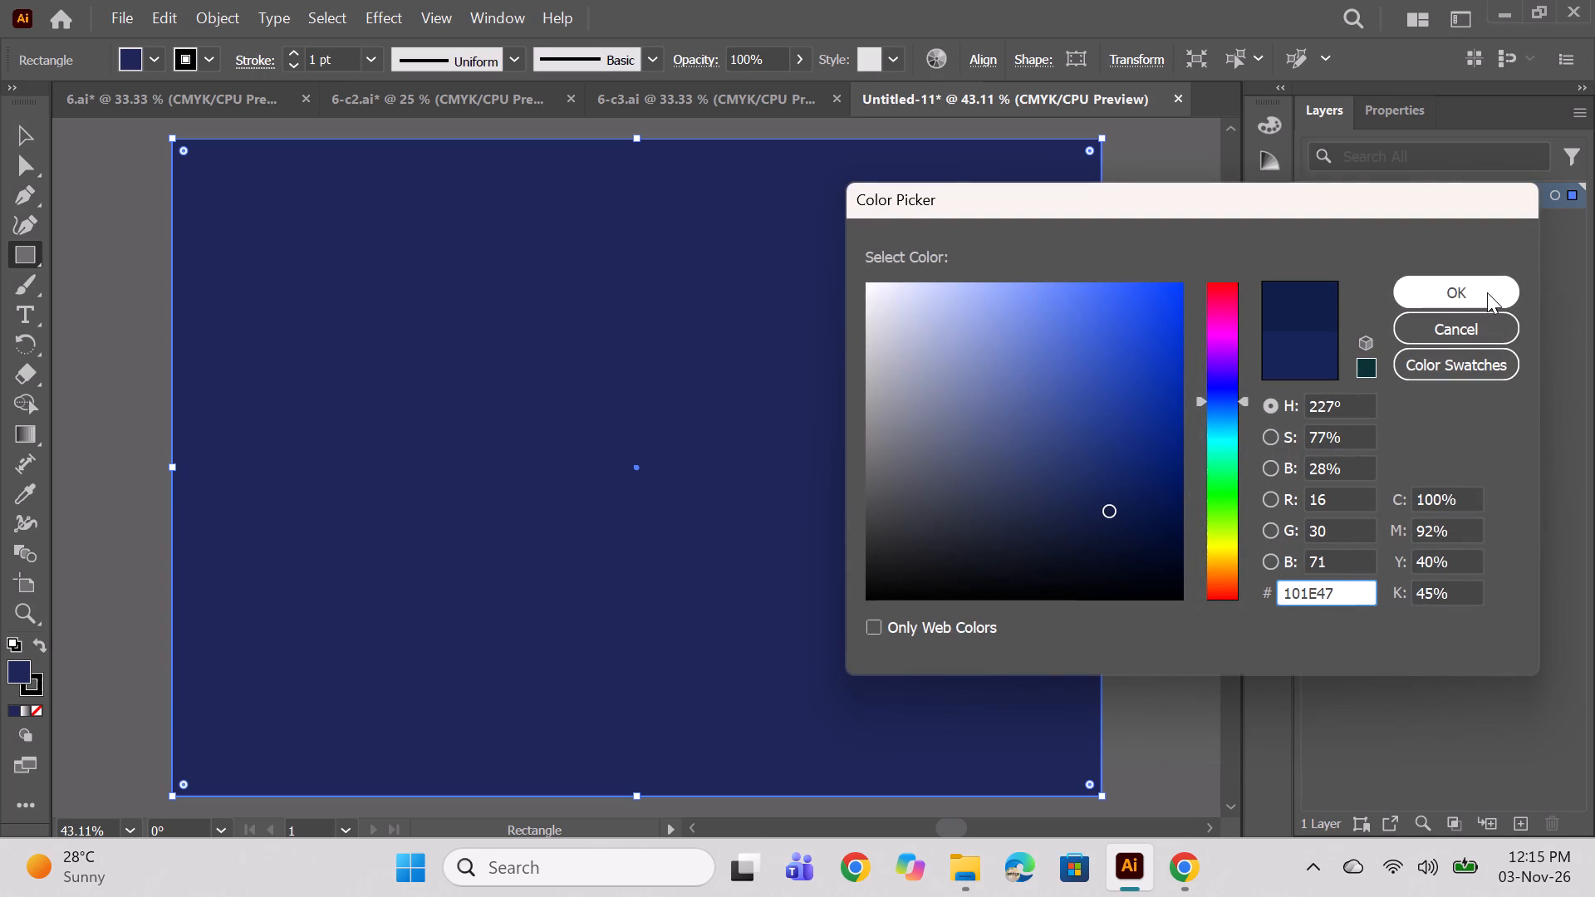
pyautogui.click(1129, 498)
pyautogui.click(1419, 307)
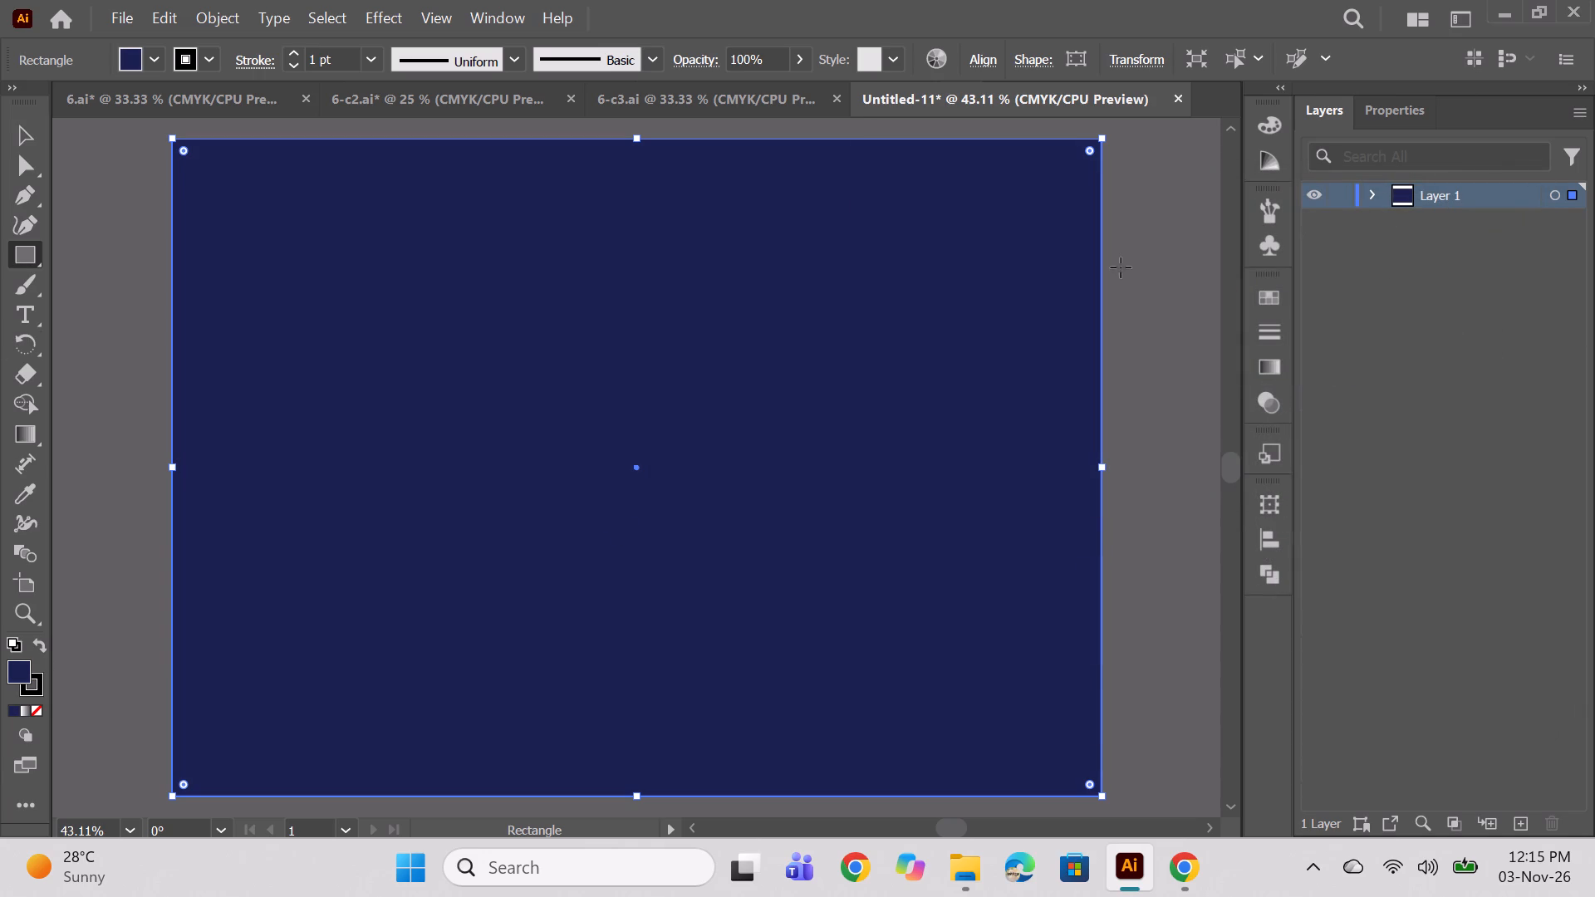
# Paste the copied yellow three-flower motif group at the centre of the navy background.
pyautogui.press('v')
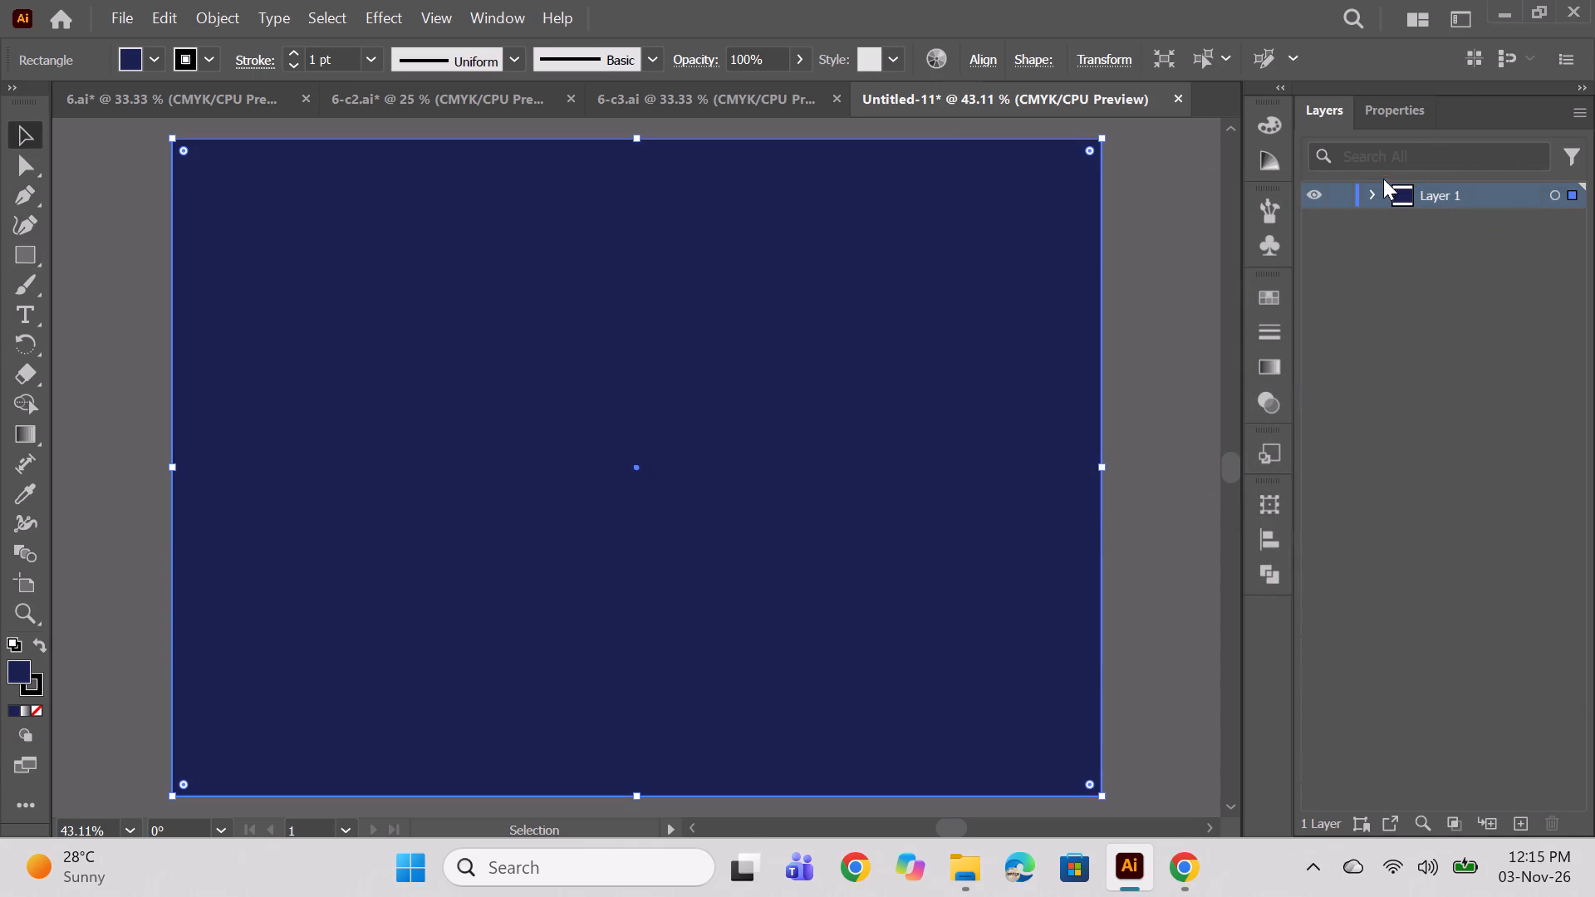
pyautogui.click(1374, 199)
pyautogui.hotkey('ctrl', 'v')
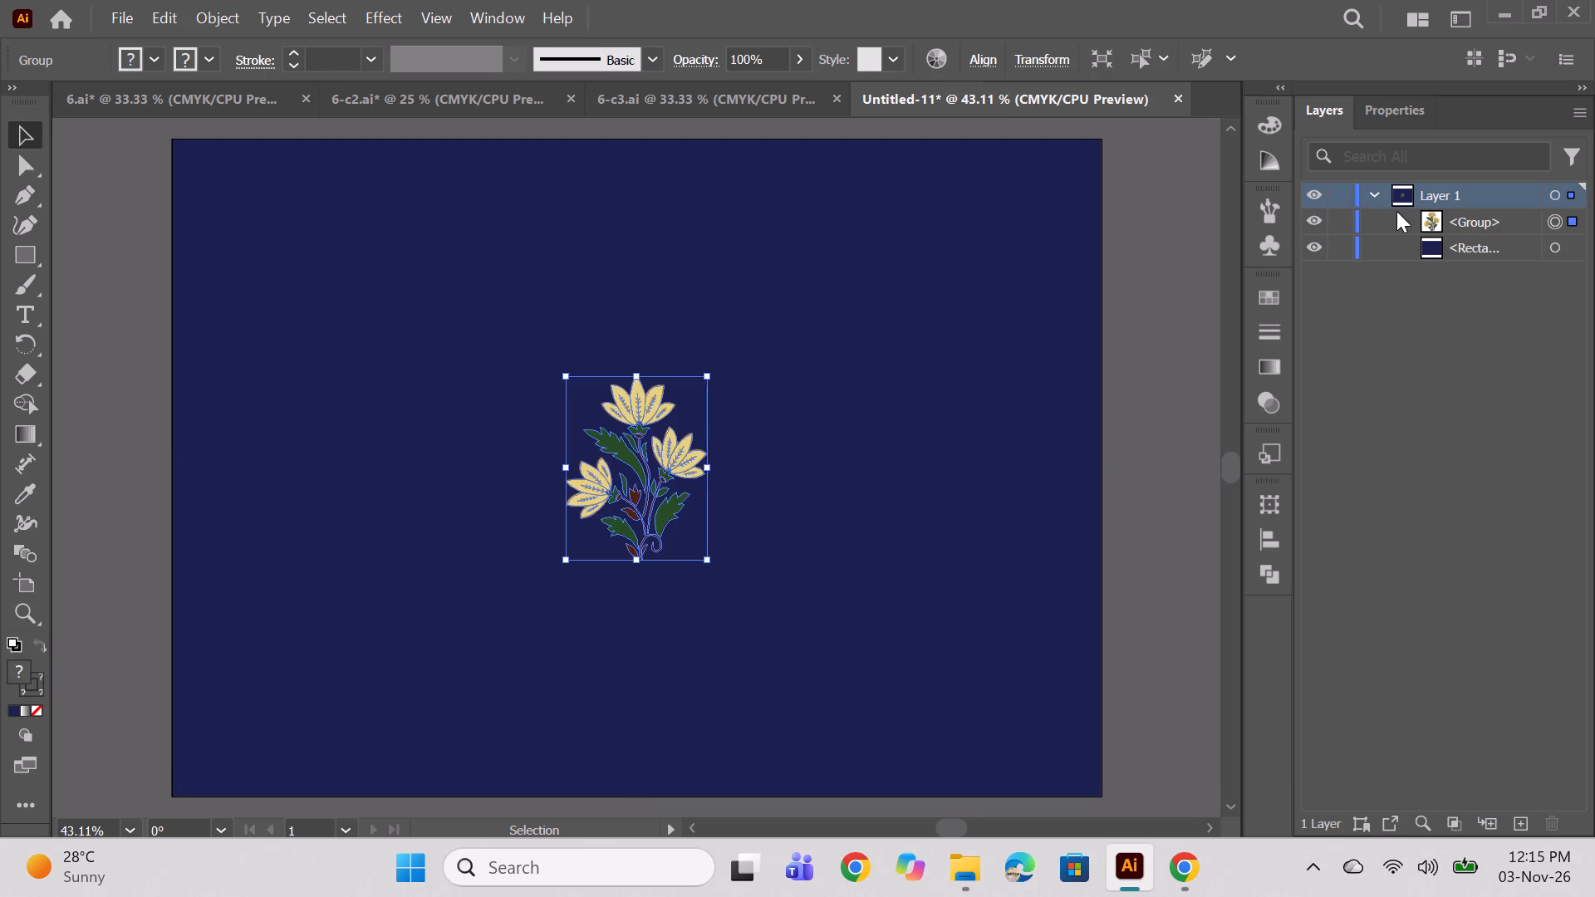
pyautogui.keyDown('ctrl'); pyautogui.click(1134, 498); pyautogui.keyUp('ctrl')
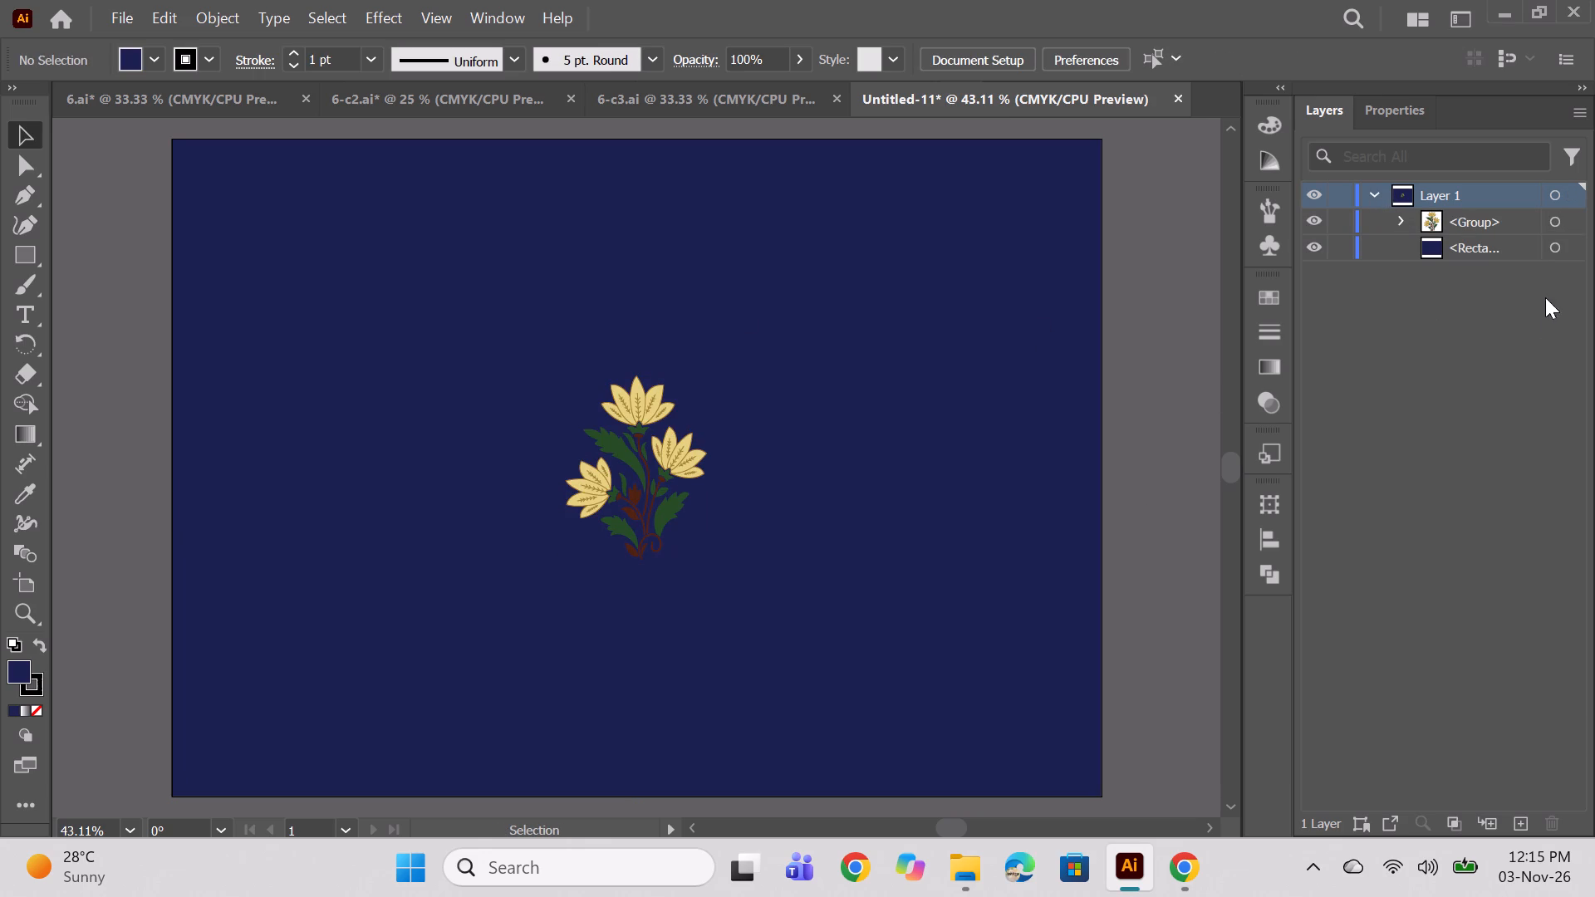
# Inside the motif group, change the petal shape fill of the right-hand flower to a pale aqua.
pyautogui.click(1401, 219)
pyautogui.scroll(-9, 1431, 426)
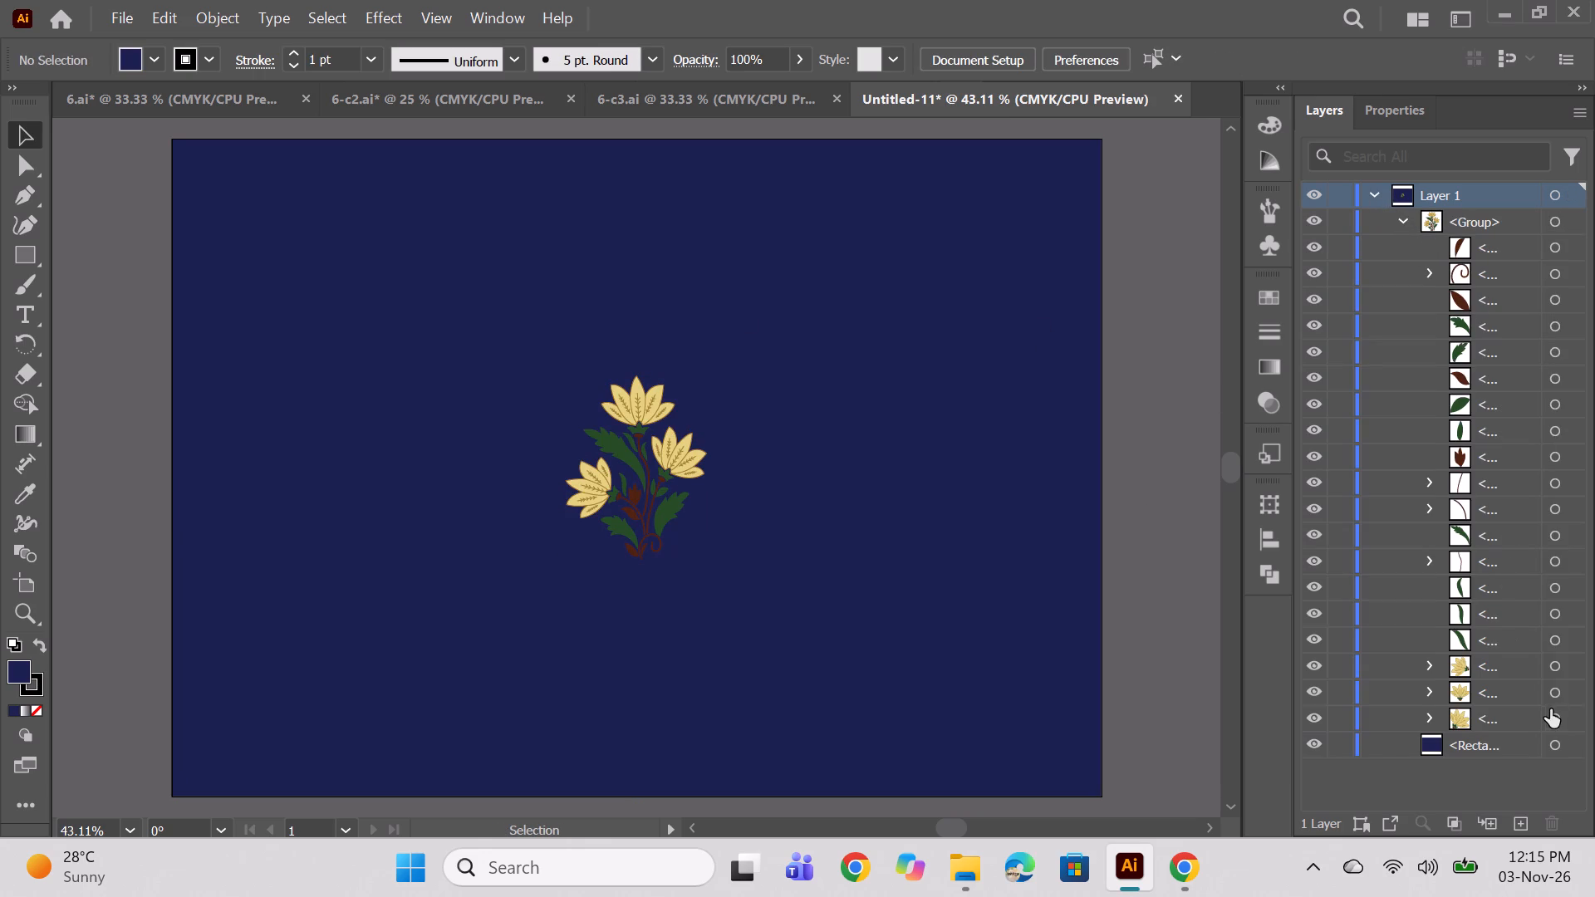
pyautogui.click(1433, 721)
pyautogui.scroll(-5, 1489, 670)
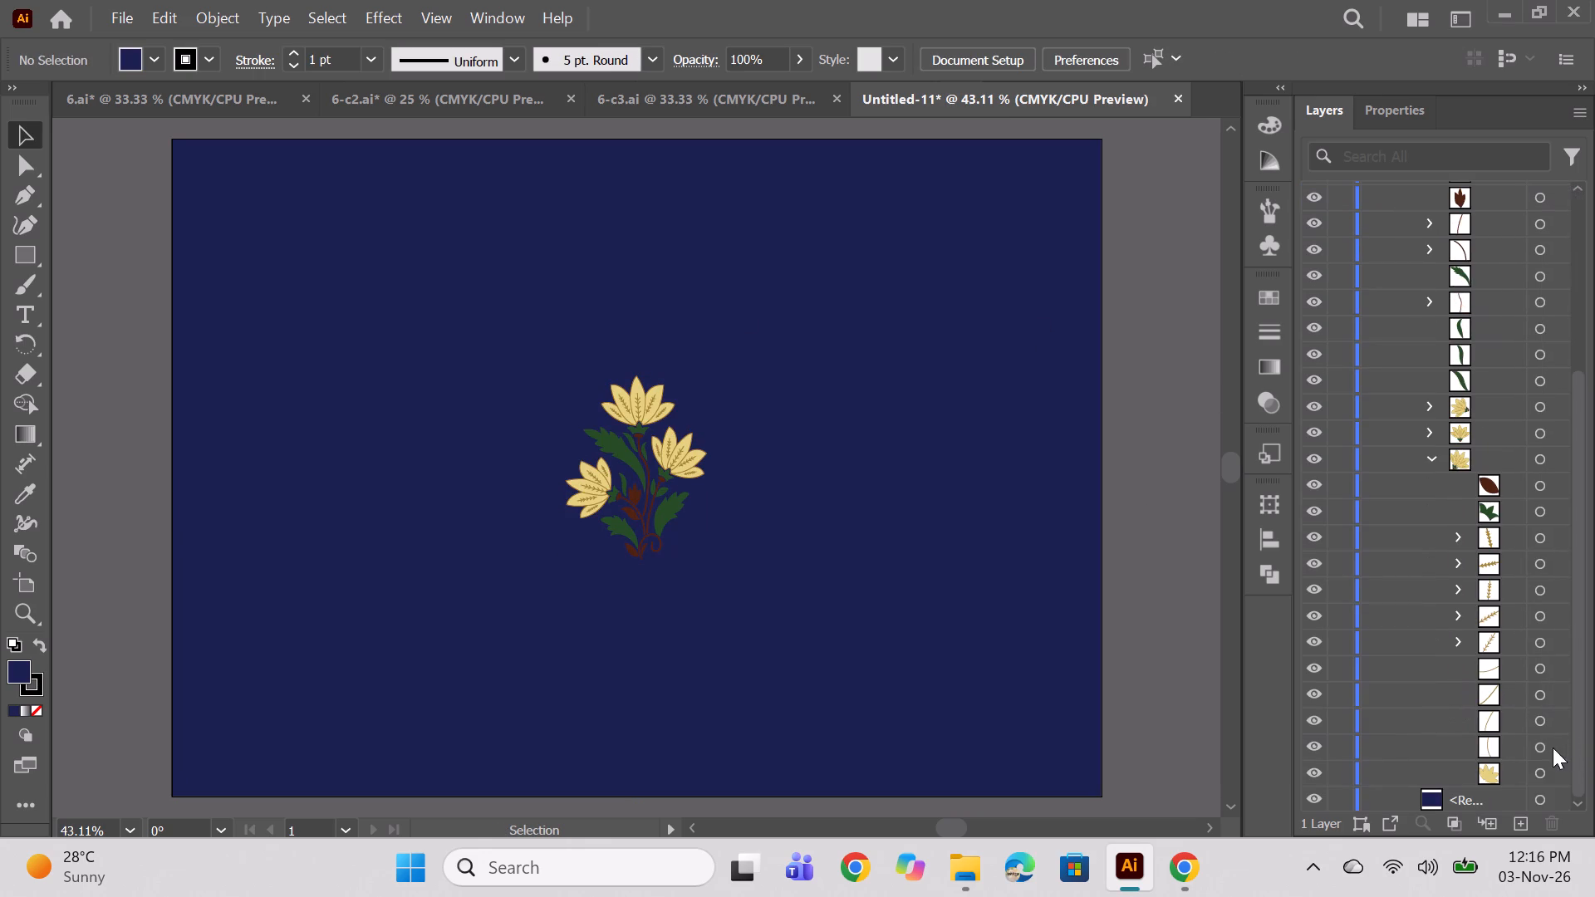
pyautogui.click(1546, 772)
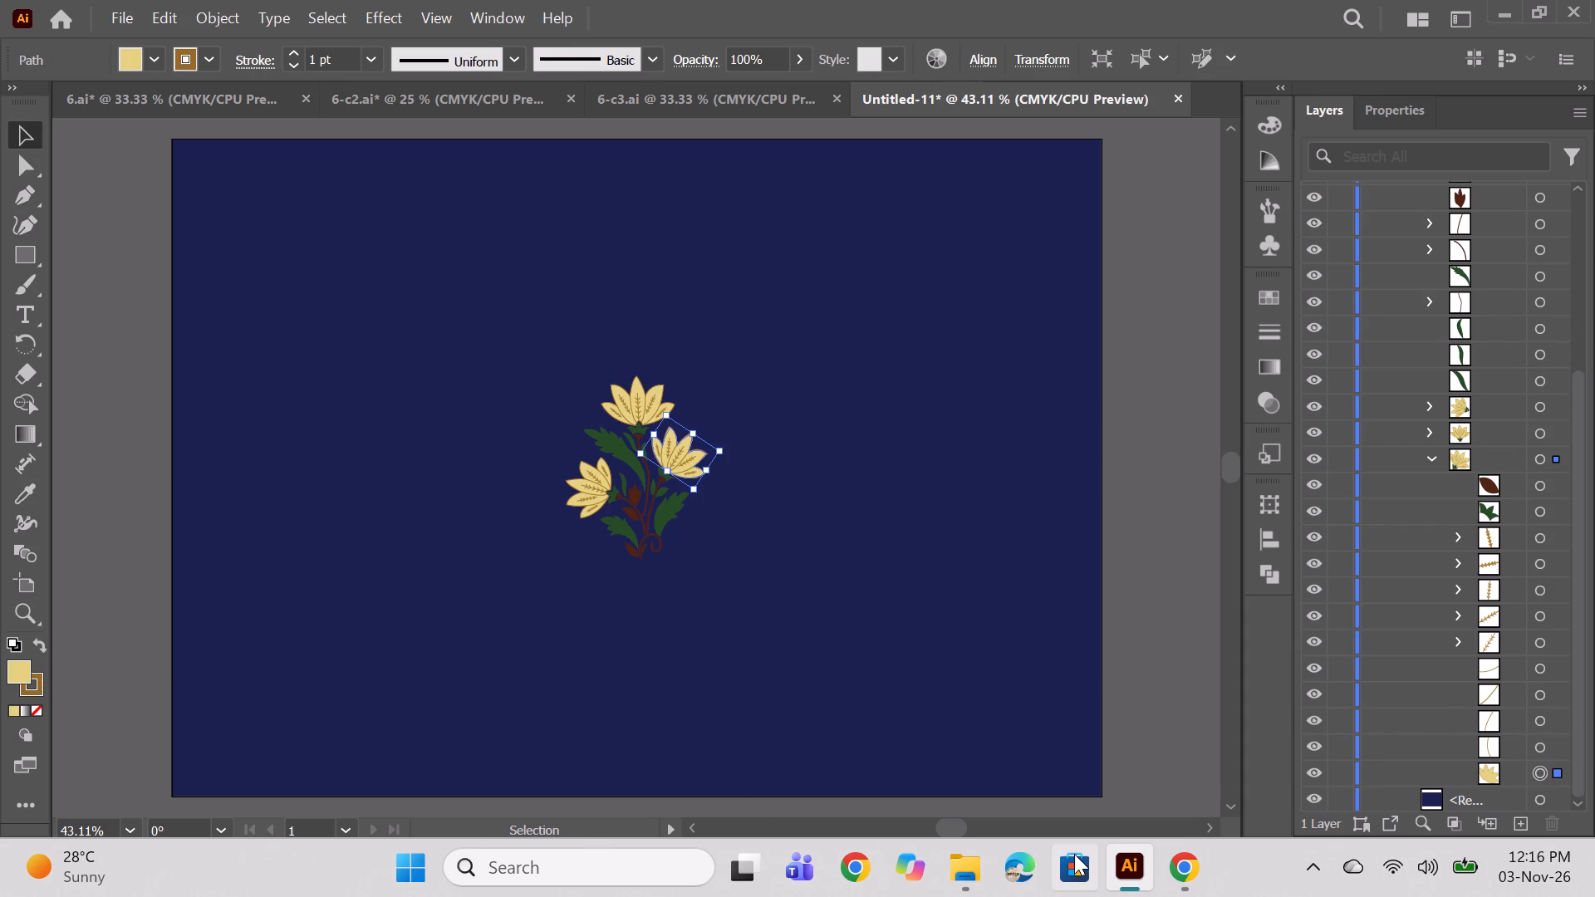
pyautogui.click(1164, 866)
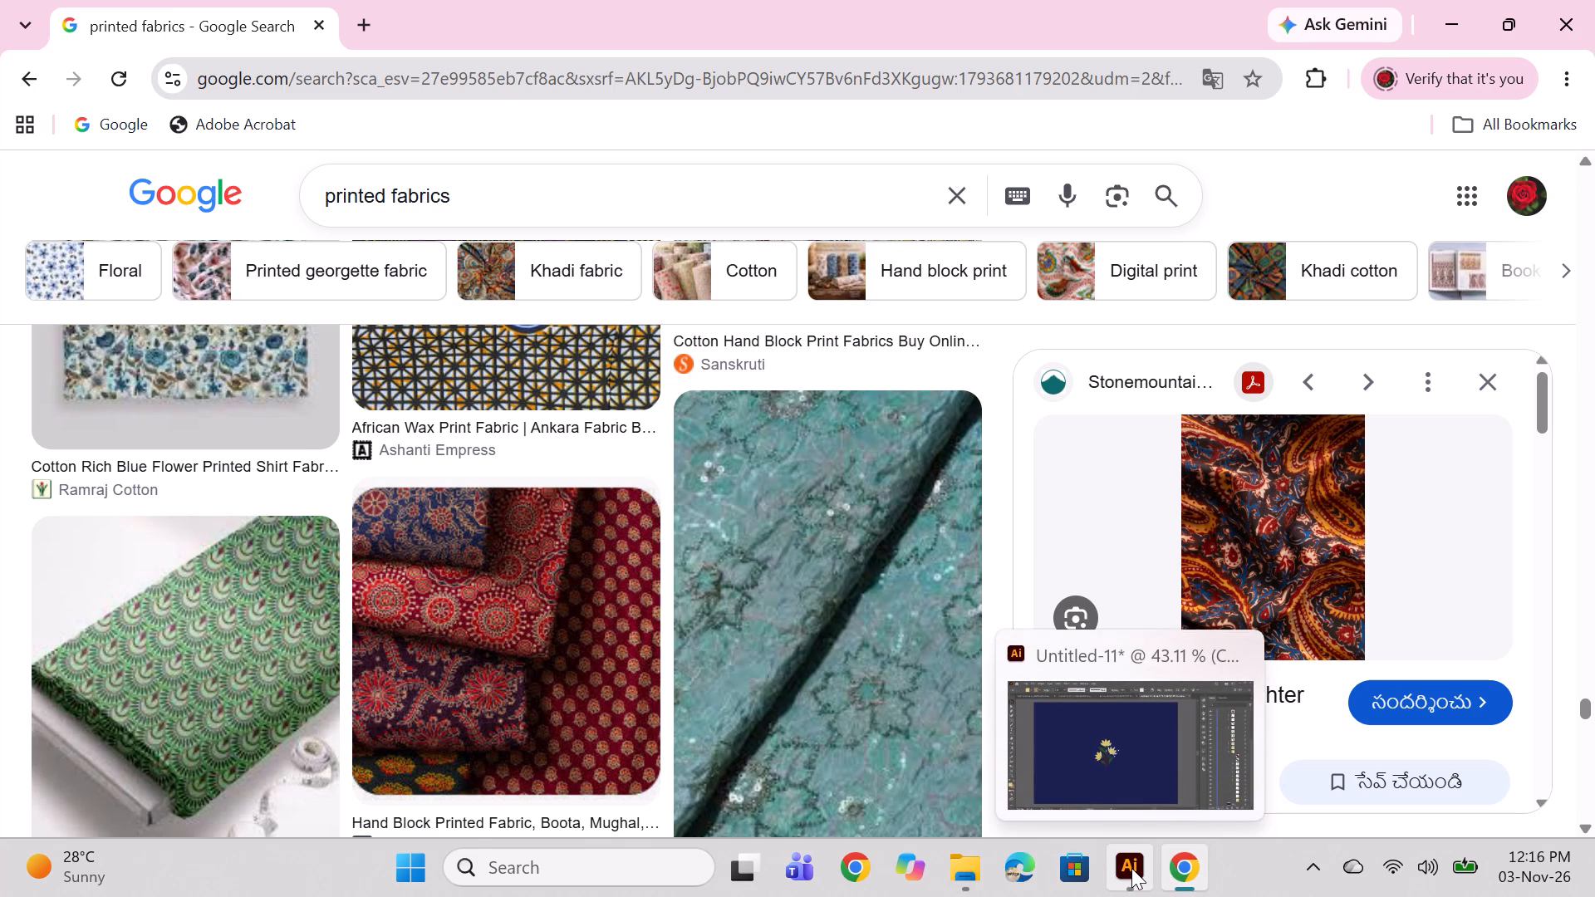
pyautogui.click(1131, 868)
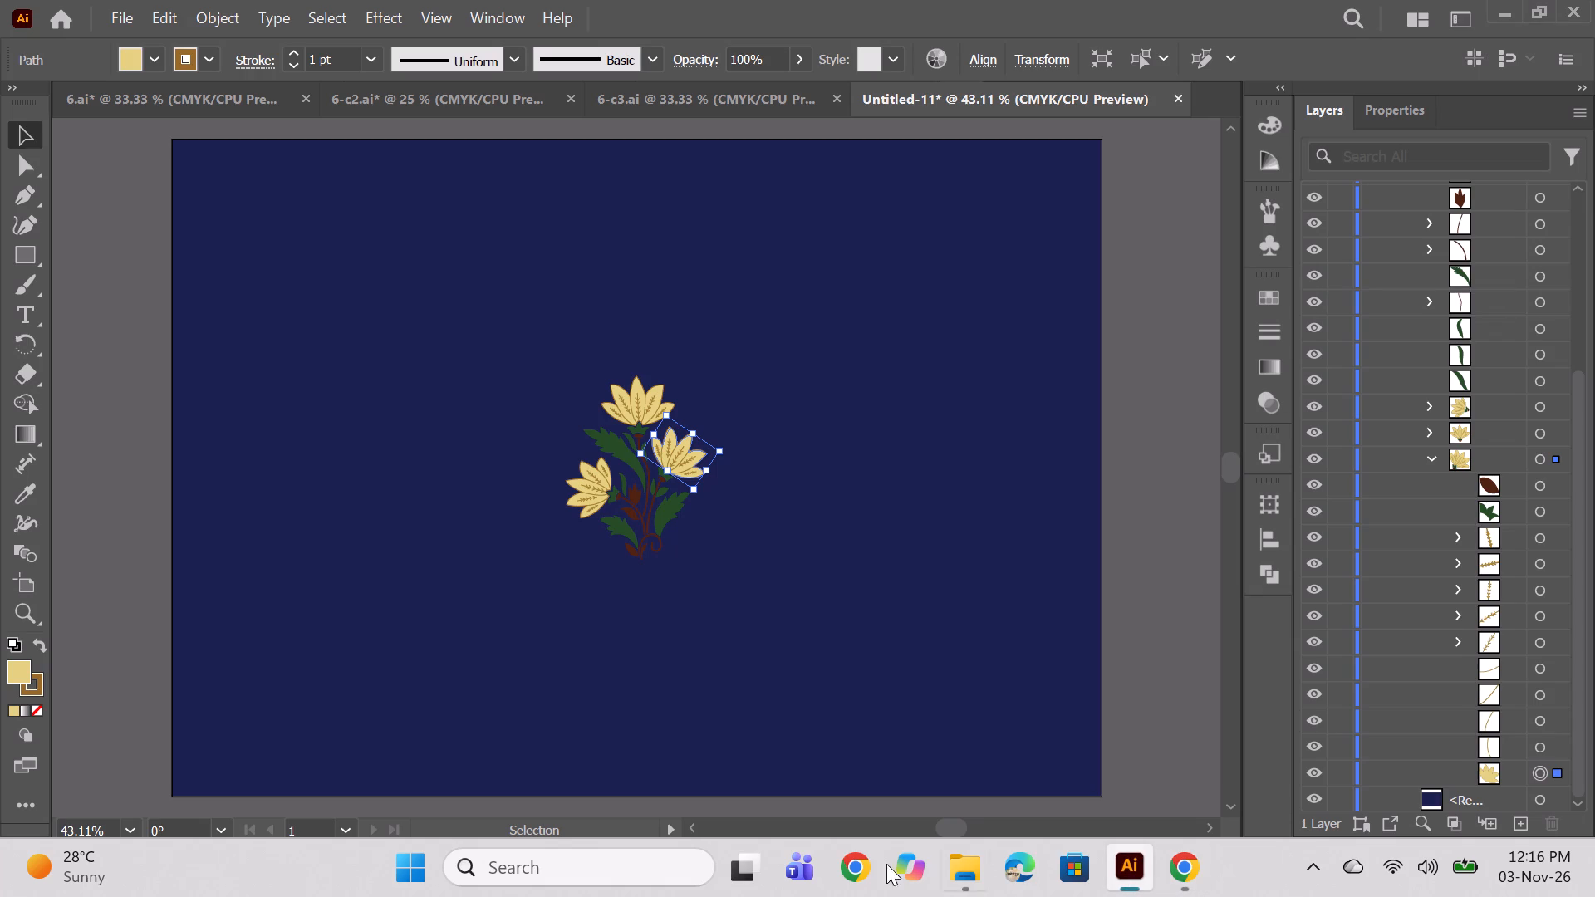
pyautogui.doubleClick(24, 660)
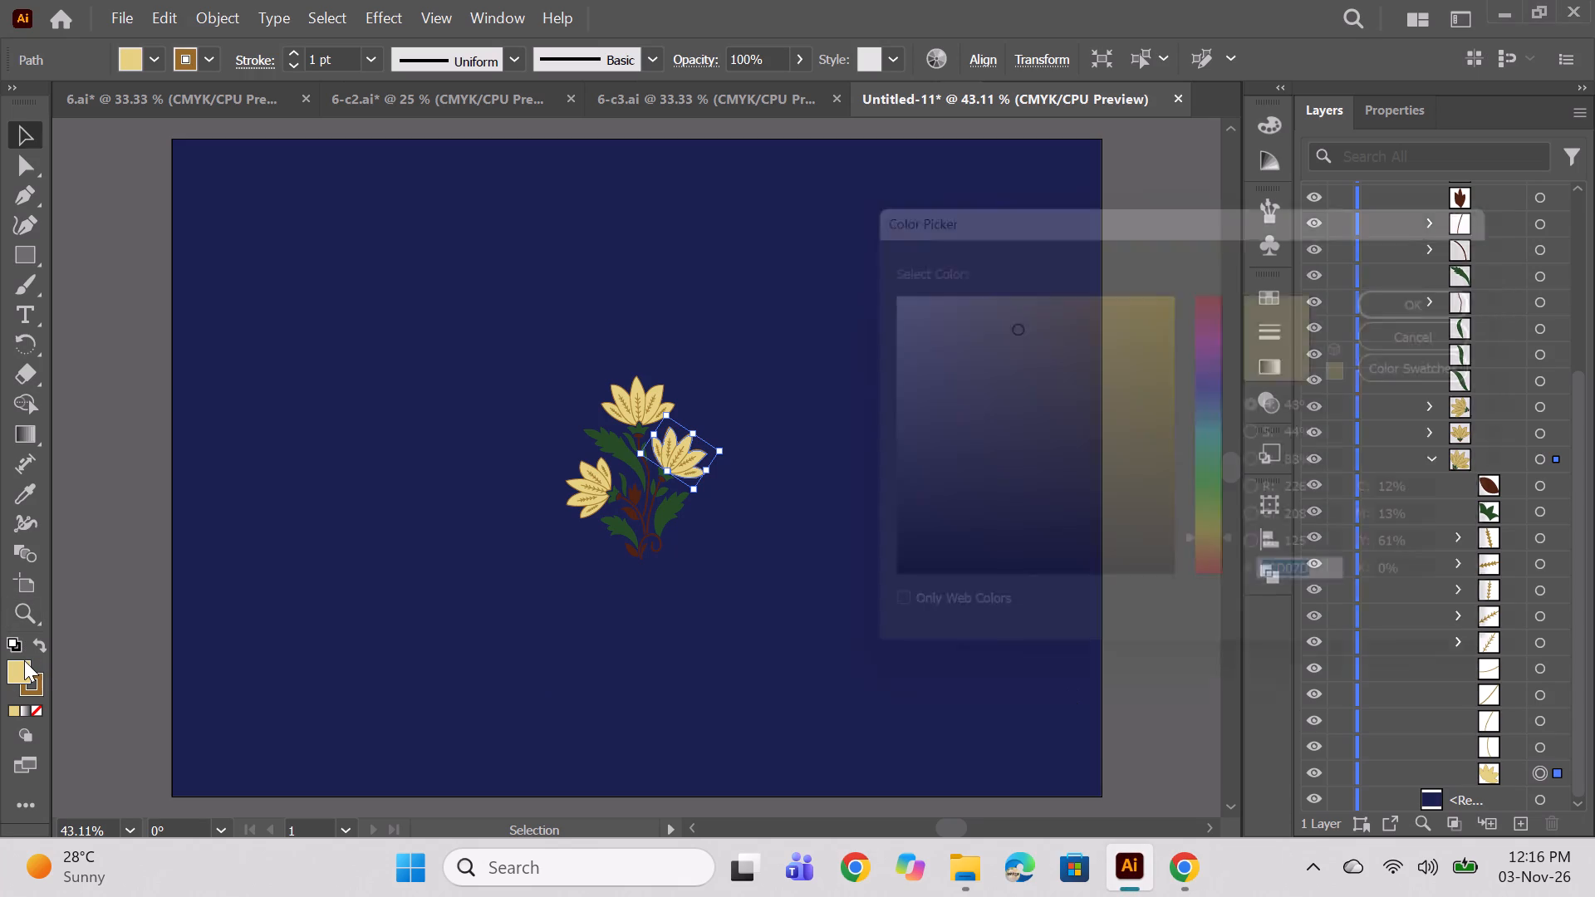
pyautogui.click(1220, 469)
pyautogui.click(1220, 444)
pyautogui.click(1224, 432)
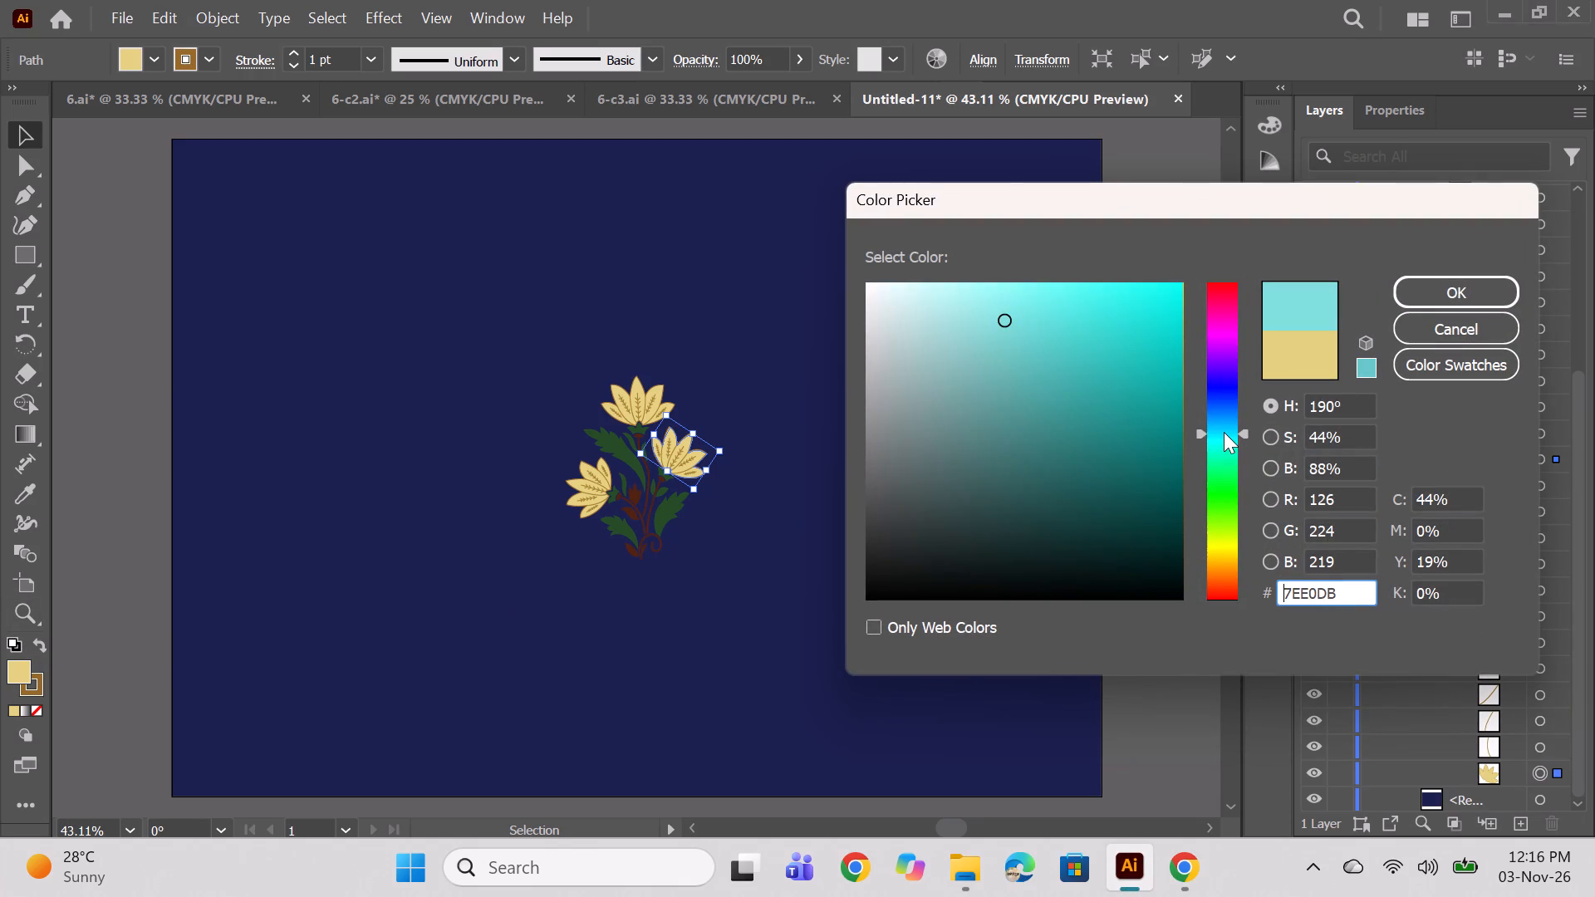
pyautogui.click(1228, 448)
pyautogui.click(1008, 358)
pyautogui.click(989, 334)
pyautogui.click(995, 308)
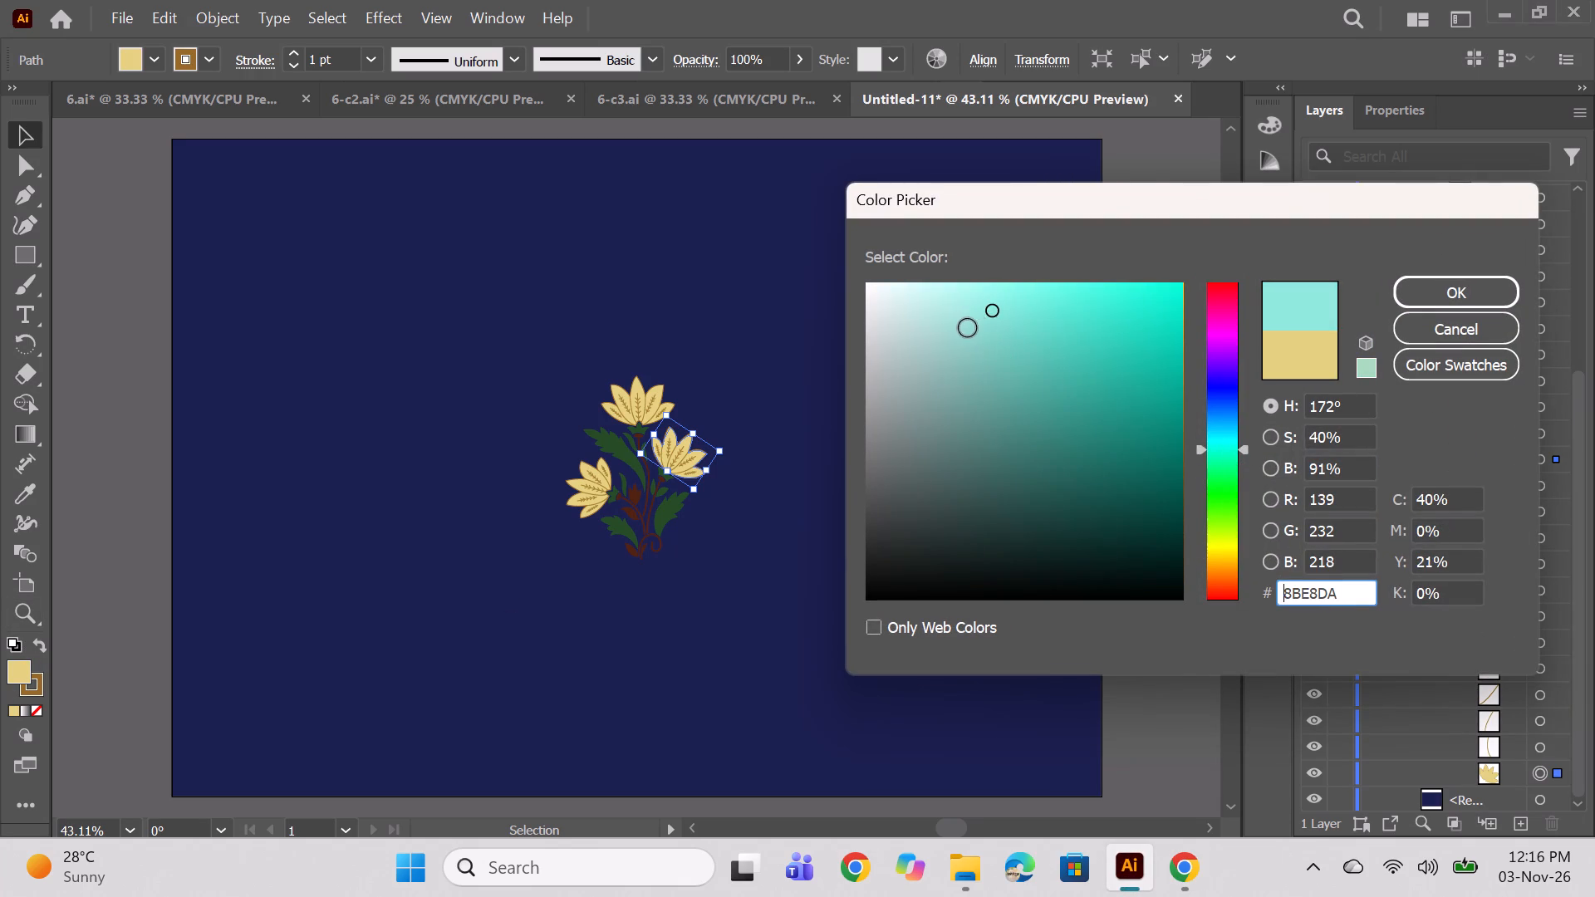
pyautogui.click(962, 313)
pyautogui.click(941, 332)
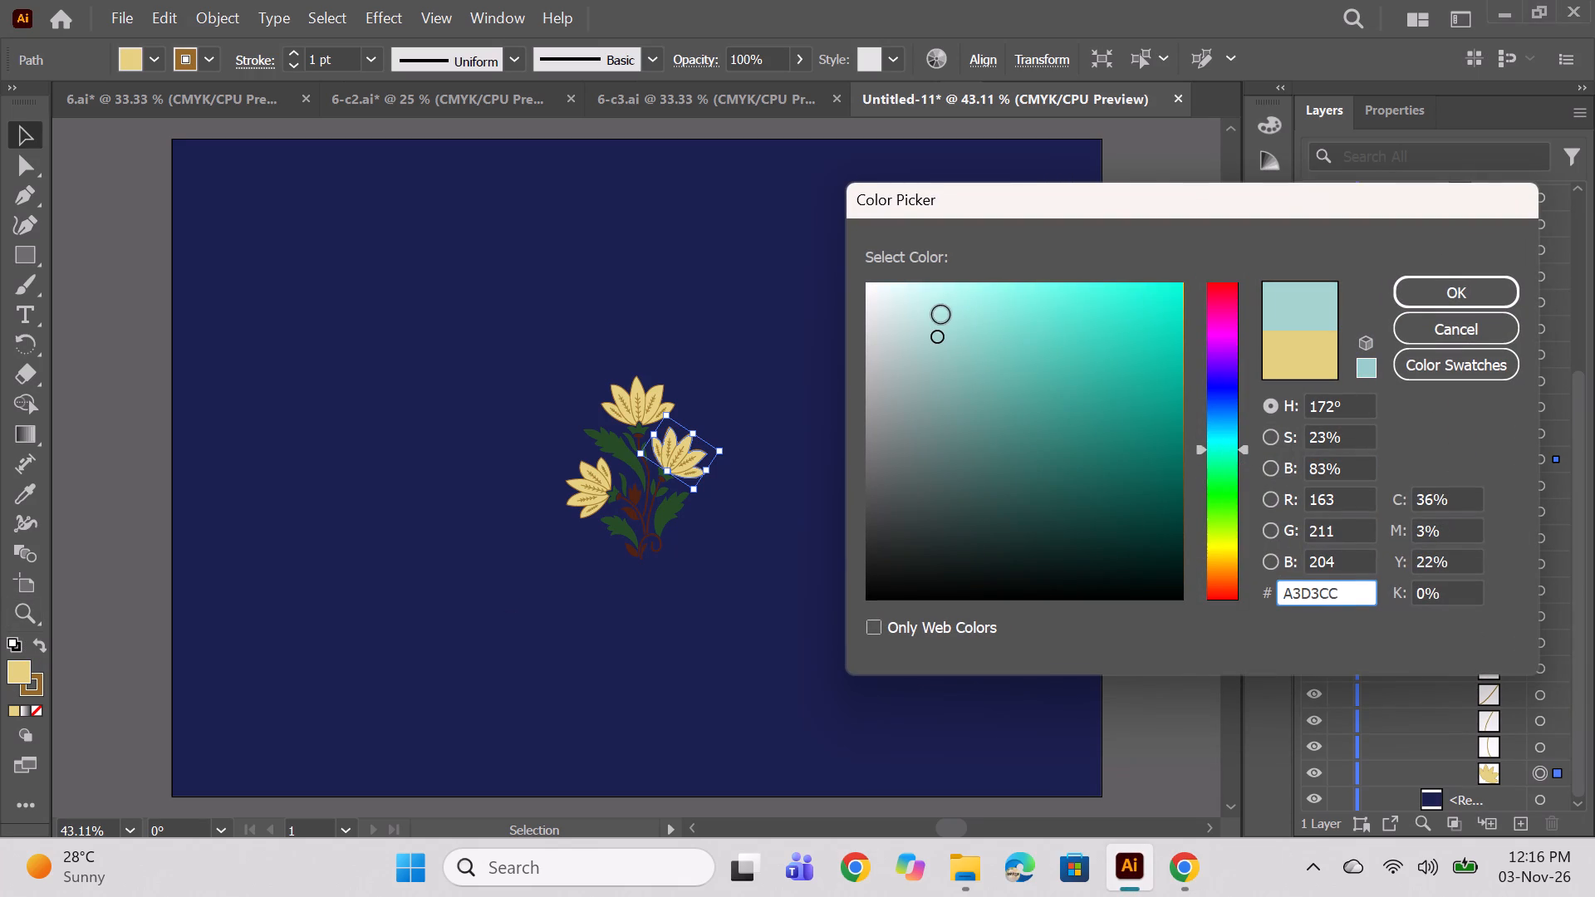
pyautogui.click(941, 315)
pyautogui.click(1475, 294)
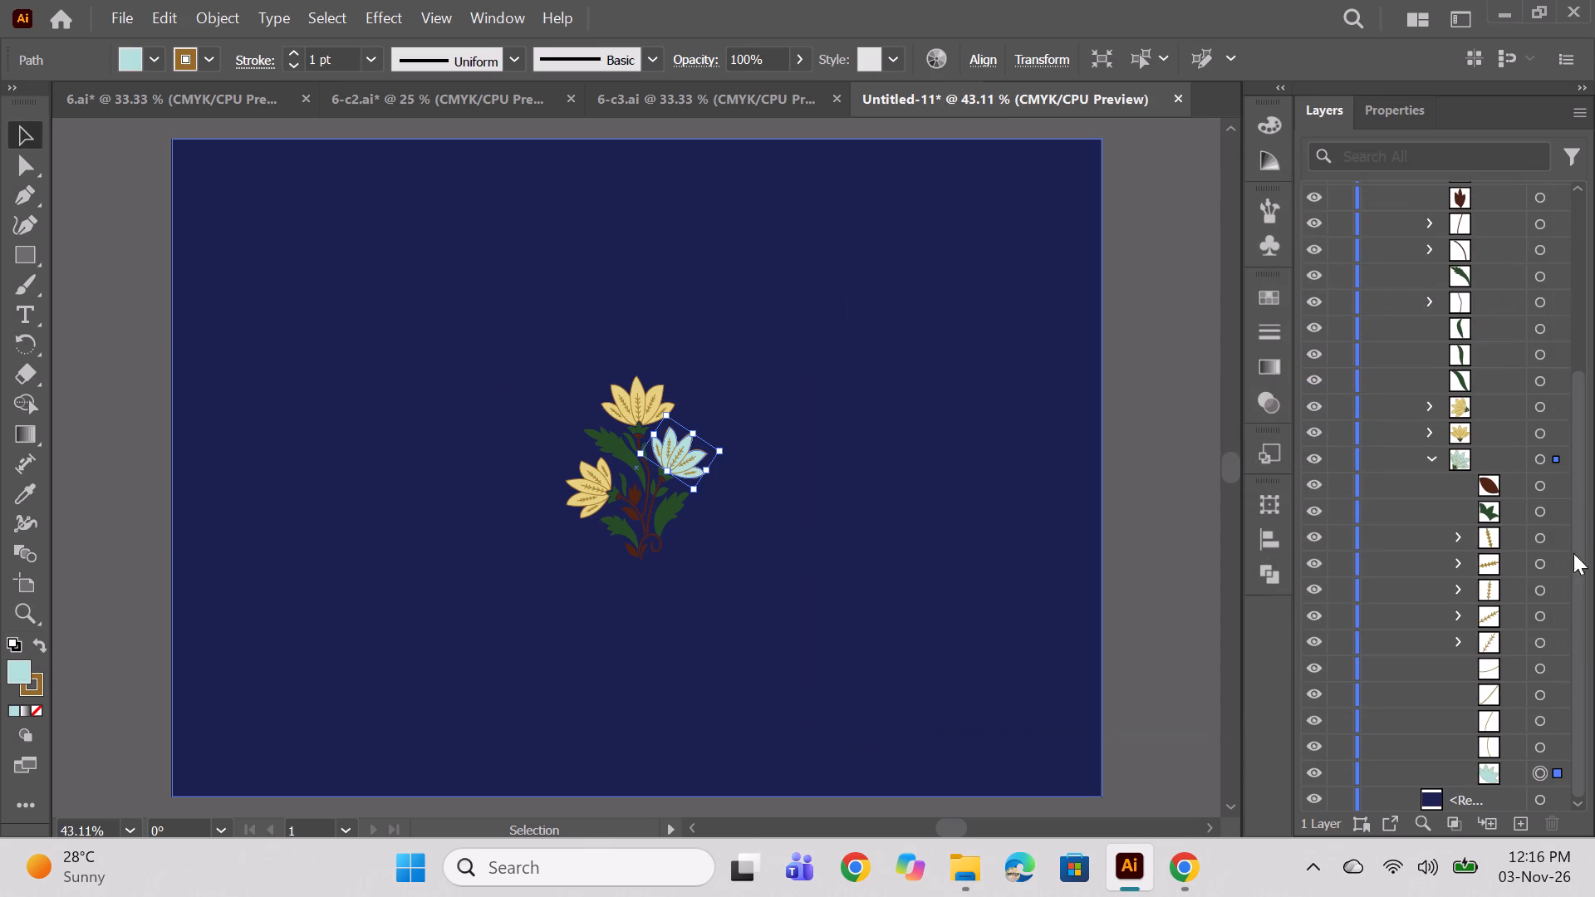
# Change the stroke of the vein and petal-divider lines in the right-hand flower to a muted blue, #6A9FAD.
pyautogui.click(1535, 751)
pyautogui.keyDown('shift'); pyautogui.click(1538, 539); pyautogui.keyUp('shift')
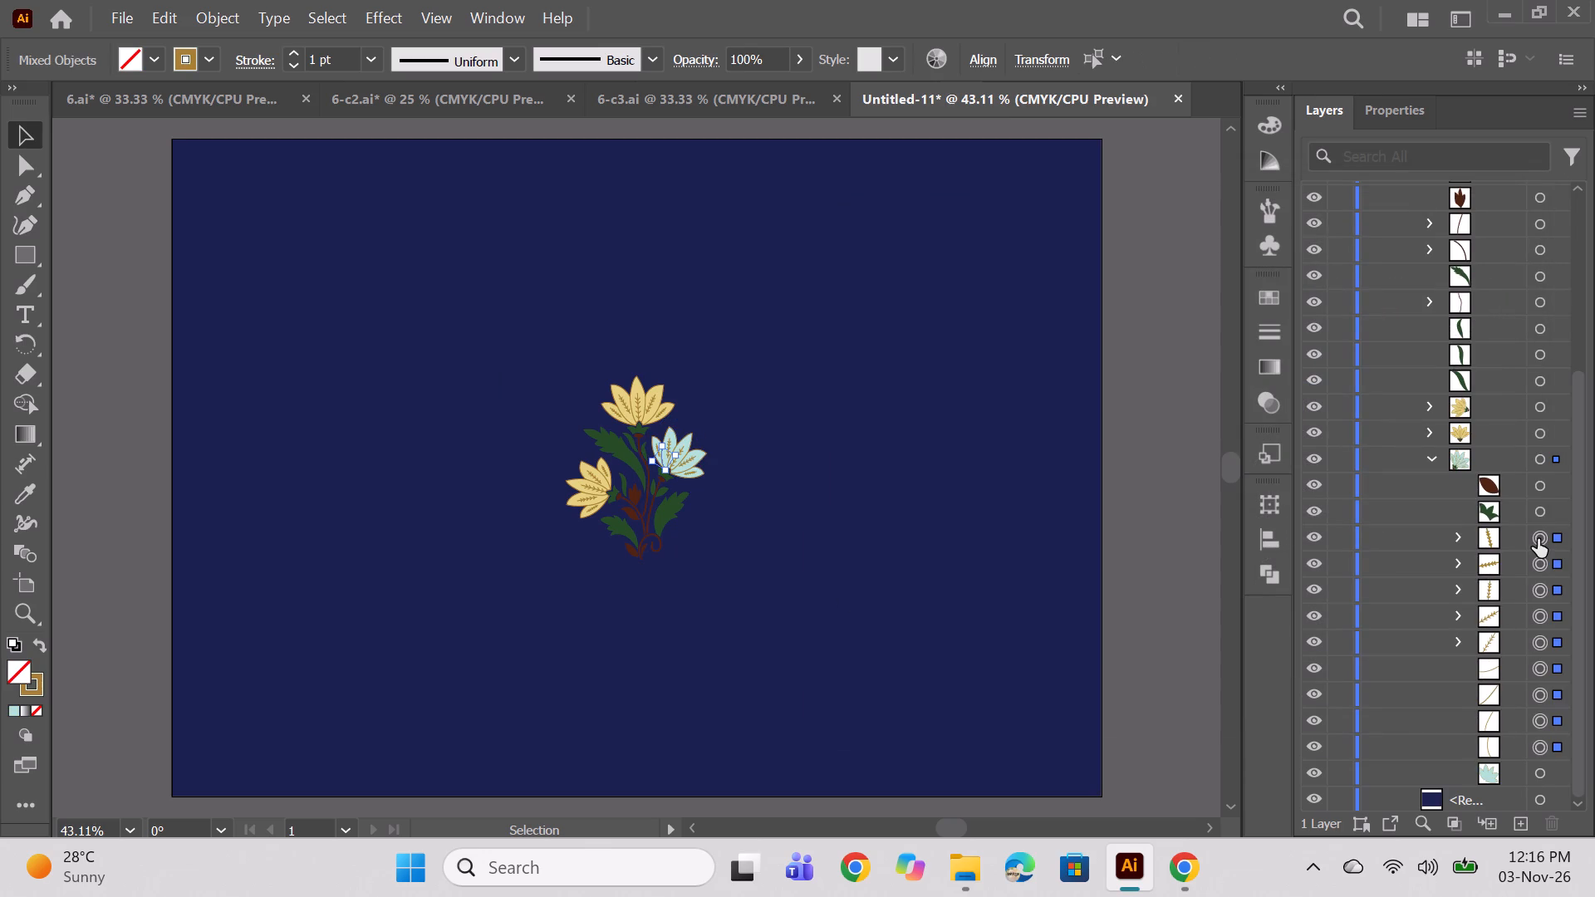
pyautogui.doubleClick(38, 686)
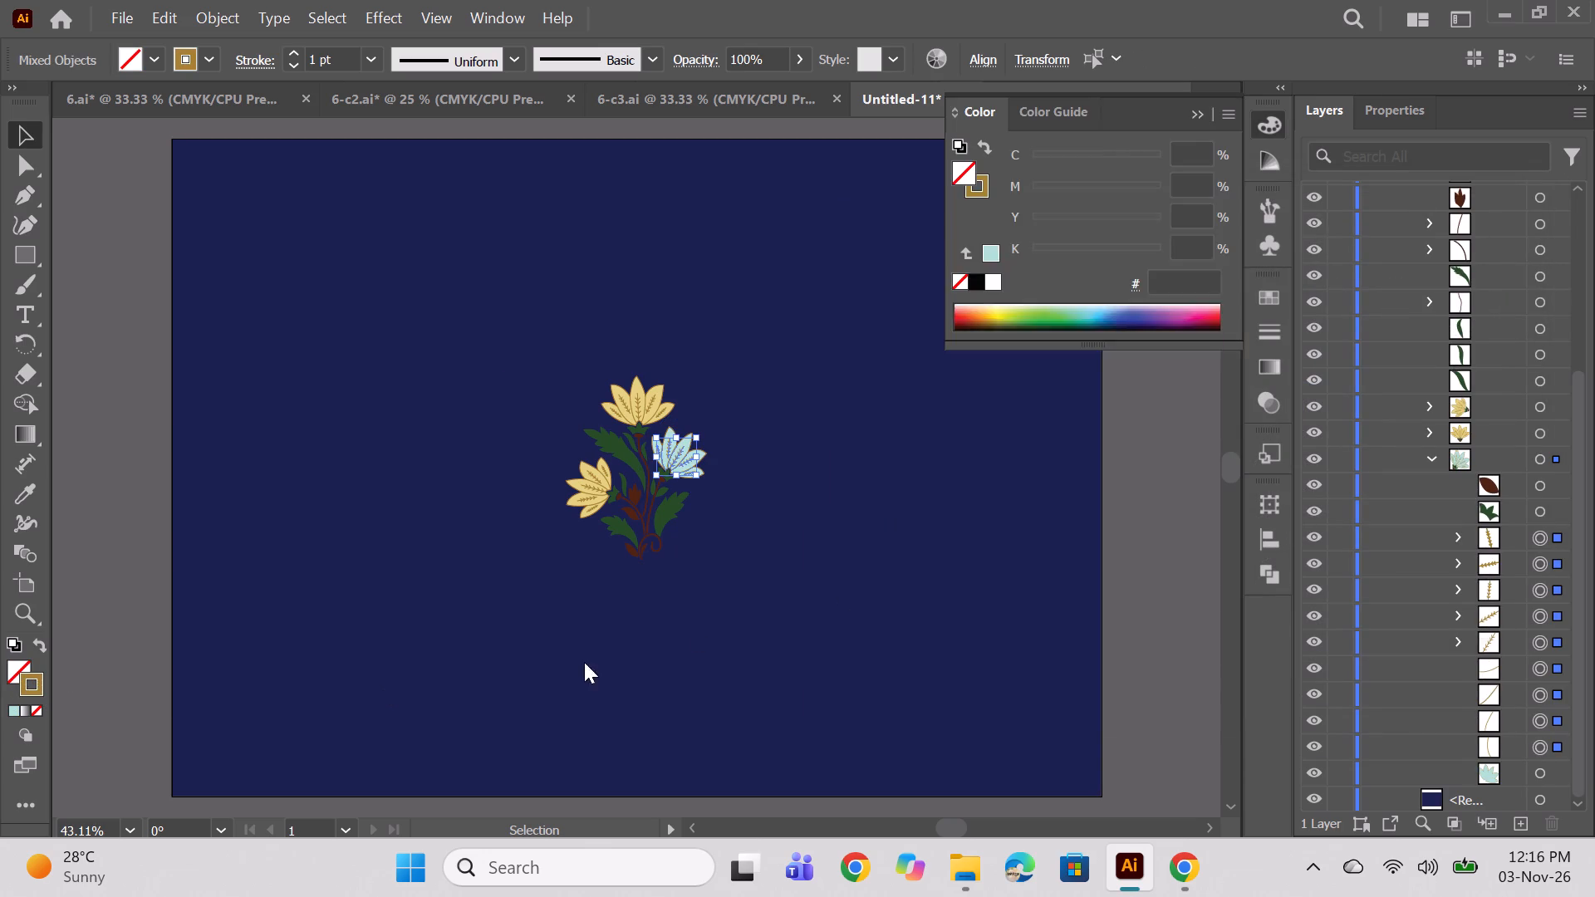
pyautogui.click(1215, 384)
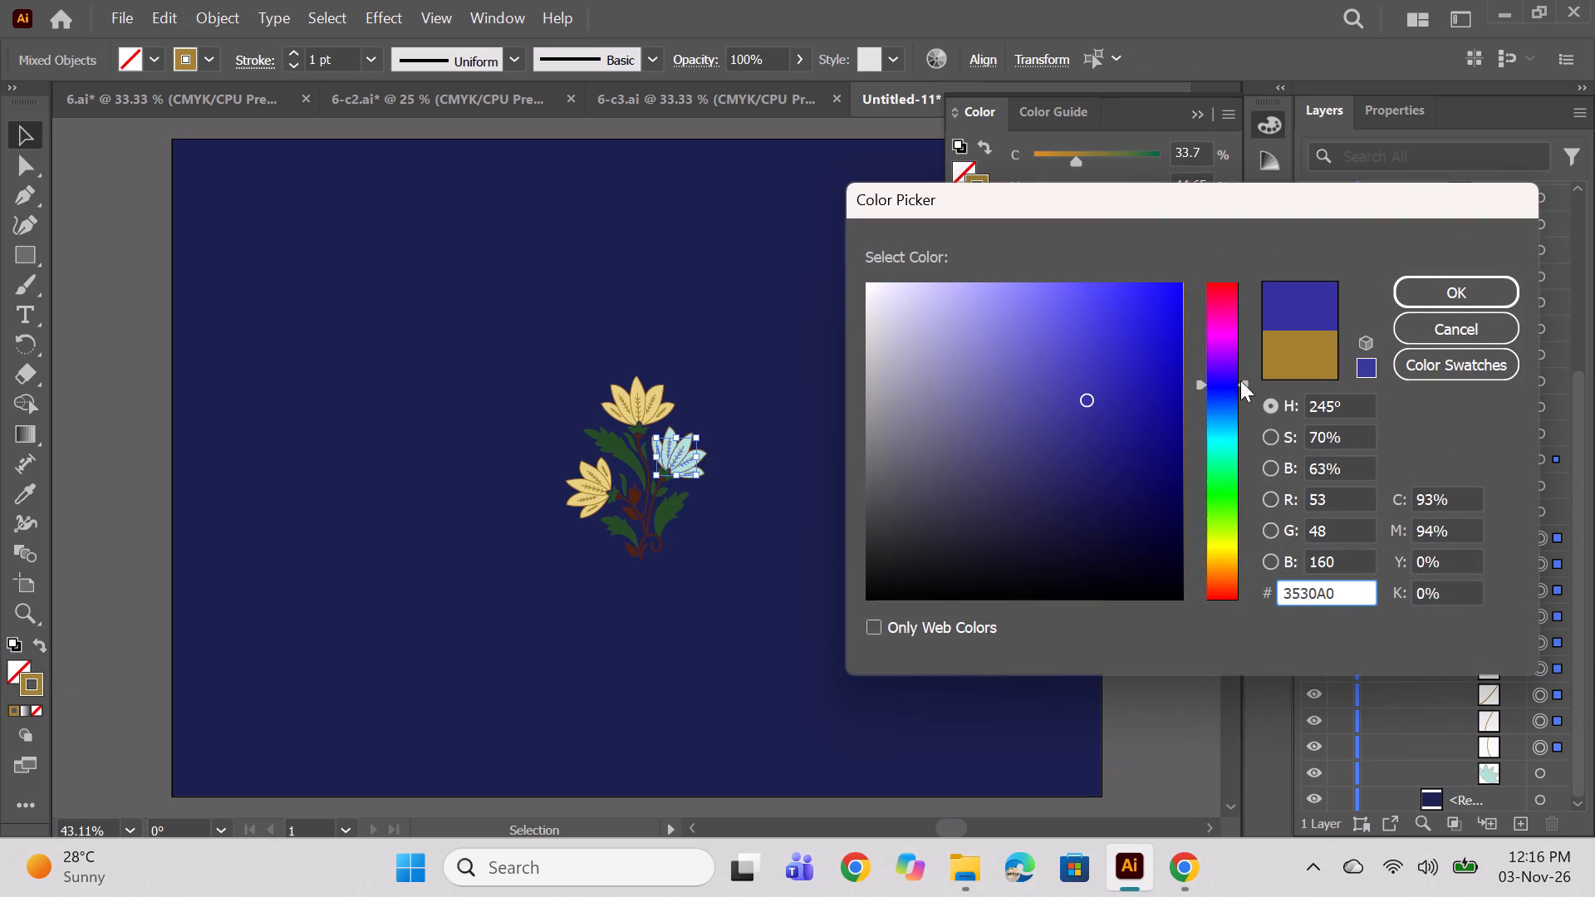
pyautogui.click(1223, 398)
pyautogui.click(1235, 405)
pyautogui.click(1231, 411)
pyautogui.click(1221, 416)
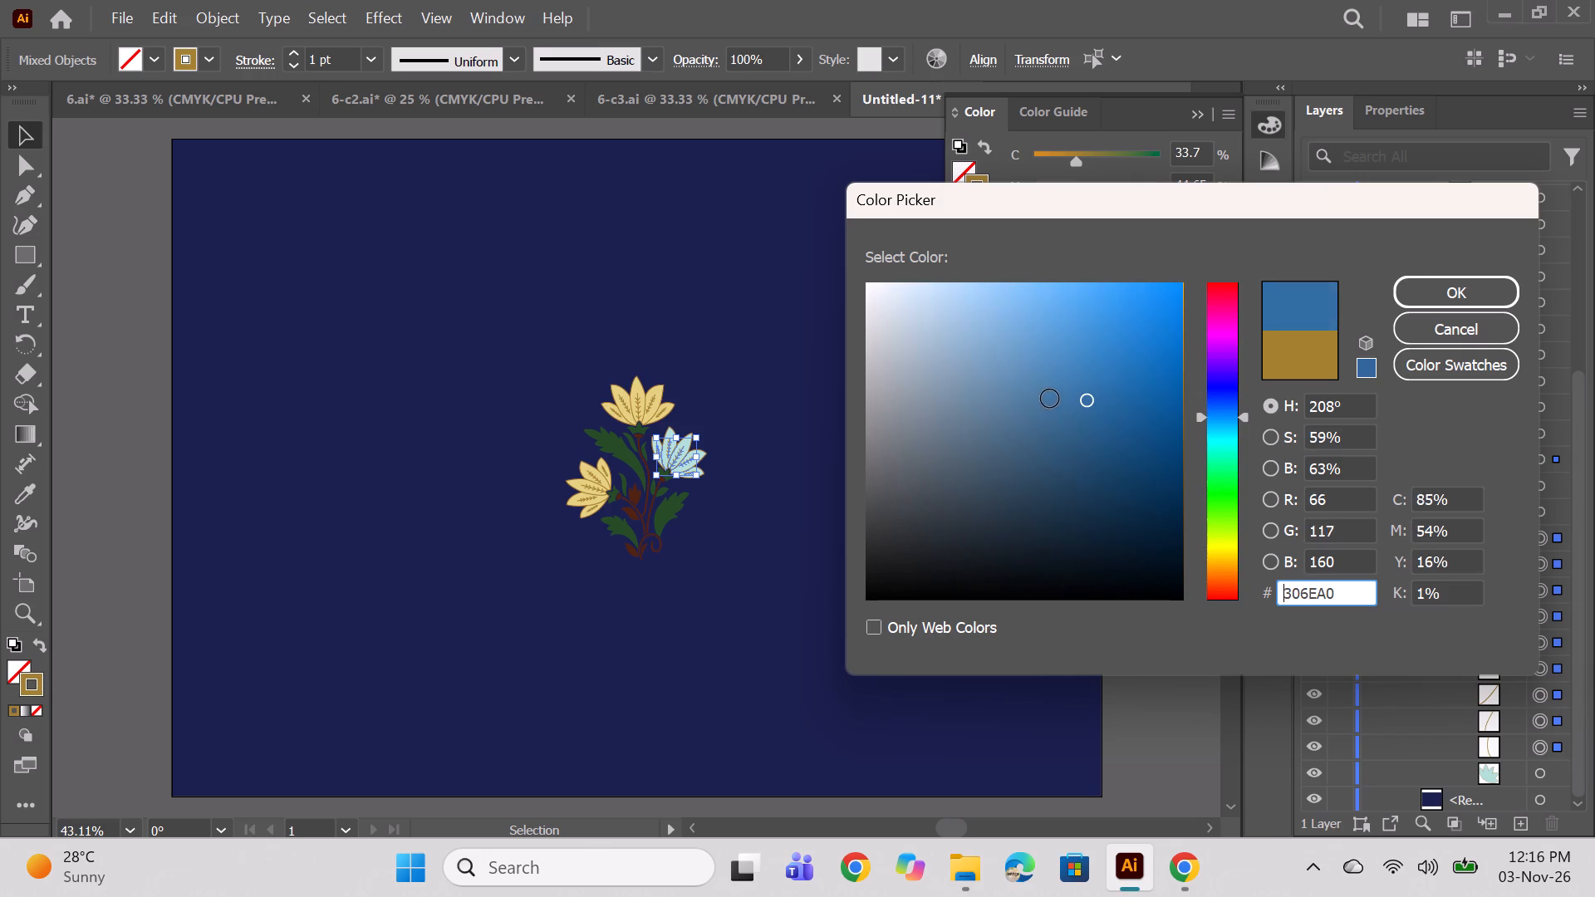
pyautogui.click(1054, 398)
pyautogui.click(1025, 393)
pyautogui.click(1011, 391)
pyautogui.click(1013, 376)
pyautogui.click(1214, 427)
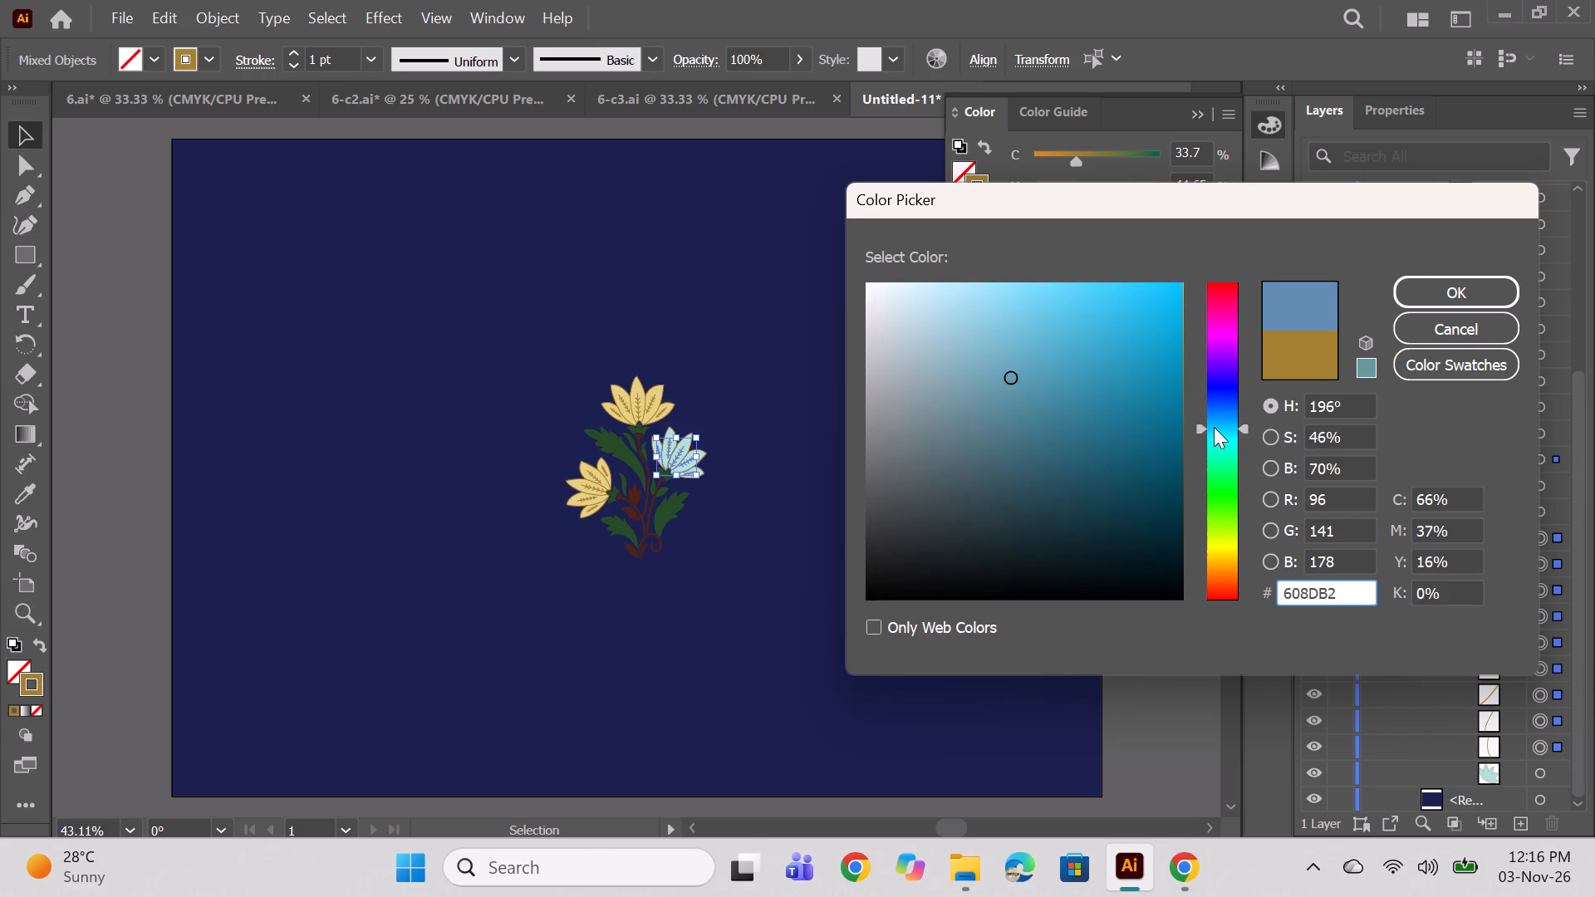
pyautogui.click(1222, 429)
pyautogui.click(991, 382)
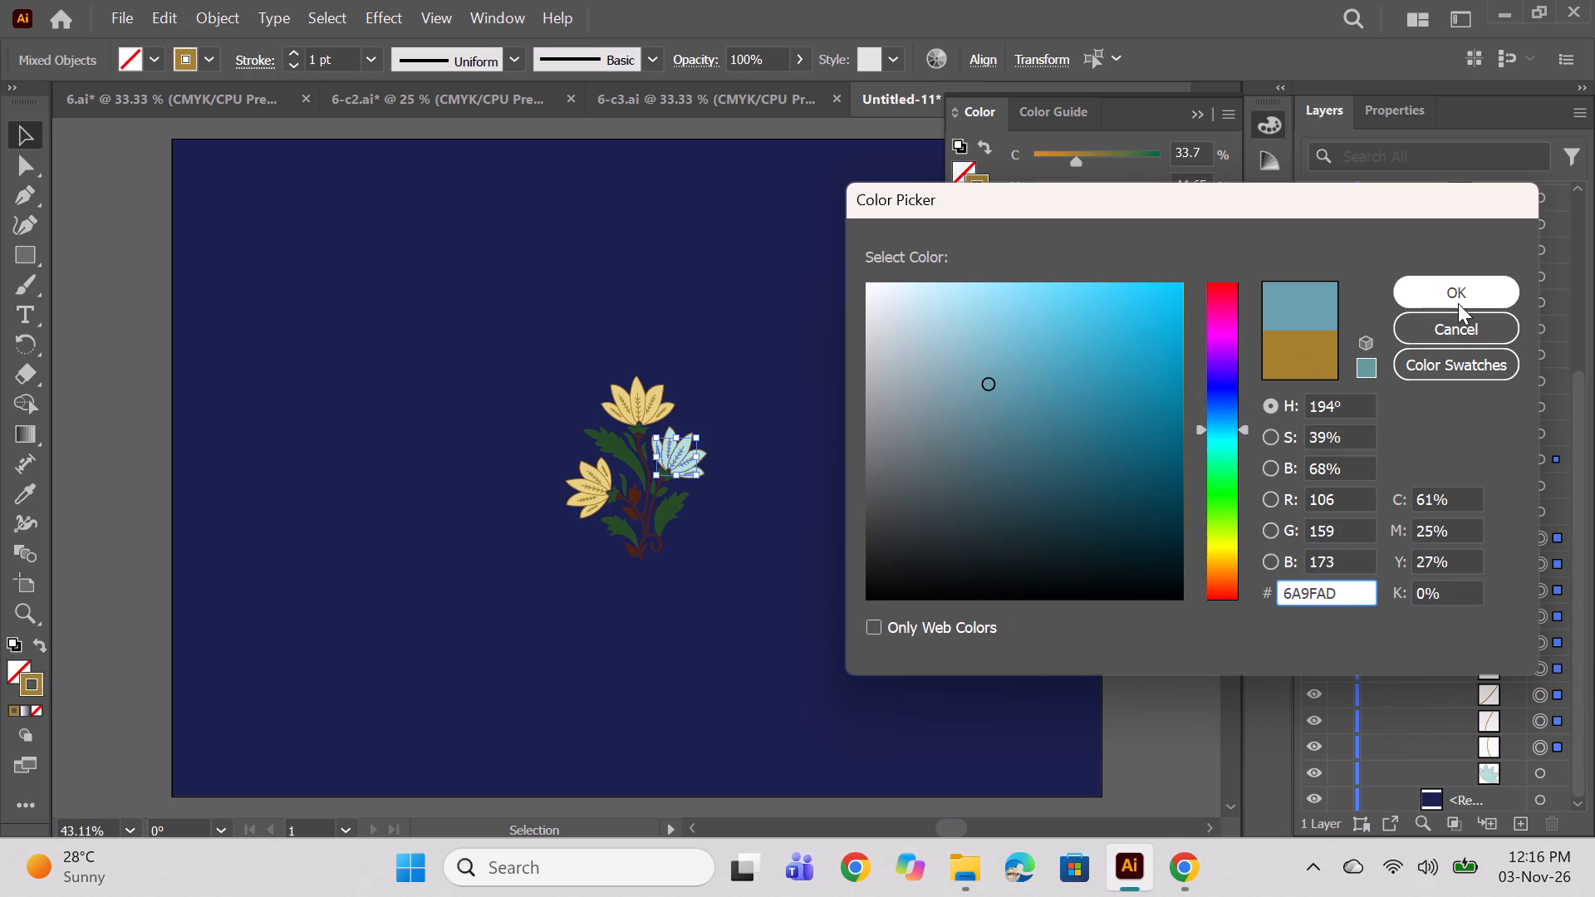
pyautogui.click(1458, 303)
pyautogui.keyDown('ctrl'); pyautogui.click(1020, 480); pyautogui.keyUp('ctrl')
# Change the petal outline stroke of the right-hand flower to a light blue-teal, about #80BCC1.
pyautogui.keyDown('alt'); pyautogui.scroll(1, 680, 446); pyautogui.keyUp('alt')
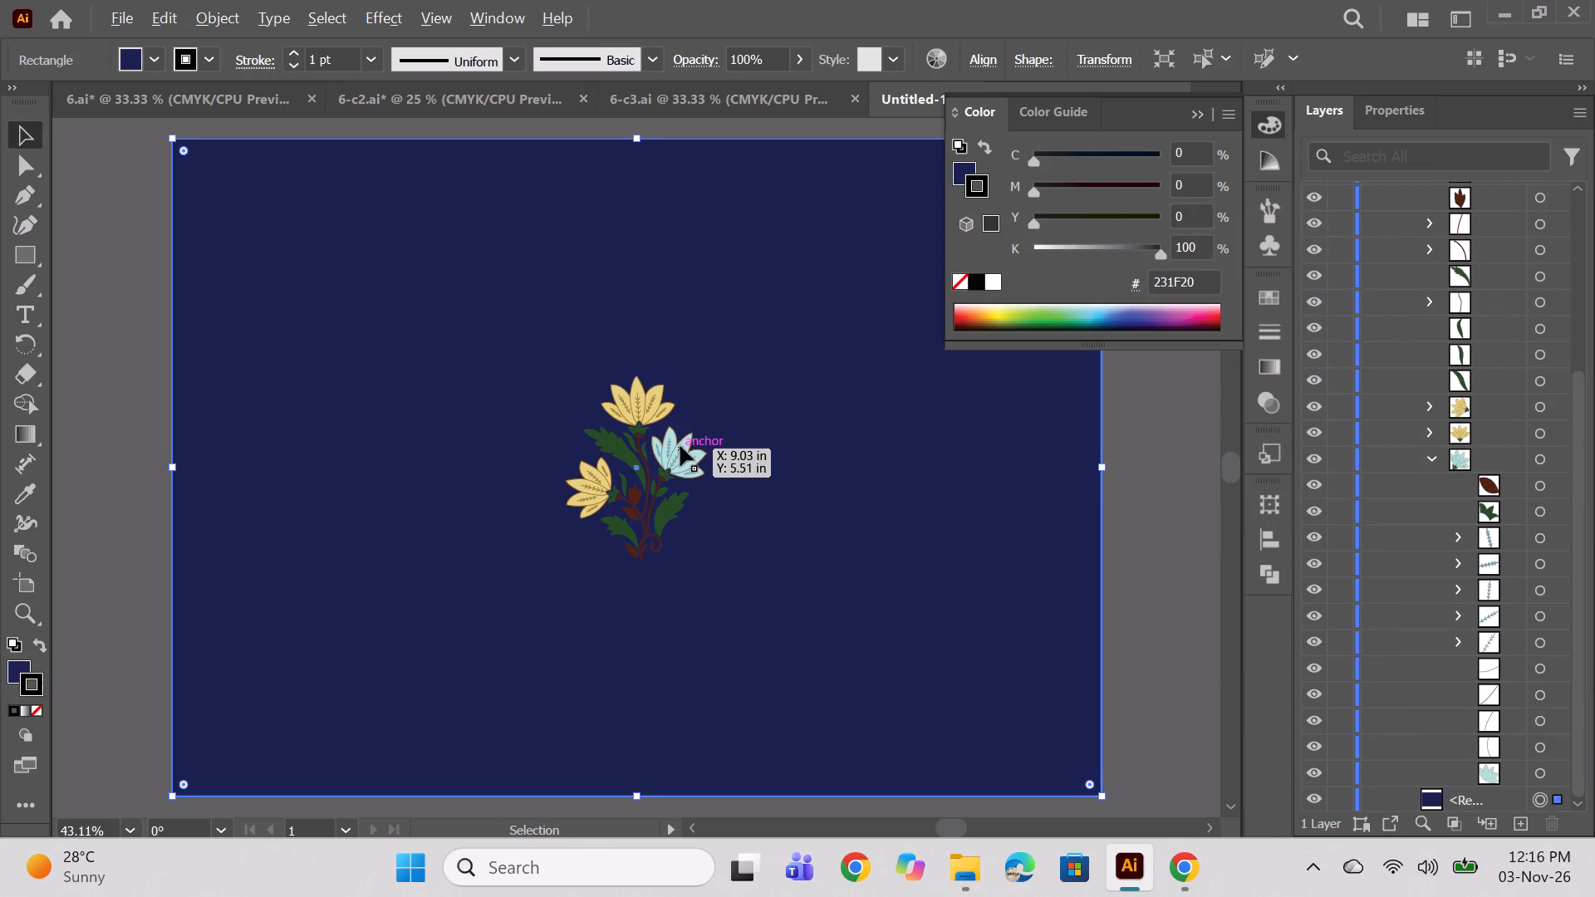
pyautogui.keyDown('alt'); pyautogui.scroll(4, 680, 446); pyautogui.keyUp('alt')
pyautogui.click(1539, 768)
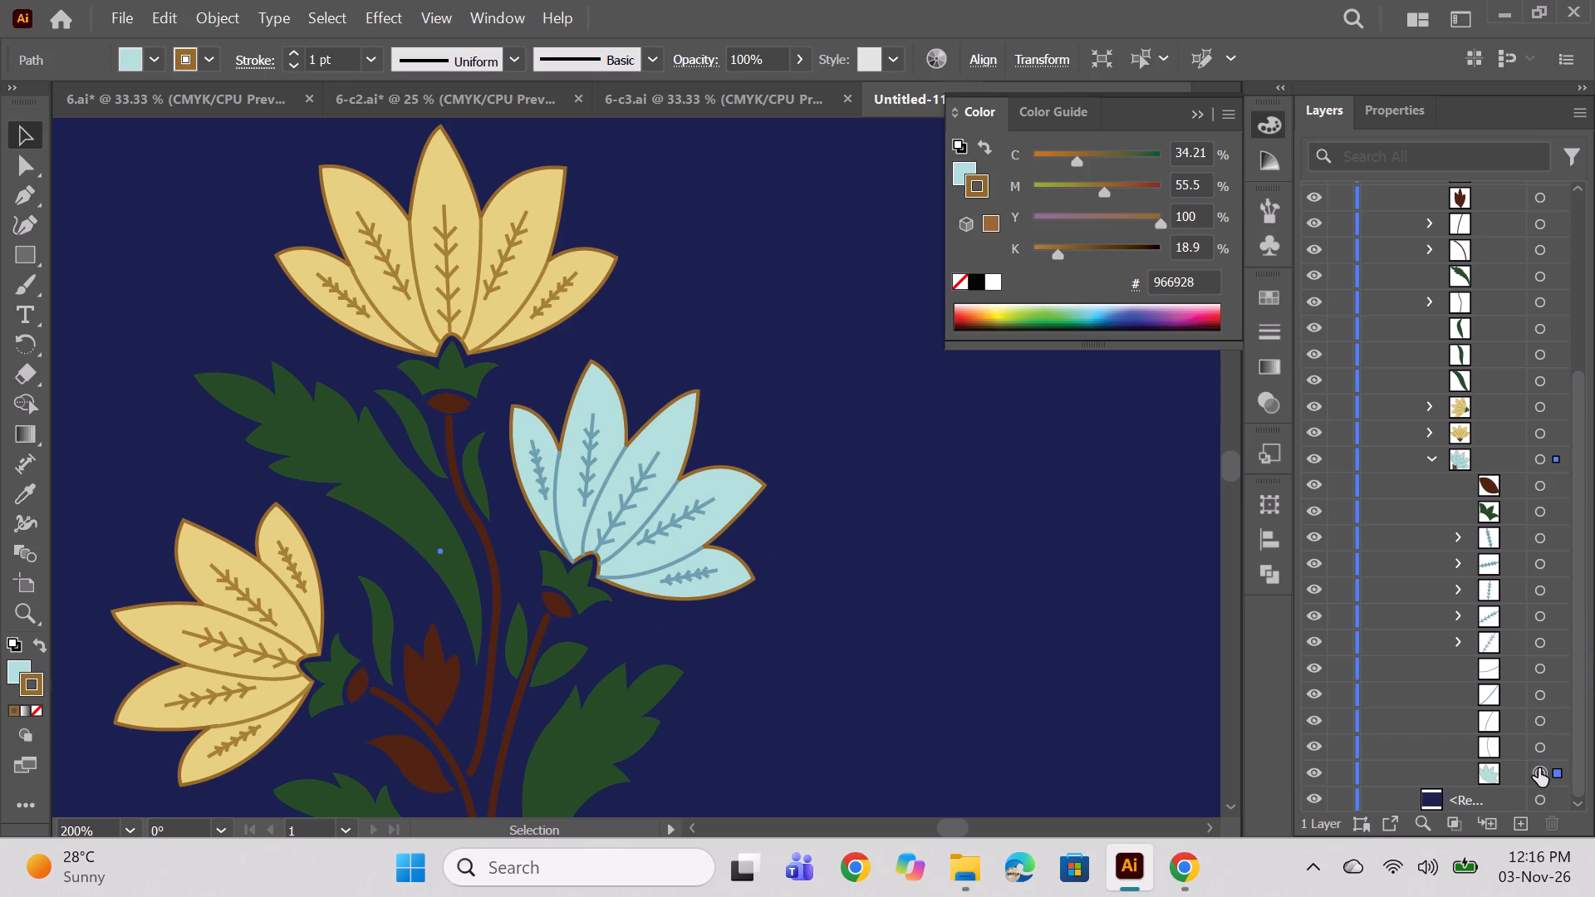
pyautogui.doubleClick(33, 694)
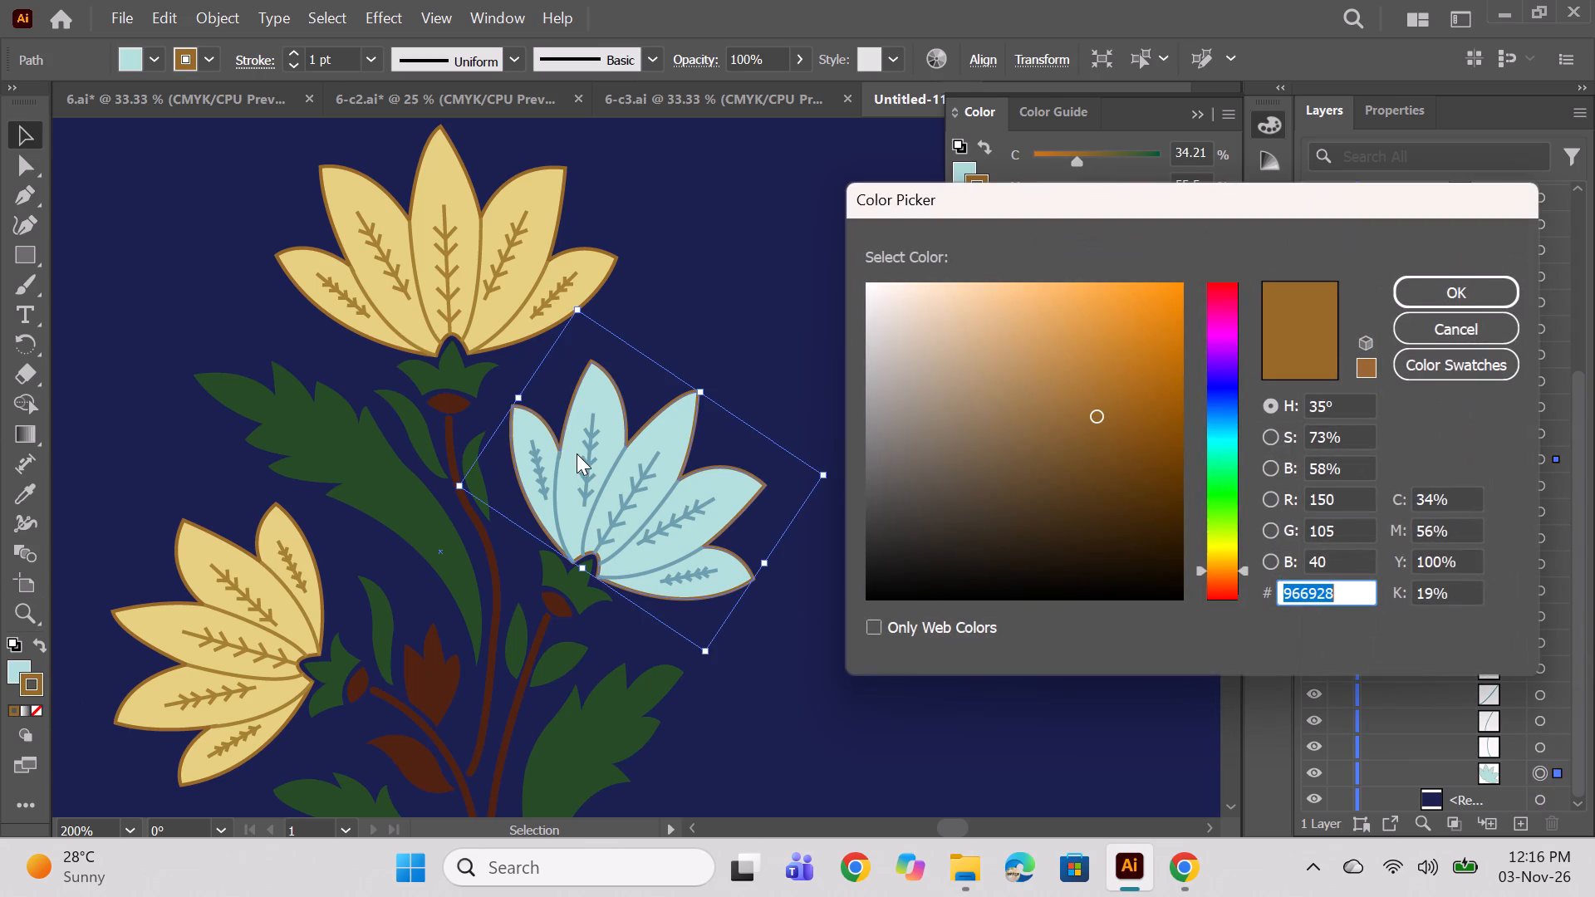
pyautogui.click(35, 488)
pyautogui.click(1219, 405)
pyautogui.click(1222, 429)
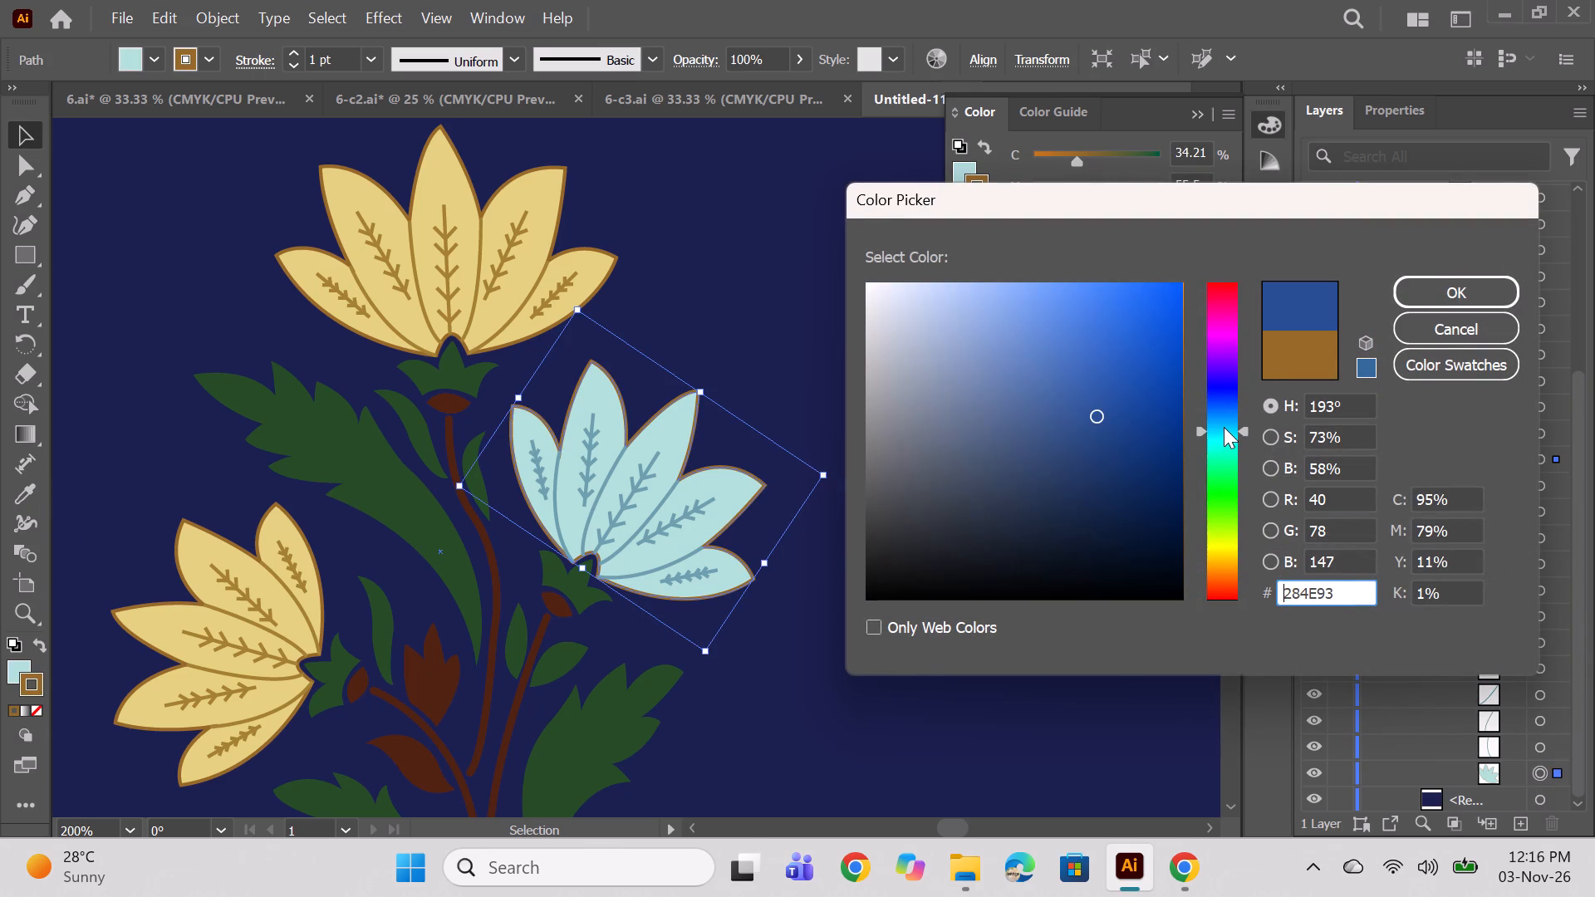
pyautogui.click(1223, 424)
pyautogui.click(1219, 444)
pyautogui.click(1223, 441)
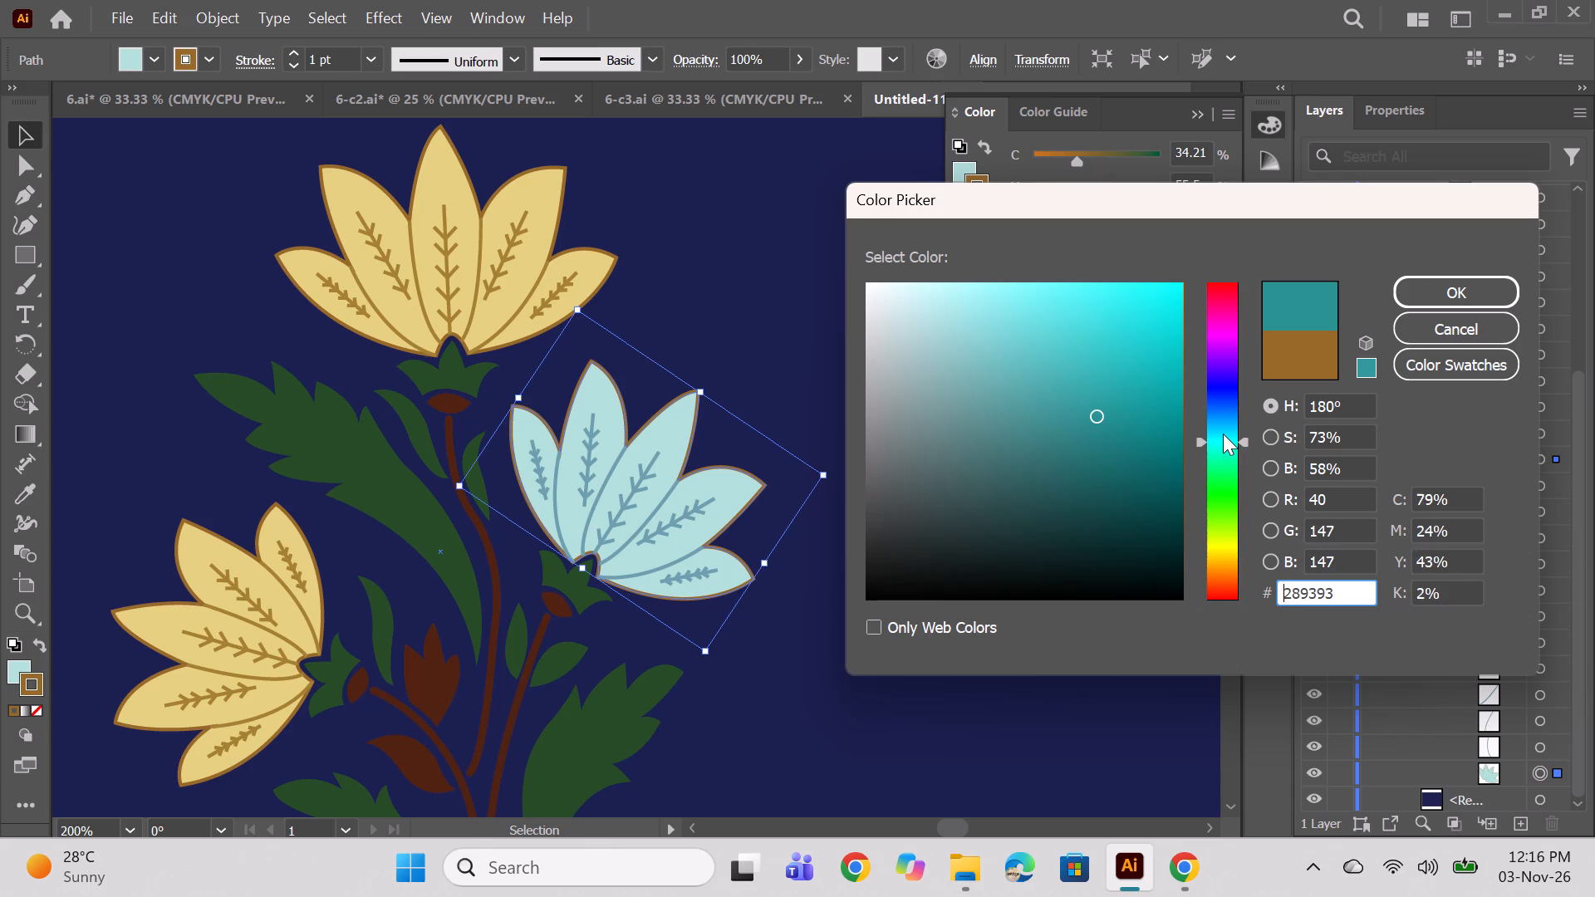
pyautogui.click(1223, 434)
pyautogui.click(1212, 435)
pyautogui.click(978, 334)
pyautogui.click(947, 355)
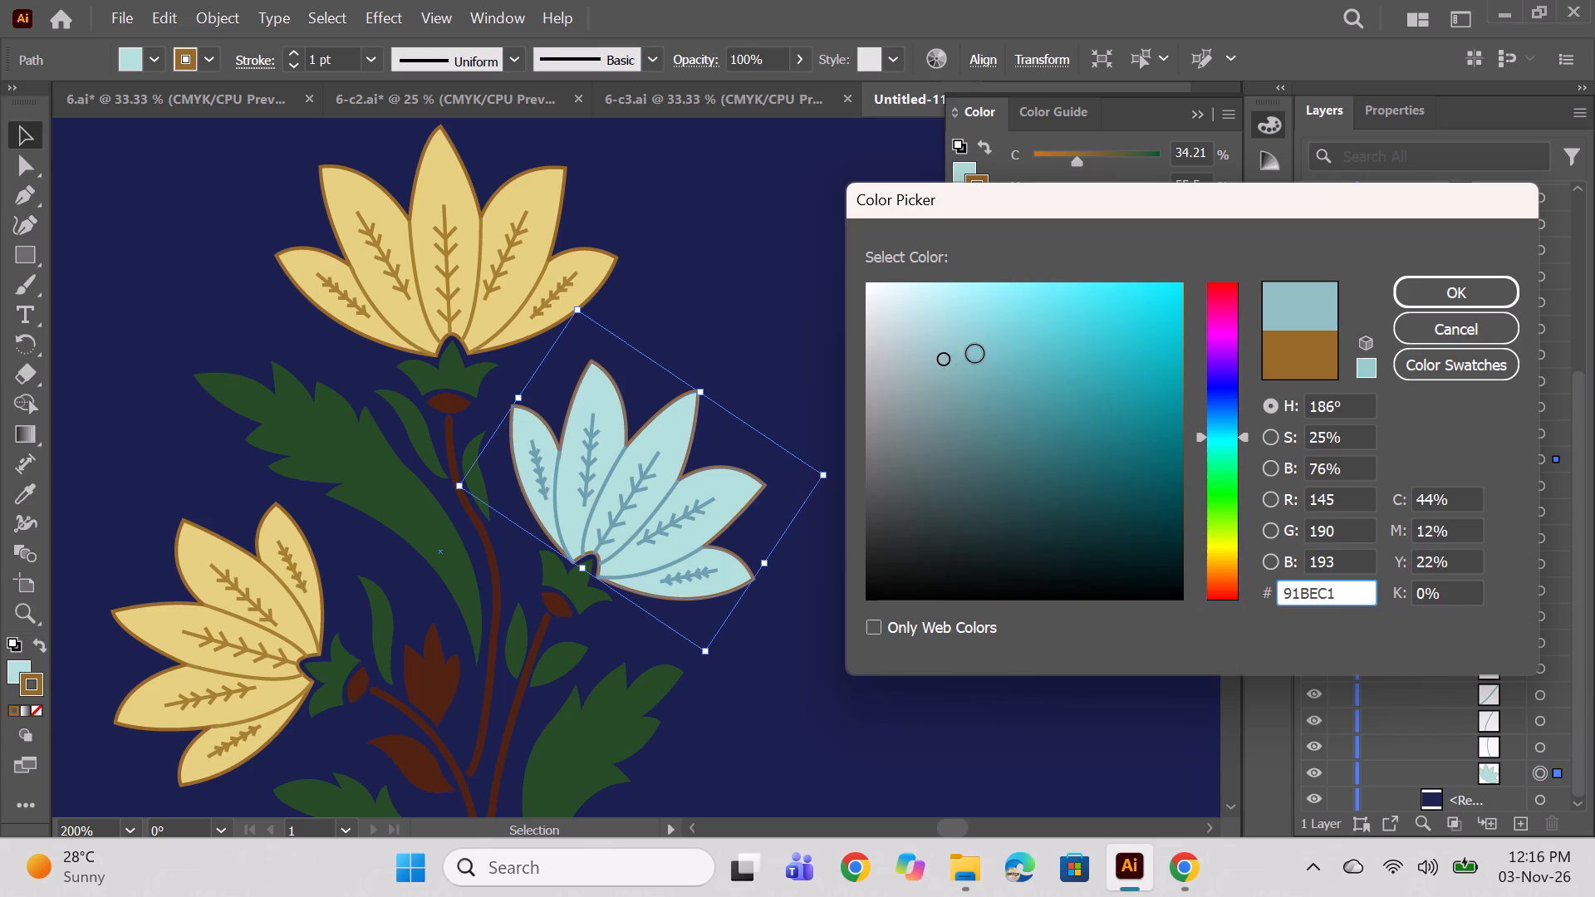
pyautogui.click(975, 354)
pyautogui.click(1001, 359)
pyautogui.click(1011, 353)
pyautogui.click(1009, 346)
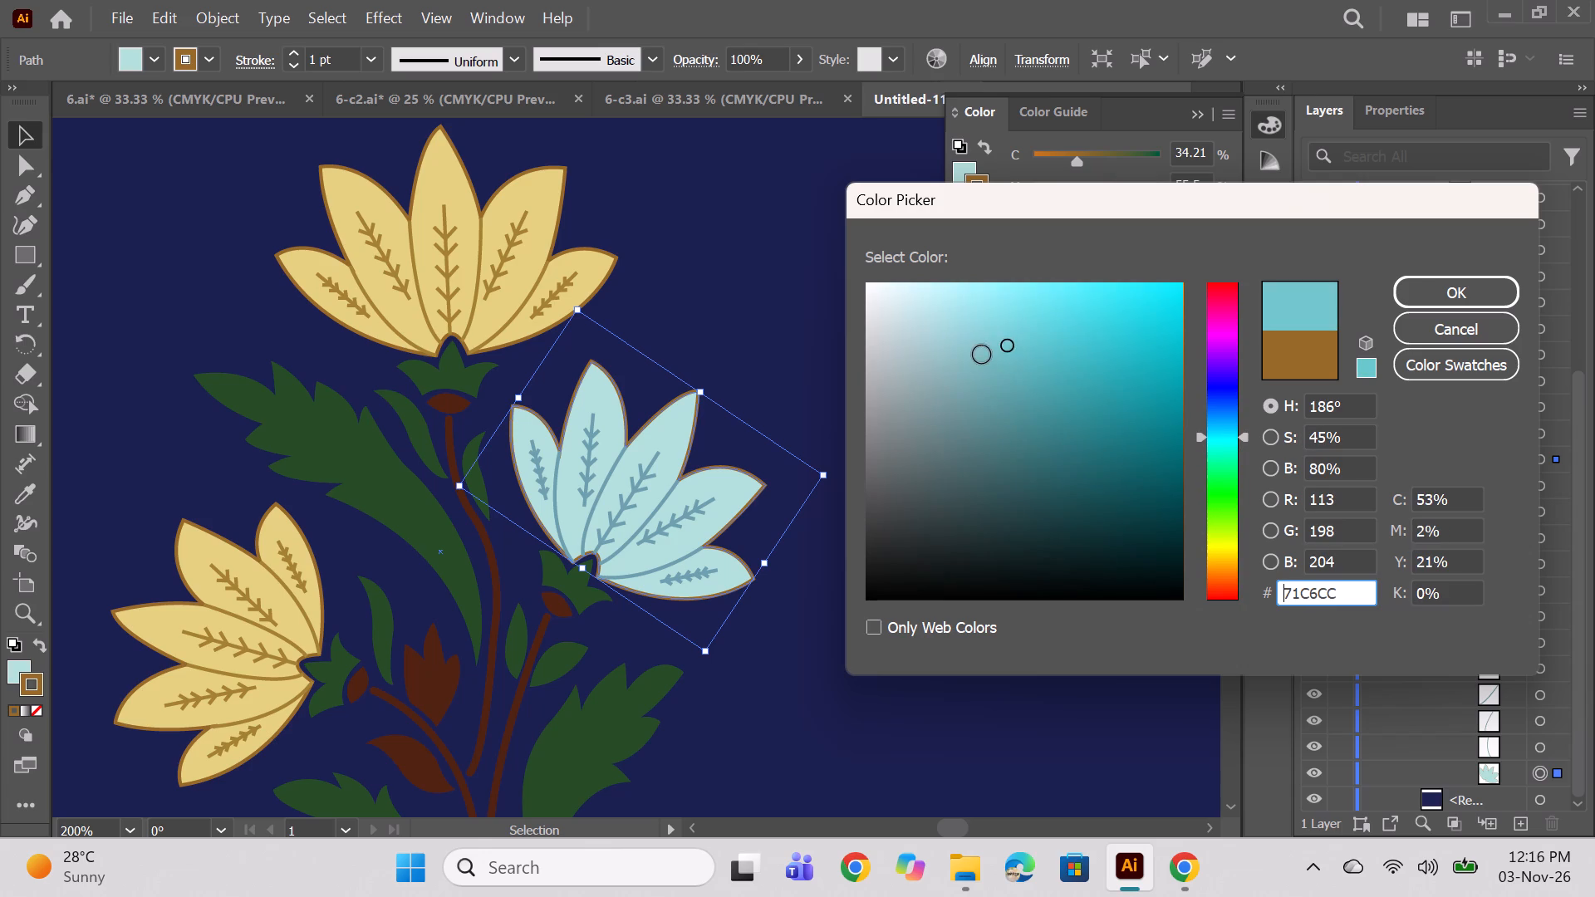
pyautogui.click(976, 358)
pyautogui.click(1473, 293)
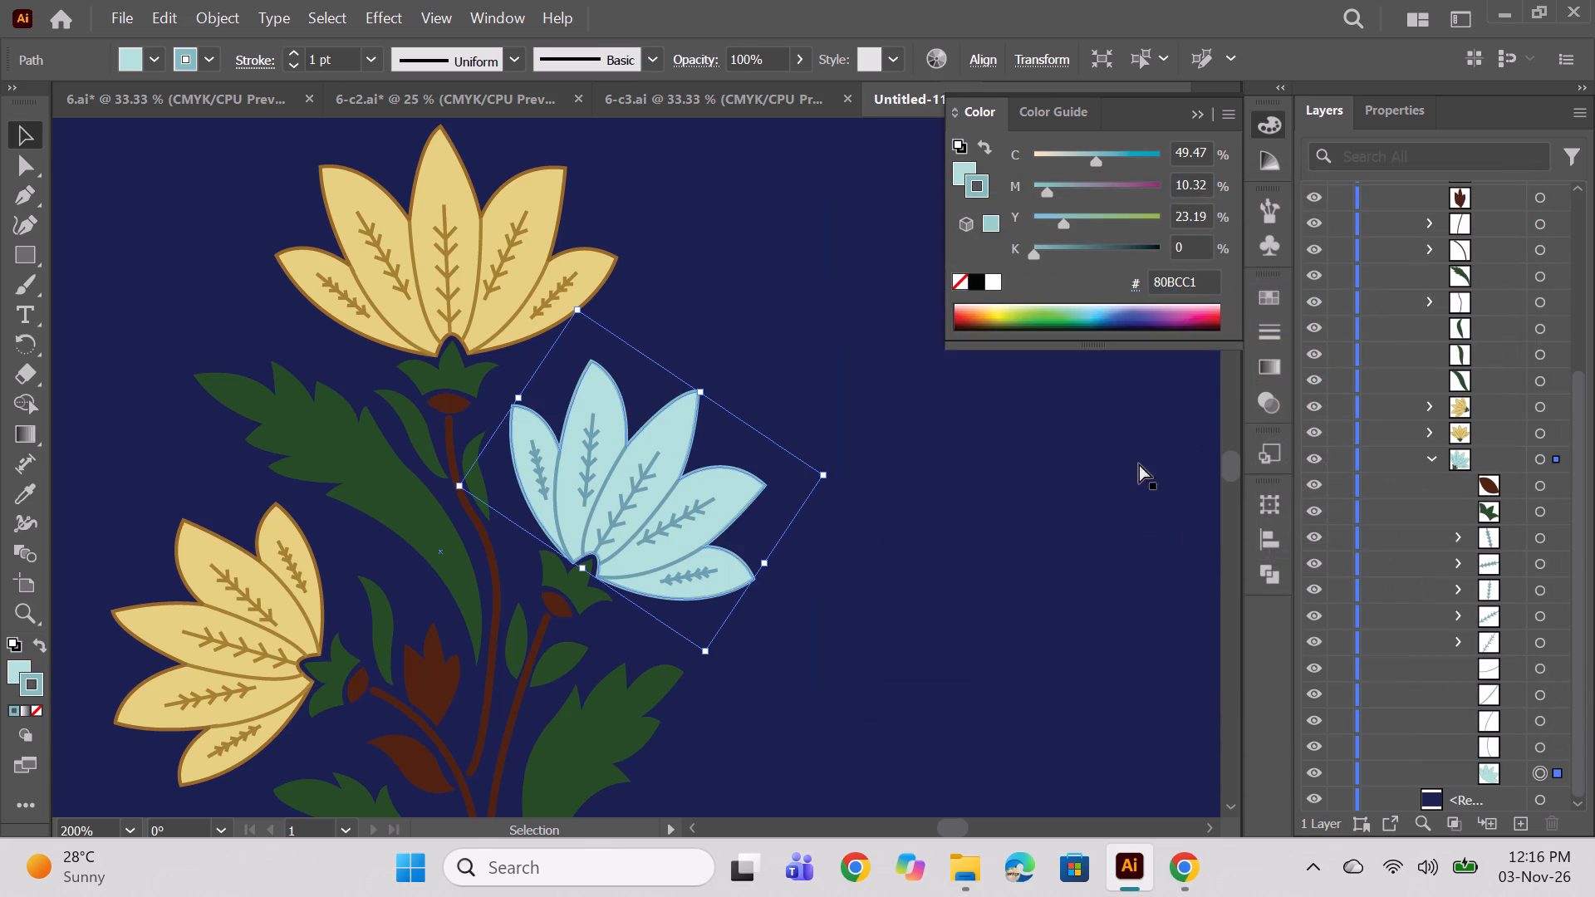
pyautogui.keyDown('ctrl'); pyautogui.click(1139, 463); pyautogui.keyUp('ctrl')
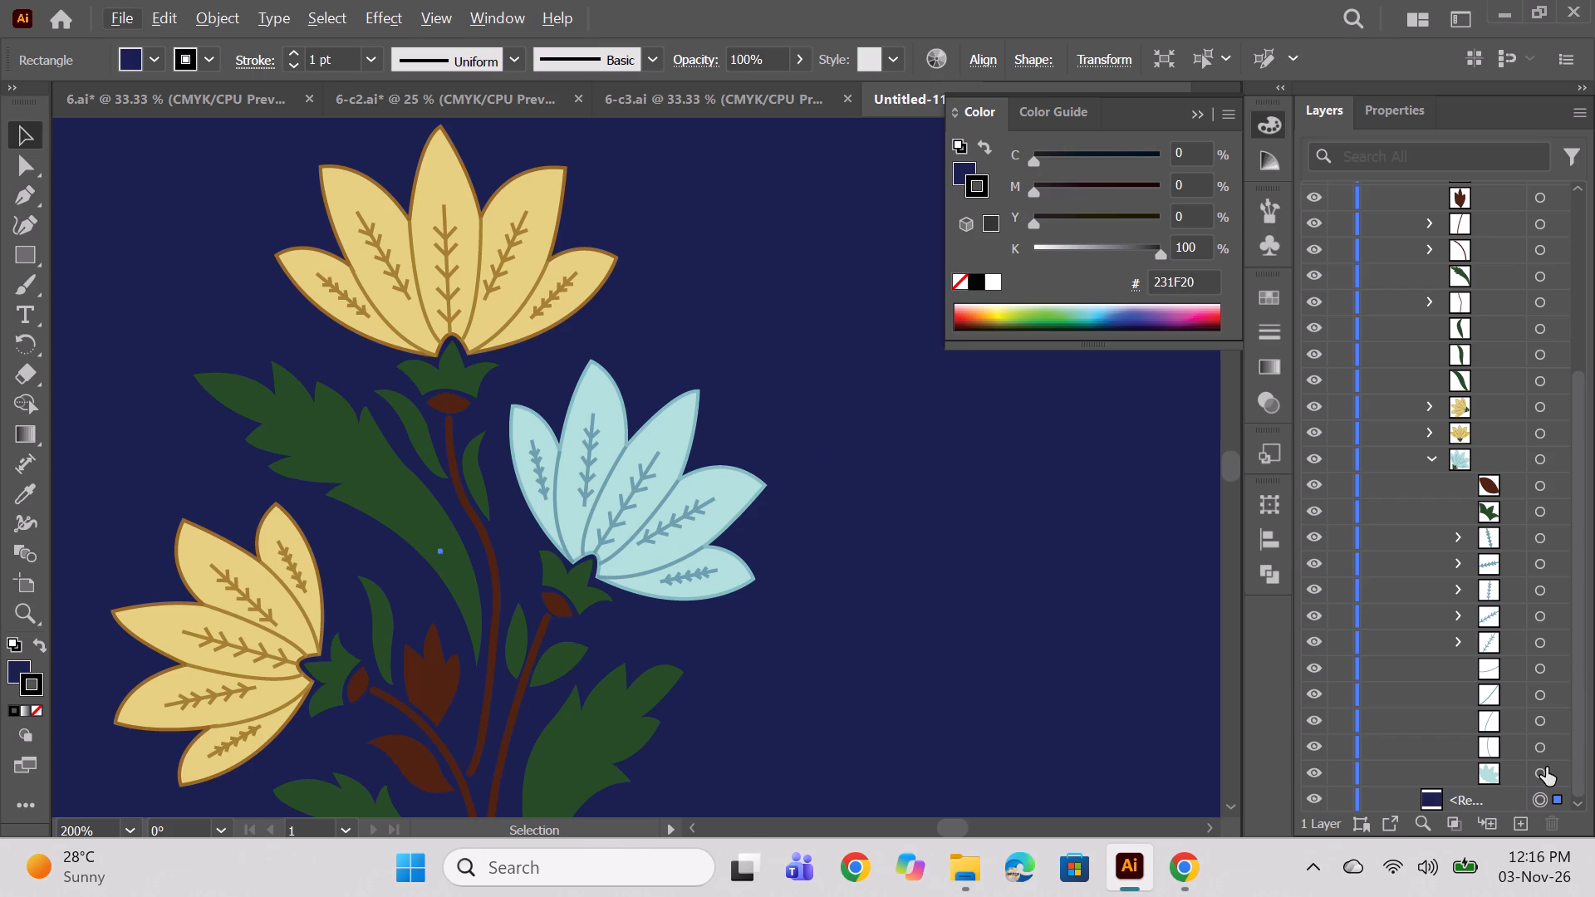
# Darken the right-hand flower's petal outline stroke to a muted teal, #72A9AA.
pyautogui.click(1548, 776)
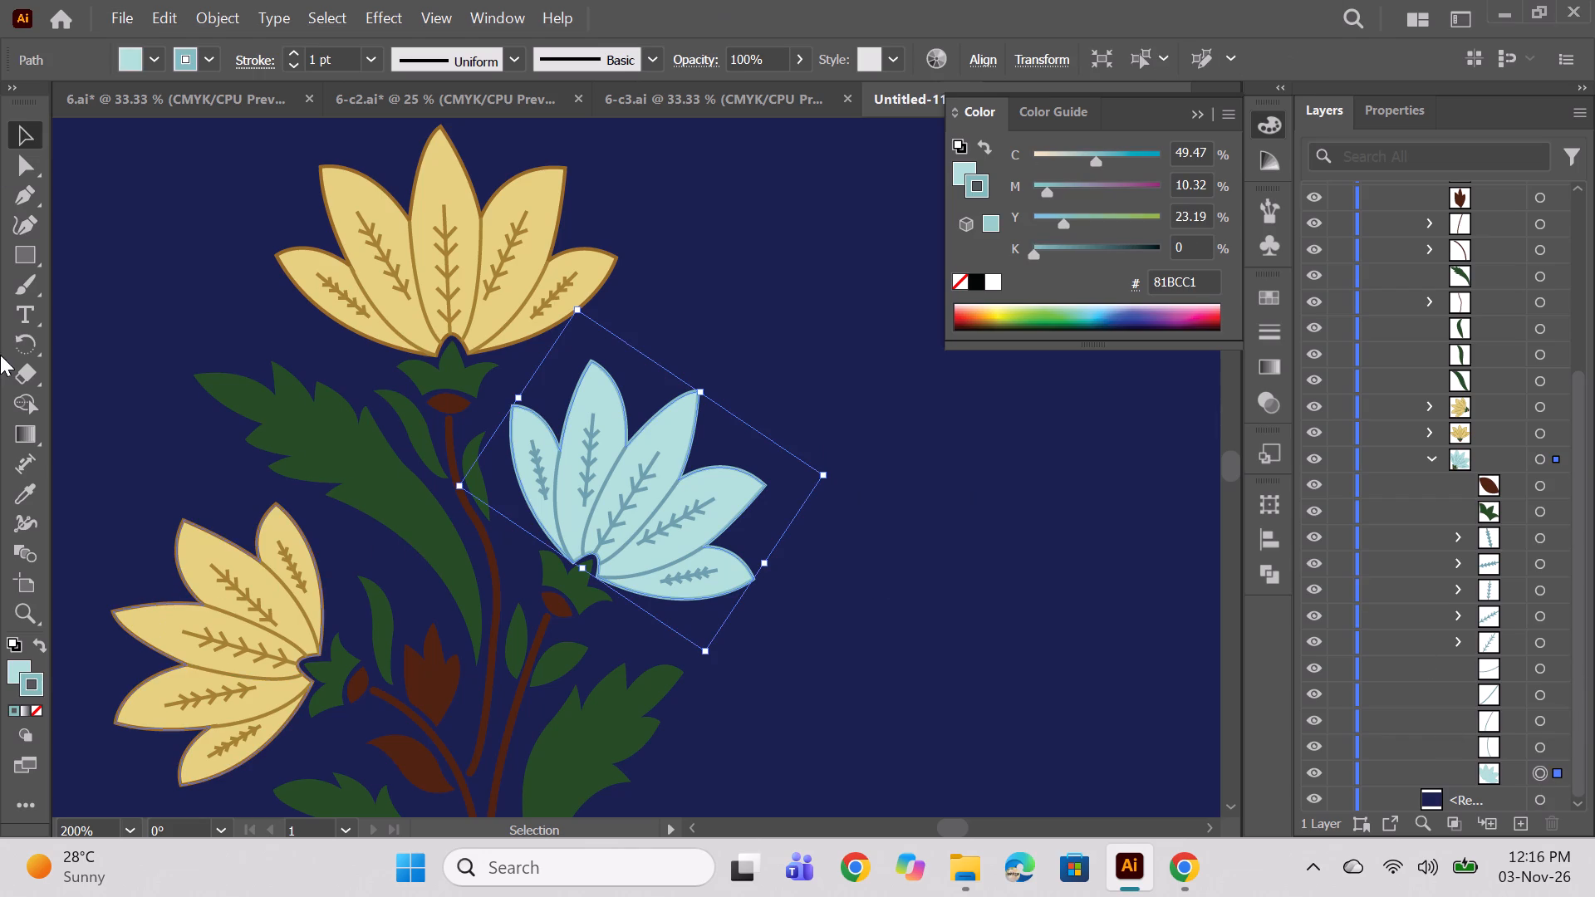
pyautogui.doubleClick(30, 689)
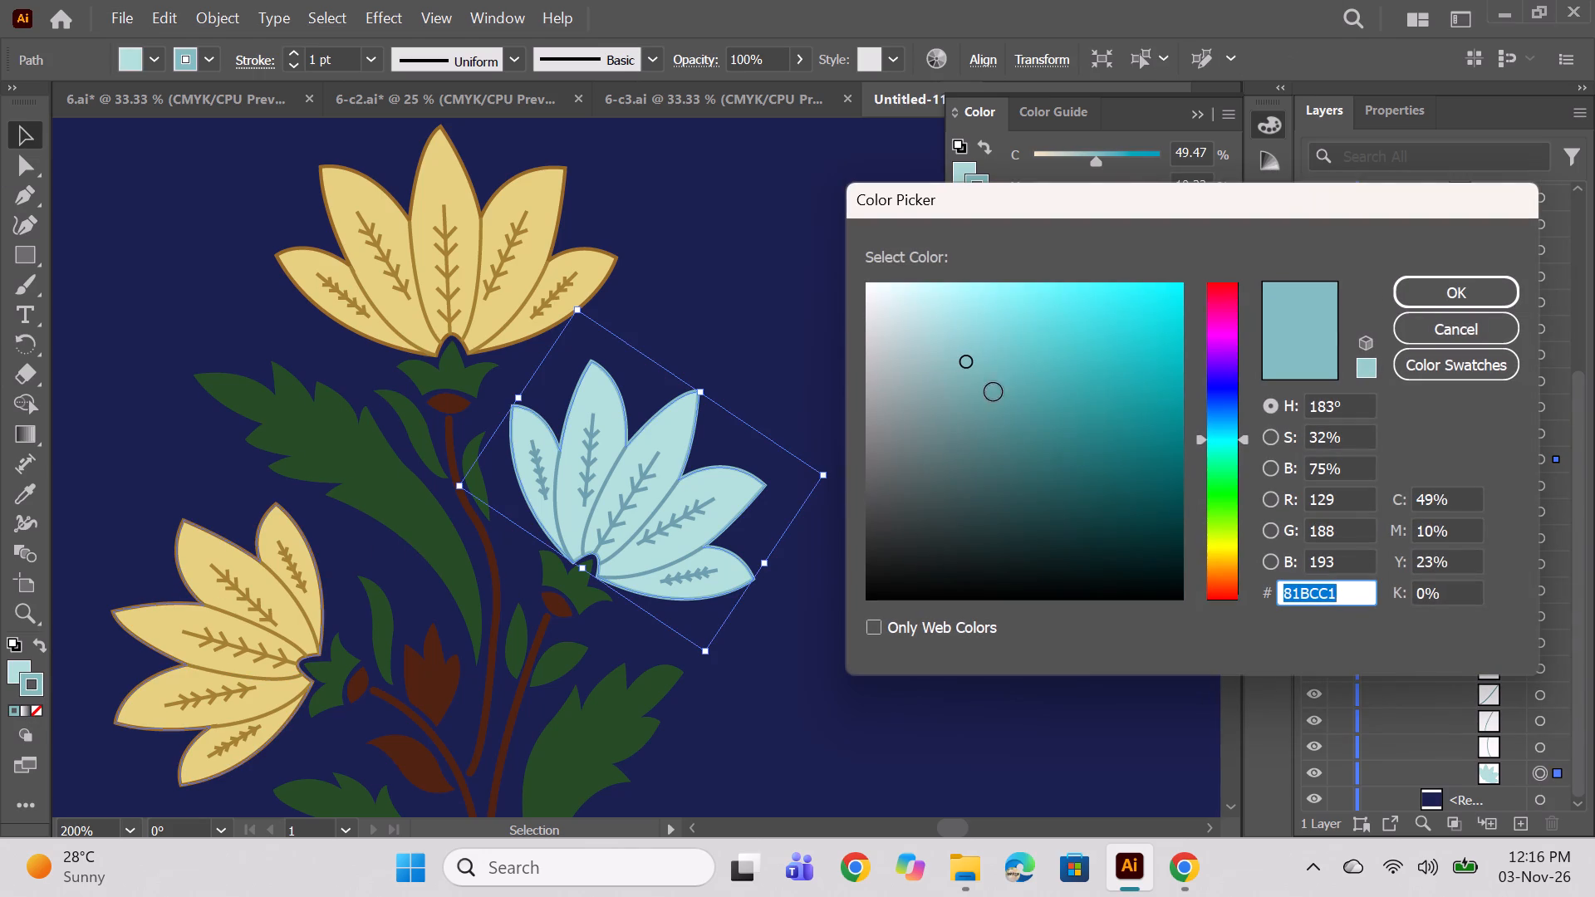
pyautogui.click(971, 385)
pyautogui.click(1432, 295)
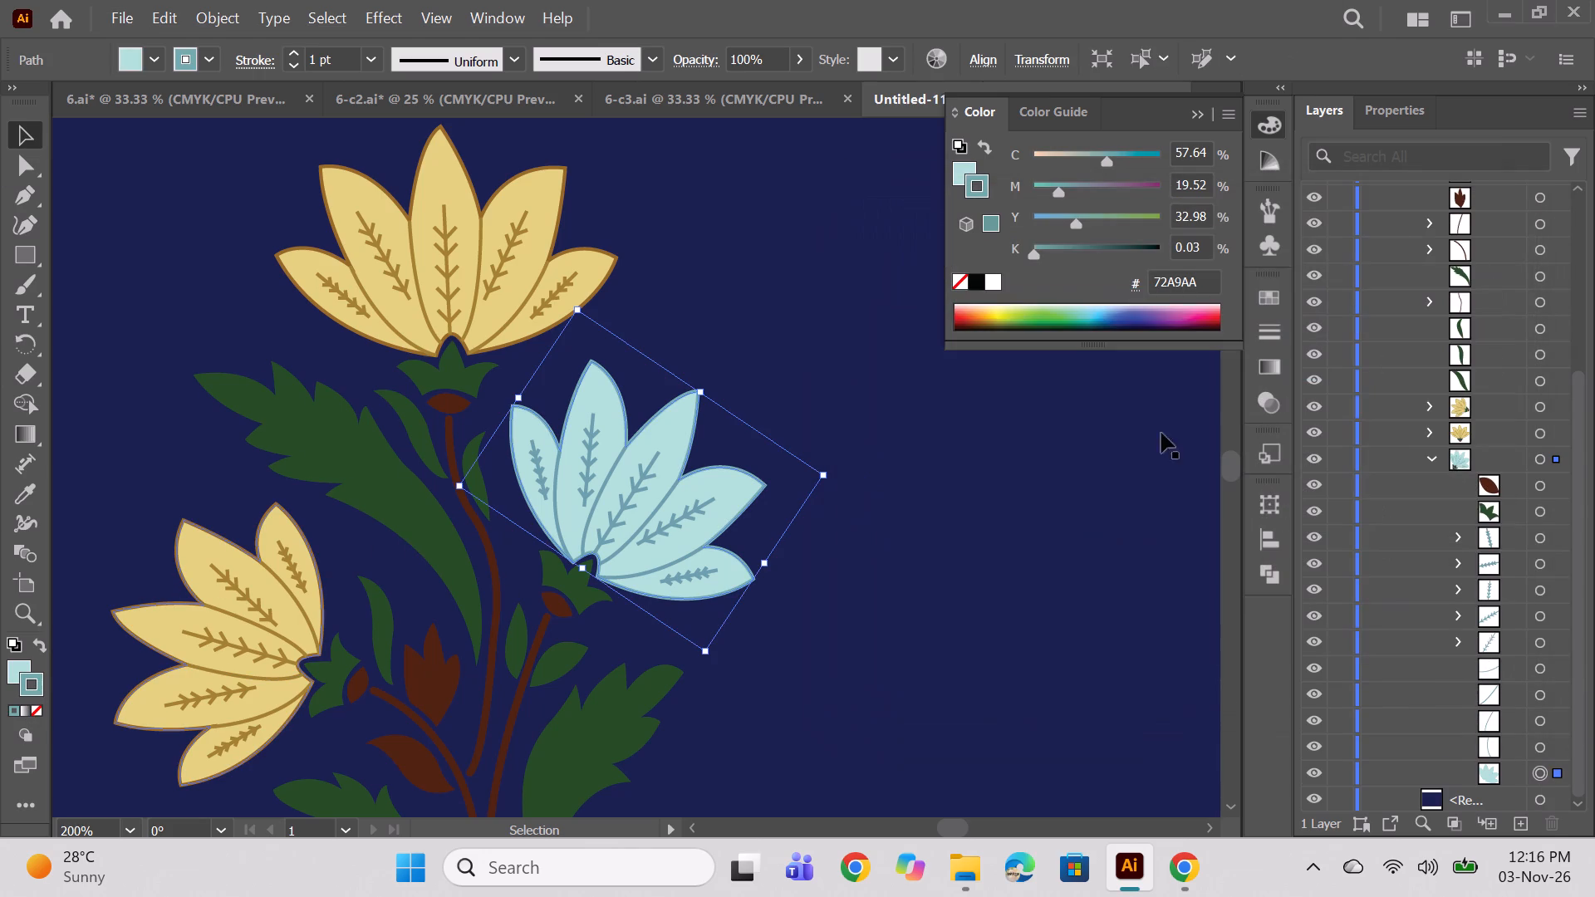
pyautogui.keyDown('ctrl'); pyautogui.click(1082, 571); pyautogui.keyUp('ctrl')
# Fill the leafy calyx beneath the right-hand flower with golden ochre, #AD8C23.
pyautogui.keyDown('alt'); pyautogui.scroll(-3, 837, 363); pyautogui.keyUp('alt')
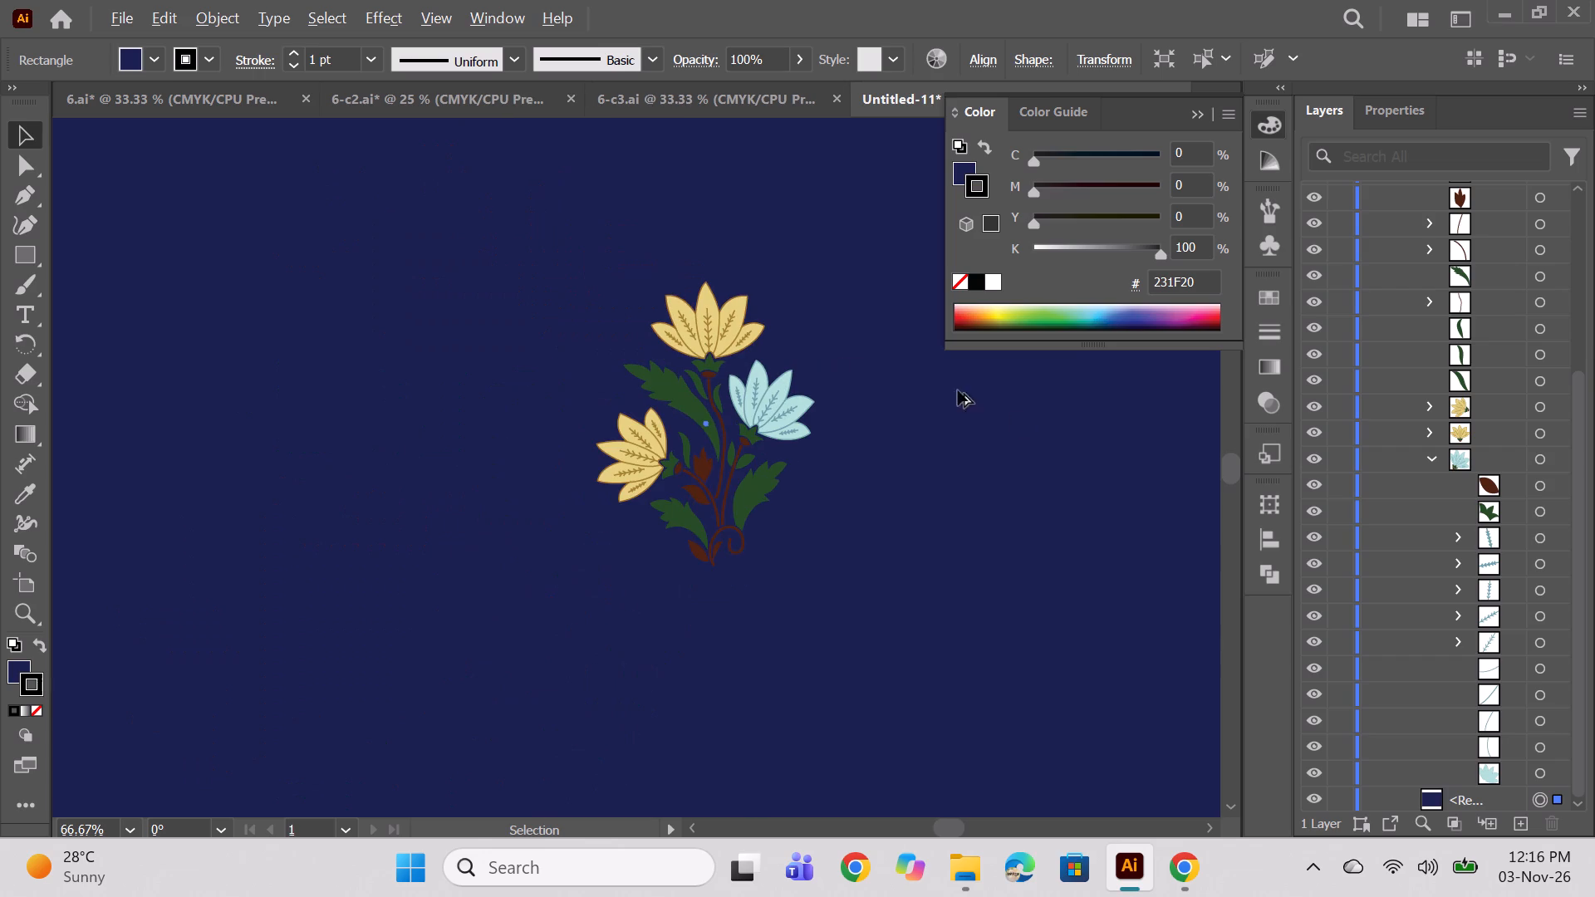
pyautogui.press('space')
pyautogui.moveTo(1122, 607); pyautogui.dragTo(984, 641)
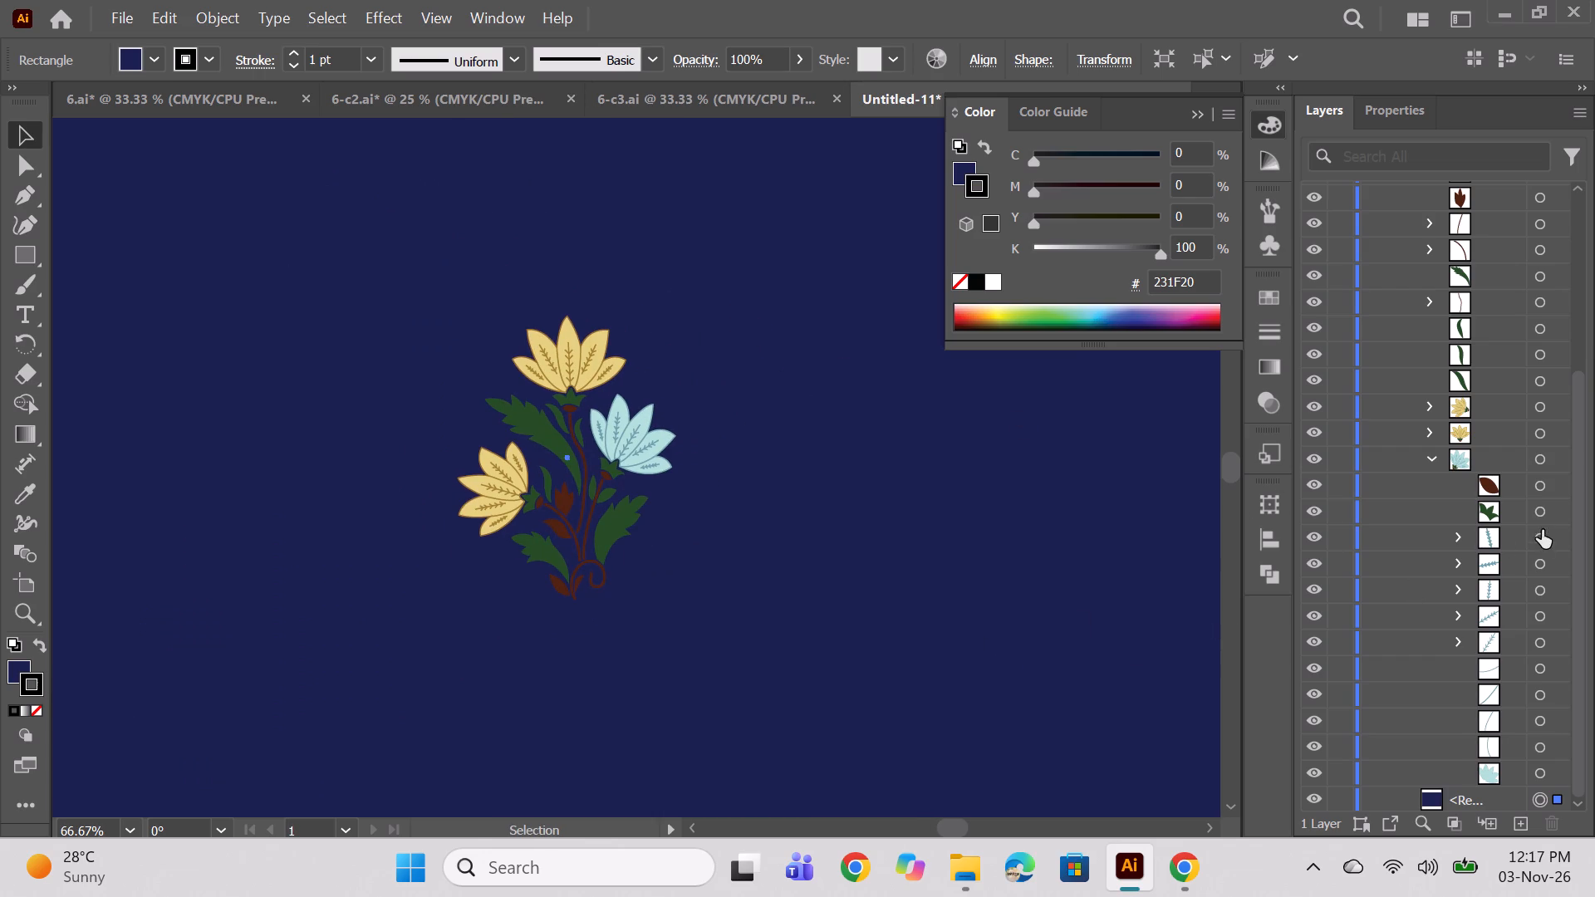
pyautogui.keyDown('alt'); pyautogui.scroll(2, 601, 446); pyautogui.keyUp('alt')
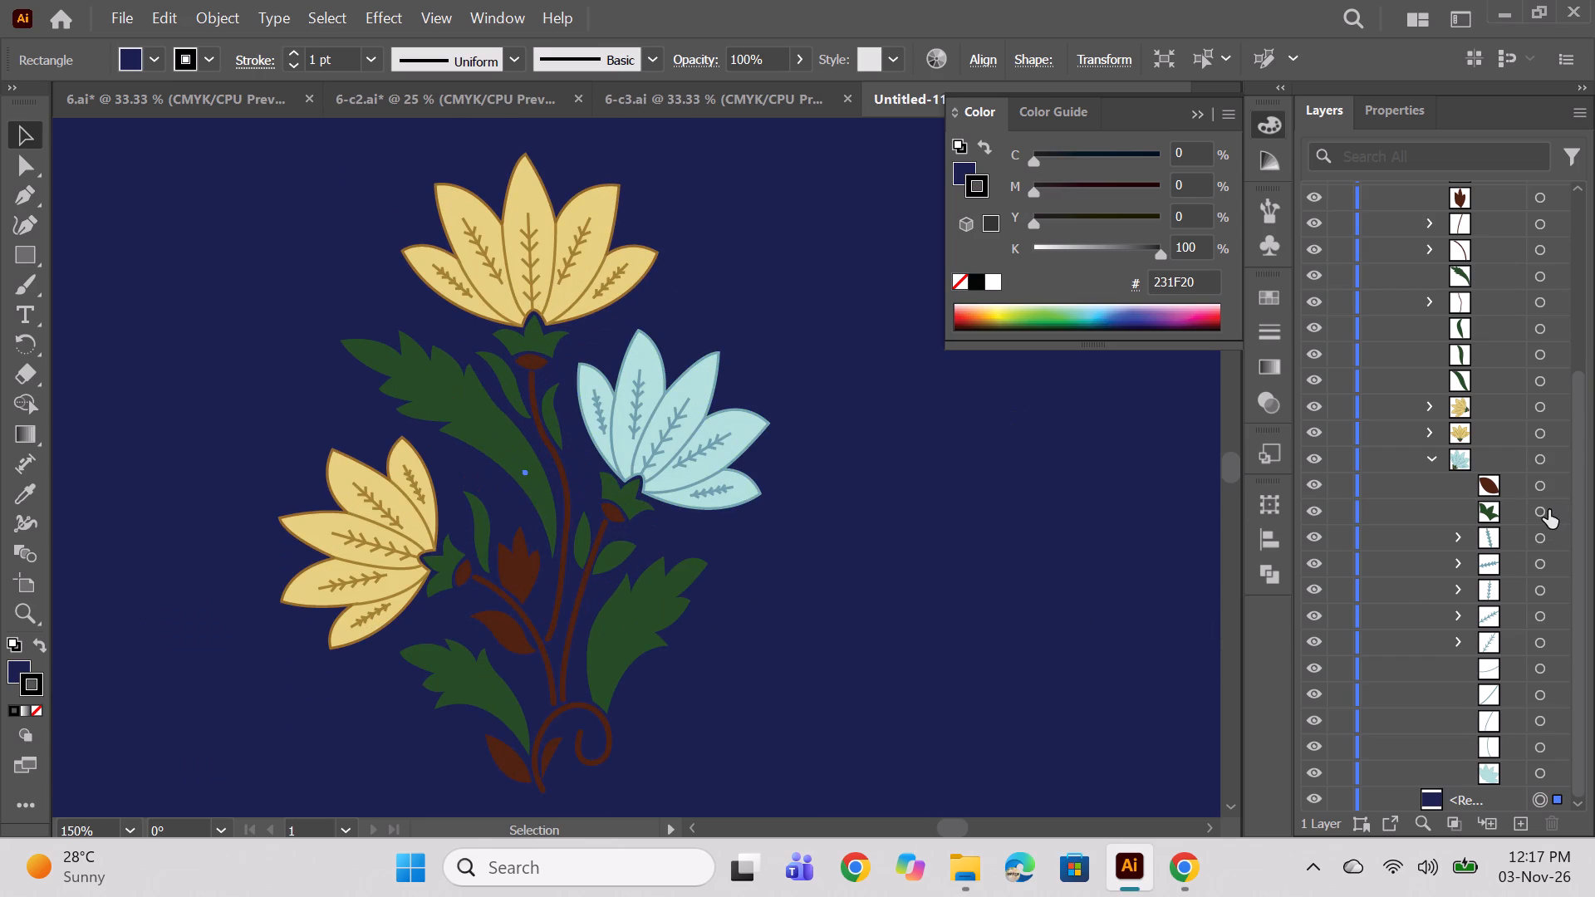
pyautogui.click(1541, 510)
pyautogui.doubleClick(17, 671)
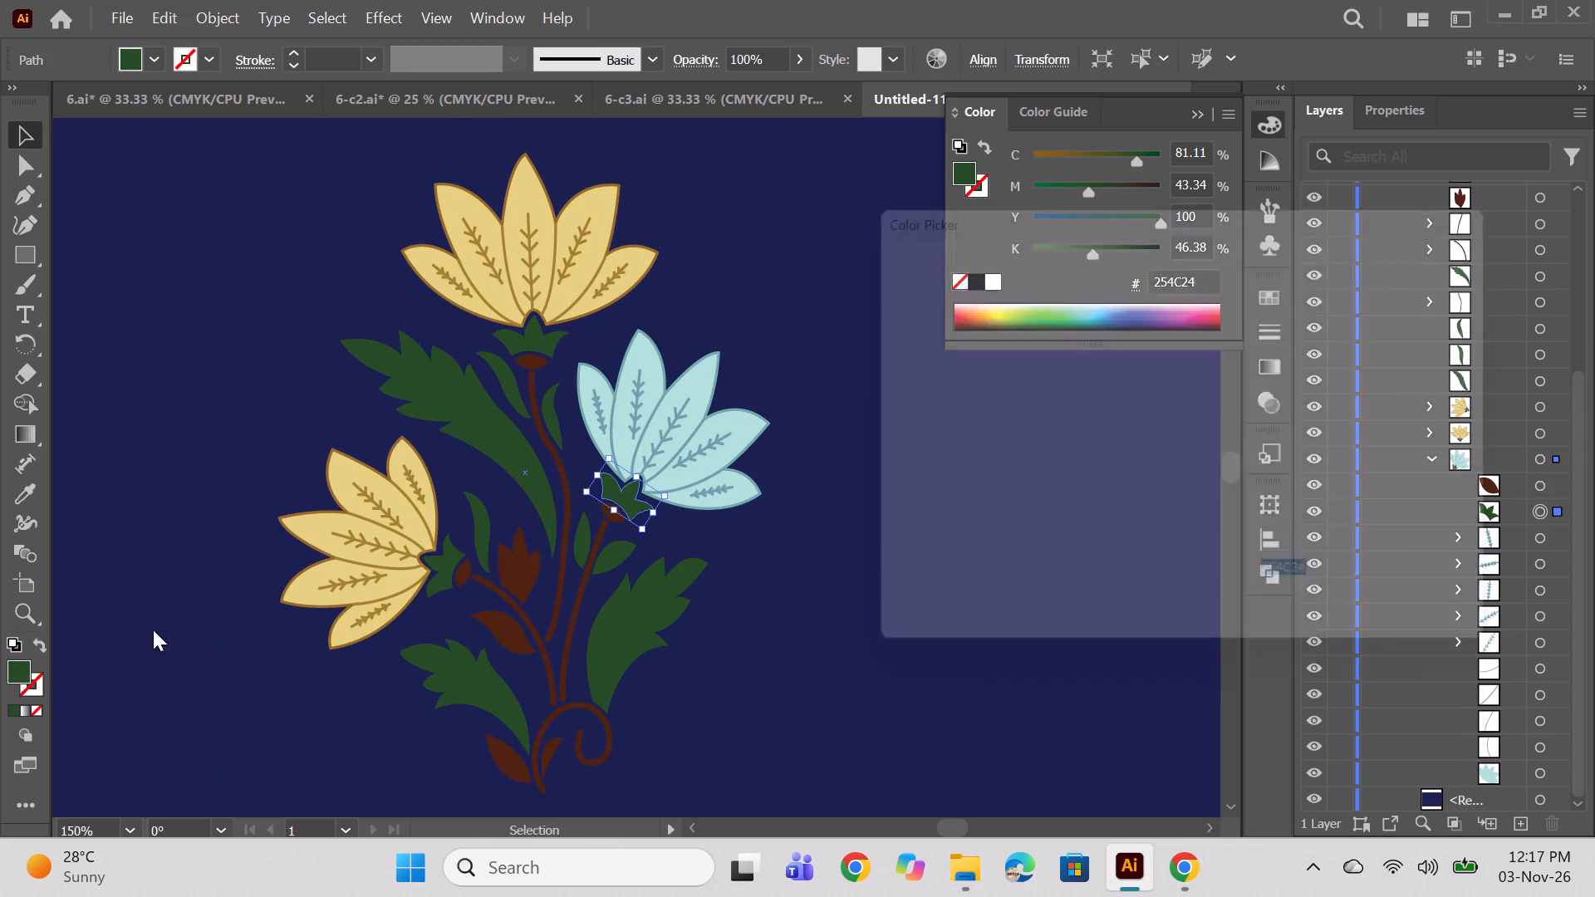
pyautogui.click(1234, 532)
pyautogui.click(1222, 545)
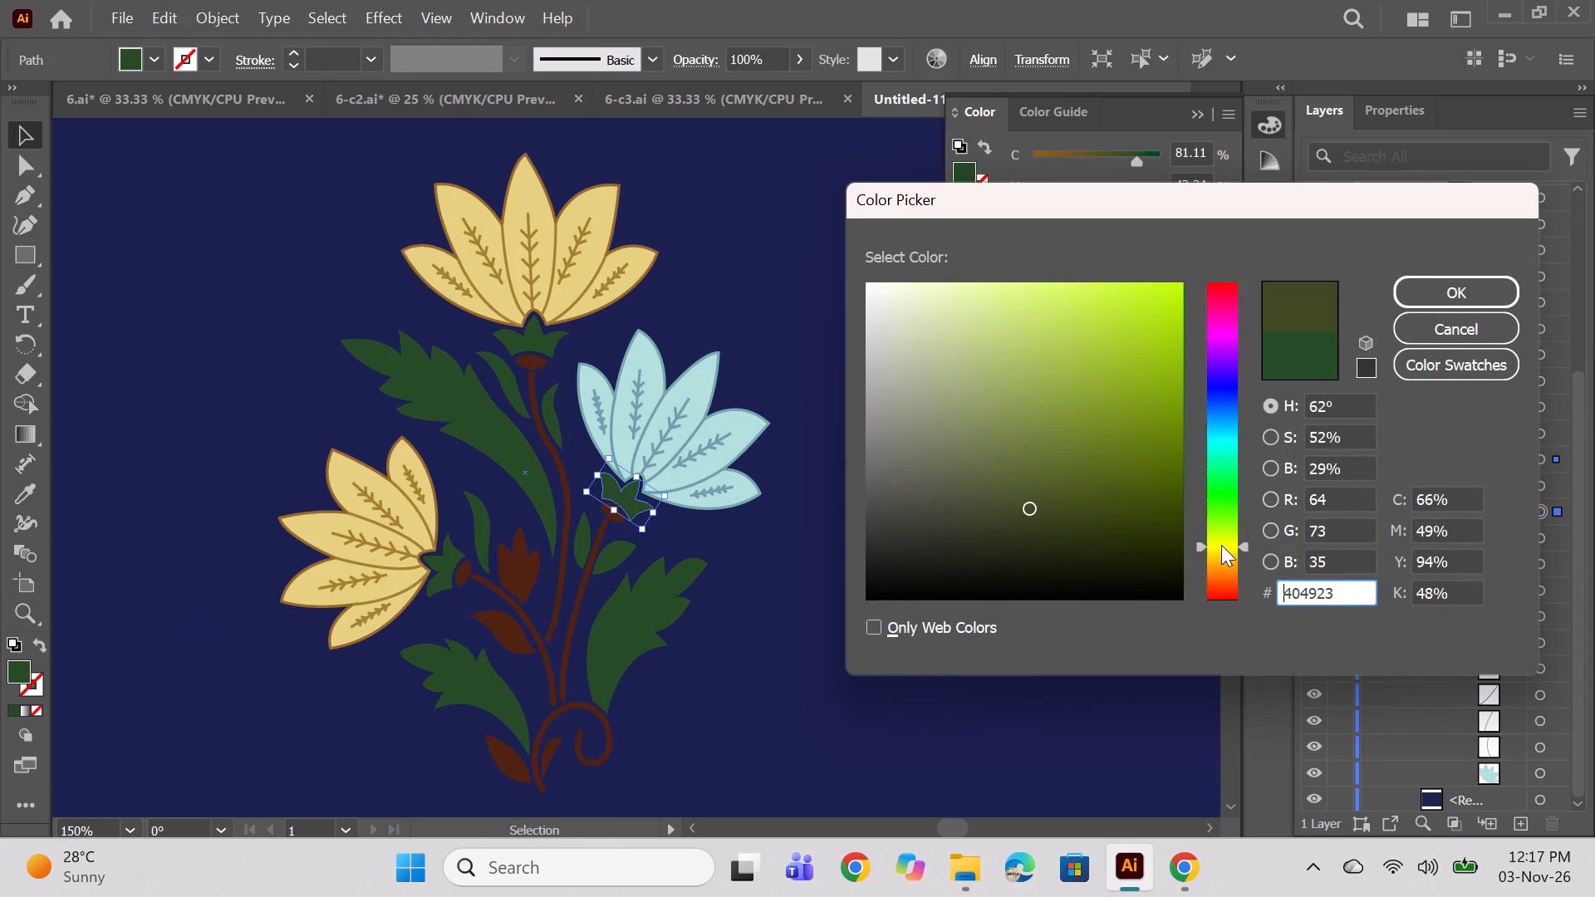
pyautogui.click(1224, 556)
pyautogui.click(1225, 551)
pyautogui.click(1230, 535)
pyautogui.click(1225, 552)
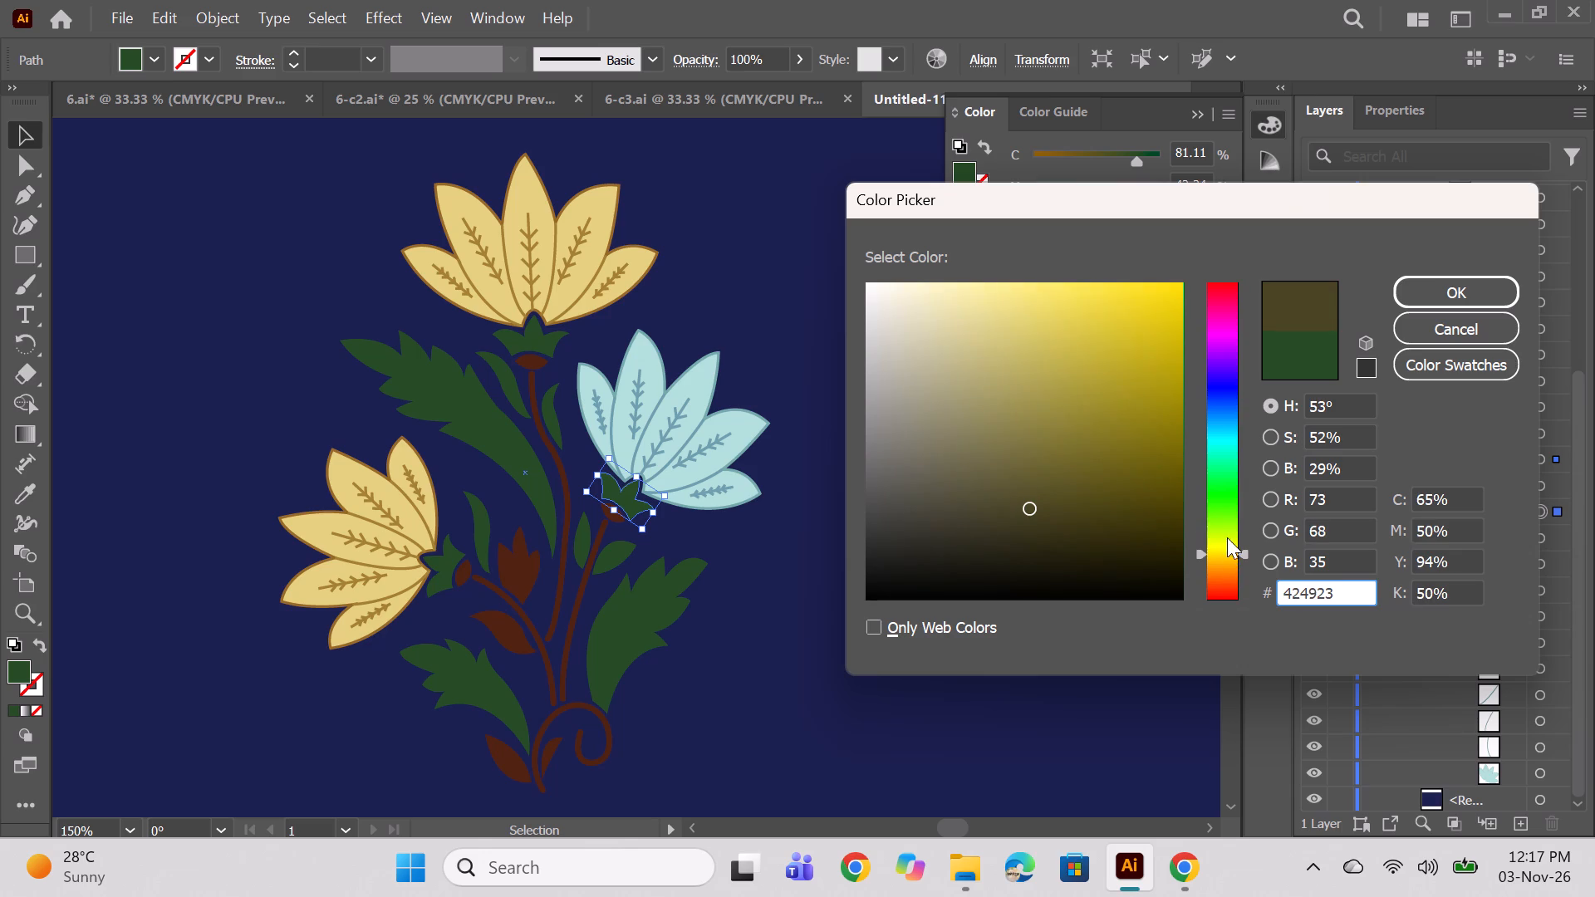
pyautogui.click(1092, 393)
pyautogui.click(1228, 559)
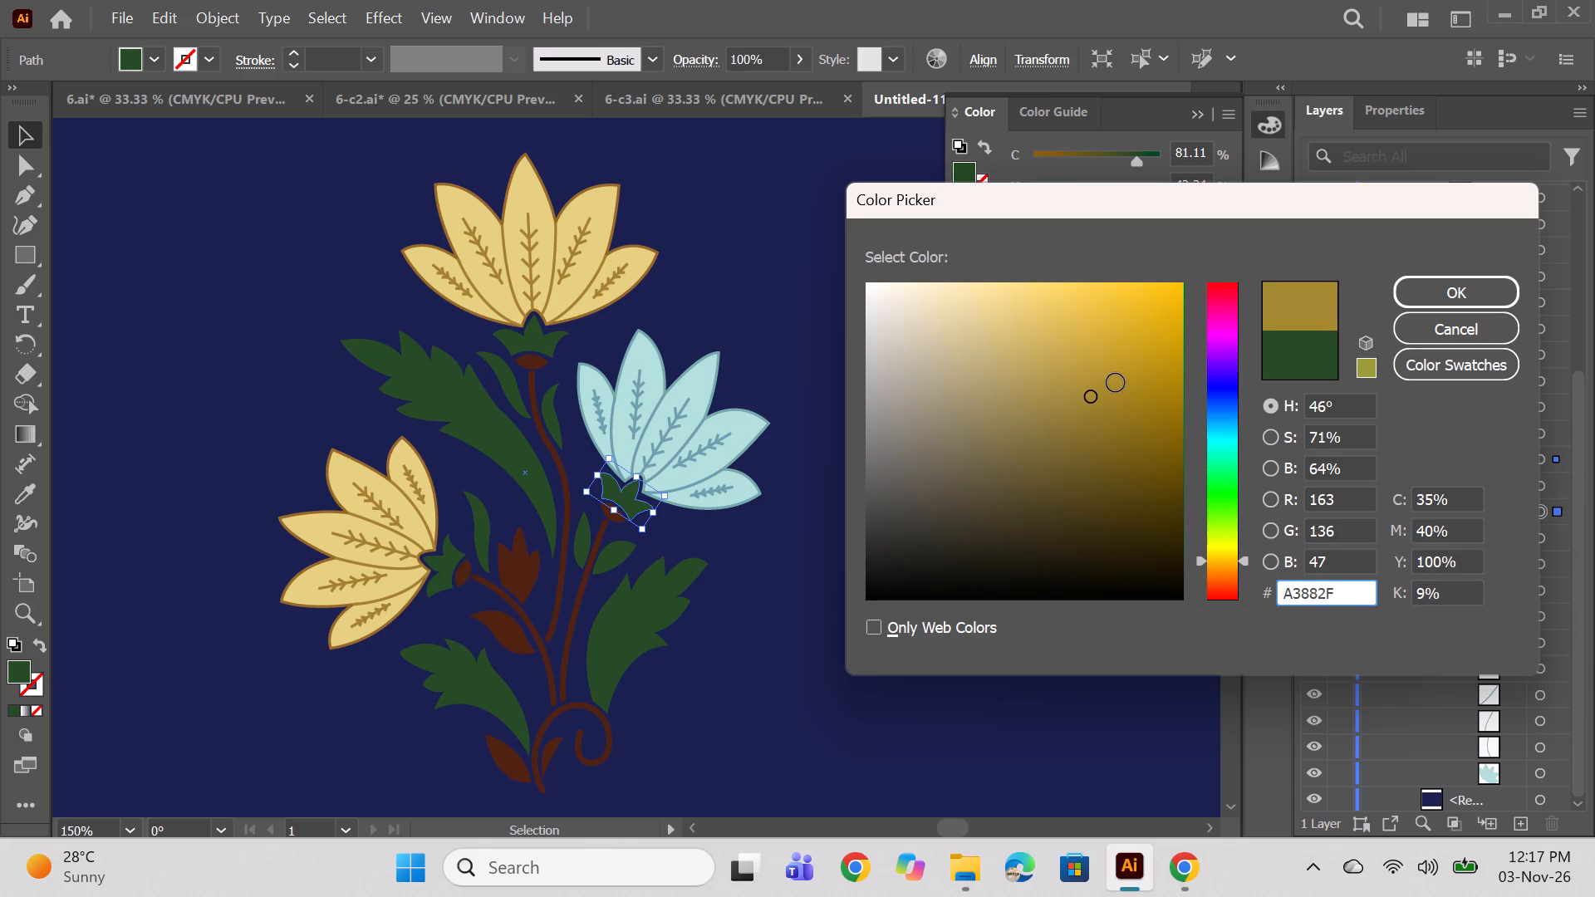
pyautogui.click(1116, 383)
pyautogui.click(1118, 350)
pyautogui.click(1158, 366)
pyautogui.click(1136, 390)
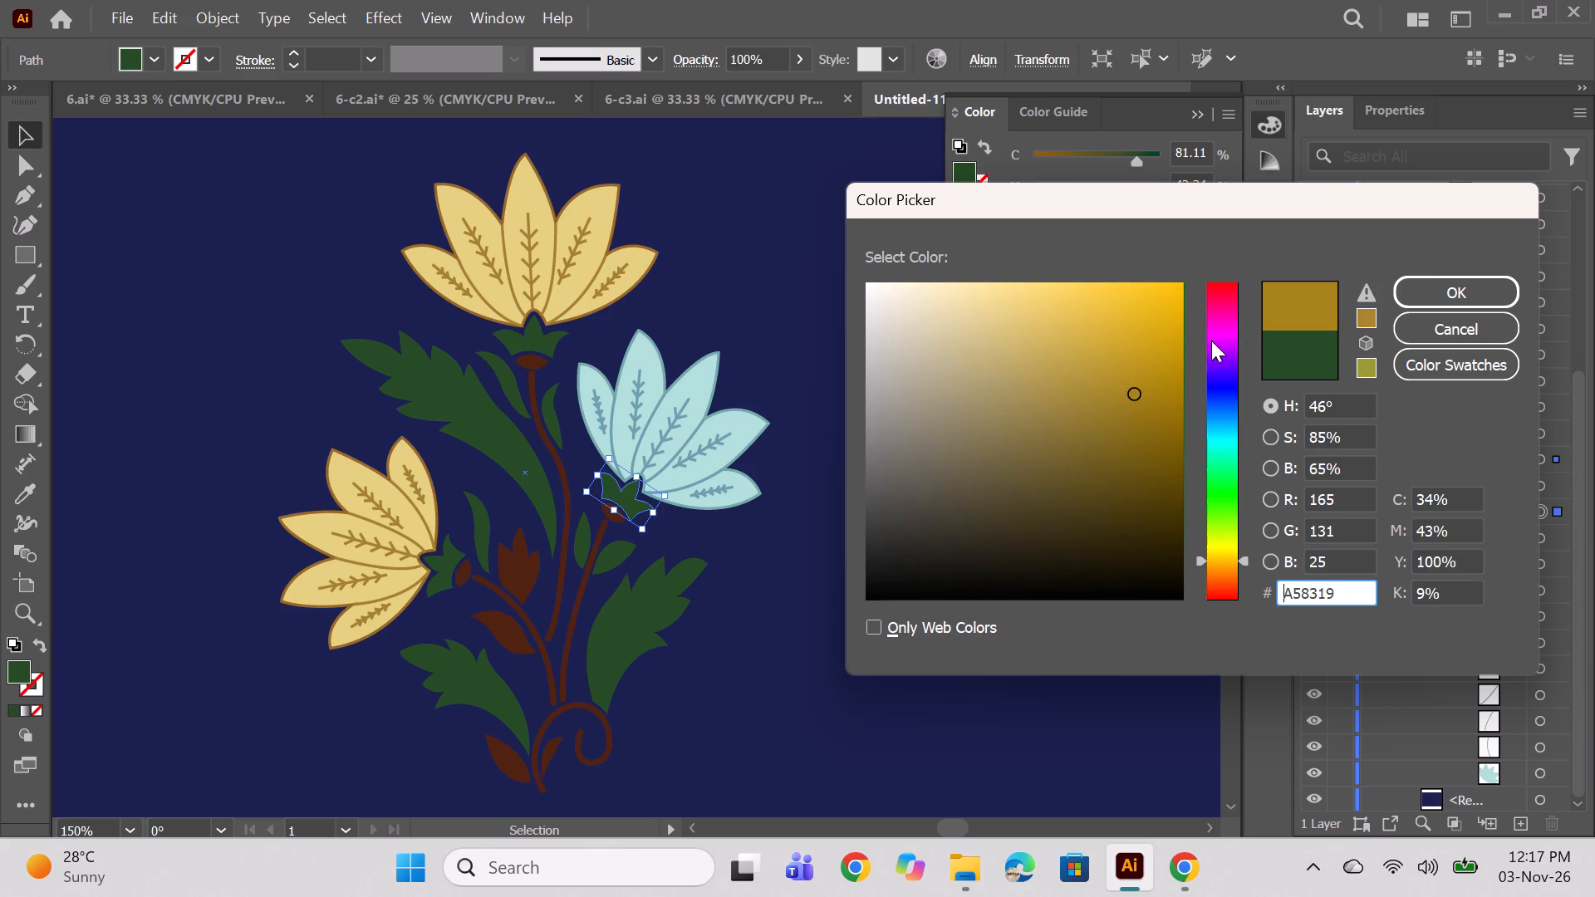
pyautogui.click(1120, 384)
pyautogui.click(1465, 286)
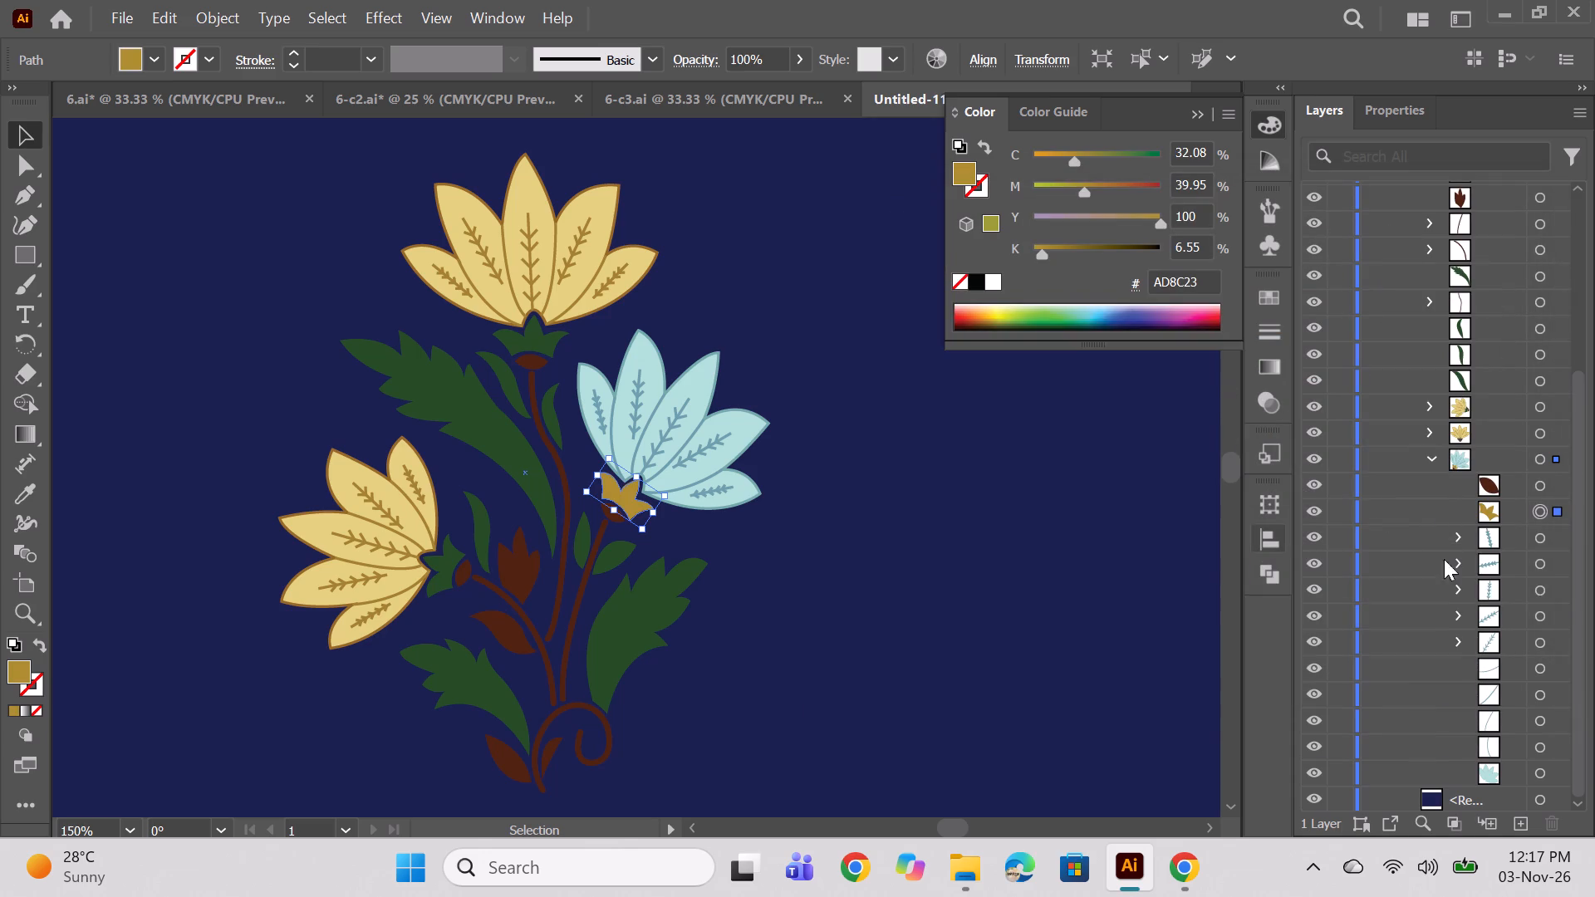
# Fill the small oval base below the right-hand flower's calyx with orange-red, #CC5232.
pyautogui.click(1542, 487)
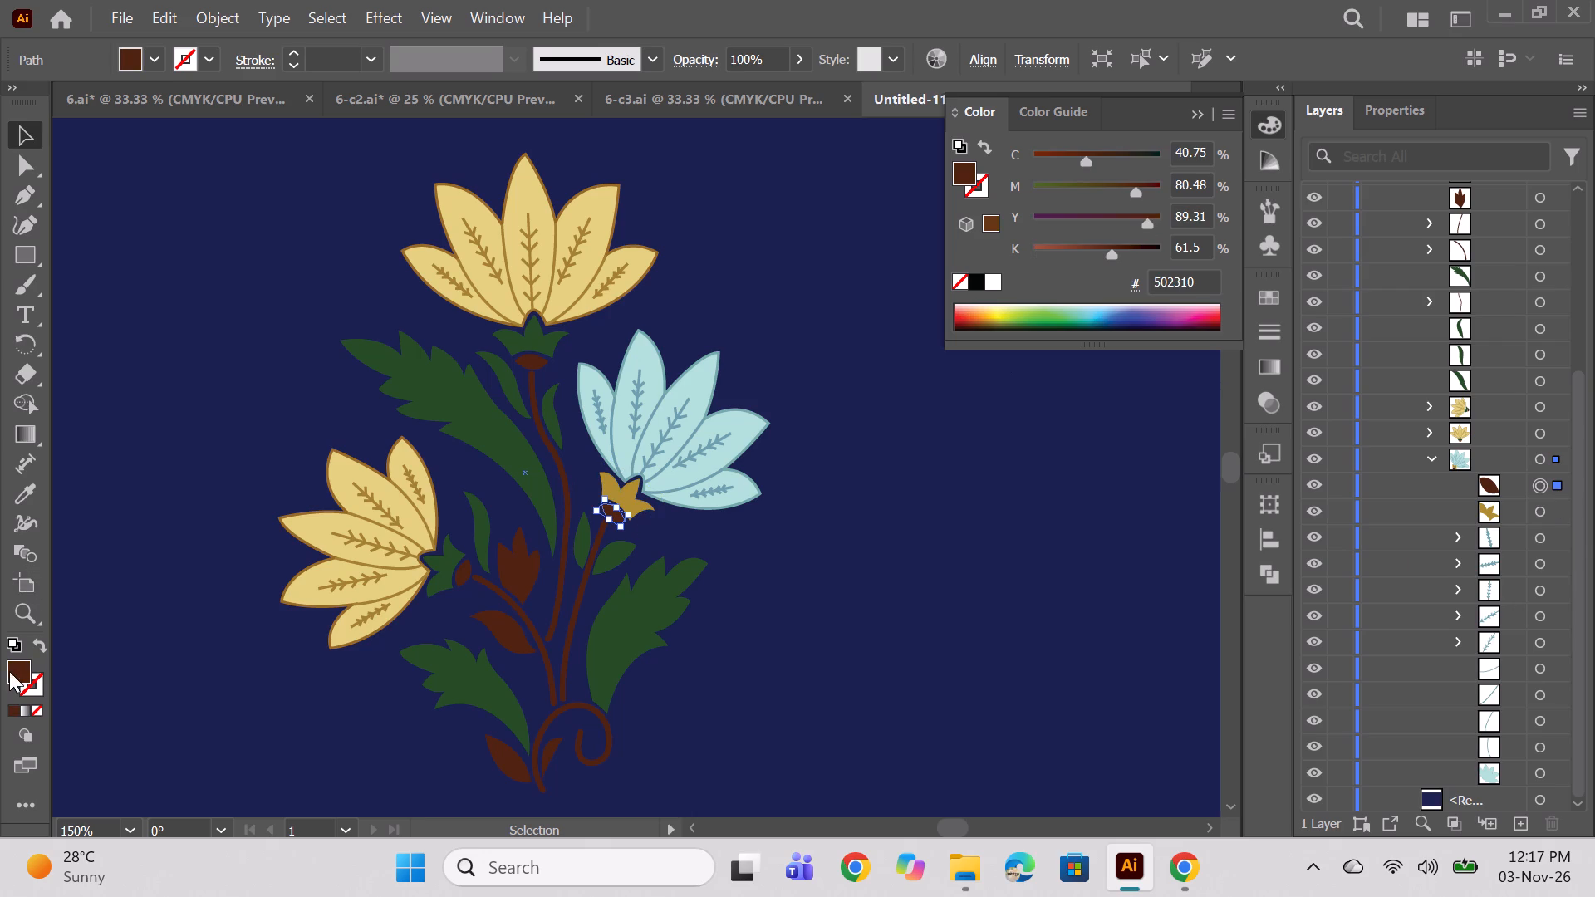
pyautogui.doubleClick(22, 671)
pyautogui.click(1220, 581)
pyautogui.doubleClick(1225, 574)
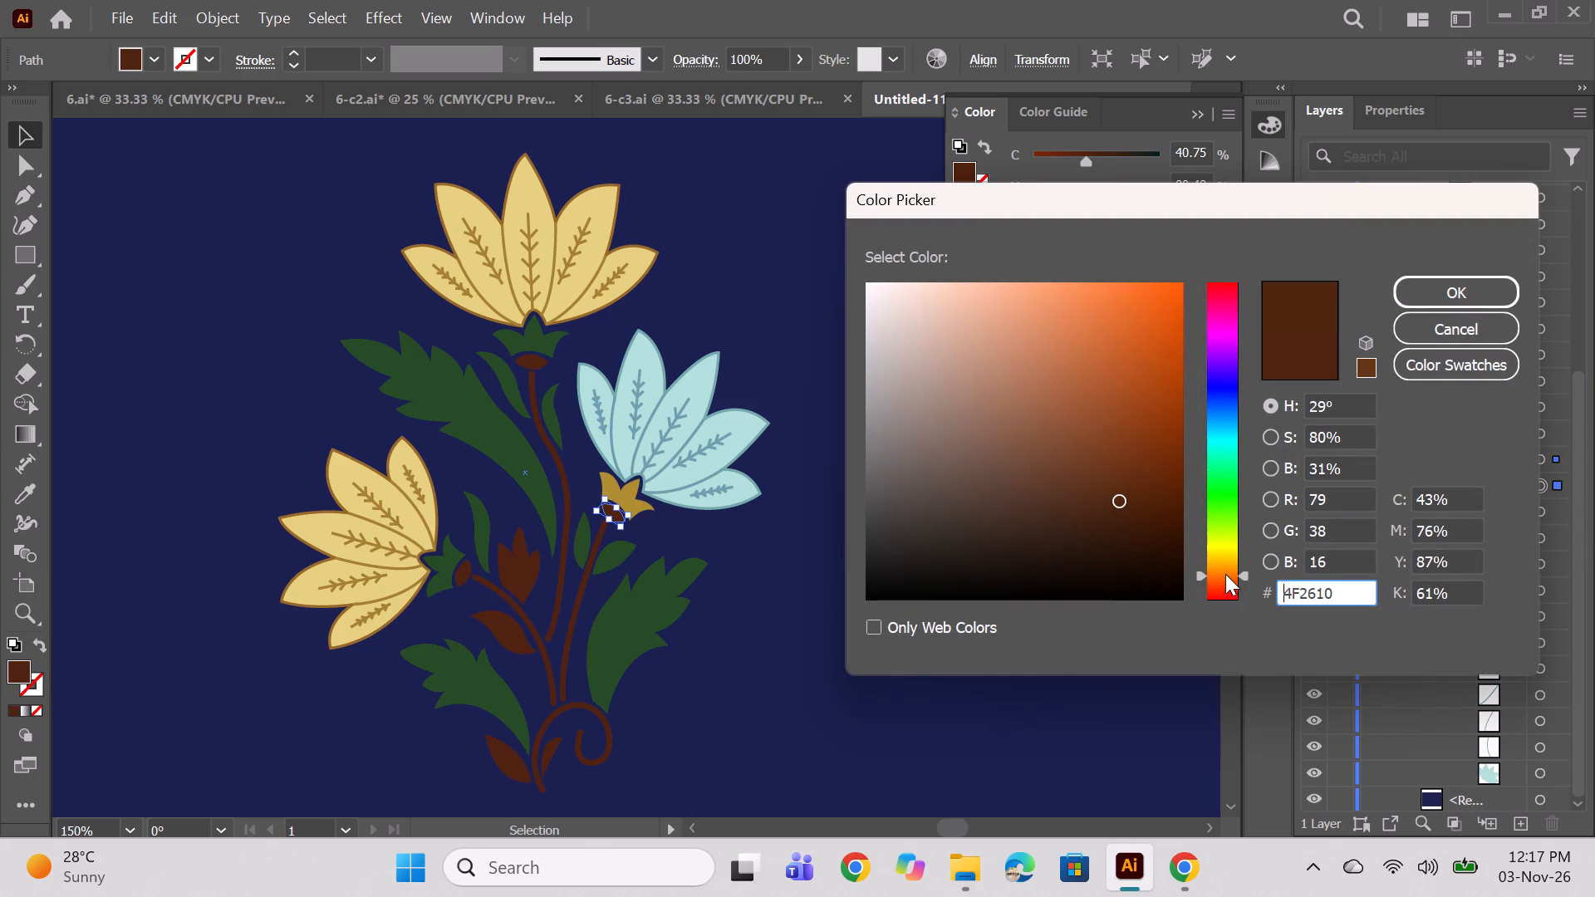
pyautogui.click(1218, 554)
pyautogui.click(1226, 586)
pyautogui.click(1229, 579)
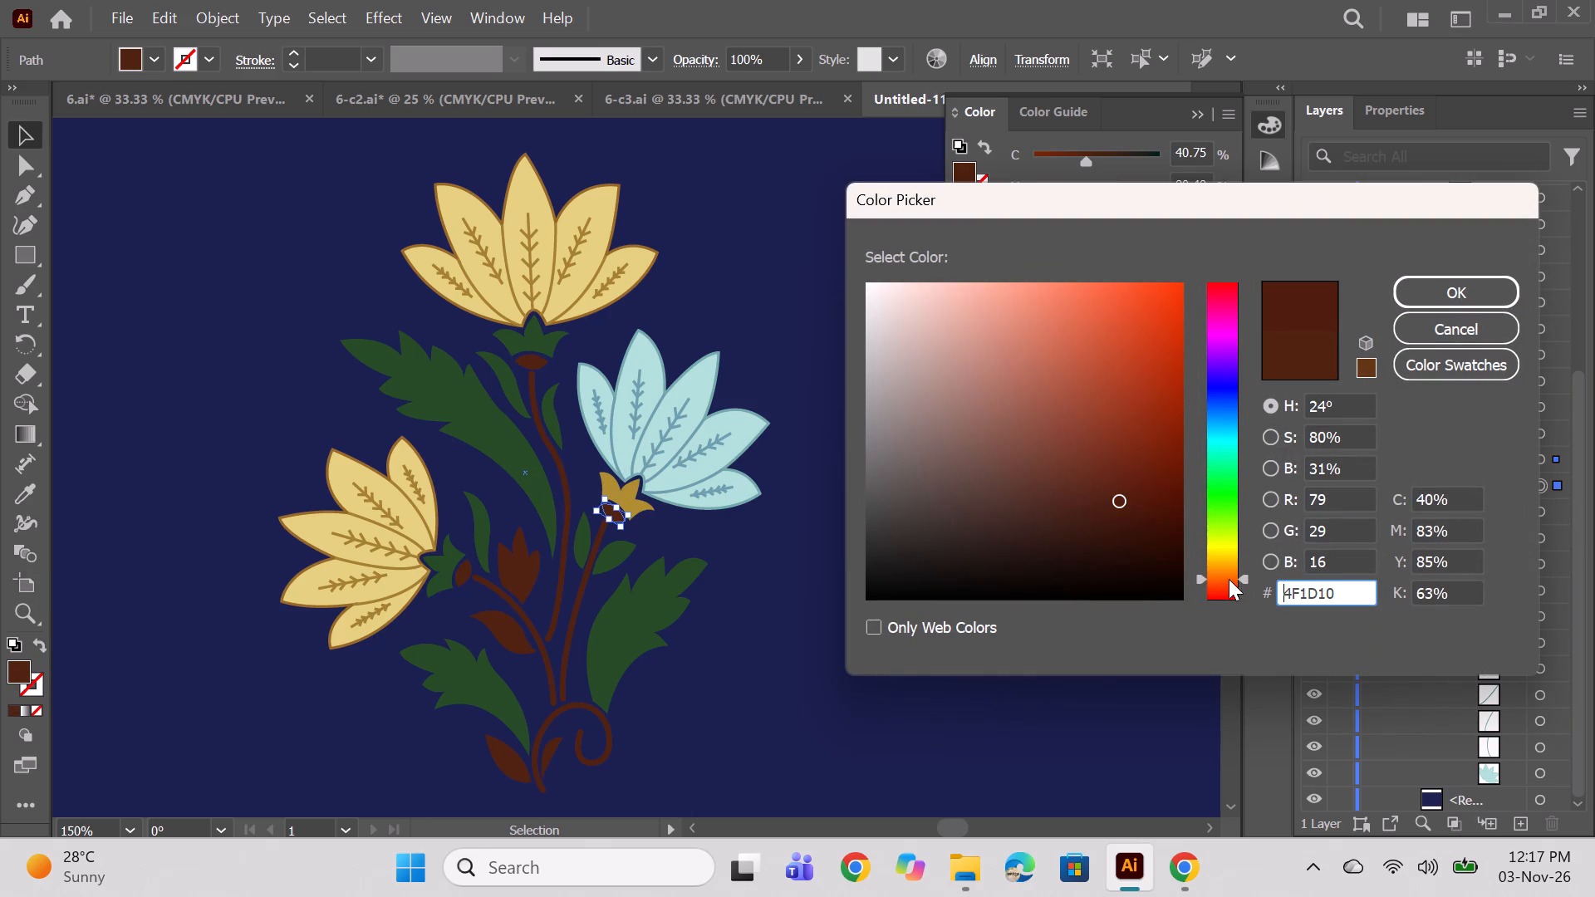
pyautogui.click(1121, 402)
pyautogui.click(1151, 417)
pyautogui.click(1224, 588)
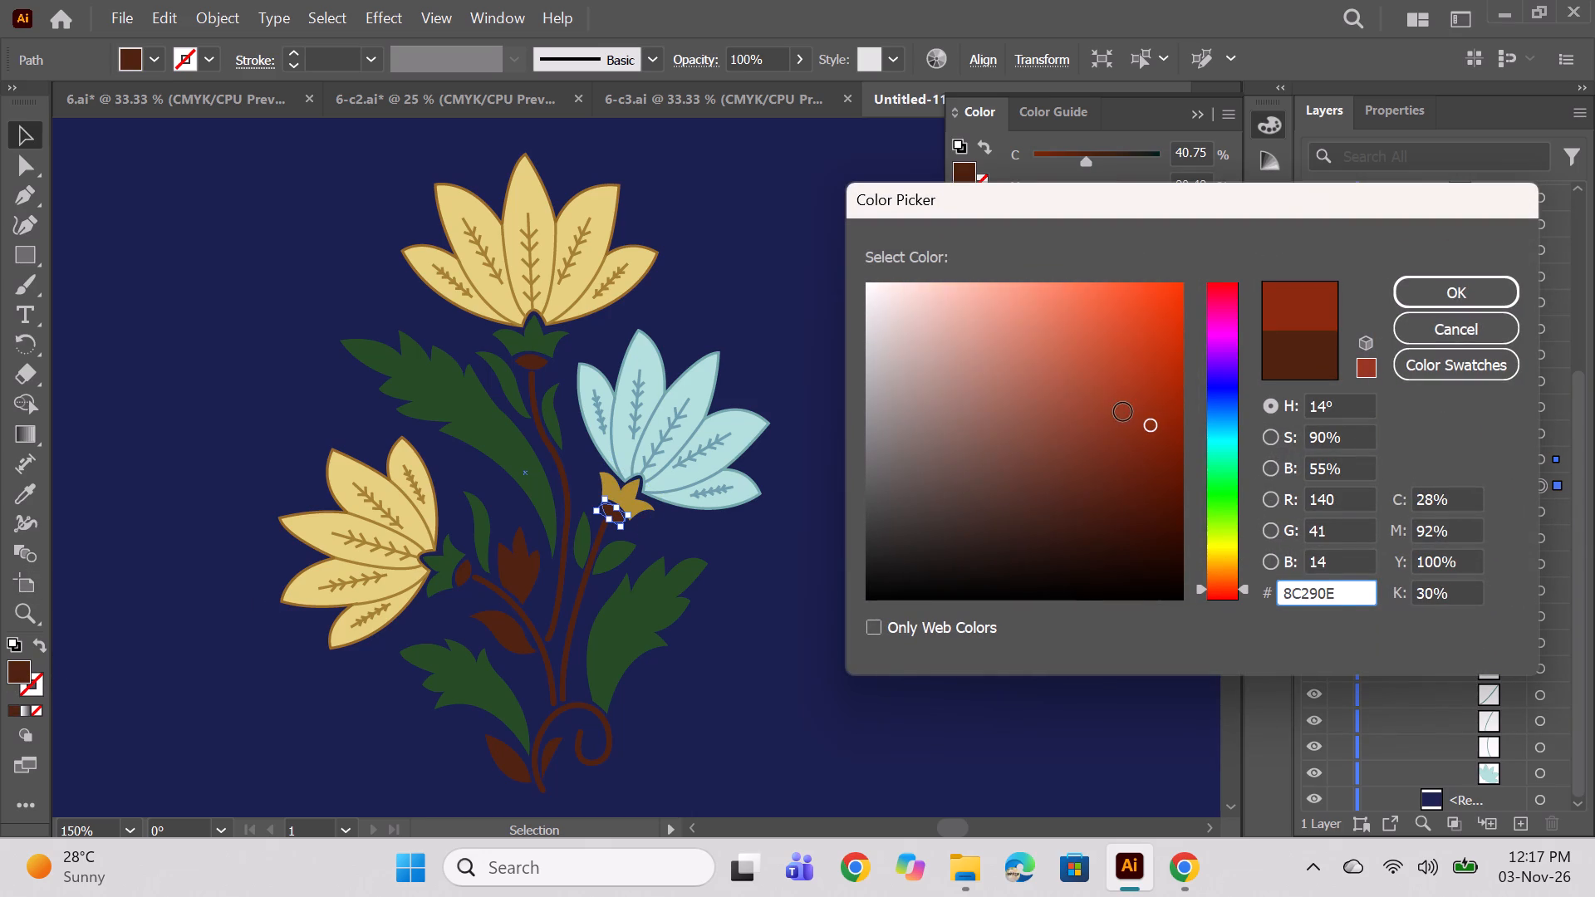
pyautogui.moveTo(1123, 412); pyautogui.dragTo(1109, 407)
pyautogui.click(1085, 378)
pyautogui.click(1104, 361)
pyautogui.click(1119, 349)
pyautogui.click(1168, 348)
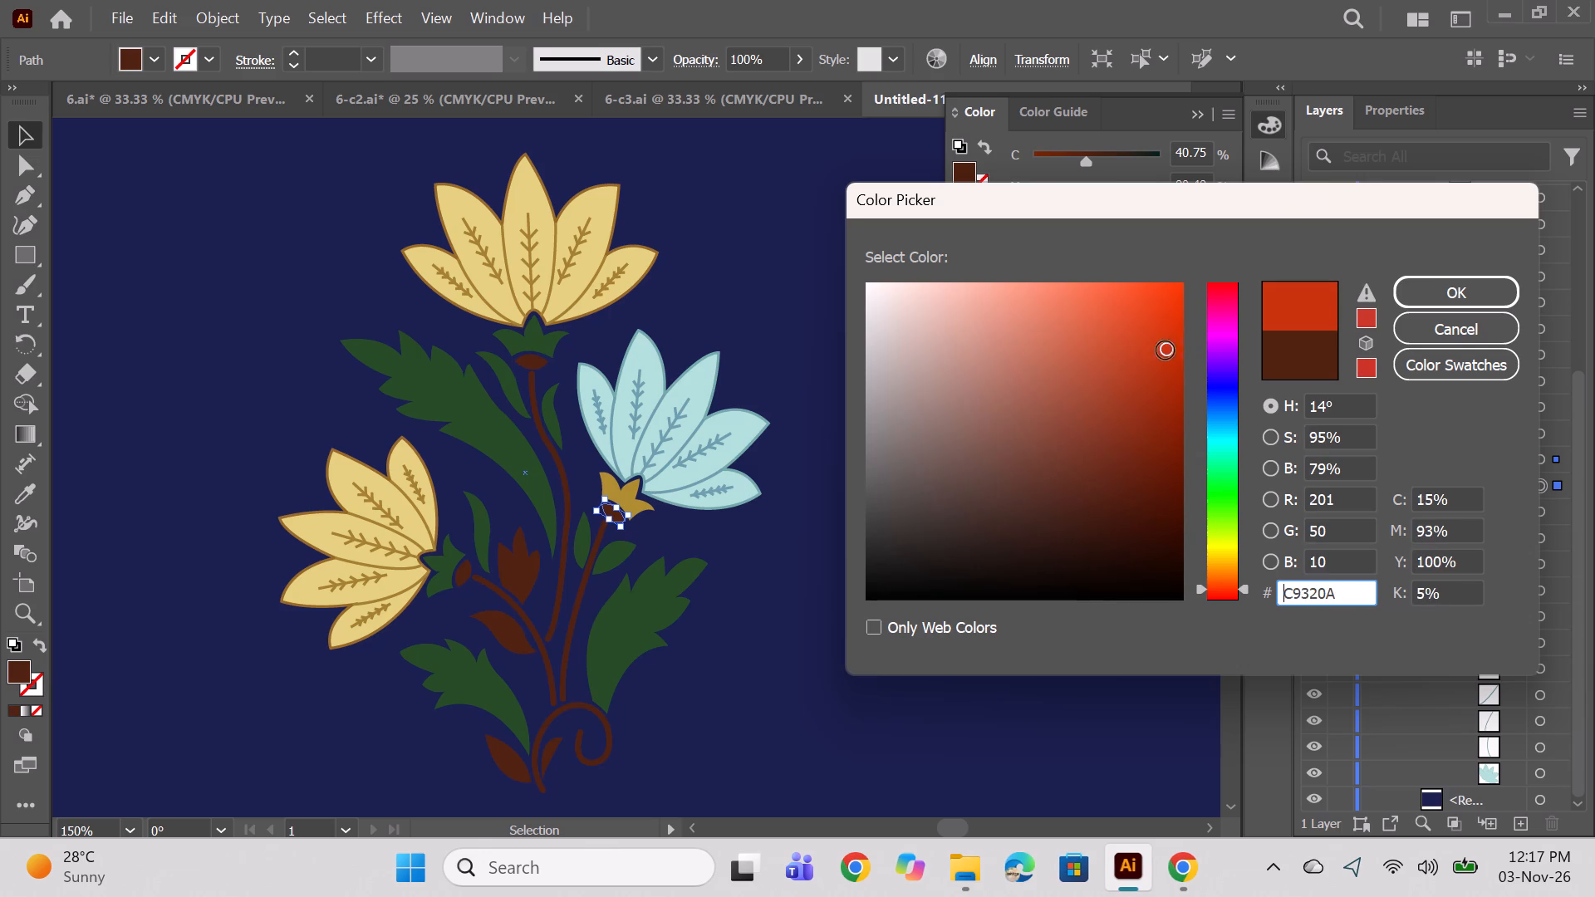
pyautogui.click(1082, 345)
pyautogui.click(1109, 344)
pyautogui.click(1483, 299)
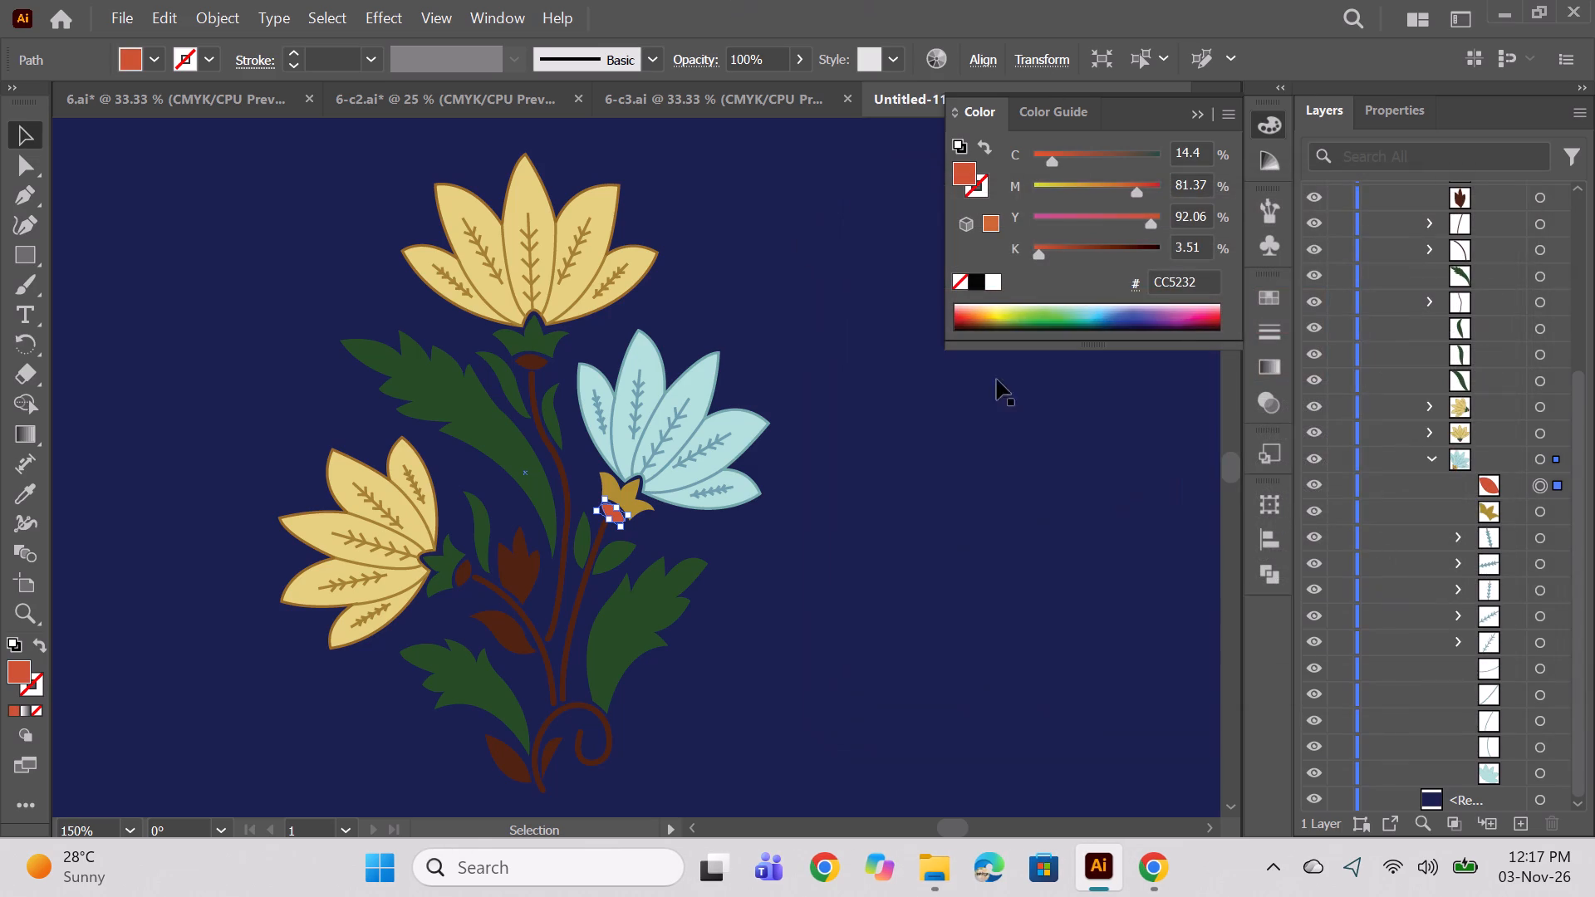
# Soften the fill of the small oval base below the right-hand flower's calyx to a muted orange, #C1683D.
pyautogui.doubleClick(15, 669)
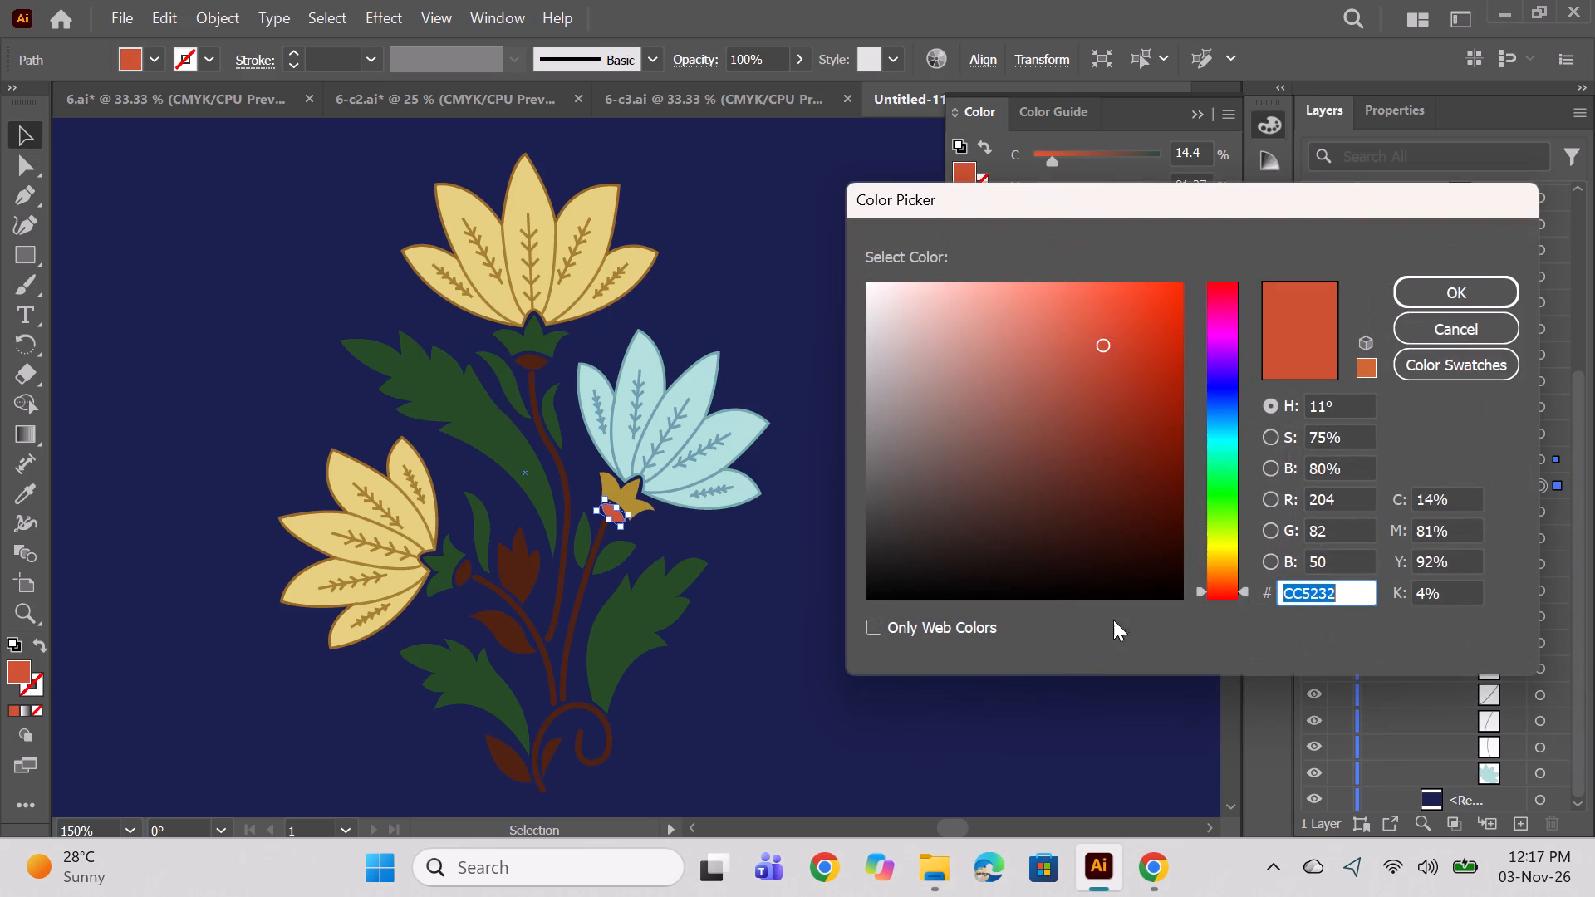
pyautogui.click(1226, 578)
pyautogui.click(1228, 581)
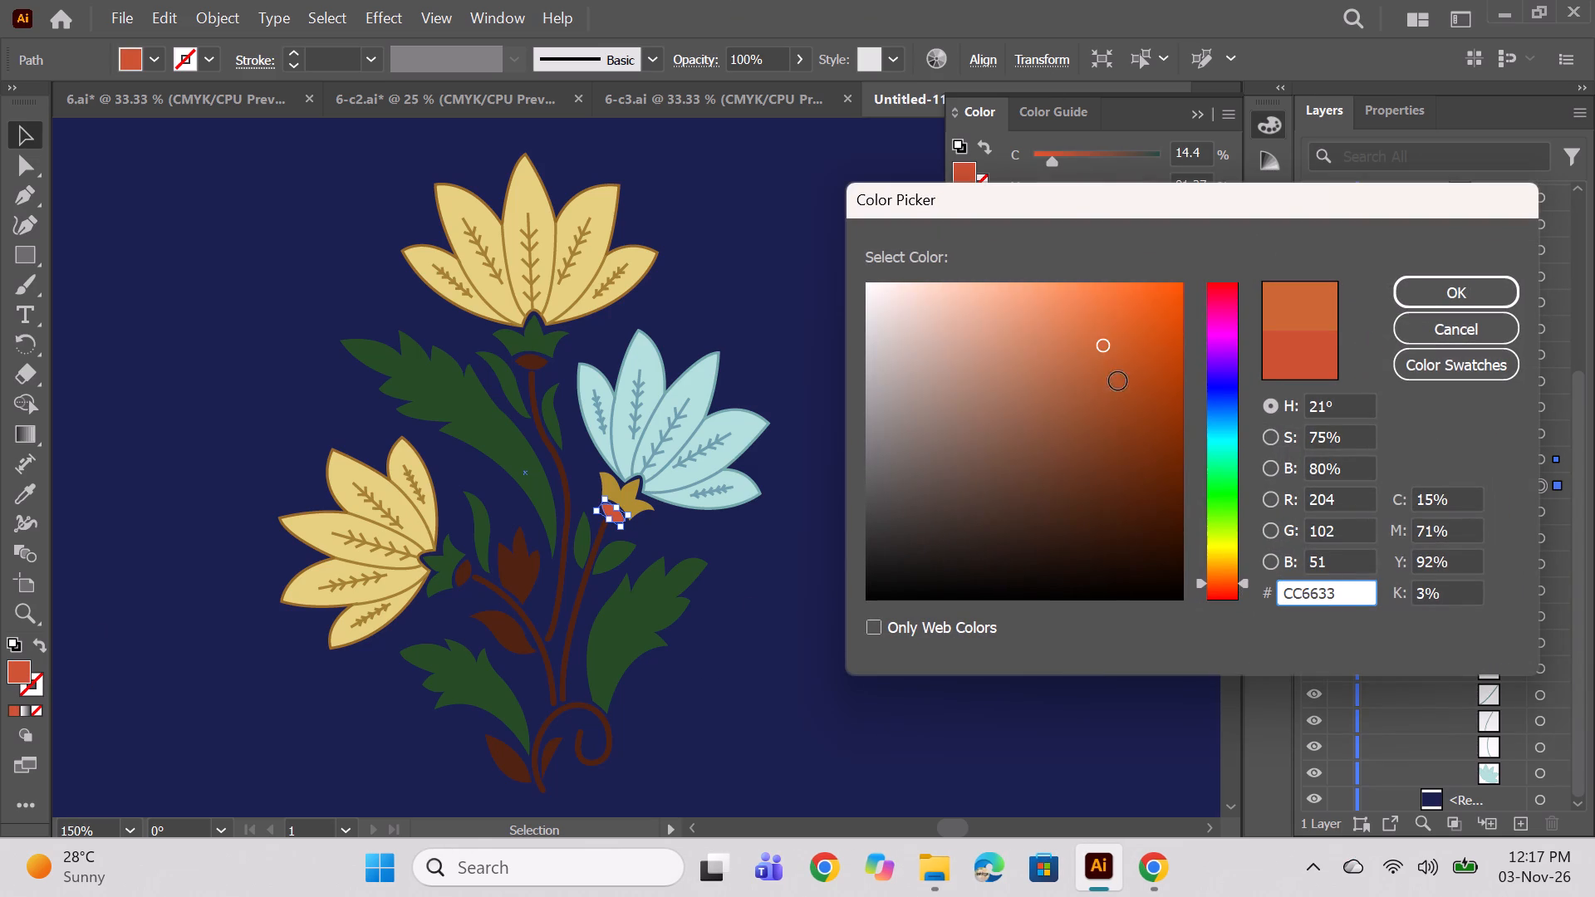
pyautogui.click(1107, 355)
pyautogui.click(1085, 331)
pyautogui.click(1076, 353)
pyautogui.click(1087, 357)
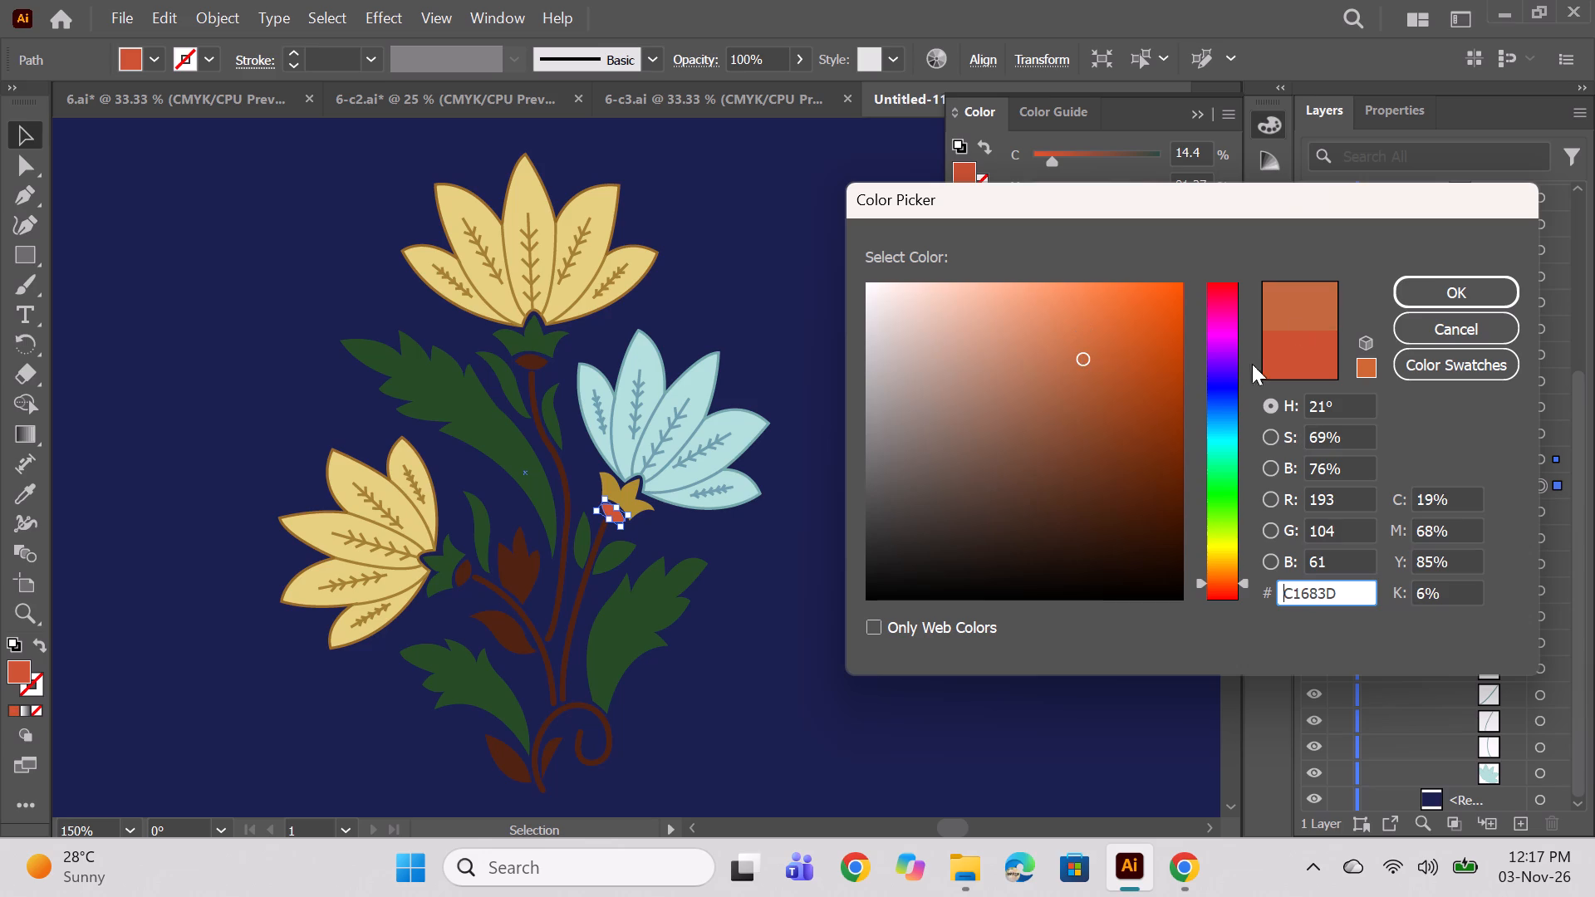
pyautogui.click(1420, 302)
pyautogui.keyDown('ctrl'); pyautogui.click(1010, 542); pyautogui.keyUp('ctrl')
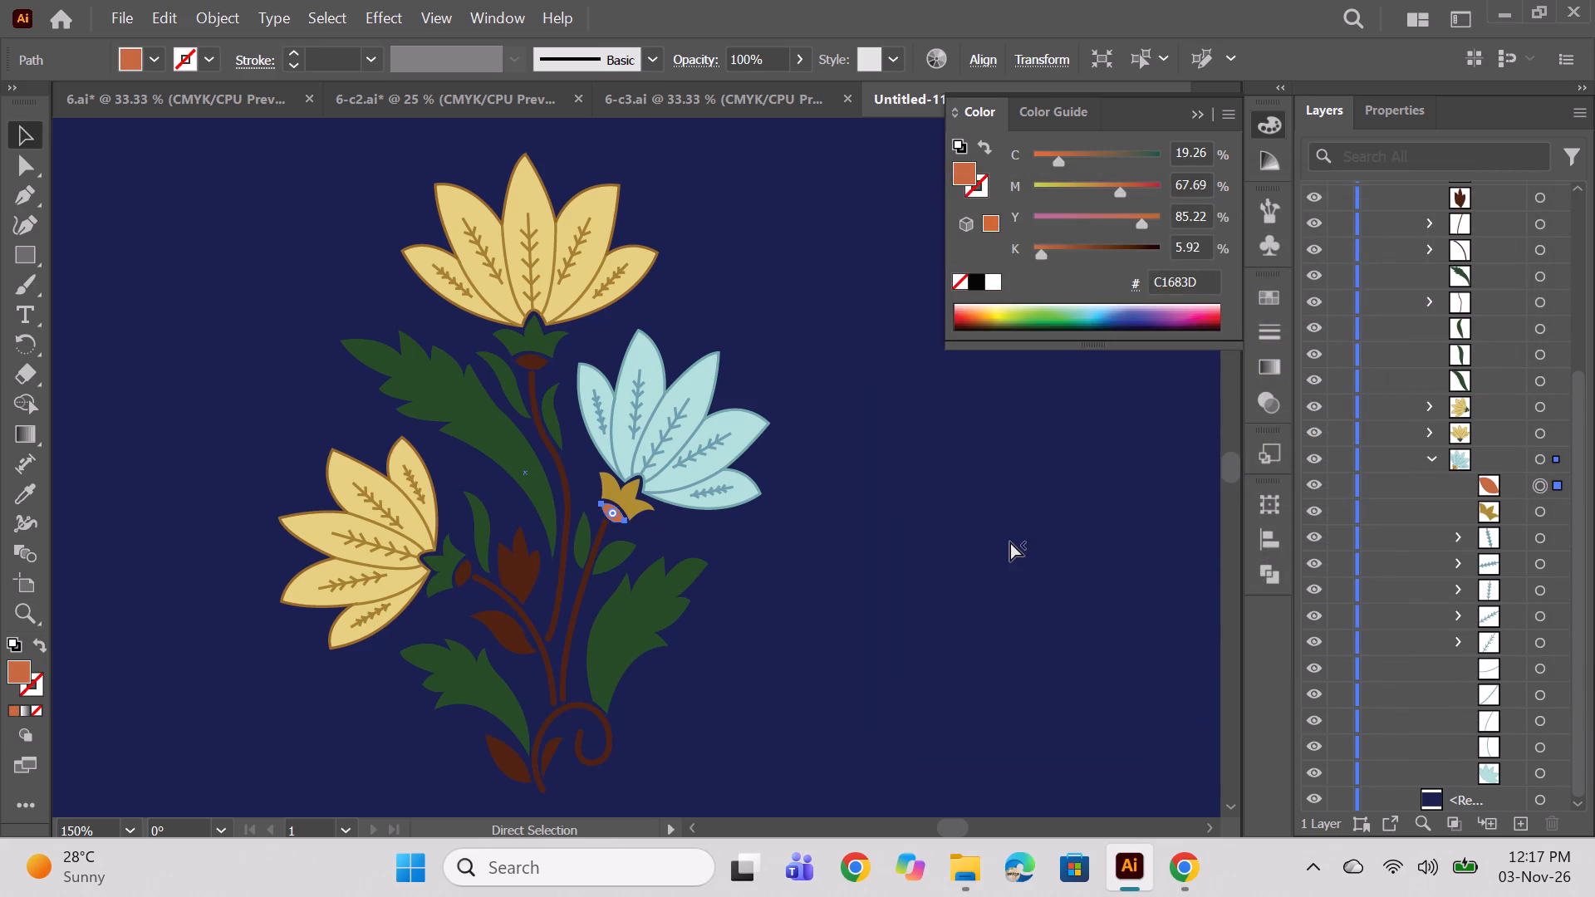
# Recolour the top flower's petals, outline and vein lines by sampling the right-hand flower's pale aqua fill and muted teal strokes.
pyautogui.keyDown('alt'); pyautogui.scroll(-3, 636, 471); pyautogui.keyUp('alt')
pyautogui.keyDown('alt'); pyautogui.scroll(1, 748, 466); pyautogui.keyUp('alt')
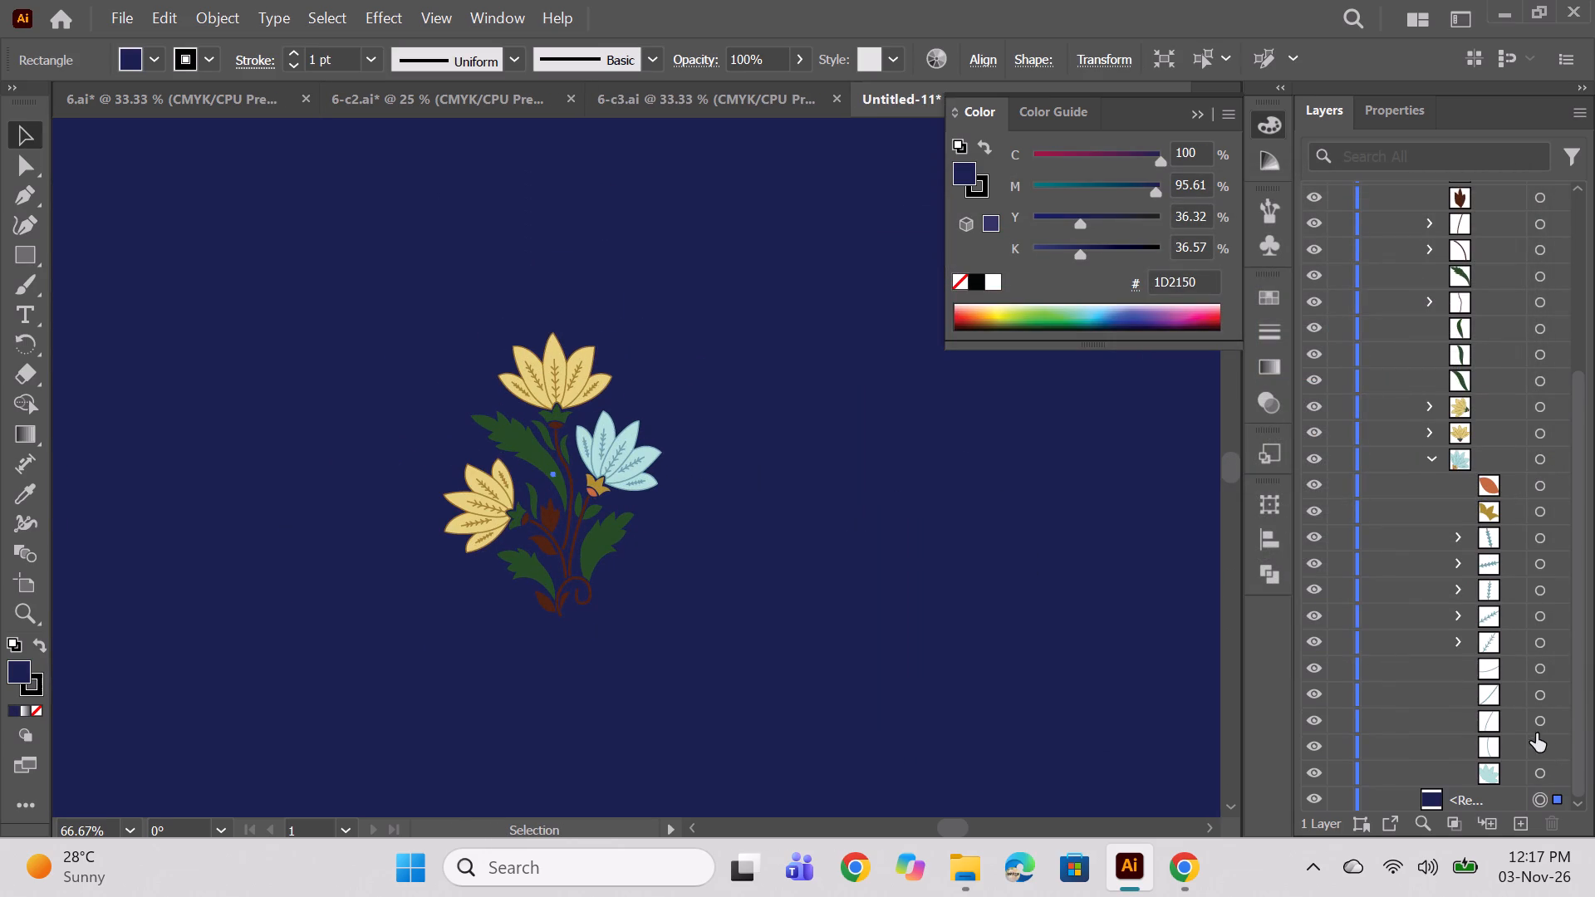
pyautogui.click(1427, 454)
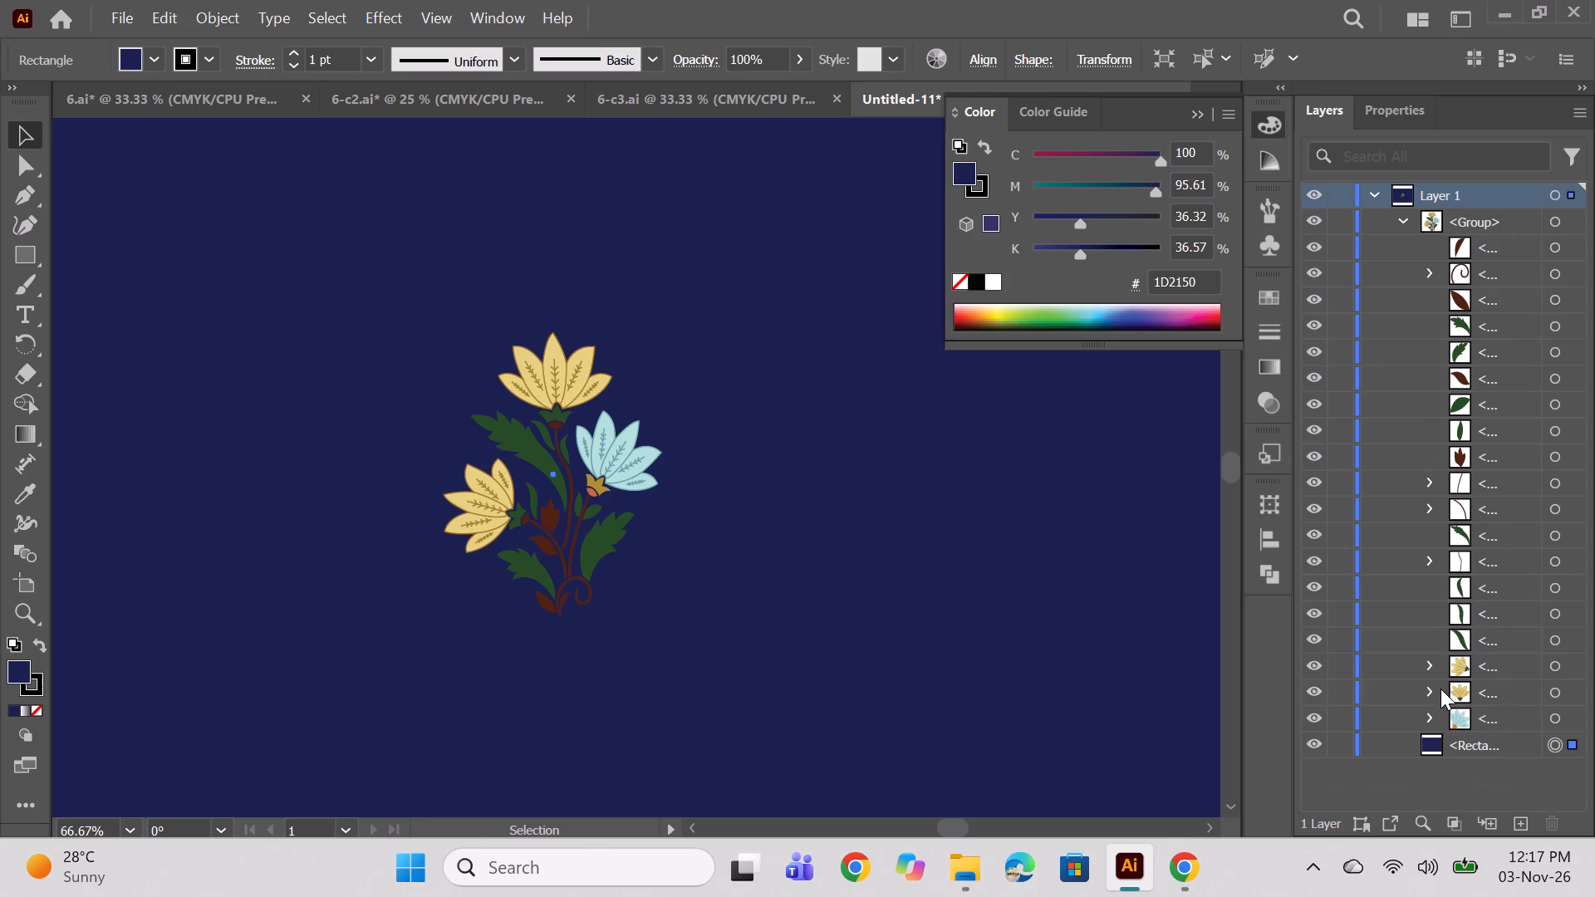
pyautogui.click(1428, 695)
pyautogui.scroll(-5, 1494, 683)
pyautogui.click(1541, 744)
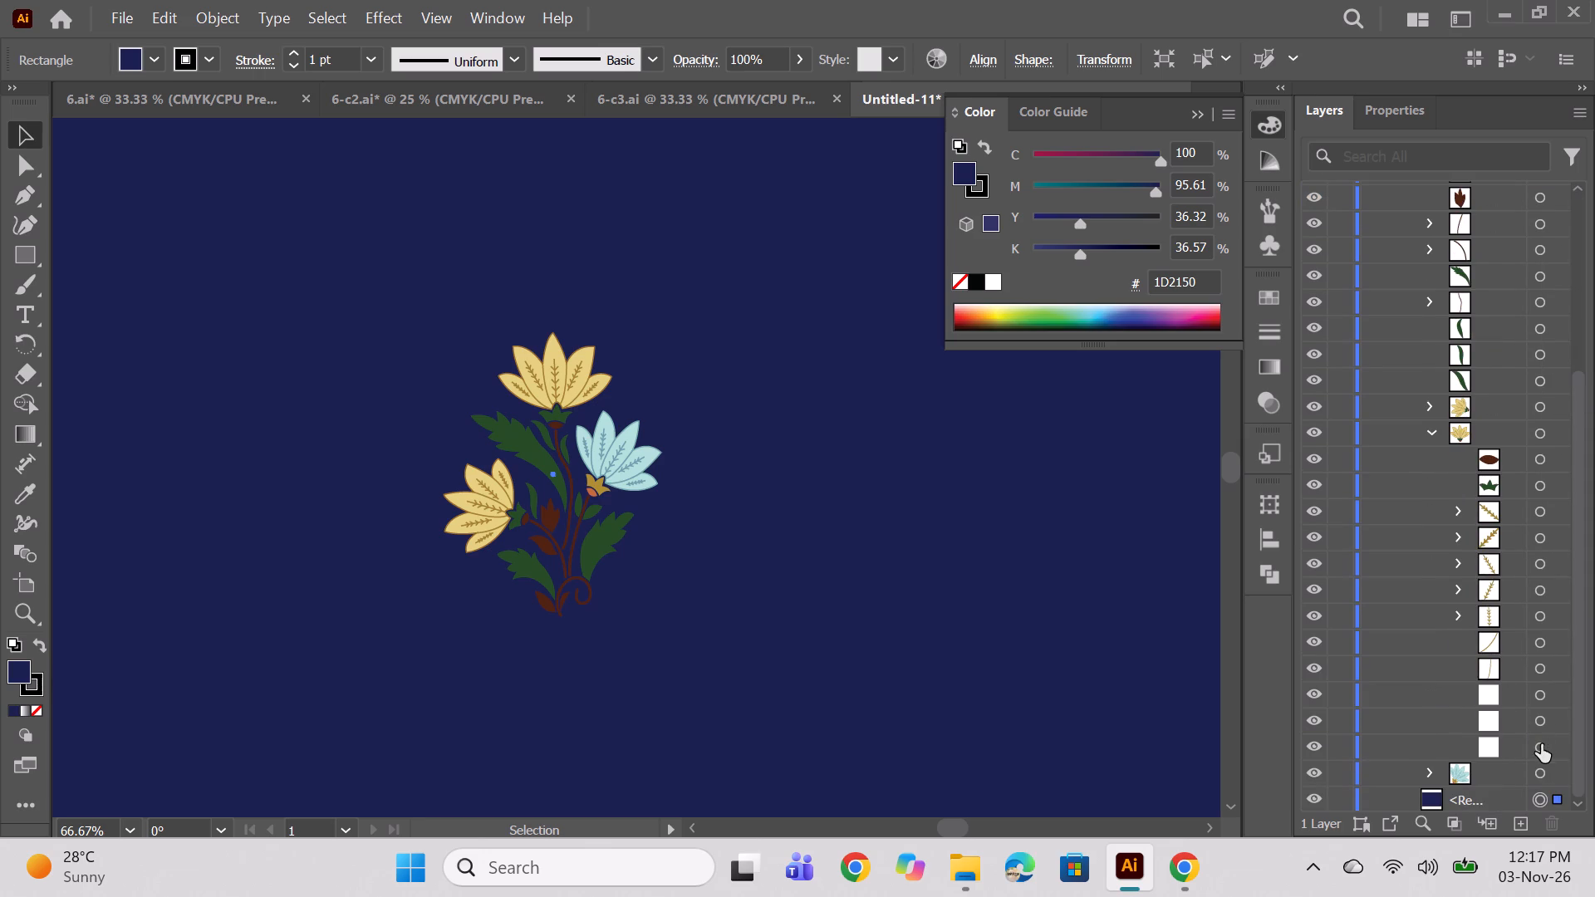
pyautogui.keyDown('alt'); pyautogui.scroll(2, 509, 393); pyautogui.keyUp('alt')
pyautogui.click(27, 490)
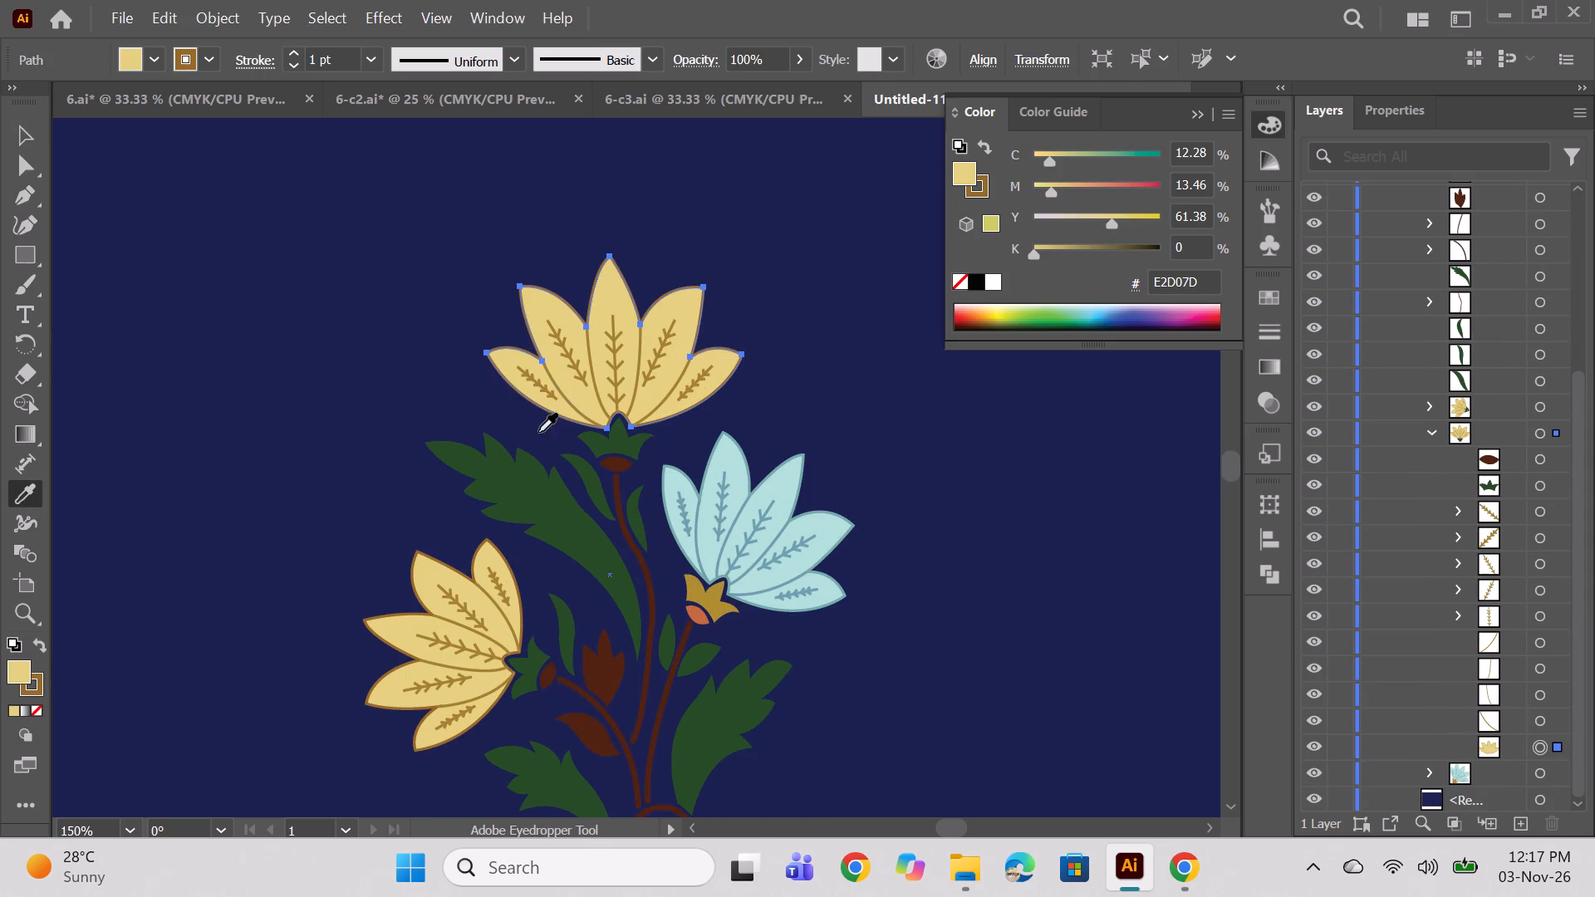
pyautogui.click(728, 458)
pyautogui.click(1533, 714)
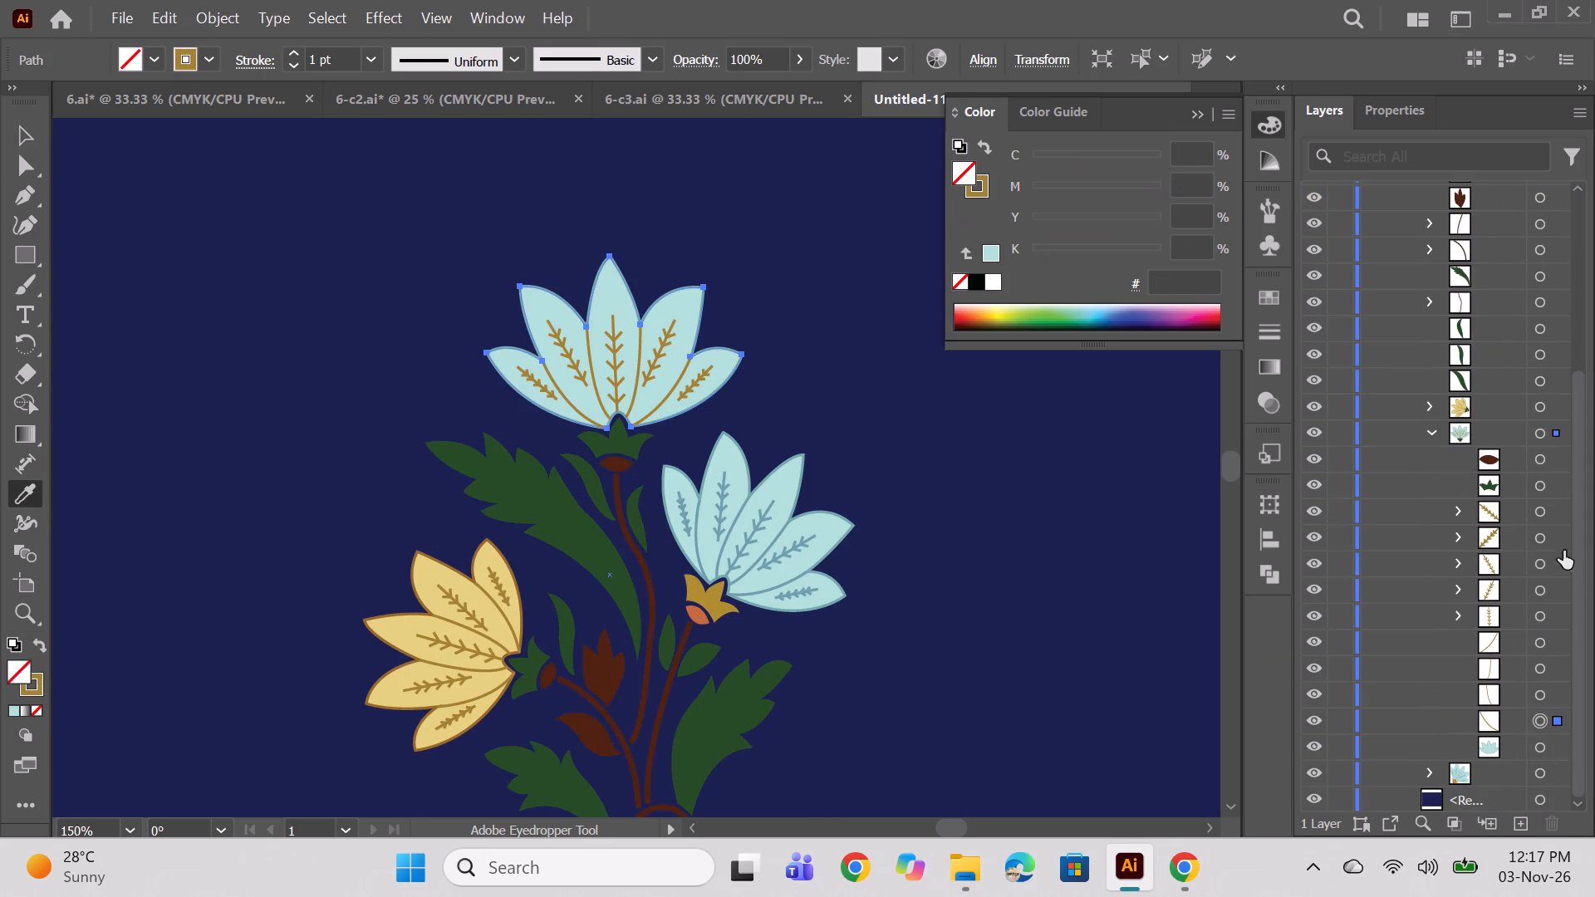
pyautogui.keyDown('shift'); pyautogui.click(1547, 509); pyautogui.keyUp('shift')
pyautogui.click(754, 527)
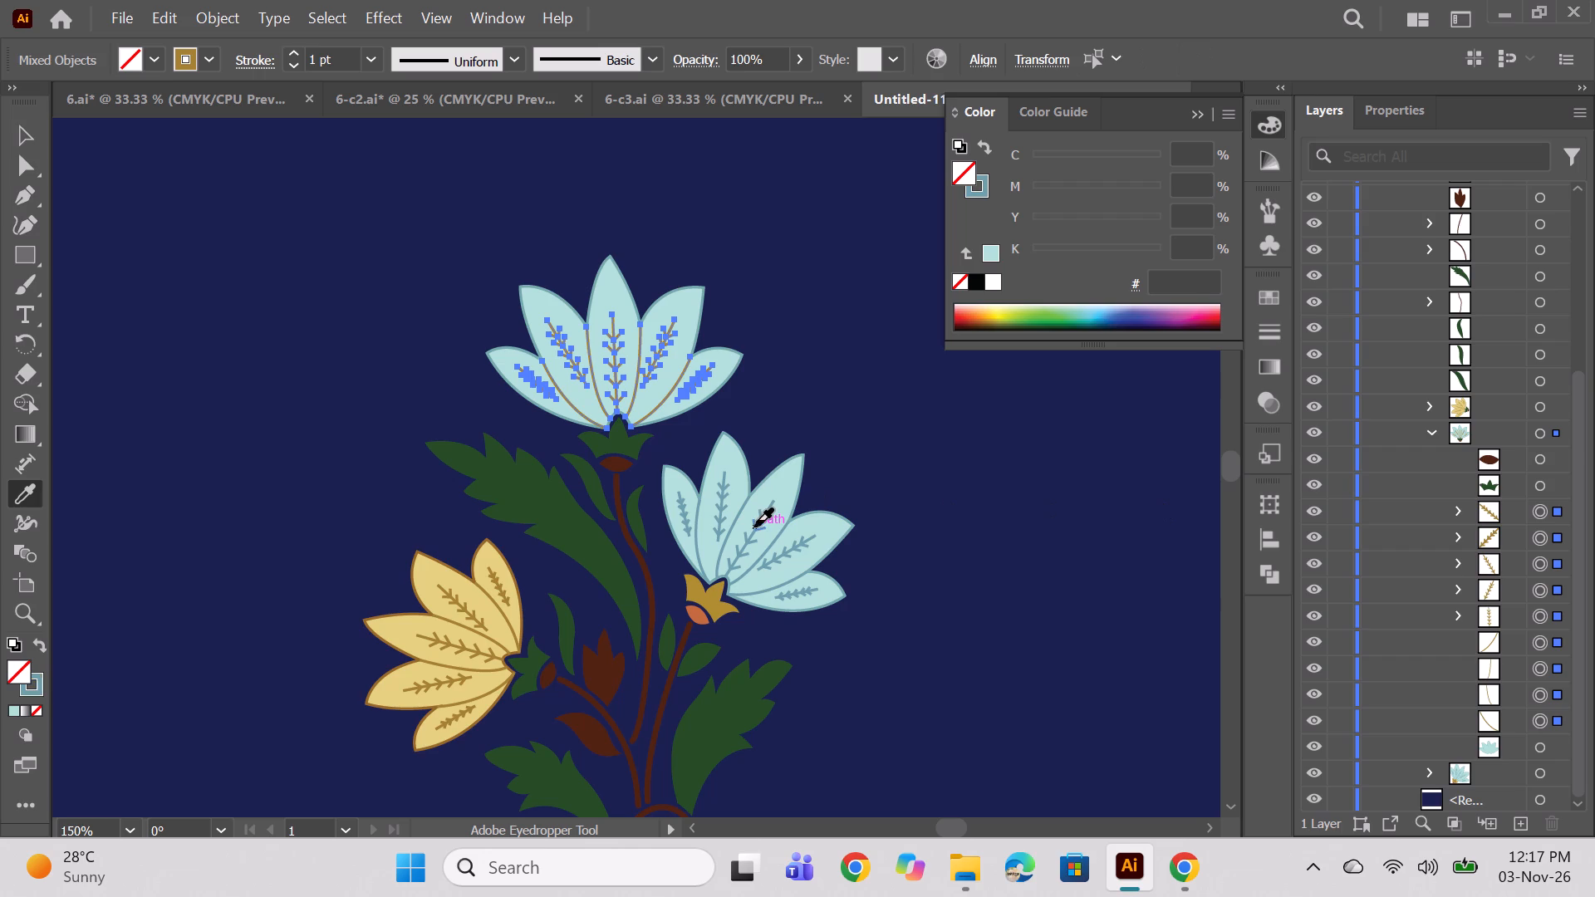
# Recolour the top flower's calyx golden ochre and its oval base muted orange, sampling the matching parts of the right-hand flower.
pyautogui.click(1542, 488)
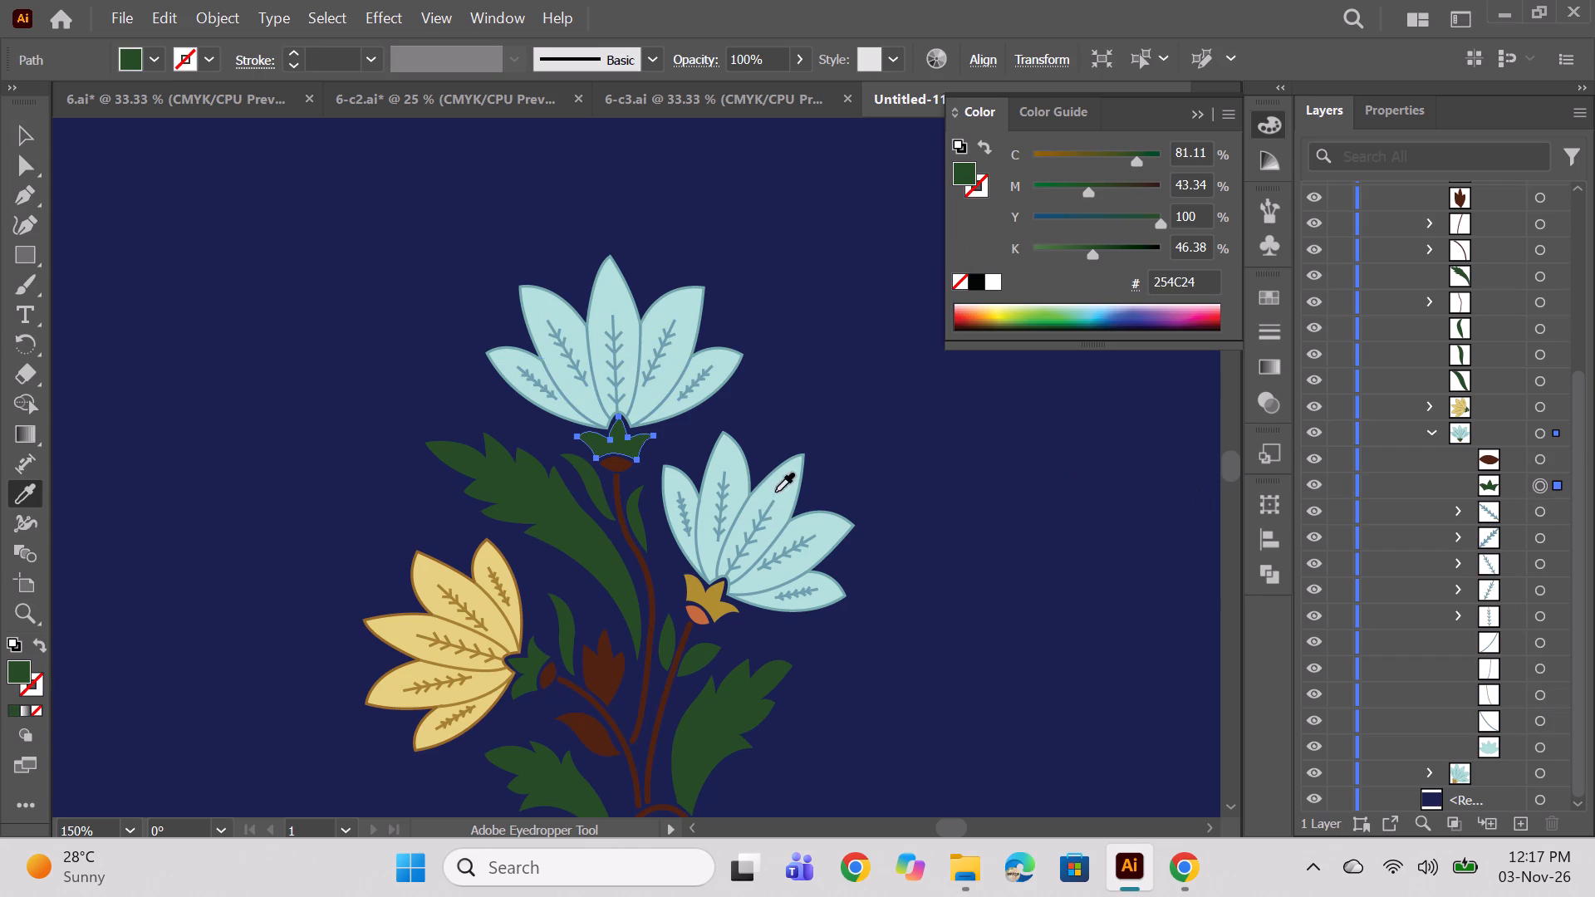
pyautogui.click(710, 596)
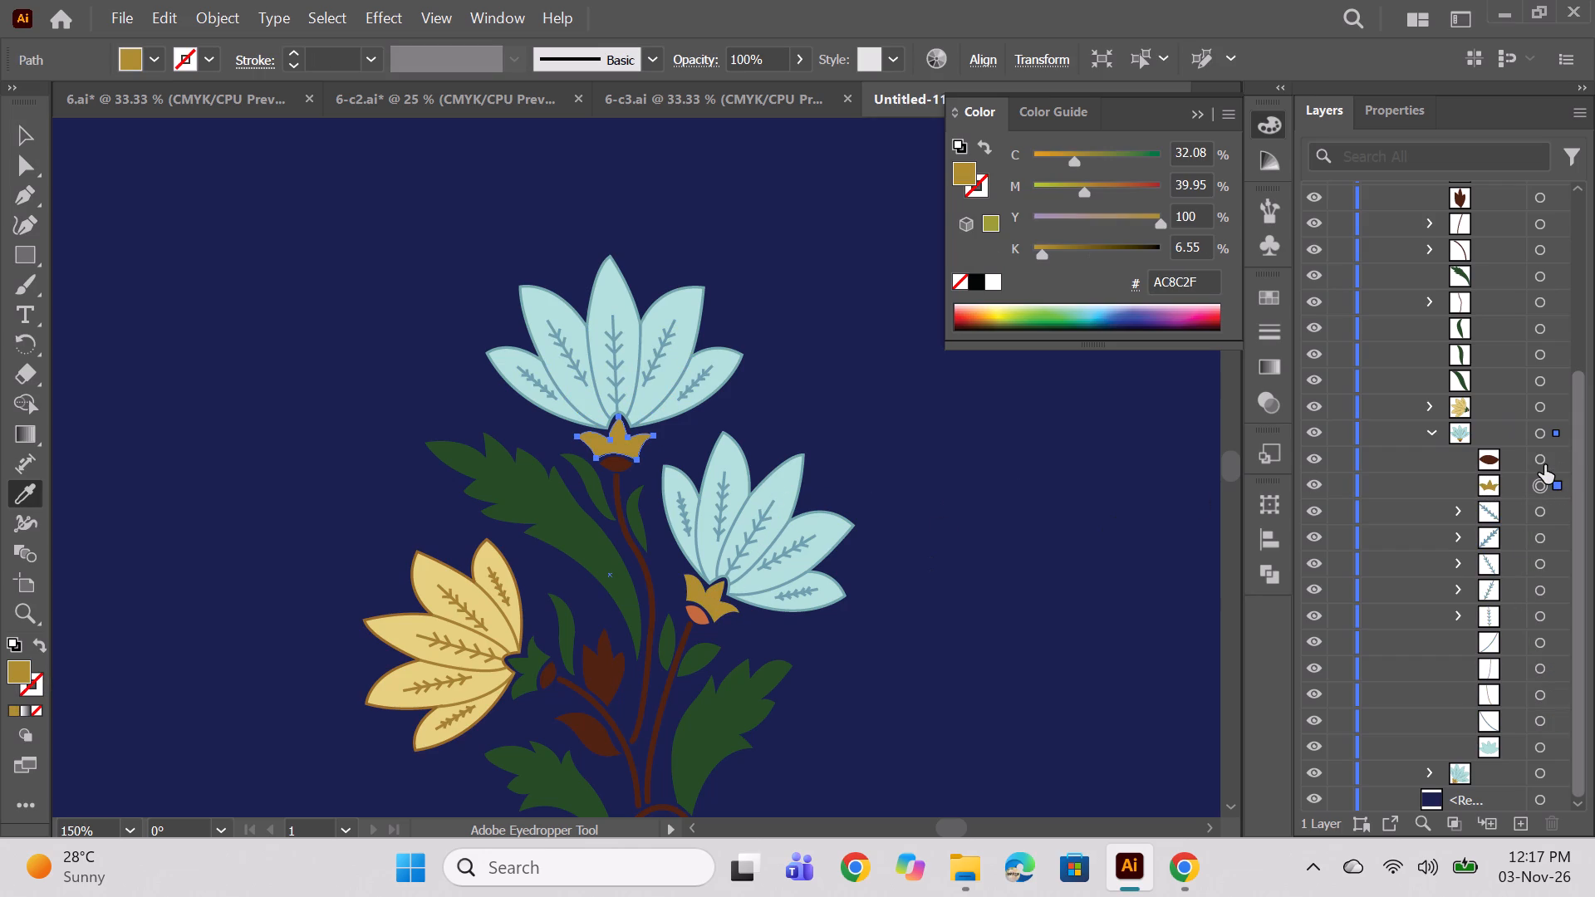
pyautogui.click(1544, 465)
pyautogui.click(693, 621)
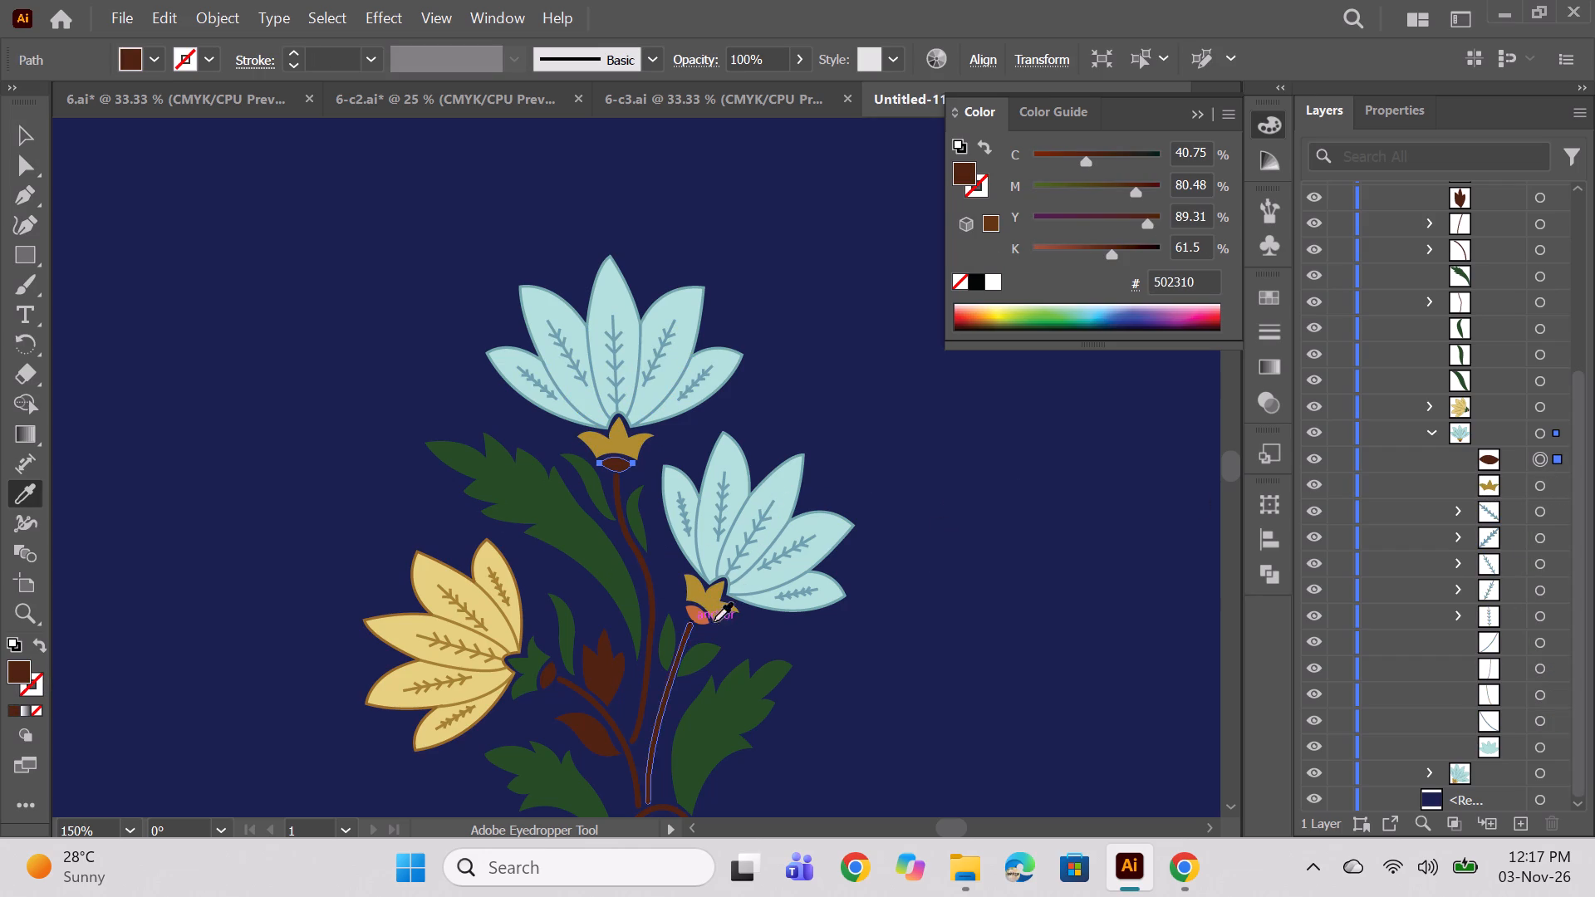
pyautogui.click(693, 616)
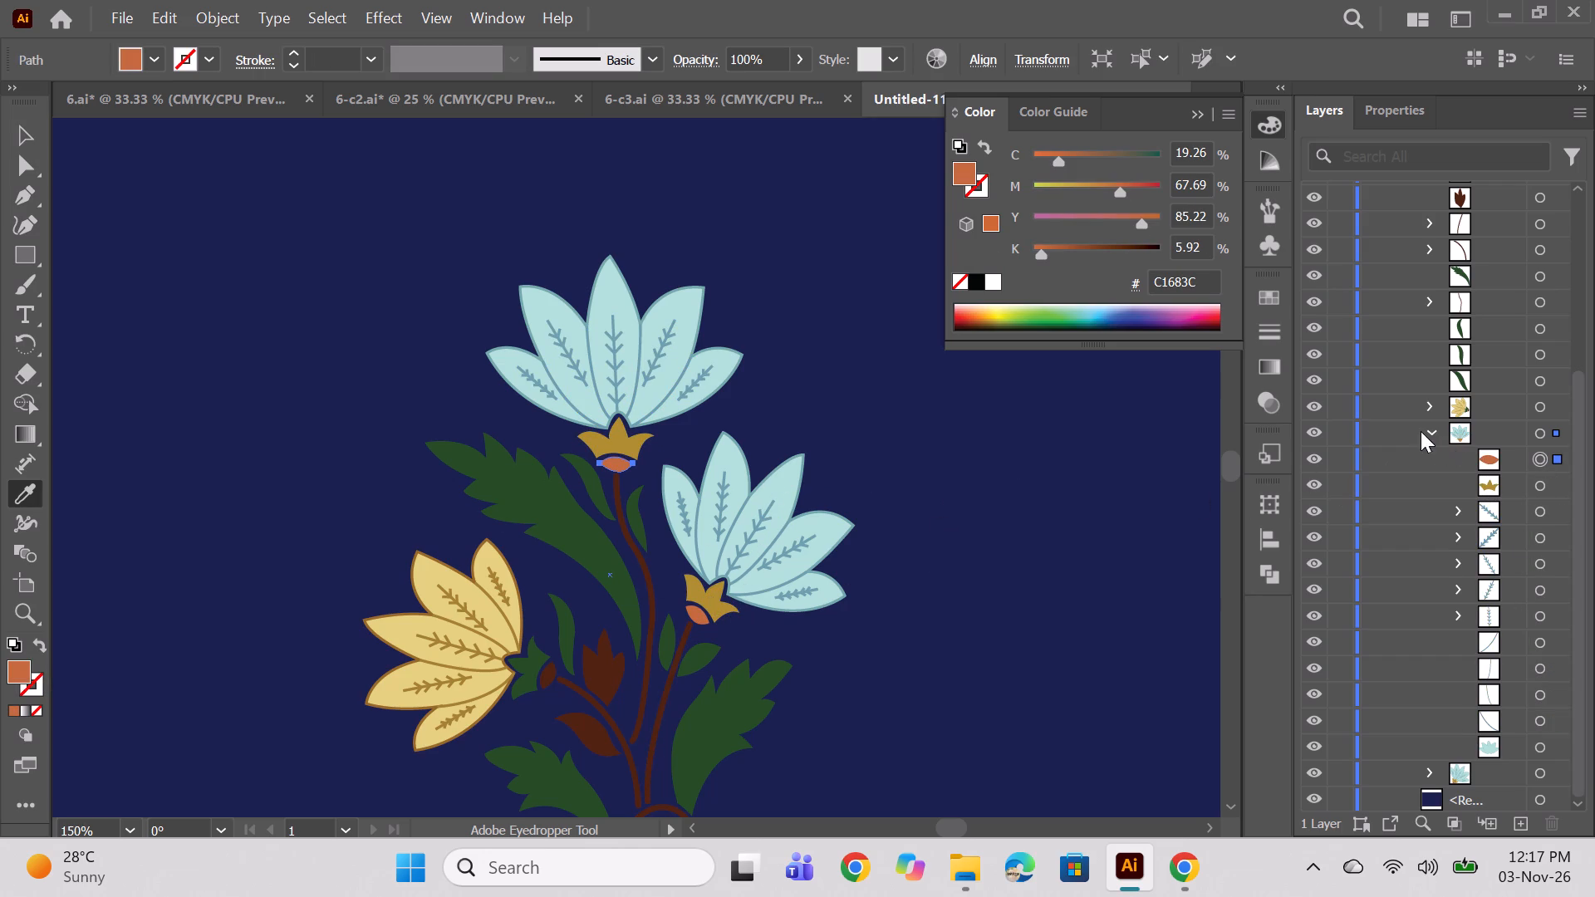
# Recolour the left flower's petals pale aqua, #B1DFD9, and its outline and vein lines muted teal, sampled from the other flowers.
pyautogui.click(1421, 431)
pyautogui.click(1431, 666)
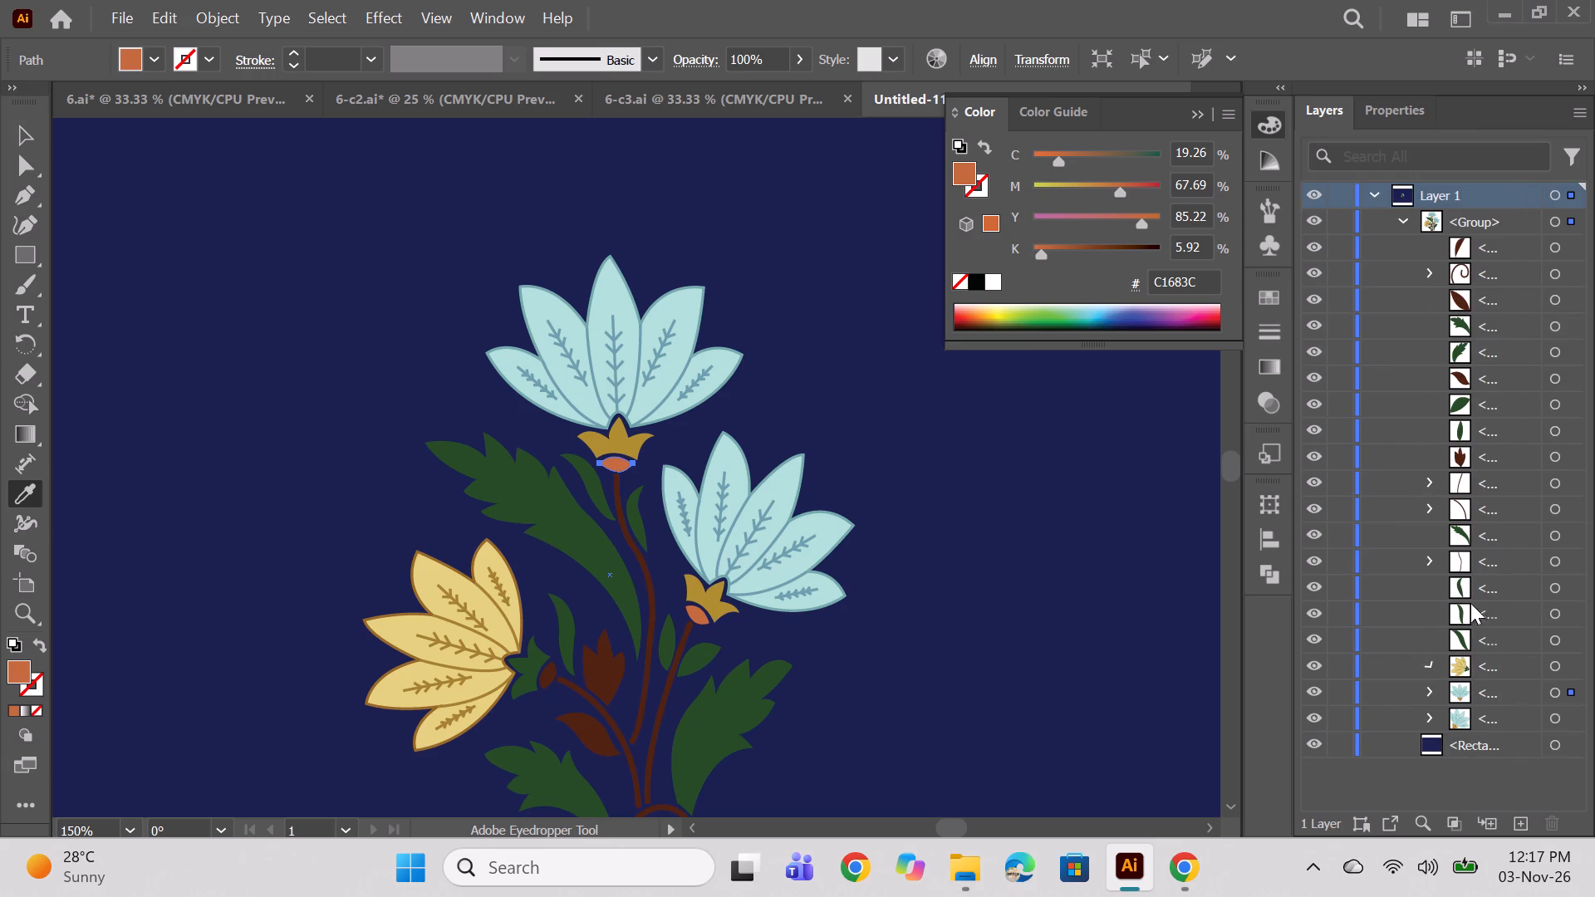
pyautogui.scroll(-8, 1500, 527)
pyautogui.click(1543, 722)
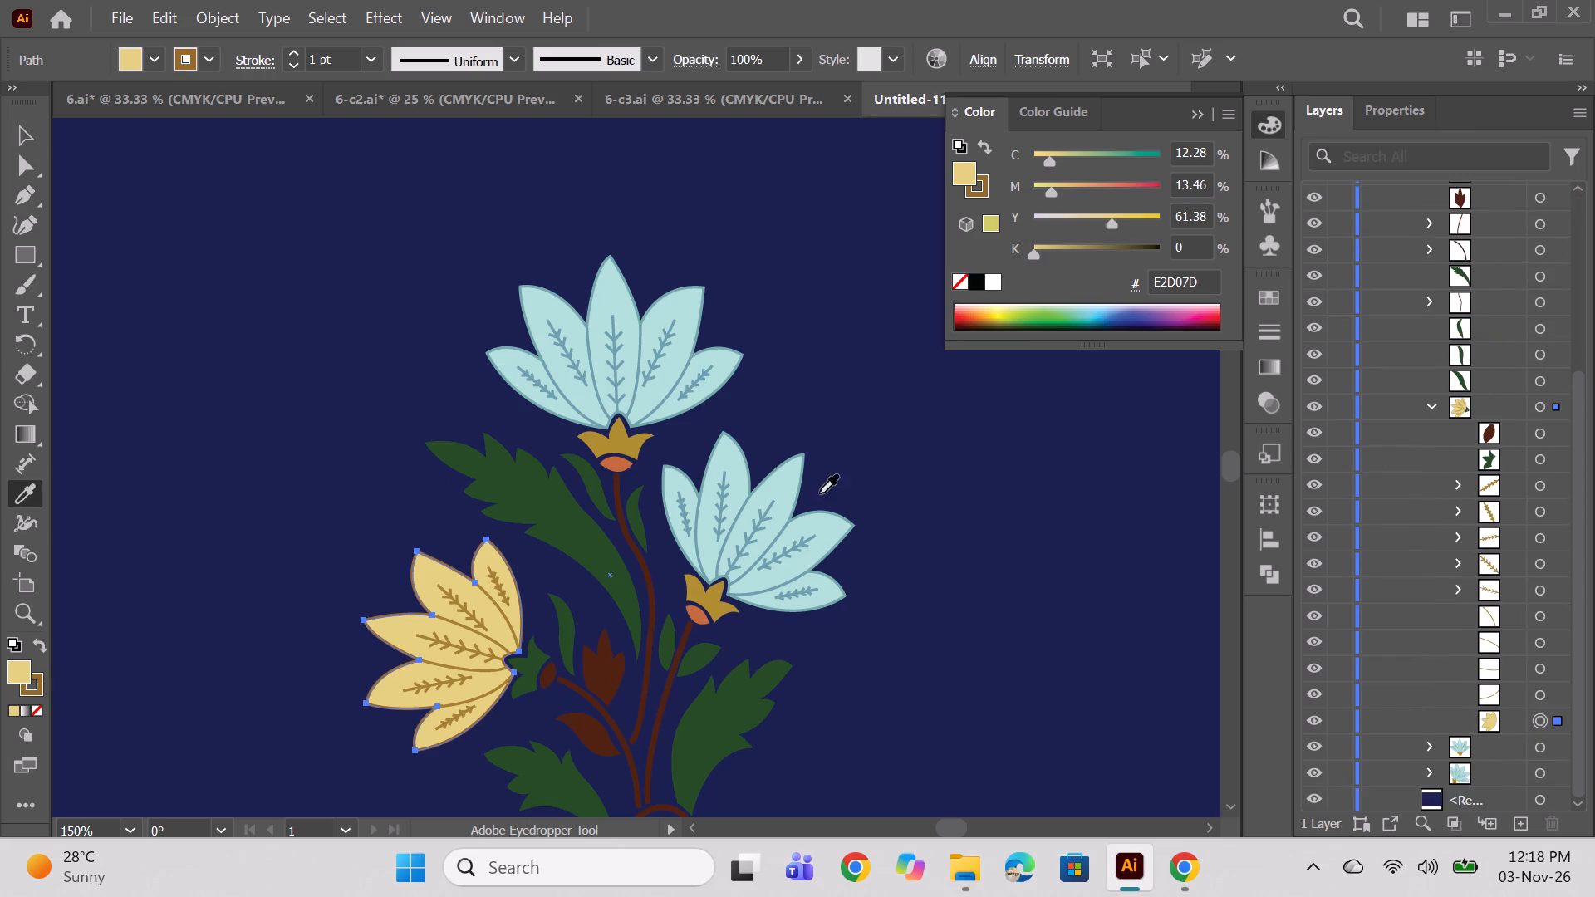
pyautogui.click(728, 464)
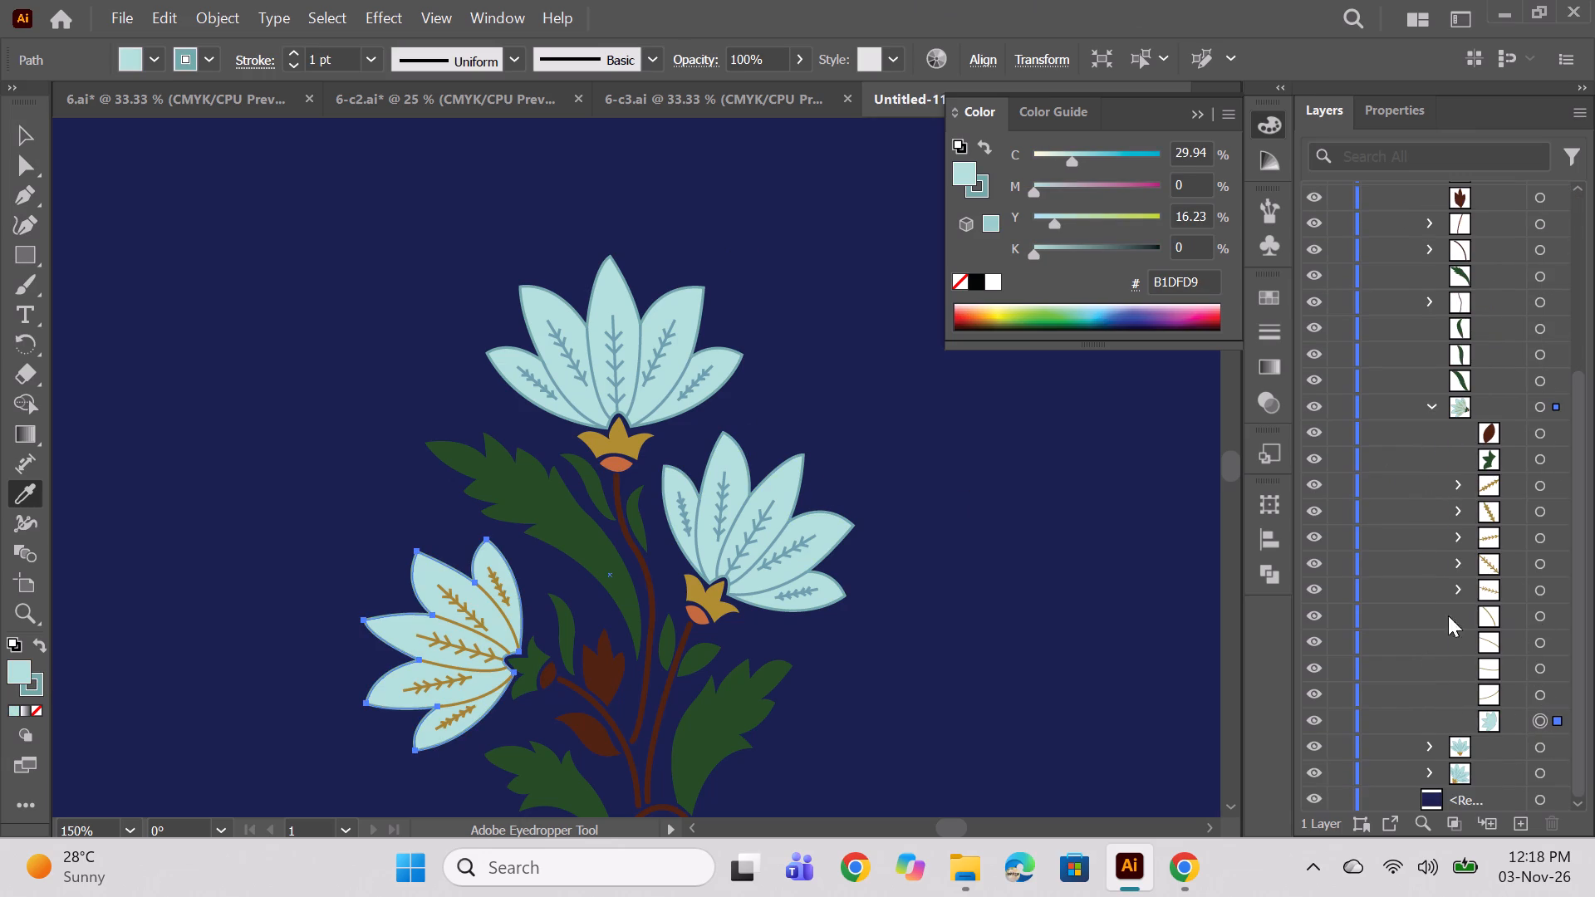
pyautogui.click(1534, 698)
pyautogui.keyDown('shift'); pyautogui.click(1536, 488); pyautogui.keyUp('shift')
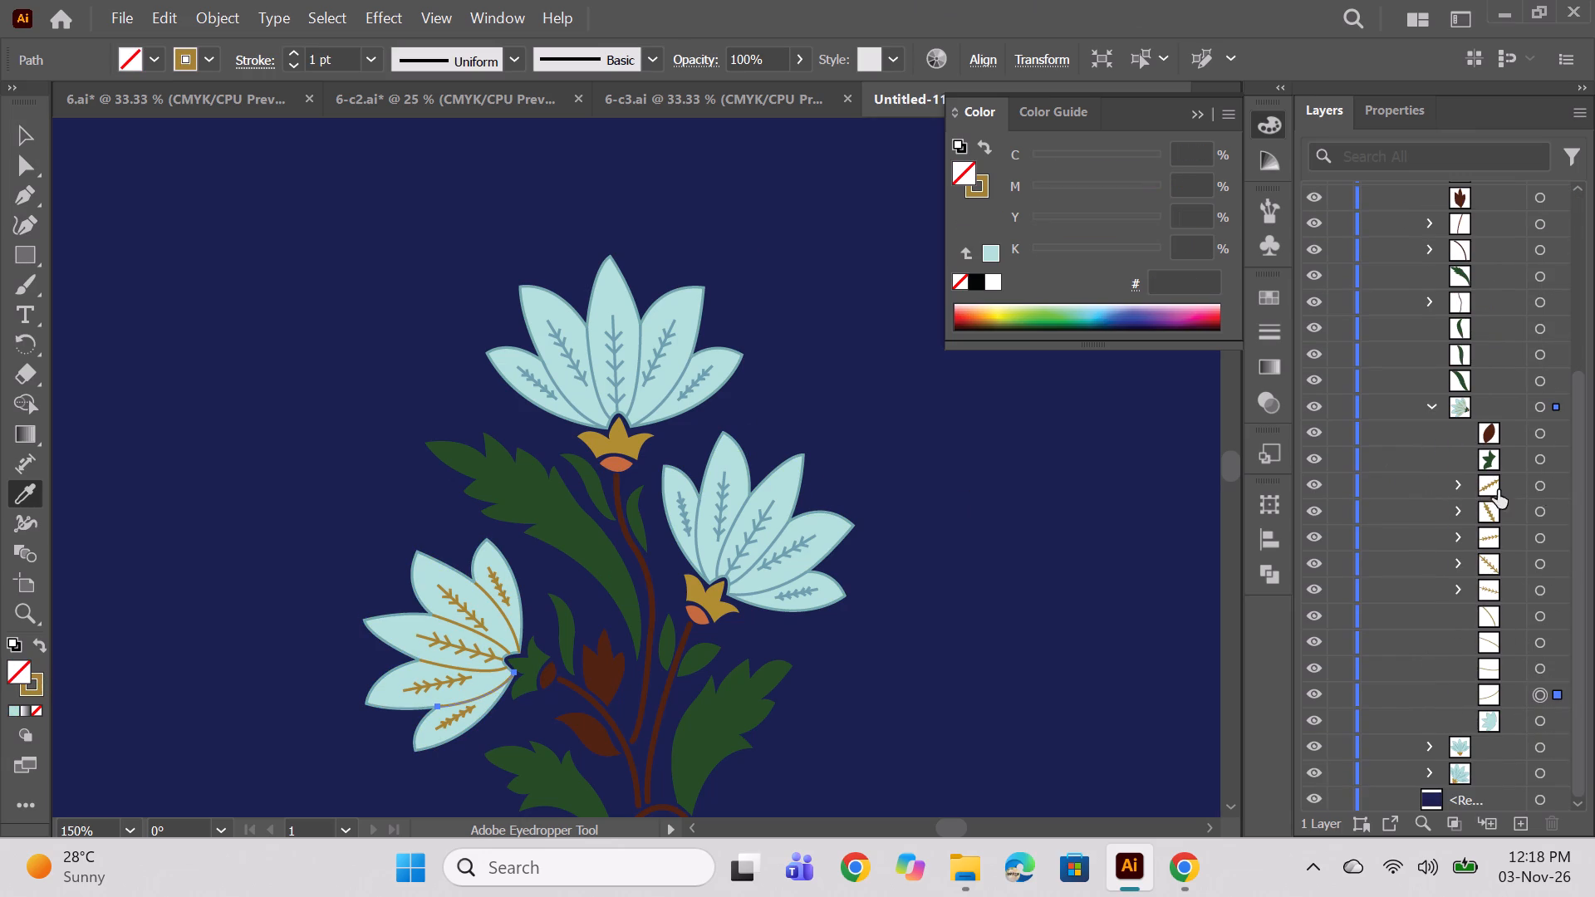
pyautogui.click(613, 334)
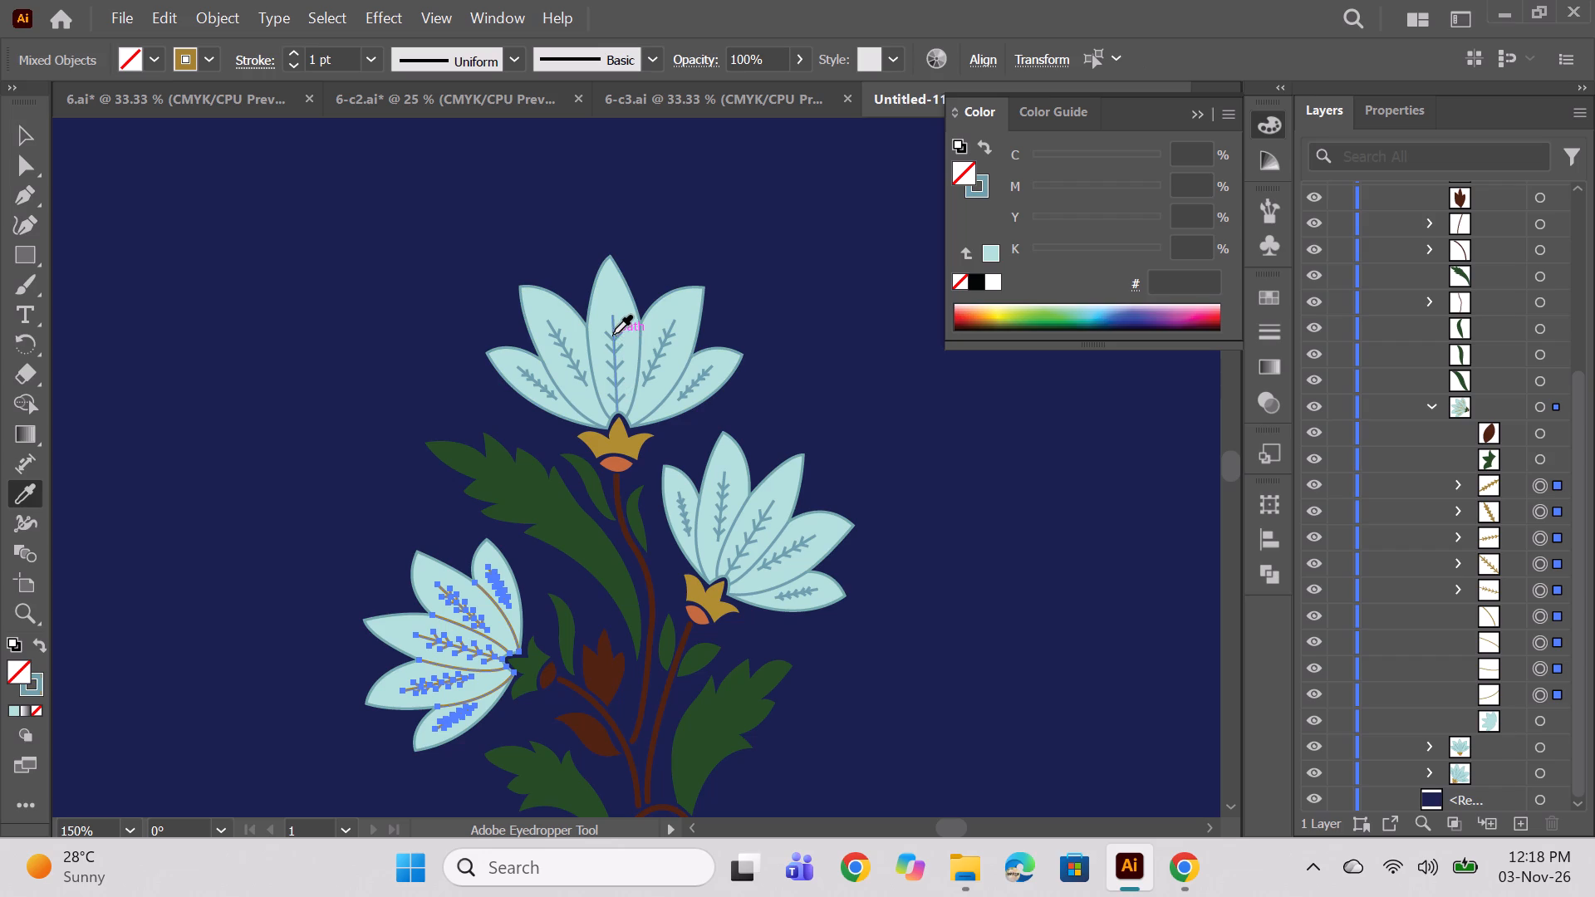
# Fill the left flower's oval base with muted orange, #C1683C, and its calyx with golden ochre, #AC8C2F, sampled from the top flower.
pyautogui.click(1543, 434)
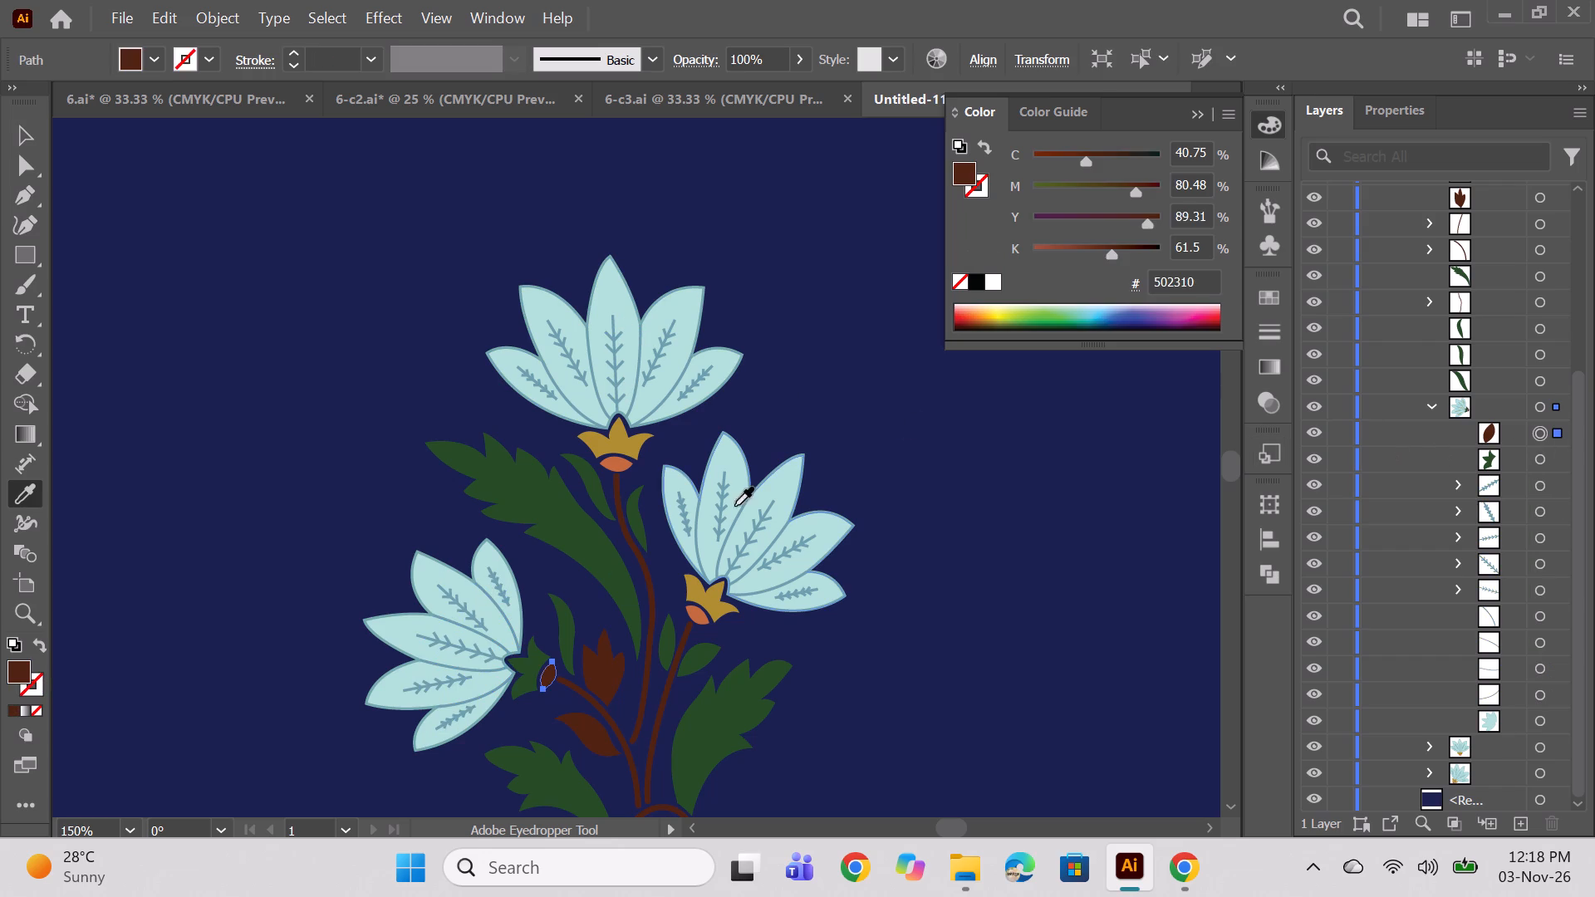
pyautogui.click(623, 468)
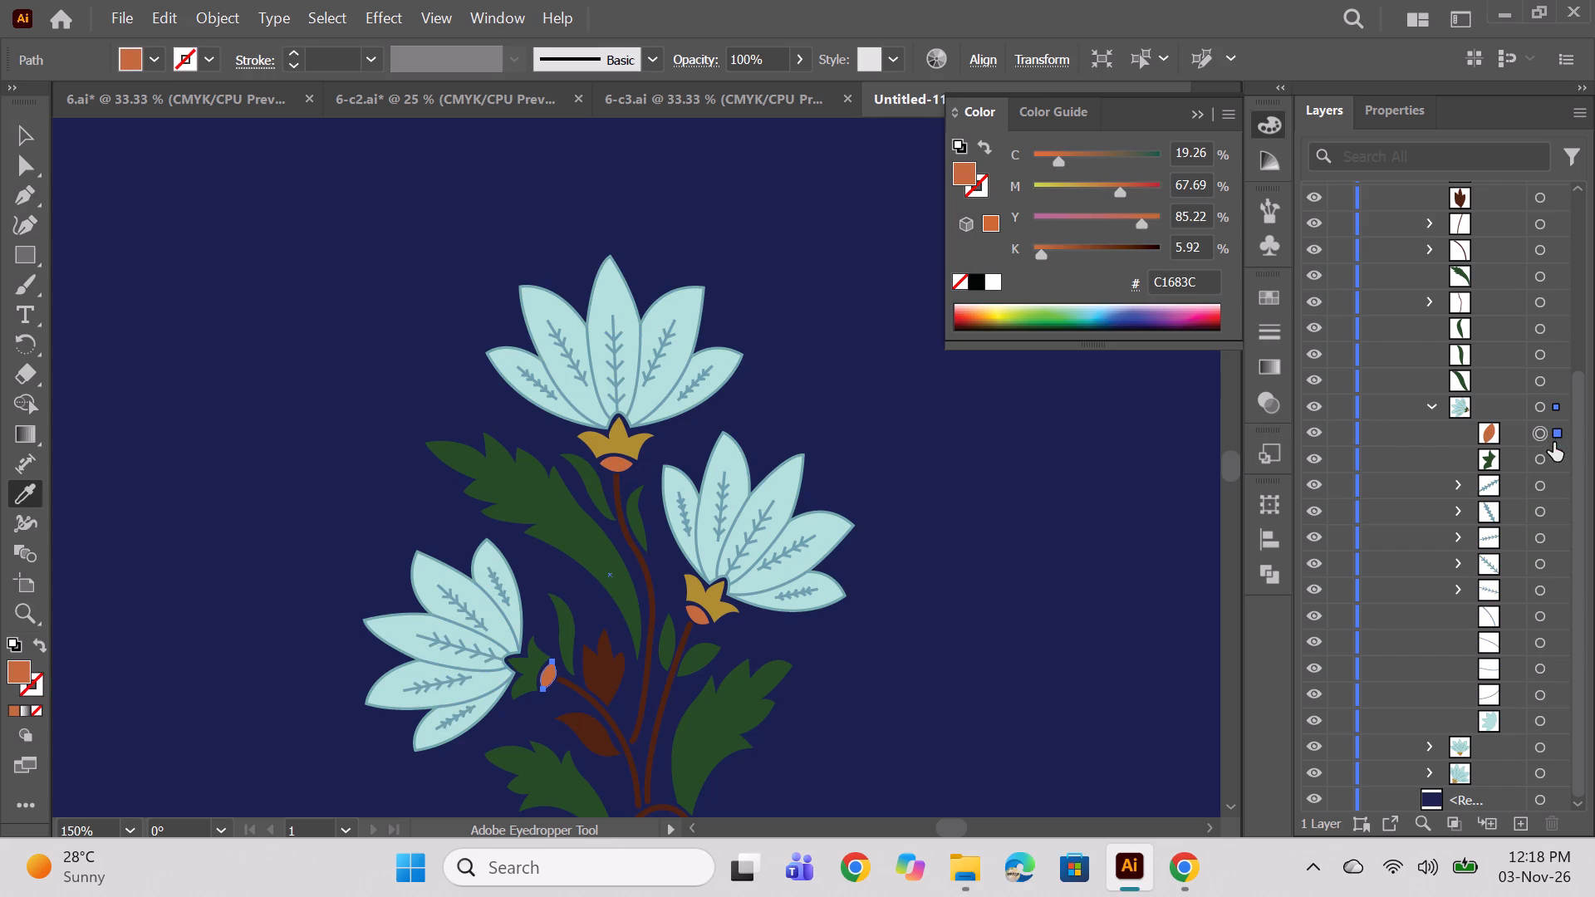
pyautogui.click(1533, 458)
pyautogui.click(624, 438)
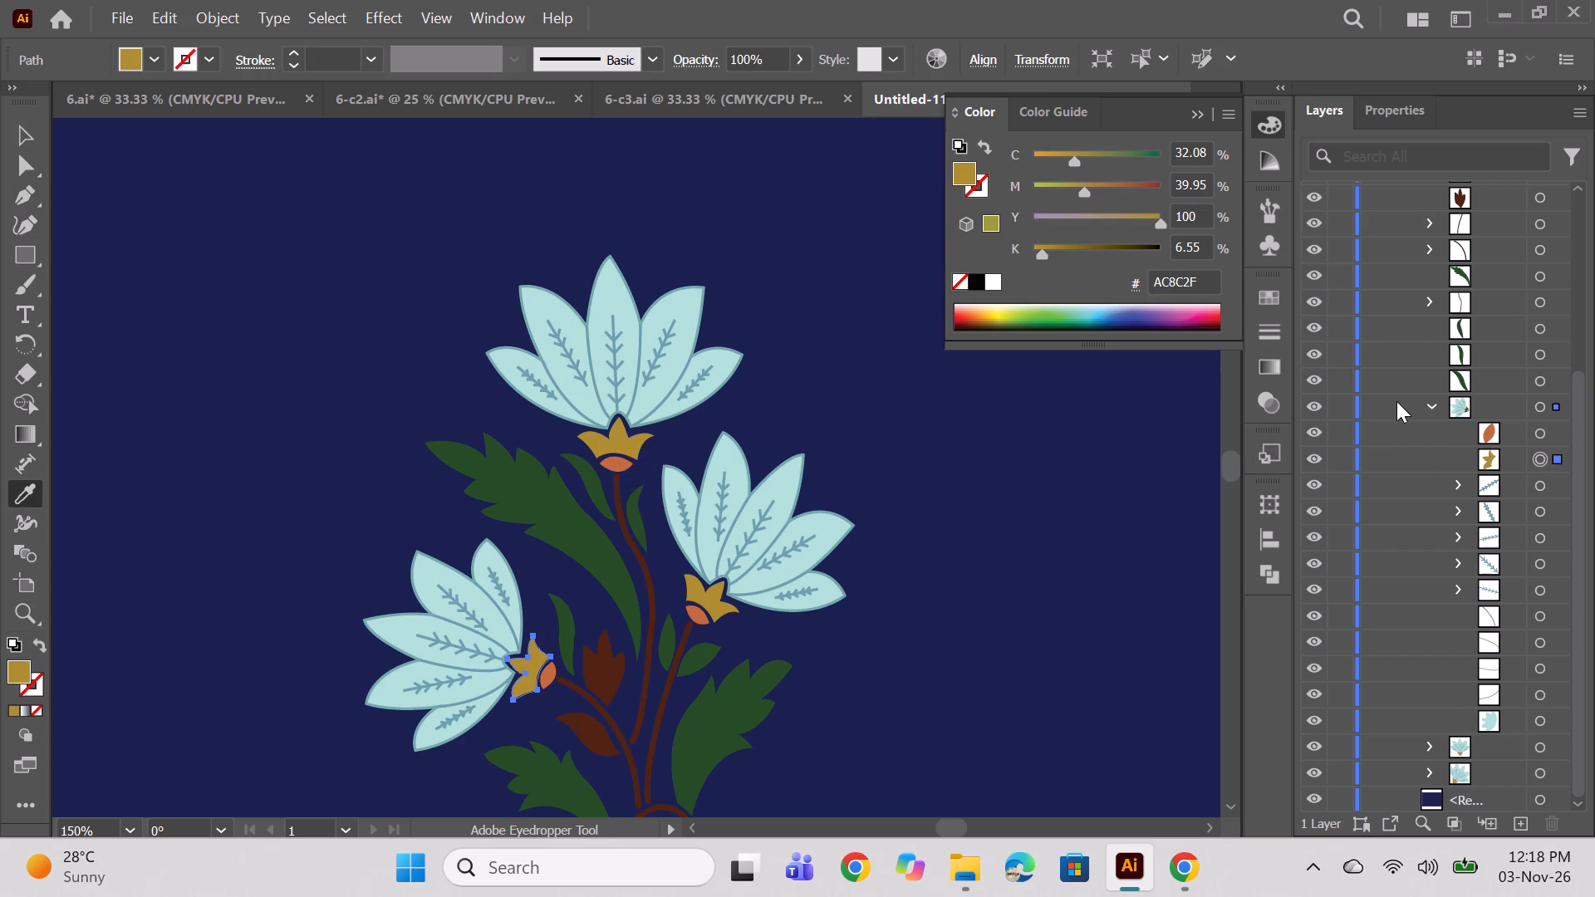
# Recolour all the dark green leaves of the motif golden ochre, #AC8C2F, by sampling the top flower's calyx.
pyautogui.click(1431, 409)
pyautogui.scroll(-2, 912, 551)
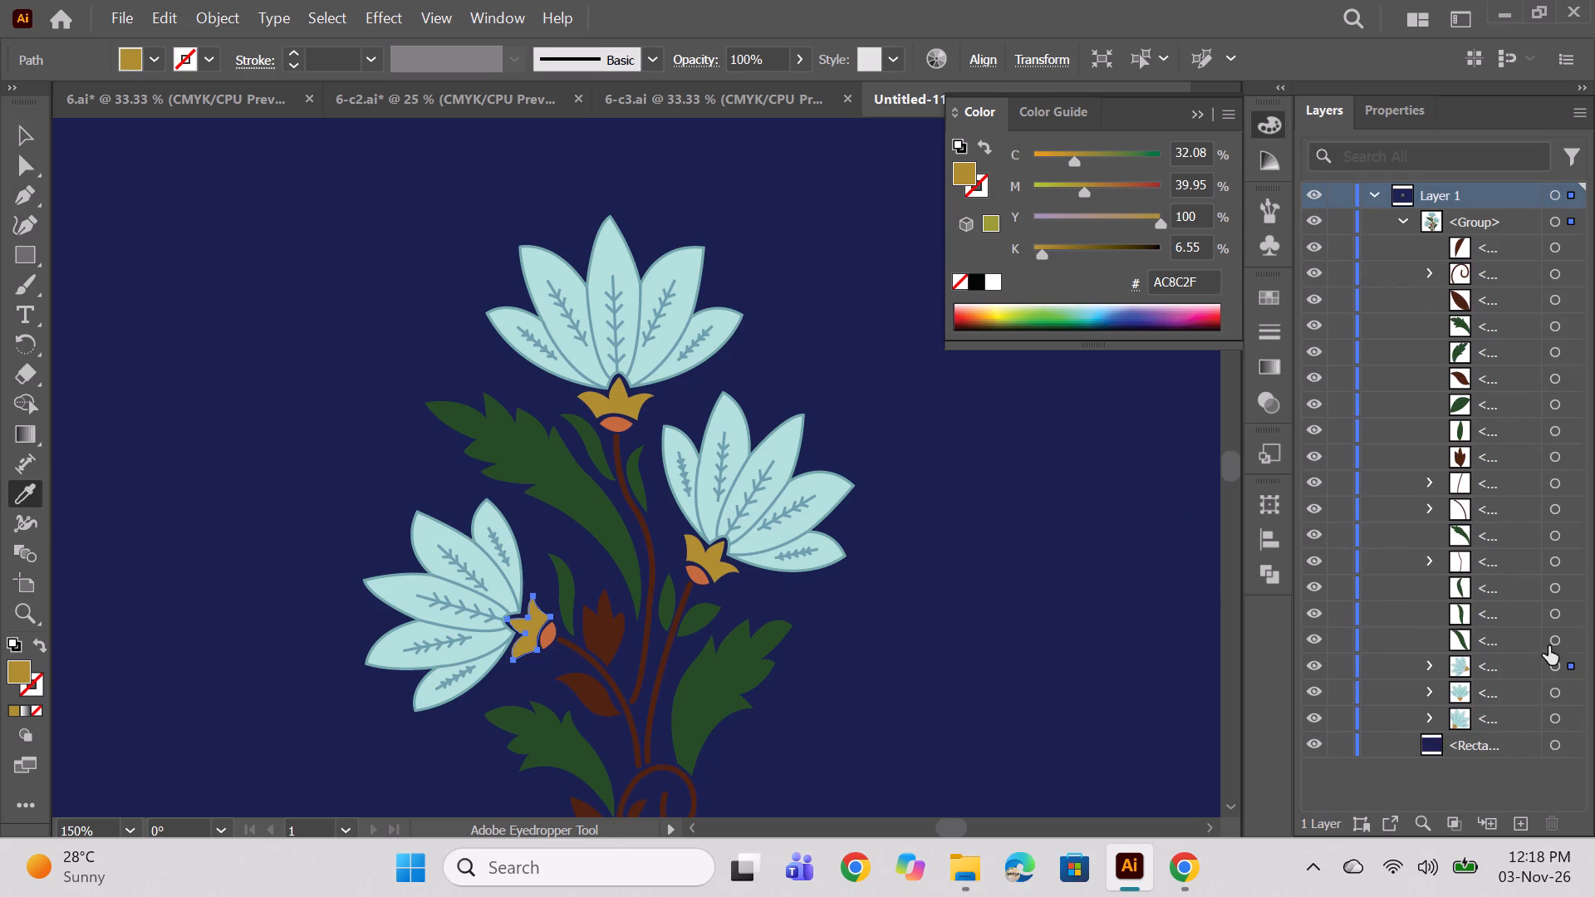
pyautogui.click(1562, 638)
pyautogui.keyDown('ctrl'); pyautogui.click(1555, 610); pyautogui.keyUp('ctrl')
pyautogui.keyDown('ctrl'); pyautogui.click(1557, 593); pyautogui.keyUp('ctrl')
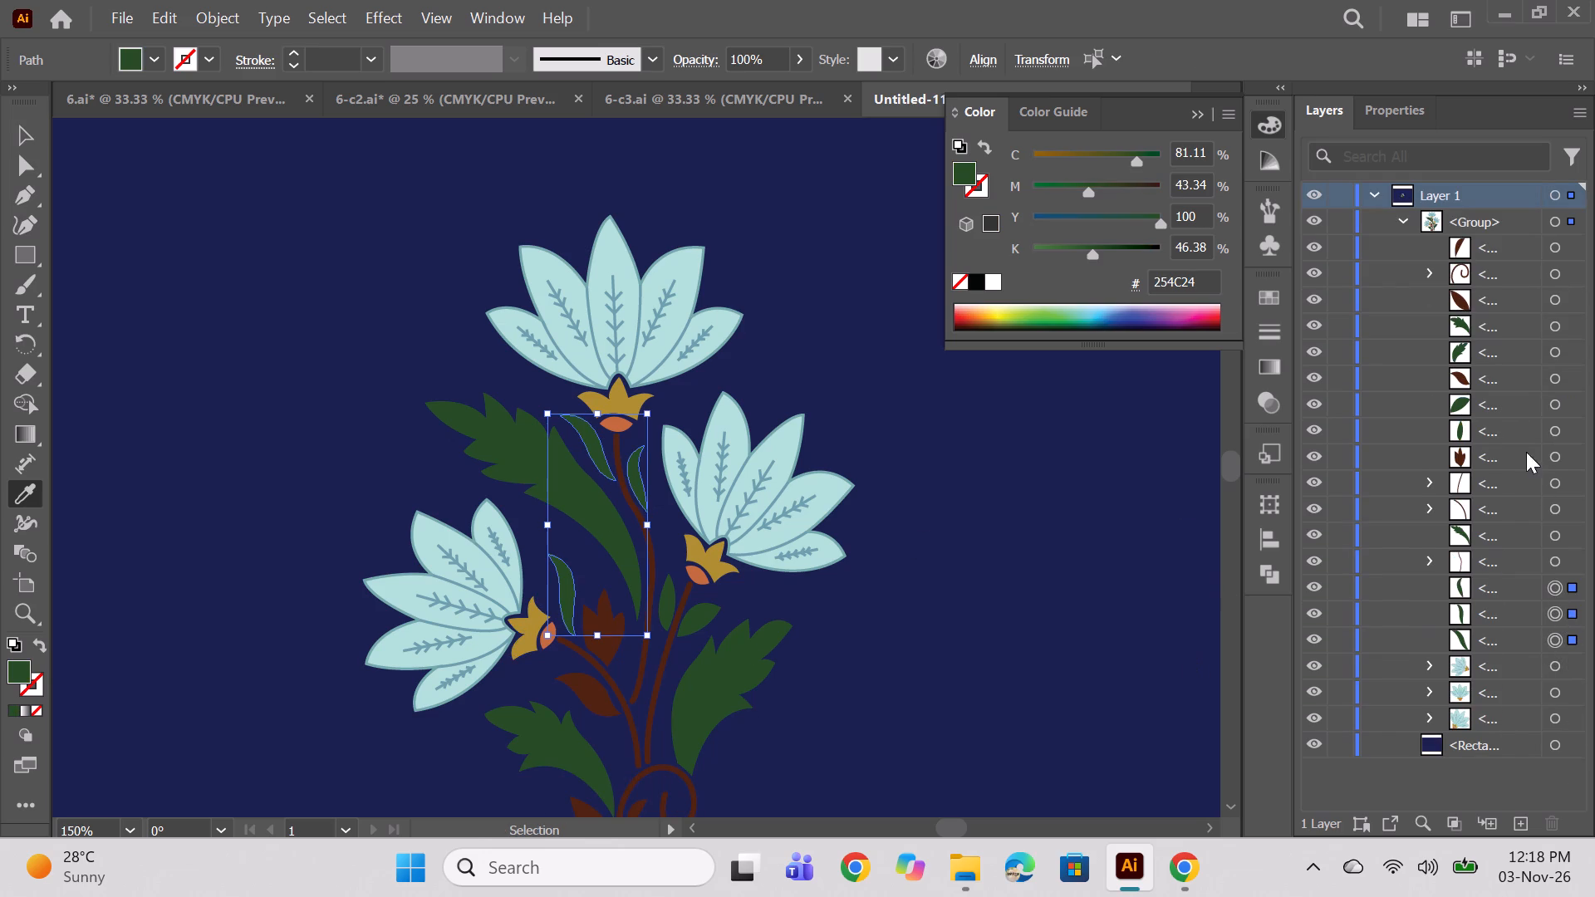
pyautogui.keyDown('ctrl'); pyautogui.click(1560, 527); pyautogui.keyUp('ctrl')
pyautogui.keyDown('ctrl'); pyautogui.click(1549, 421); pyautogui.keyUp('ctrl')
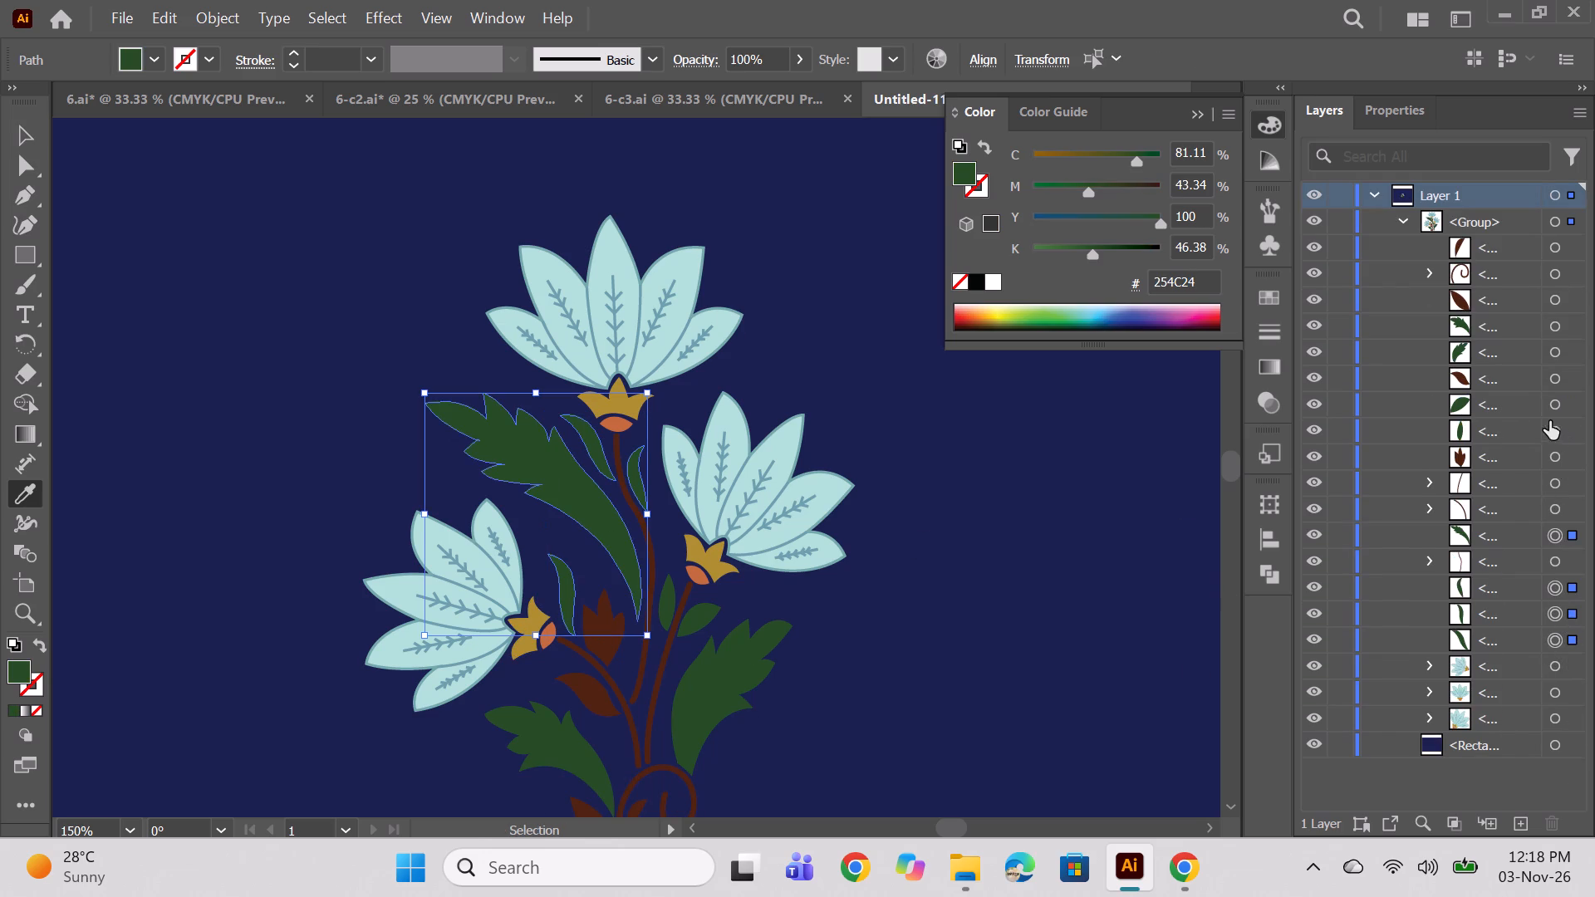
pyautogui.keyDown('ctrl'); pyautogui.click(1563, 399); pyautogui.keyUp('ctrl')
pyautogui.keyDown('ctrl'); pyautogui.click(1557, 352); pyautogui.keyUp('ctrl')
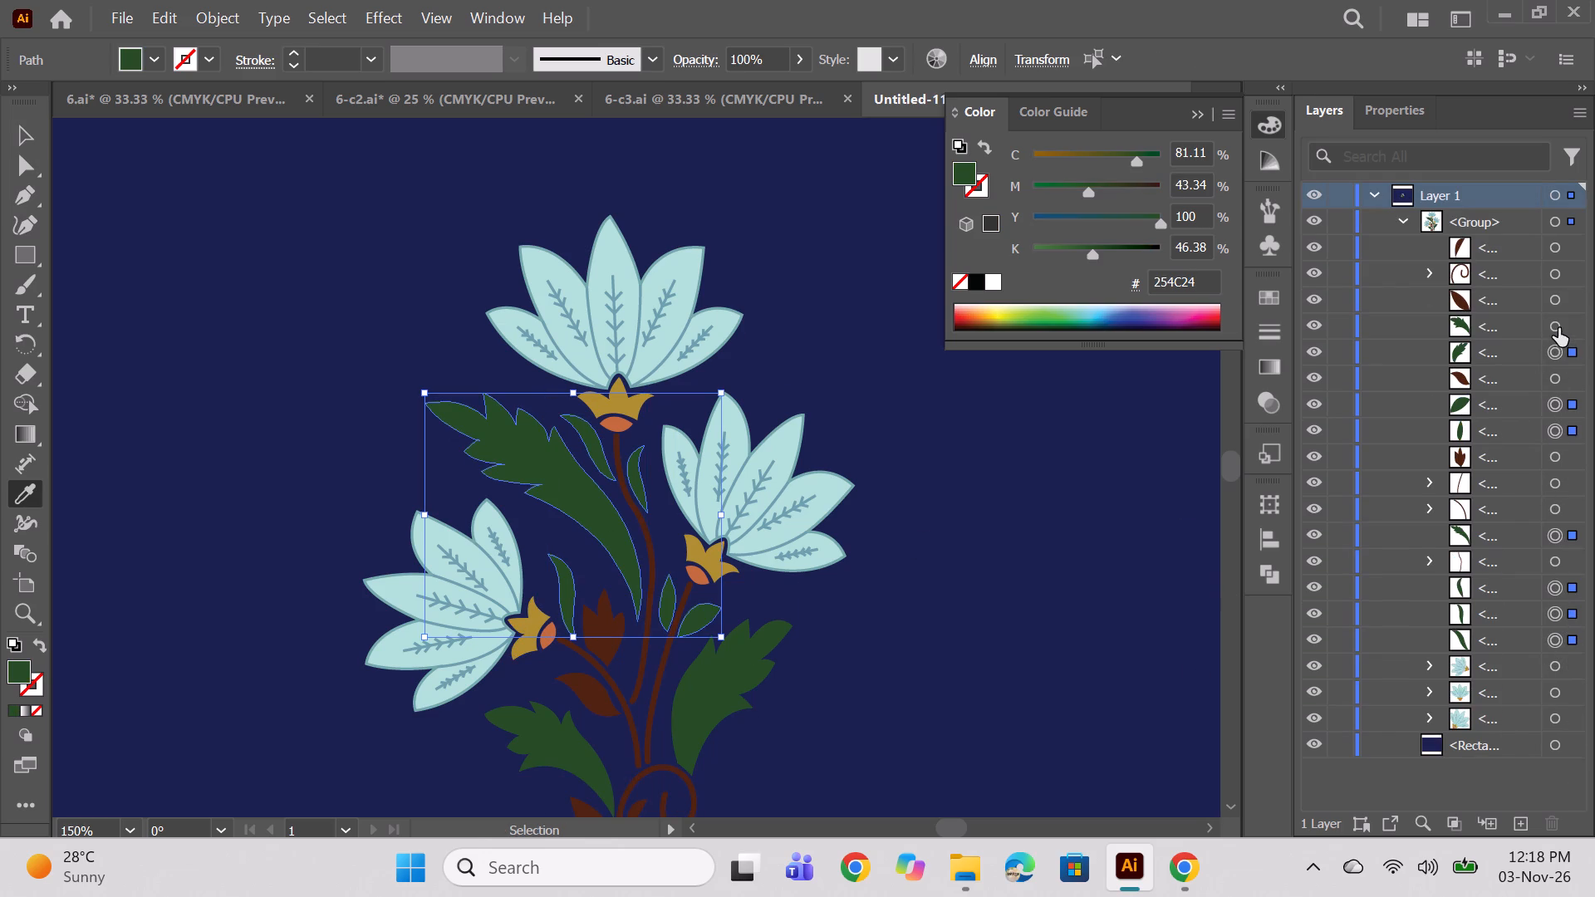
pyautogui.keyDown('ctrl'); pyautogui.click(1558, 328); pyautogui.keyUp('ctrl')
pyautogui.click(629, 398)
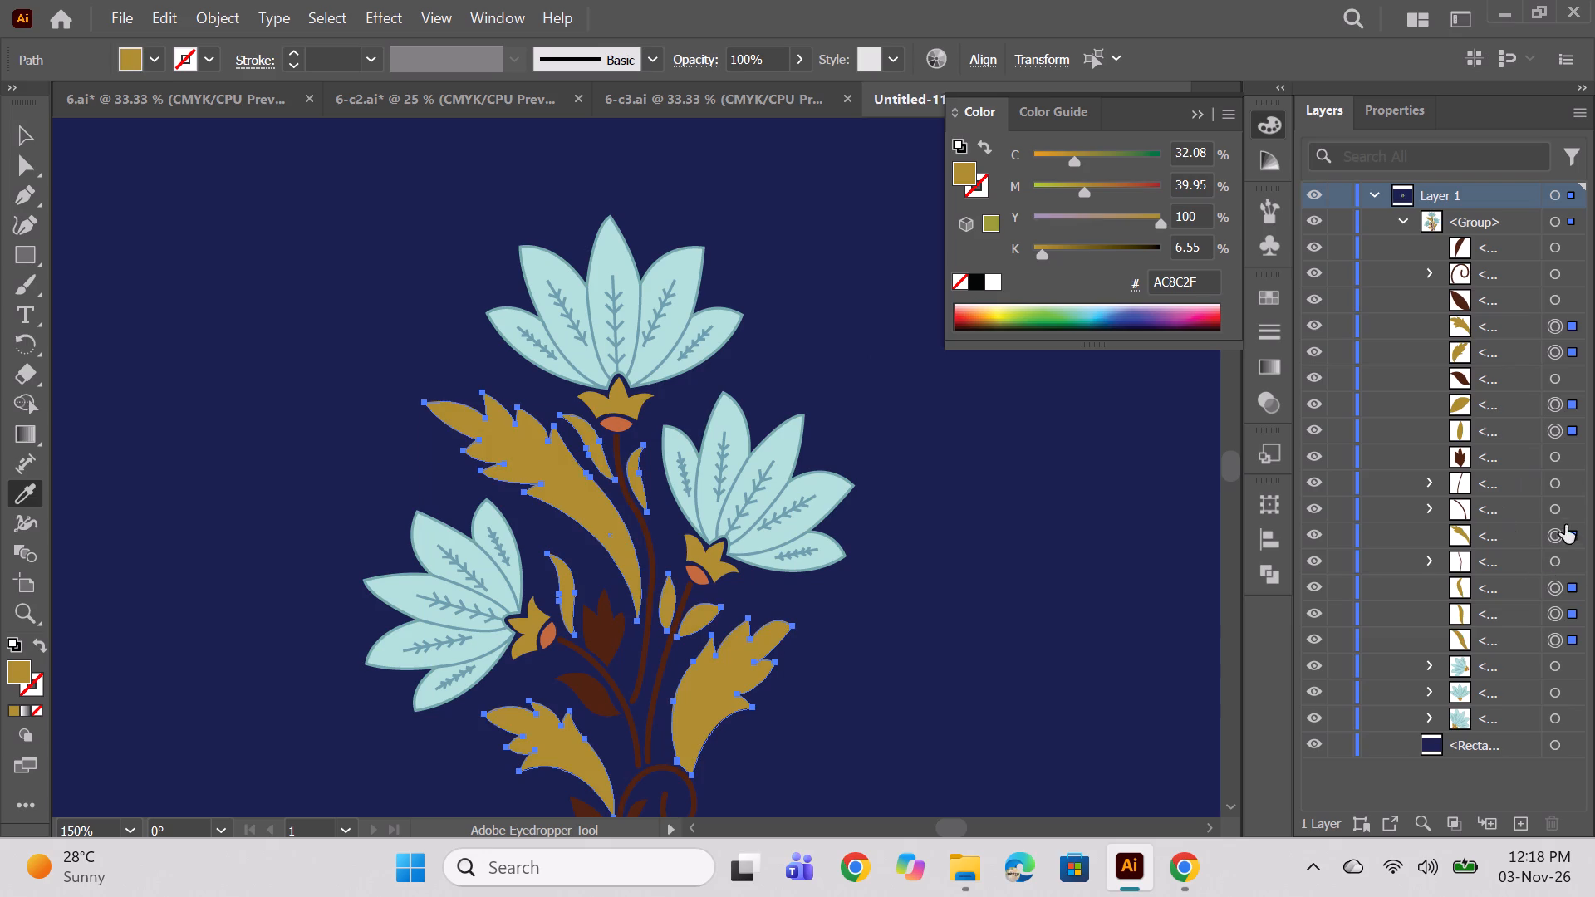
# Recolour the dark brown stems, bottom curl, bud and small brown leaves muted orange, sampled from the right-hand flower's oval base.
pyautogui.click(1554, 490)
pyautogui.keyDown('ctrl'); pyautogui.click(1555, 511); pyautogui.keyUp('ctrl')
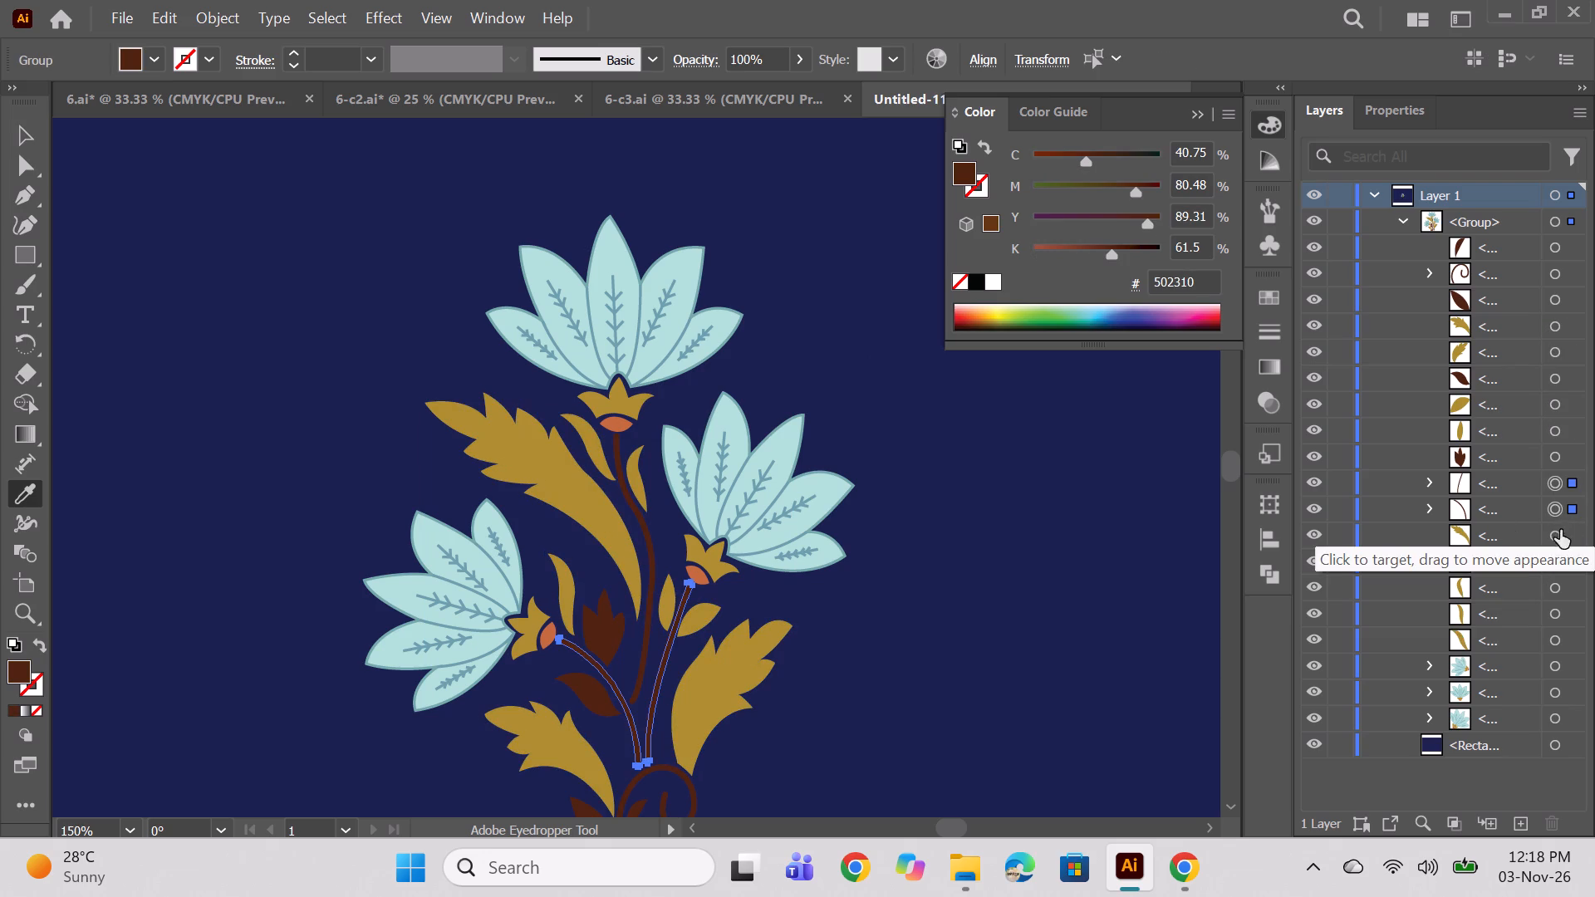
pyautogui.keyDown('ctrl'); pyautogui.click(1556, 558); pyautogui.keyUp('ctrl')
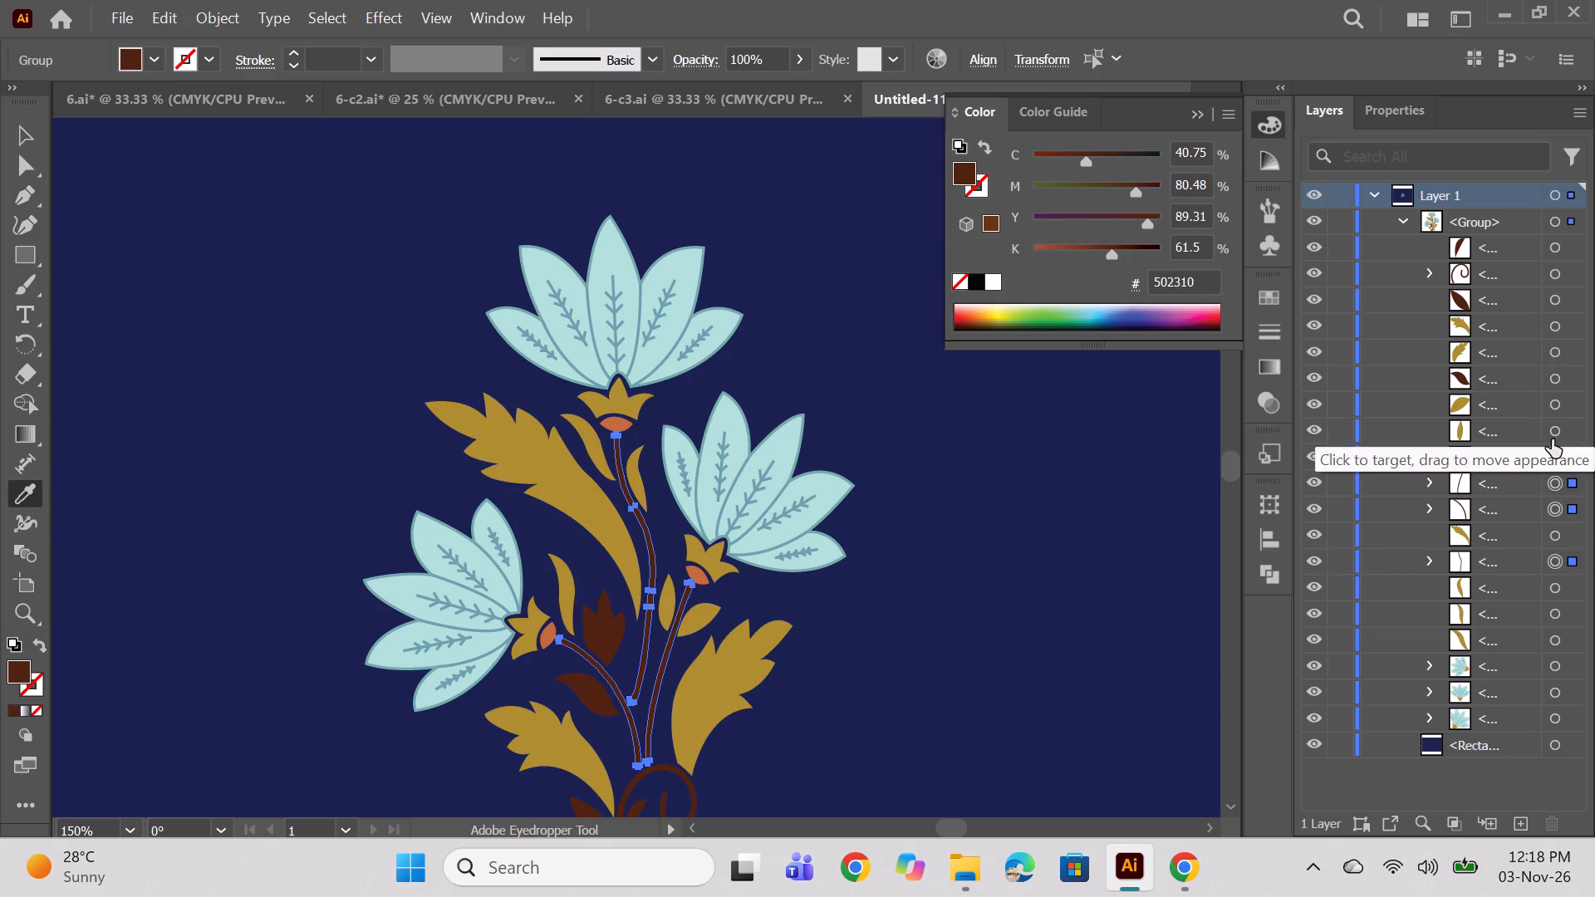
pyautogui.keyDown('ctrl'); pyautogui.click(1554, 458); pyautogui.keyUp('ctrl')
pyautogui.keyDown('ctrl'); pyautogui.click(1555, 383); pyautogui.keyUp('ctrl')
pyautogui.keyDown('ctrl'); pyautogui.click(1555, 303); pyautogui.keyUp('ctrl')
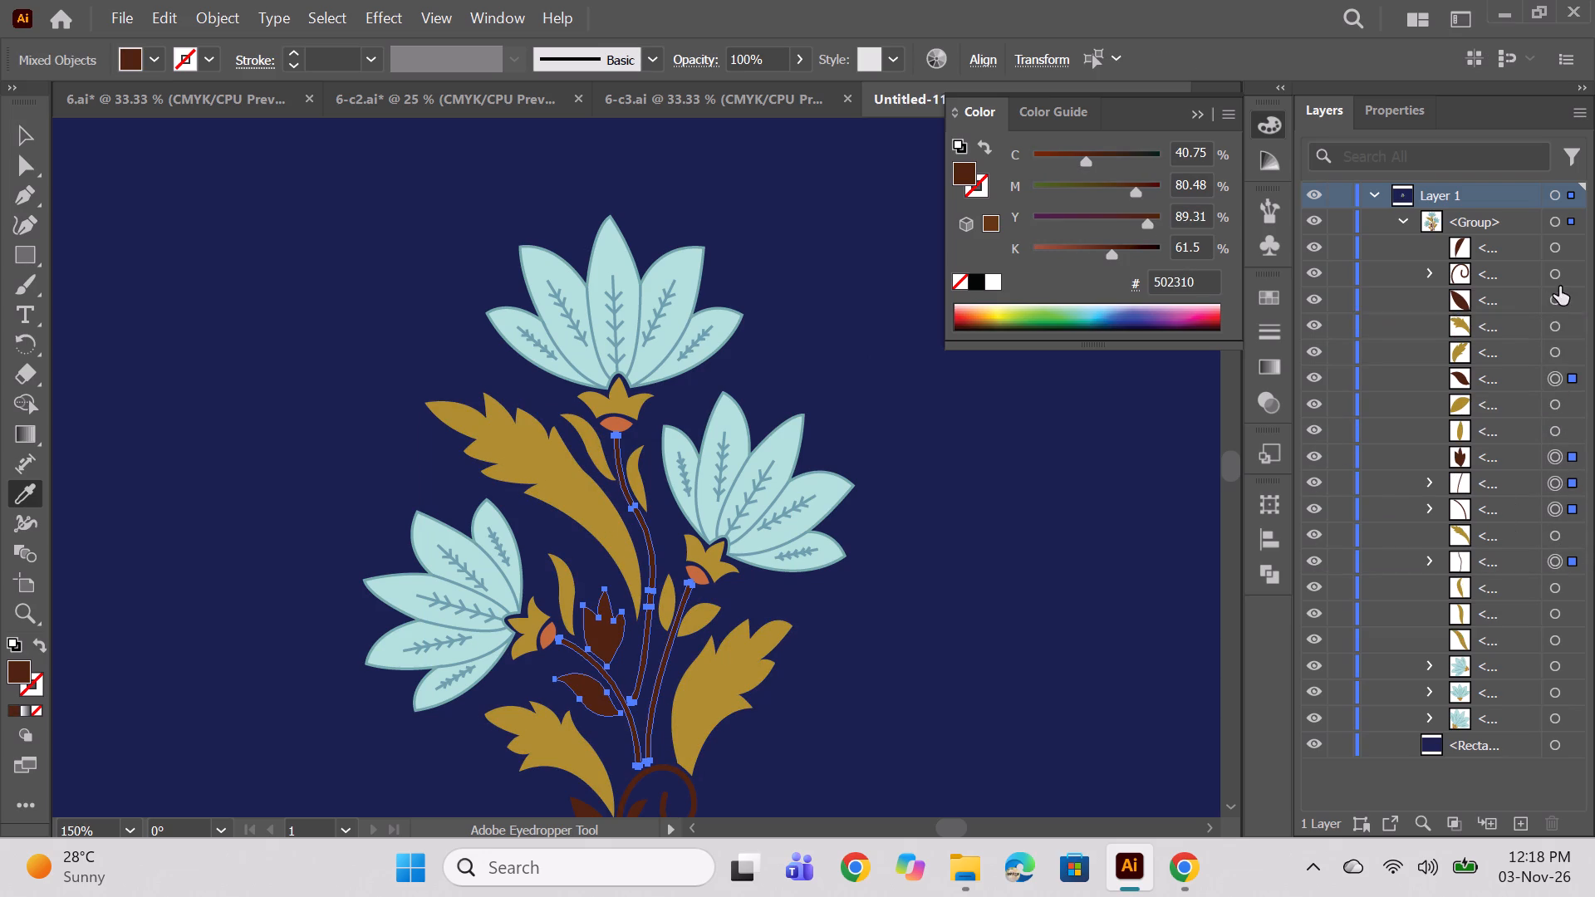
pyautogui.keyDown('ctrl'); pyautogui.click(1558, 273); pyautogui.keyUp('ctrl')
pyautogui.keyDown('ctrl'); pyautogui.click(1563, 235); pyautogui.keyUp('ctrl')
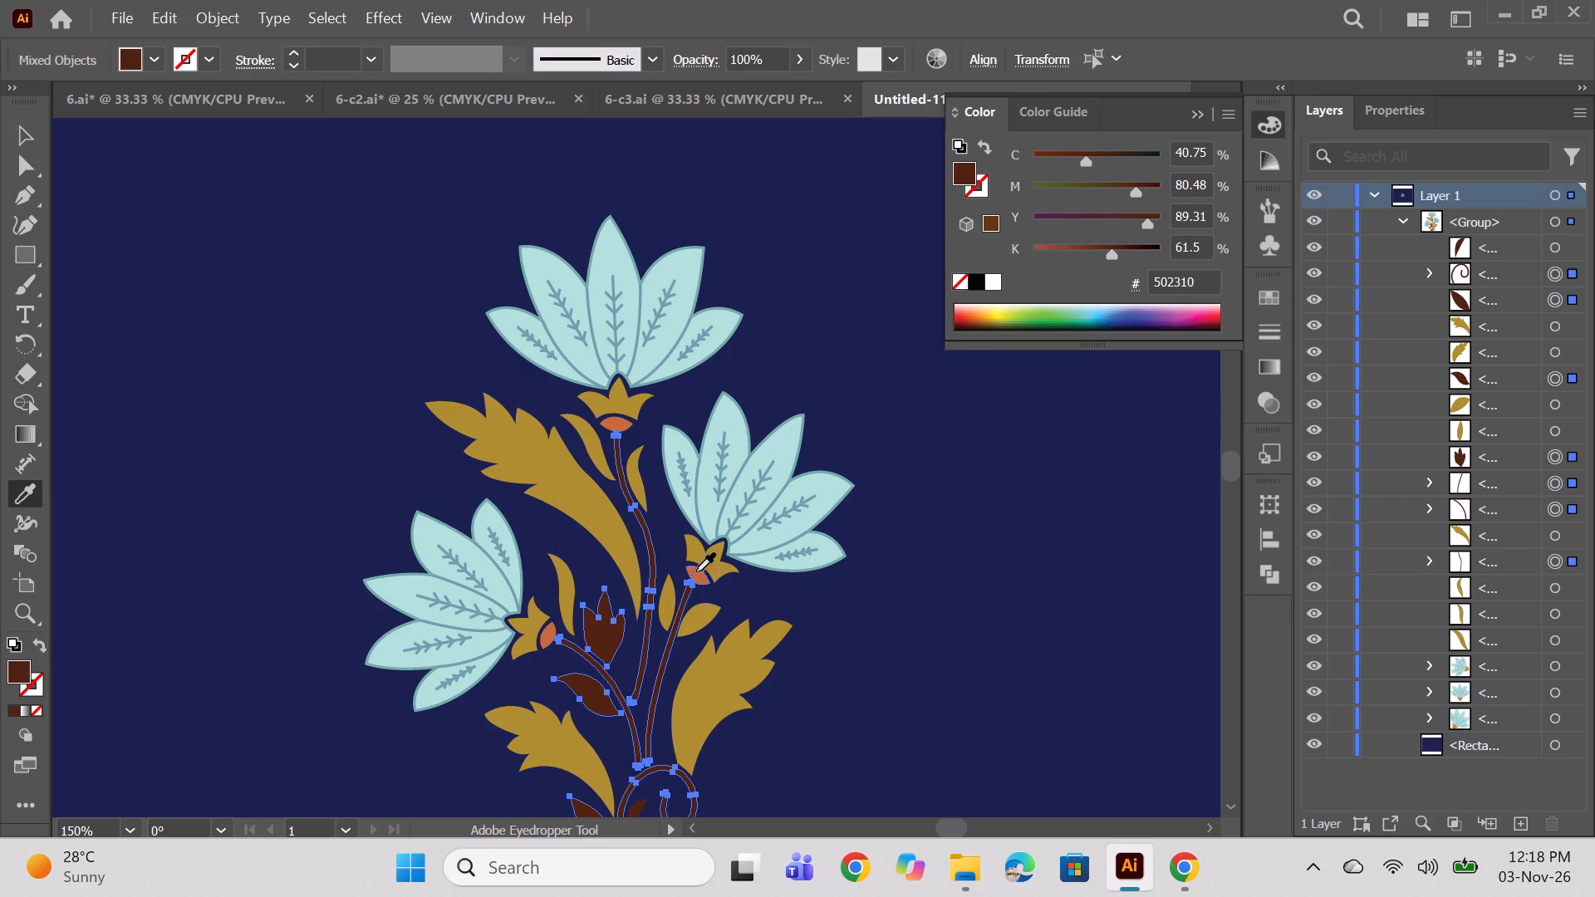
pyautogui.click(697, 566)
pyautogui.keyDown('ctrl'); pyautogui.click(1013, 536); pyautogui.keyUp('ctrl')
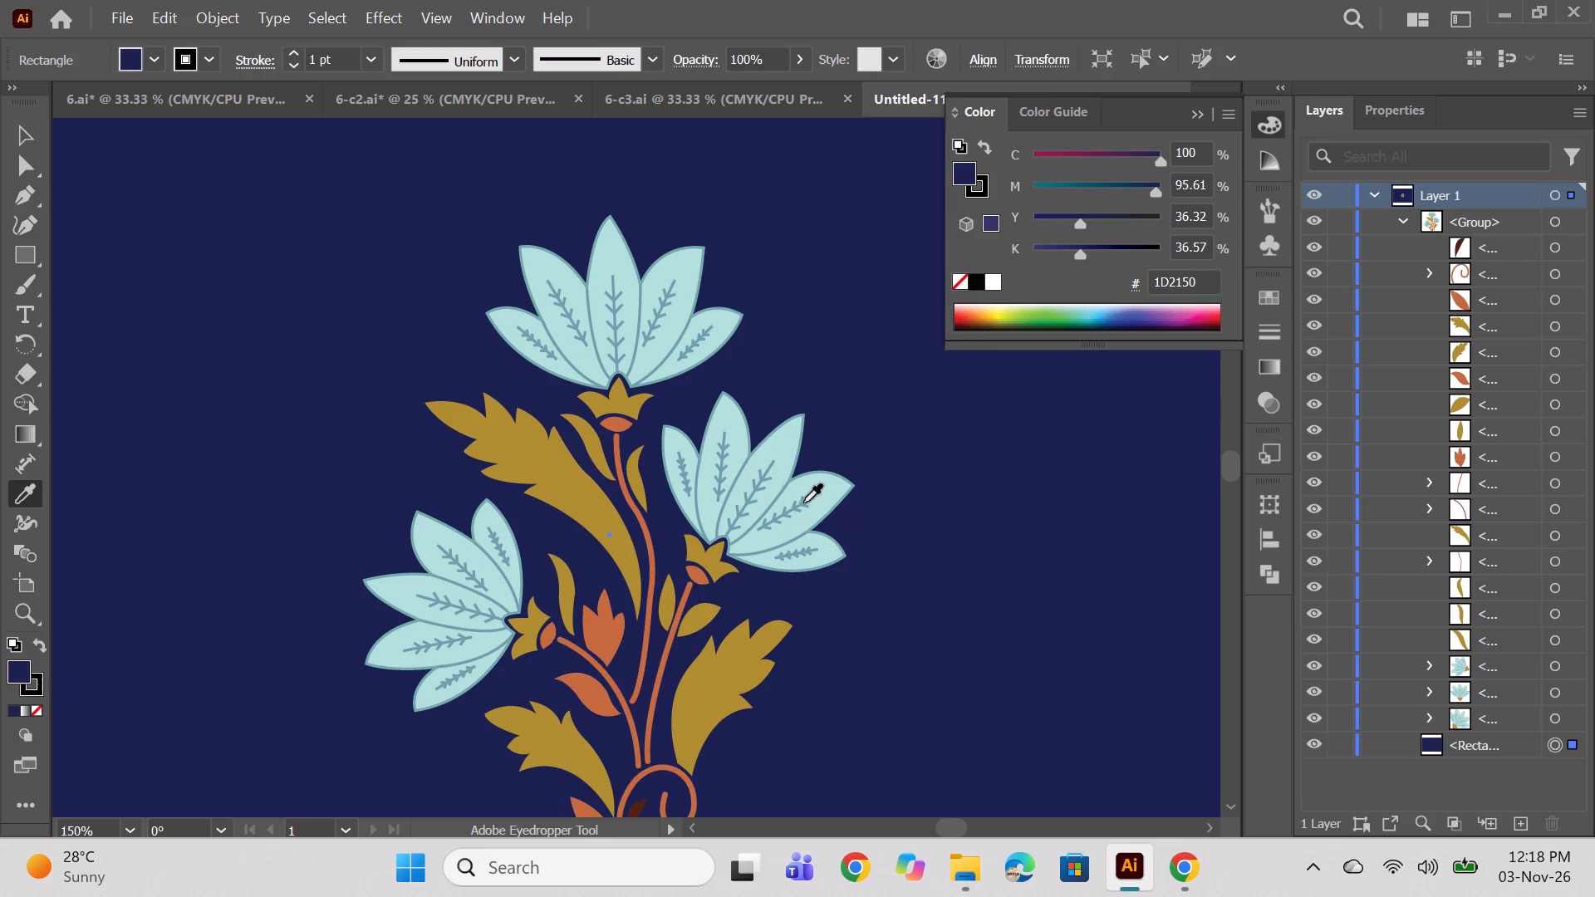
# Recolour the remaining dark brown leaf at the base of the stems muted orange, sampled from the bud, and check the whole artboard.
pyautogui.keyDown('alt'); pyautogui.scroll(-2, 800, 515); pyautogui.keyUp('alt')
pyautogui.click(1559, 239)
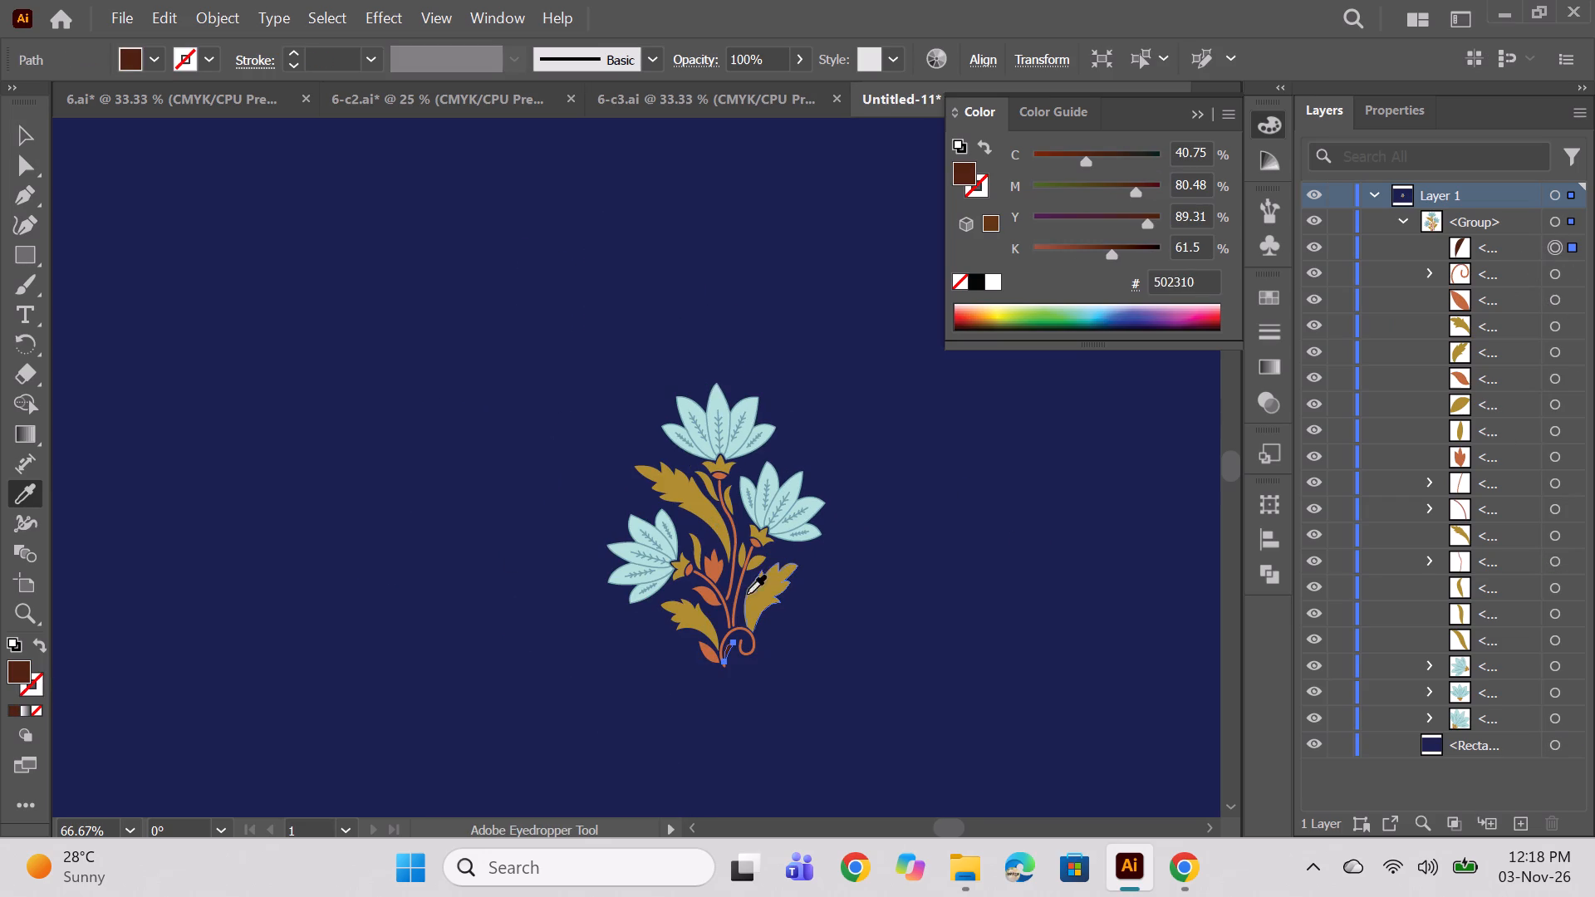
pyautogui.click(714, 566)
pyautogui.keyDown('ctrl'); pyautogui.click(1080, 630); pyautogui.keyUp('ctrl')
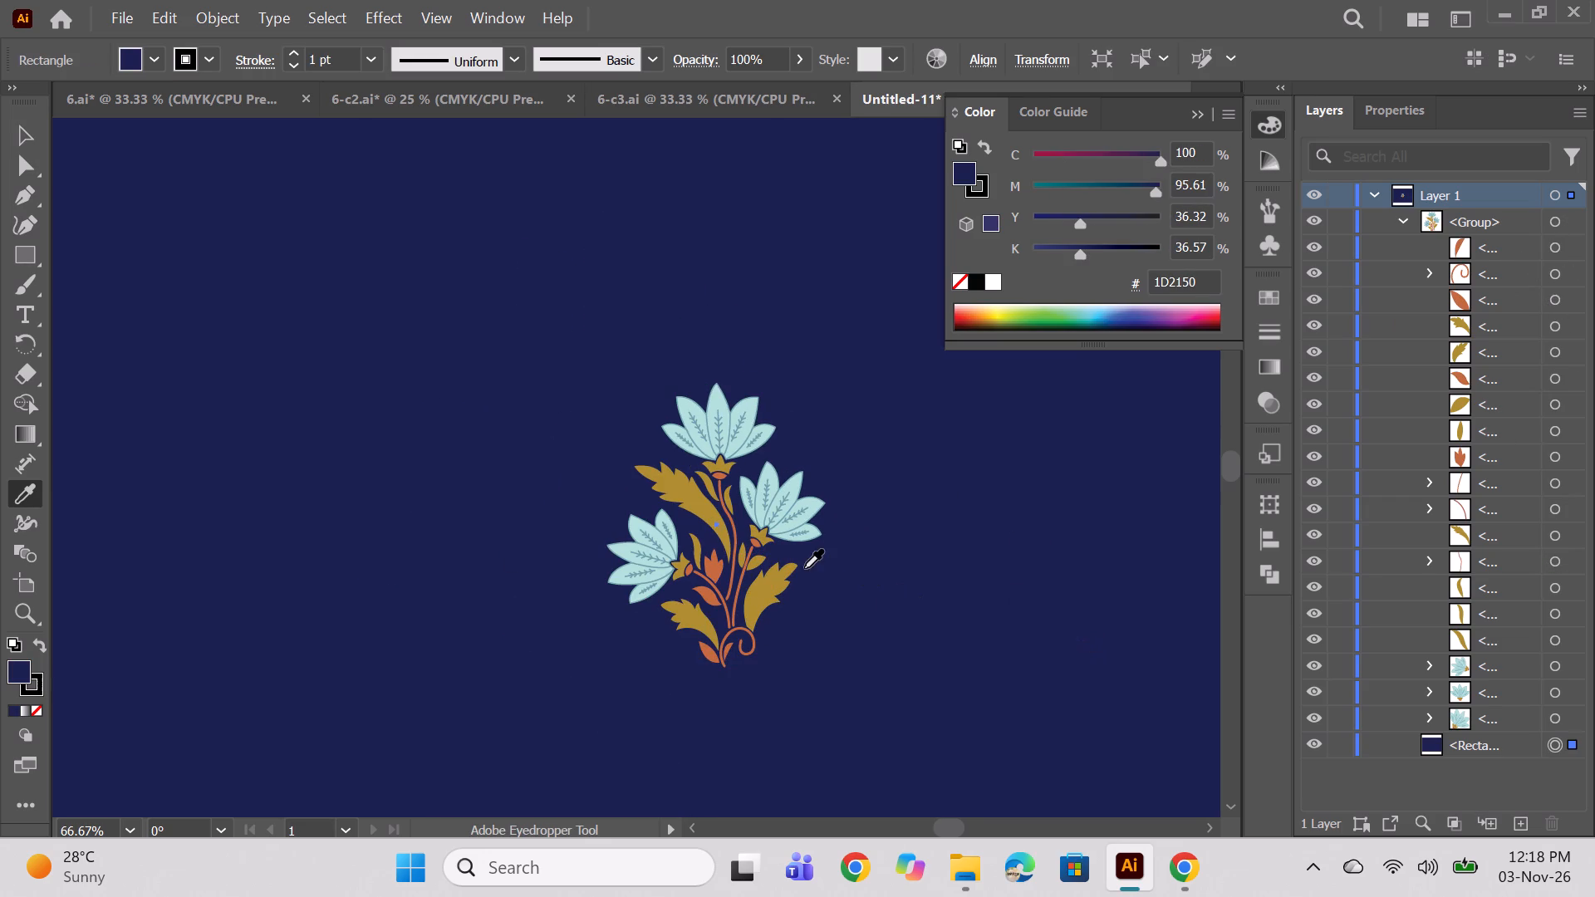
pyautogui.keyDown('alt'); pyautogui.scroll(-1, 775, 559); pyautogui.keyUp('alt')
pyautogui.press('space')
pyautogui.moveTo(1004, 609); pyautogui.dragTo(890, 583)
pyautogui.keyDown('alt'); pyautogui.scroll(-1, 834, 530); pyautogui.keyUp('alt')
pyautogui.keyDown('ctrl'); pyautogui.click(1144, 646); pyautogui.keyUp('ctrl')
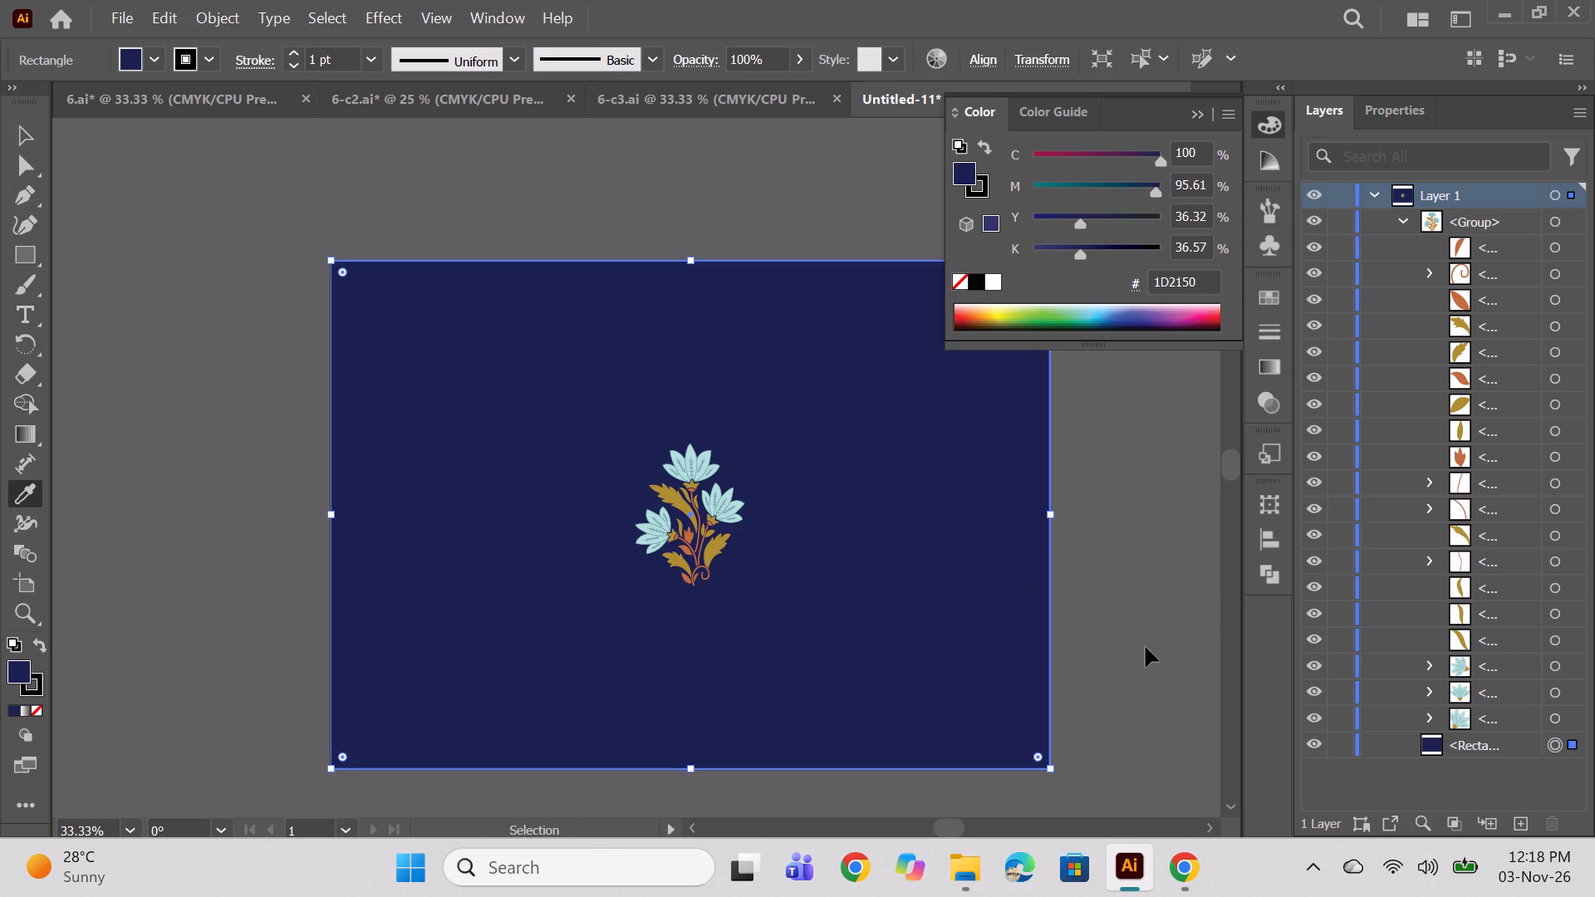
# Compare the new navy colourway with the finished 6-c3 and 6-c2 colourways and return to the untitled document.
pyautogui.click(699, 117)
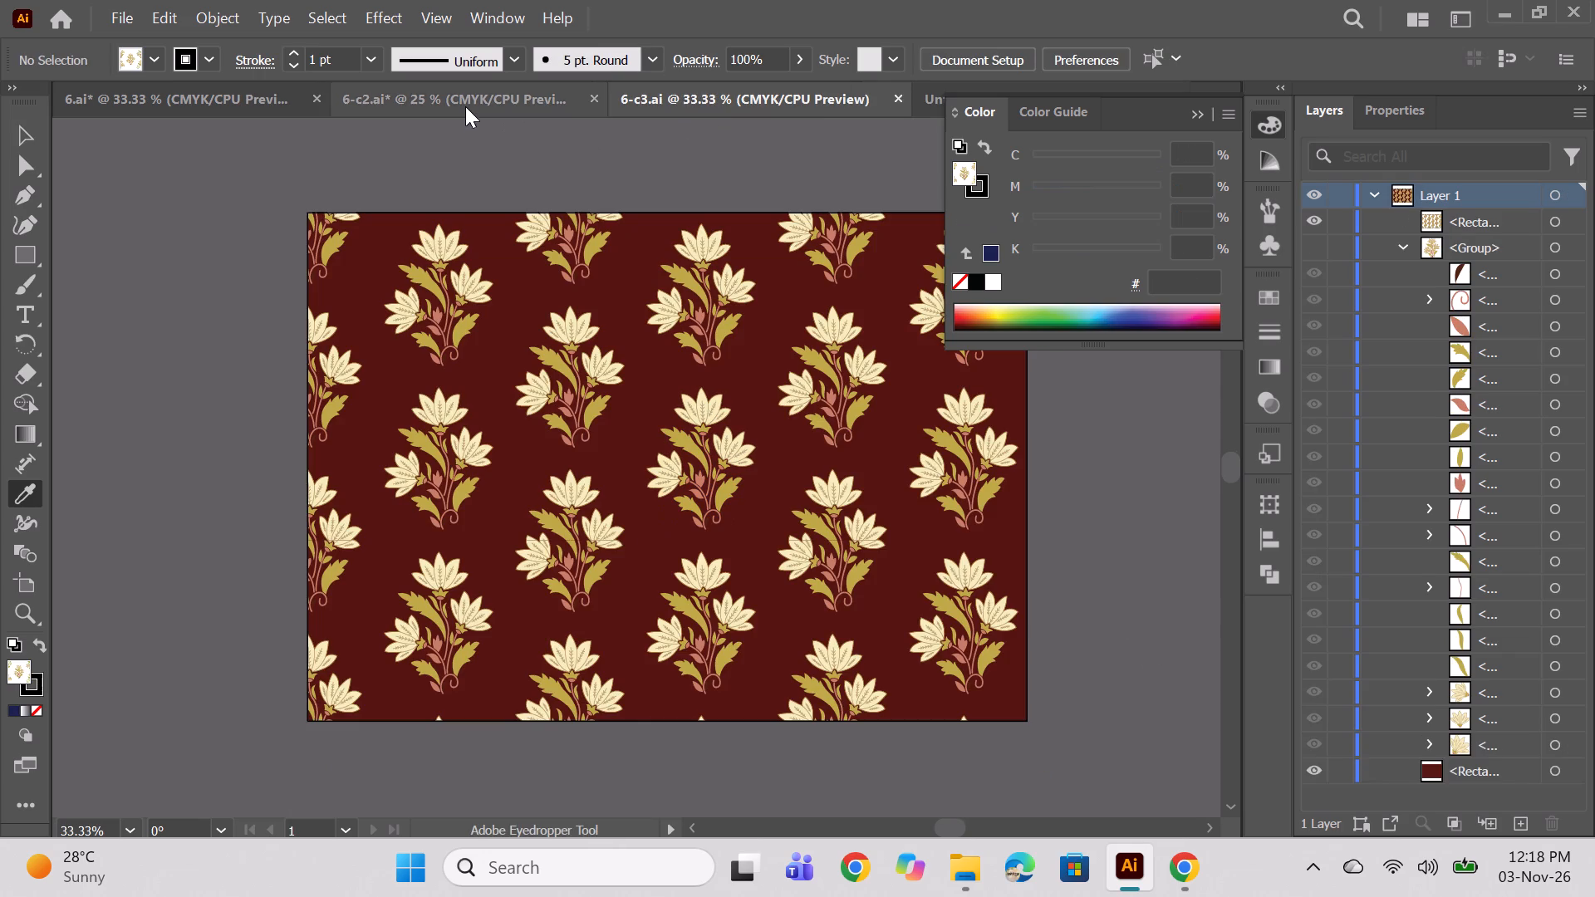
pyautogui.click(465, 106)
pyautogui.click(690, 93)
pyautogui.click(1197, 116)
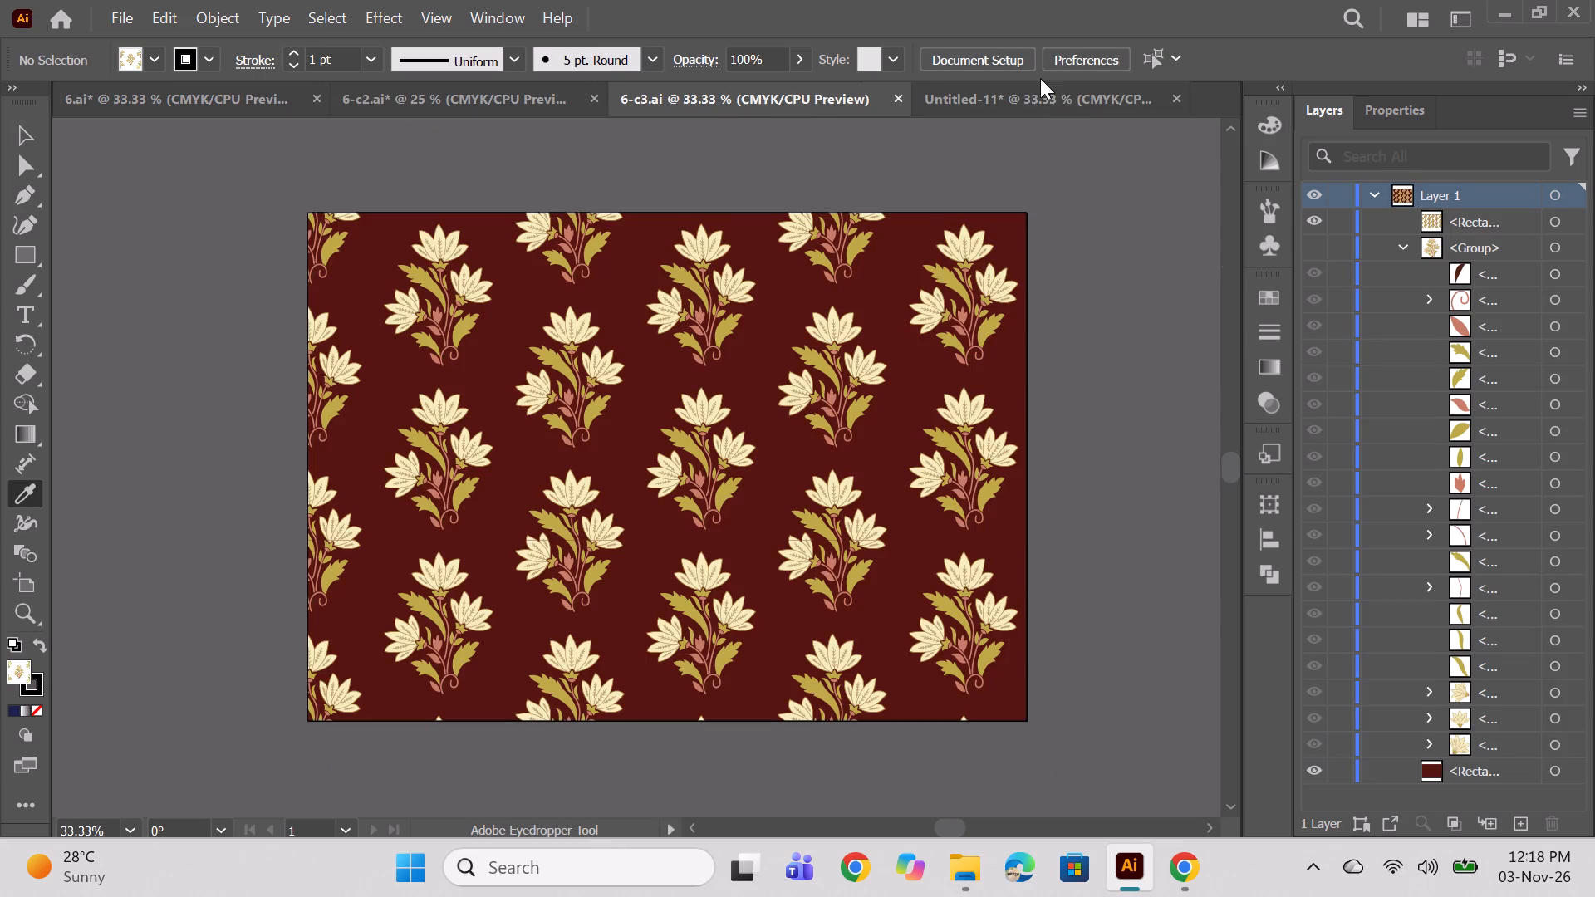
pyautogui.click(1028, 87)
# Select all the golden ochre leaves of the motif and set their fill to a brighter gold, #CEAA13.
pyautogui.keyDown('alt'); pyautogui.scroll(2, 734, 570); pyautogui.keyUp('alt')
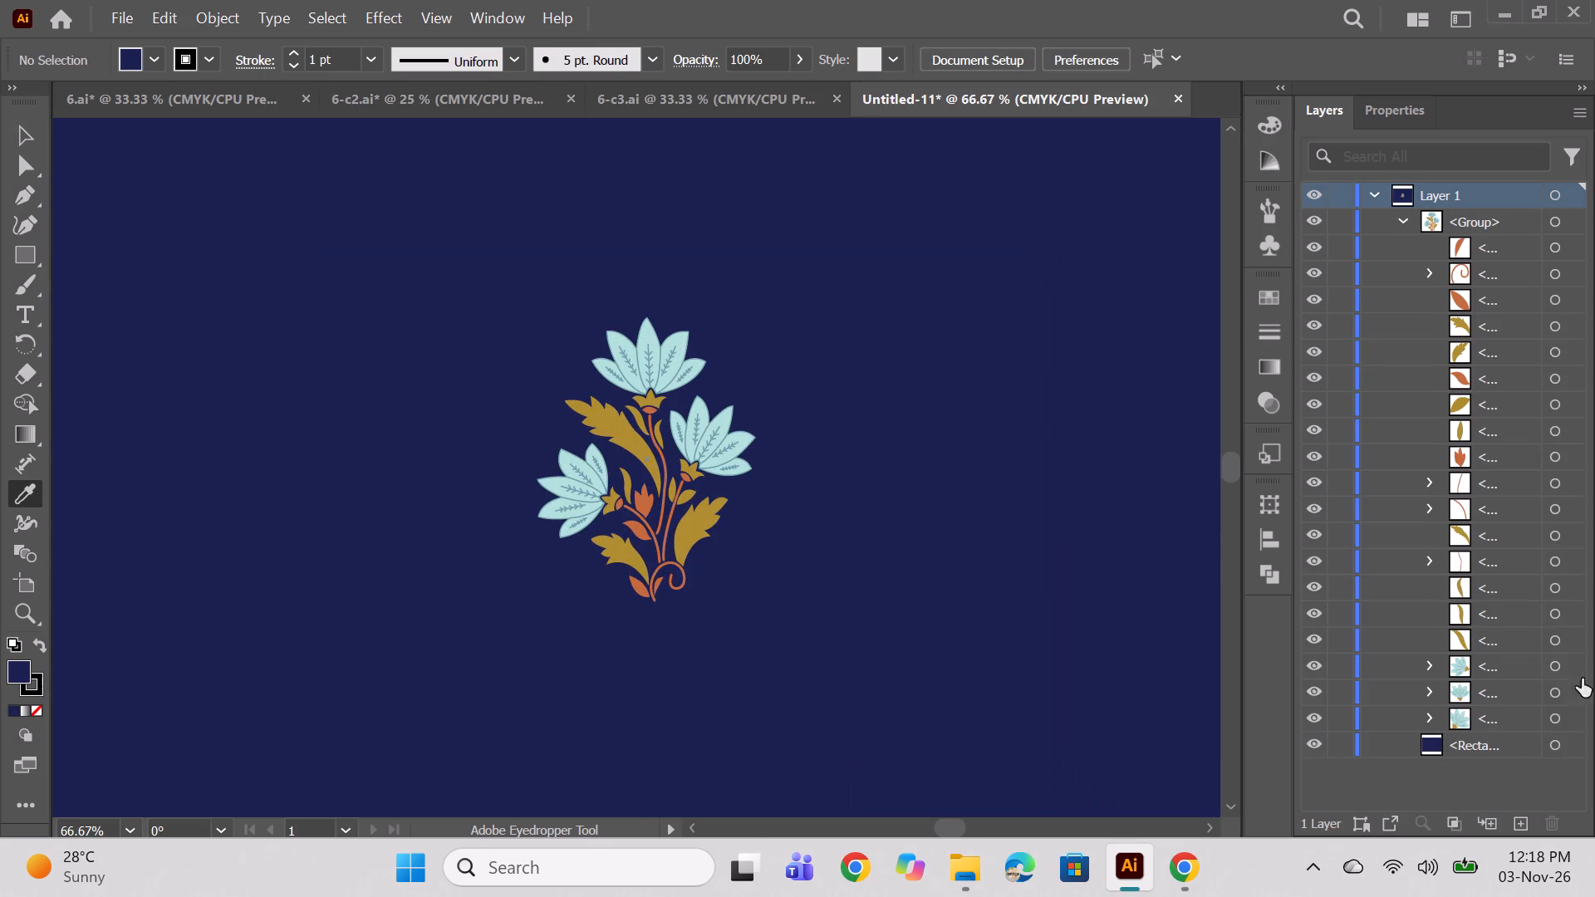
pyautogui.click(1549, 635)
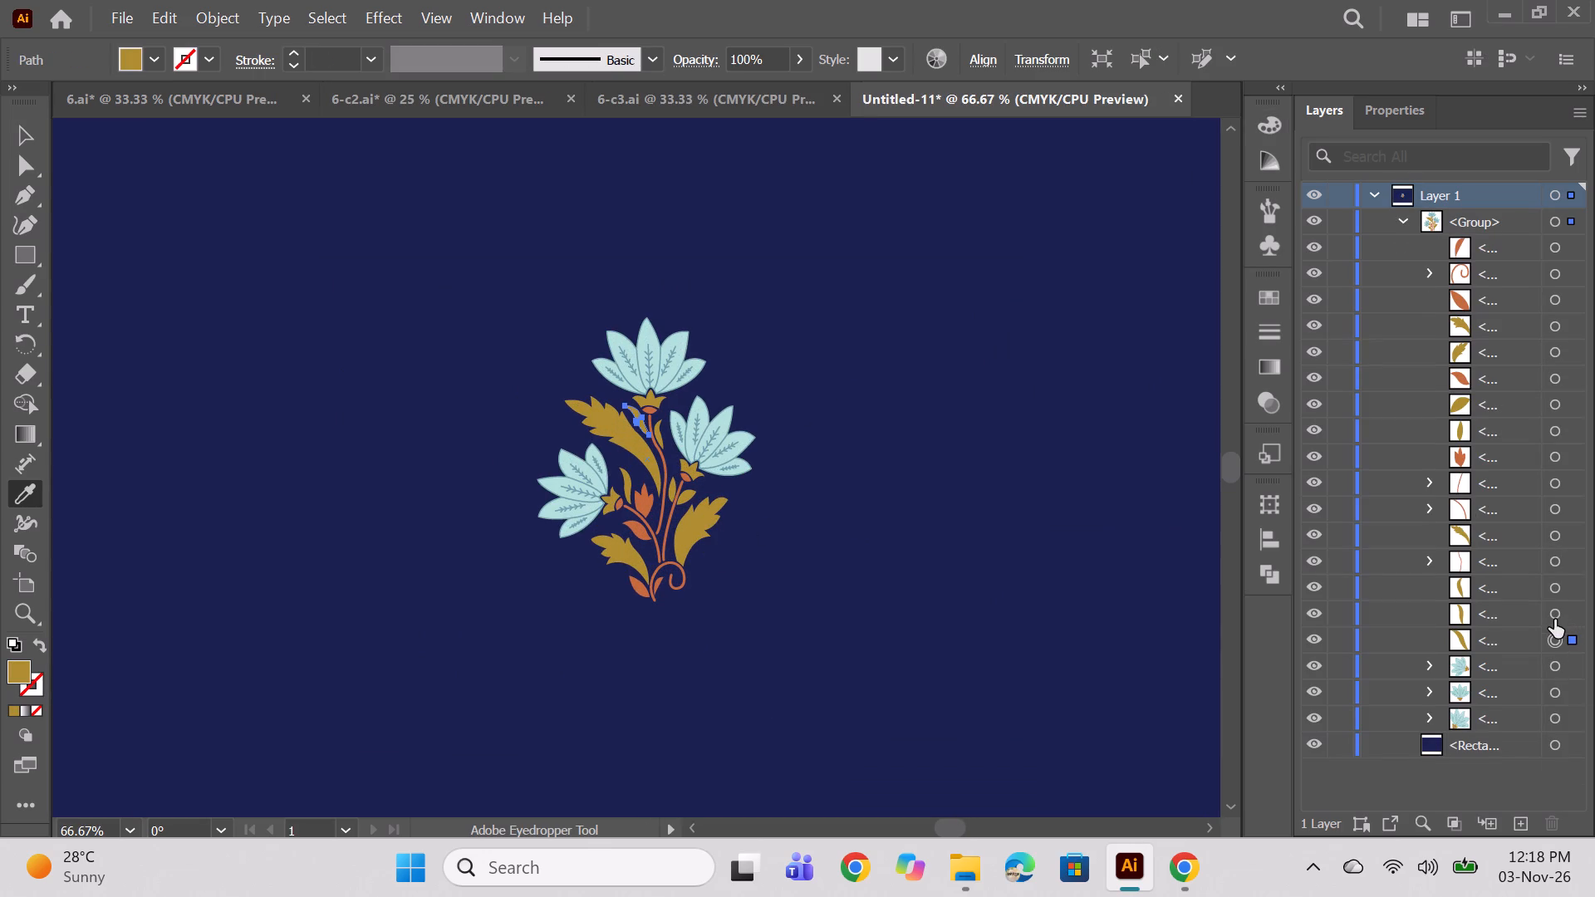
pyautogui.keyDown('ctrl'); pyautogui.click(1554, 620); pyautogui.keyUp('ctrl')
pyautogui.keyDown('ctrl'); pyautogui.click(1556, 585); pyautogui.keyUp('ctrl')
pyautogui.keyDown('ctrl'); pyautogui.click(1553, 537); pyautogui.keyUp('ctrl')
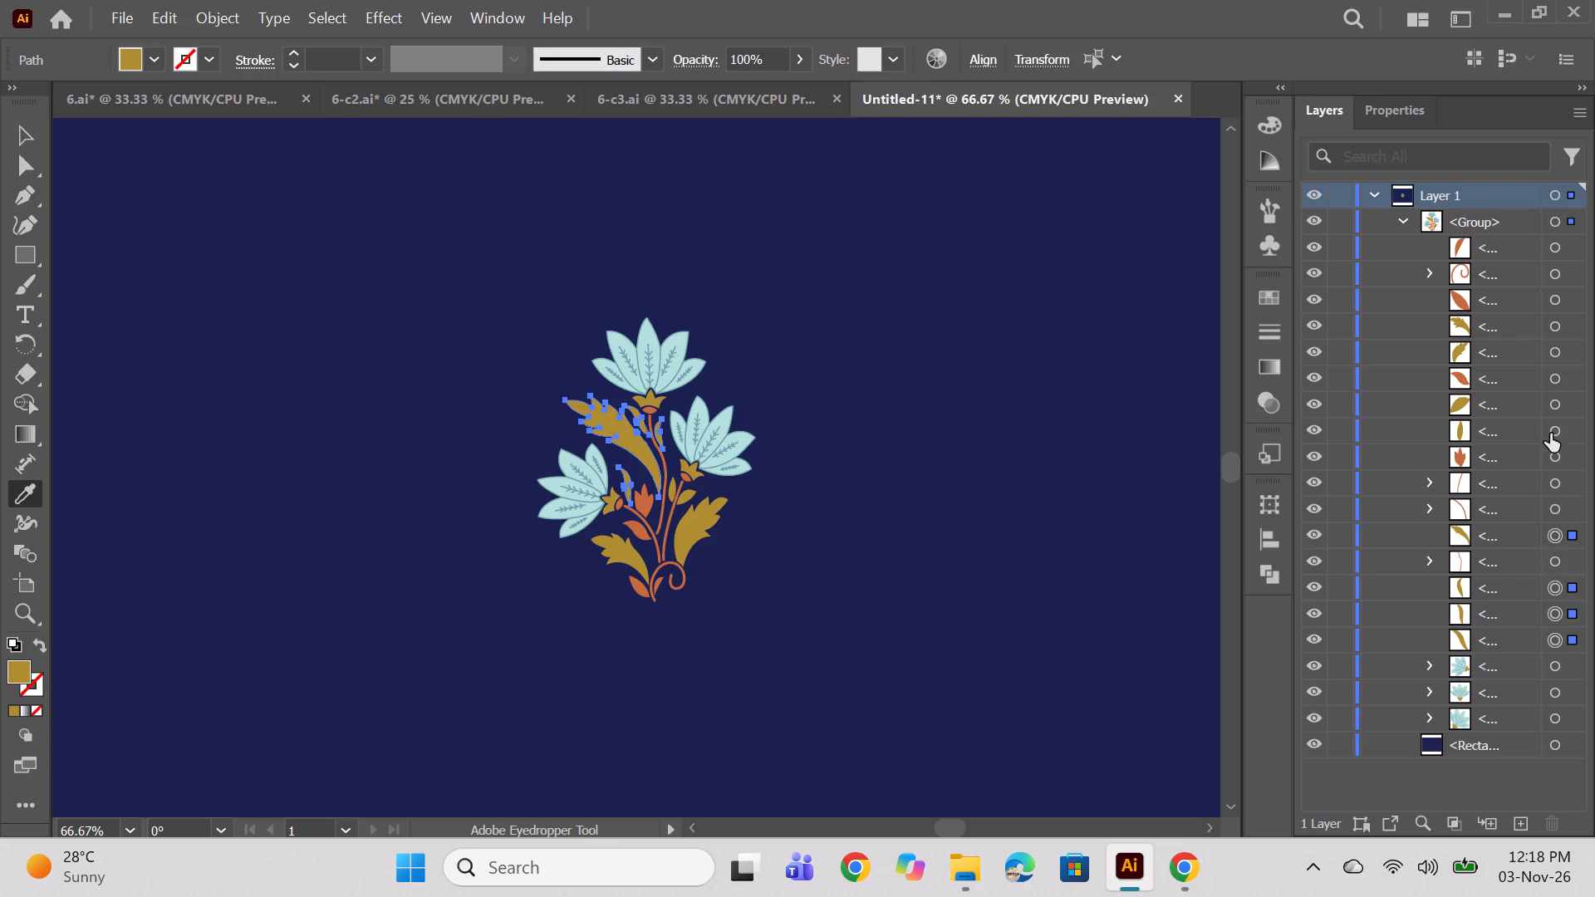
pyautogui.keyDown('ctrl'); pyautogui.click(1550, 434); pyautogui.keyUp('ctrl')
pyautogui.keyDown('ctrl'); pyautogui.click(1562, 399); pyautogui.keyUp('ctrl')
pyautogui.keyDown('ctrl'); pyautogui.click(1555, 352); pyautogui.keyUp('ctrl')
pyautogui.keyDown('ctrl'); pyautogui.click(1560, 326); pyautogui.keyUp('ctrl')
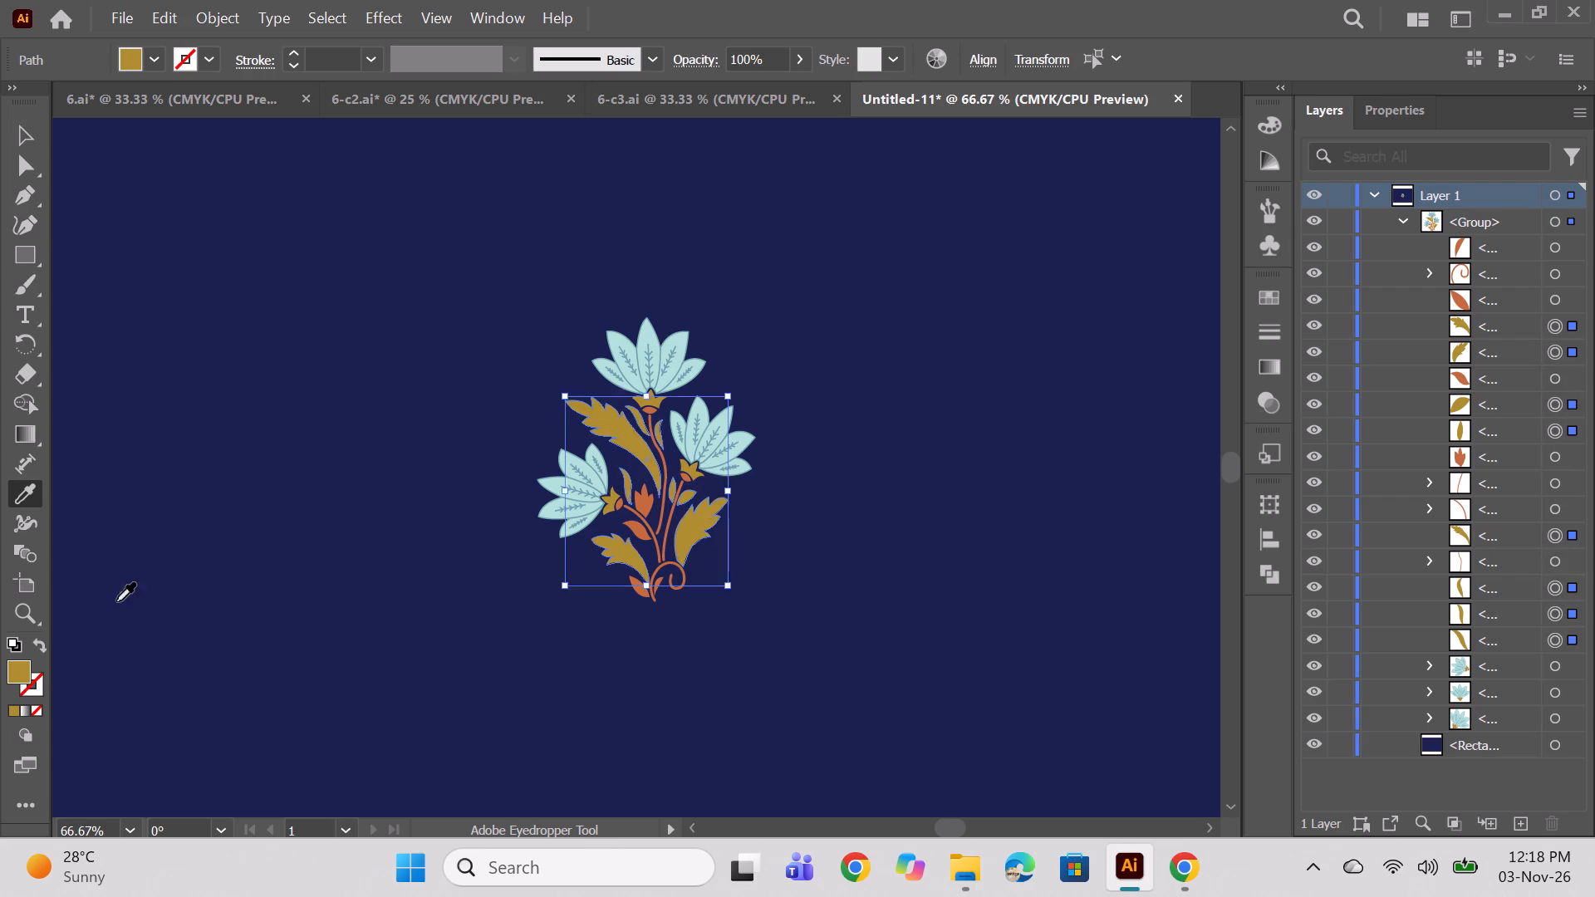
pyautogui.doubleClick(22, 679)
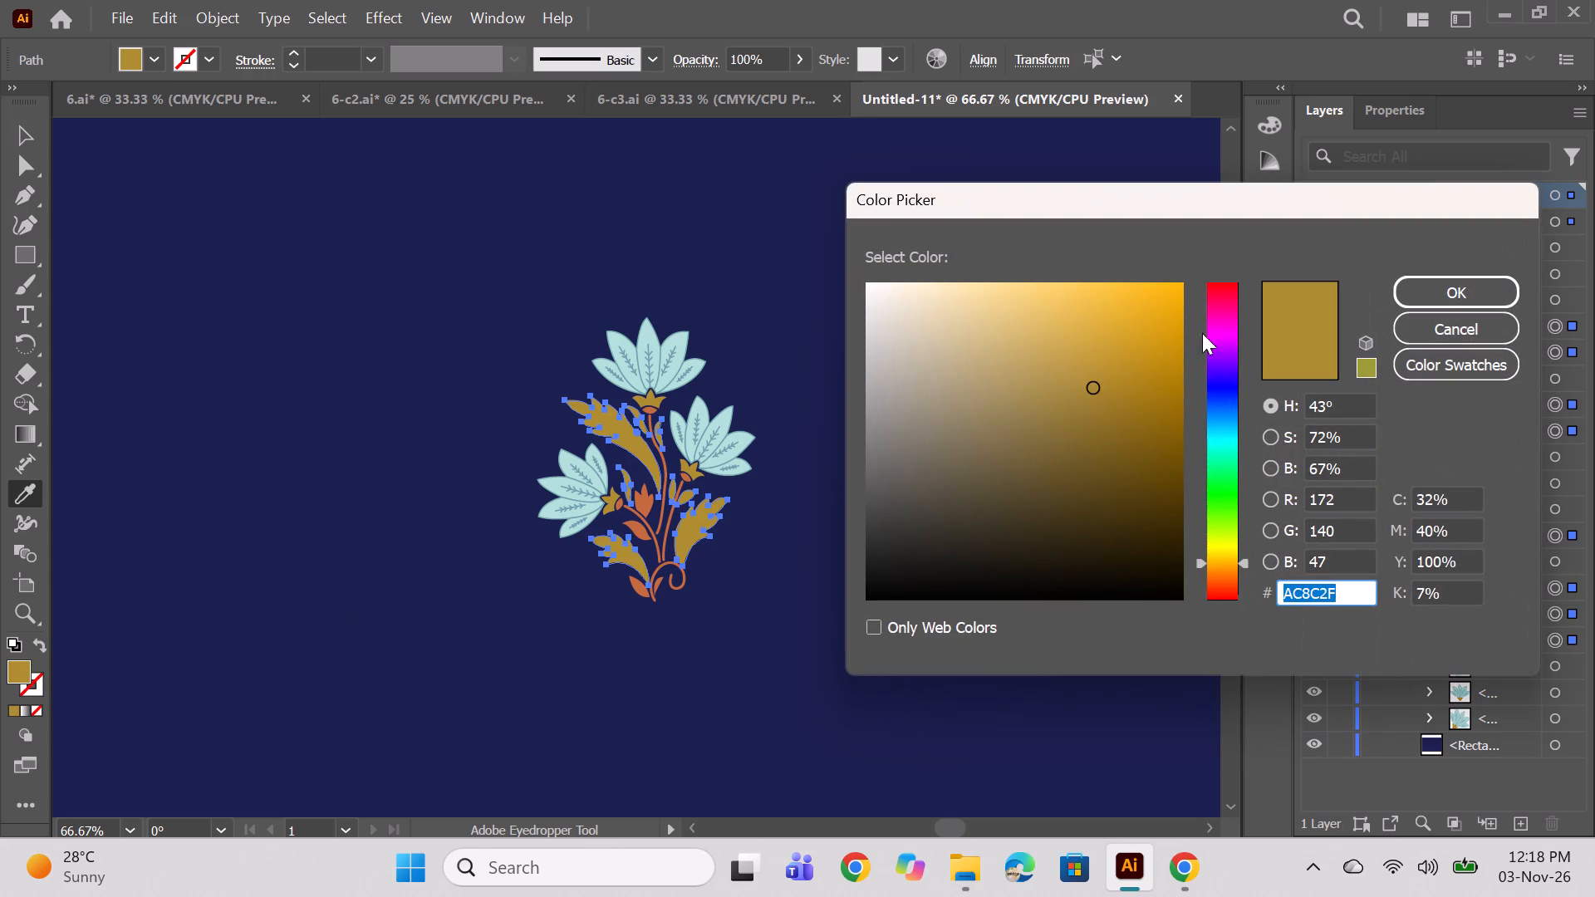
pyautogui.click(1135, 369)
pyautogui.click(1149, 357)
pyautogui.click(1142, 350)
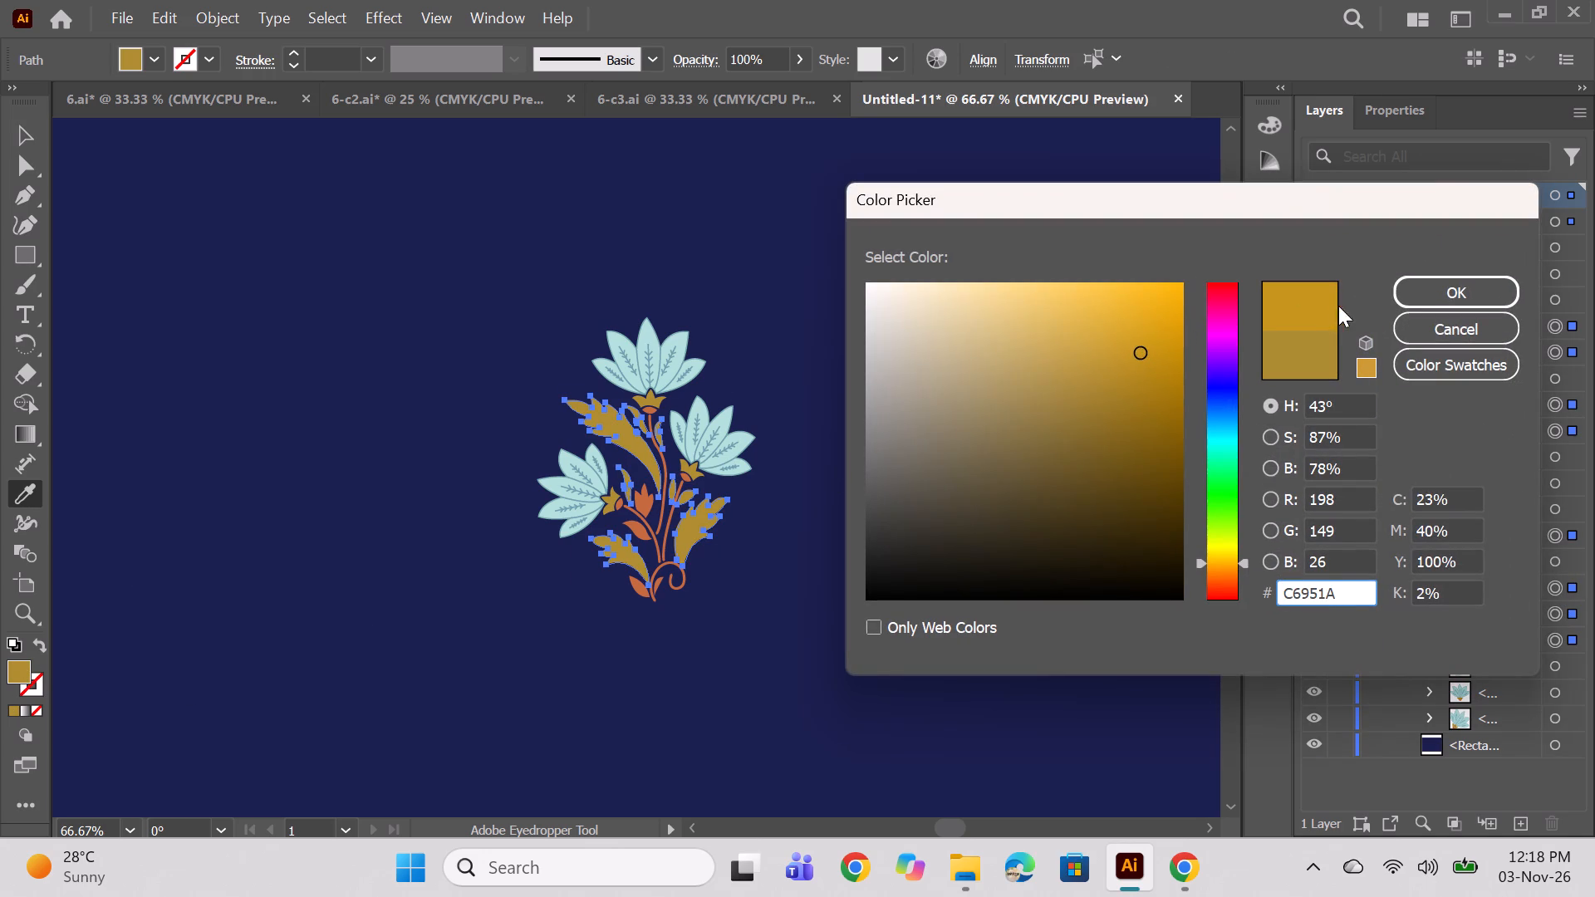
pyautogui.click(1224, 558)
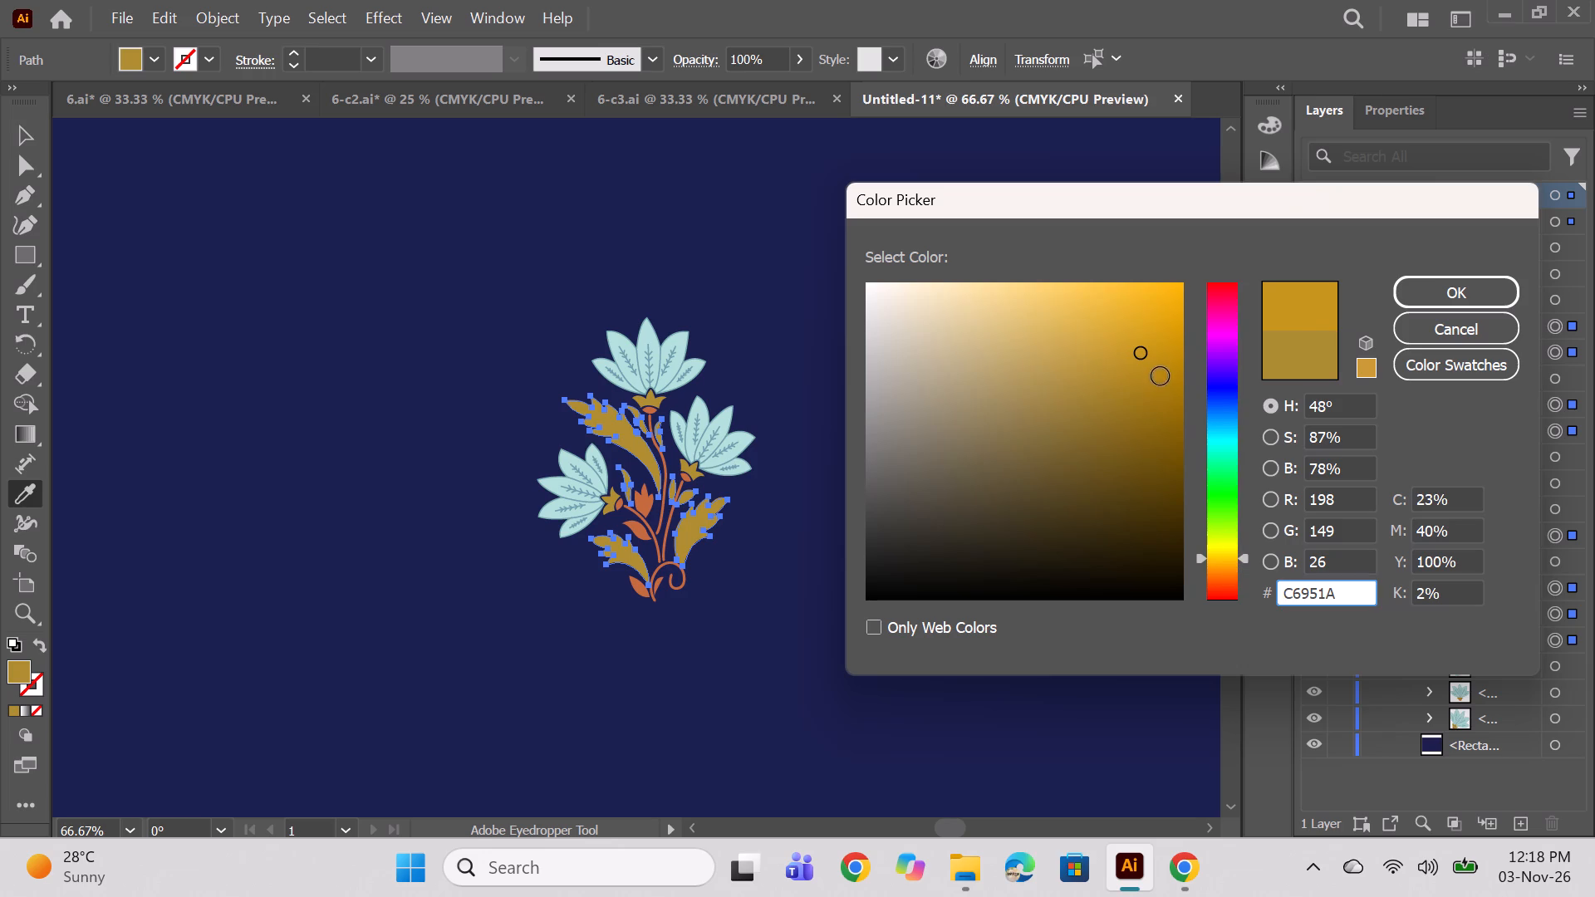
pyautogui.click(1112, 341)
pyautogui.click(1133, 340)
pyautogui.click(1156, 342)
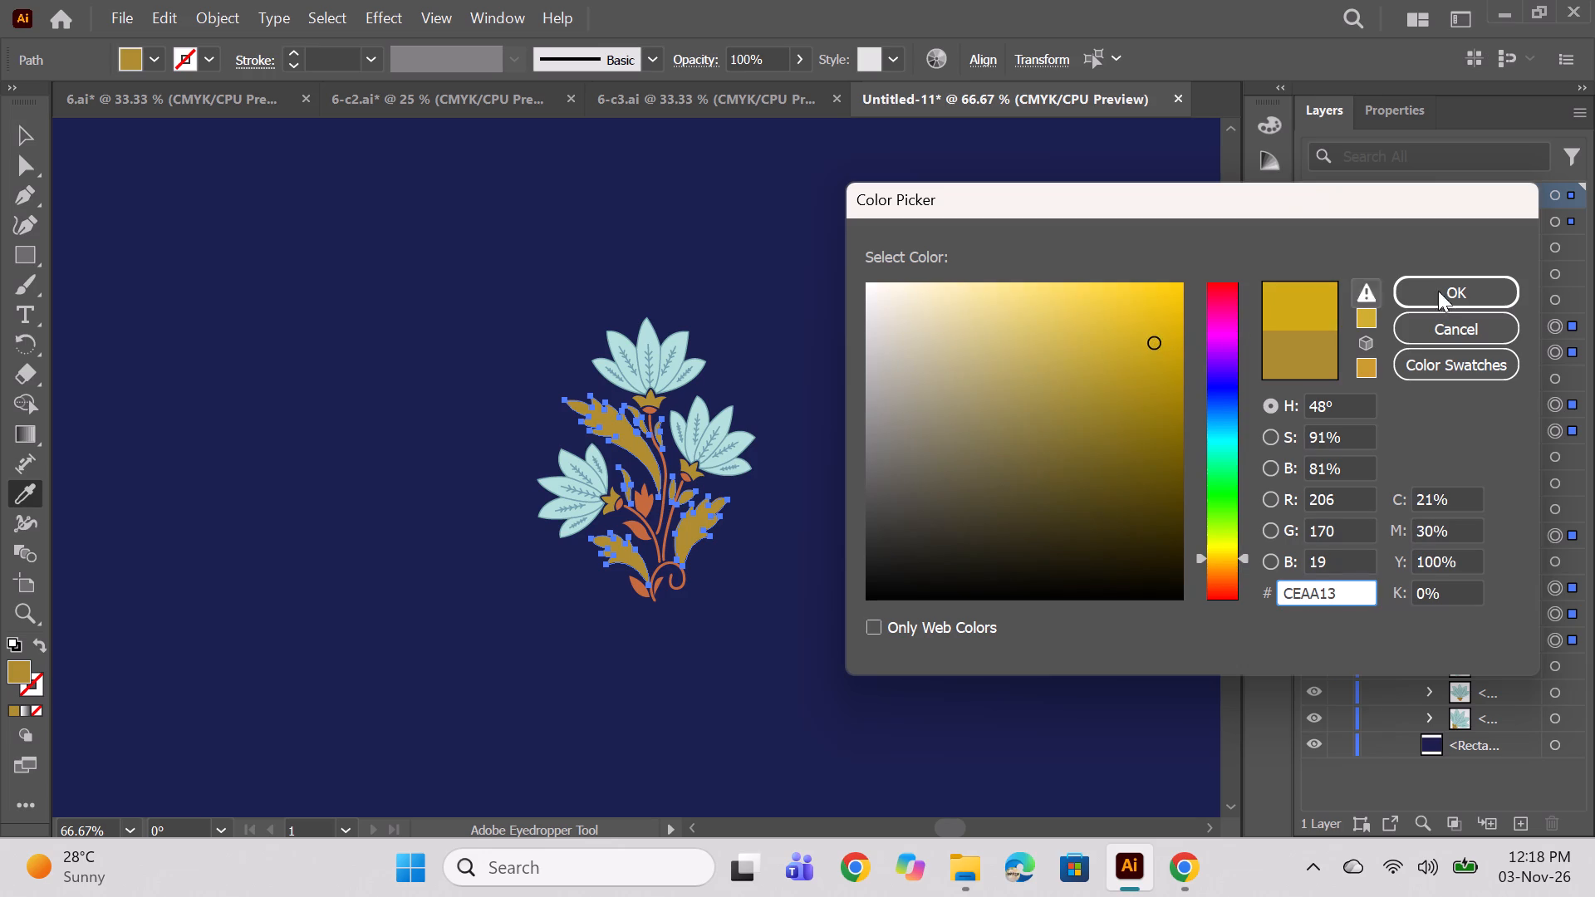
pyautogui.click(1443, 287)
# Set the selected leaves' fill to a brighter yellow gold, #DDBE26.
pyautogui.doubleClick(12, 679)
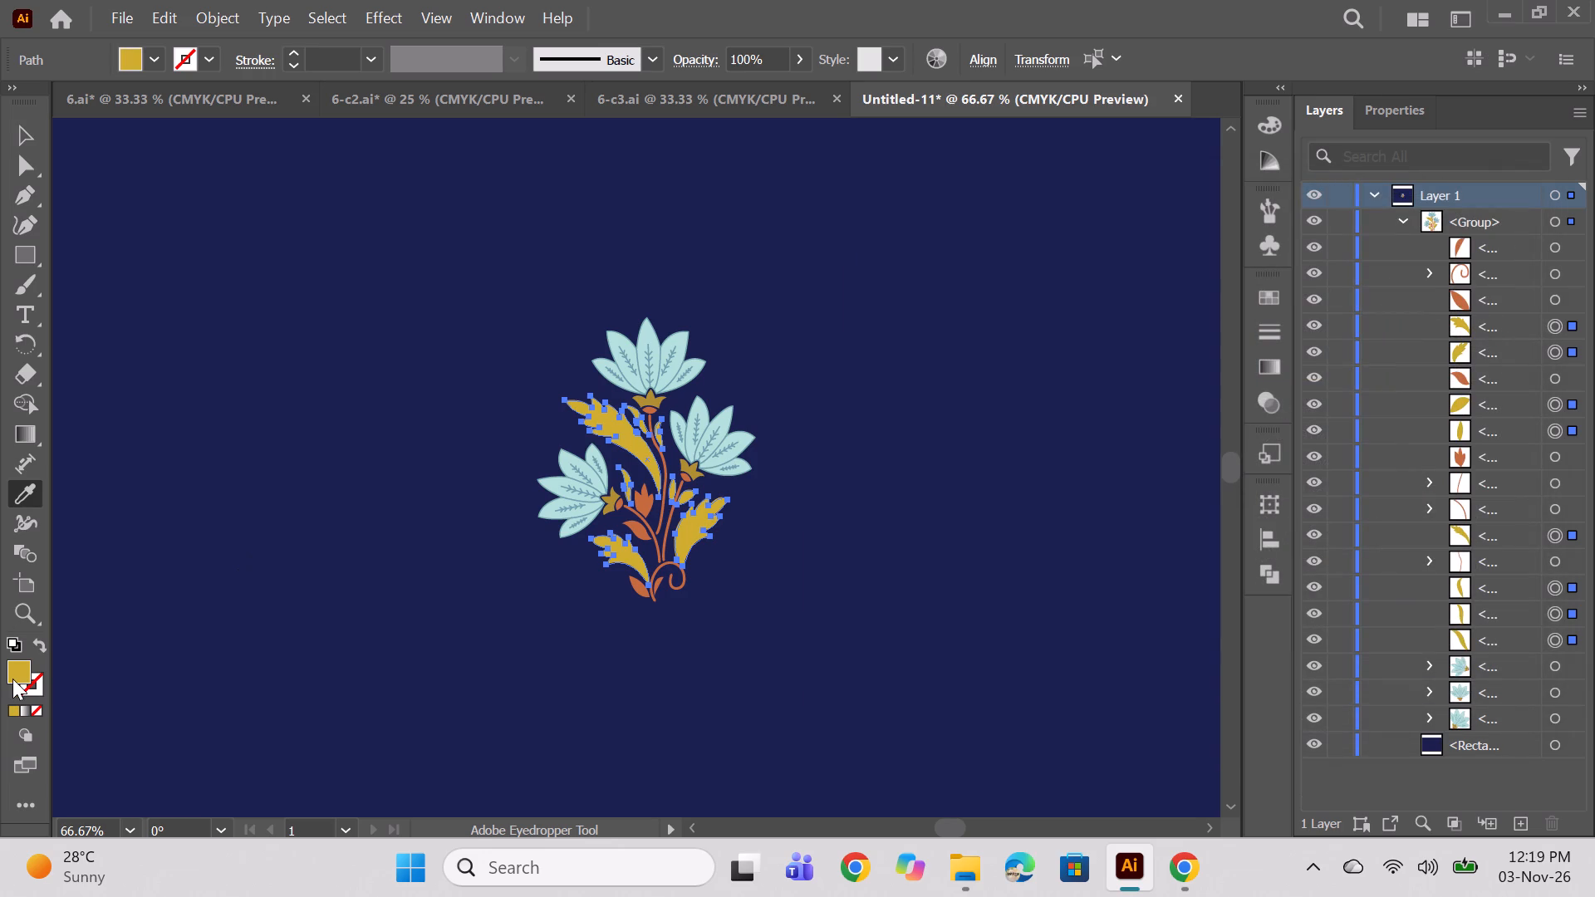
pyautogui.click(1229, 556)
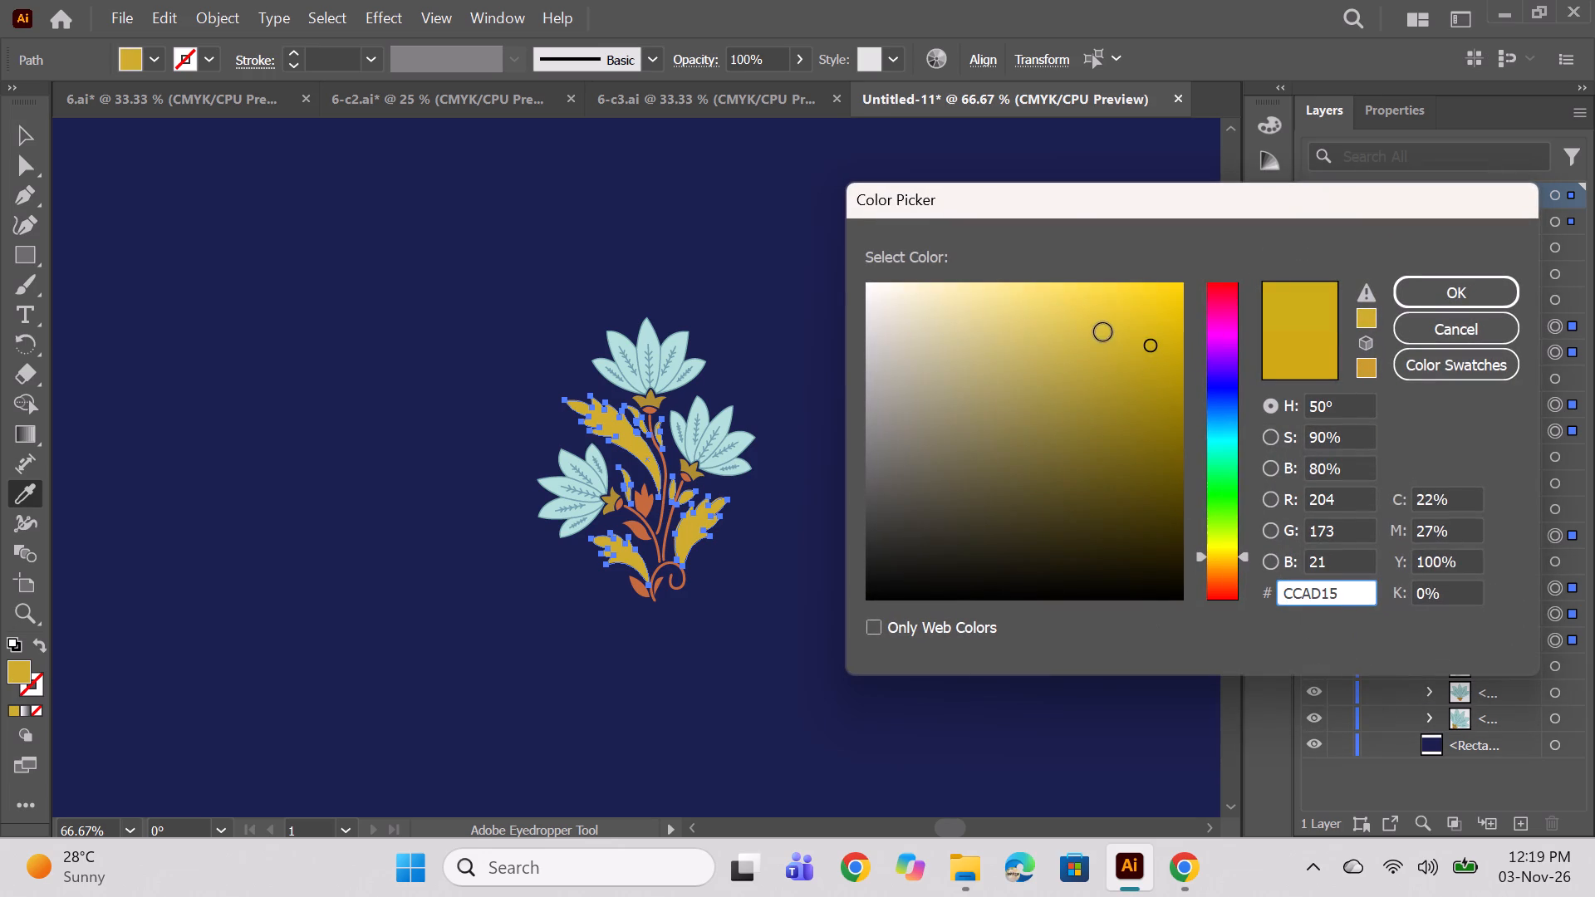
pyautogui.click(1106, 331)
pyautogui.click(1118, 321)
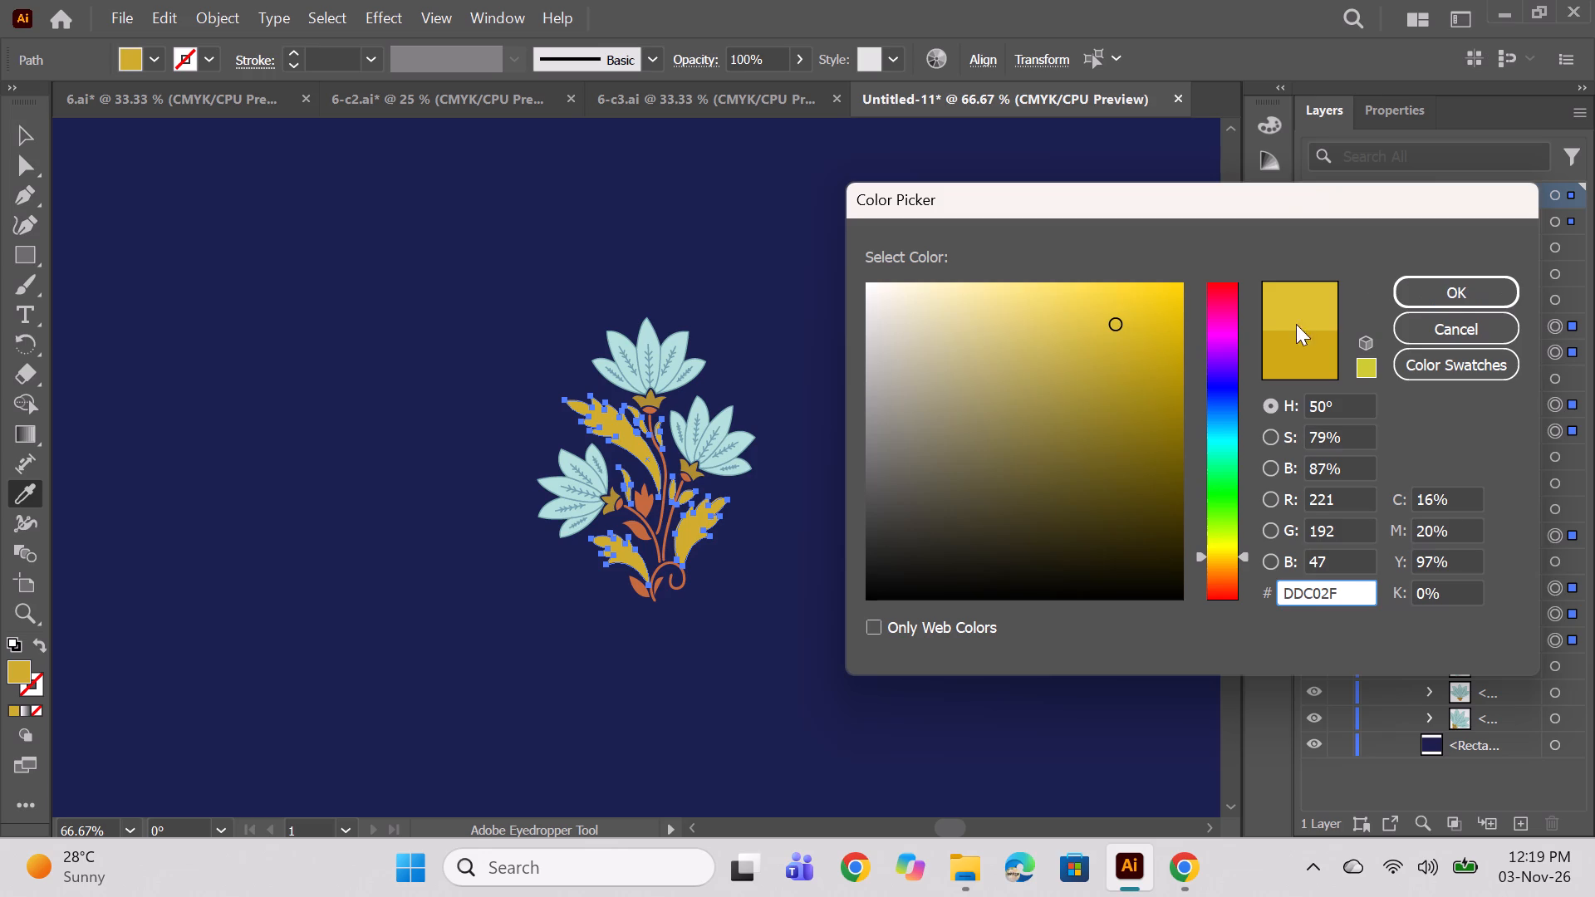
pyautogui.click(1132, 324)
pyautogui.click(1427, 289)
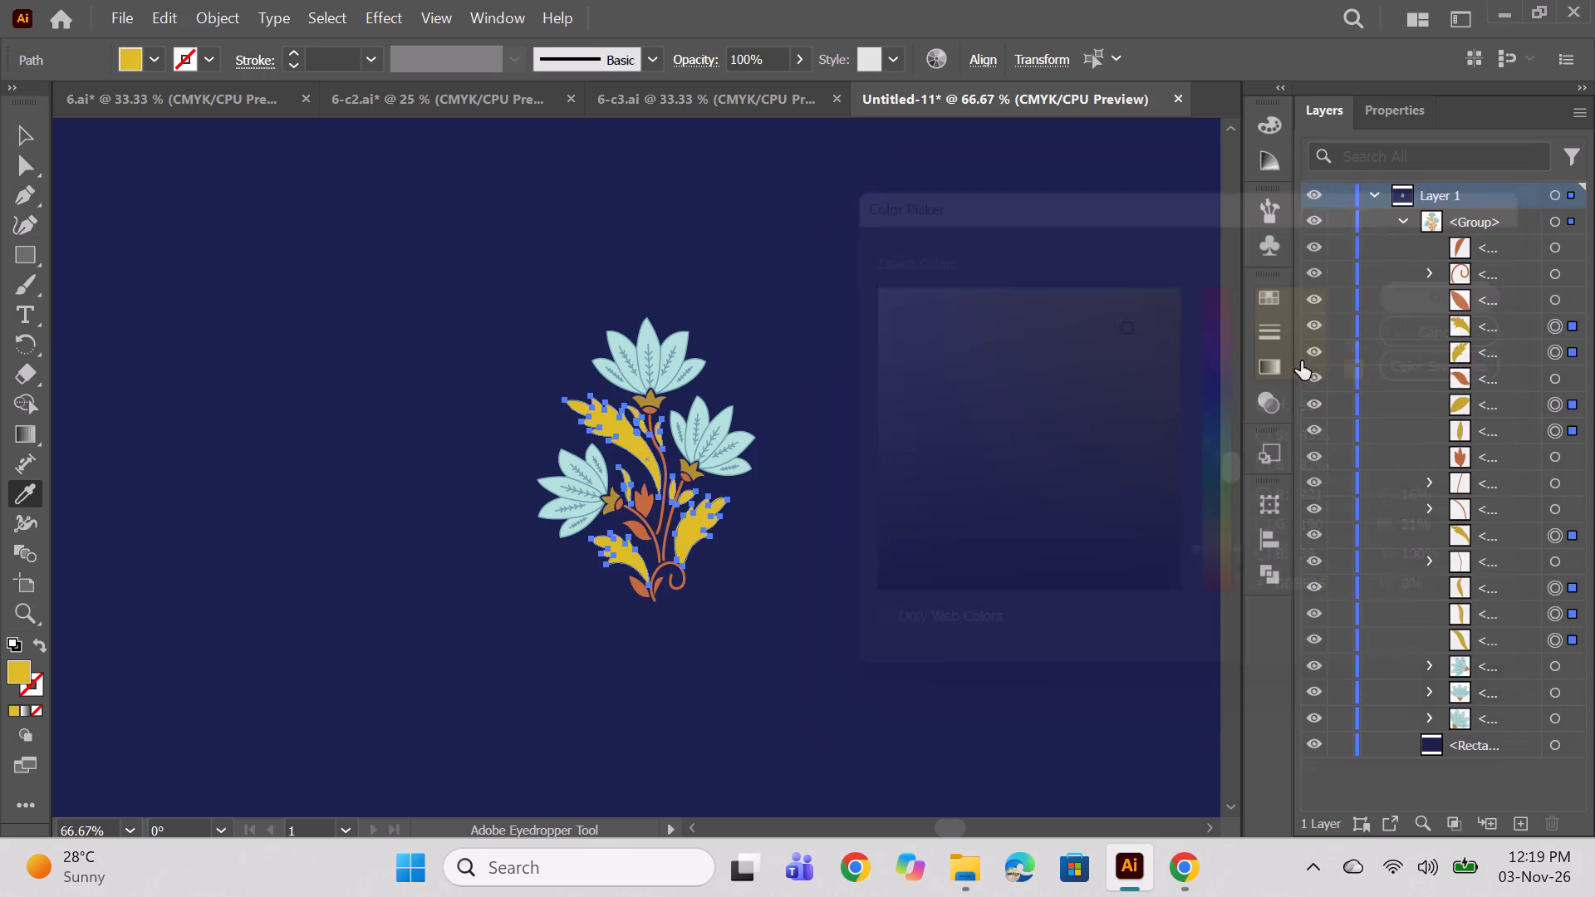
# Set the selected leaves' fill to a softer pale gold, #D8C160, and check the motif against the whole artboard.
pyautogui.doubleClick(2, 664)
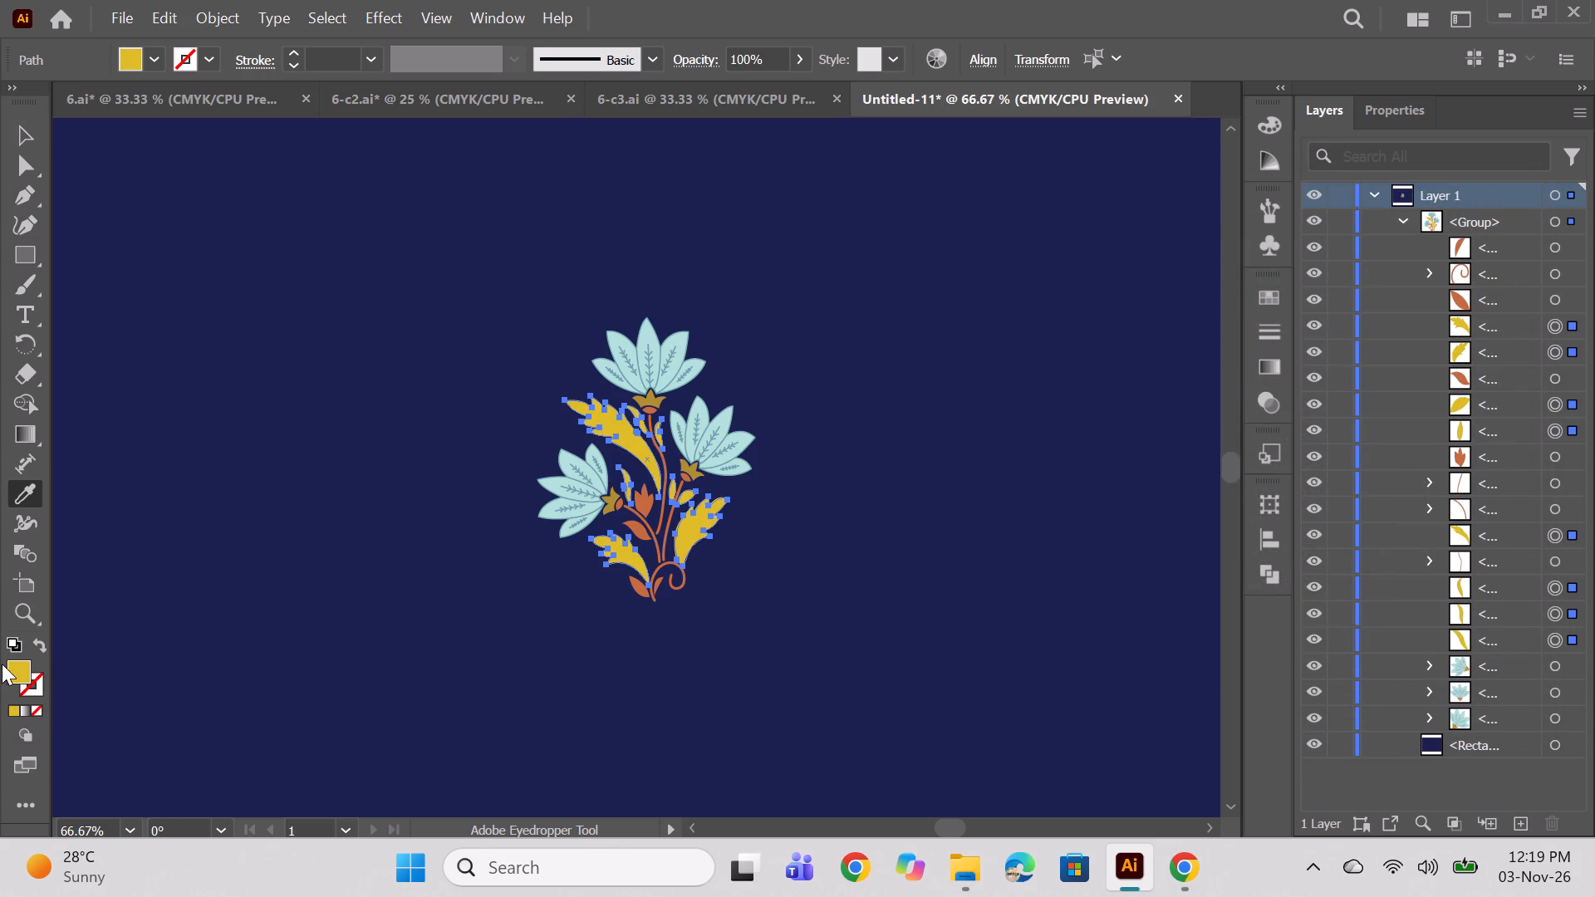
pyautogui.click(6, 667)
pyautogui.click(12, 668)
pyautogui.doubleClick(22, 673)
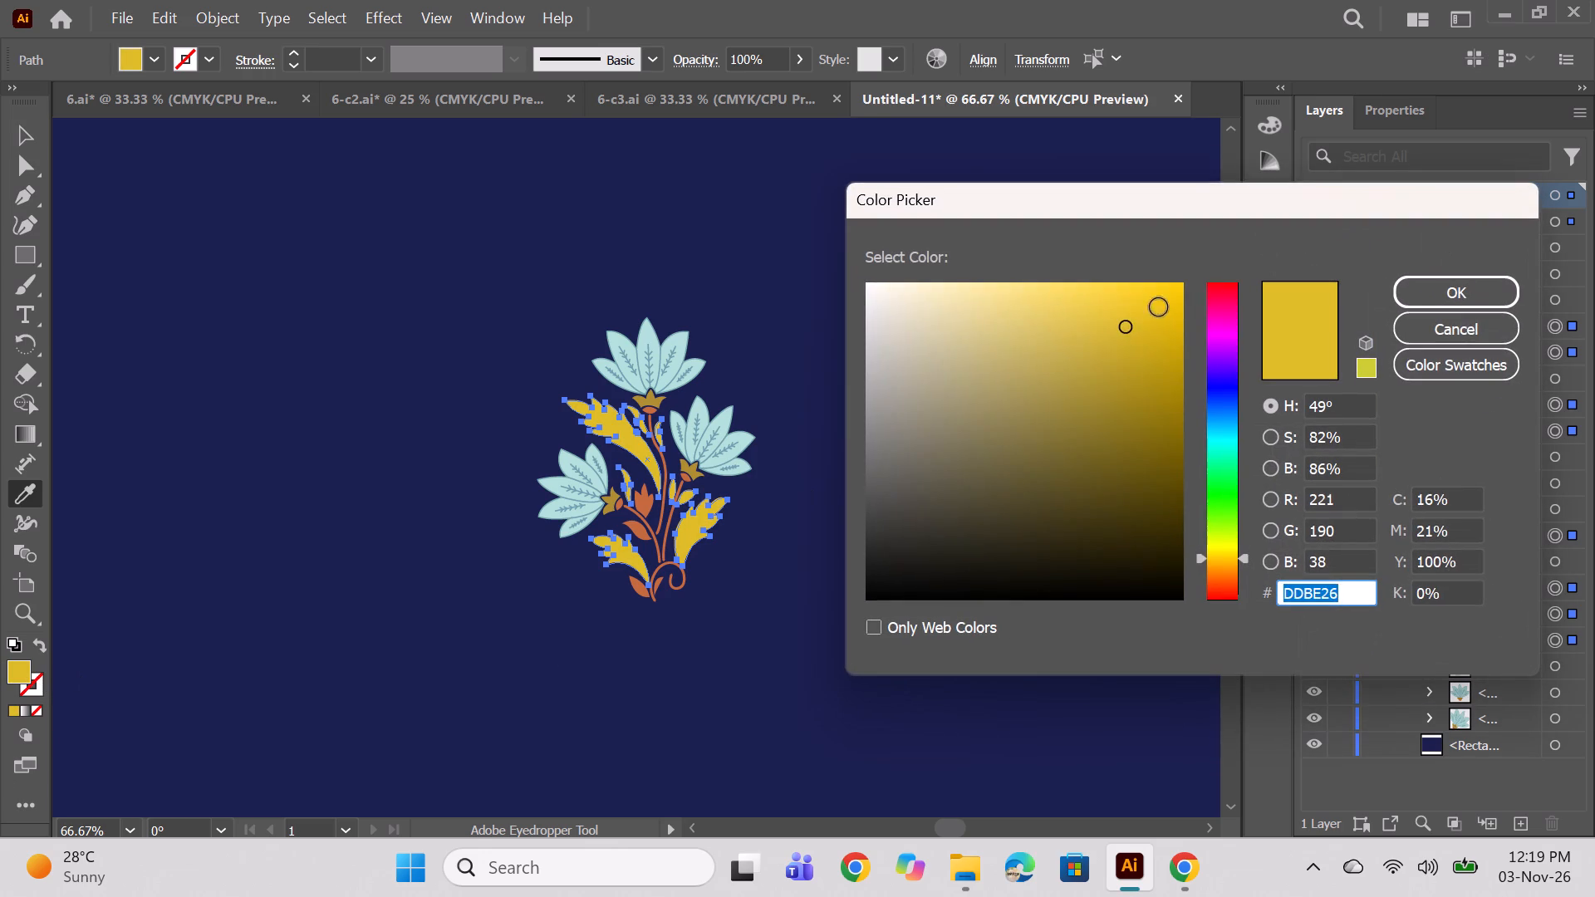
pyautogui.click(1101, 318)
pyautogui.click(1084, 319)
pyautogui.click(1045, 327)
pyautogui.click(1444, 297)
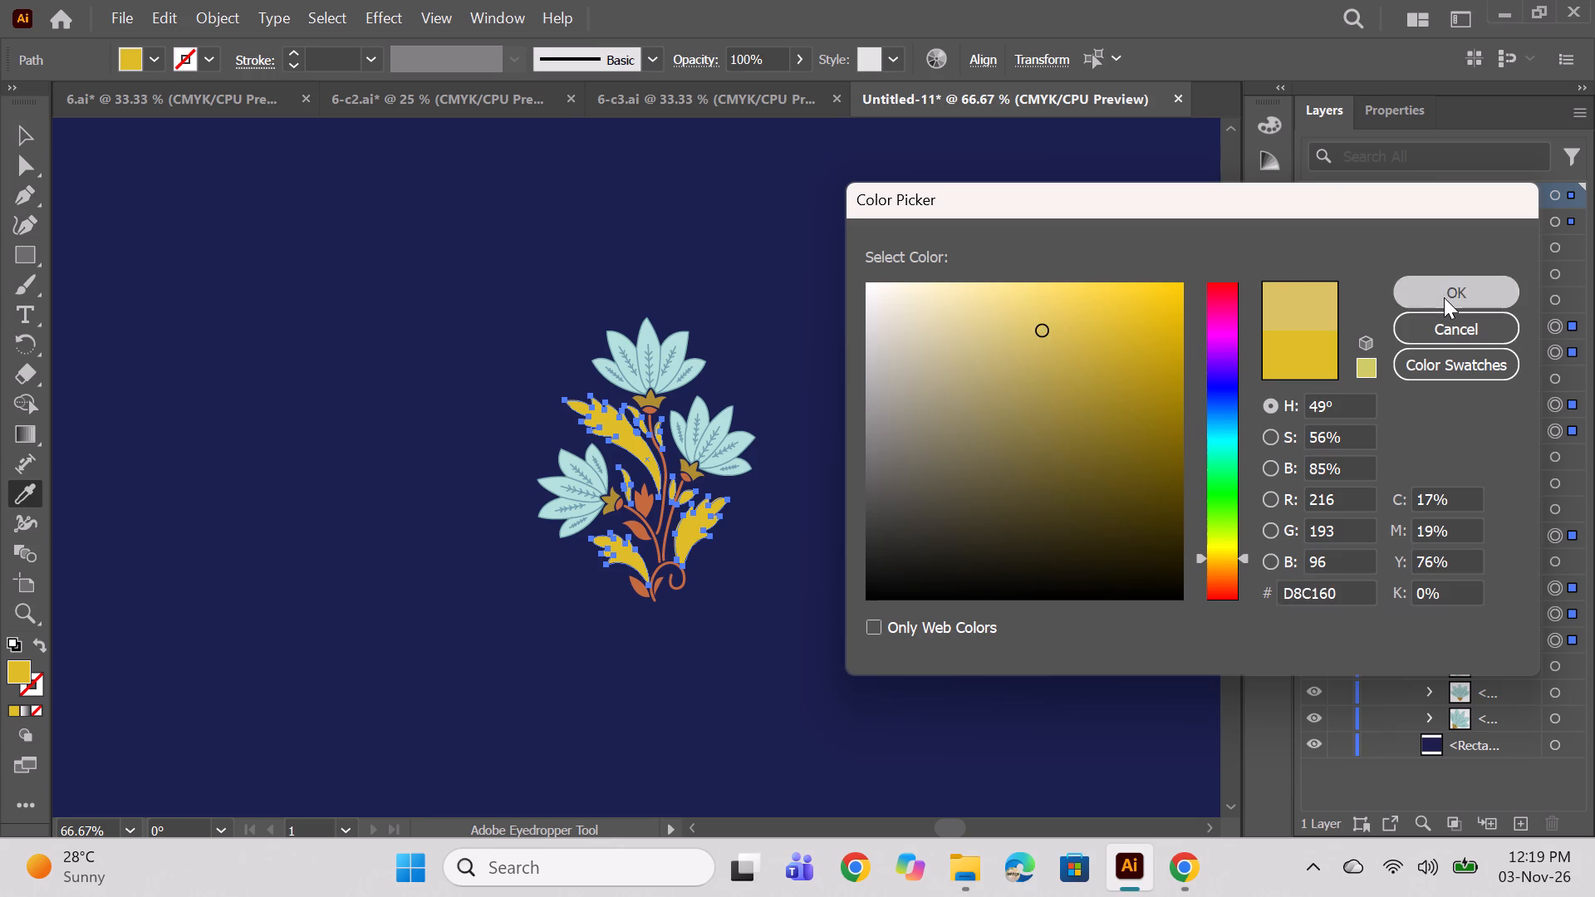
pyautogui.keyDown('ctrl'); pyautogui.click(946, 422); pyautogui.keyUp('ctrl')
pyautogui.keyDown('alt'); pyautogui.scroll(-3, 912, 430); pyautogui.keyUp('alt')
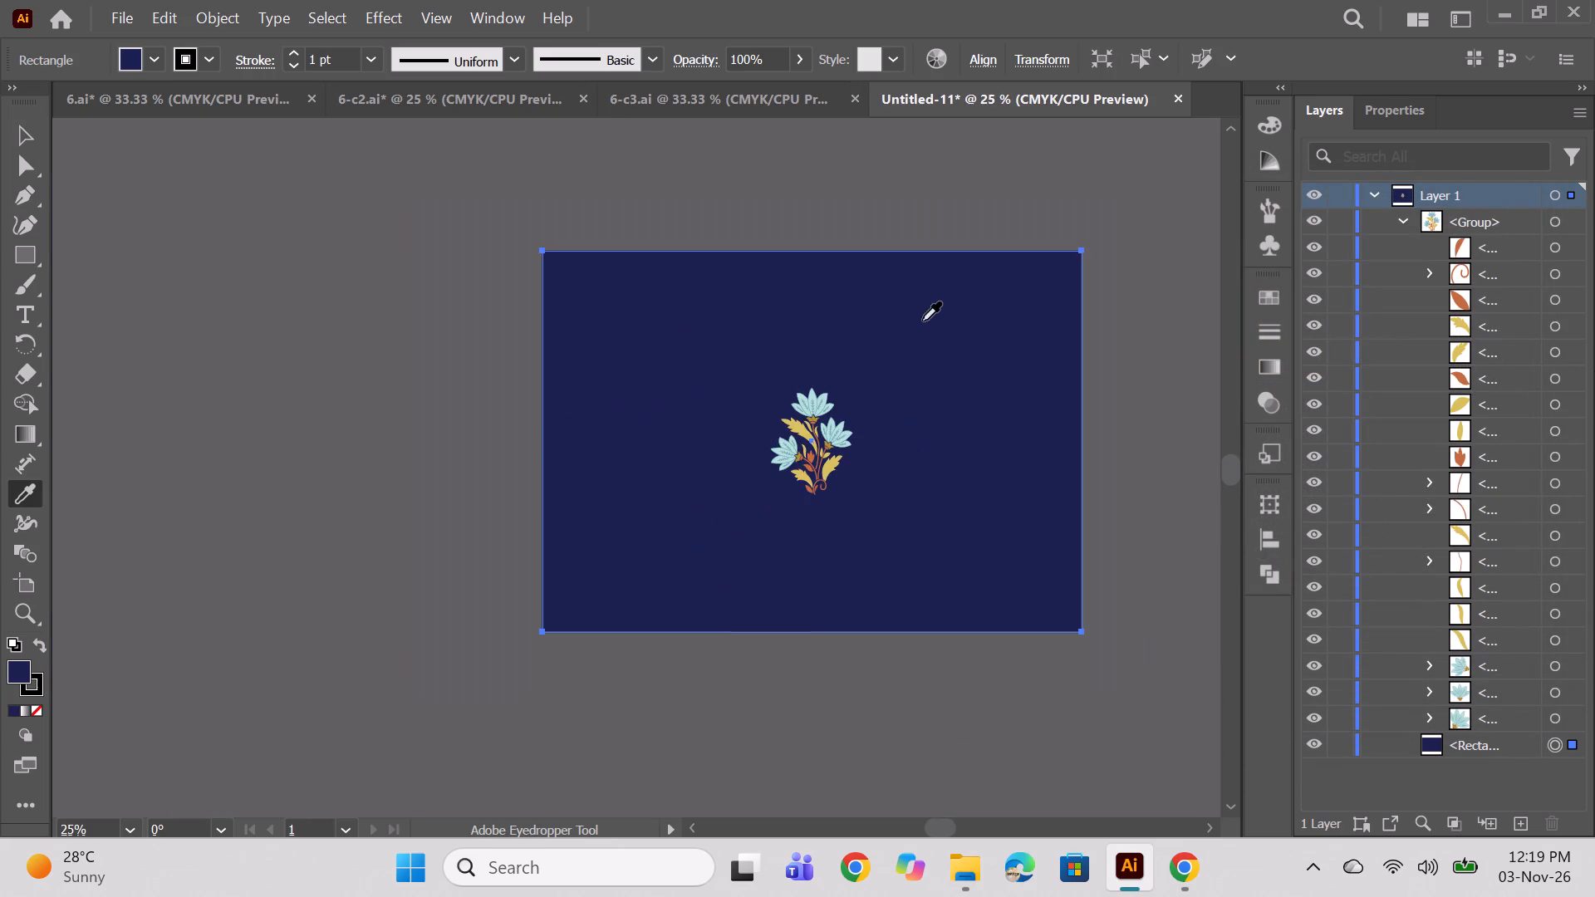
# Recolour the calyxes of the left, top and right-hand flowers pale gold, sampled from the large upper leaf.
pyautogui.keyDown('alt'); pyautogui.scroll(3, 896, 421); pyautogui.keyUp('alt')
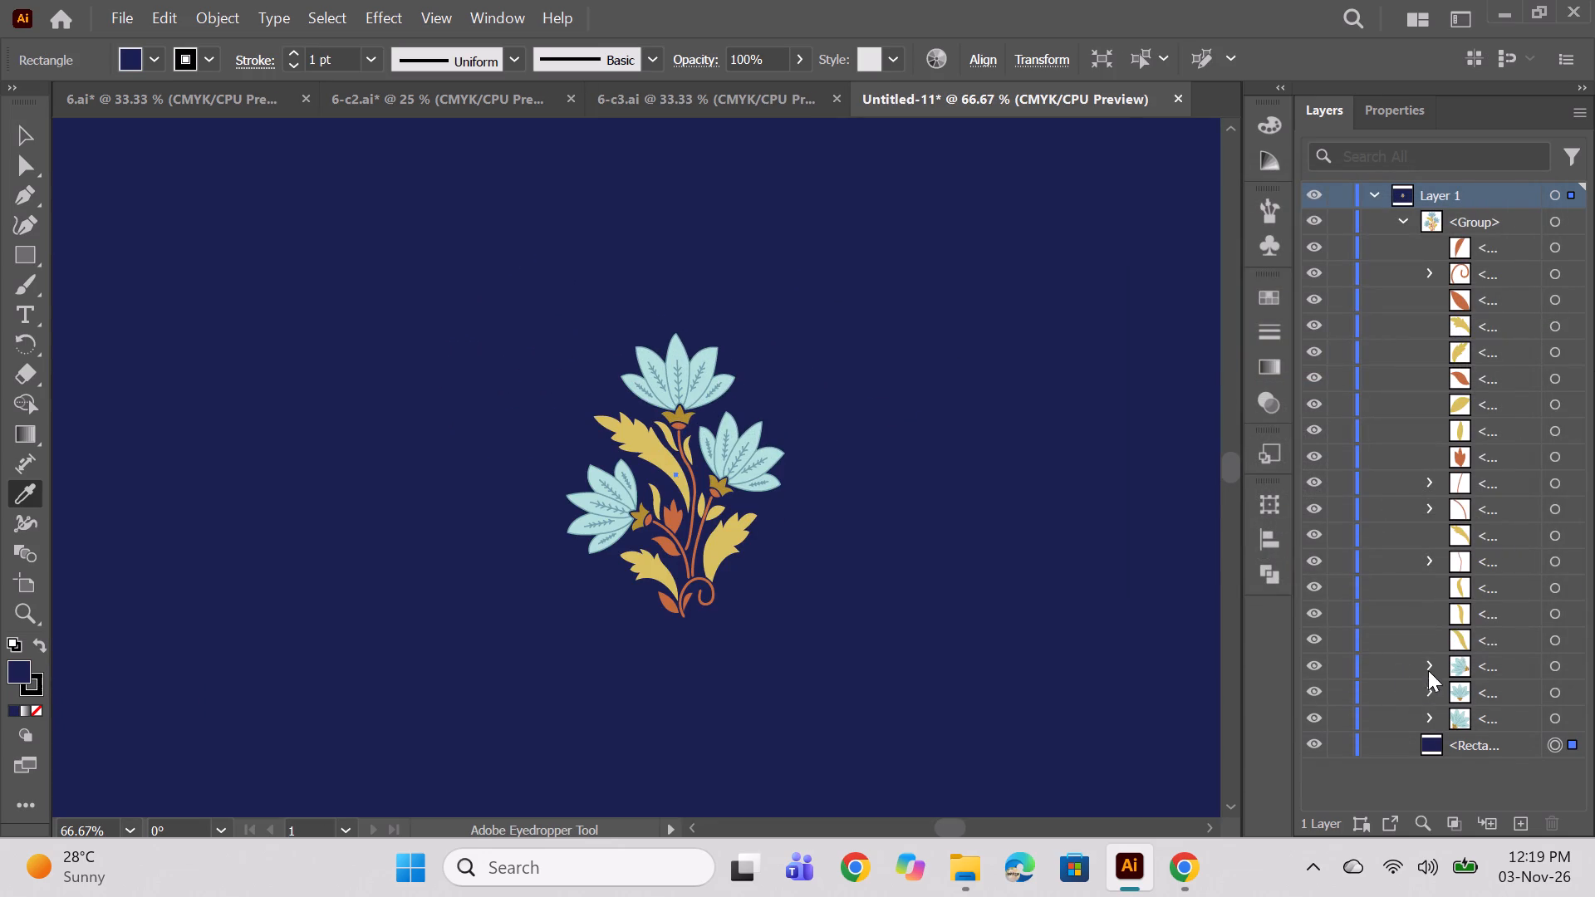
pyautogui.click(1426, 667)
pyautogui.click(1541, 718)
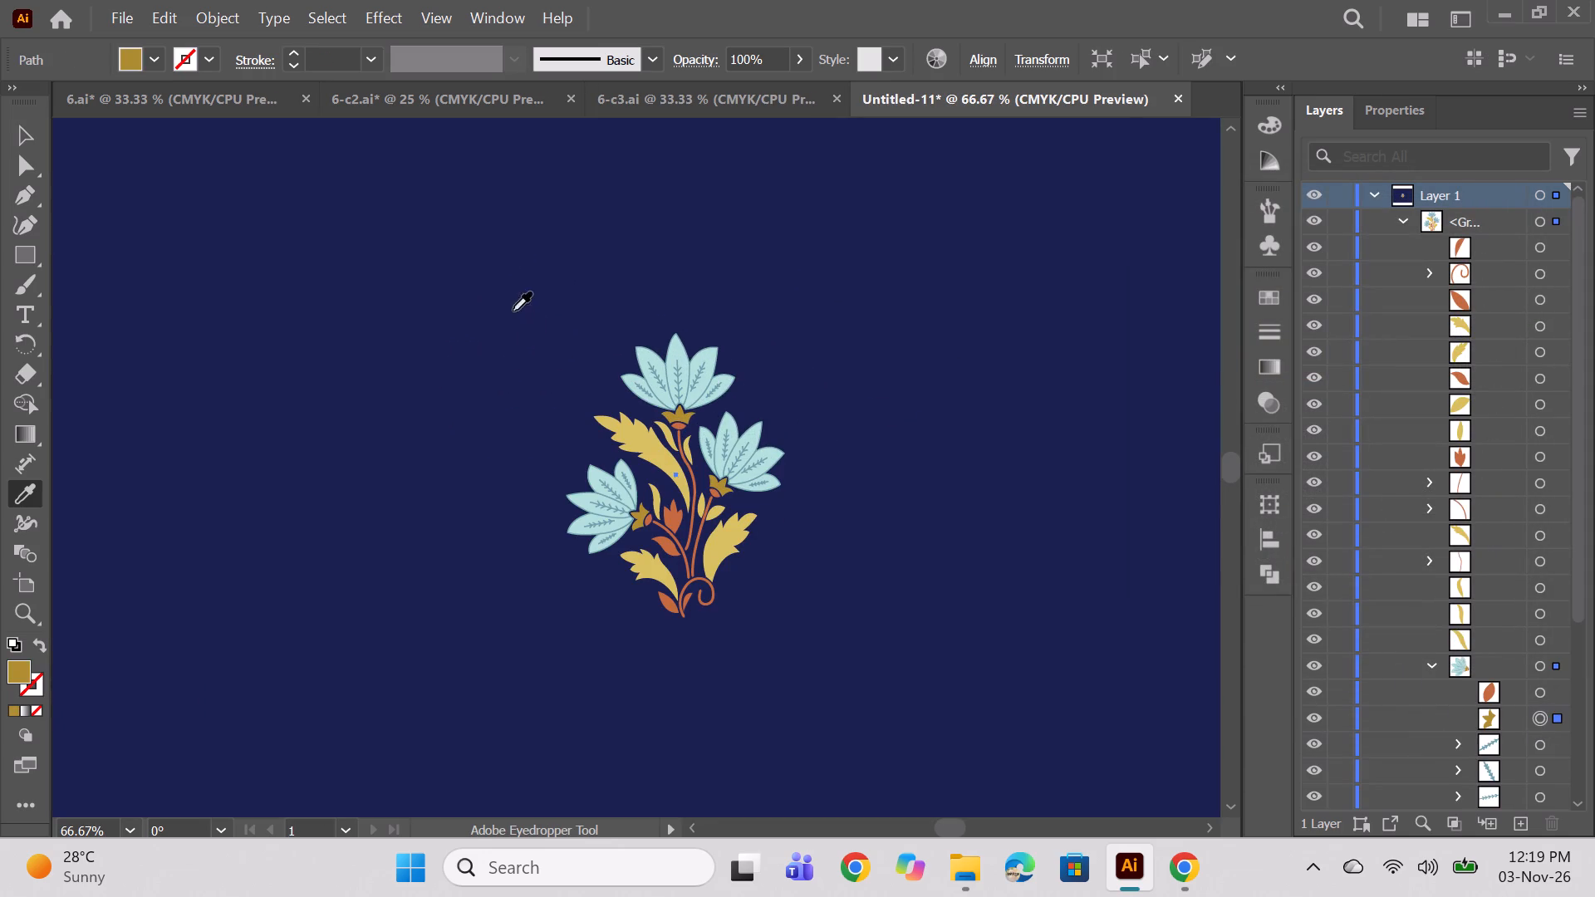
pyautogui.click(657, 458)
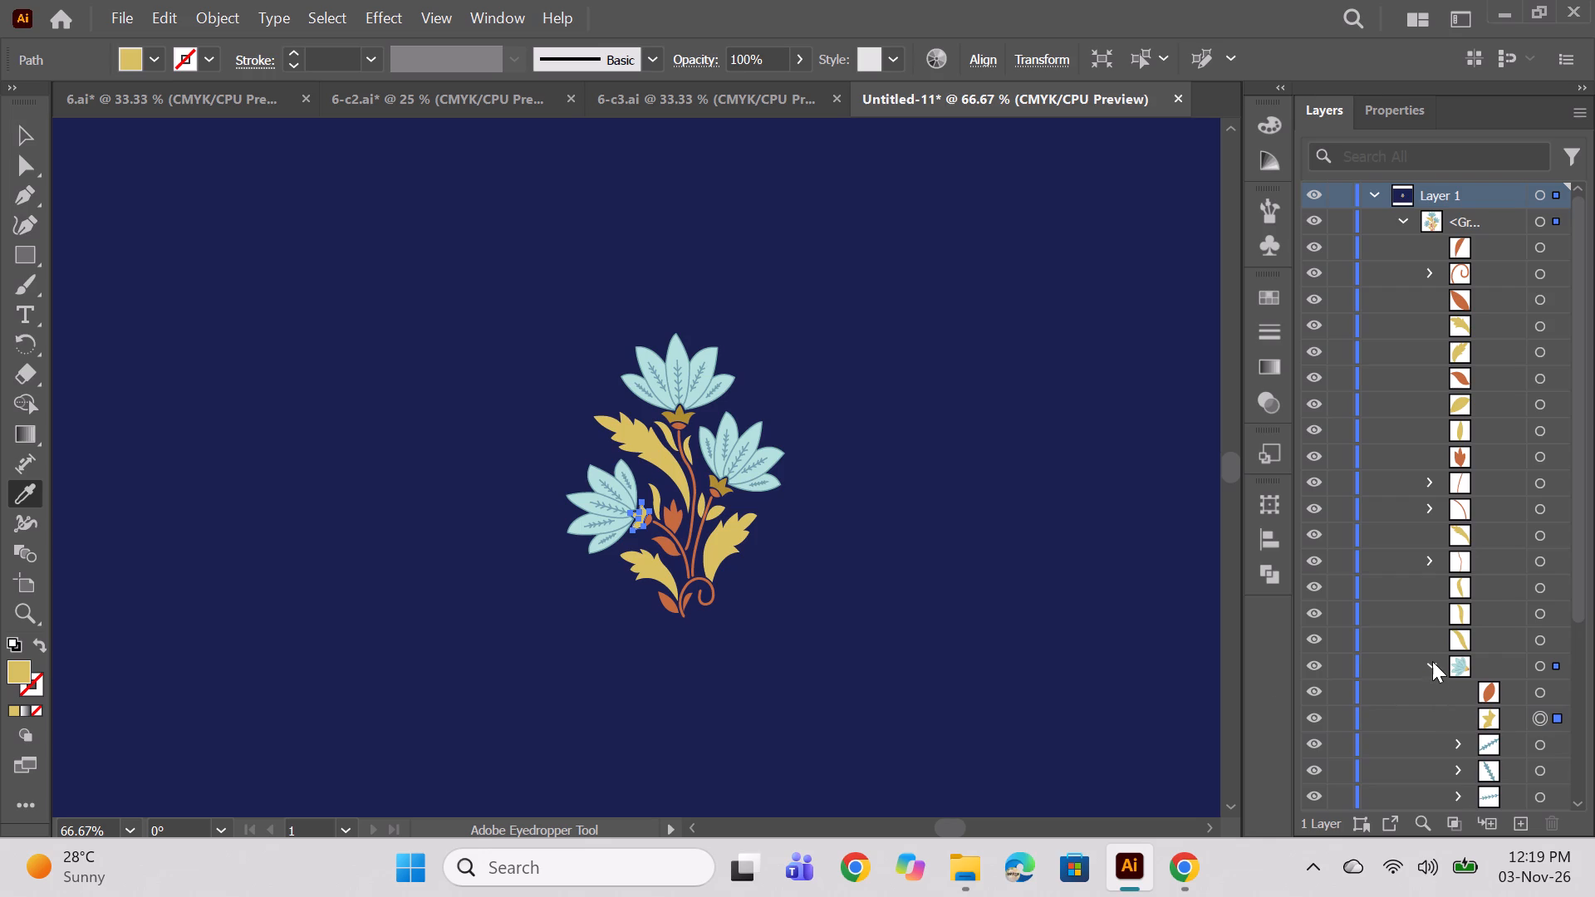
pyautogui.click(1432, 661)
pyautogui.click(1431, 689)
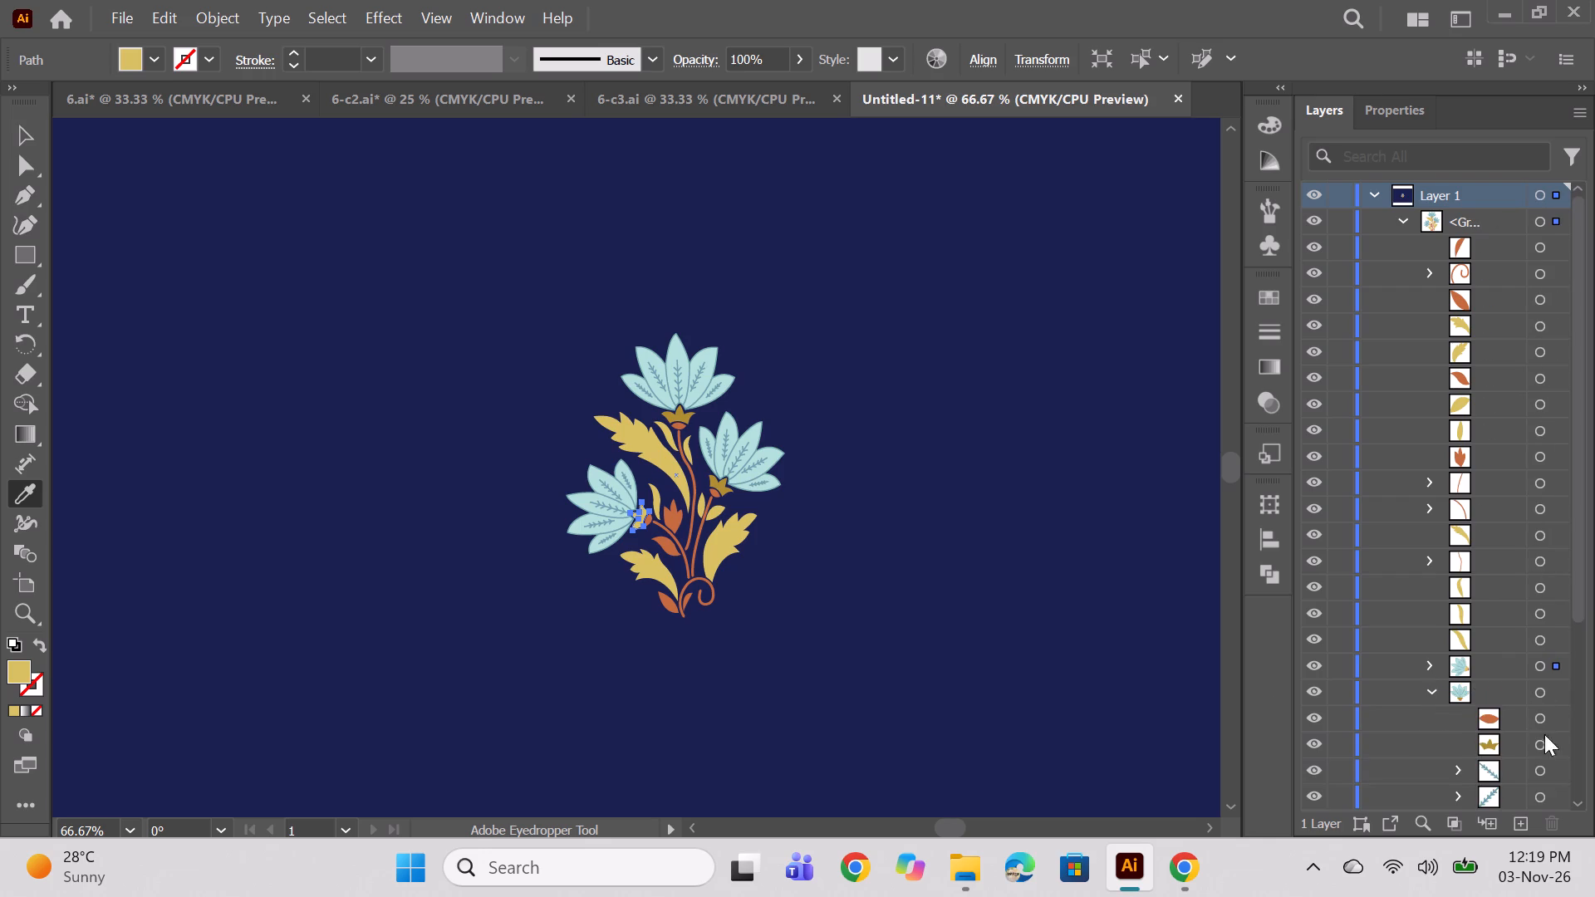
pyautogui.click(1543, 749)
pyautogui.click(654, 462)
pyautogui.click(1430, 691)
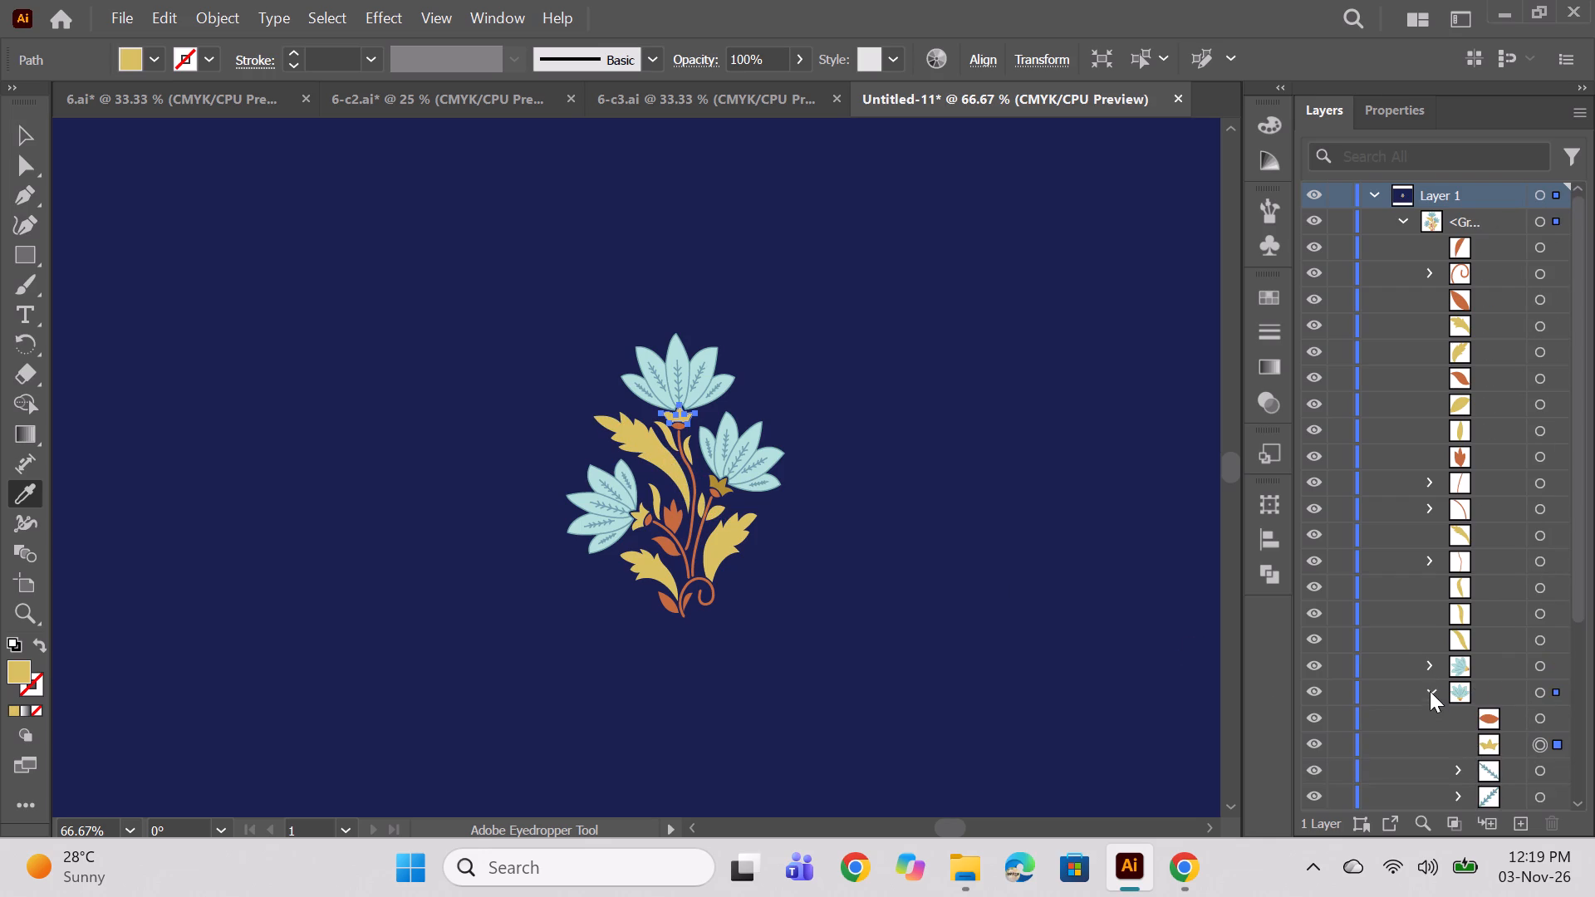
pyautogui.click(1430, 716)
pyautogui.click(1543, 766)
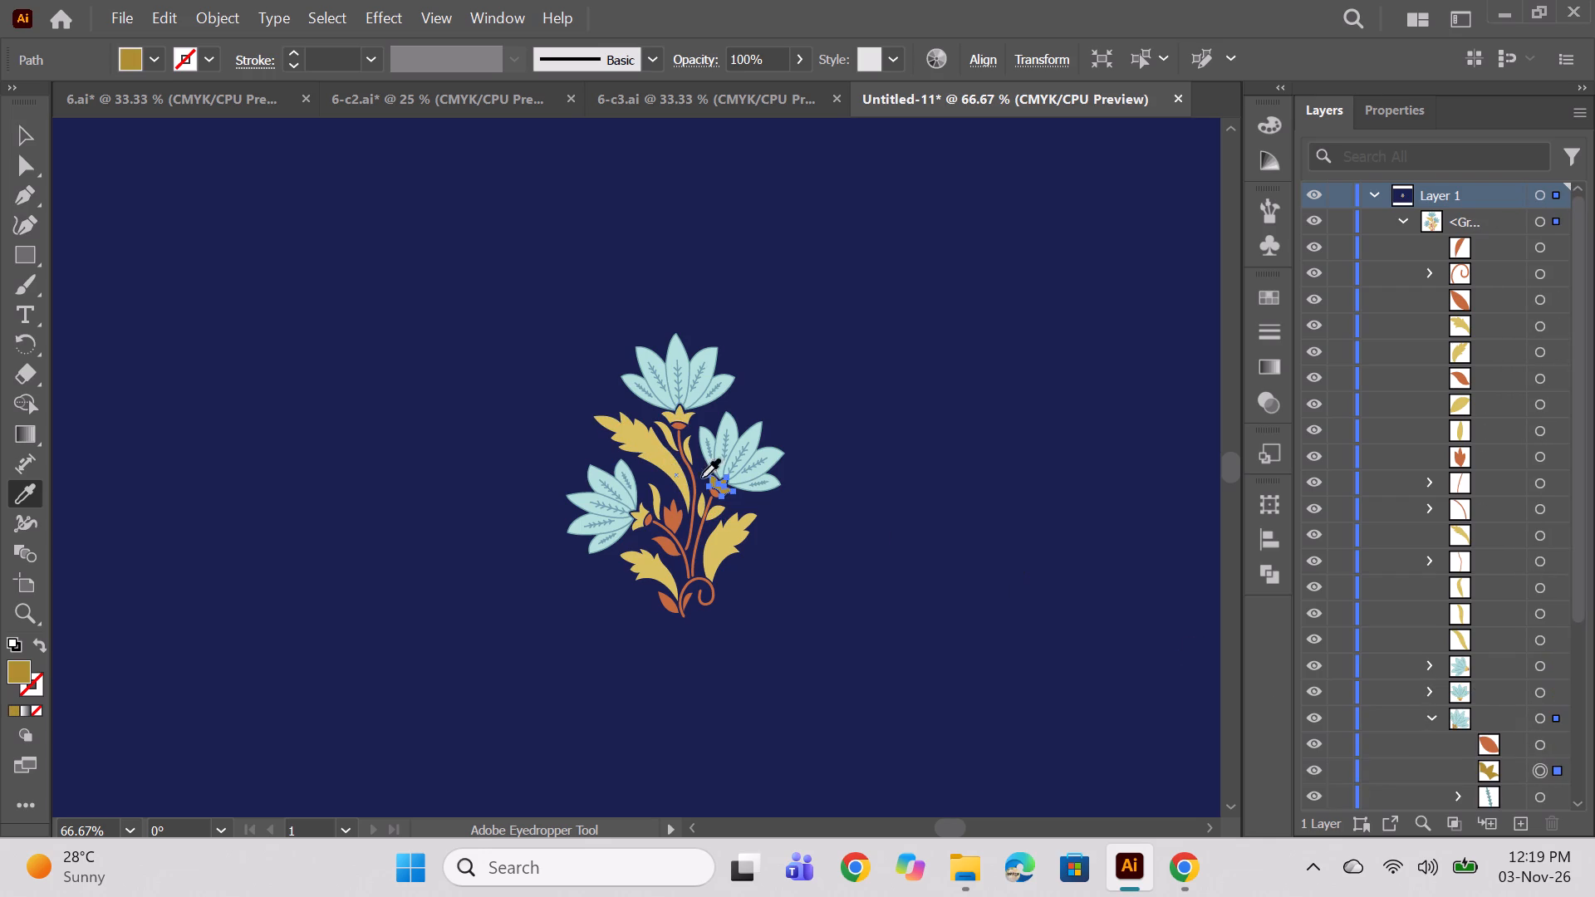
pyautogui.click(669, 460)
pyautogui.keyDown('ctrl'); pyautogui.click(1070, 454); pyautogui.keyUp('ctrl')
pyautogui.keyDown('alt'); pyautogui.scroll(-2, 893, 415); pyautogui.keyUp('alt')
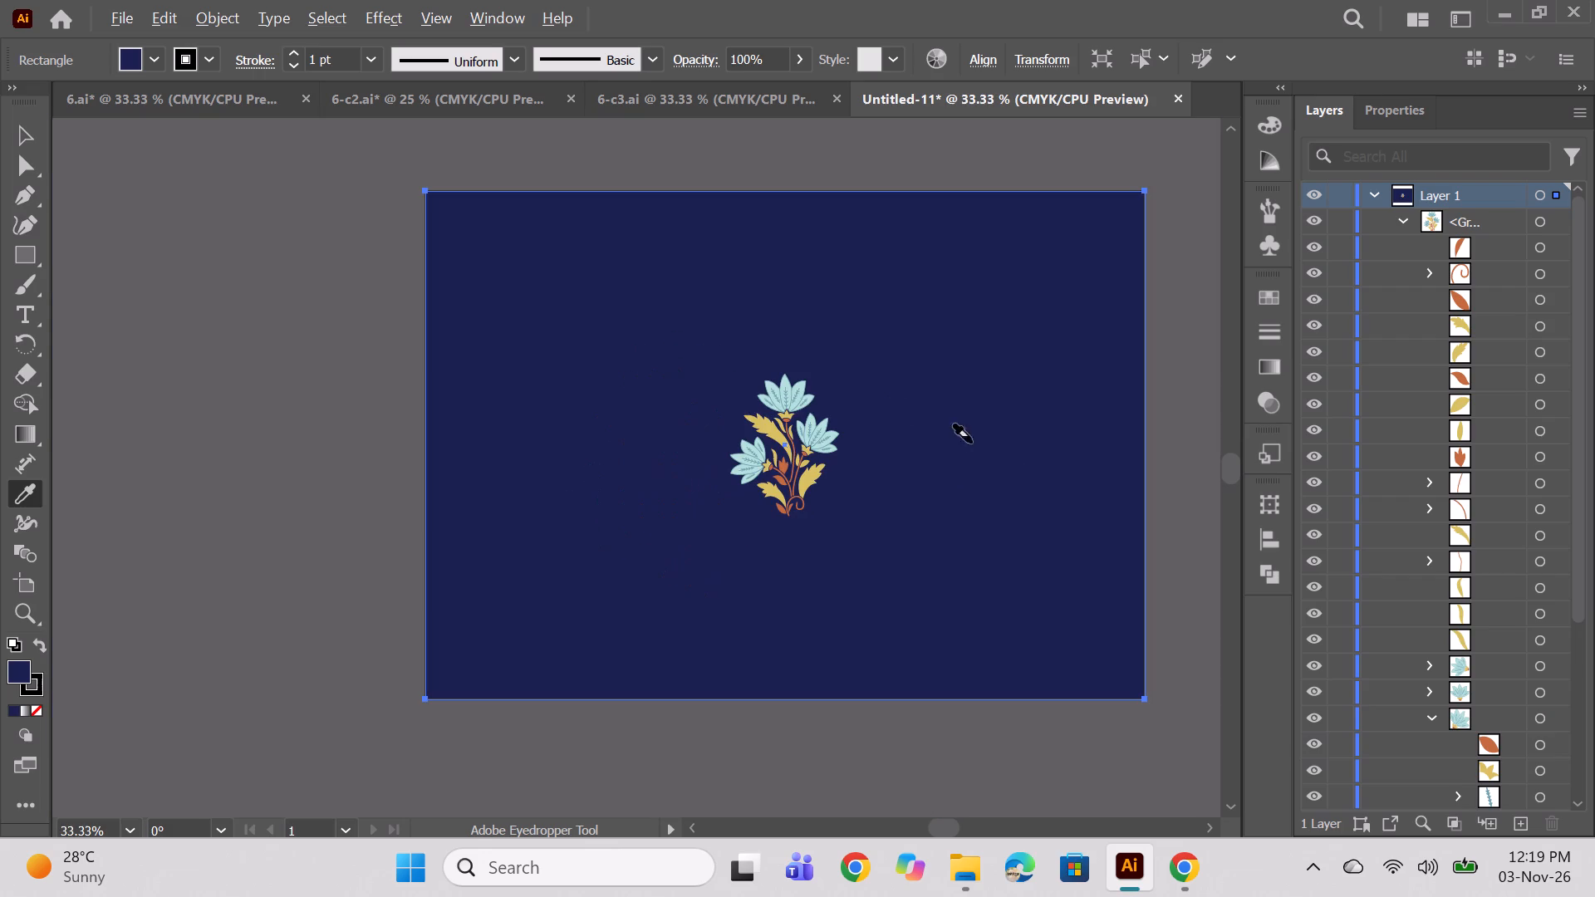
# Make a pattern from the flower motif group, using the Brick by Column tile type.
pyautogui.click(17, 126)
pyautogui.click(822, 452)
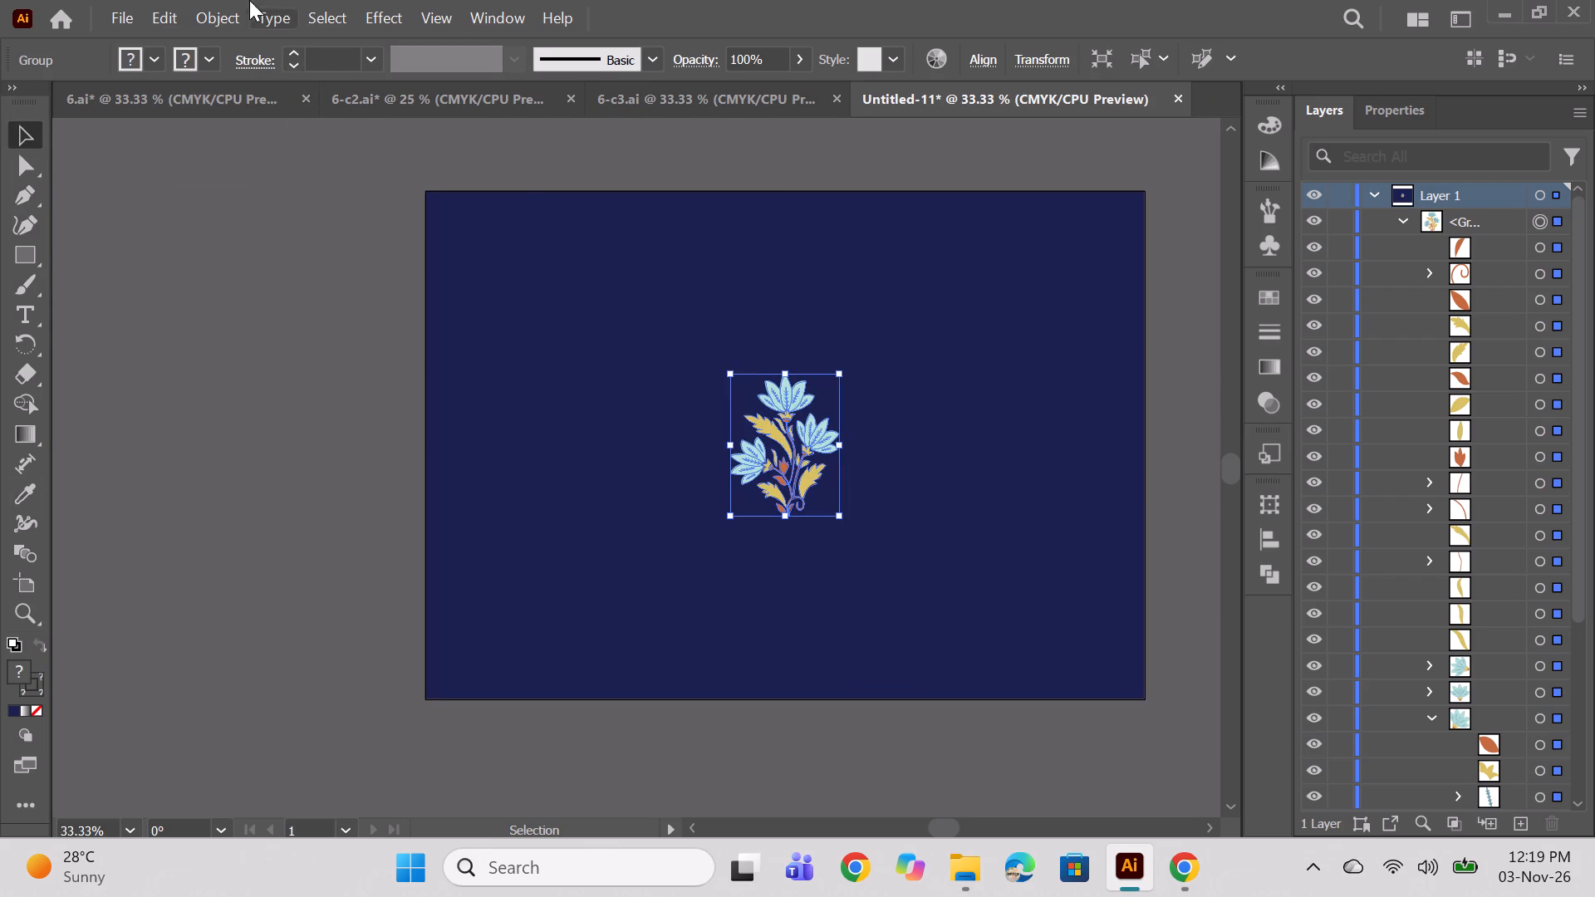
pyautogui.click(188, 28)
pyautogui.click(299, 752)
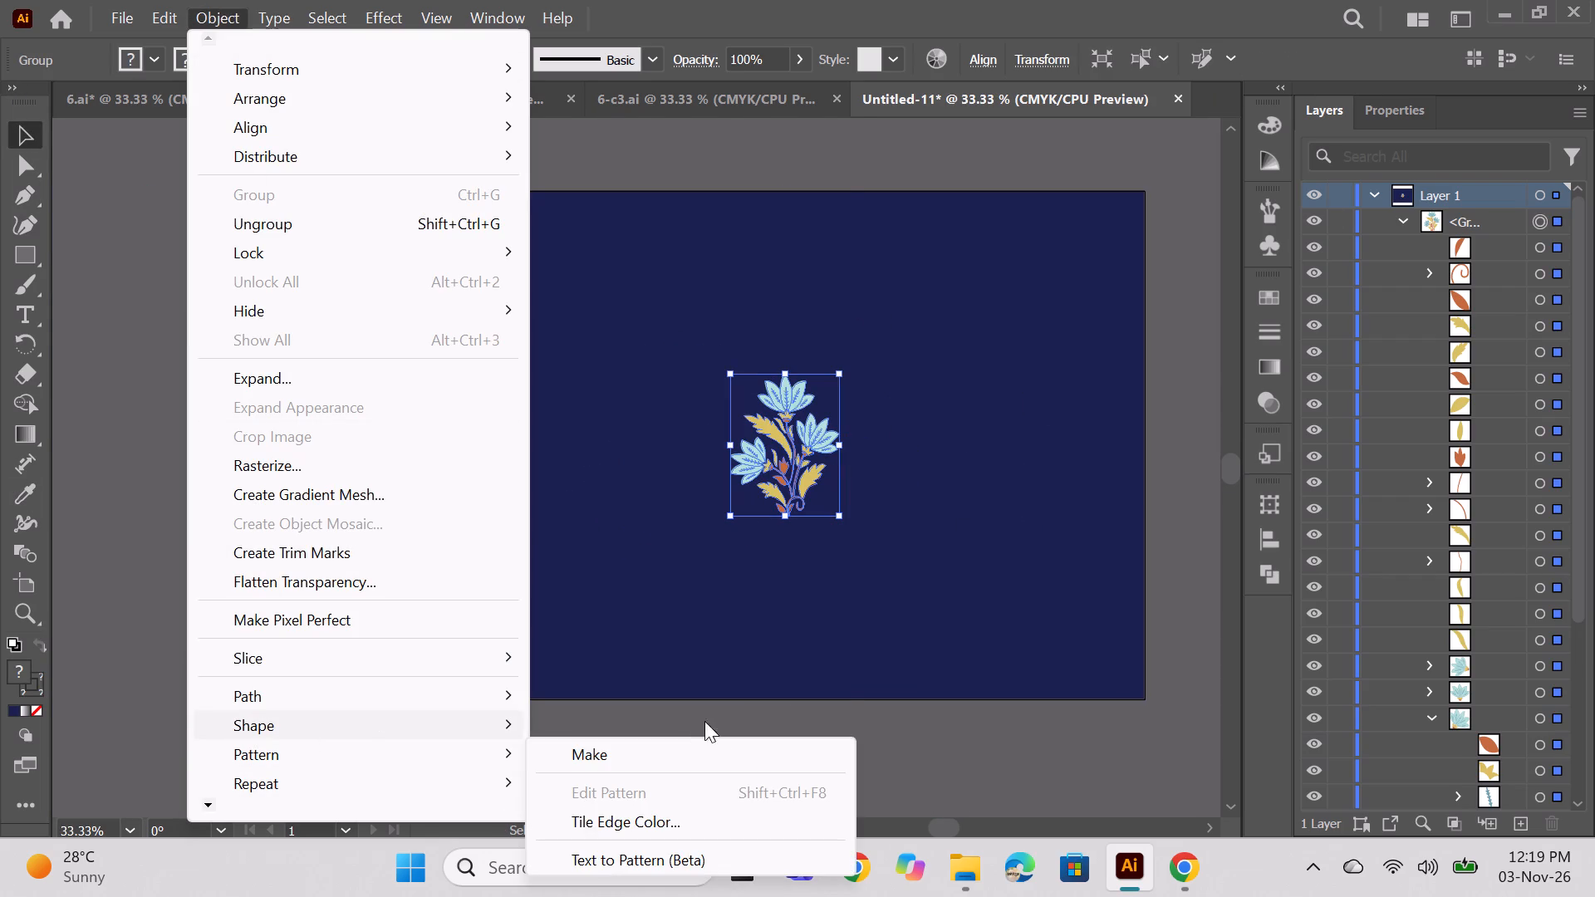
pyautogui.click(670, 758)
pyautogui.click(1038, 471)
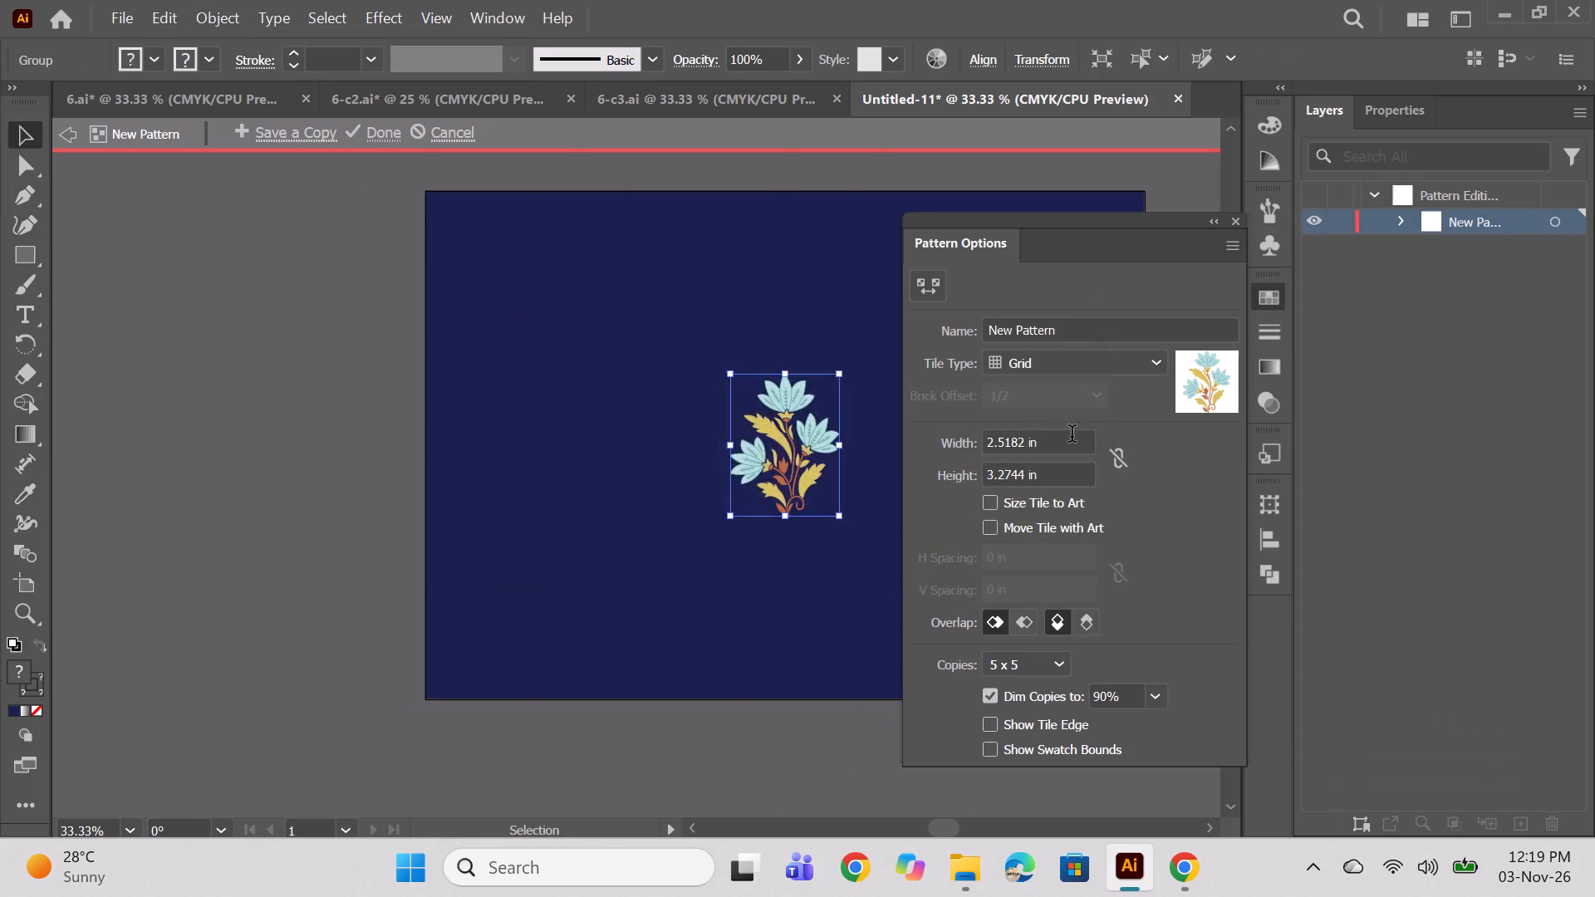
pyautogui.click(1072, 357)
pyautogui.click(1086, 438)
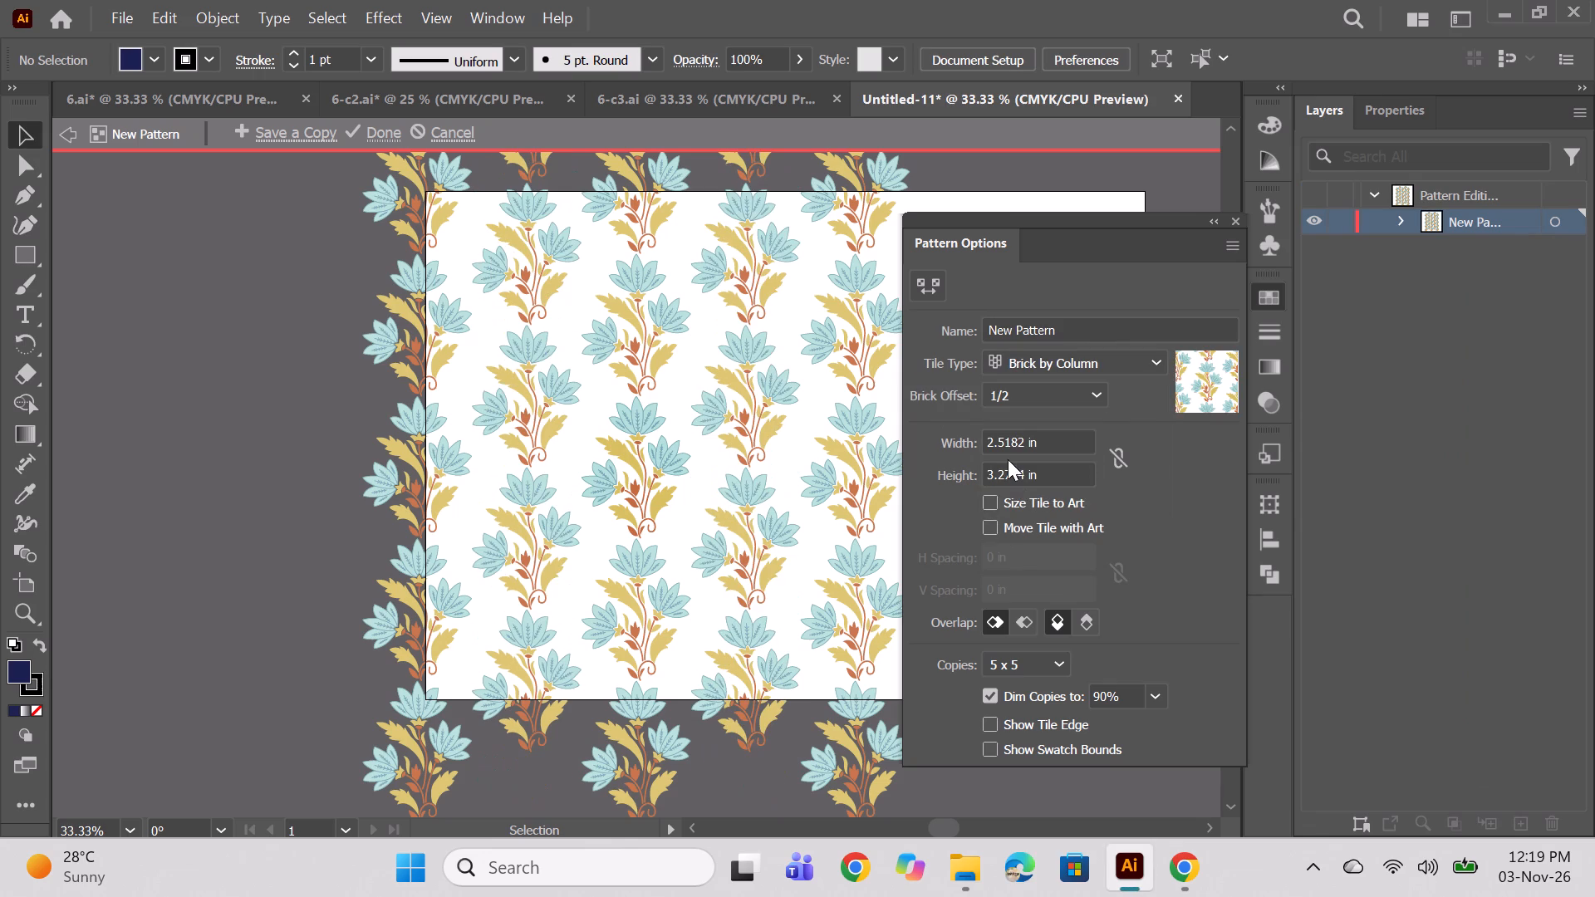
# Size the pattern tile to the art with 0.5 in horizontal and 0.5 in vertical spacing, and finish pattern editing.
pyautogui.click(985, 500)
pyautogui.click(994, 556)
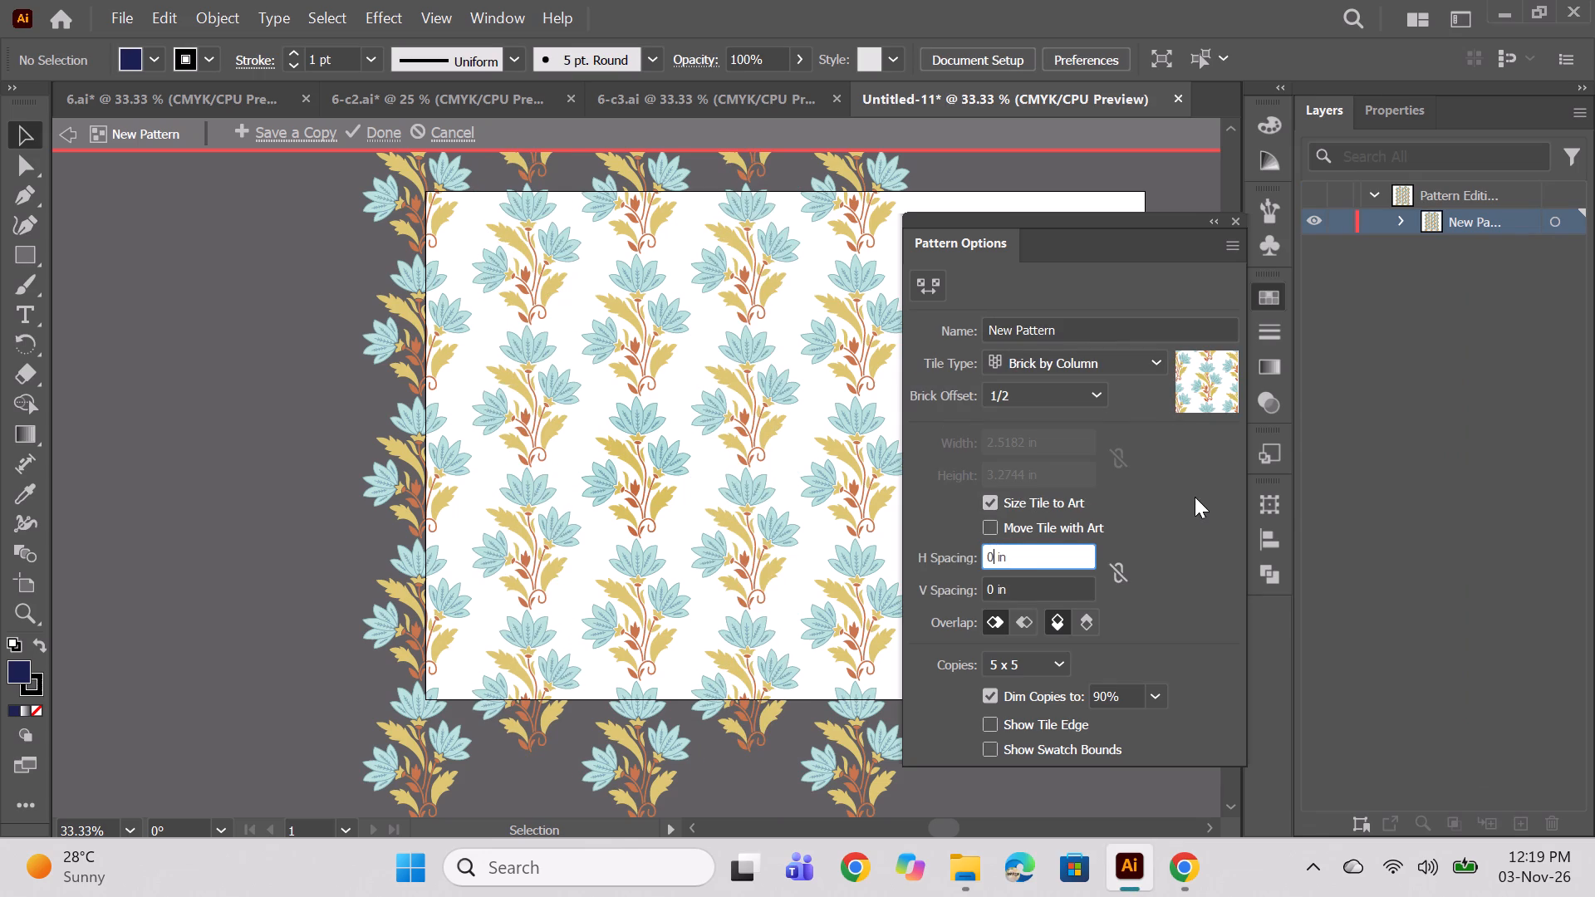
pyautogui.write('.5')
pyautogui.press('Return')
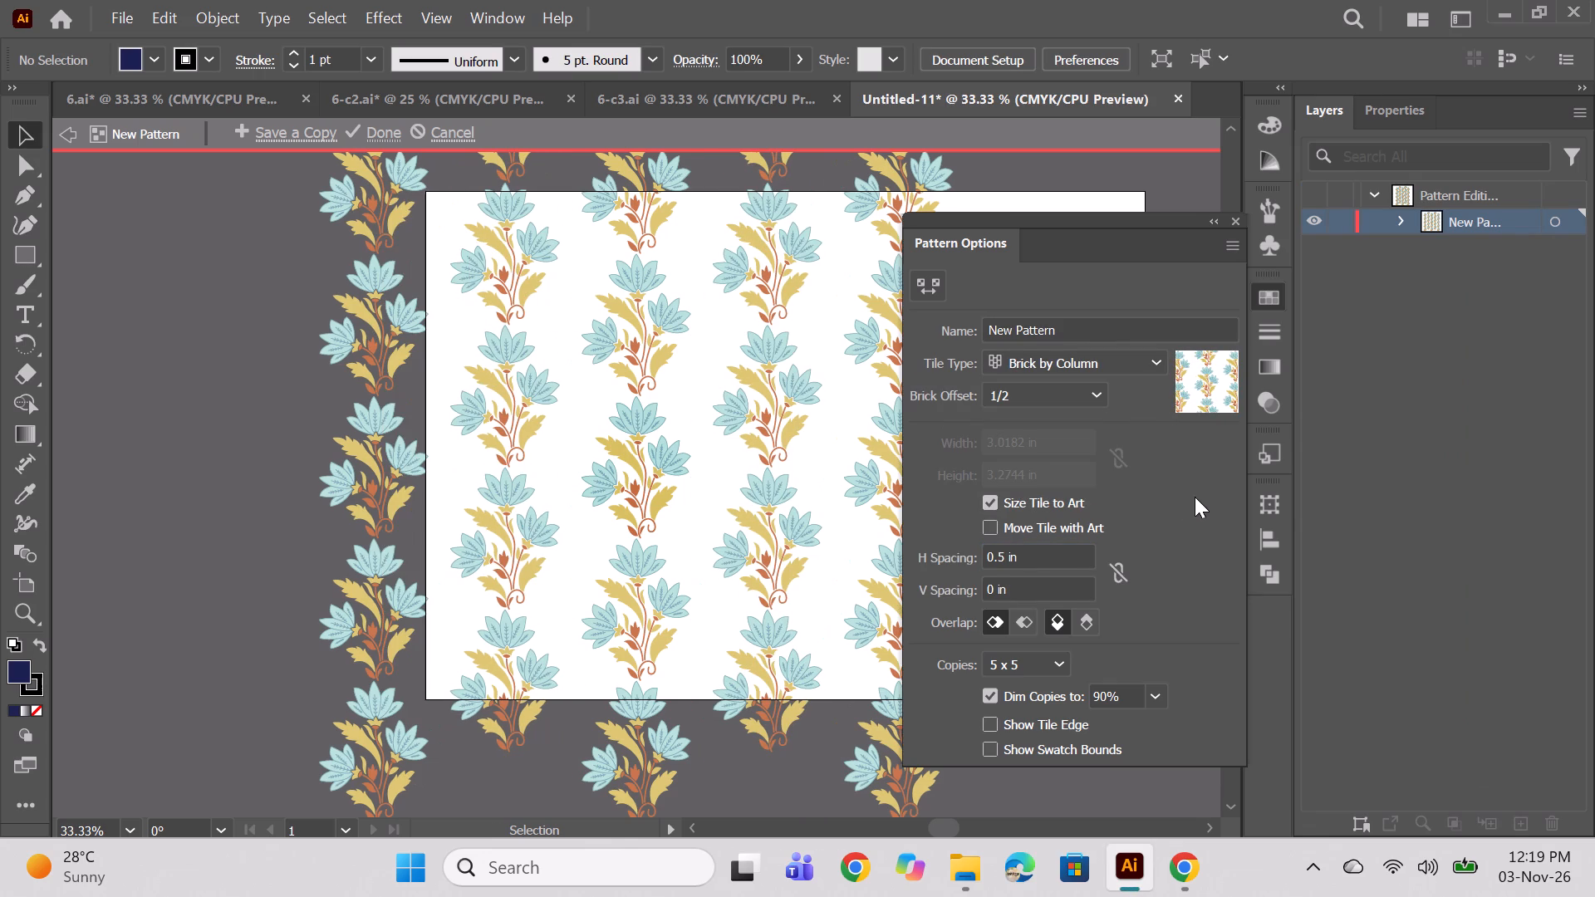
pyautogui.click(994, 596)
pyautogui.write('.5')
pyautogui.press('Return')
pyautogui.click(369, 133)
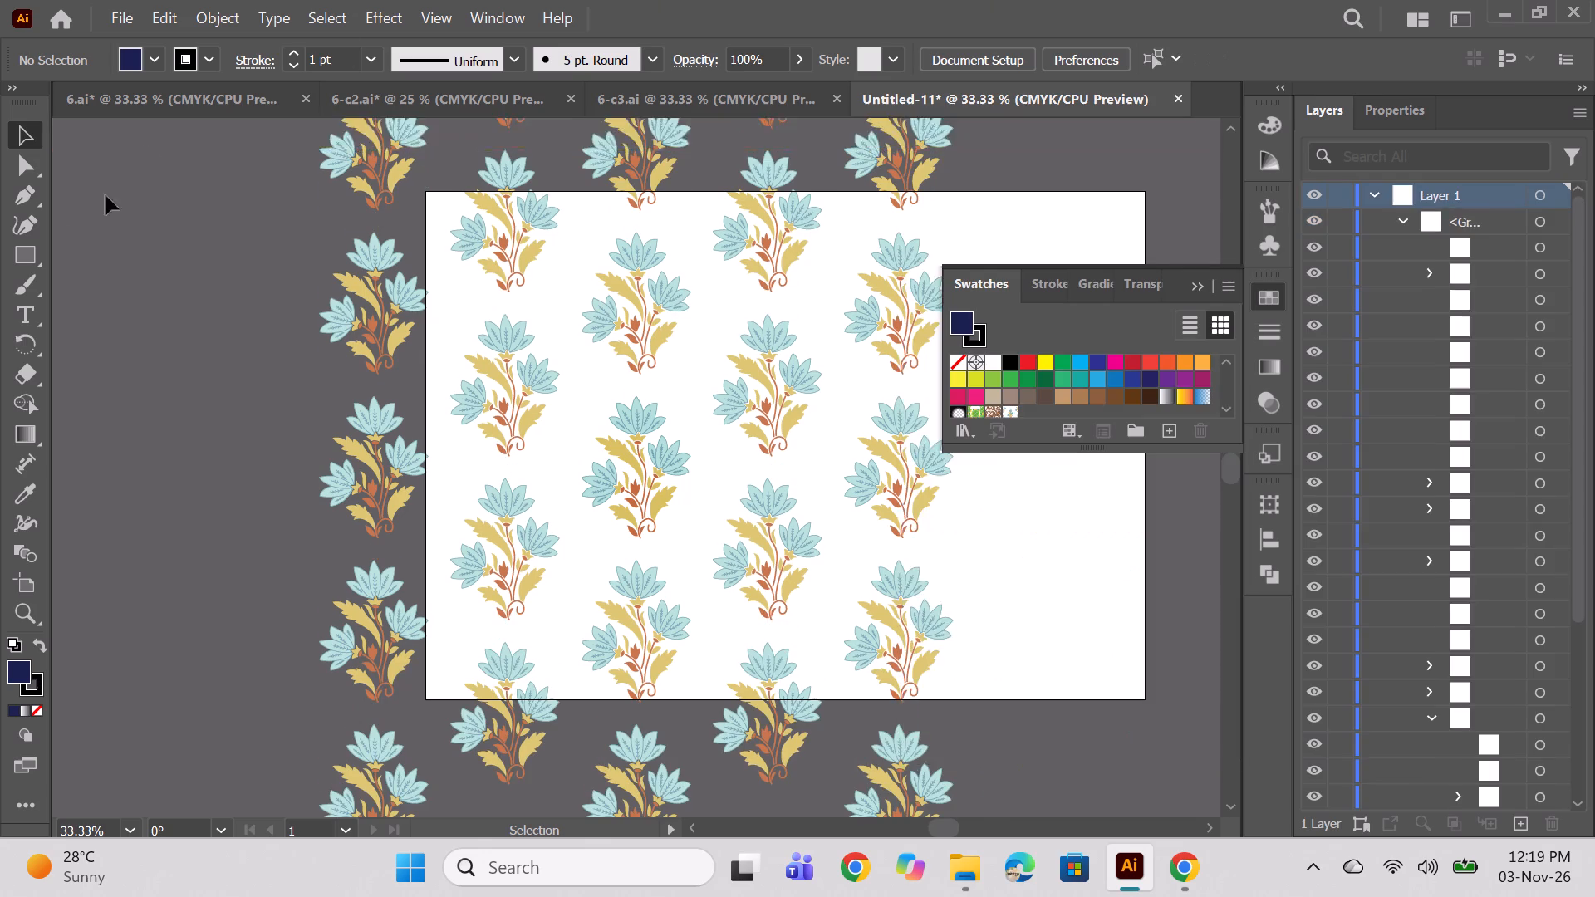
# Draw a rectangle covering the whole artboard and fill it with the new flower pattern swatch.
pyautogui.click(14, 251)
pyautogui.moveTo(425, 194); pyautogui.dragTo(808, 496)
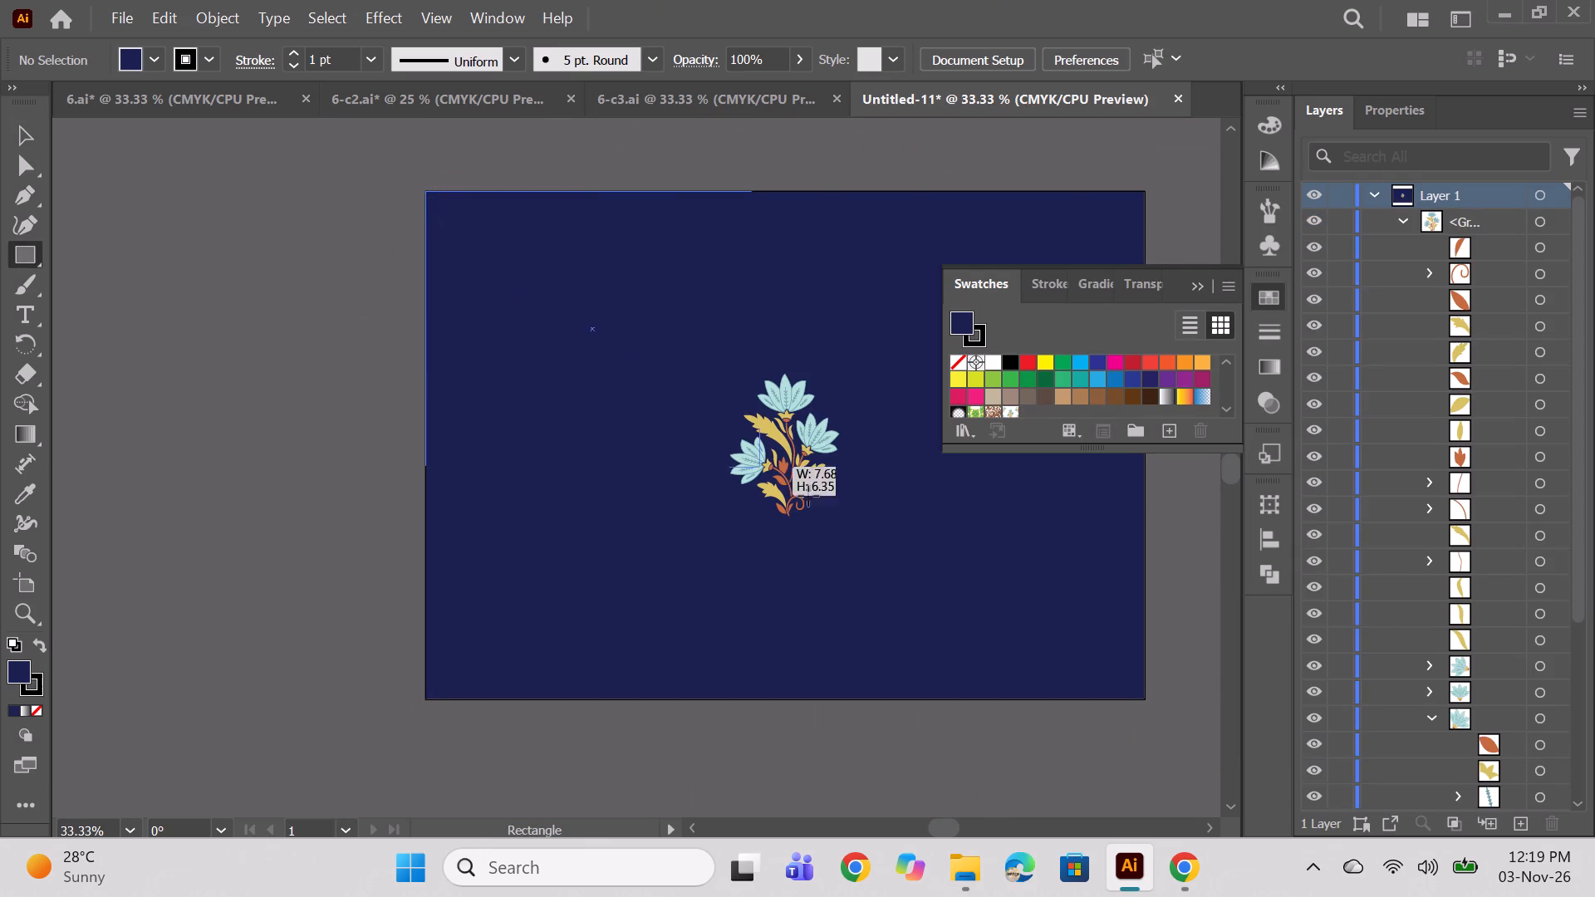
pyautogui.moveTo(808, 496); pyautogui.dragTo(1147, 697)
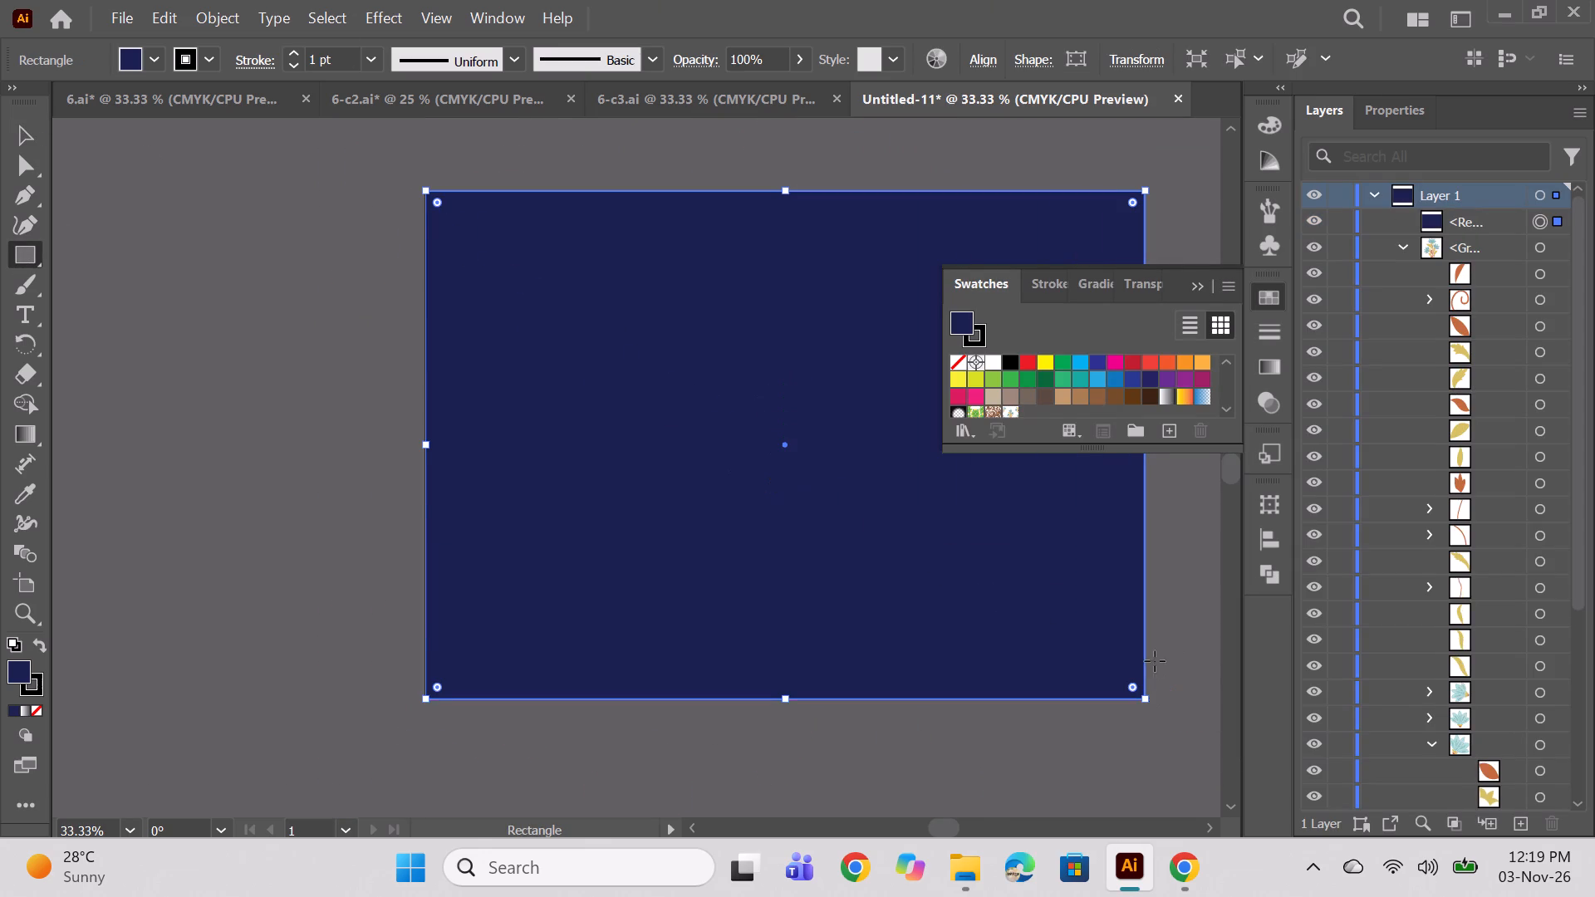
pyautogui.click(1009, 410)
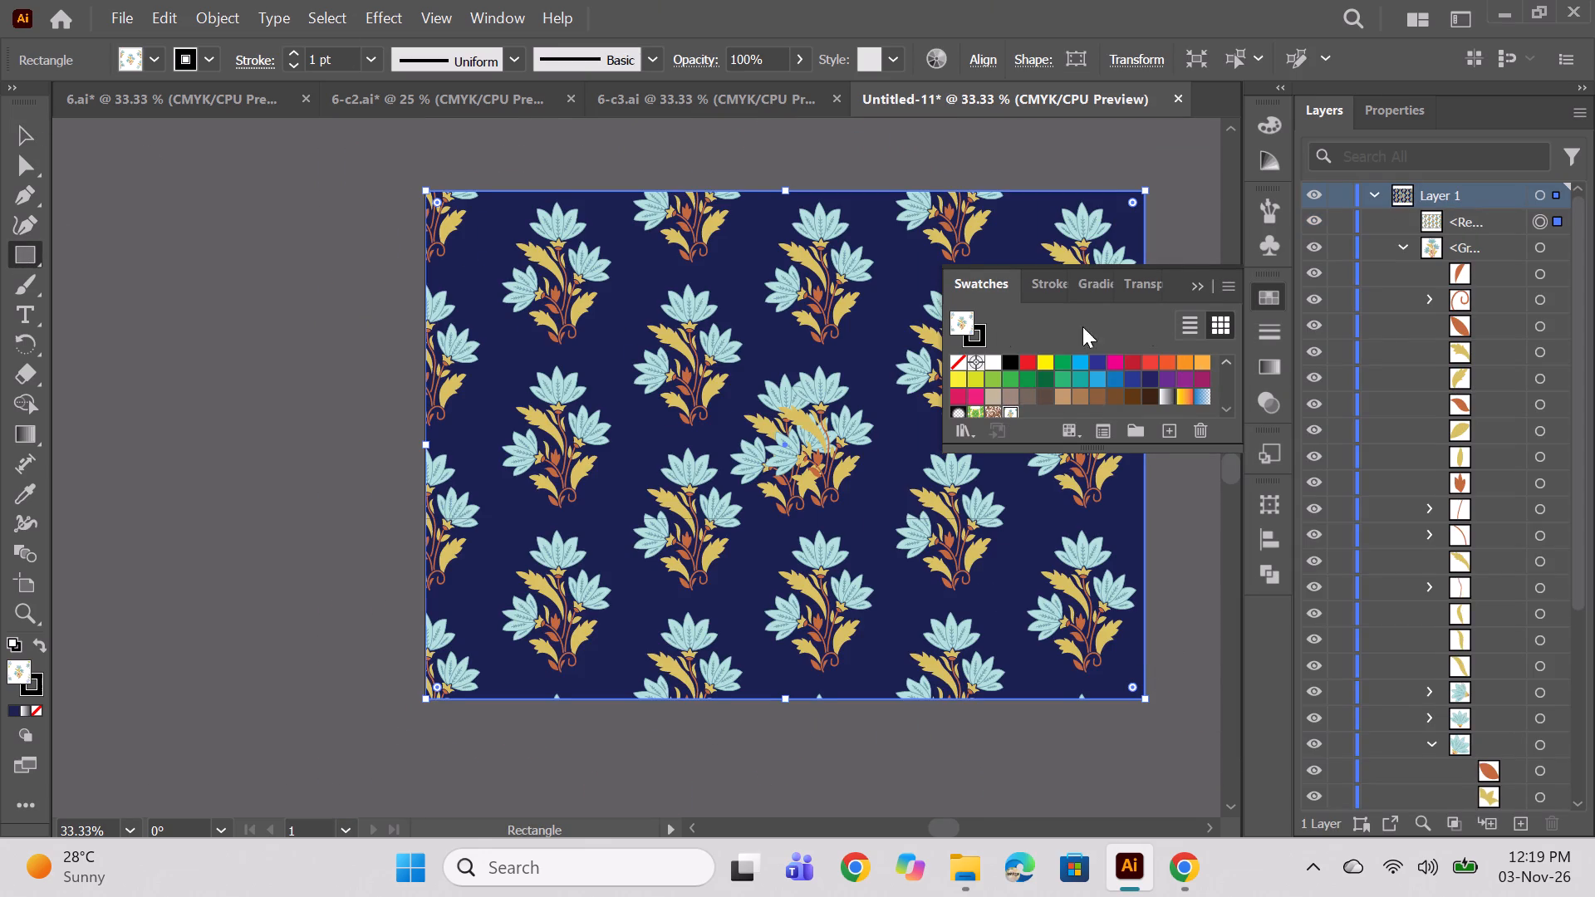
# Hide the original flower motif group beneath the patterned rectangle and clear the selection.
pyautogui.click(1308, 243)
pyautogui.click(1200, 280)
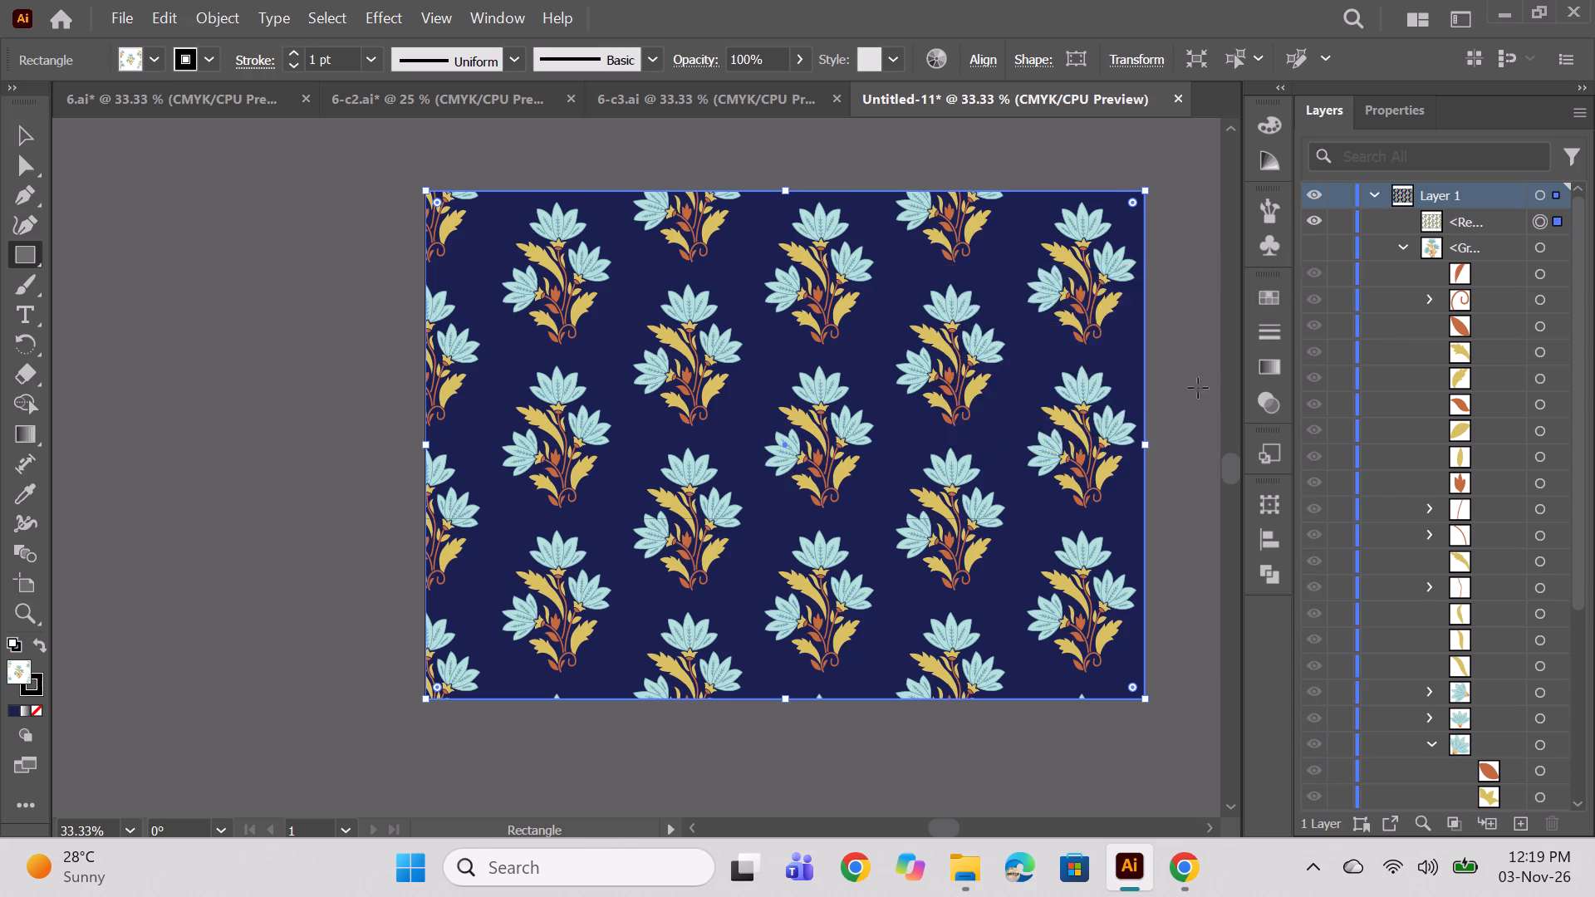
pyautogui.keyDown('ctrl'); pyautogui.click(1192, 401); pyautogui.keyUp('ctrl')
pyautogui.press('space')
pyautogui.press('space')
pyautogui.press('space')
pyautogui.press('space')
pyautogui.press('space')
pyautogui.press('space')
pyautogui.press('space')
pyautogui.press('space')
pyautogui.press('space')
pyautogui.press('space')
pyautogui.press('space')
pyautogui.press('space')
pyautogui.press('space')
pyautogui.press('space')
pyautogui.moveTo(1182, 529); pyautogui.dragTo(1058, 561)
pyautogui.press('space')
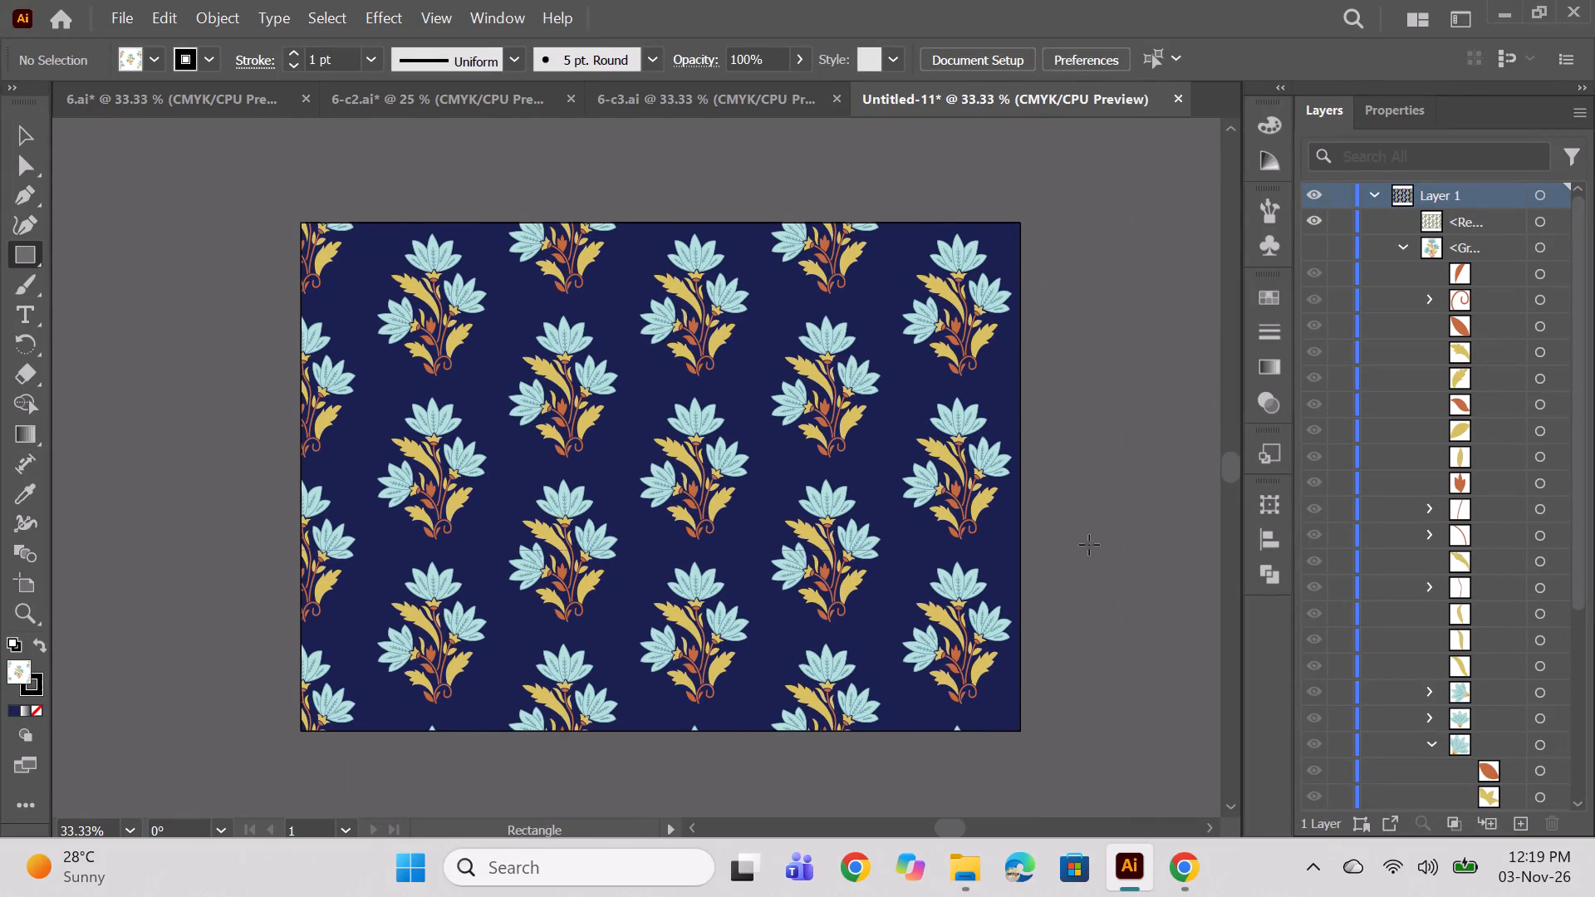
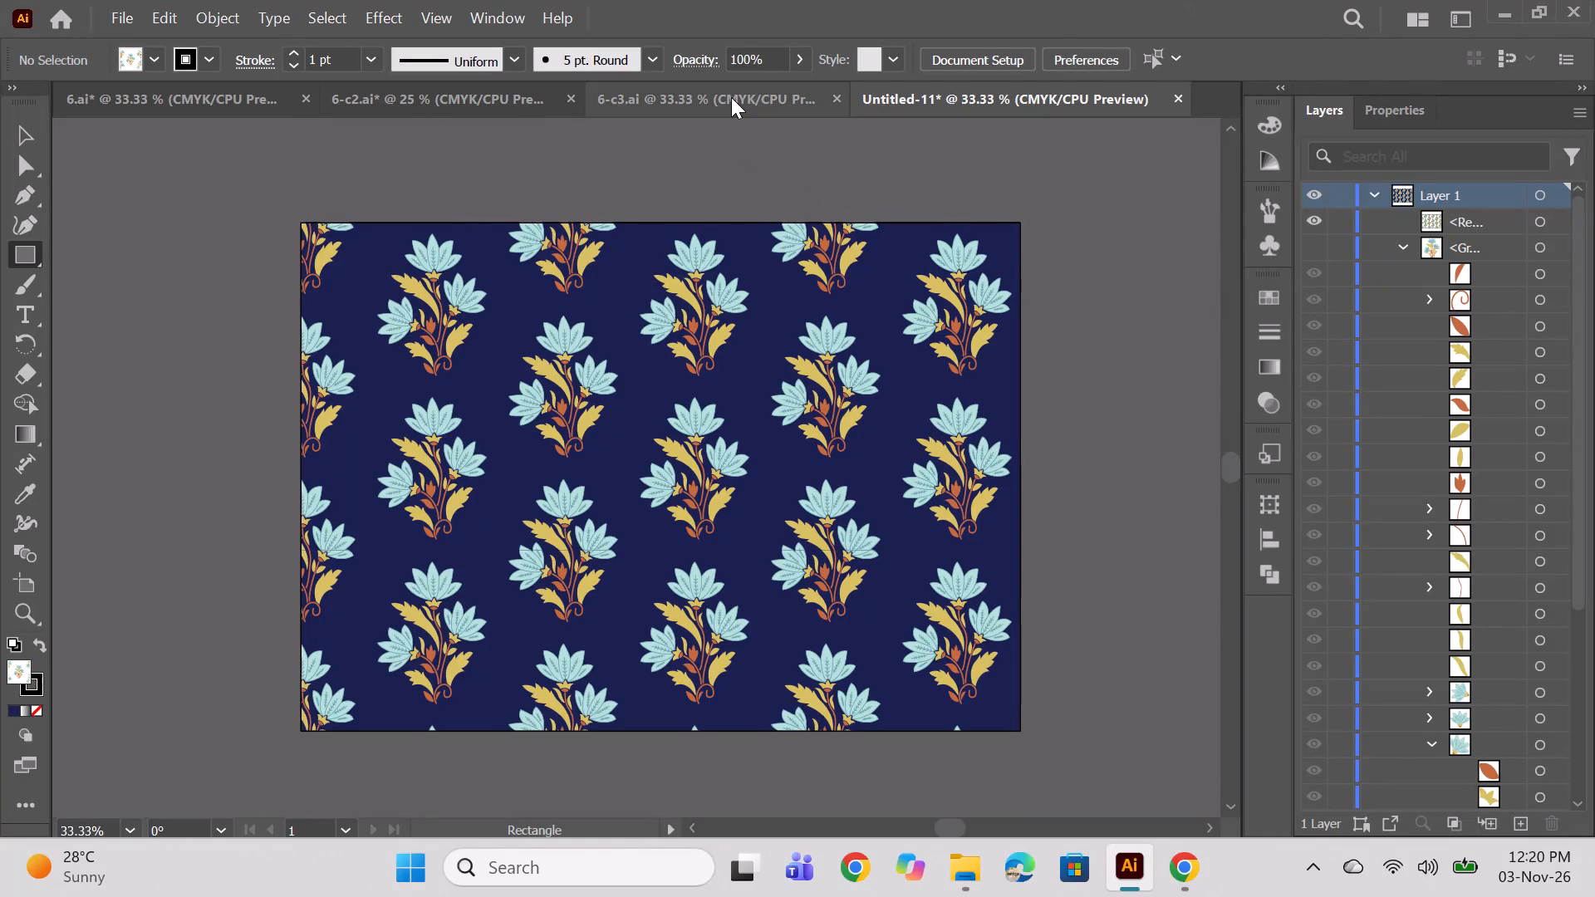
# Compare the finished colourways in 6.ai, 6-c2.ai and 6-c3.ai, and return to the untitled navy pattern document.
pyautogui.click(731, 97)
pyautogui.click(158, 107)
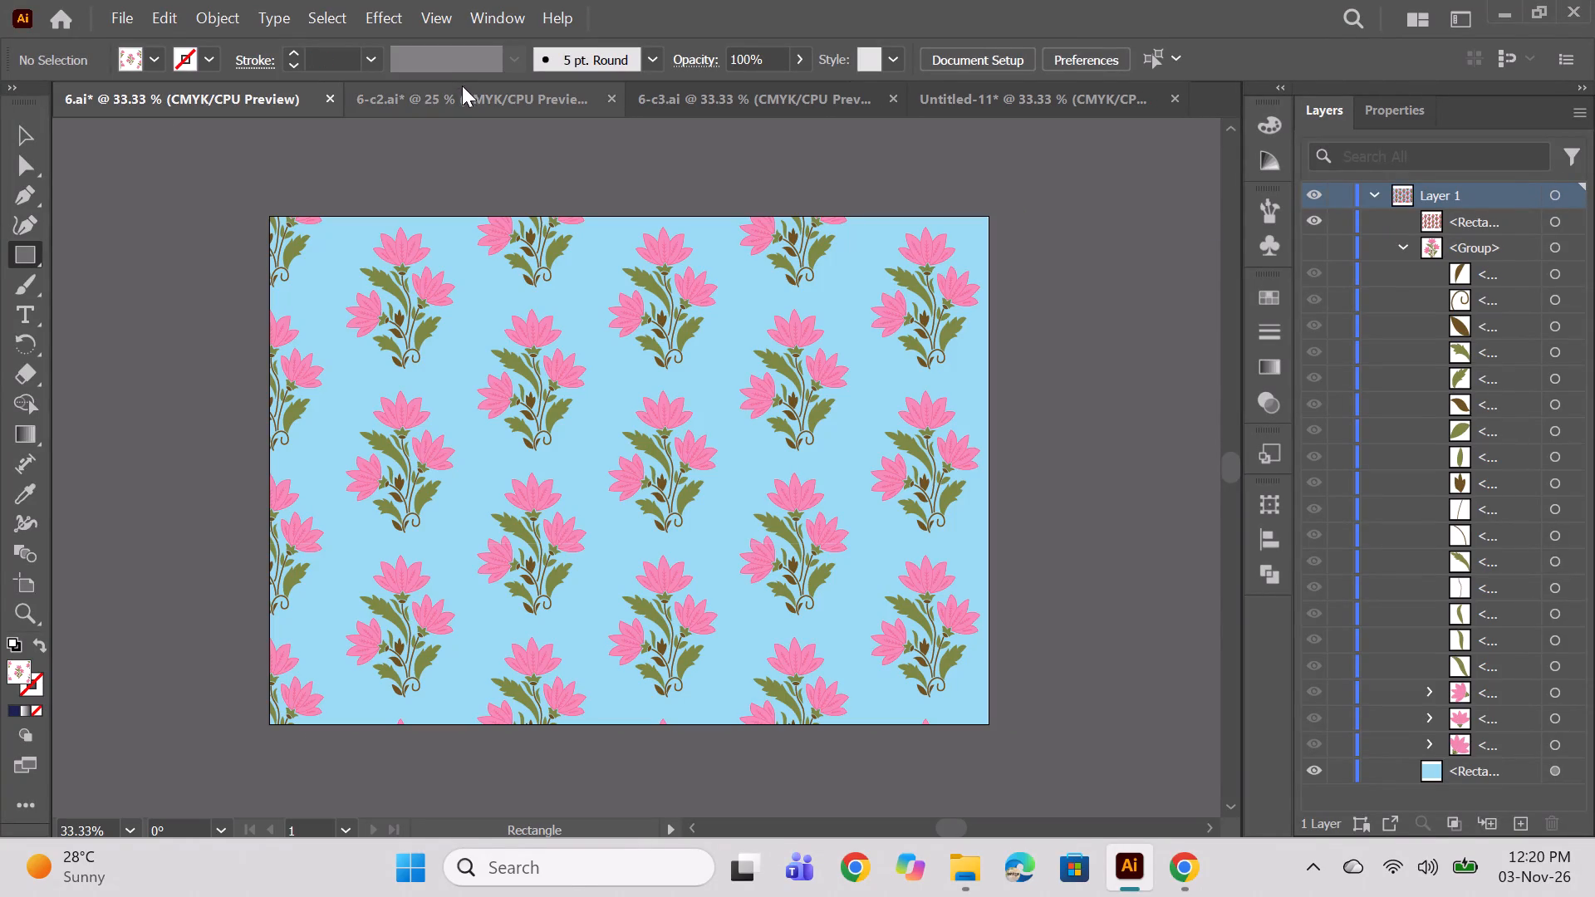
pyautogui.click(449, 97)
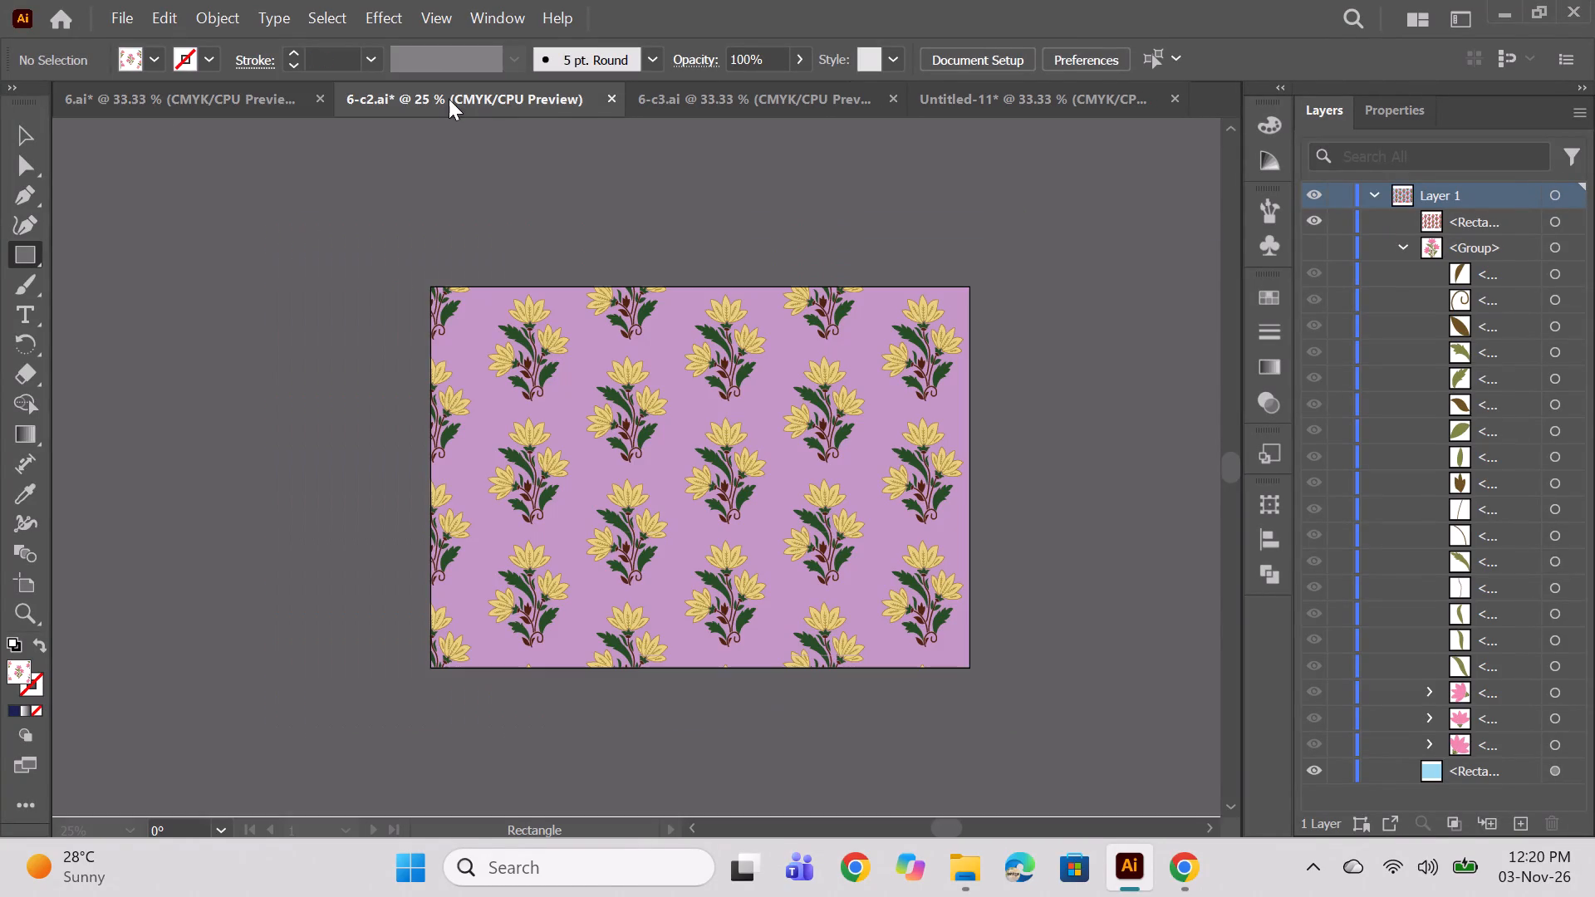
pyautogui.click(691, 100)
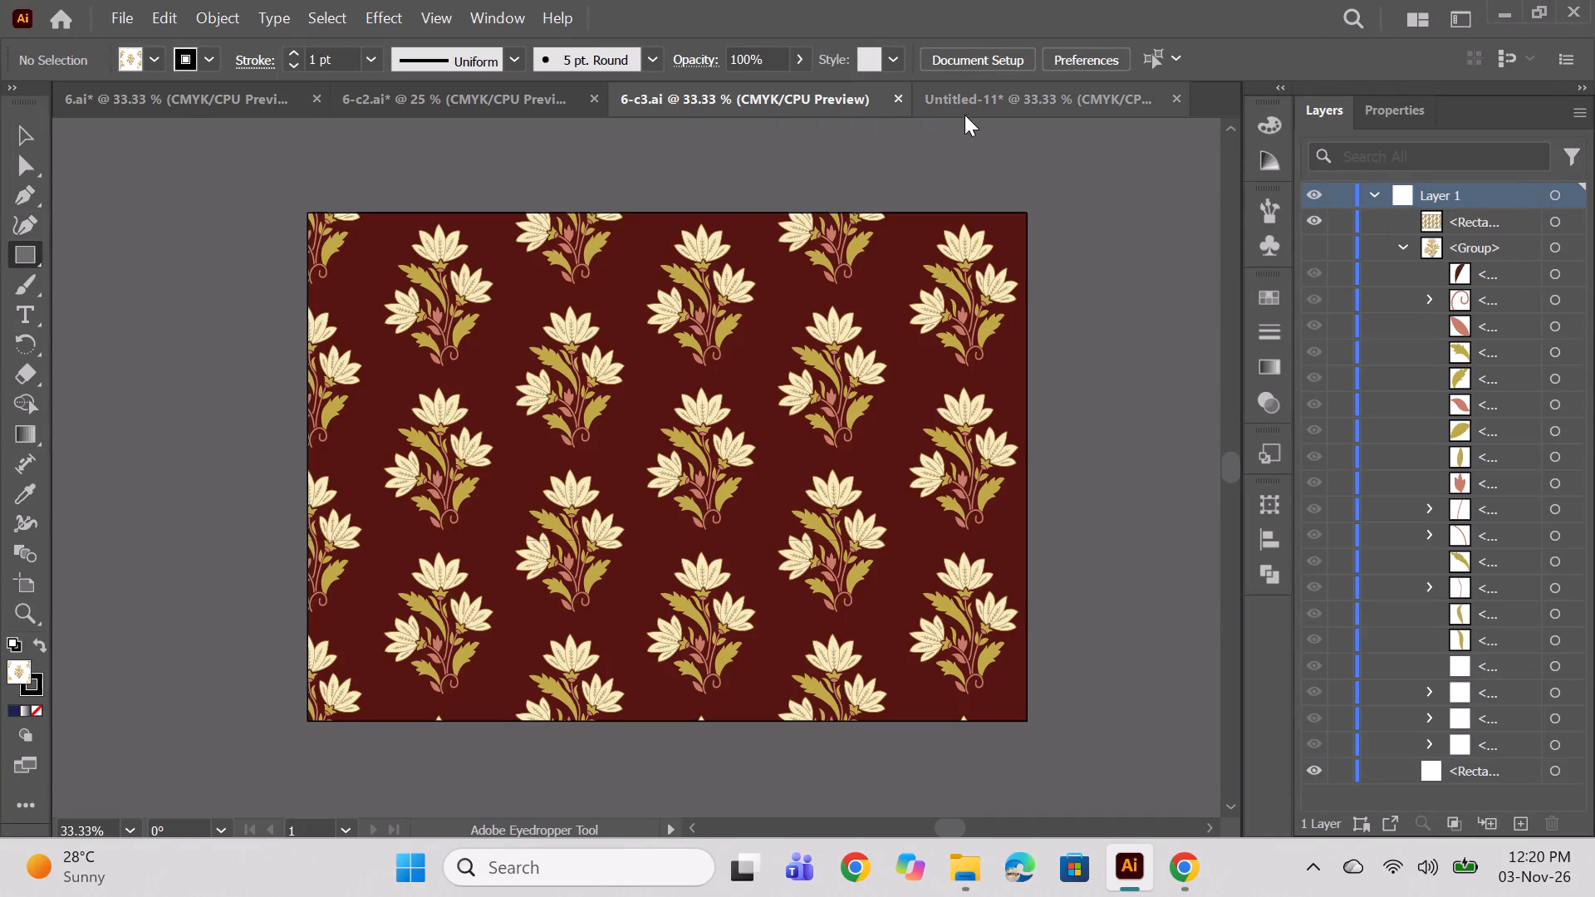
pyautogui.click(990, 105)
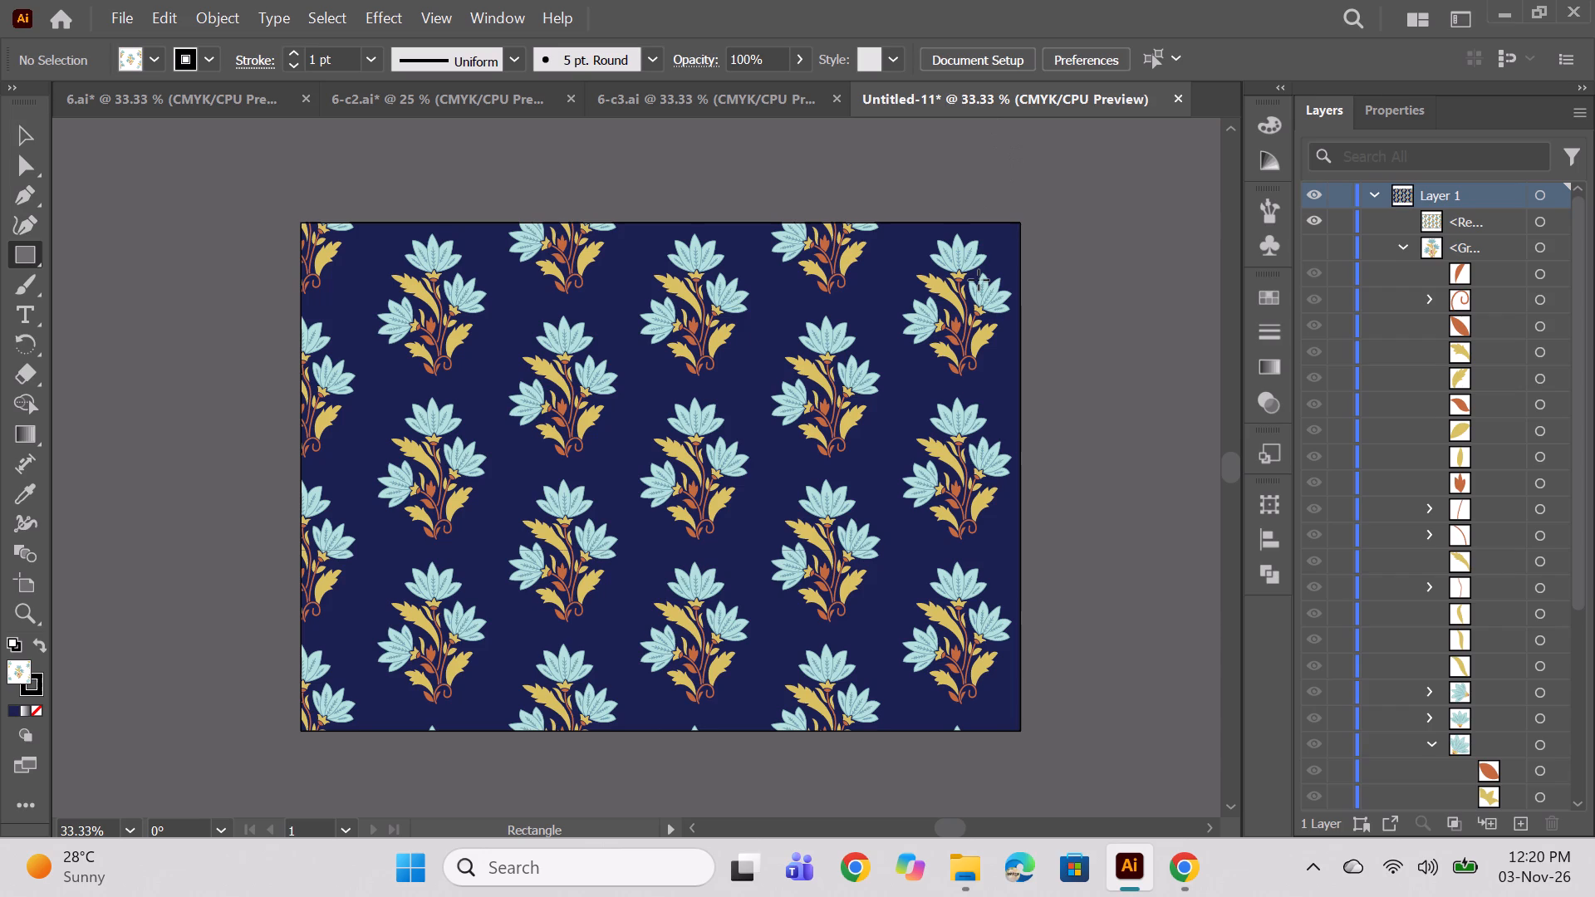
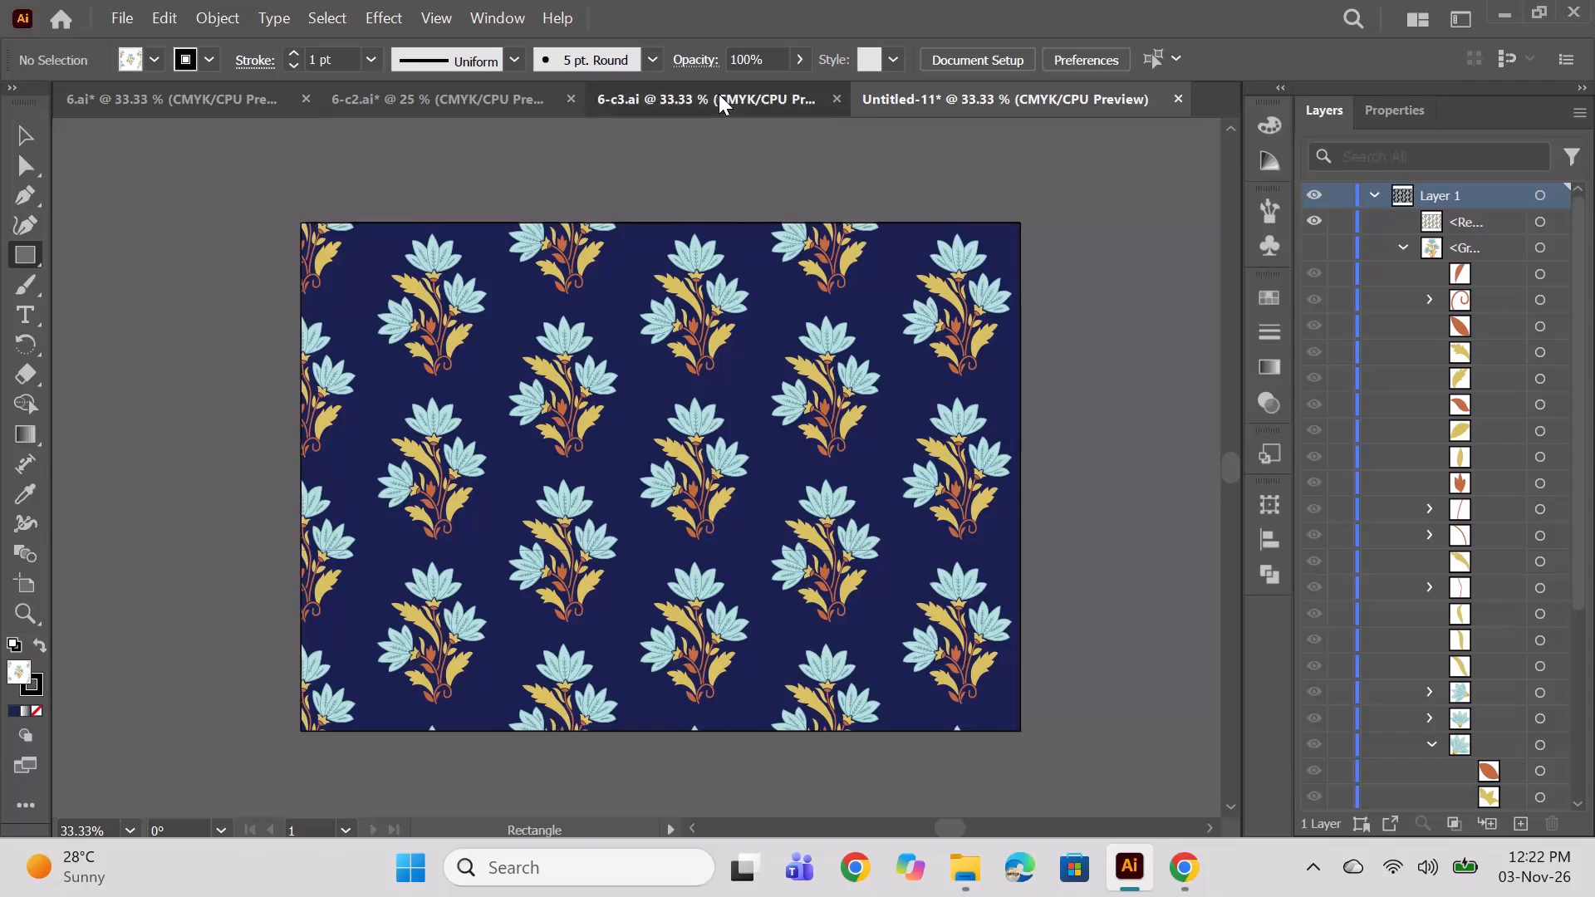
# Compare the navy pattern in the untitled document with the colourways in 6.ai, 6-c2.ai and 6-c3.ai, ending on the navy one.
pyautogui.click(114, 103)
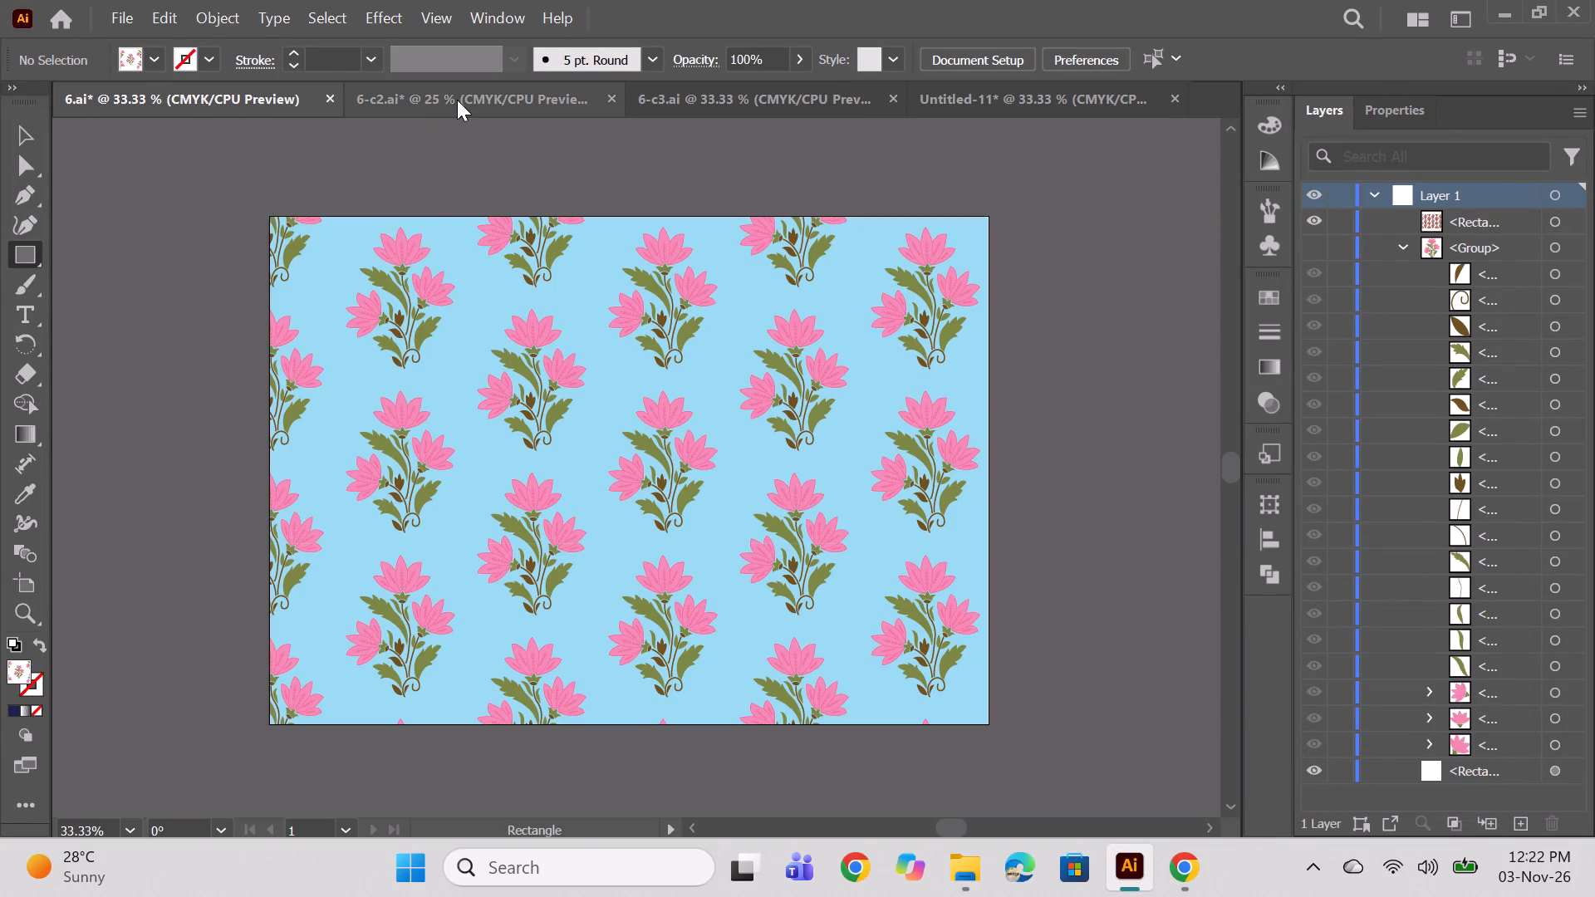
pyautogui.click(457, 100)
pyautogui.click(677, 97)
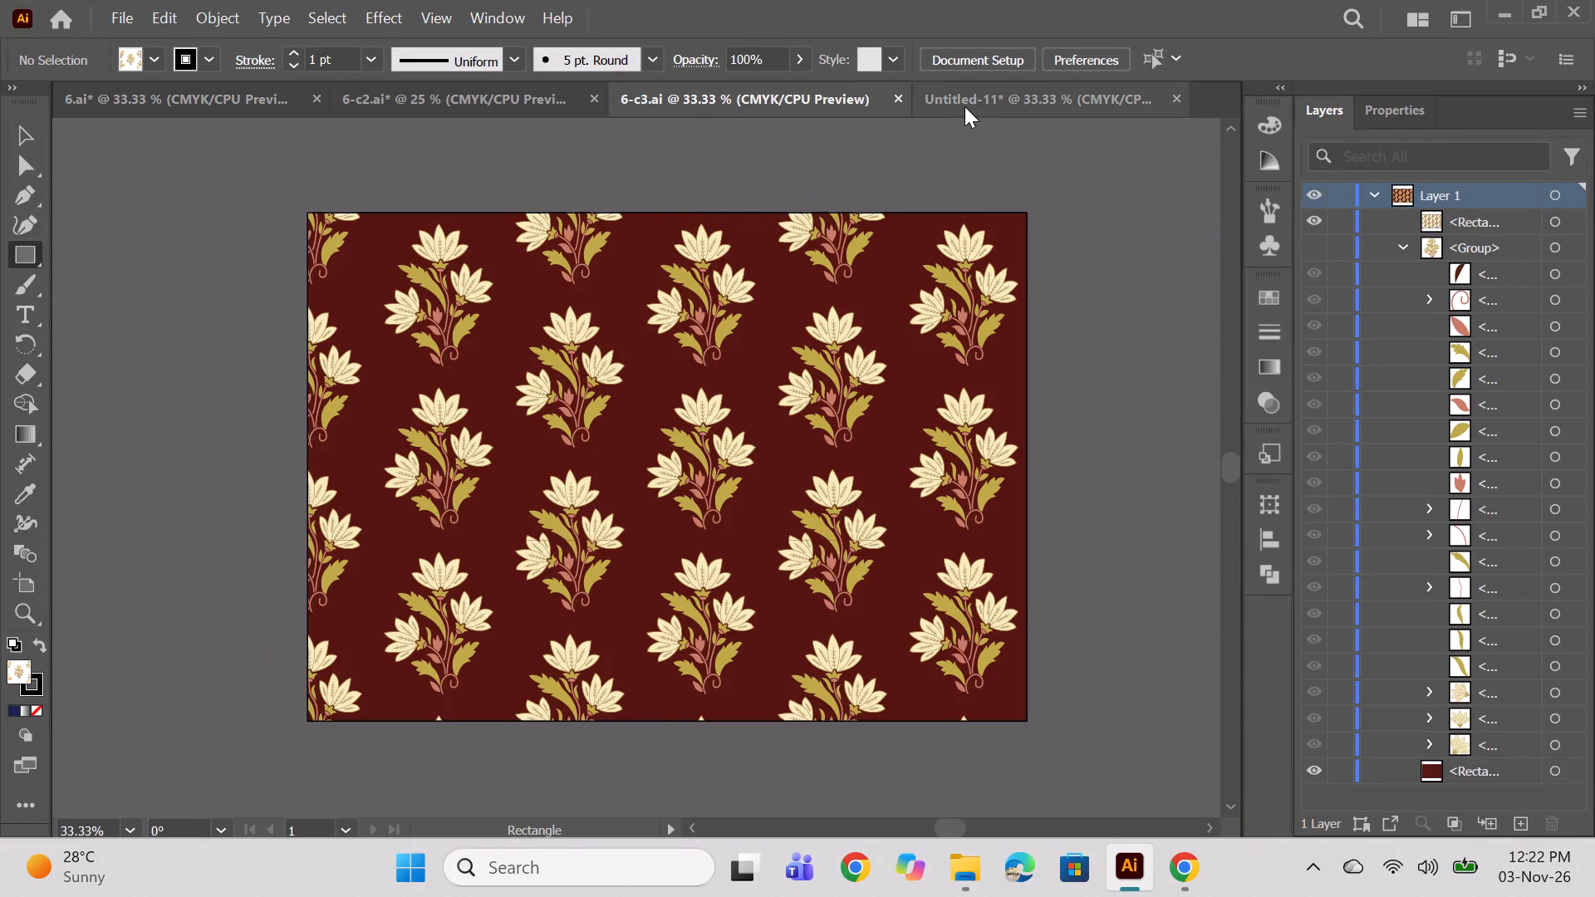
pyautogui.click(978, 105)
pyautogui.click(714, 100)
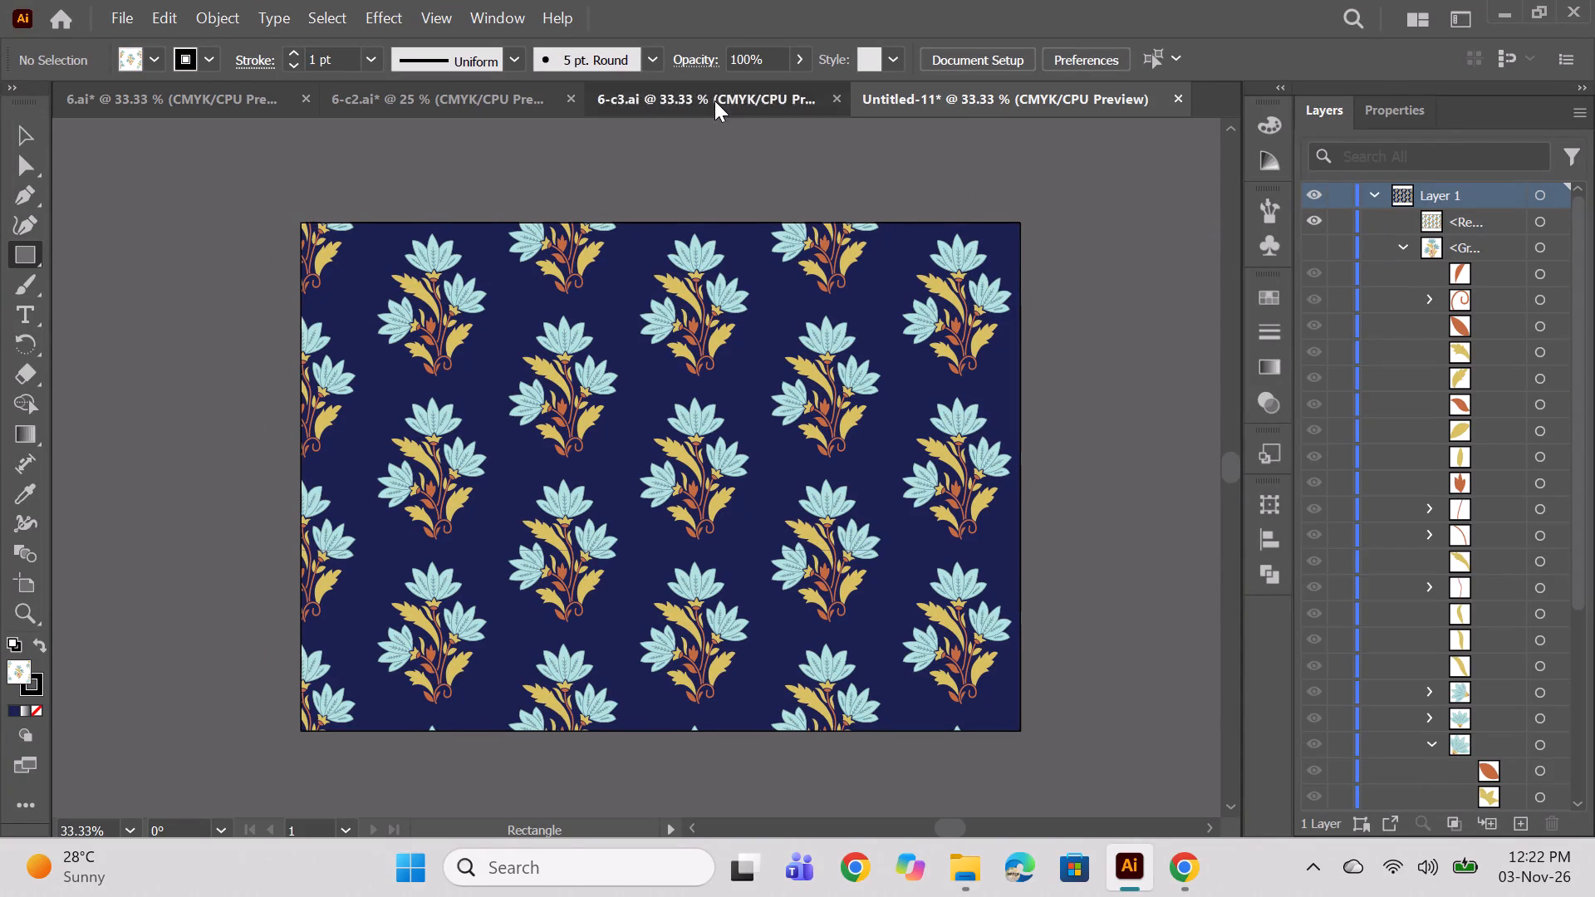
pyautogui.click(973, 100)
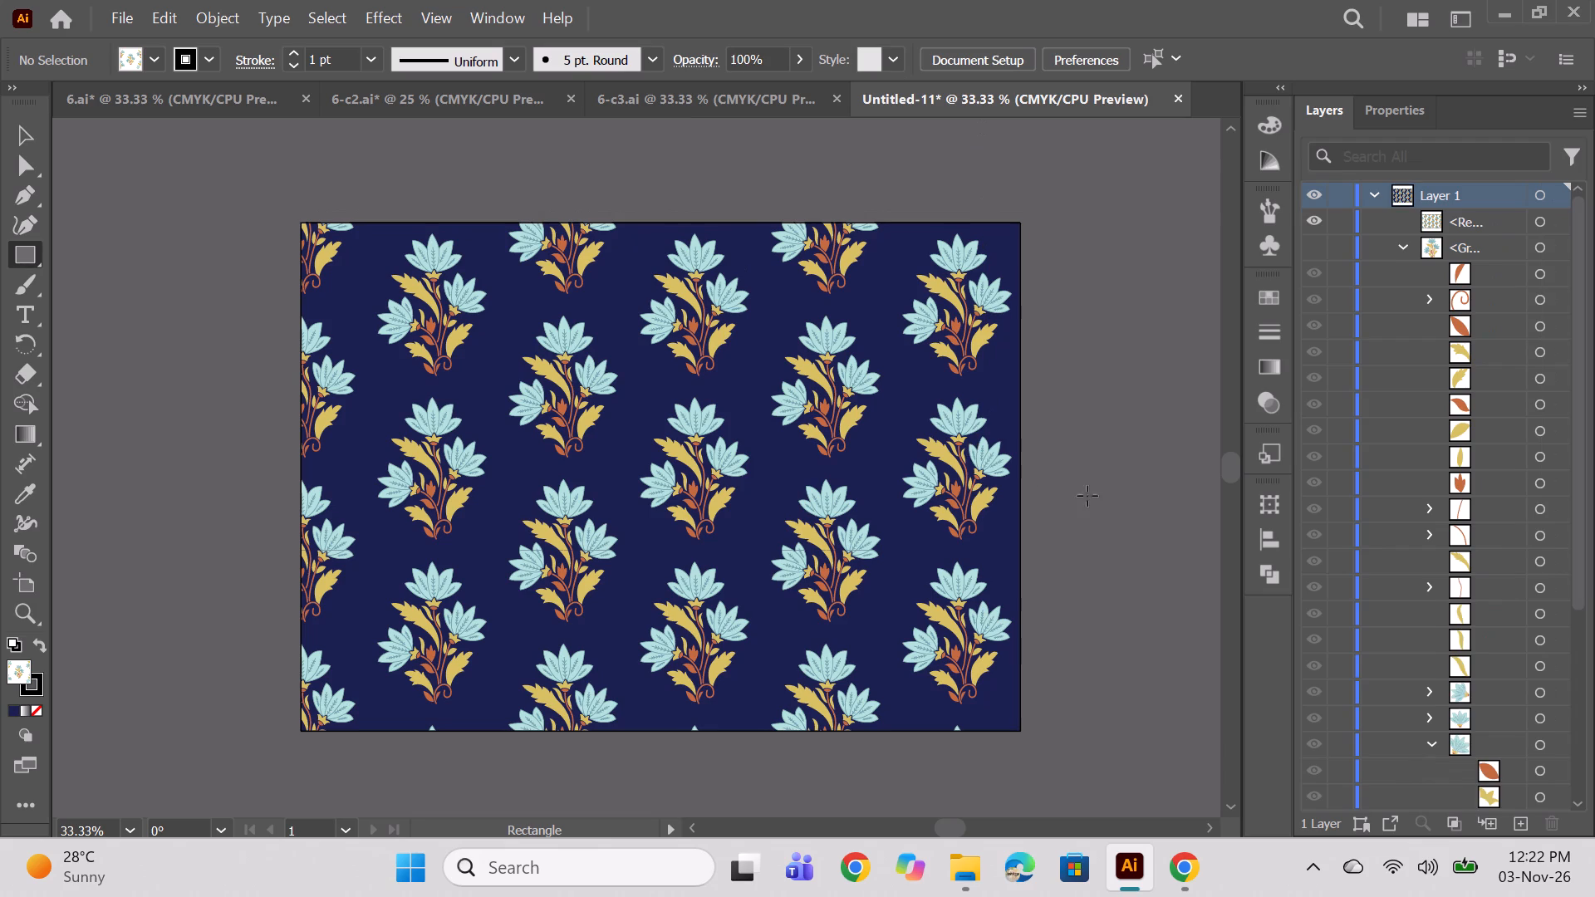
pyautogui.click(711, 100)
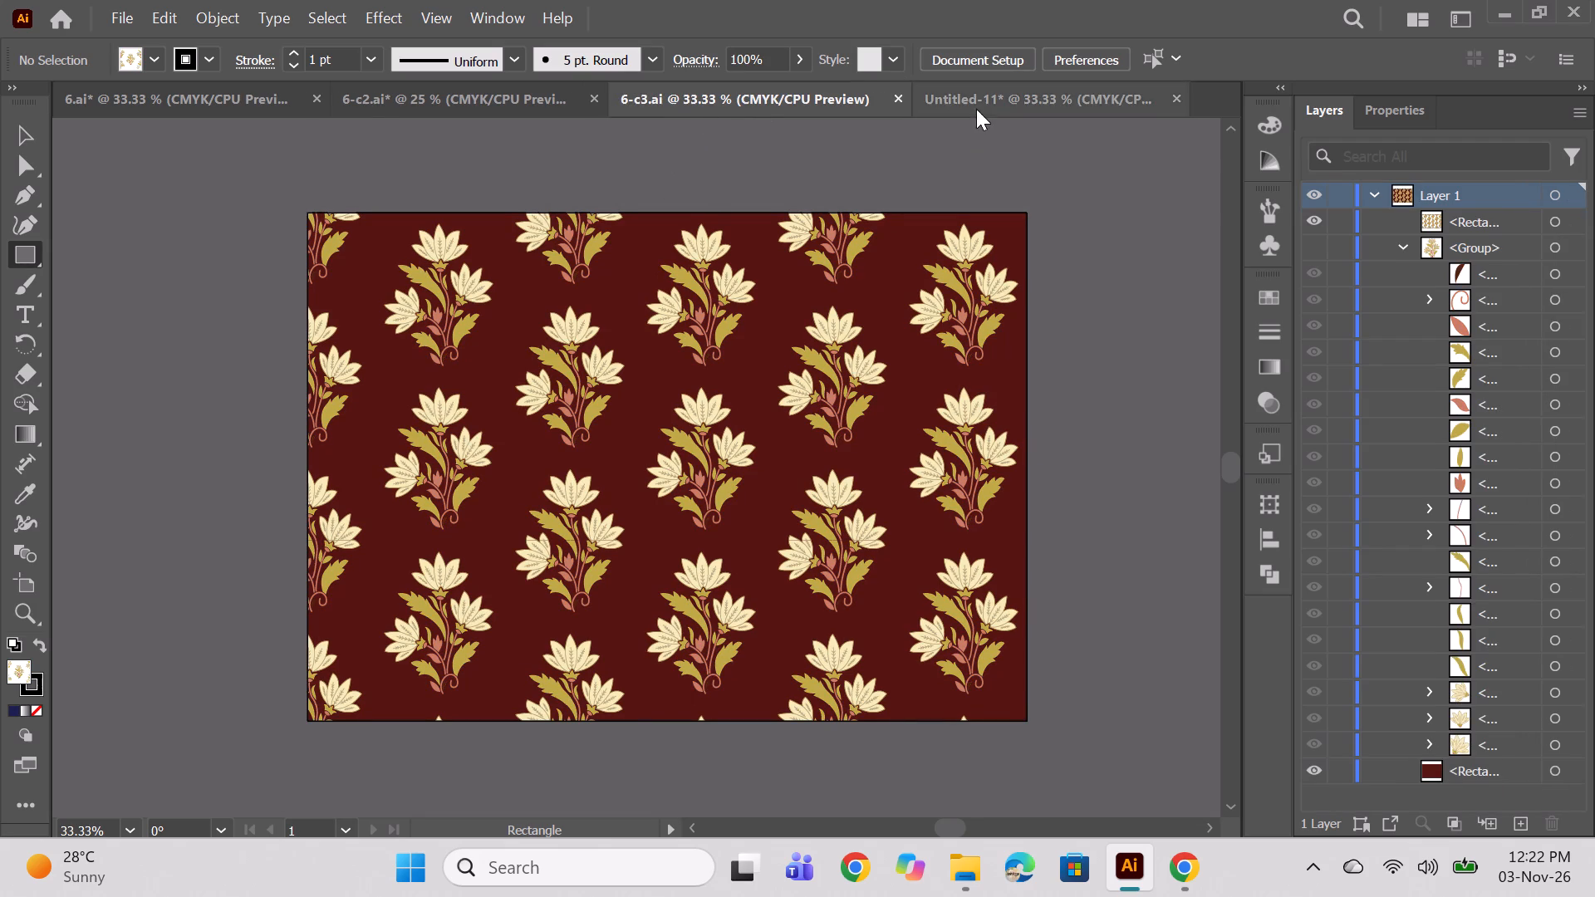
pyautogui.click(986, 100)
pyautogui.click(482, 106)
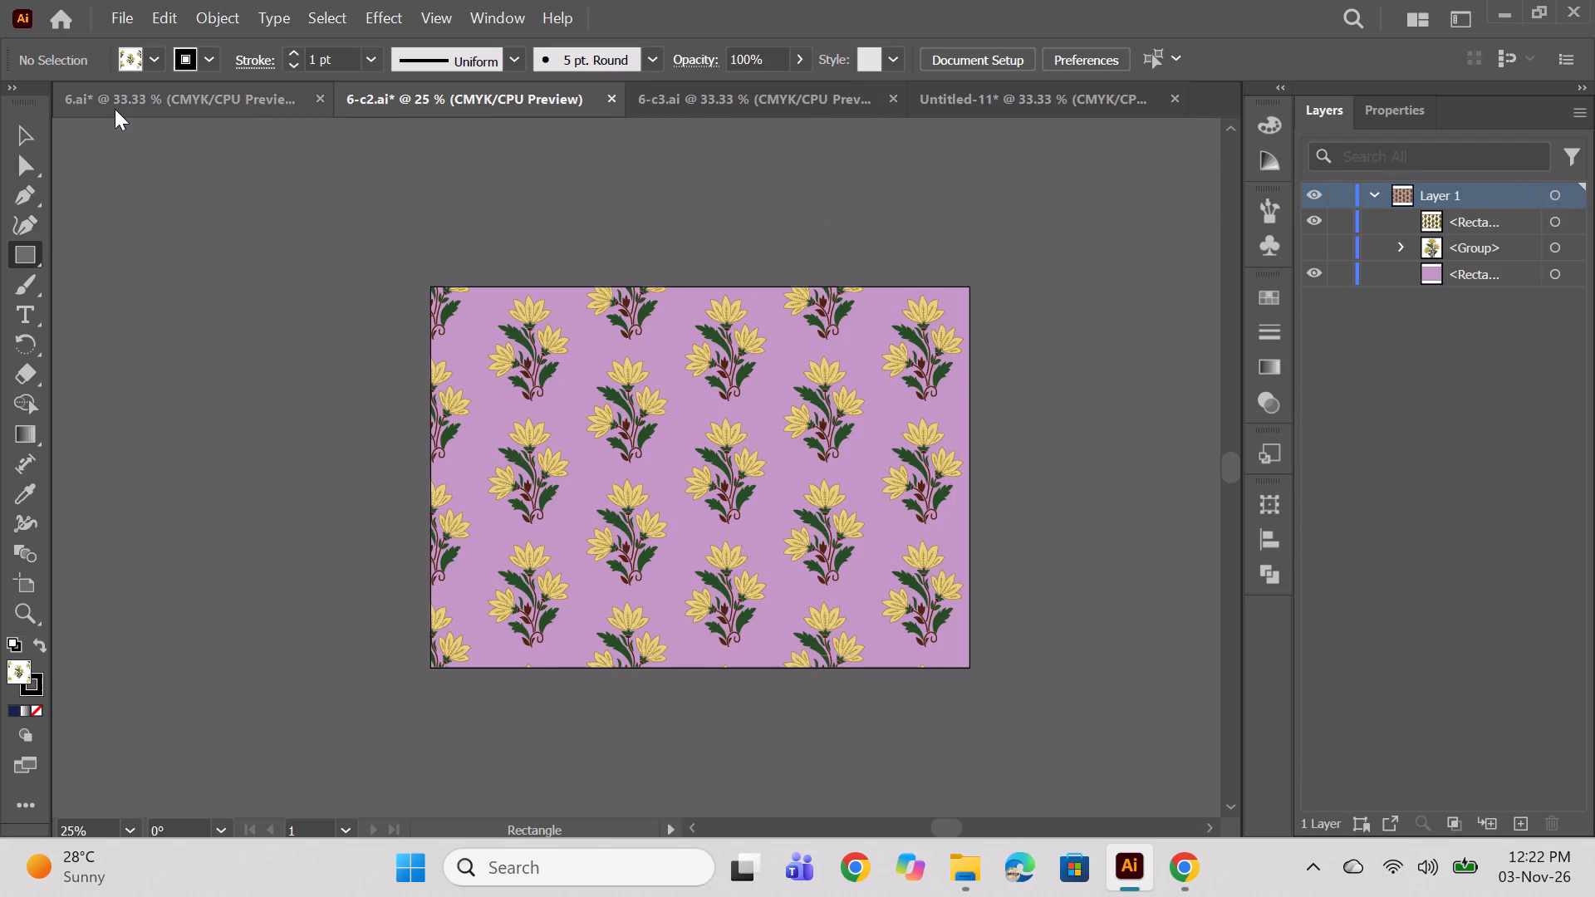
pyautogui.click(115, 109)
pyautogui.click(998, 89)
pyautogui.click(442, 101)
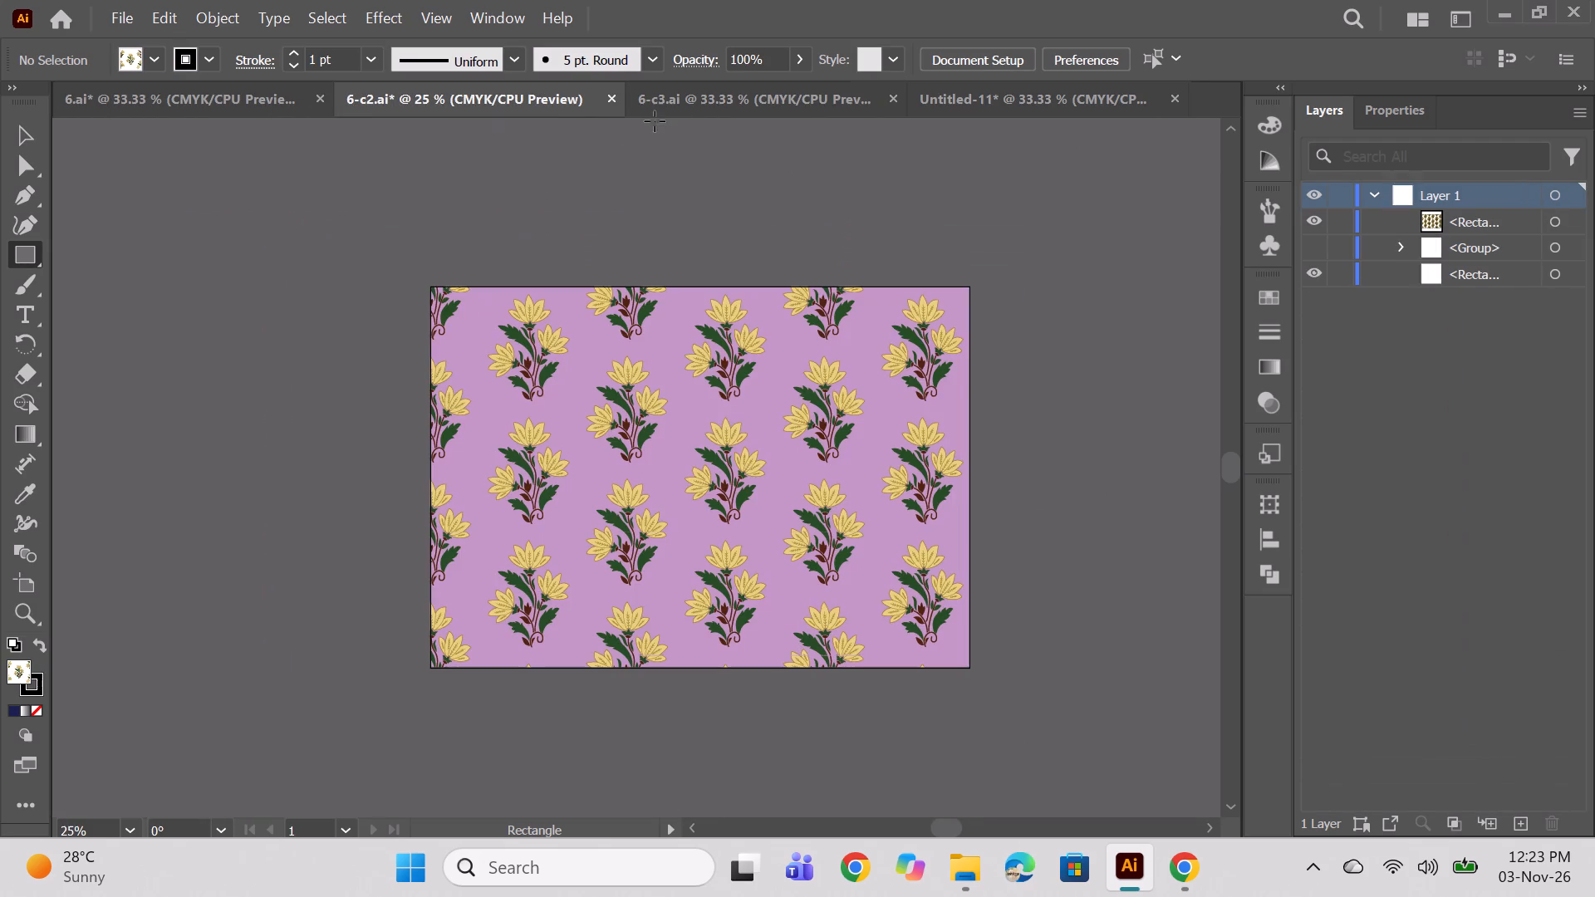
pyautogui.click(743, 105)
pyautogui.click(1058, 101)
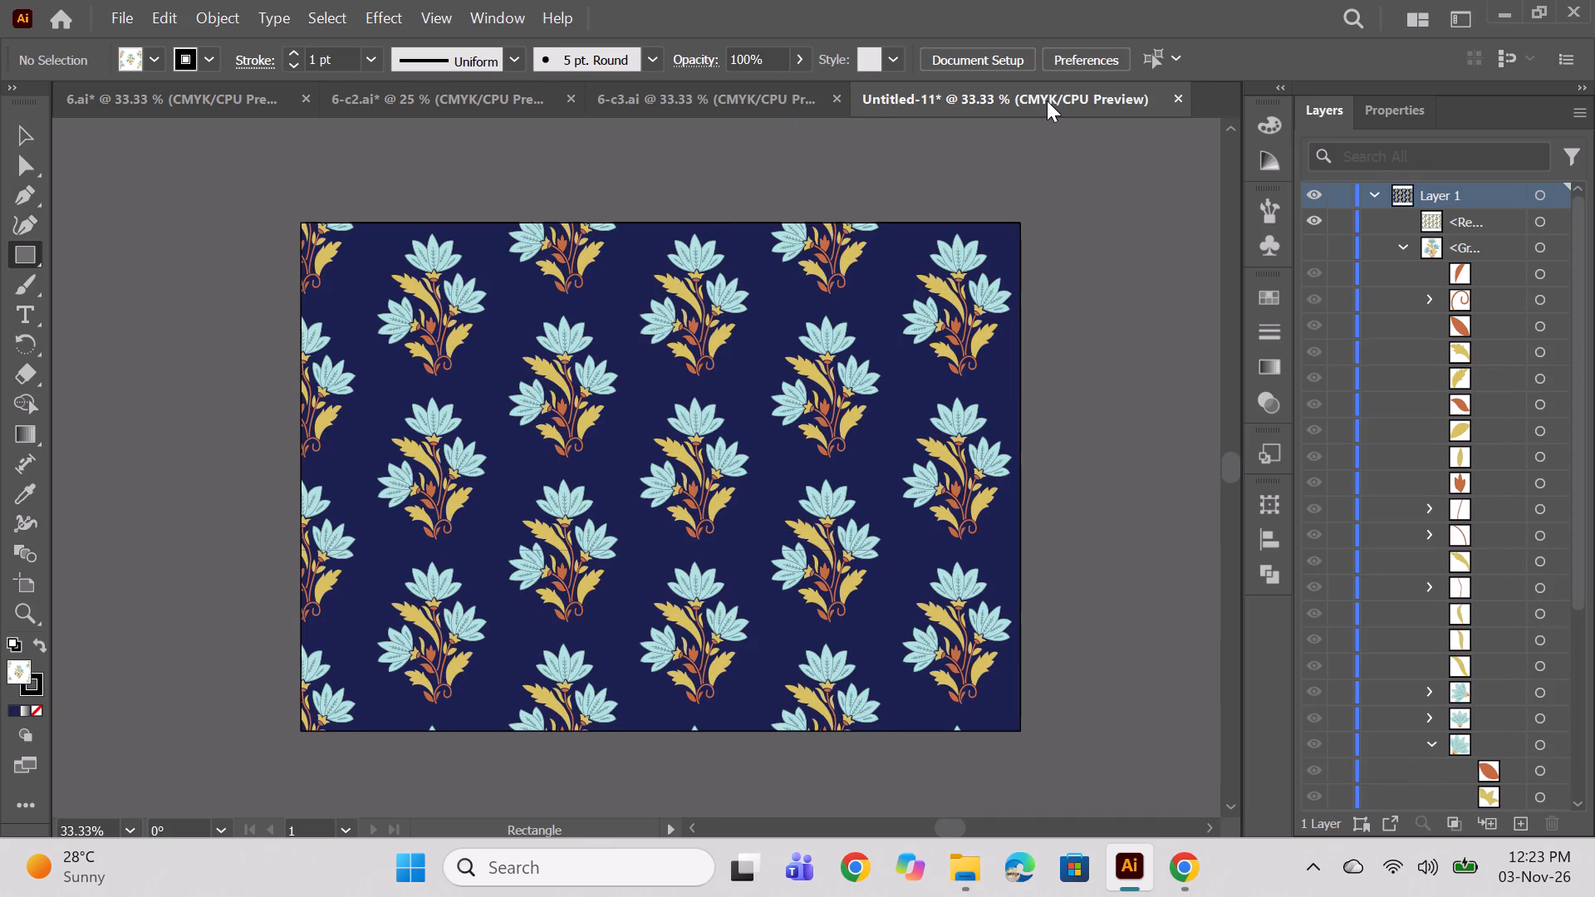
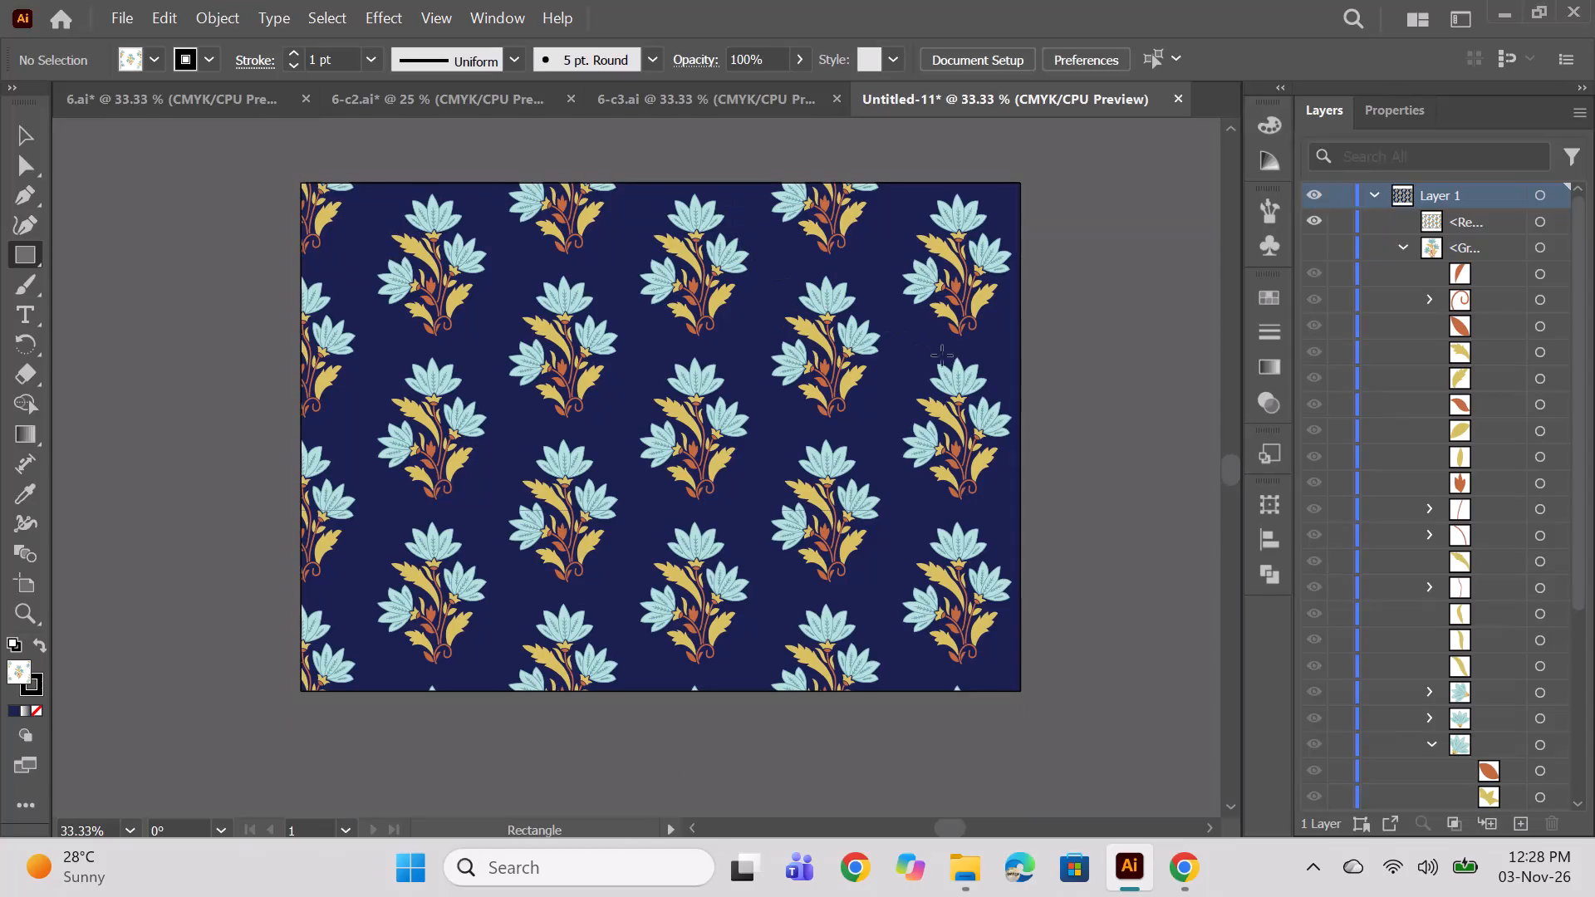
# Review the finished patterns in 6.ai, 6-c2.ai and 6-c3.ai again, returning to the navy colourway in the untitled document.
pyautogui.scroll(1, 962, 370)
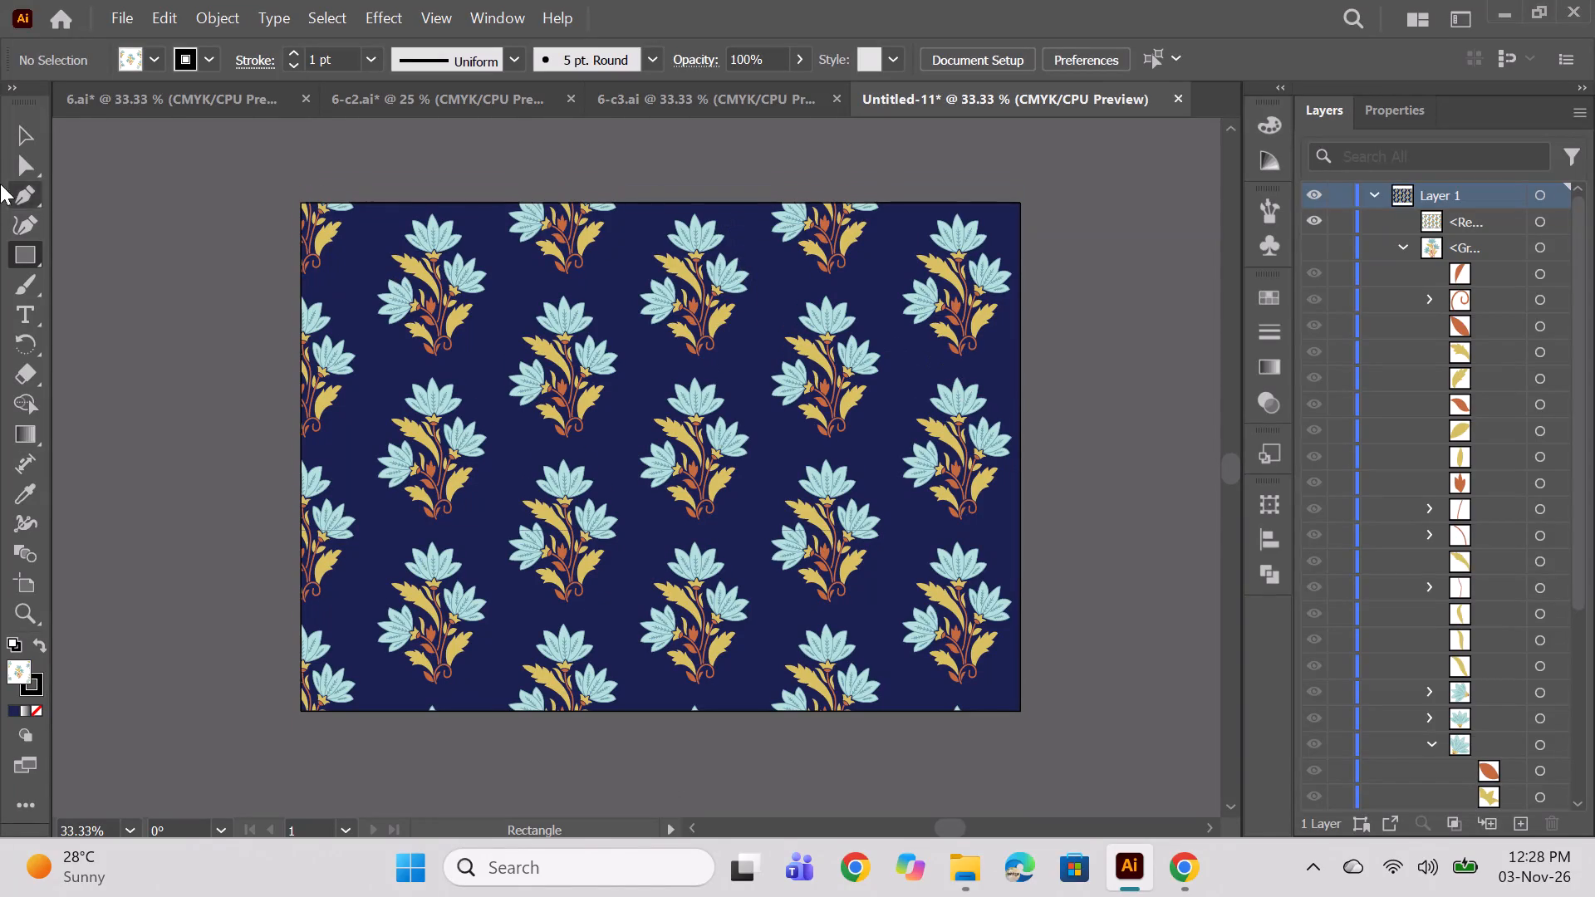
pyautogui.click(93, 111)
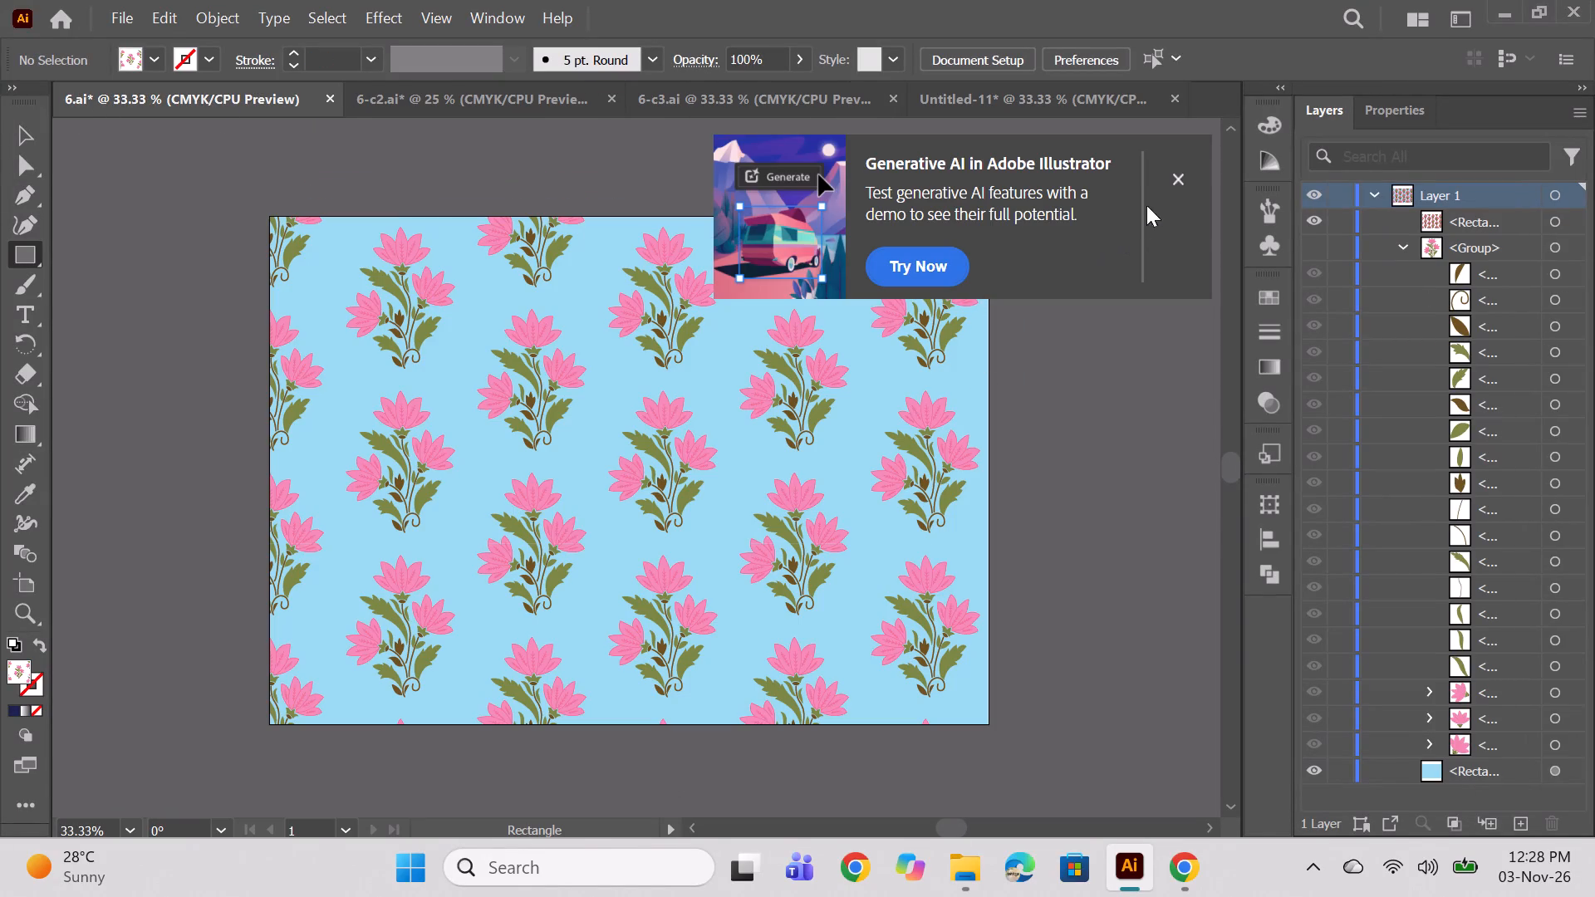
pyautogui.click(1181, 177)
pyautogui.click(503, 105)
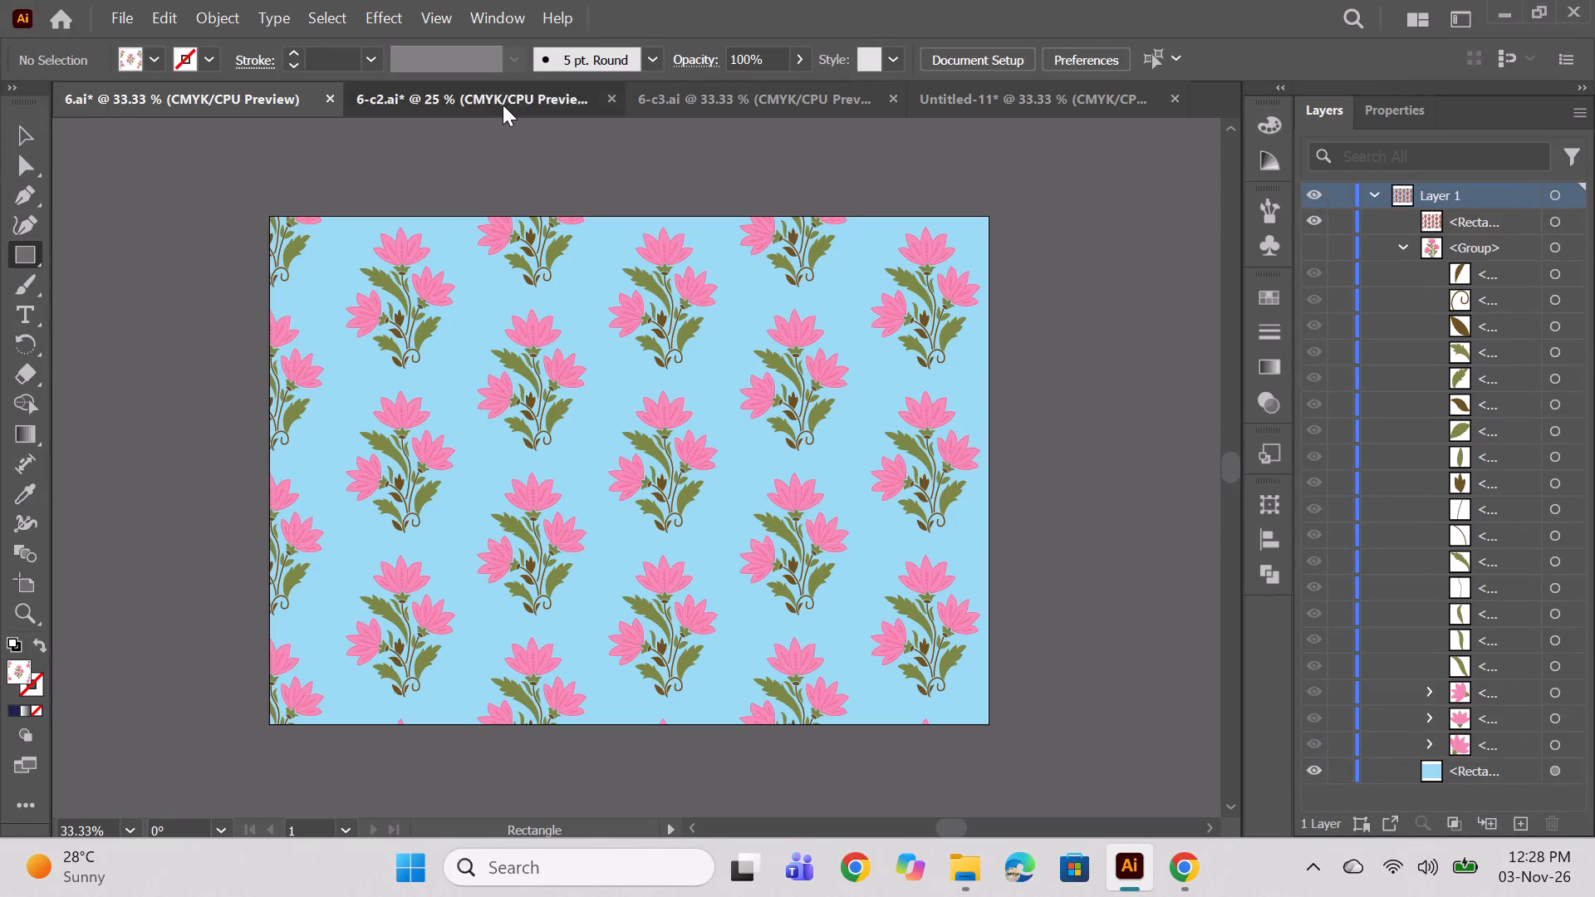
pyautogui.keyDown('alt'); pyautogui.scroll(1, 817, 226); pyautogui.keyUp('alt')
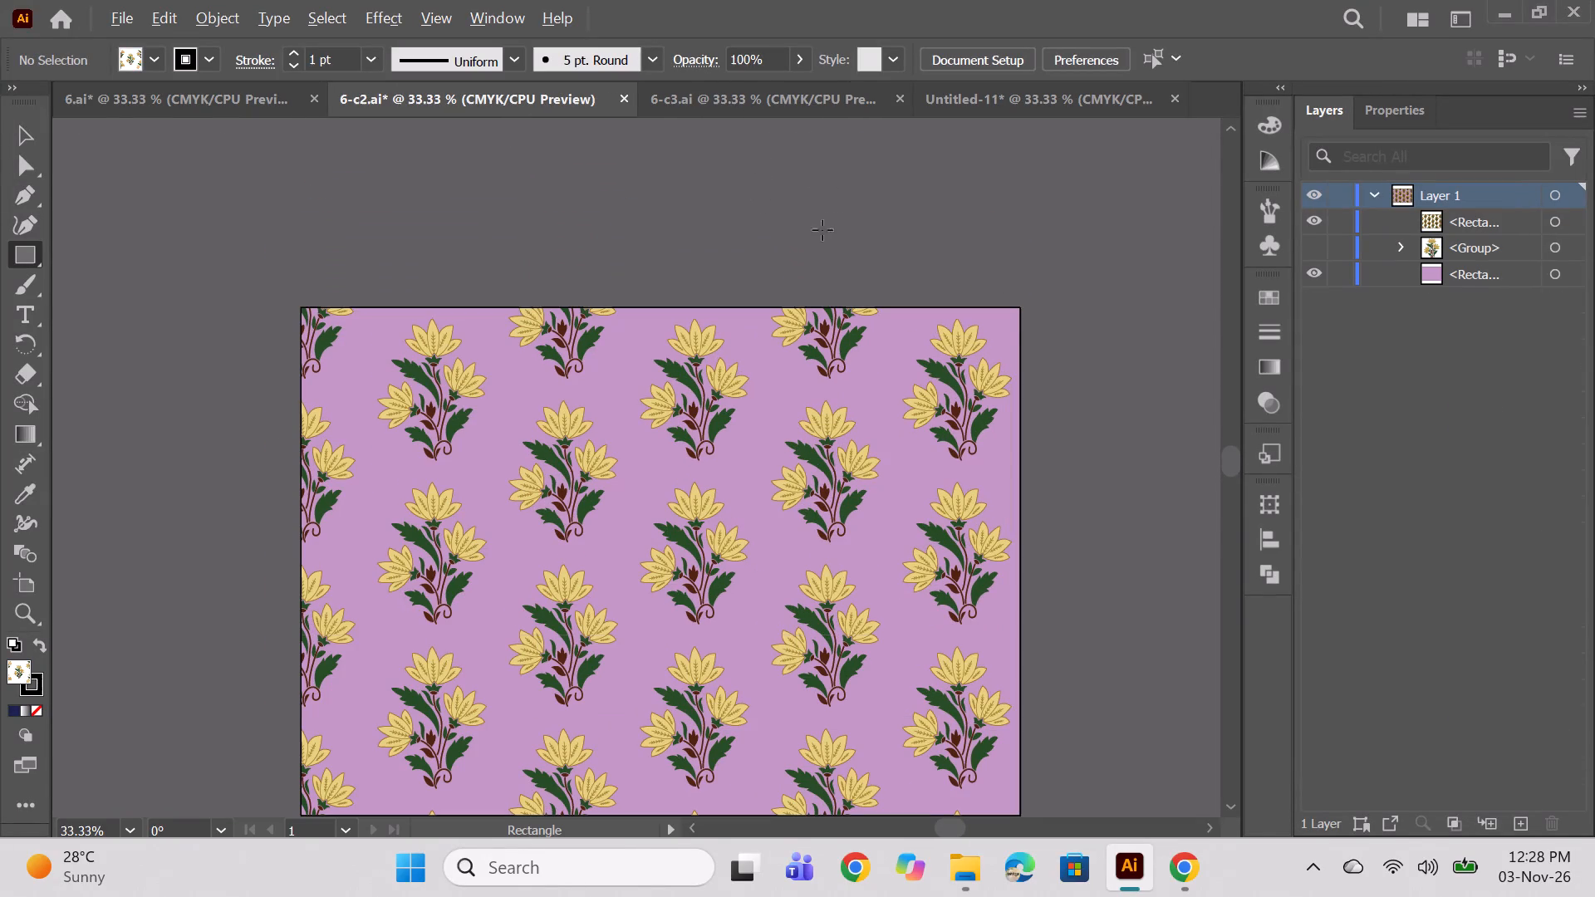
pyautogui.press('space')
pyautogui.press('space')
pyautogui.press('space')
pyautogui.press('space')
pyautogui.press('space')
pyautogui.press('space')
pyautogui.press('space')
pyautogui.press('space')
pyautogui.moveTo(1087, 397); pyautogui.dragTo(1039, 310)
pyautogui.click(760, 90)
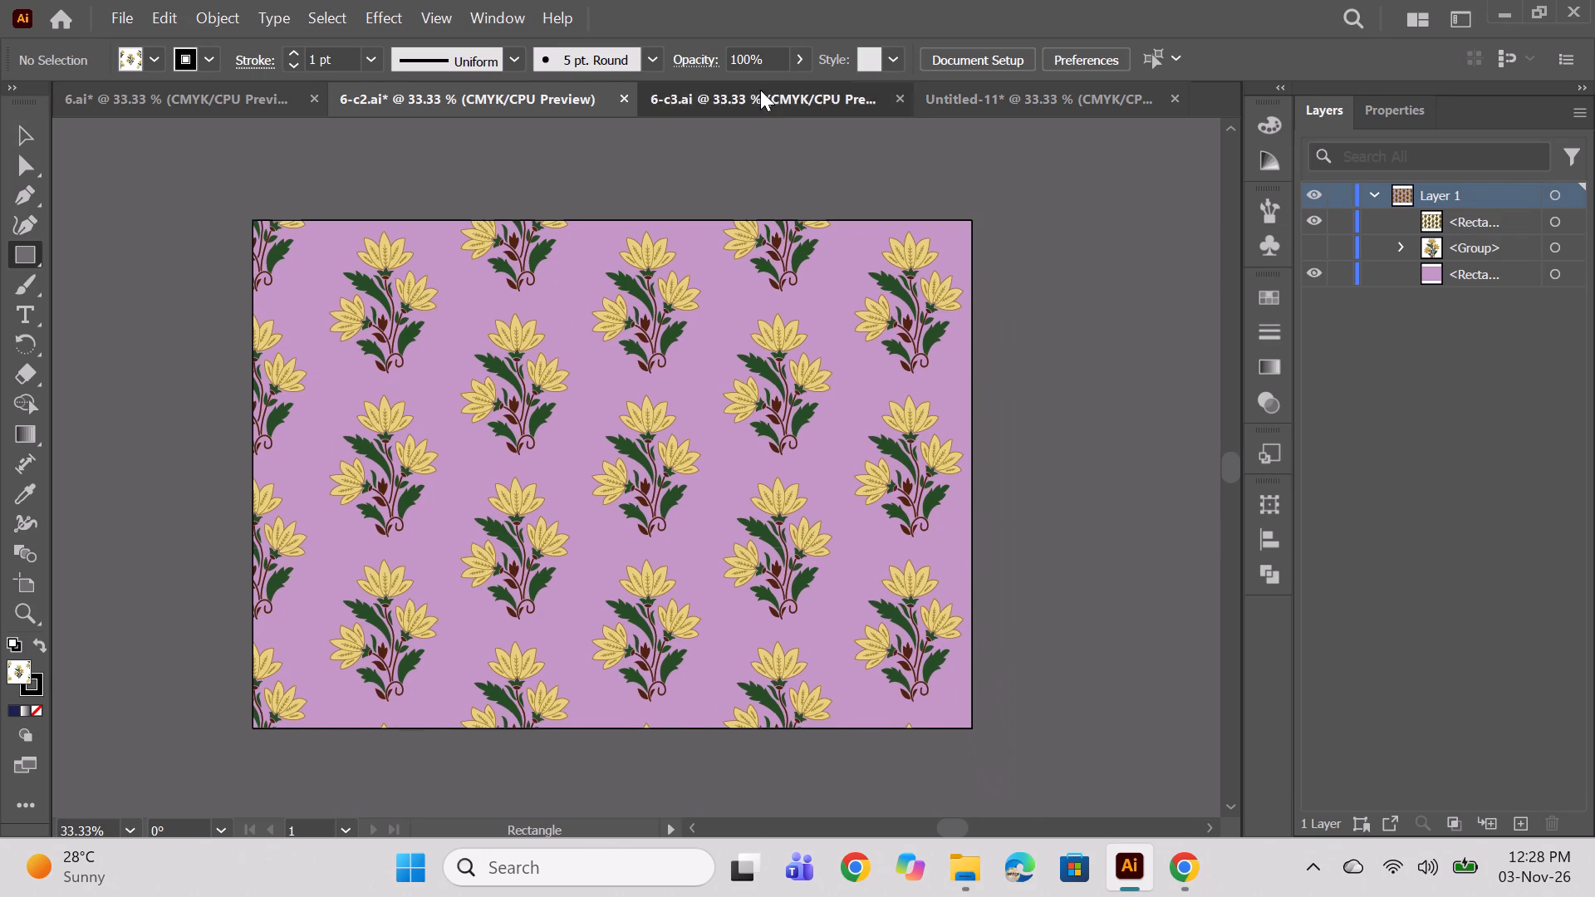
pyautogui.click(1027, 92)
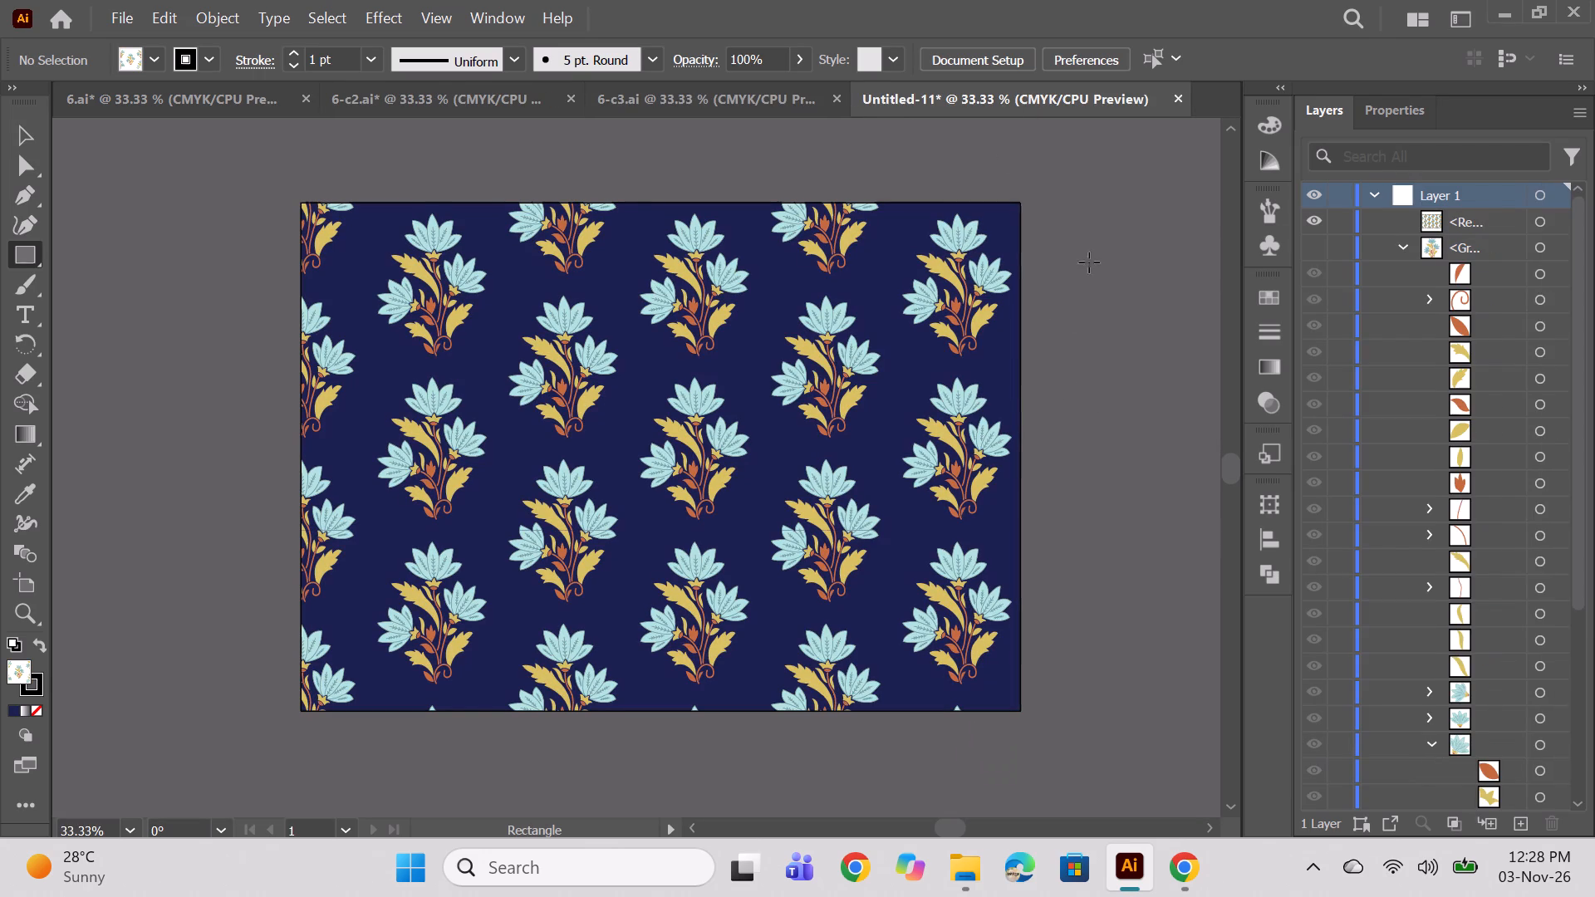
pyautogui.press('space')
pyautogui.moveTo(1131, 440); pyautogui.dragTo(1117, 478)
pyautogui.scroll(-1, 1104, 439)
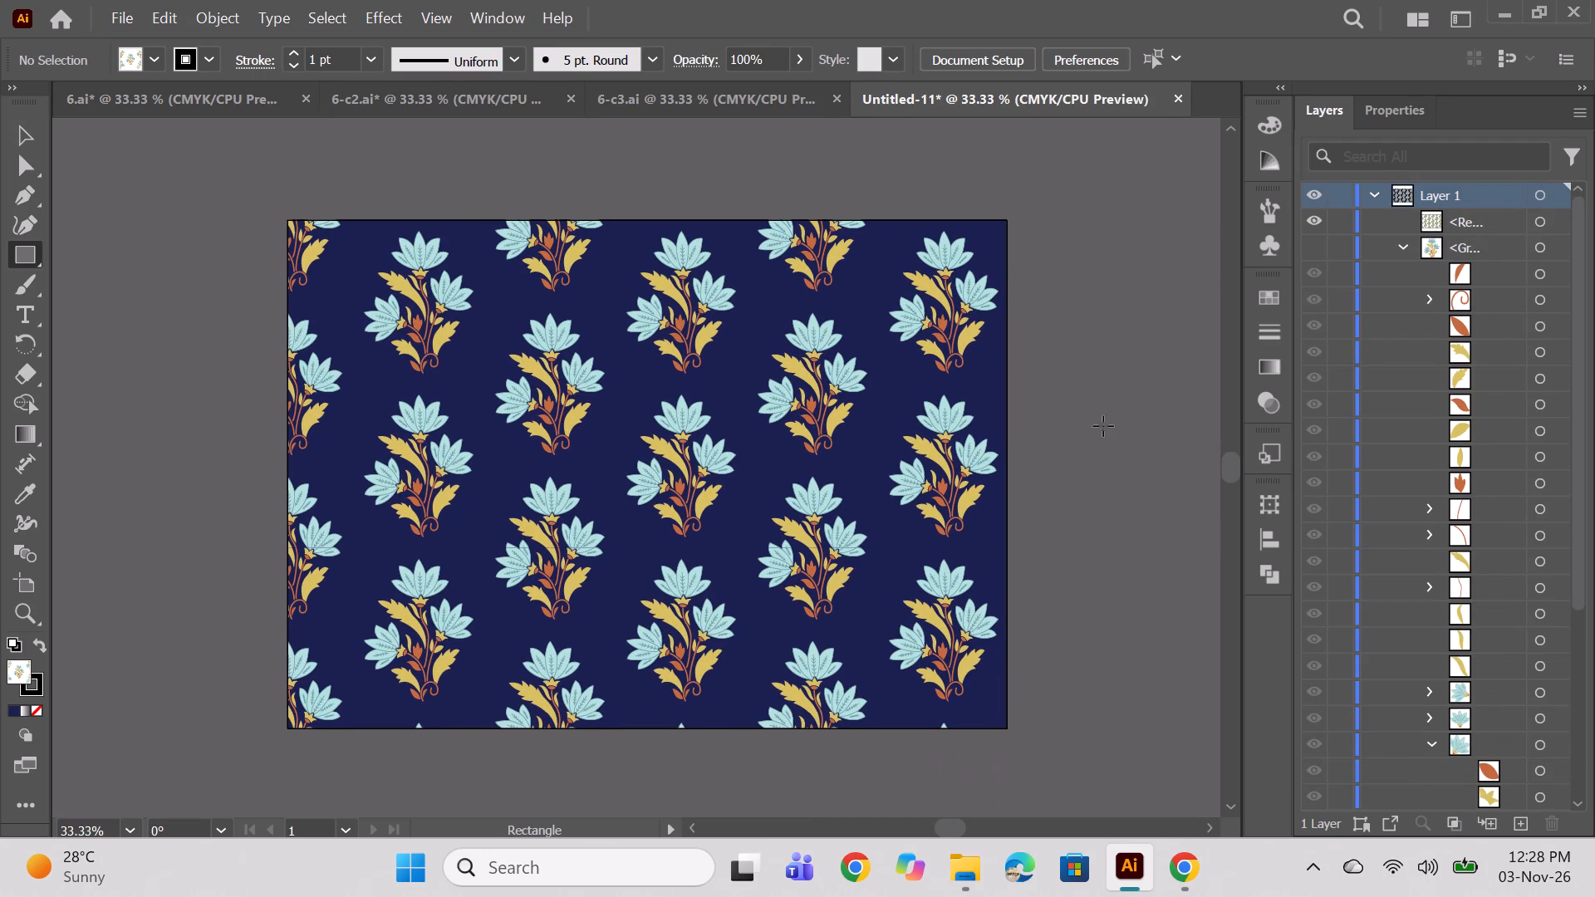
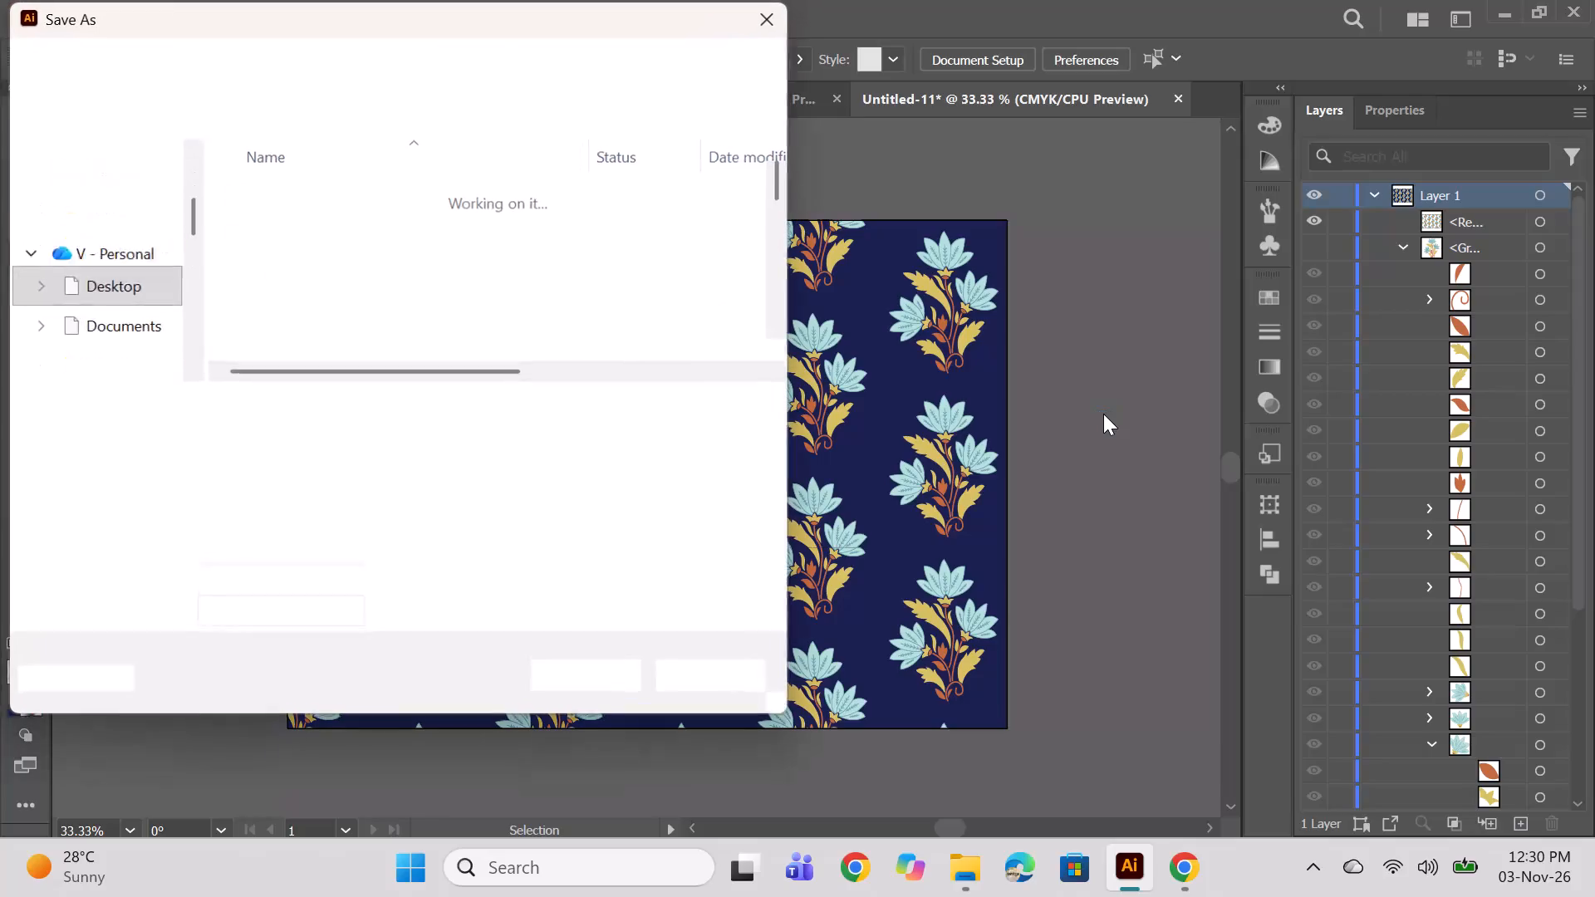
# Save the navy colourway document as an Adobe Illustrator file named 6-c4 in the Plain prints folder, with the default Illustrator options.
pyautogui.write('6=')
pyautogui.press('BackSpace')
pyautogui.press('-')
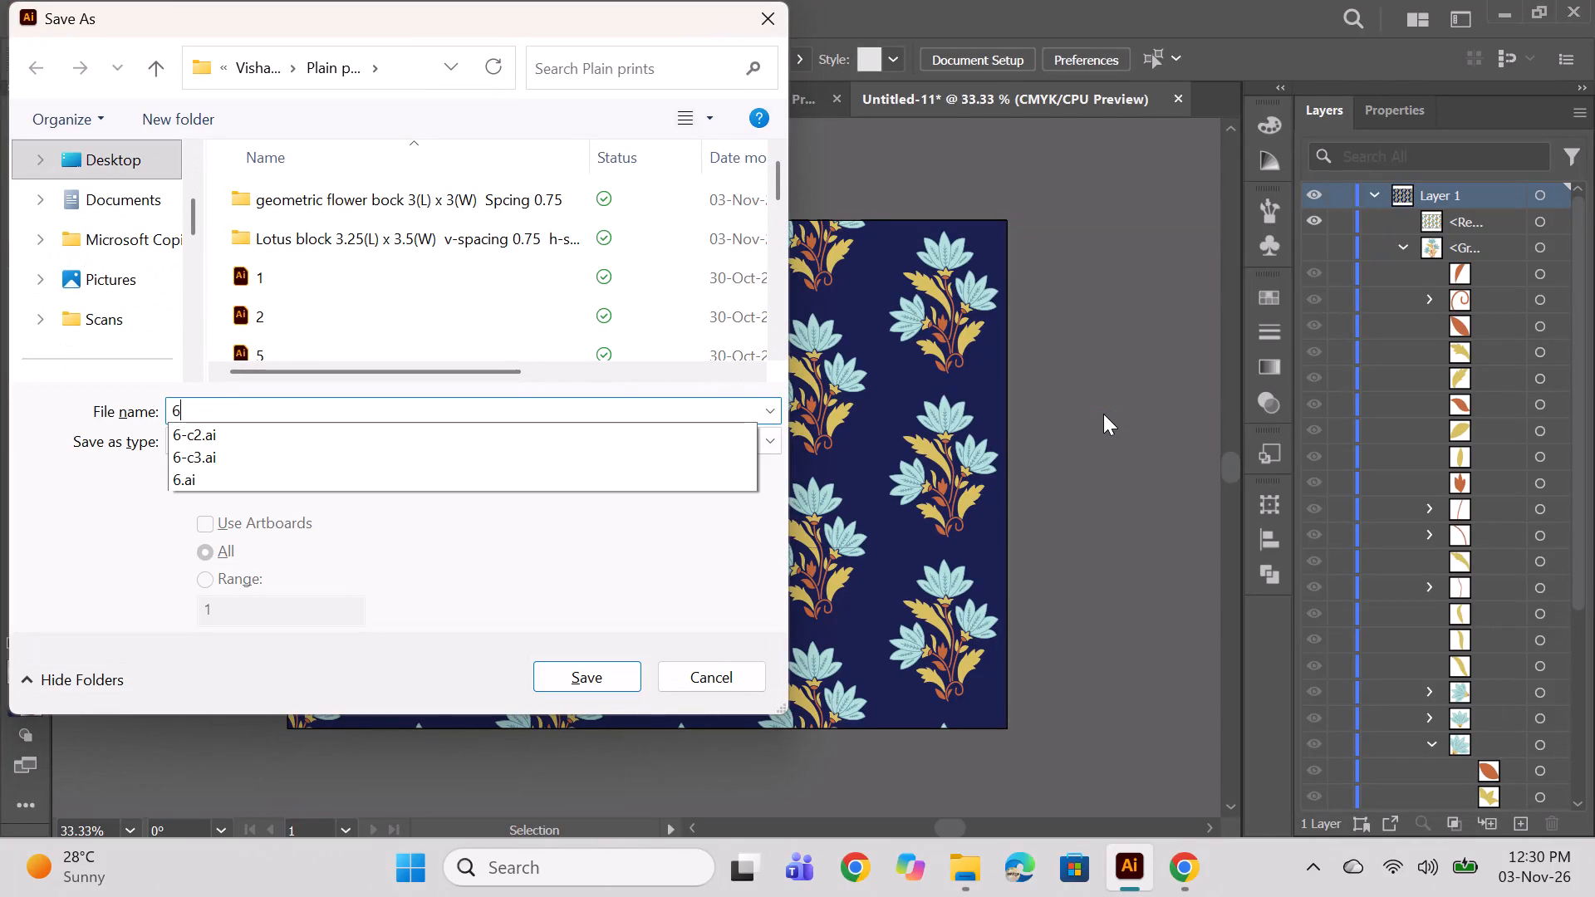
pyautogui.press('c')
pyautogui.press('4')
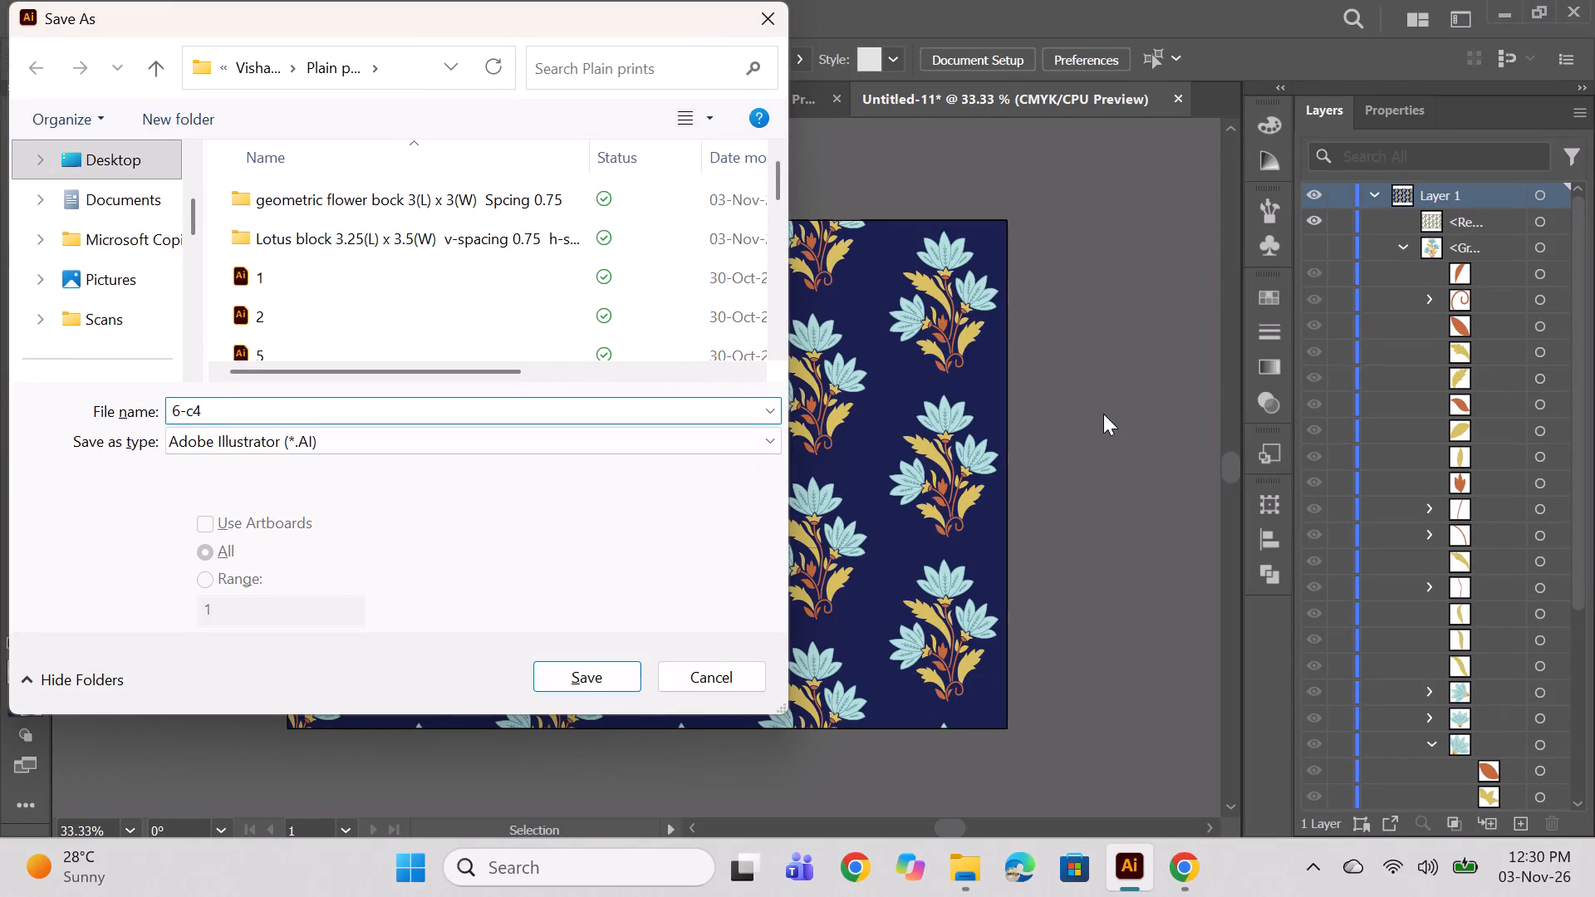
pyautogui.press('Return')
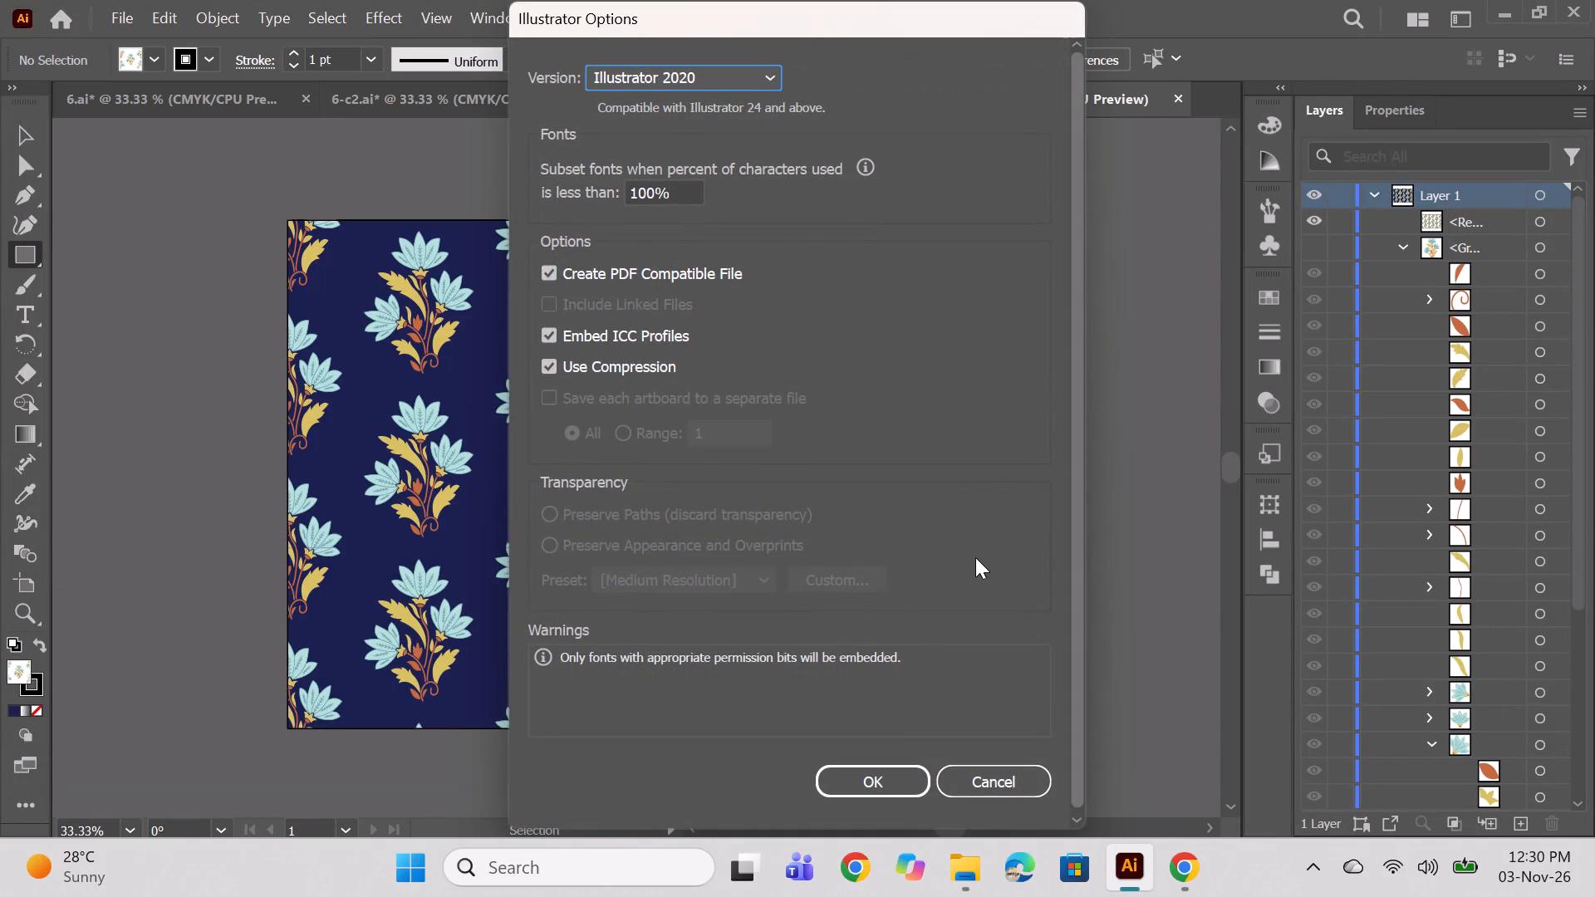
pyautogui.press('Return')
# In File Explorer, create a folder inside Plain prints named '3 lotus block 3.25(L) x 2.5(W) Spacing-0.5'.
pyautogui.click(952, 889)
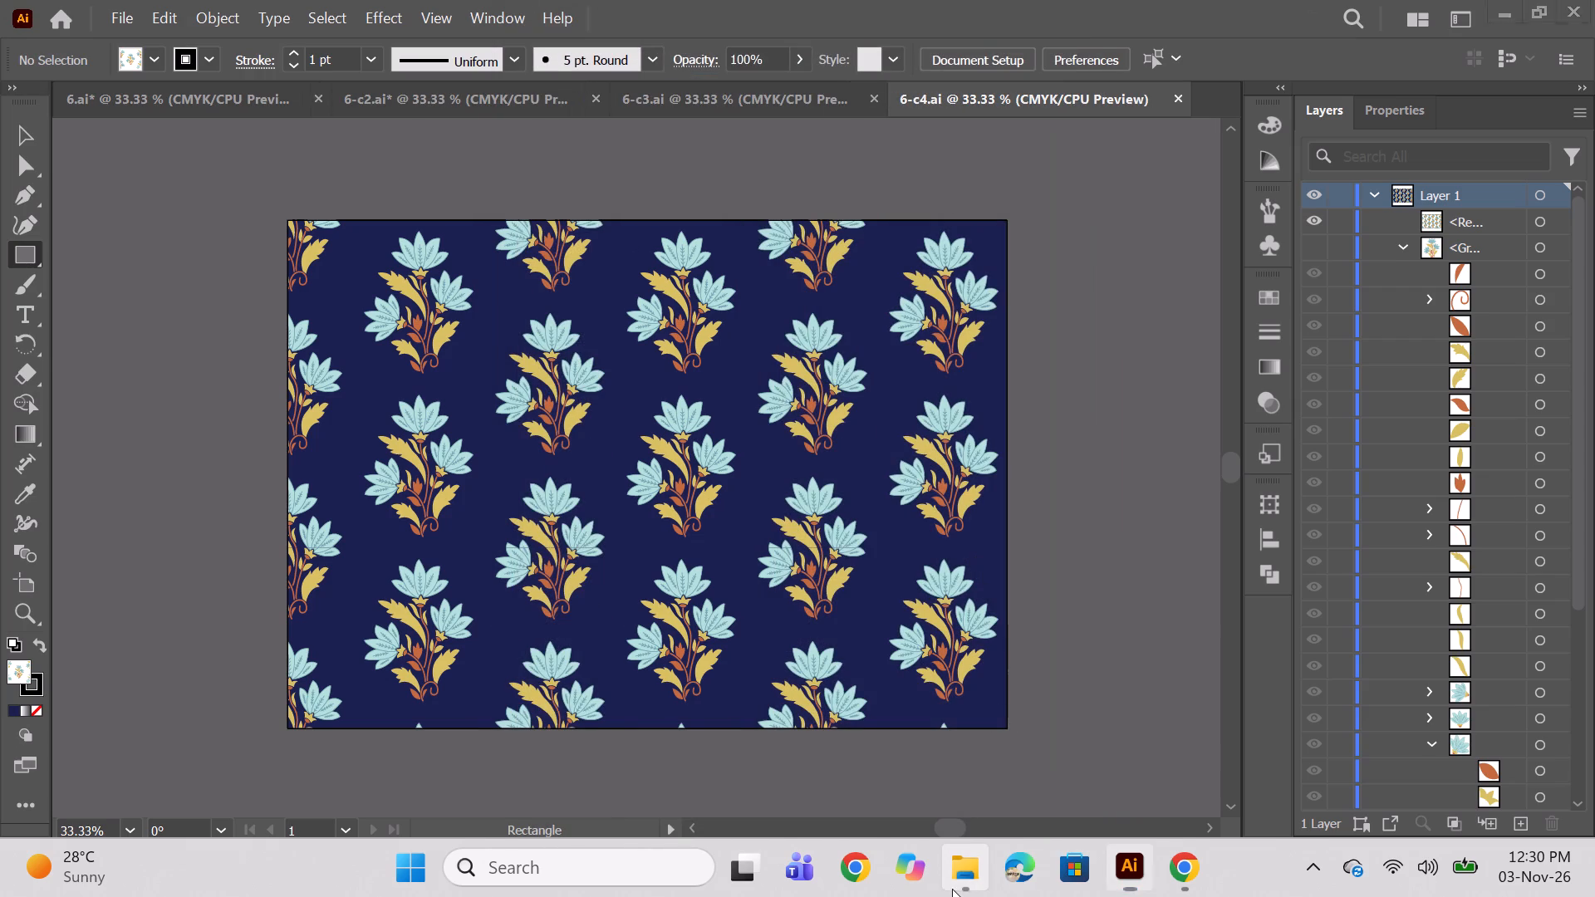
pyautogui.scroll(6, 439, 368)
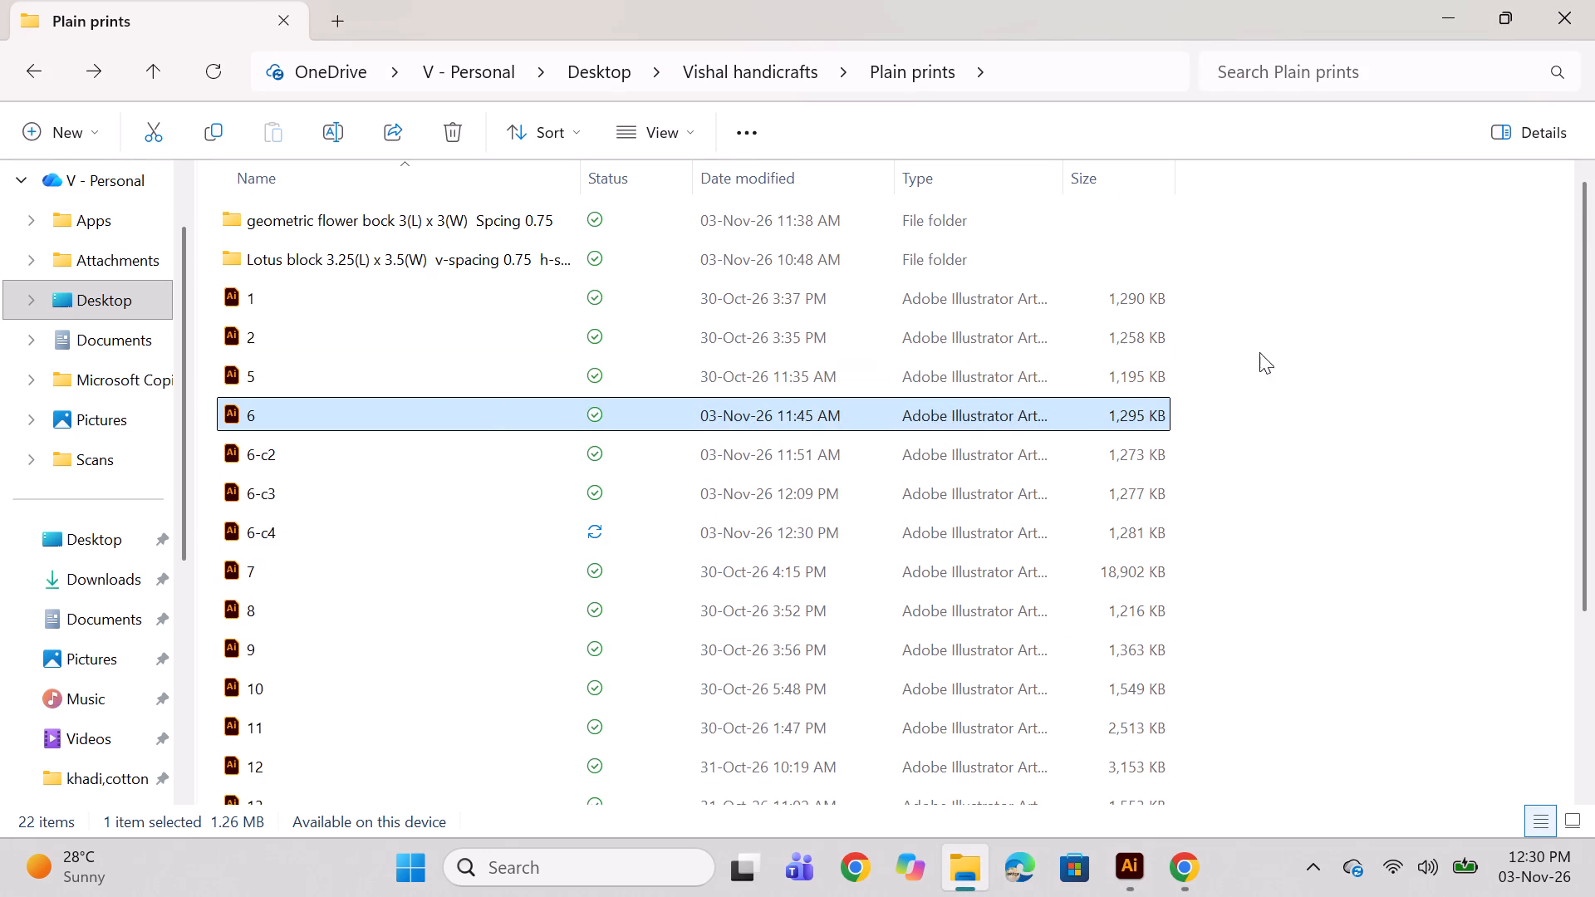
pyautogui.rightClick(1382, 372)
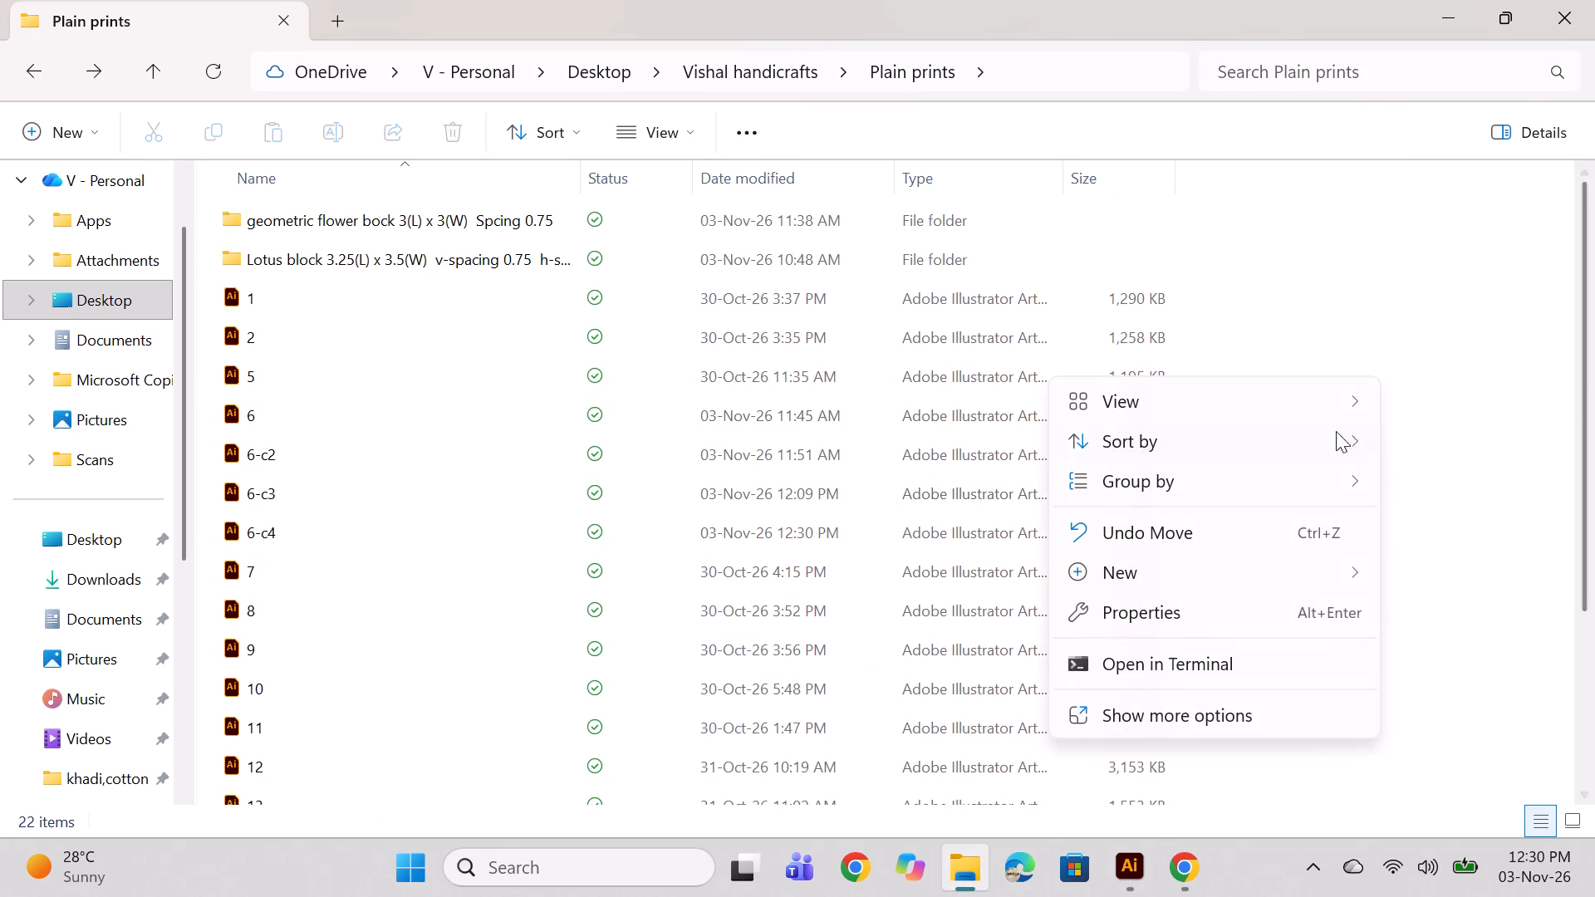
pyautogui.click(1141, 568)
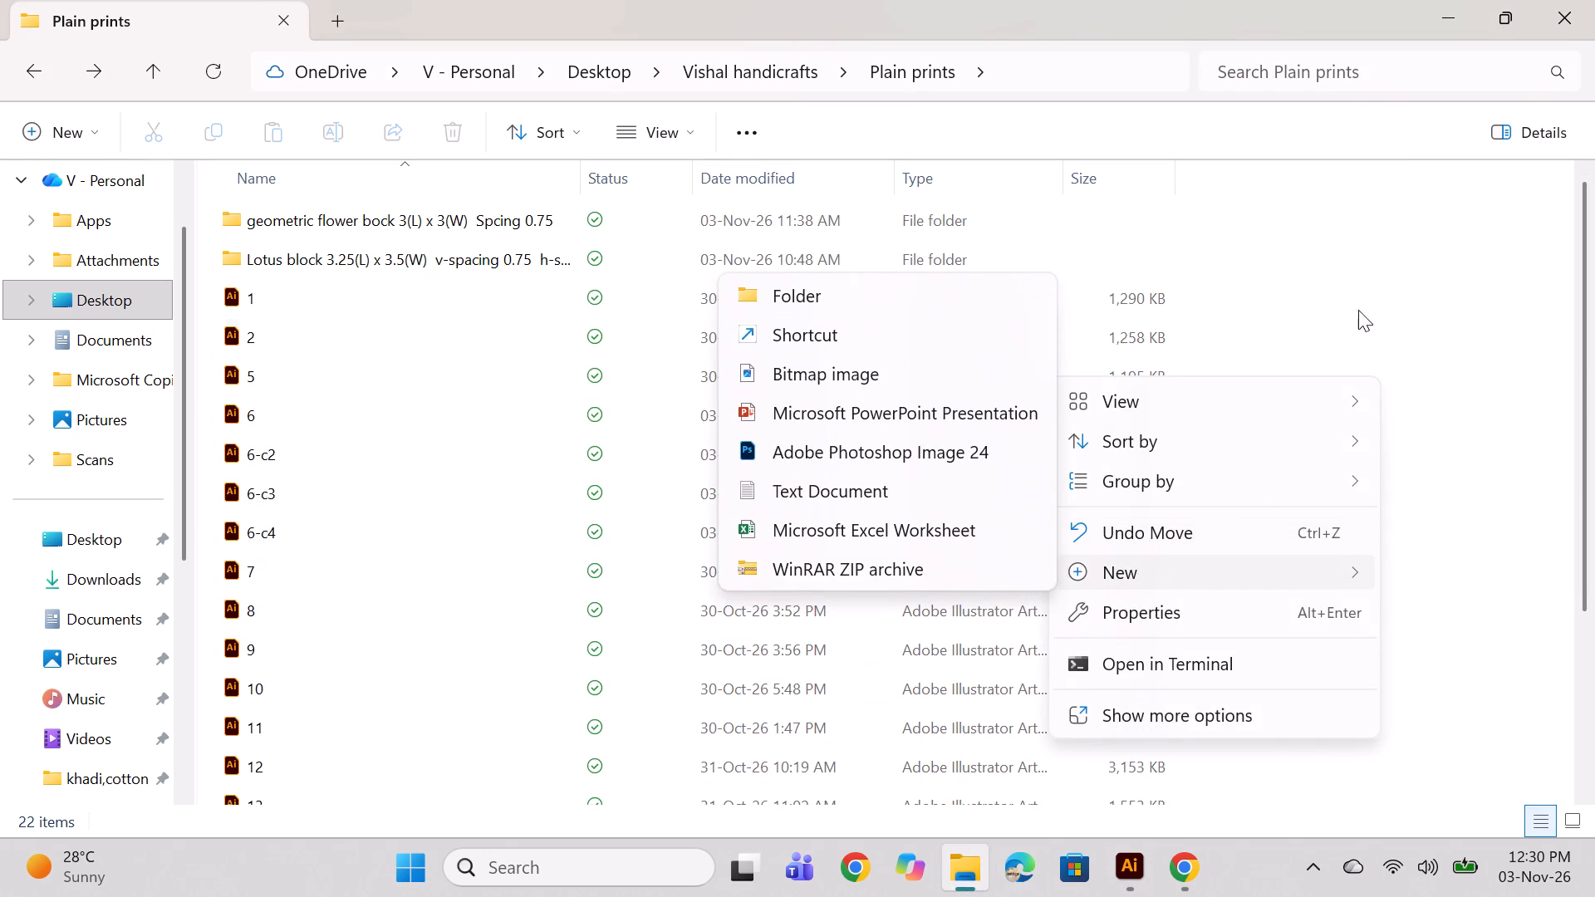
pyautogui.click(932, 298)
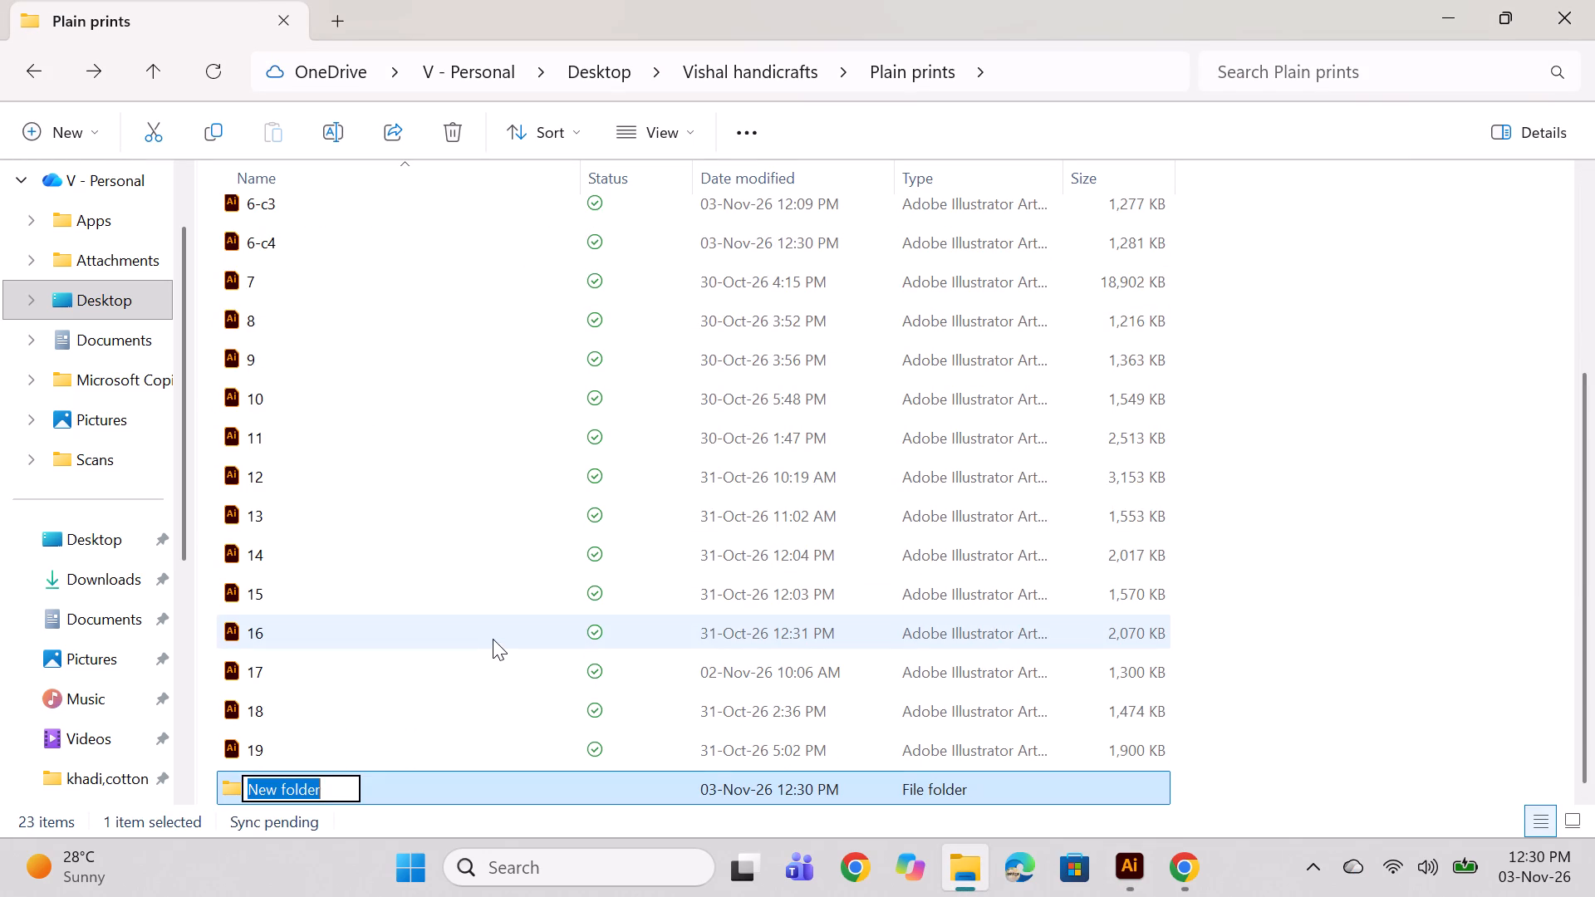
pyautogui.write('3 lotus block')
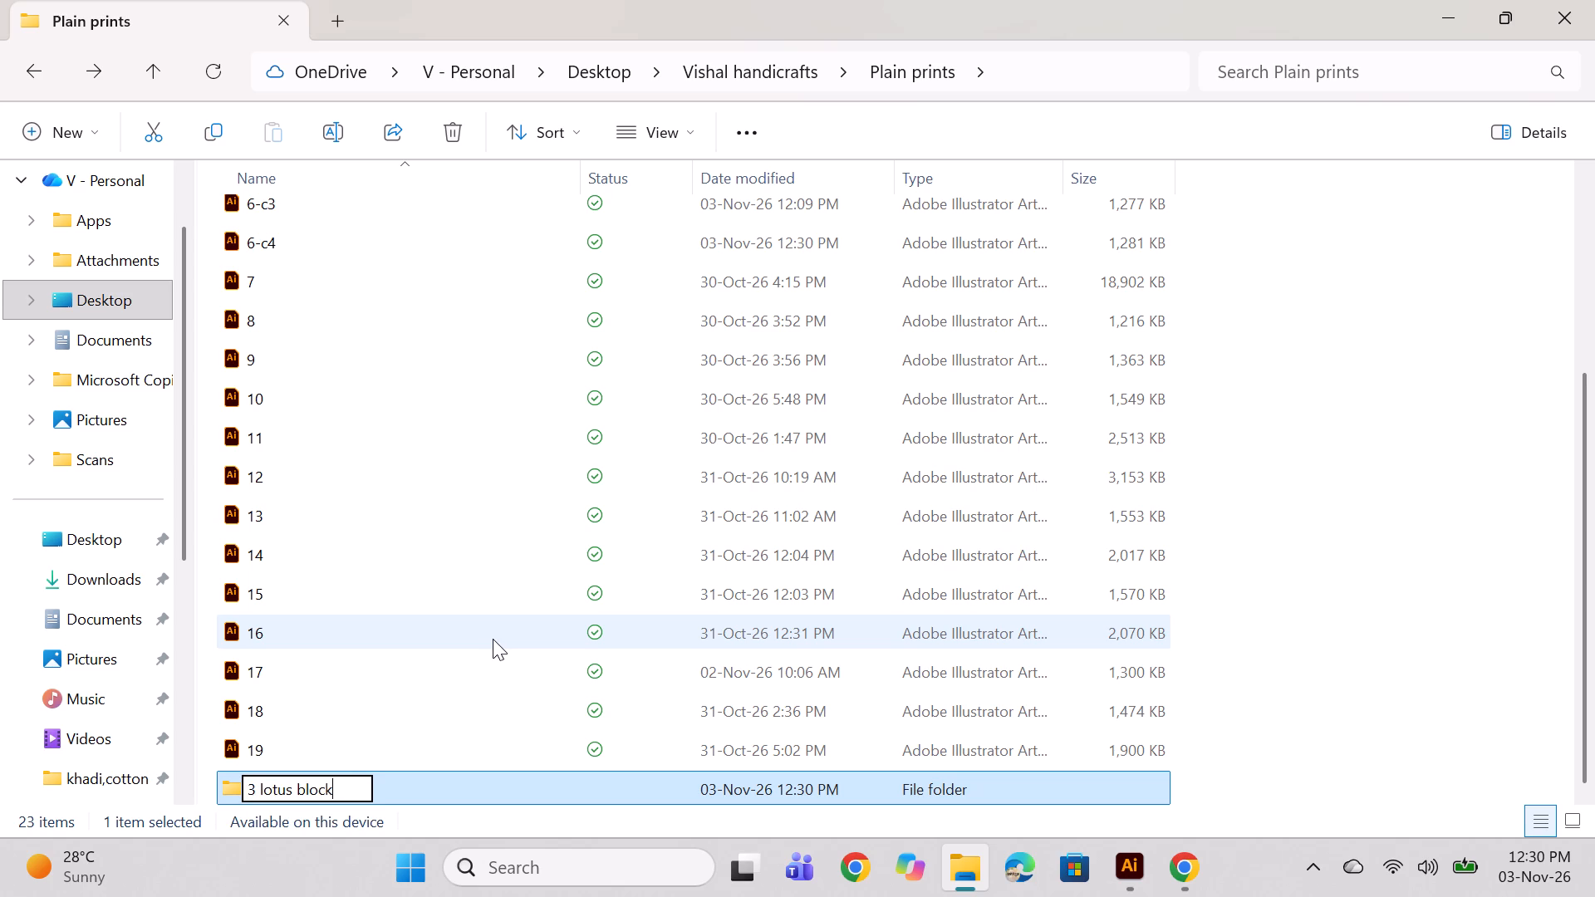
pyautogui.press('space')
pyautogui.write('2.5')
pyautogui.hotkey('shift', '(')
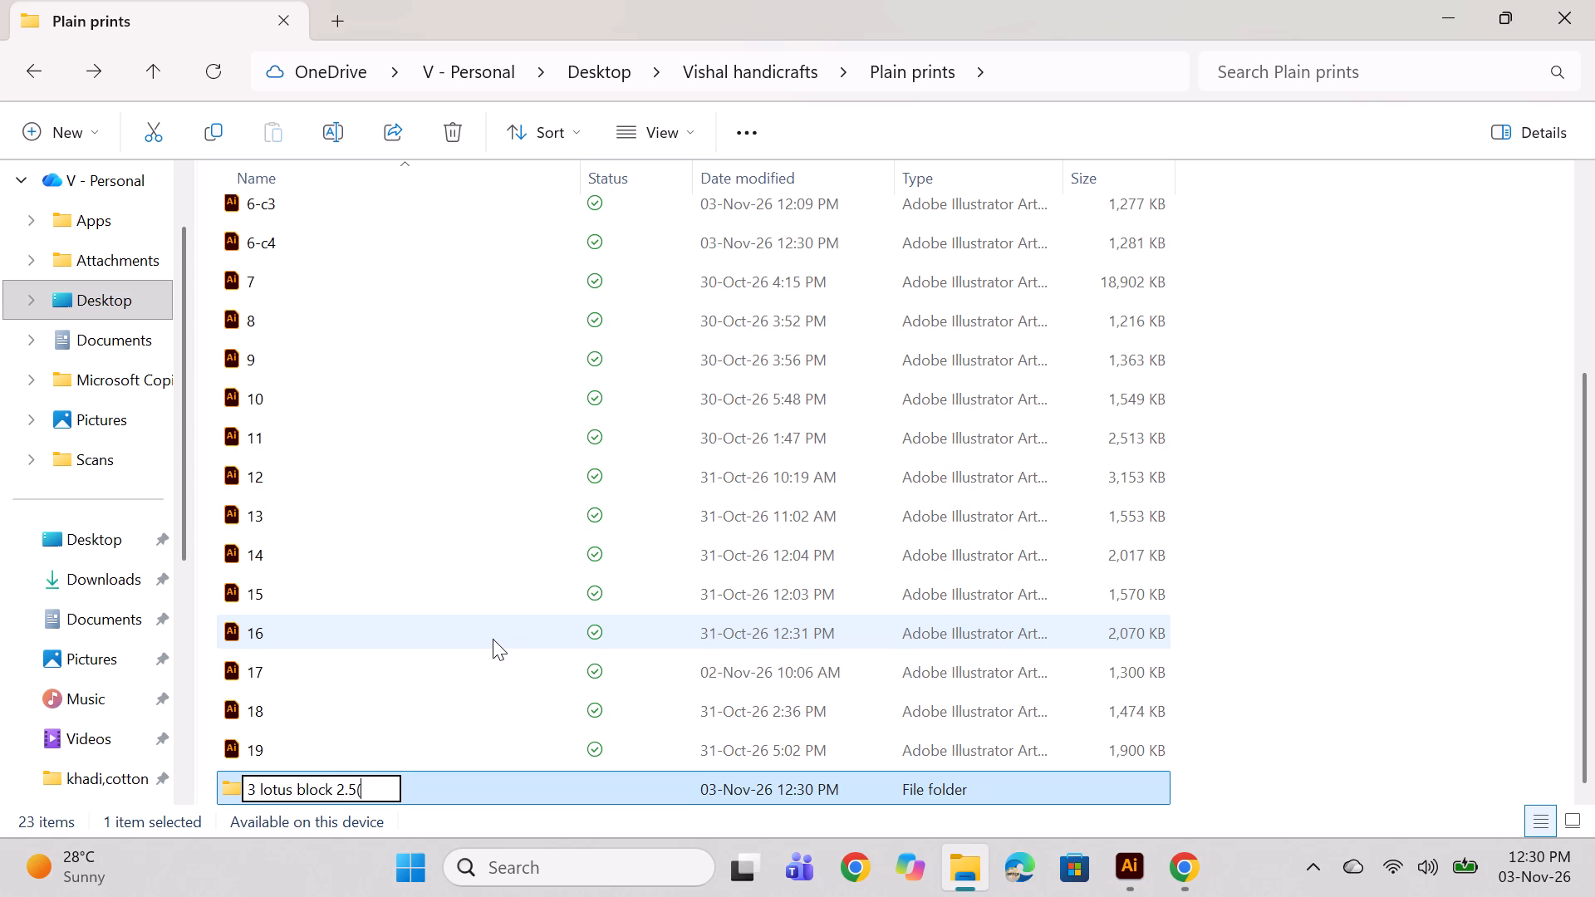
pyautogui.press('BackSpace')
pyautogui.press('BackSpace')
pyautogui.press('BackSpace')
pyautogui.press('BackSpace')
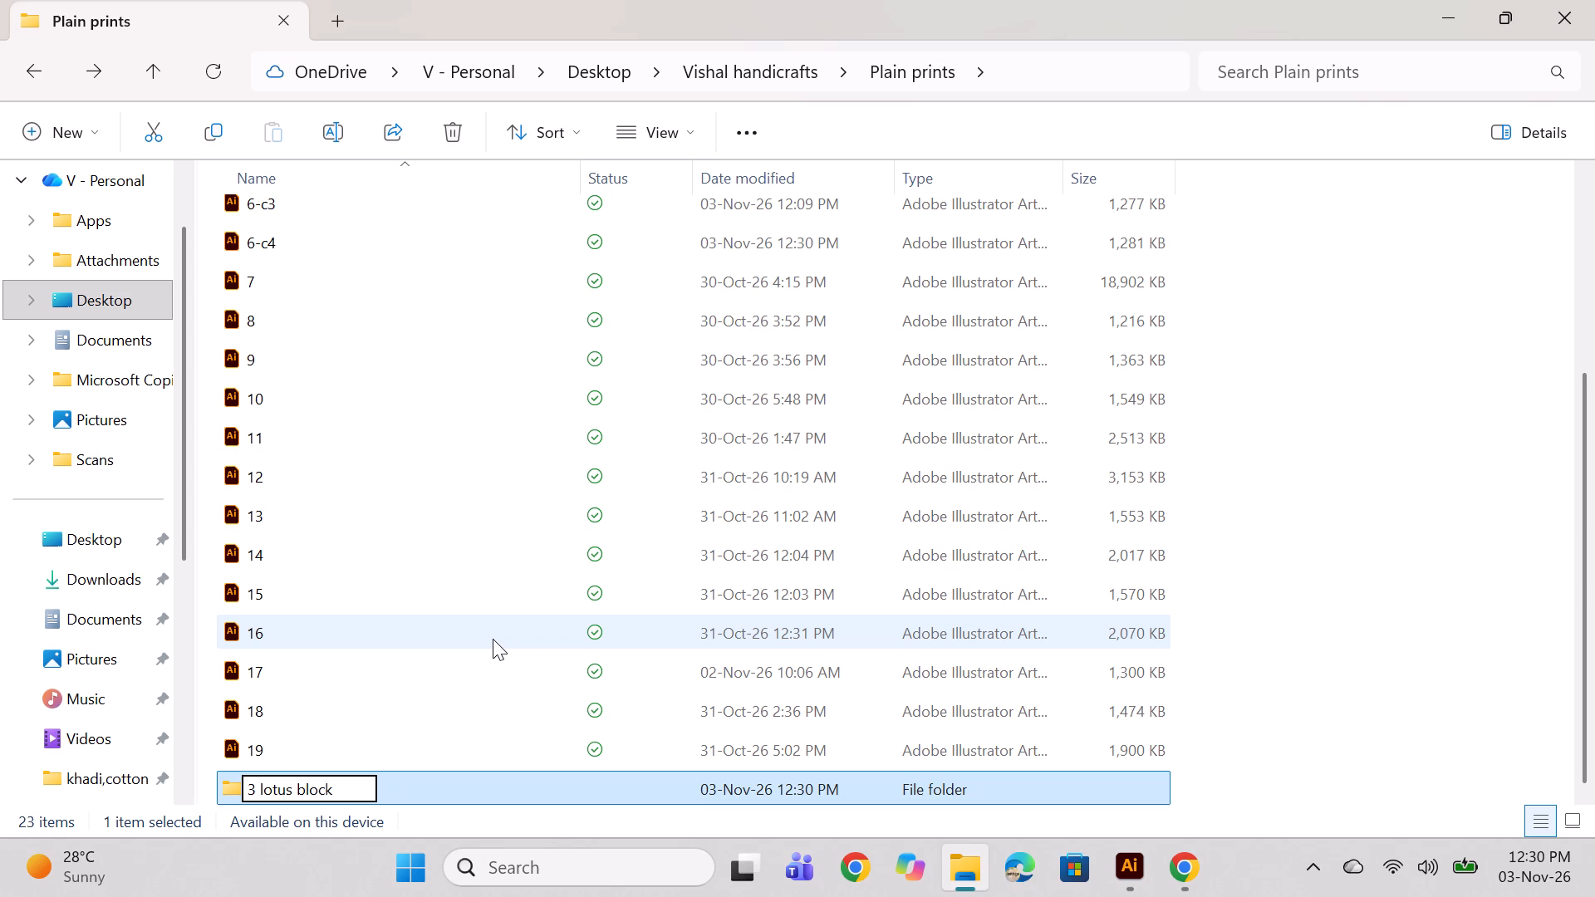
pyautogui.write('3.')
pyautogui.write('25')
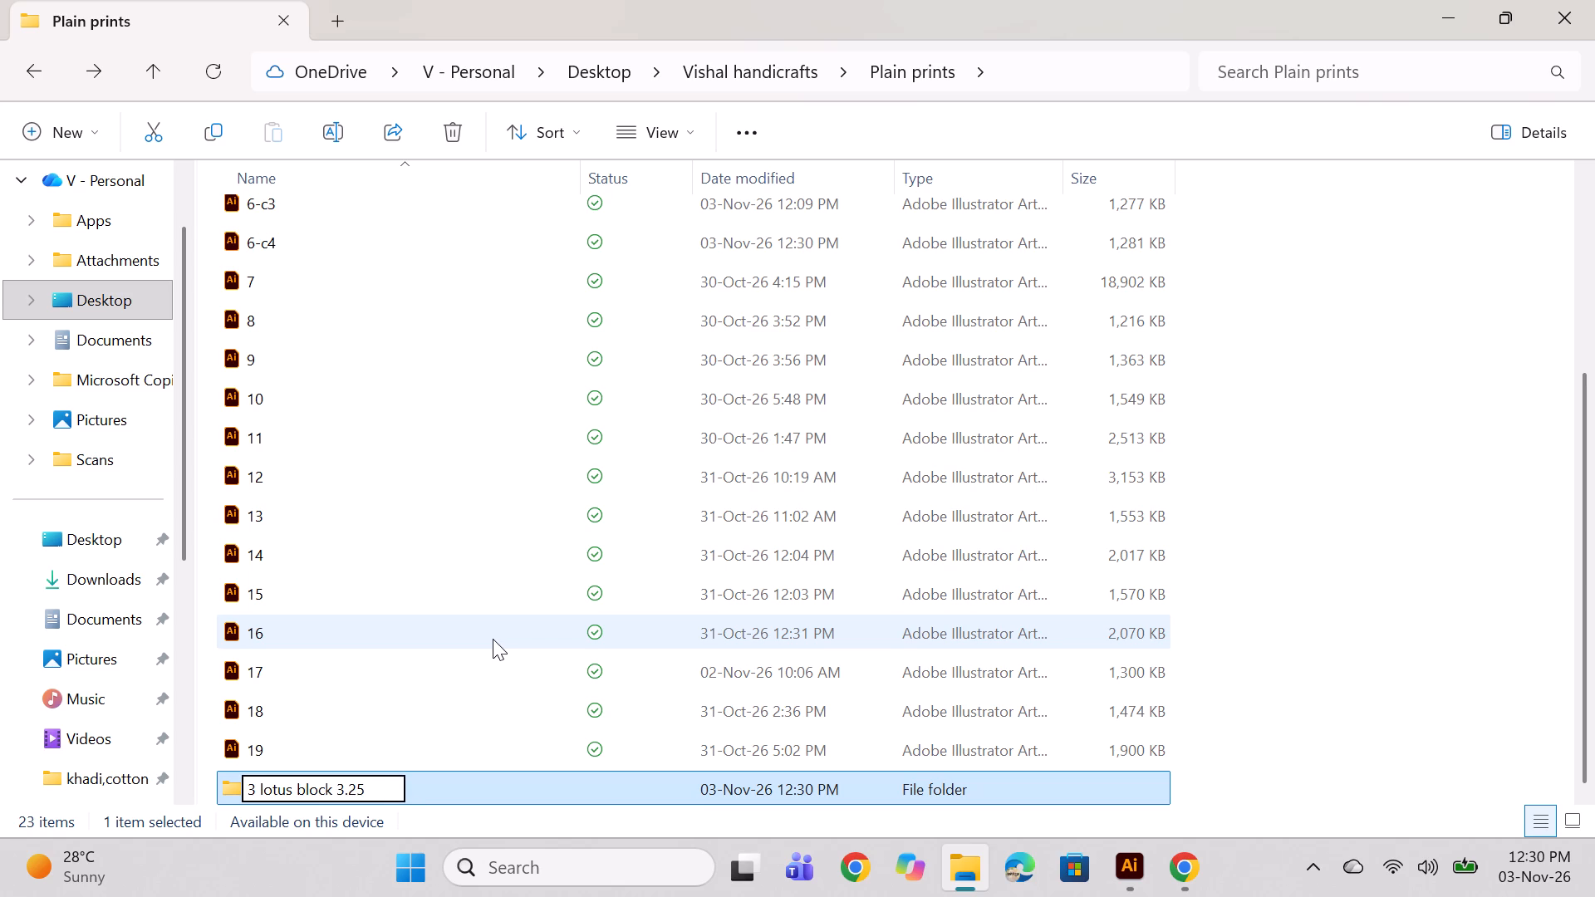
pyautogui.hotkey('shift', '(')
pyautogui.press('l')
pyautogui.hotkey('shift', '(')
pyautogui.press('space')
pyautogui.press('BackSpace')
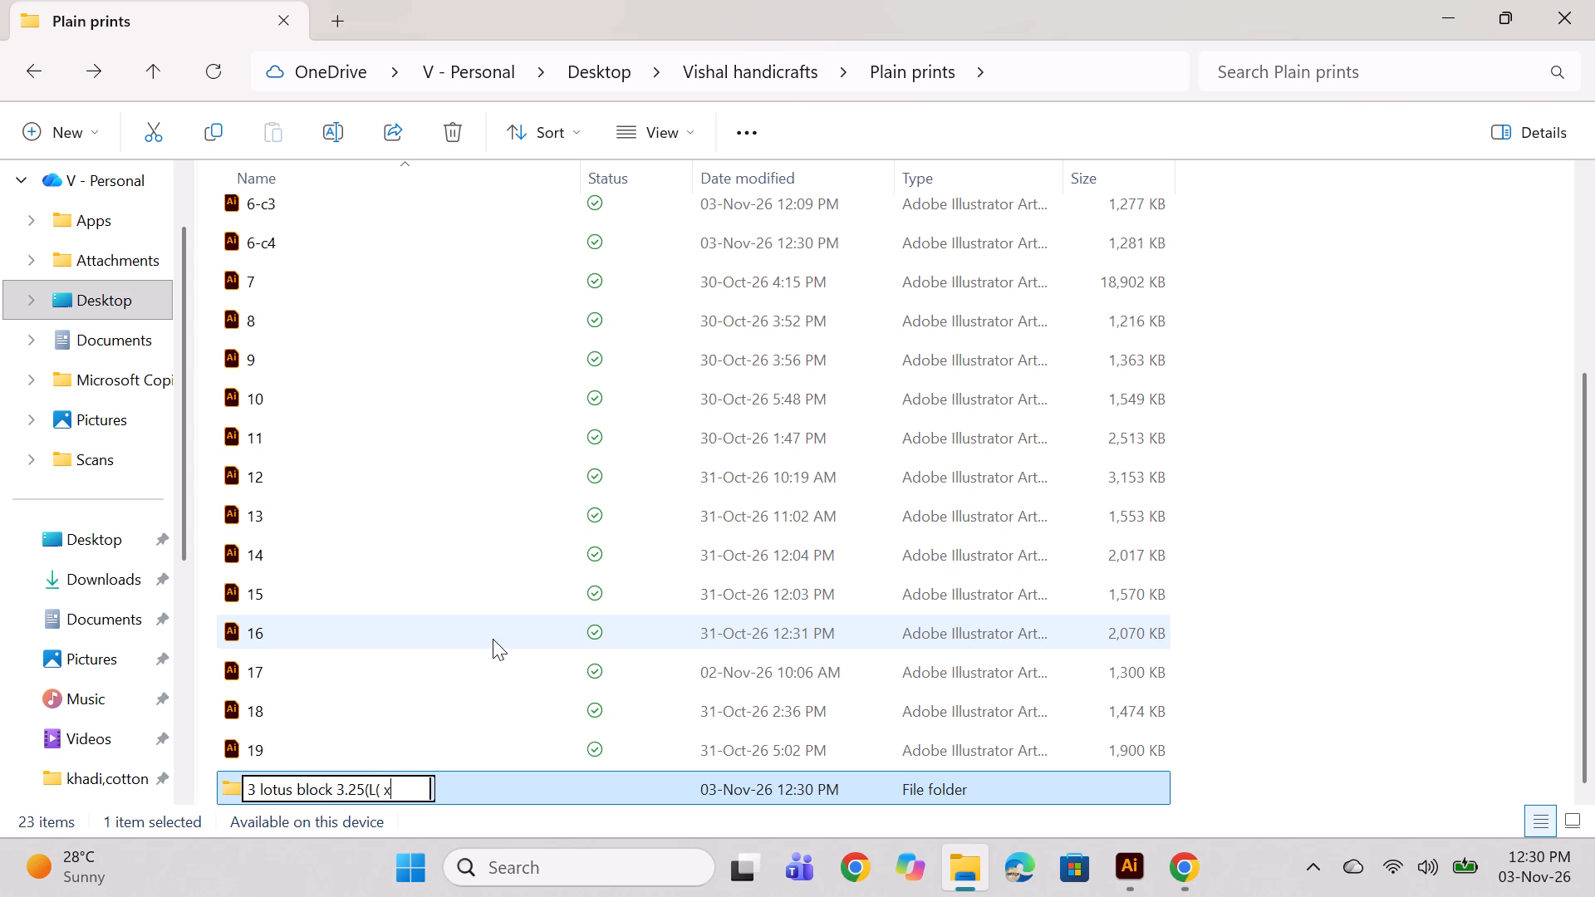
pyautogui.press('BackSpace')
pyautogui.press('BackSpace')
pyautogui.press('BackSpace')
pyautogui.write(')')
pyautogui.press('space')
pyautogui.write('X')
pyautogui.press('space')
pyautogui.press('BackSpace')
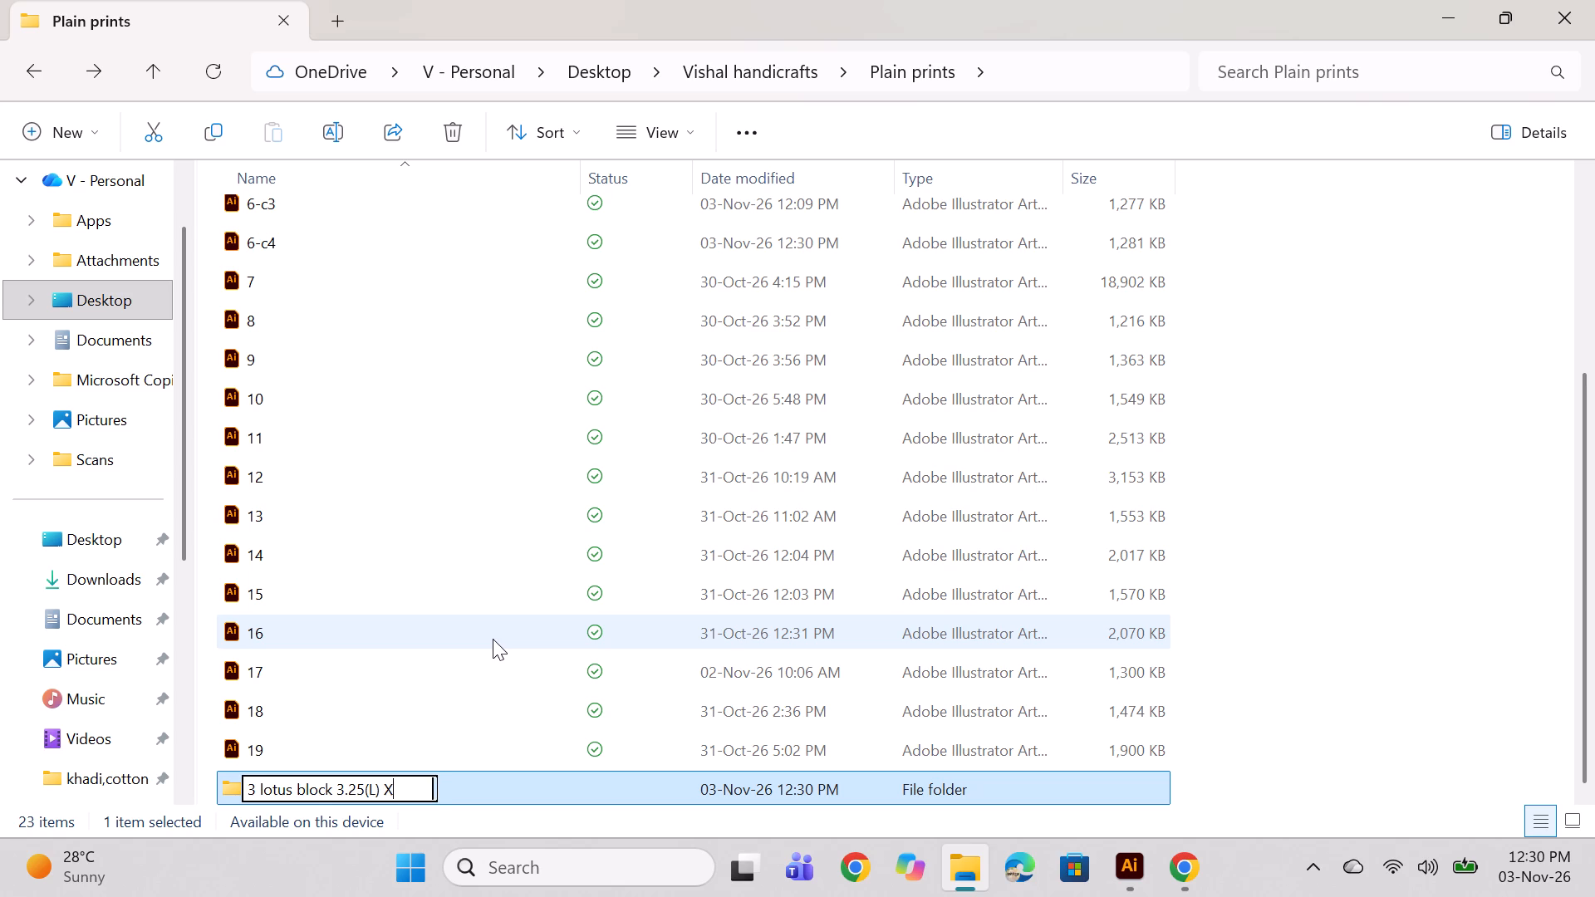
pyautogui.press('BackSpace')
pyautogui.write('x')
pyautogui.press('space')
pyautogui.press('2')
pyautogui.write('.5(W')
pyautogui.hotkey('shift', ')')
pyautogui.press('space')
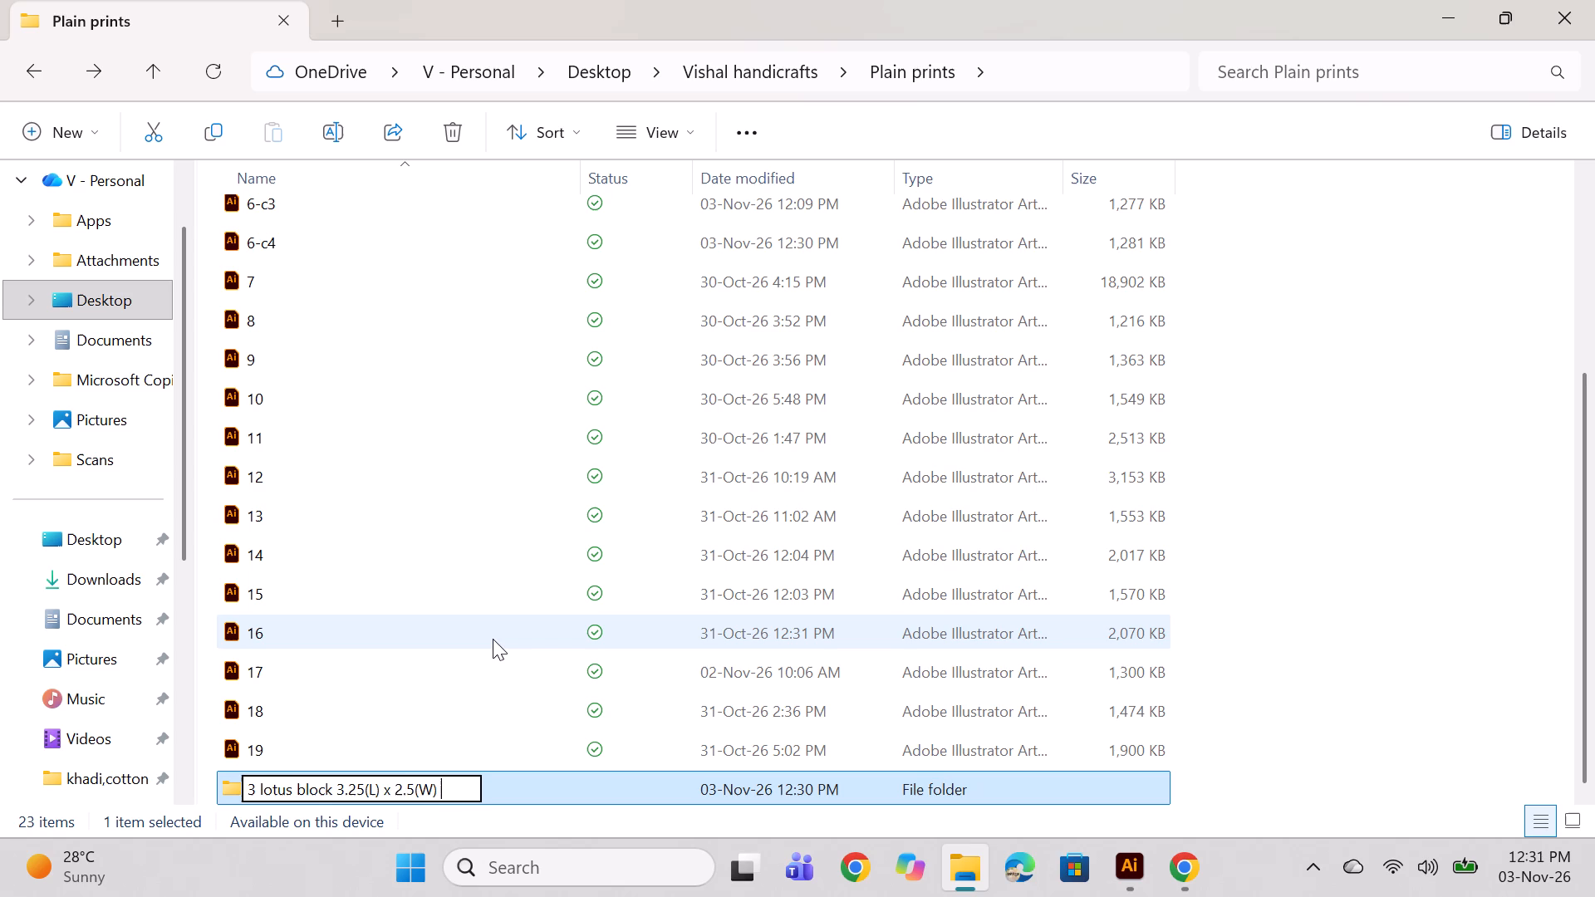
pyautogui.press('s')
pyautogui.write('pacing')
pyautogui.press('BackSpace')
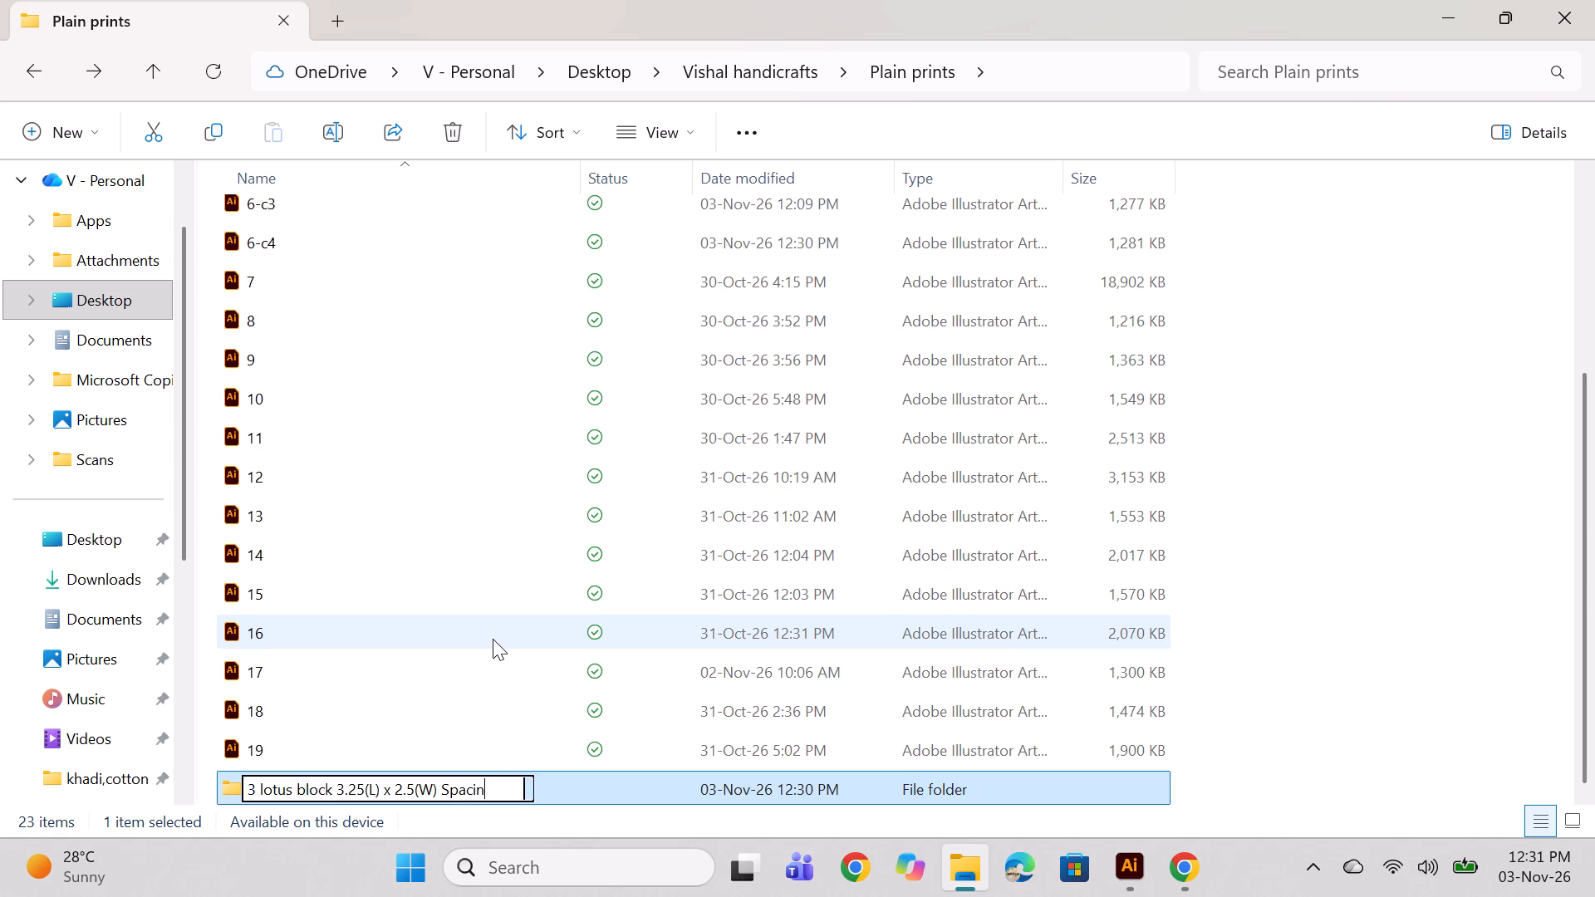
pyautogui.press('BackSpace')
pyautogui.write('ng')
pyautogui.write('-0.5')
pyautogui.press('Return')
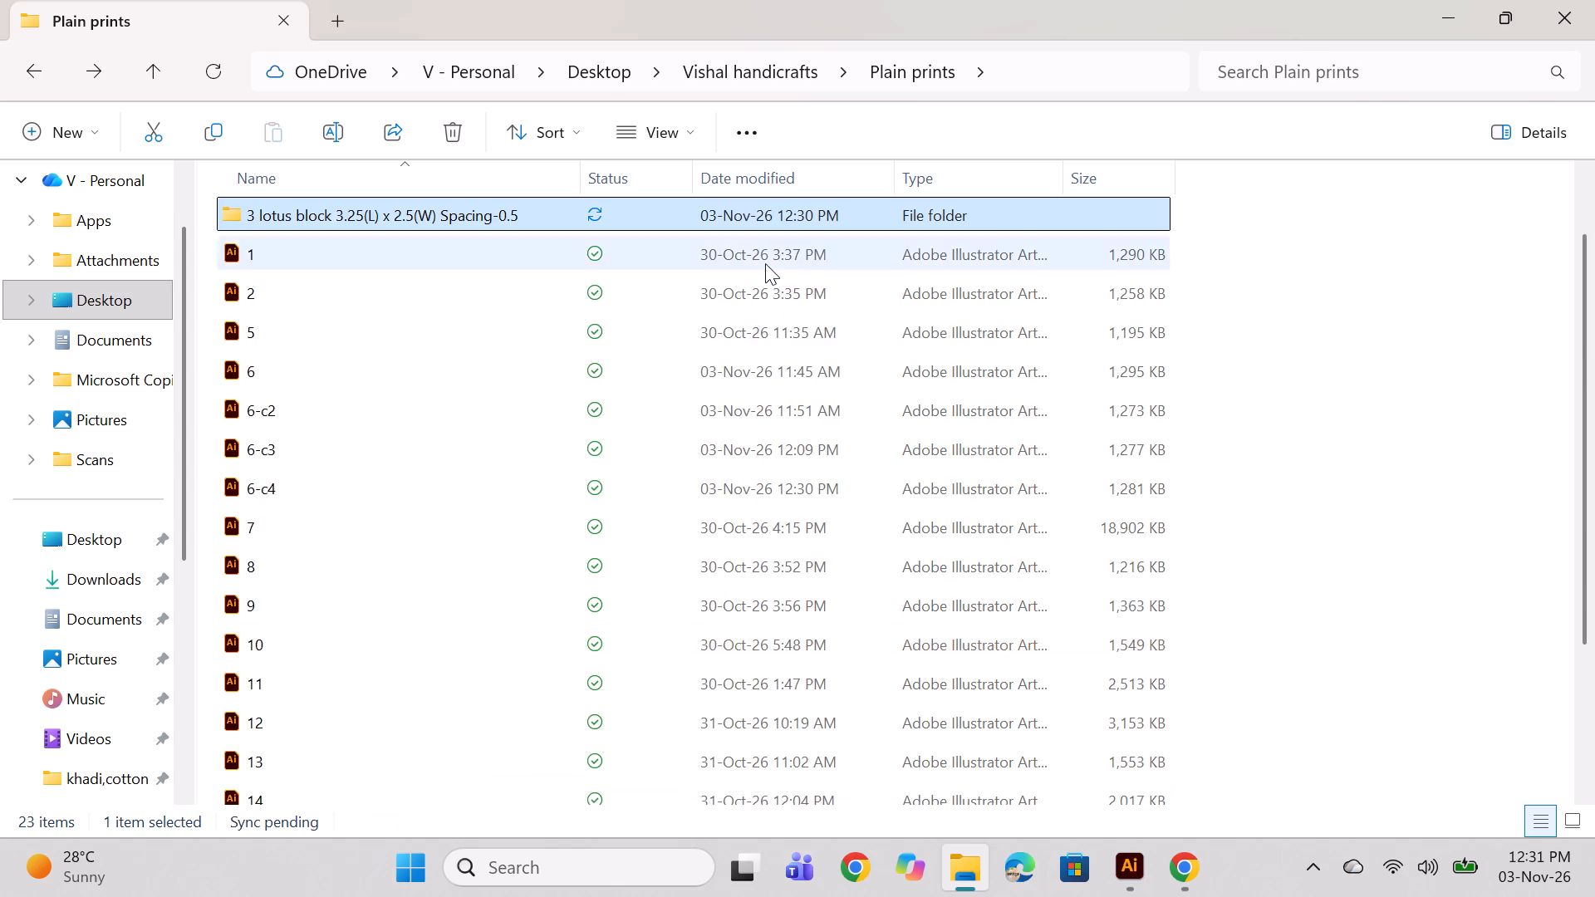
pyautogui.scroll(10, 521, 325)
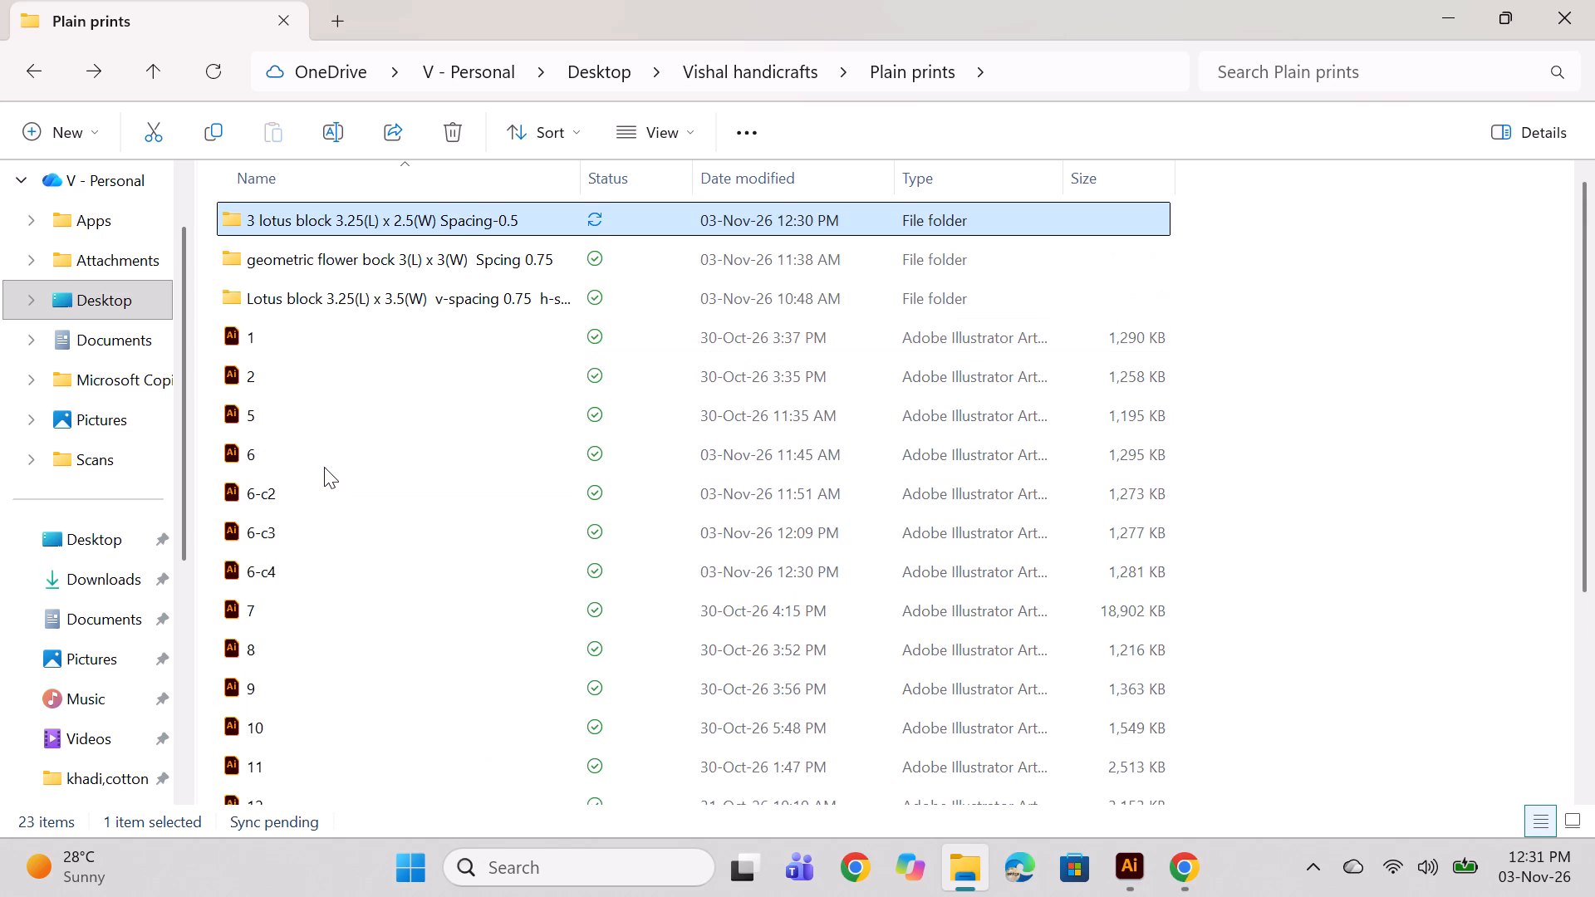
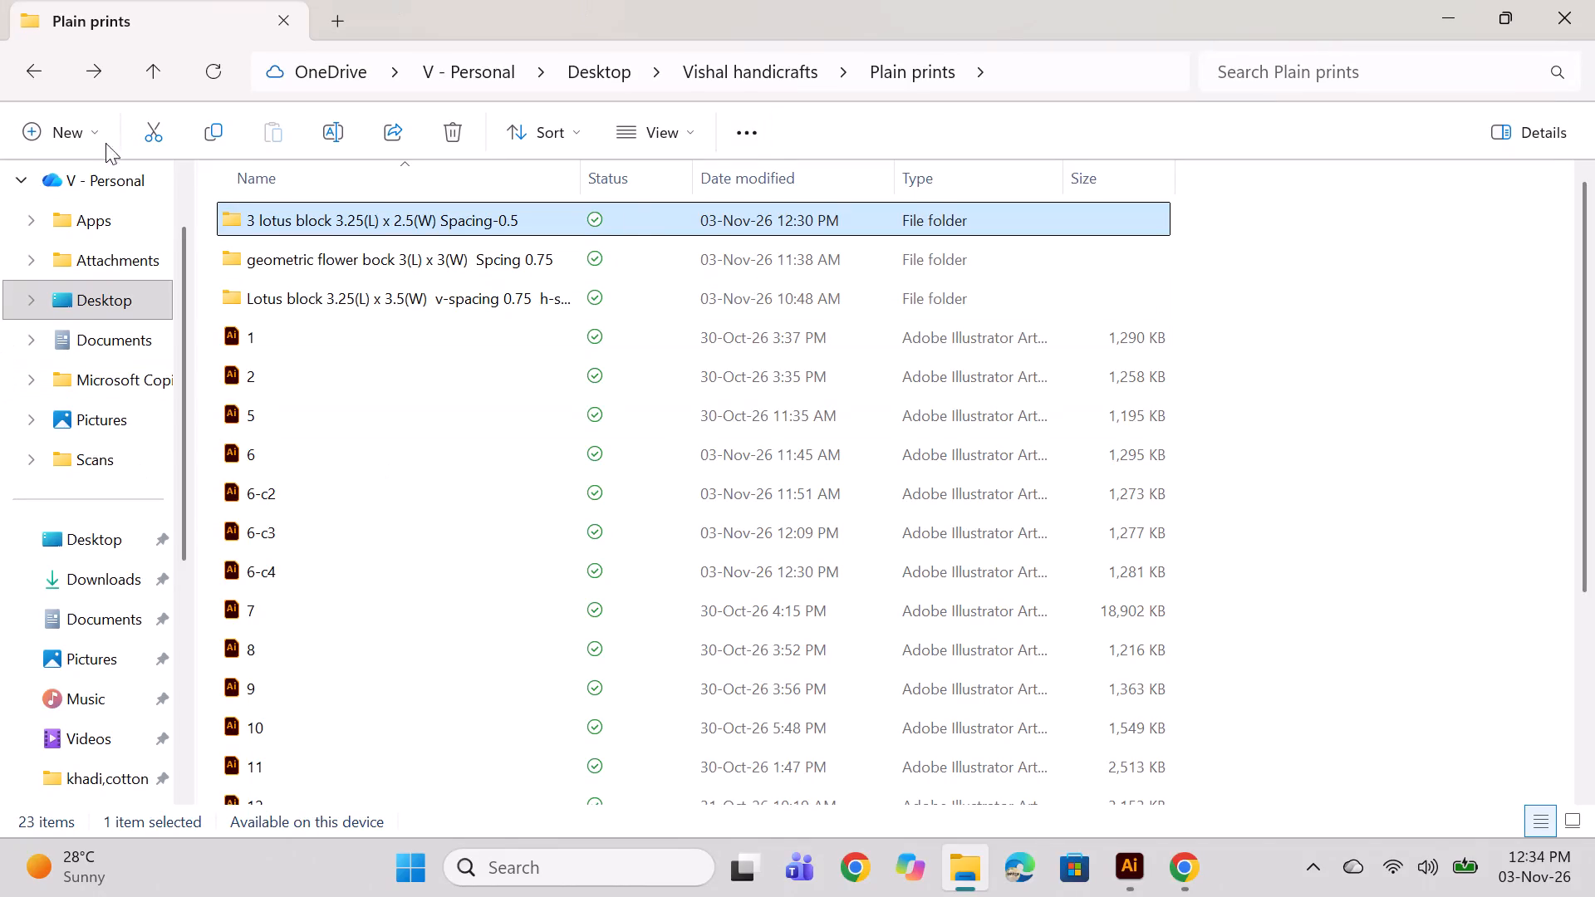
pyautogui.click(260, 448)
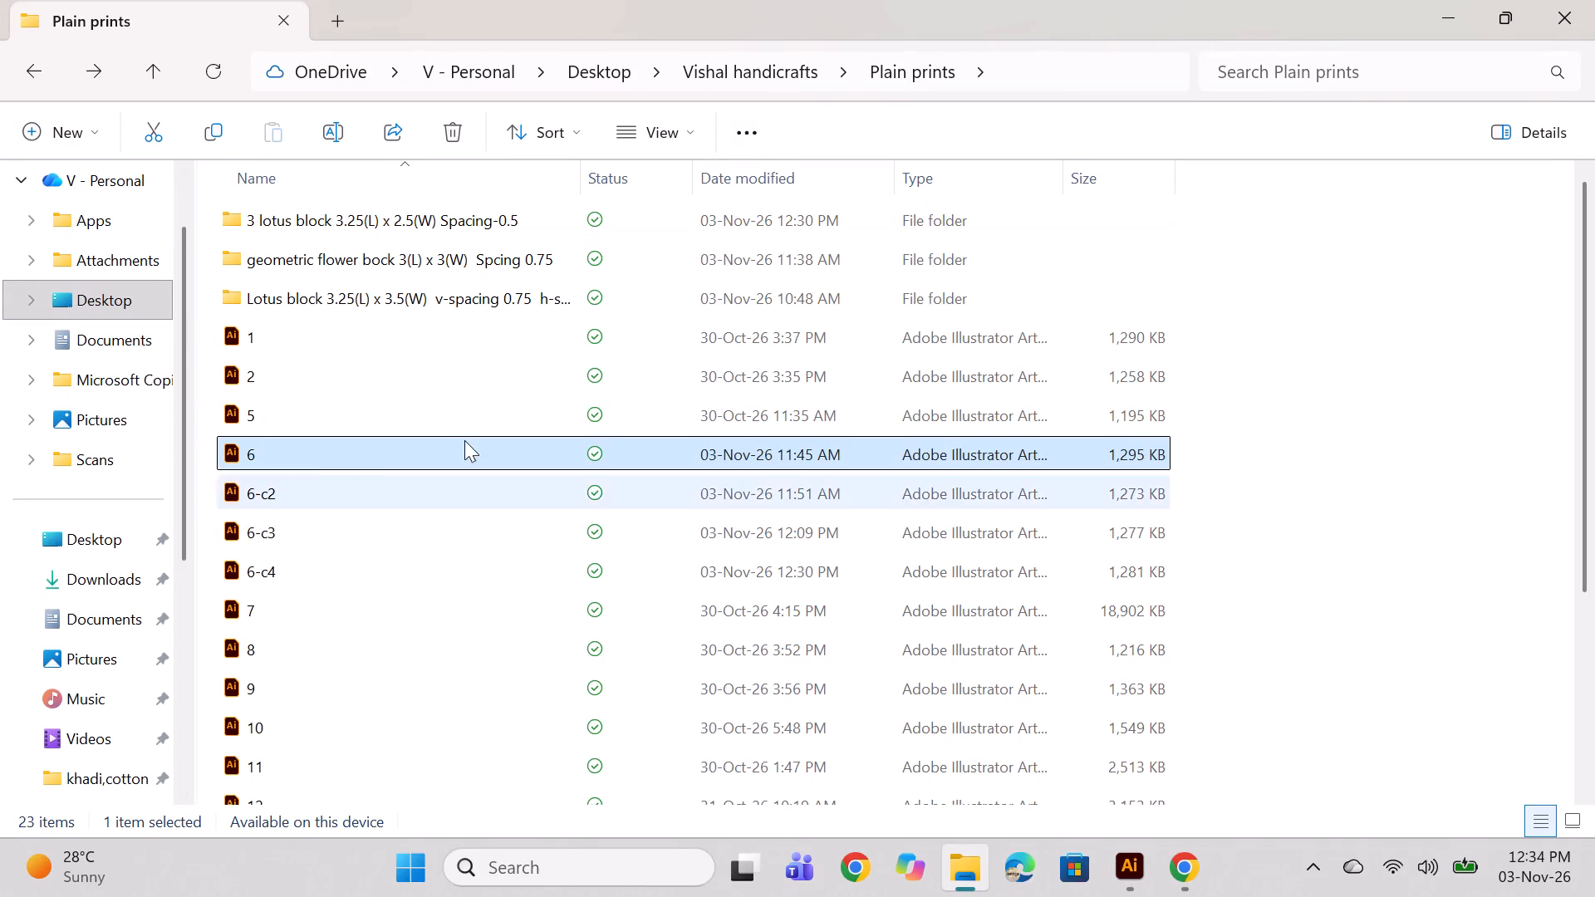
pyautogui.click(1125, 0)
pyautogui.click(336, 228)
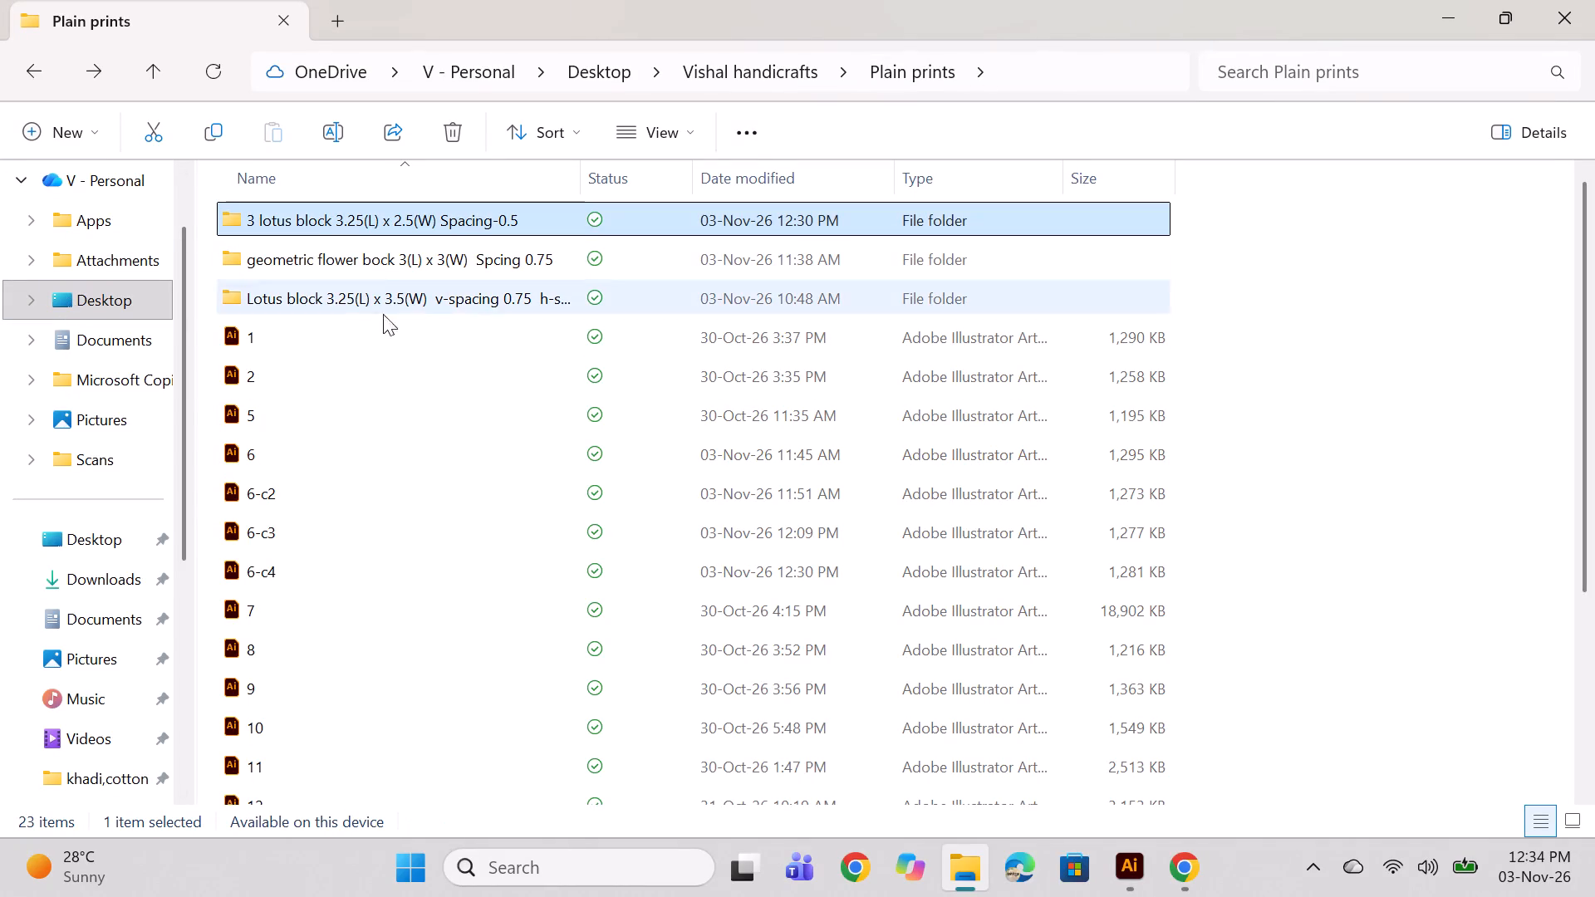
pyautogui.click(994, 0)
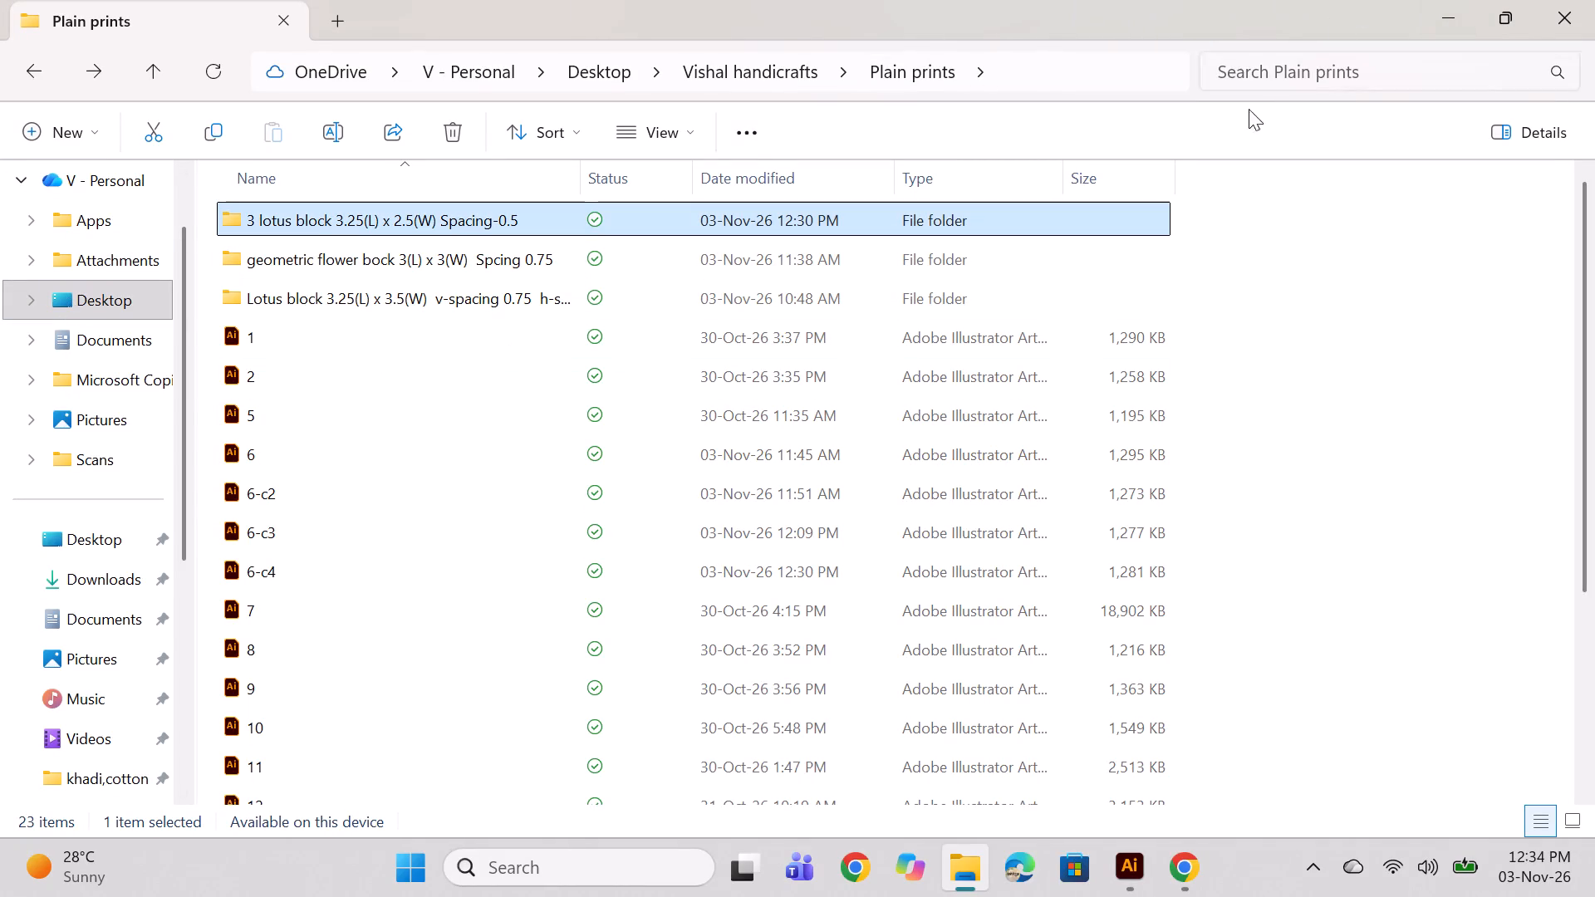
# Switch to Illustrator and review the light blue, 6-c2, maroon and navy colourways of flower print 6 in turn.
pyautogui.click(1154, 868)
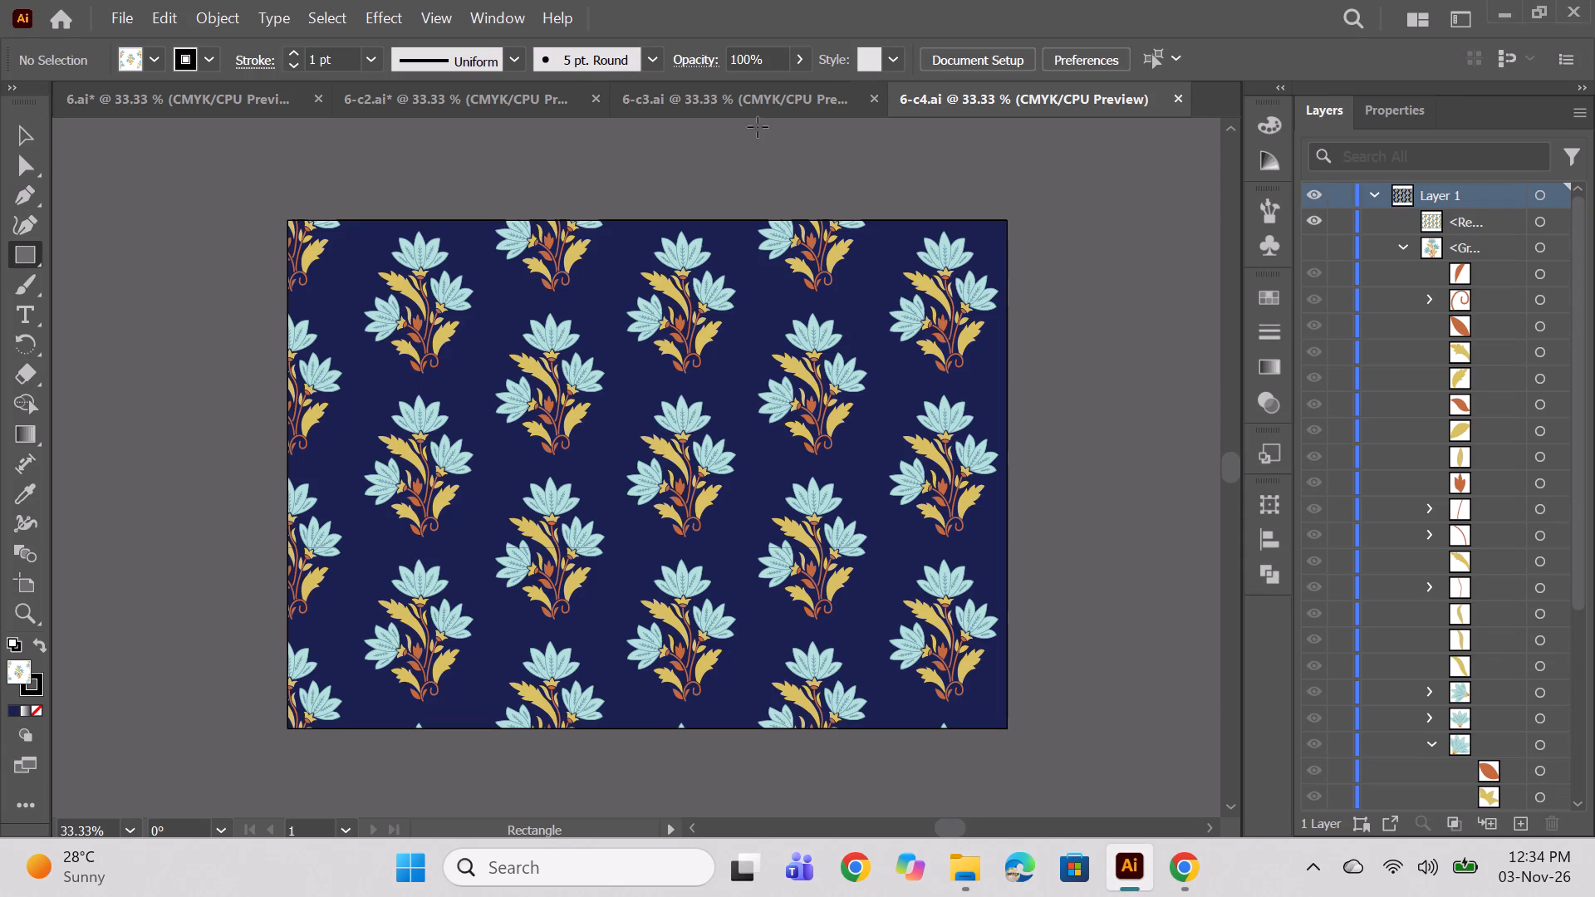
pyautogui.click(738, 103)
pyautogui.click(473, 99)
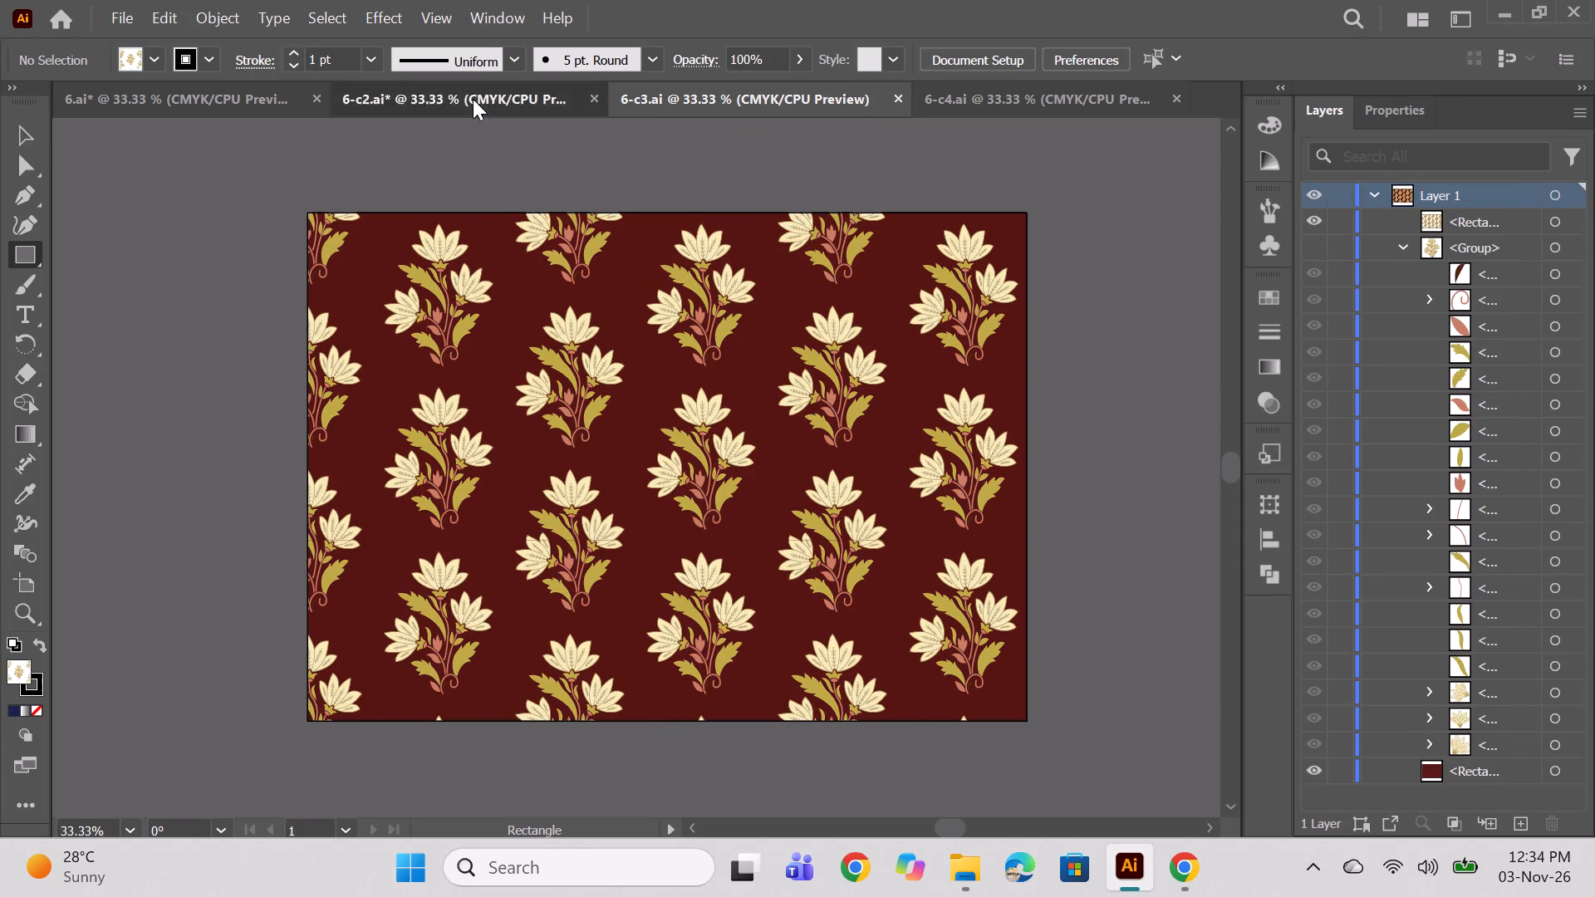
pyautogui.click(181, 102)
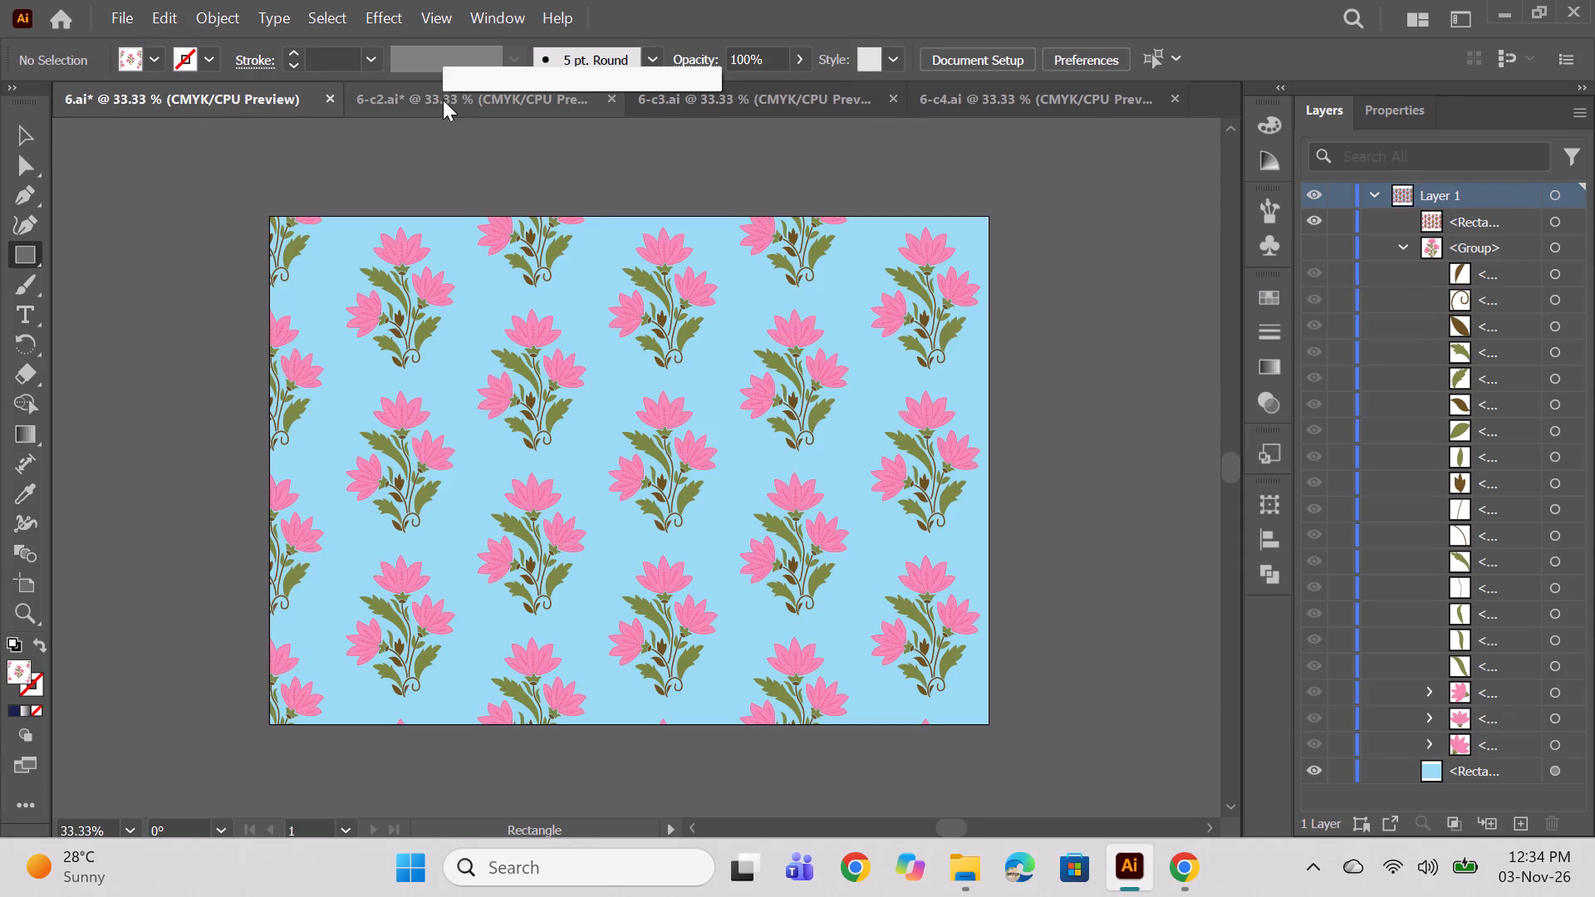
pyautogui.click(443, 100)
pyautogui.click(731, 96)
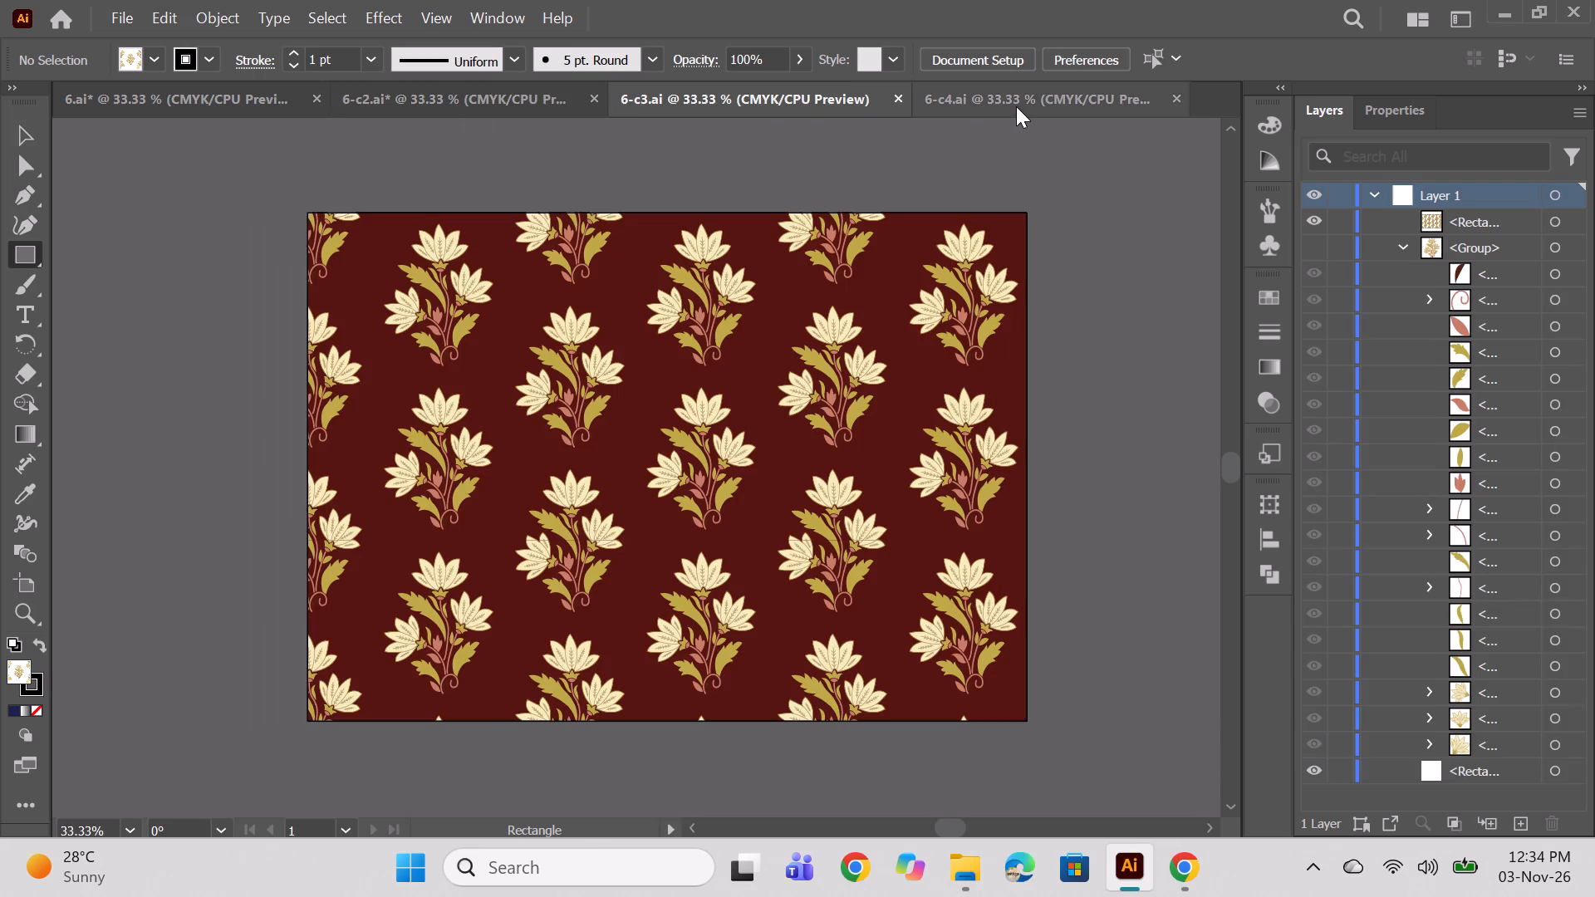
pyautogui.click(1016, 106)
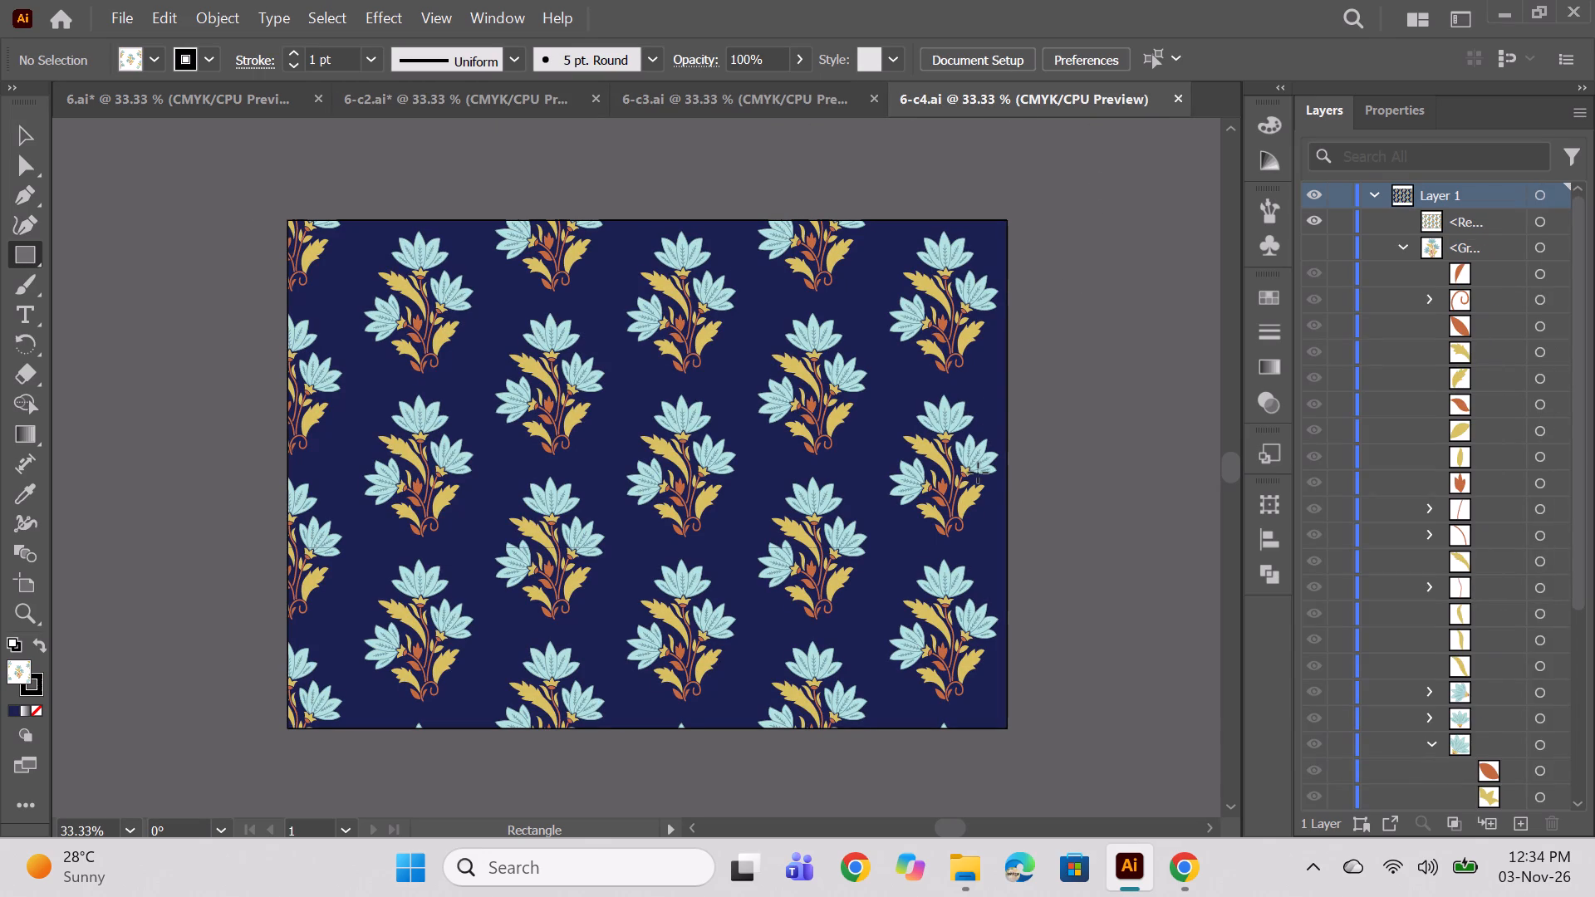
# Create a new blank document with the preset settings for another colourway.
pyautogui.hotkey('ctrl', 'n')
pyautogui.press('Return')
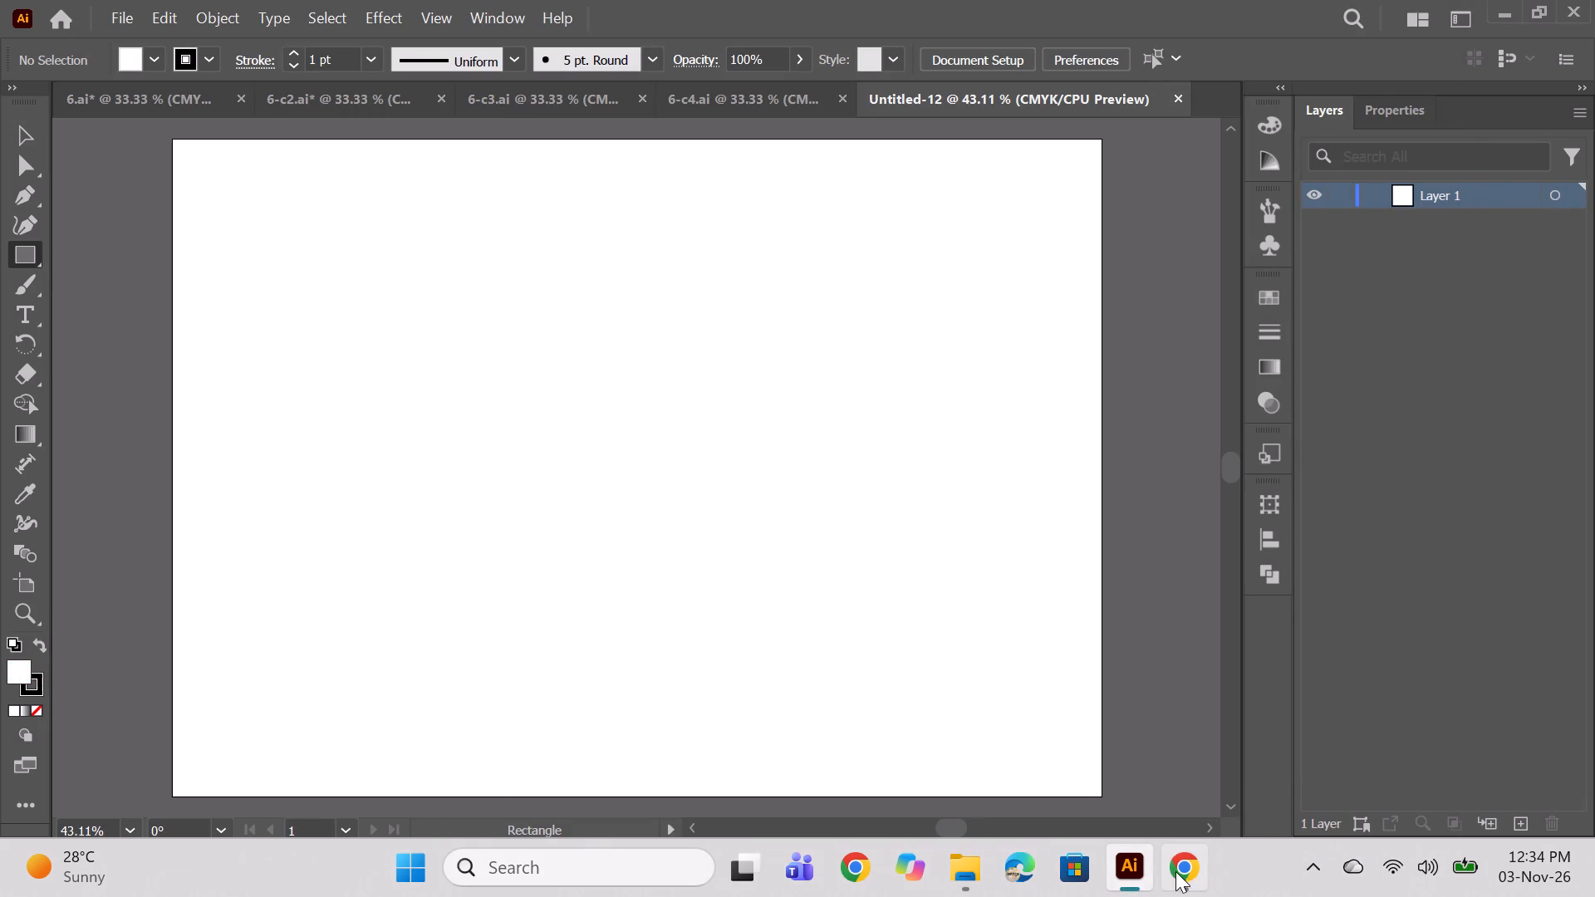
# Switch to Chrome and browse the printed fabrics image results for colour and print references.
pyautogui.click(1175, 871)
pyautogui.scroll(-5, 881, 770)
pyautogui.scroll(-9, 1145, 677)
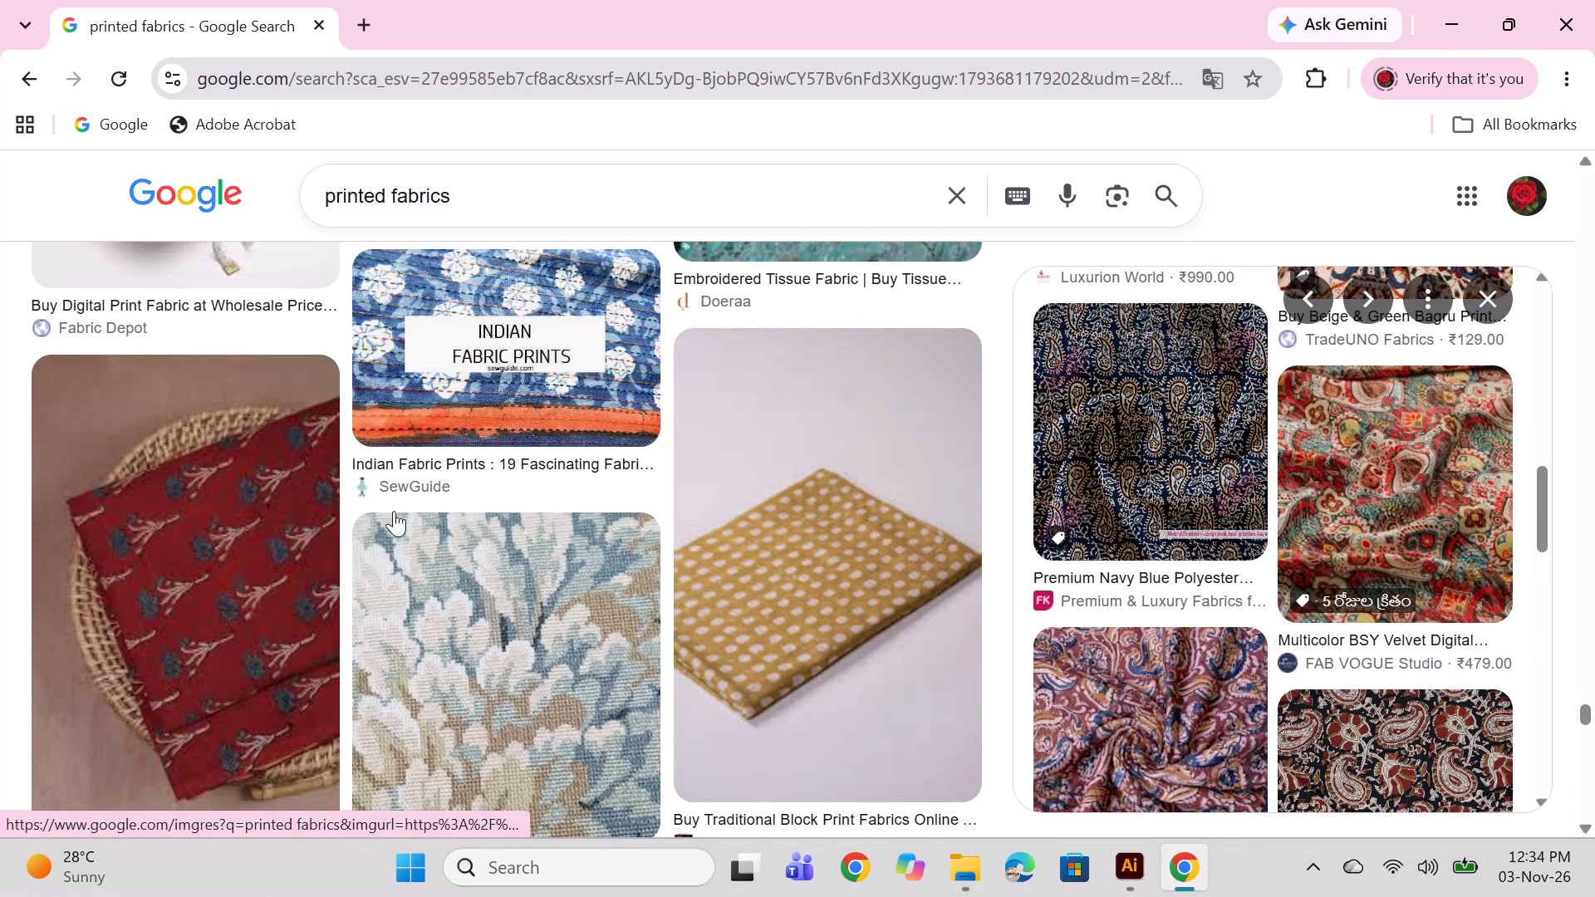
pyautogui.scroll(-3, 394, 511)
pyautogui.scroll(-4, 482, 523)
pyautogui.scroll(-6, 615, 505)
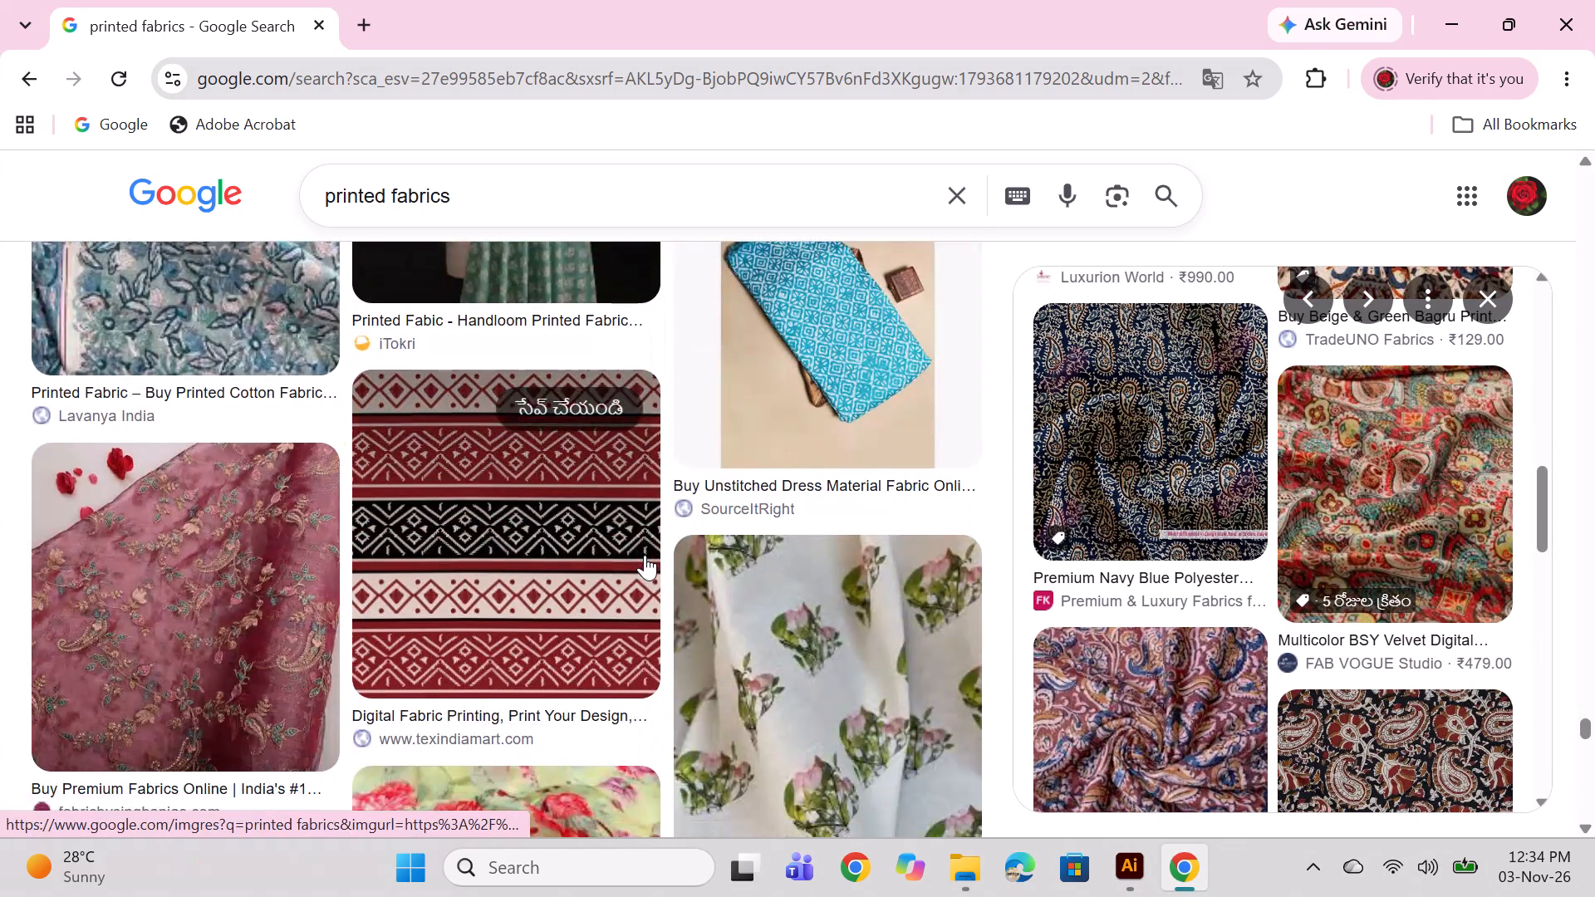
pyautogui.scroll(-3, 645, 555)
pyautogui.scroll(4, 609, 542)
pyautogui.scroll(-2, 585, 519)
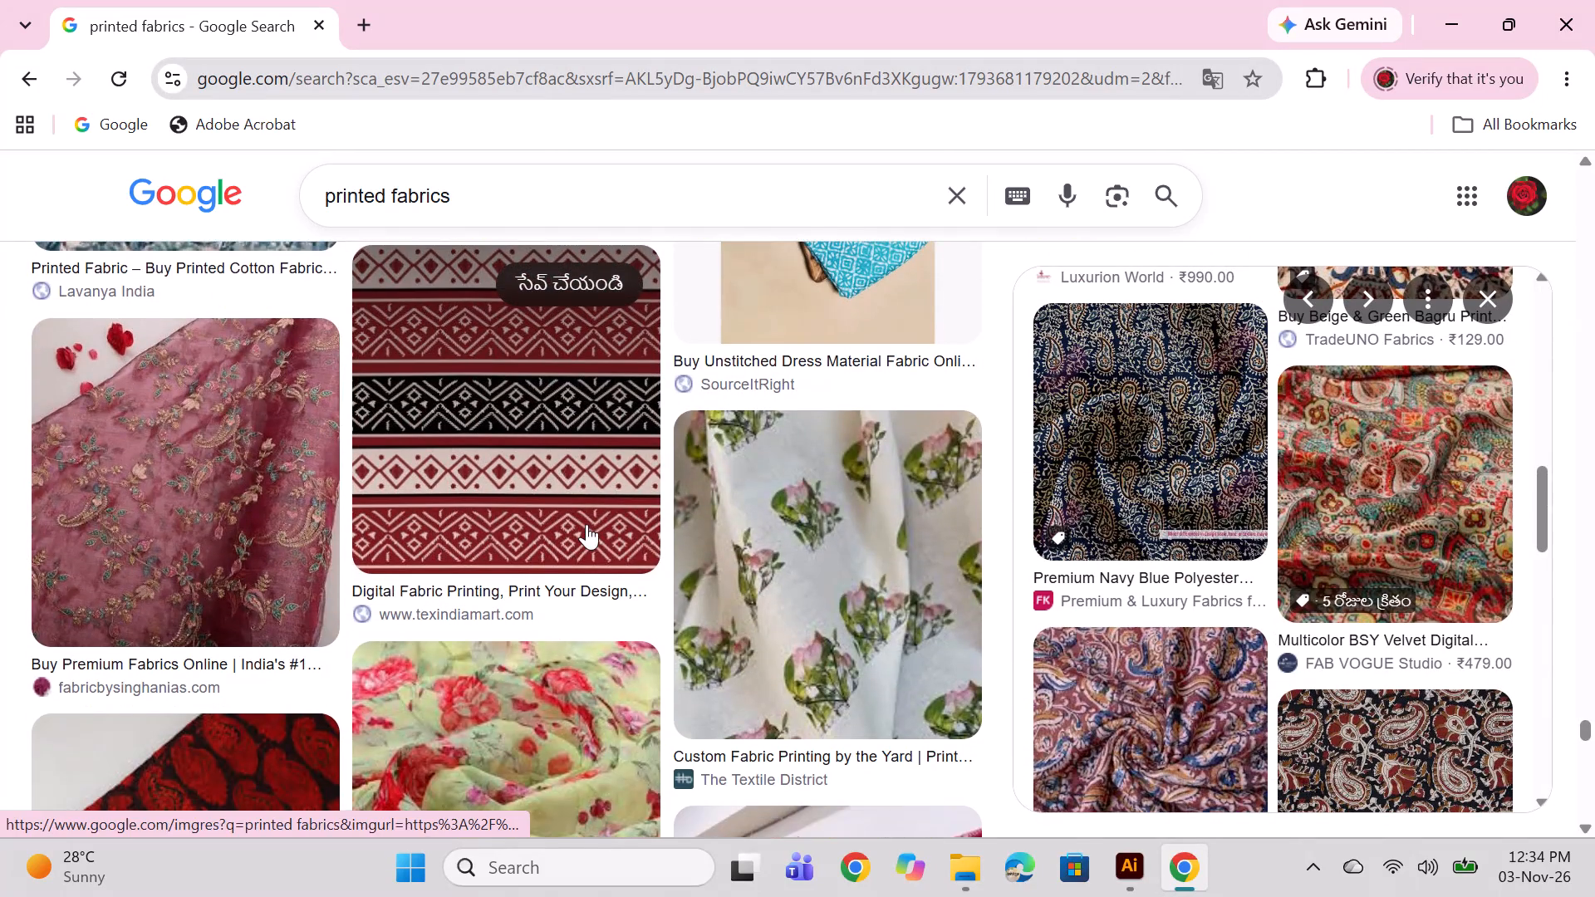
pyautogui.scroll(-9, 586, 524)
pyautogui.scroll(-2, 506, 458)
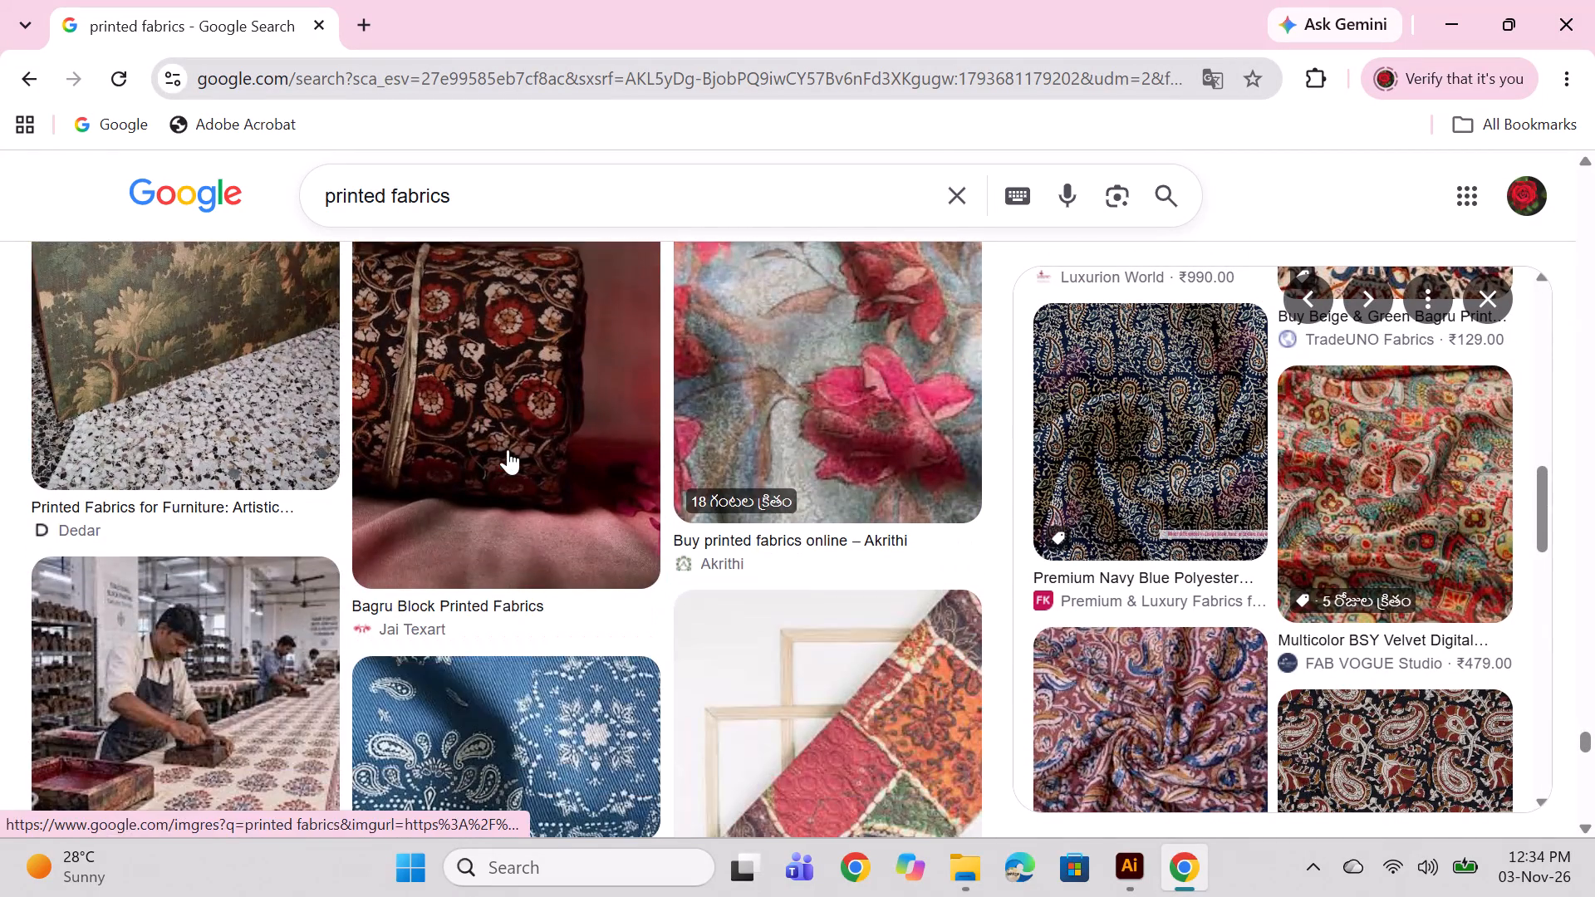
pyautogui.scroll(-9, 508, 449)
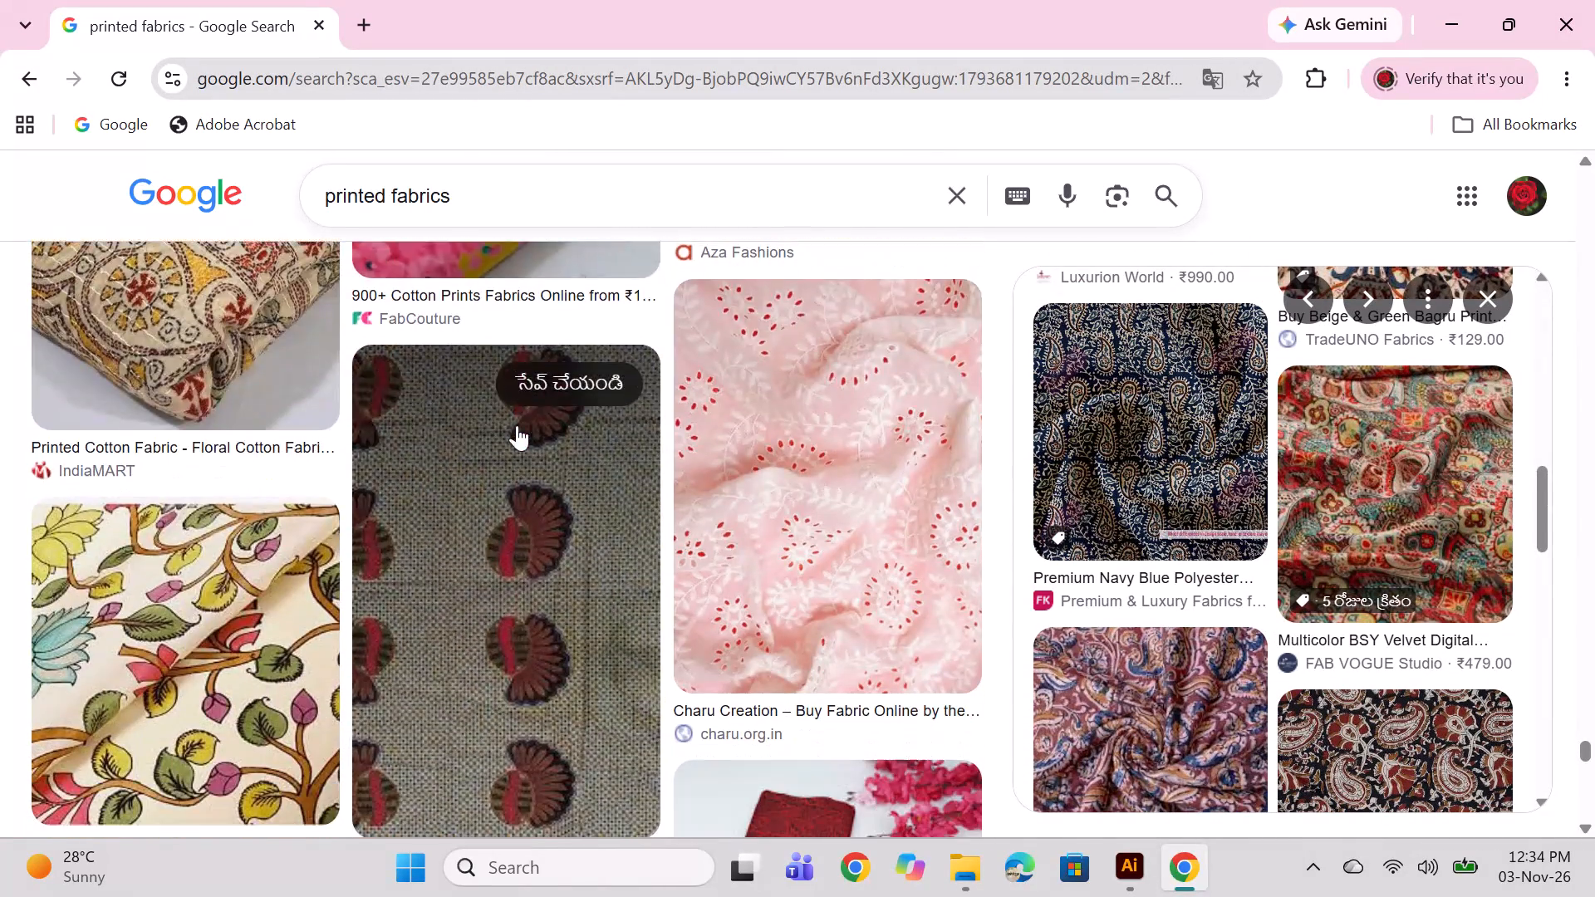
pyautogui.scroll(-7, 517, 425)
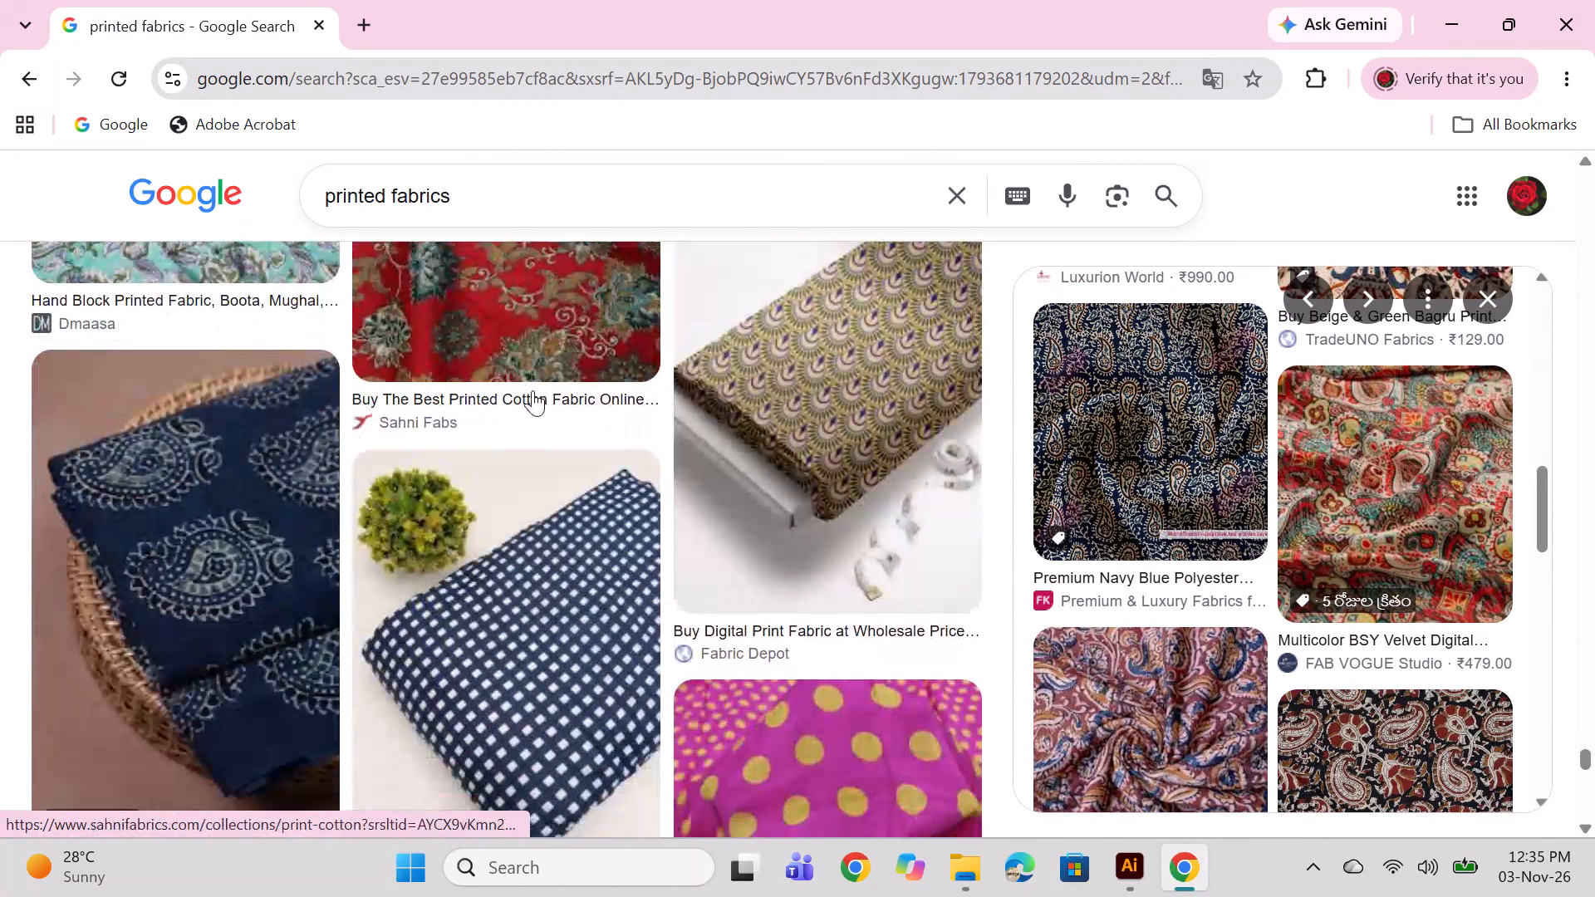
pyautogui.scroll(-2, 532, 390)
pyautogui.scroll(-6, 591, 441)
pyautogui.scroll(-1, 935, 533)
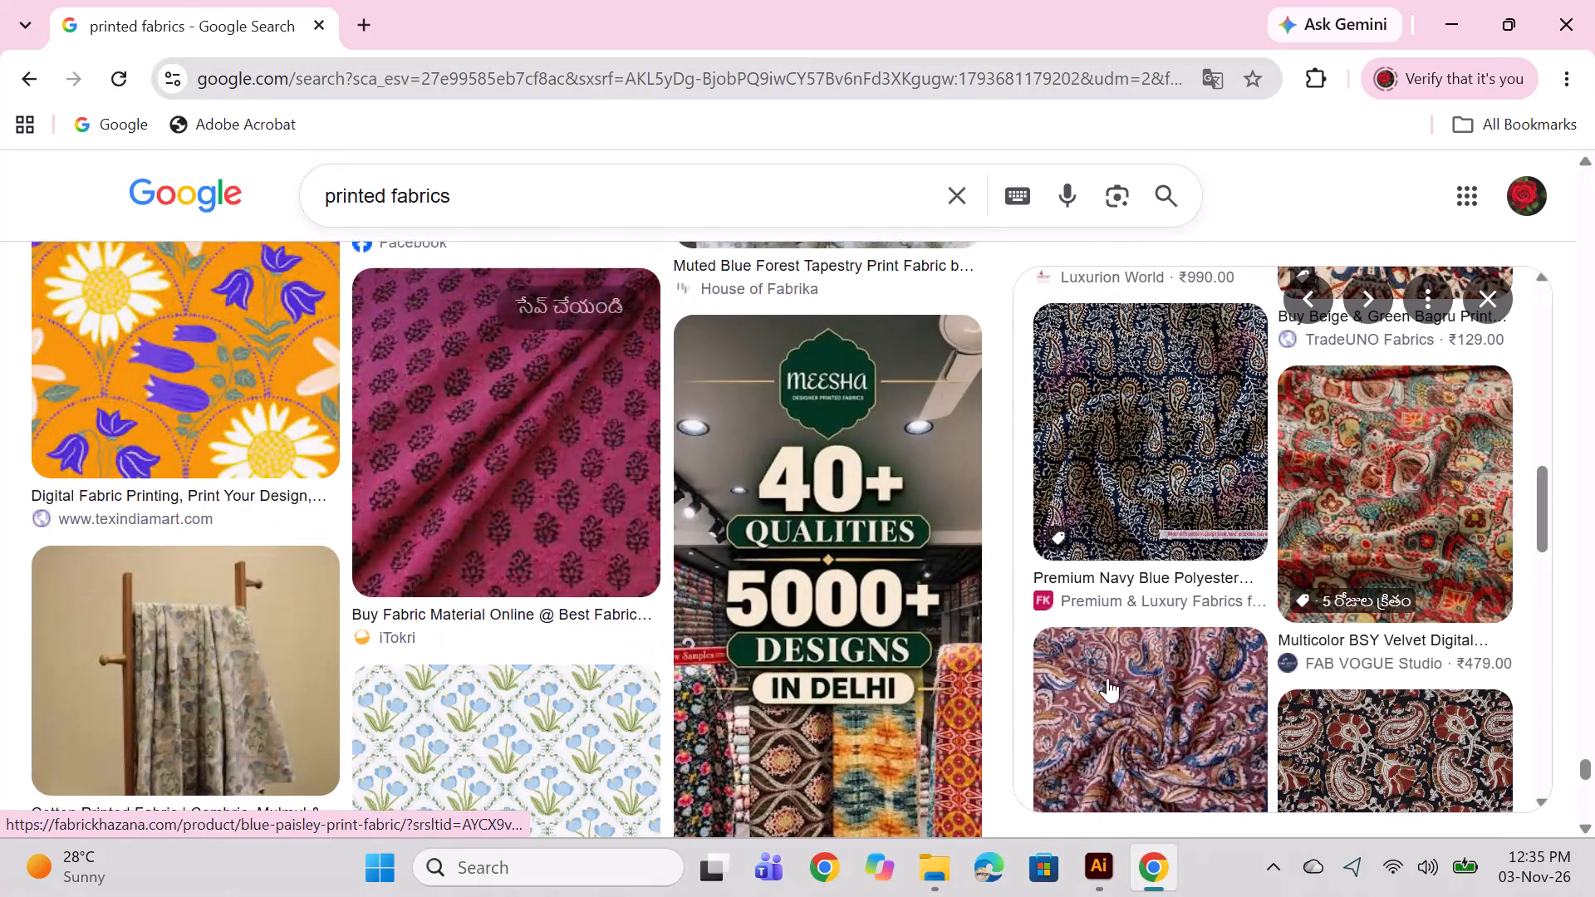
# Back in Illustrator, draw a background rectangle covering the whole blank artboard.
pyautogui.click(1091, 885)
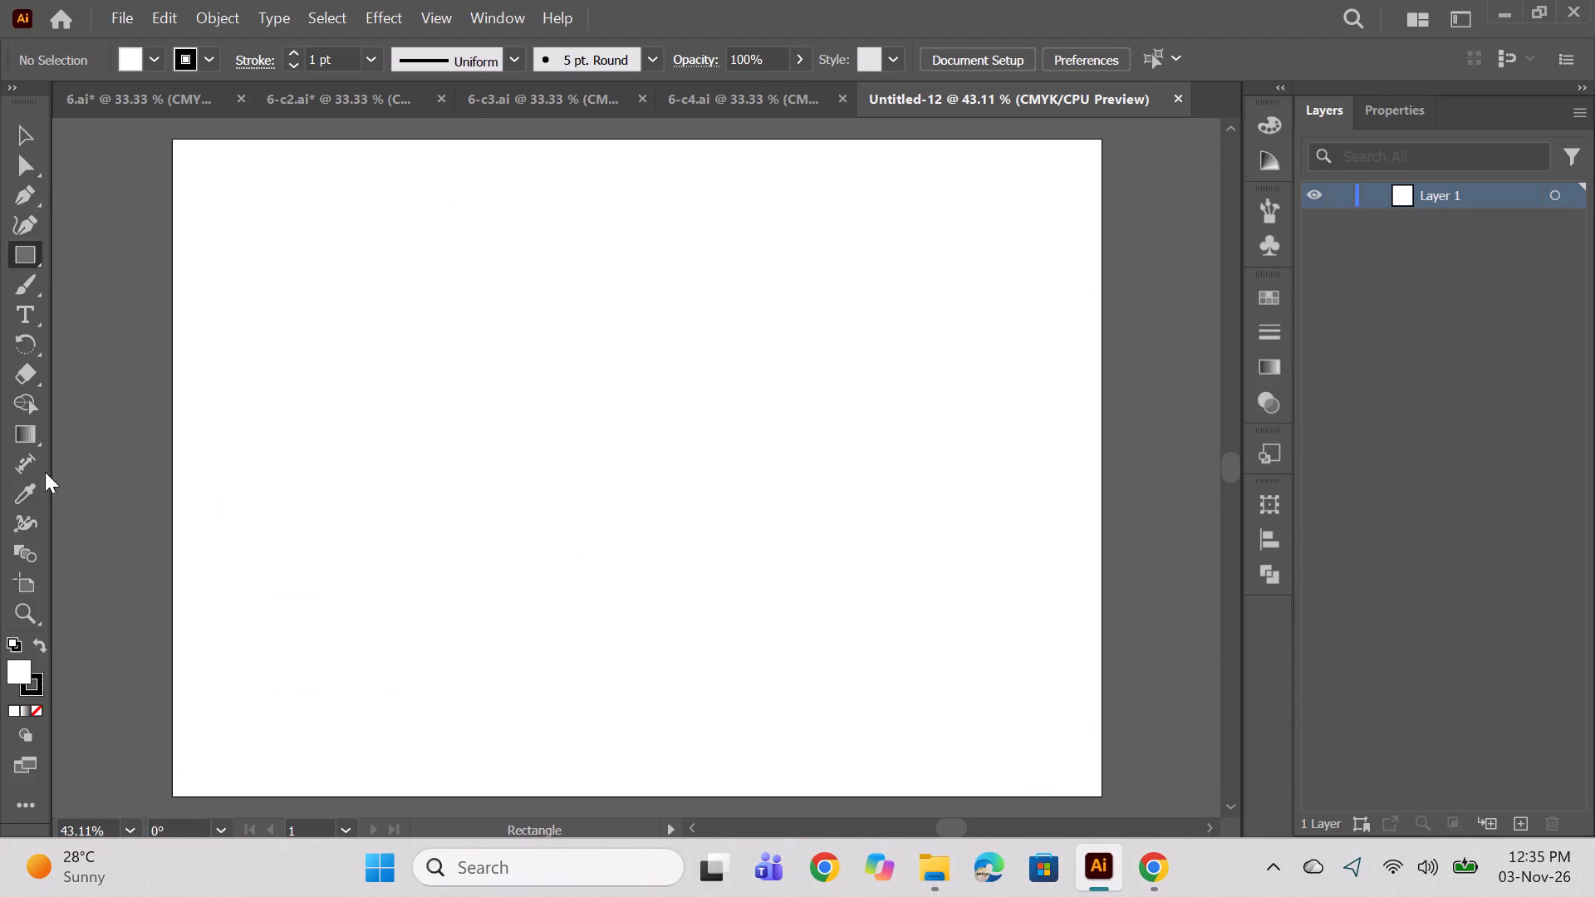
pyautogui.moveTo(170, 139); pyautogui.dragTo(973, 710)
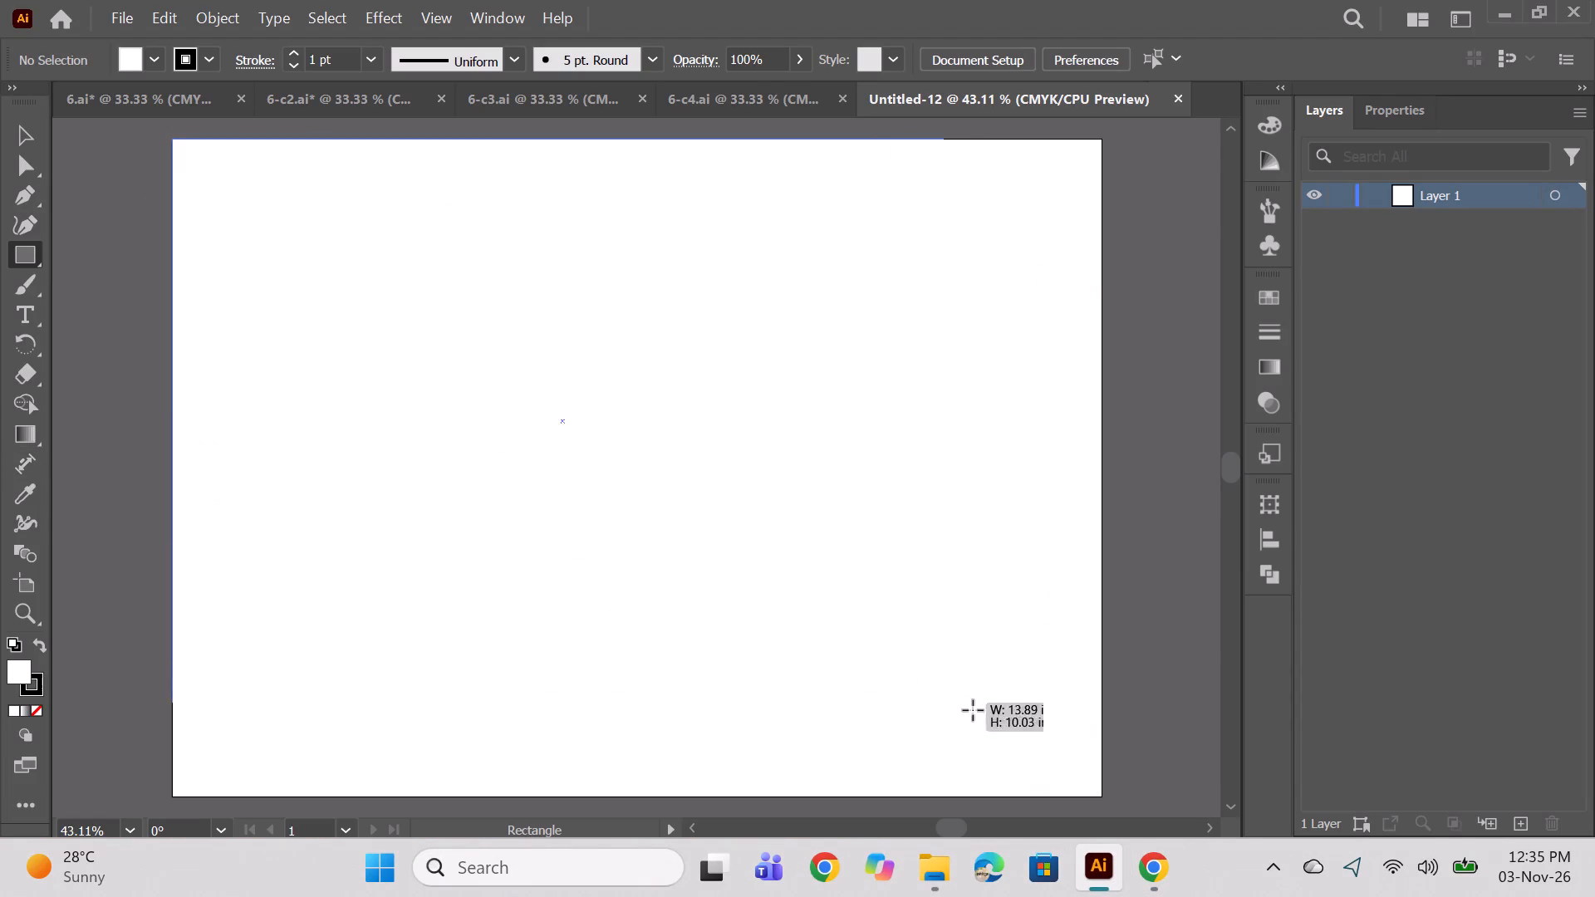
pyautogui.moveTo(973, 710); pyautogui.dragTo(1102, 797)
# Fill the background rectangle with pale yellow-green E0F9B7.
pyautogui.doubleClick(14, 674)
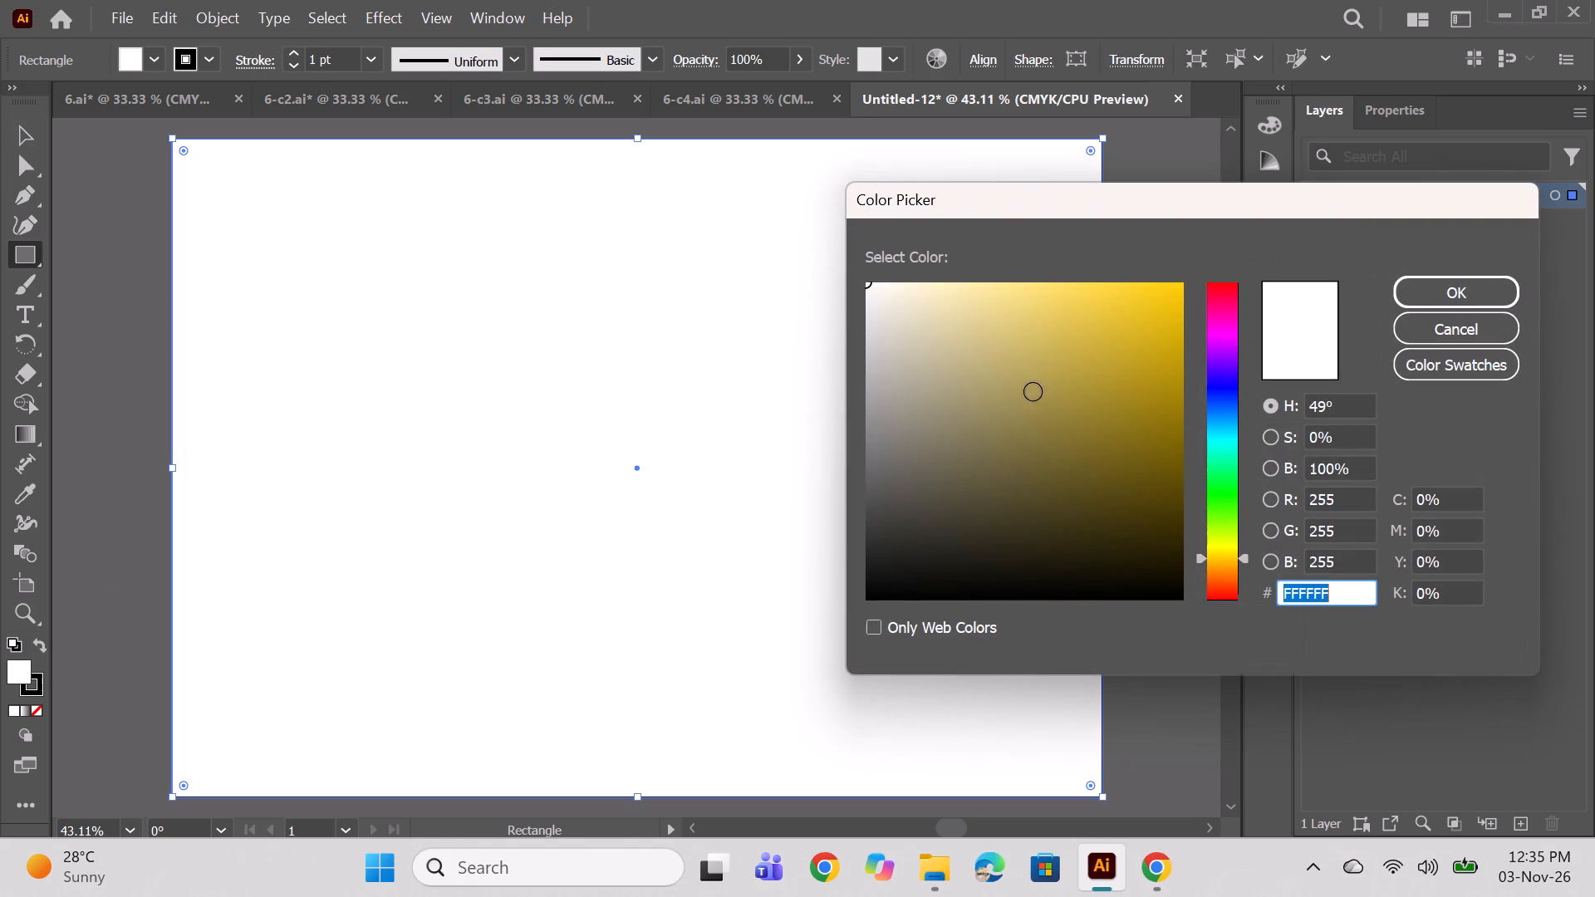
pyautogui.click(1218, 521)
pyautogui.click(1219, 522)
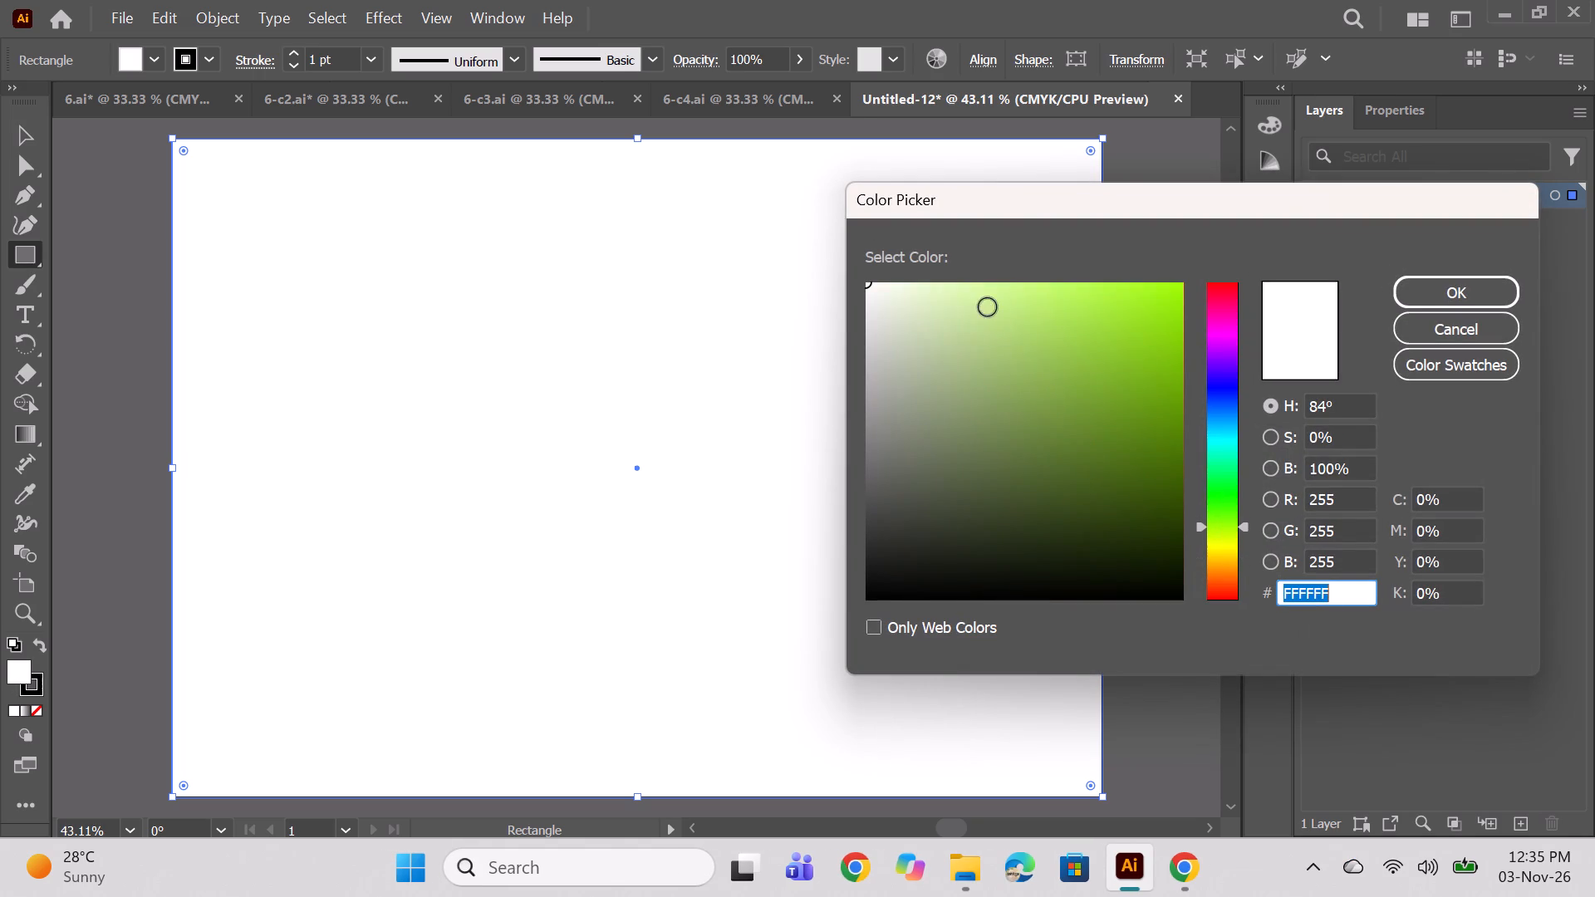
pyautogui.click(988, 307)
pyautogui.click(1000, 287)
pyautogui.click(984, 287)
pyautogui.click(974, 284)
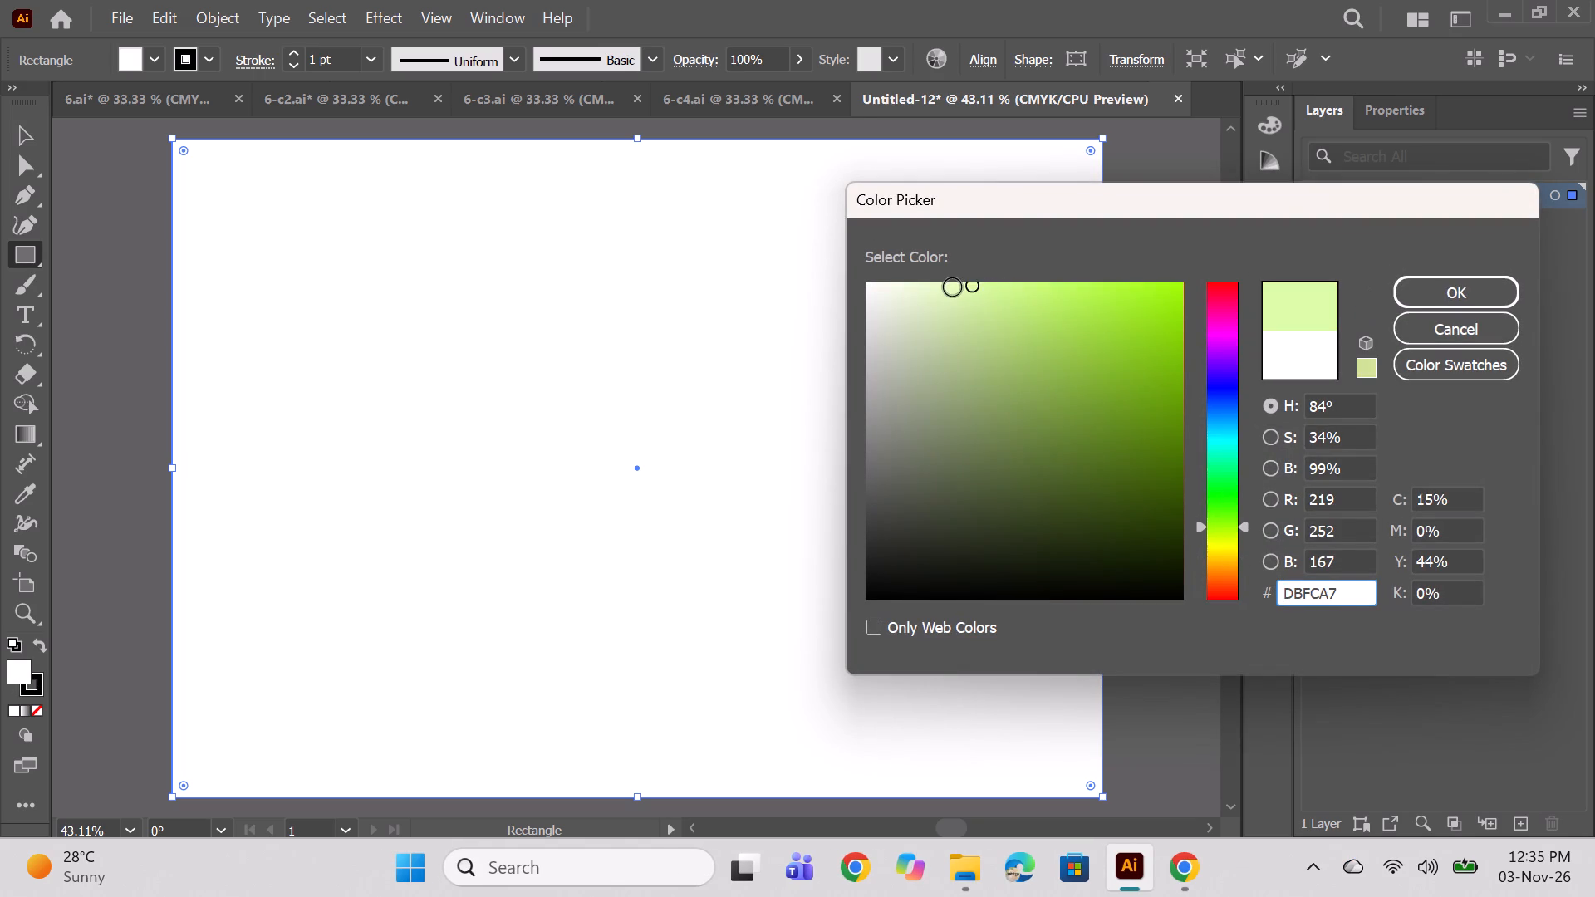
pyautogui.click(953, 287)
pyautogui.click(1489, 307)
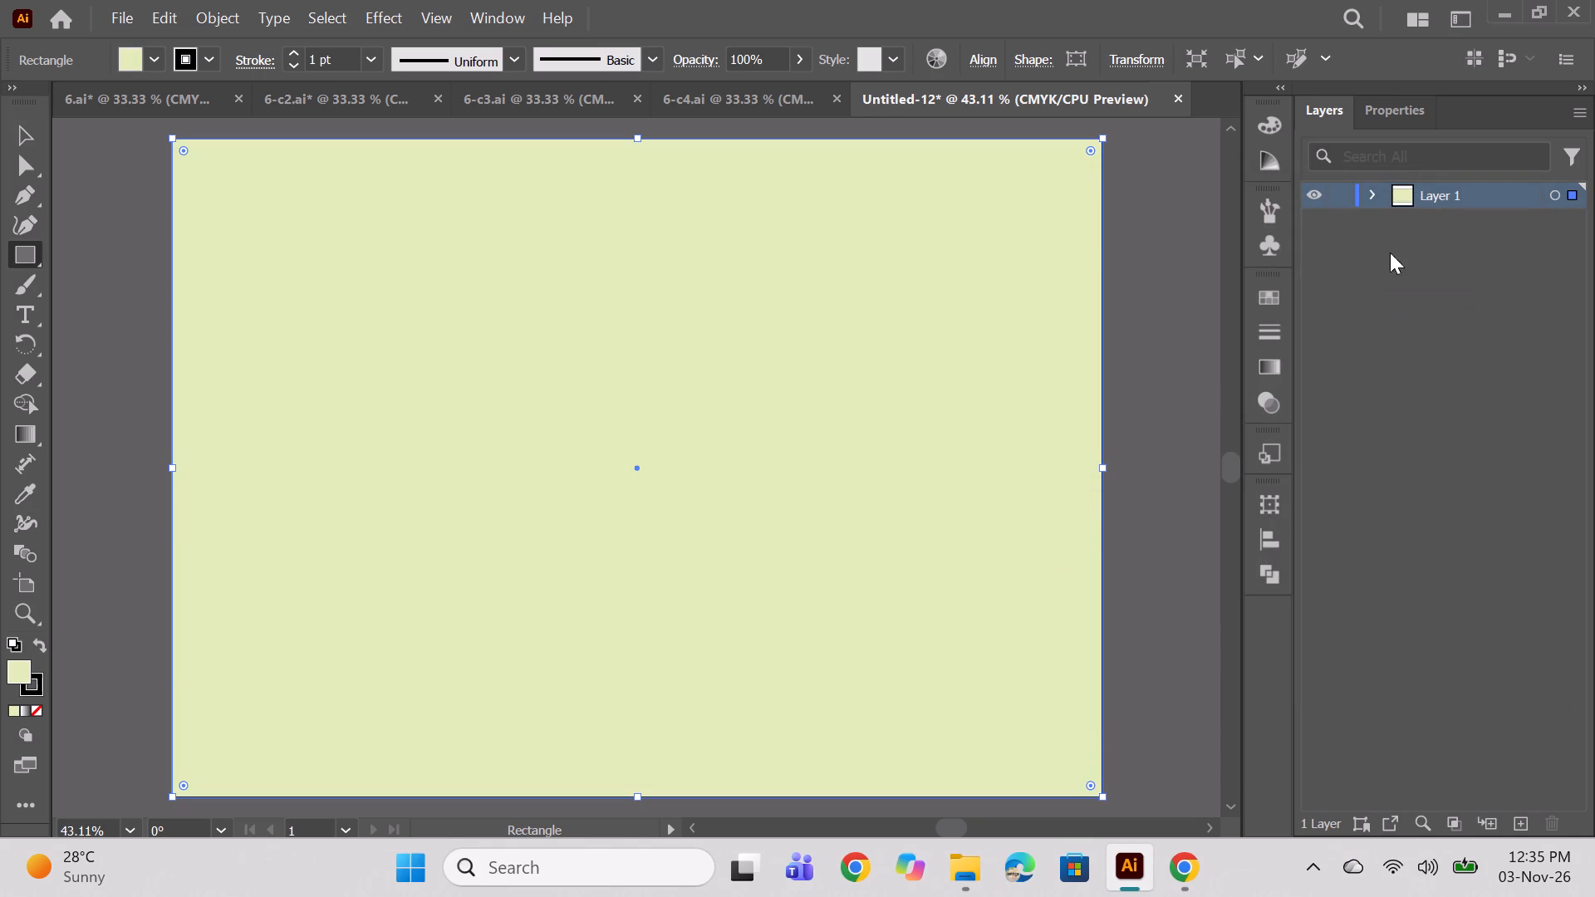
# Shift the background rectangle's fill to a slightly greener pale green.
pyautogui.doubleClick(14, 682)
pyautogui.doubleClick(17, 667)
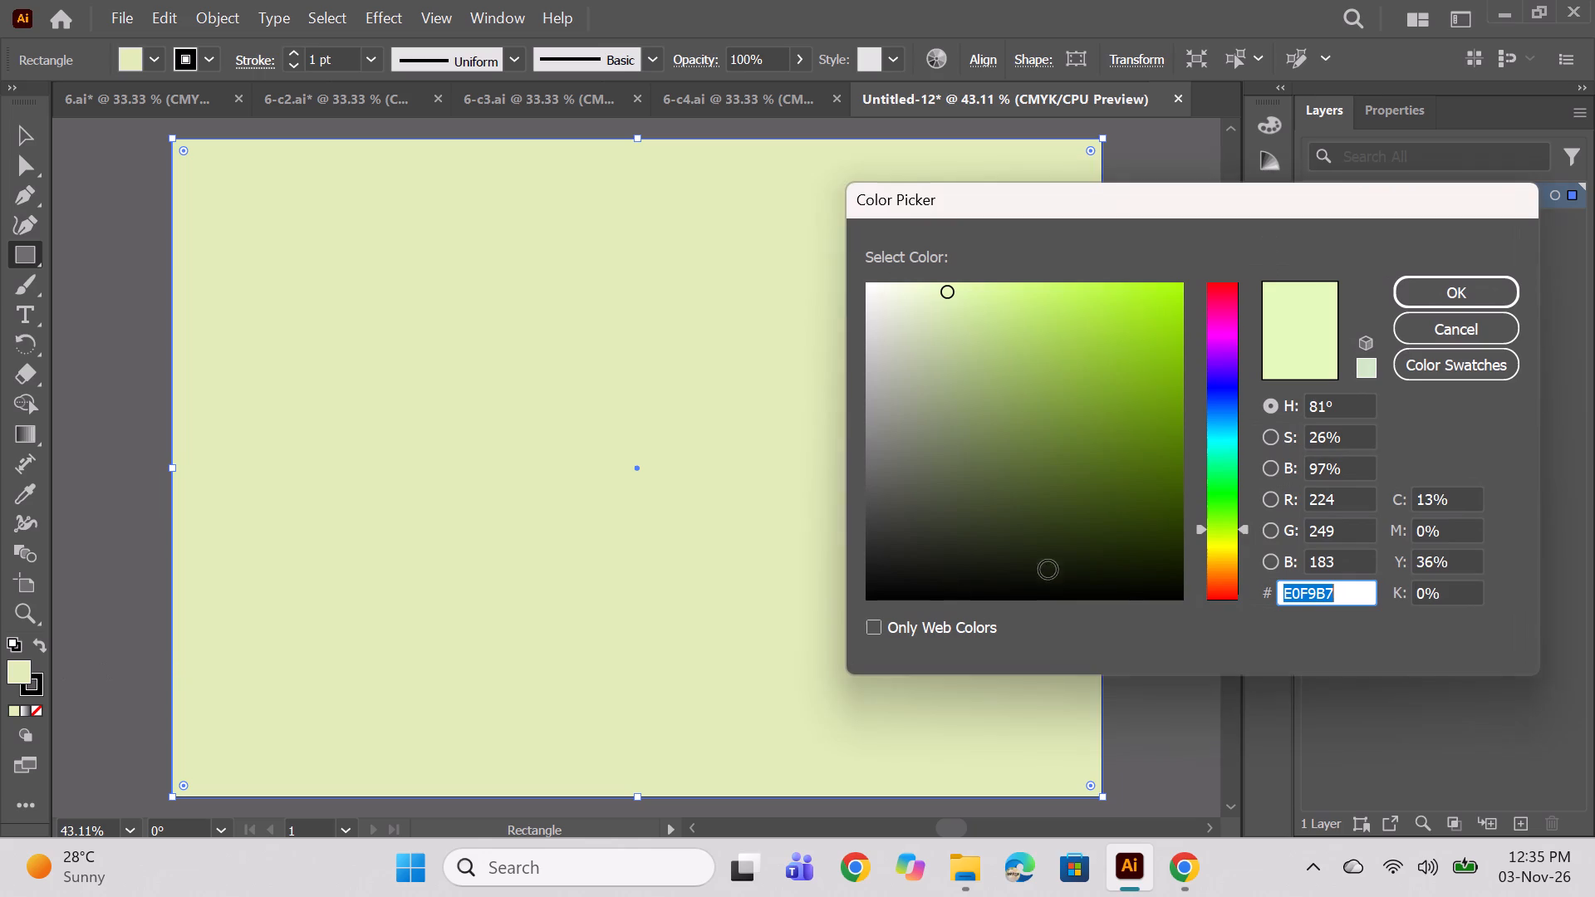
pyautogui.click(1223, 518)
pyautogui.click(938, 293)
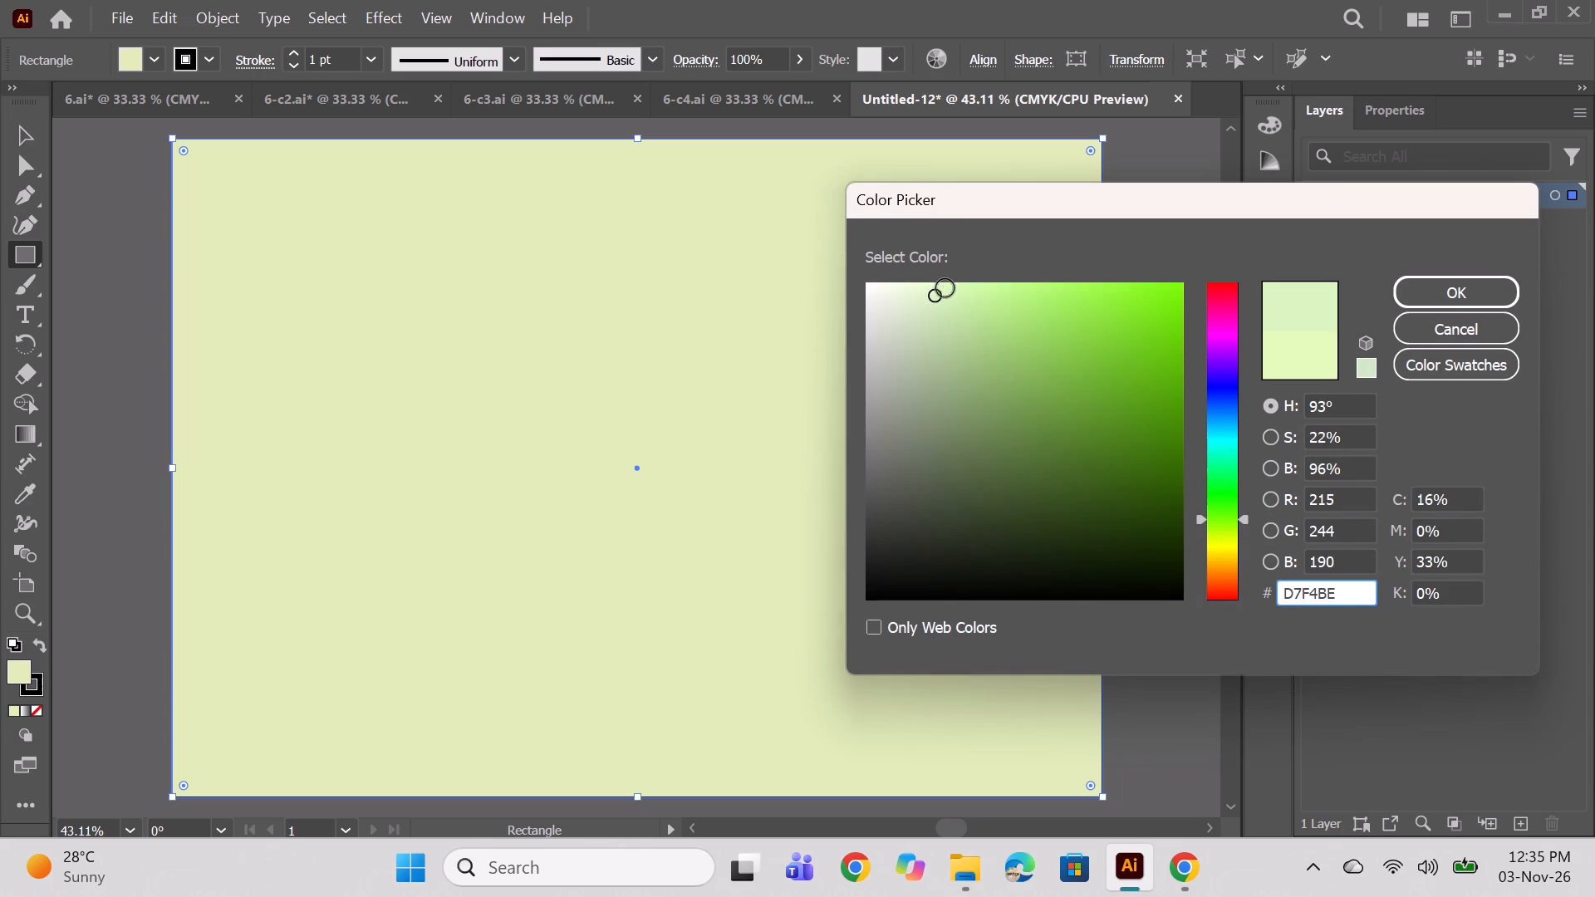
pyautogui.click(949, 287)
pyautogui.click(1456, 294)
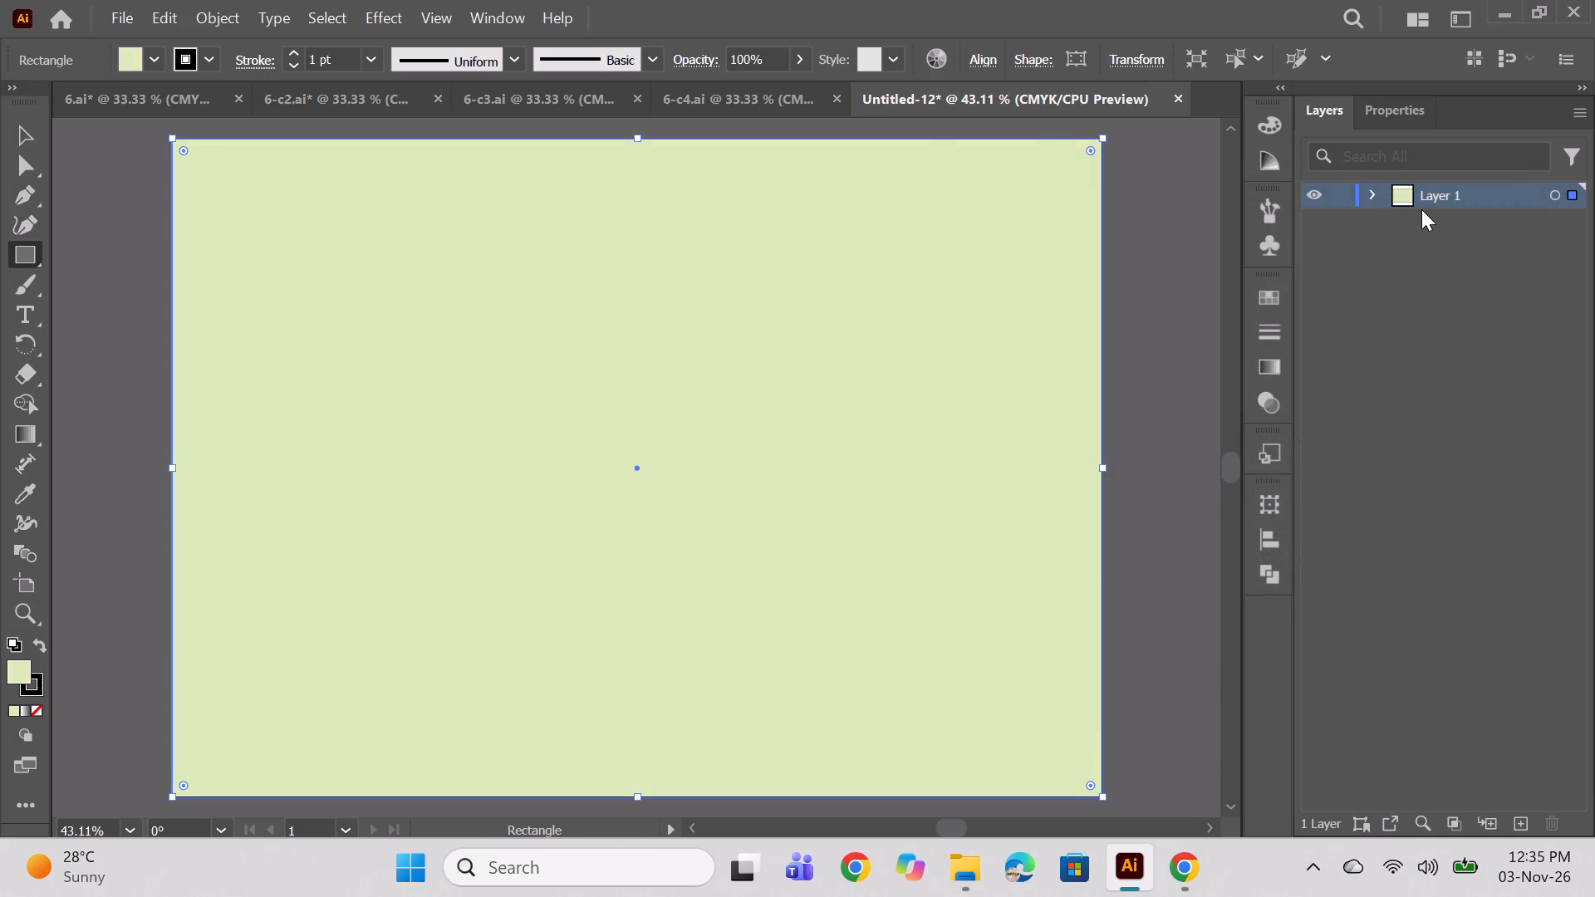
# Group the background rectangle and paste the yellow three-lotus motif at the artboard's centre.
pyautogui.hotkey('ctrl', 'g')
pyautogui.hotkey('ctrl', 'v')
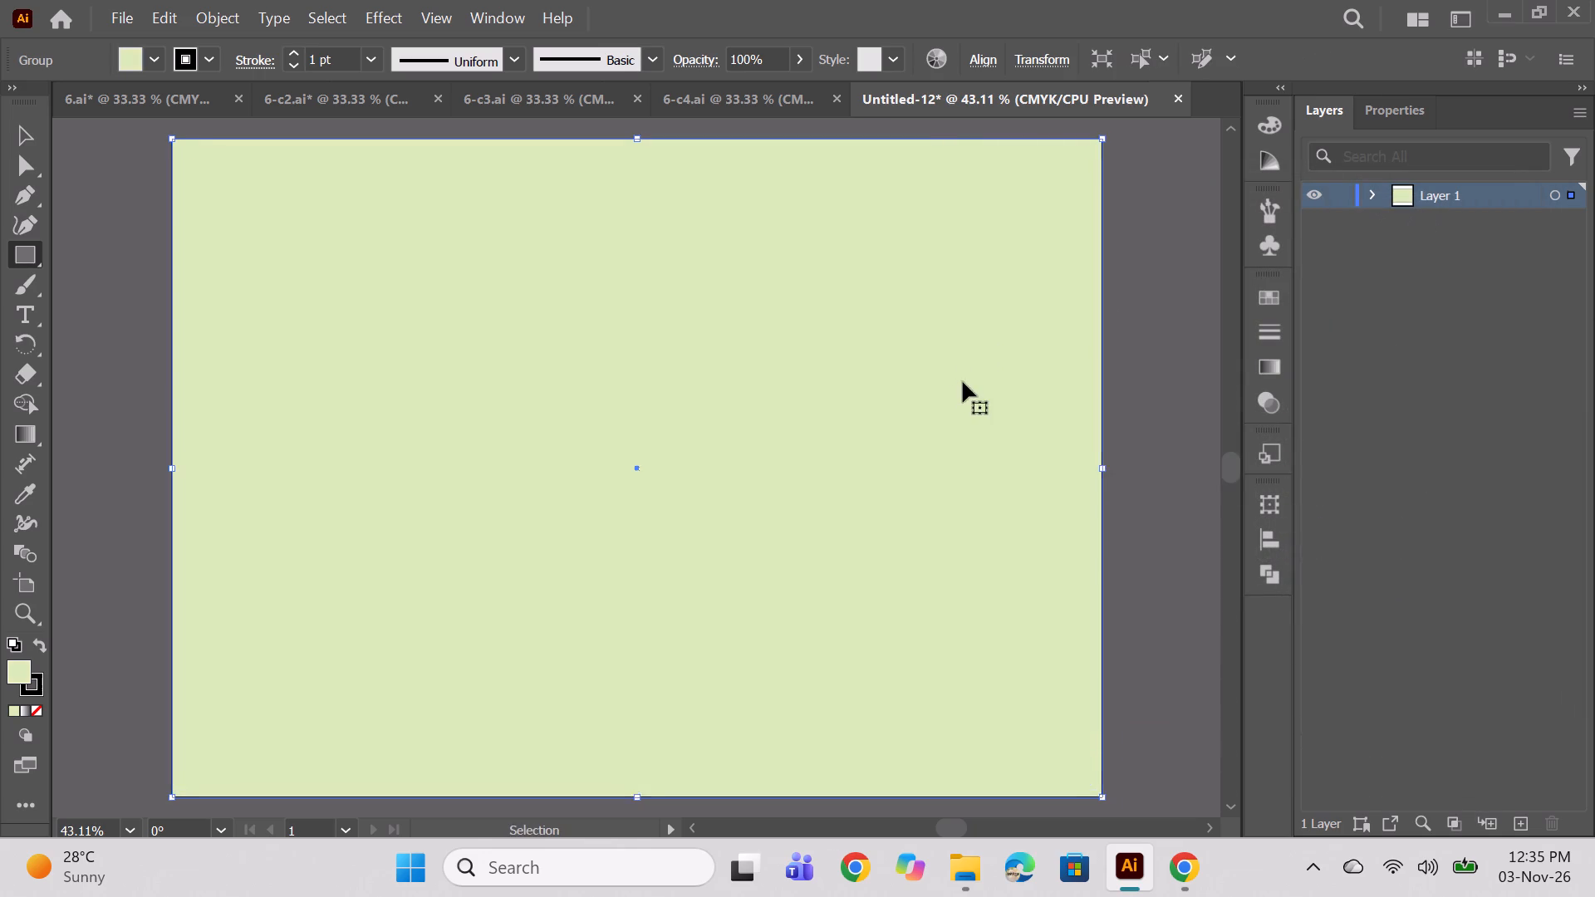
pyautogui.keyDown('ctrl'); pyautogui.click(1056, 387); pyautogui.keyUp('ctrl')
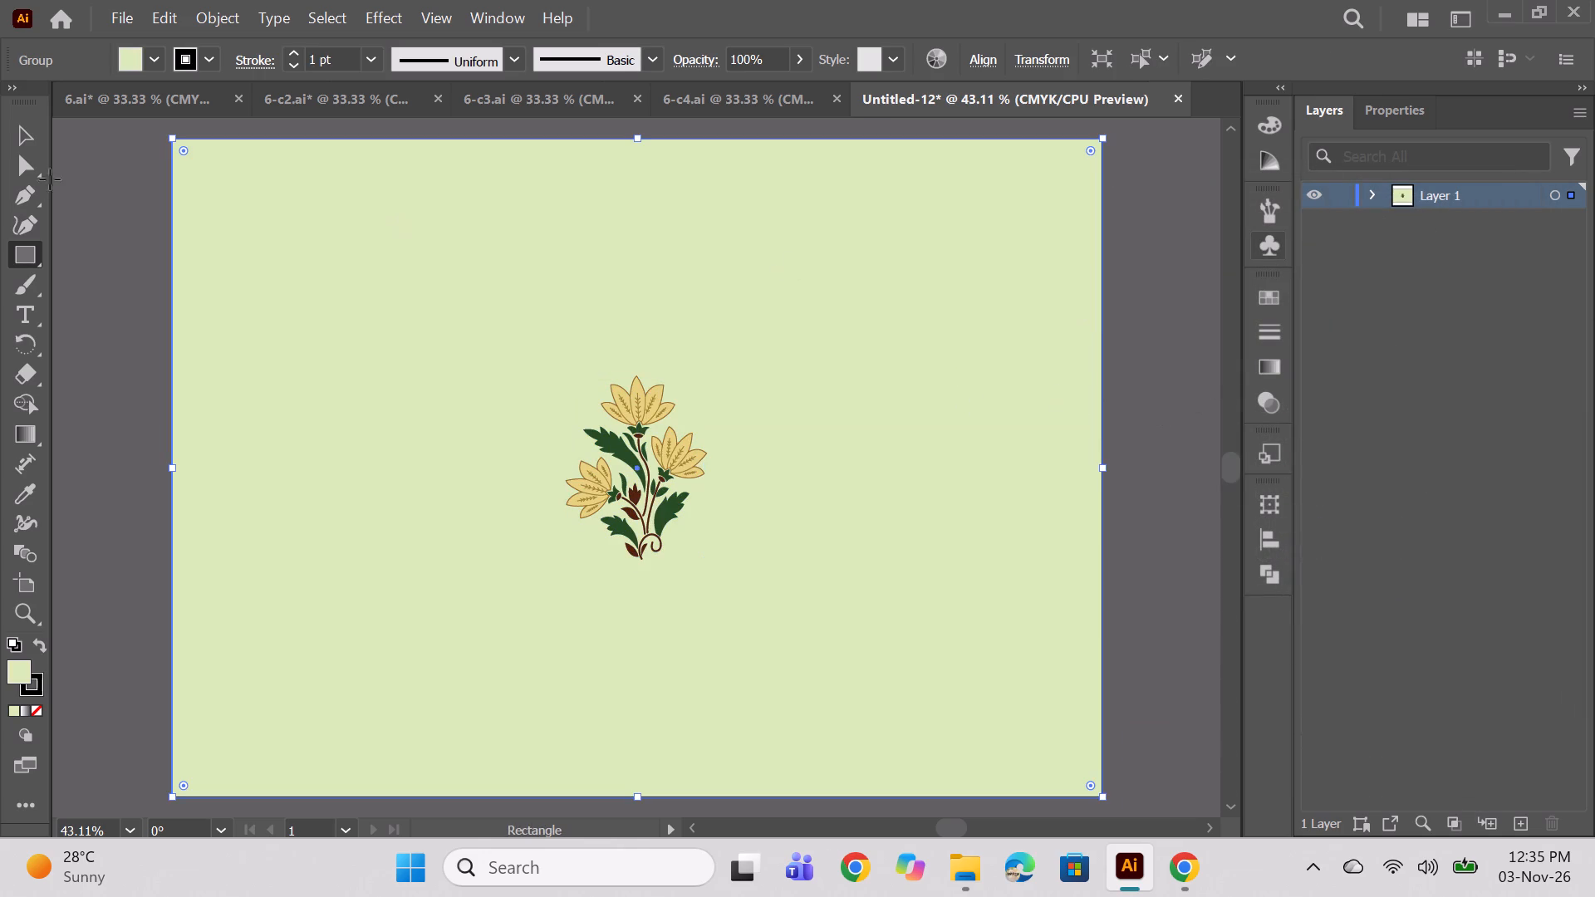
# Fill the petal shape of the motif's right-hand lotus with coral red in place of the yellow.
pyautogui.scroll(-1, 885, 346)
pyautogui.keyDown('alt'); pyautogui.scroll(-1, 872, 390); pyautogui.keyUp('alt')
pyautogui.keyDown('alt'); pyautogui.scroll(1, 852, 371); pyautogui.keyUp('alt')
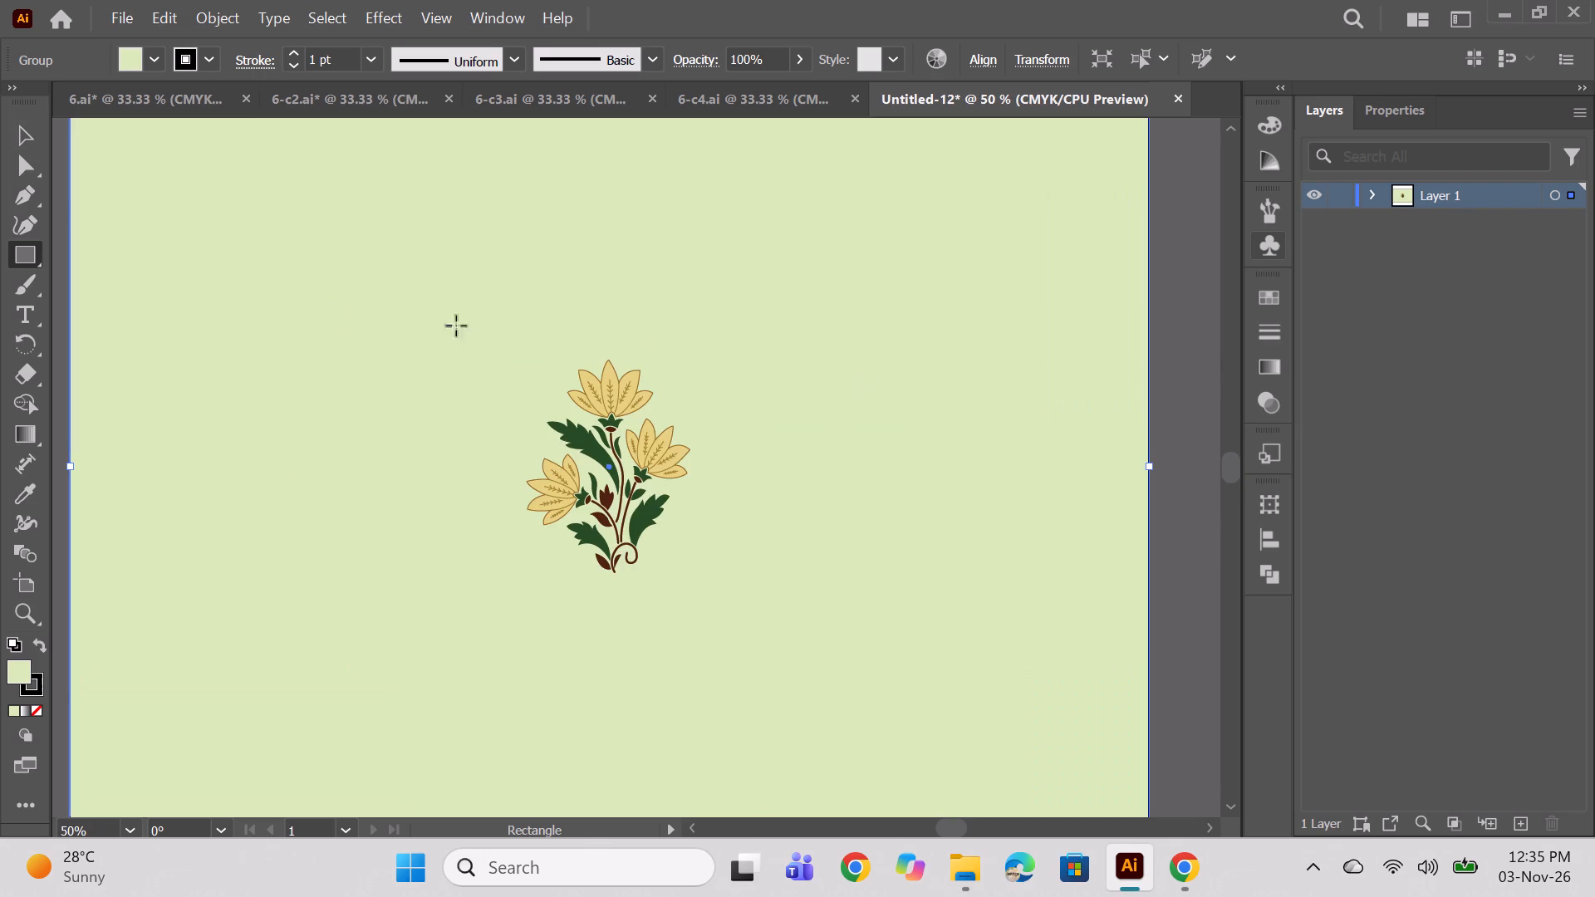
pyautogui.click(1380, 196)
pyautogui.scroll(-4, 1416, 261)
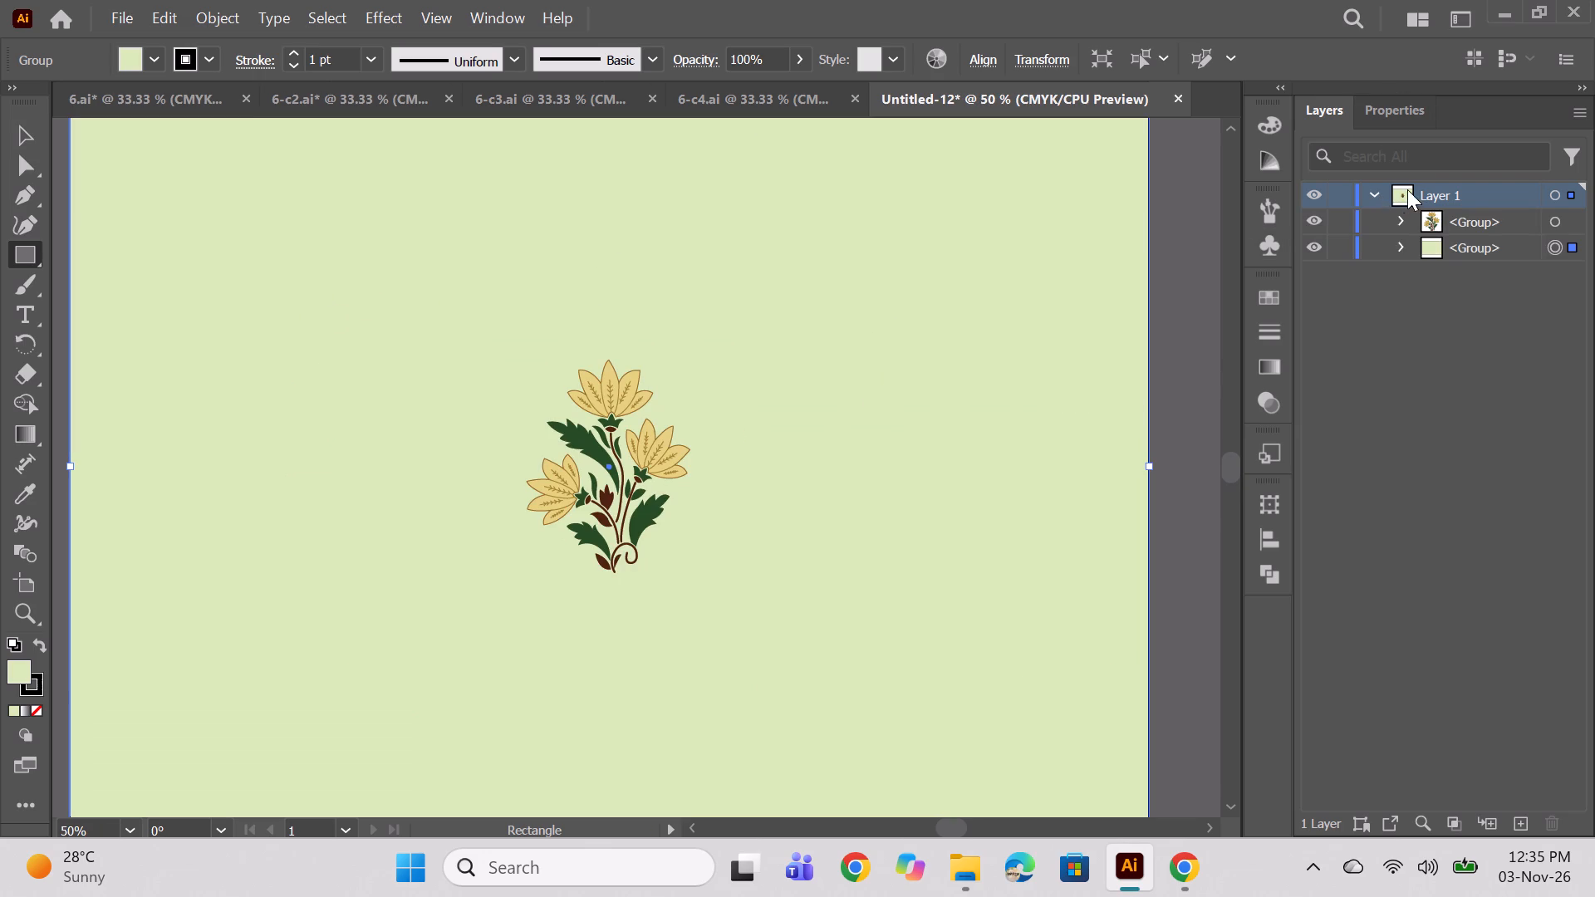
pyautogui.click(1404, 218)
pyautogui.scroll(-7, 1464, 298)
pyautogui.scroll(-6, 1549, 532)
pyautogui.click(1552, 721)
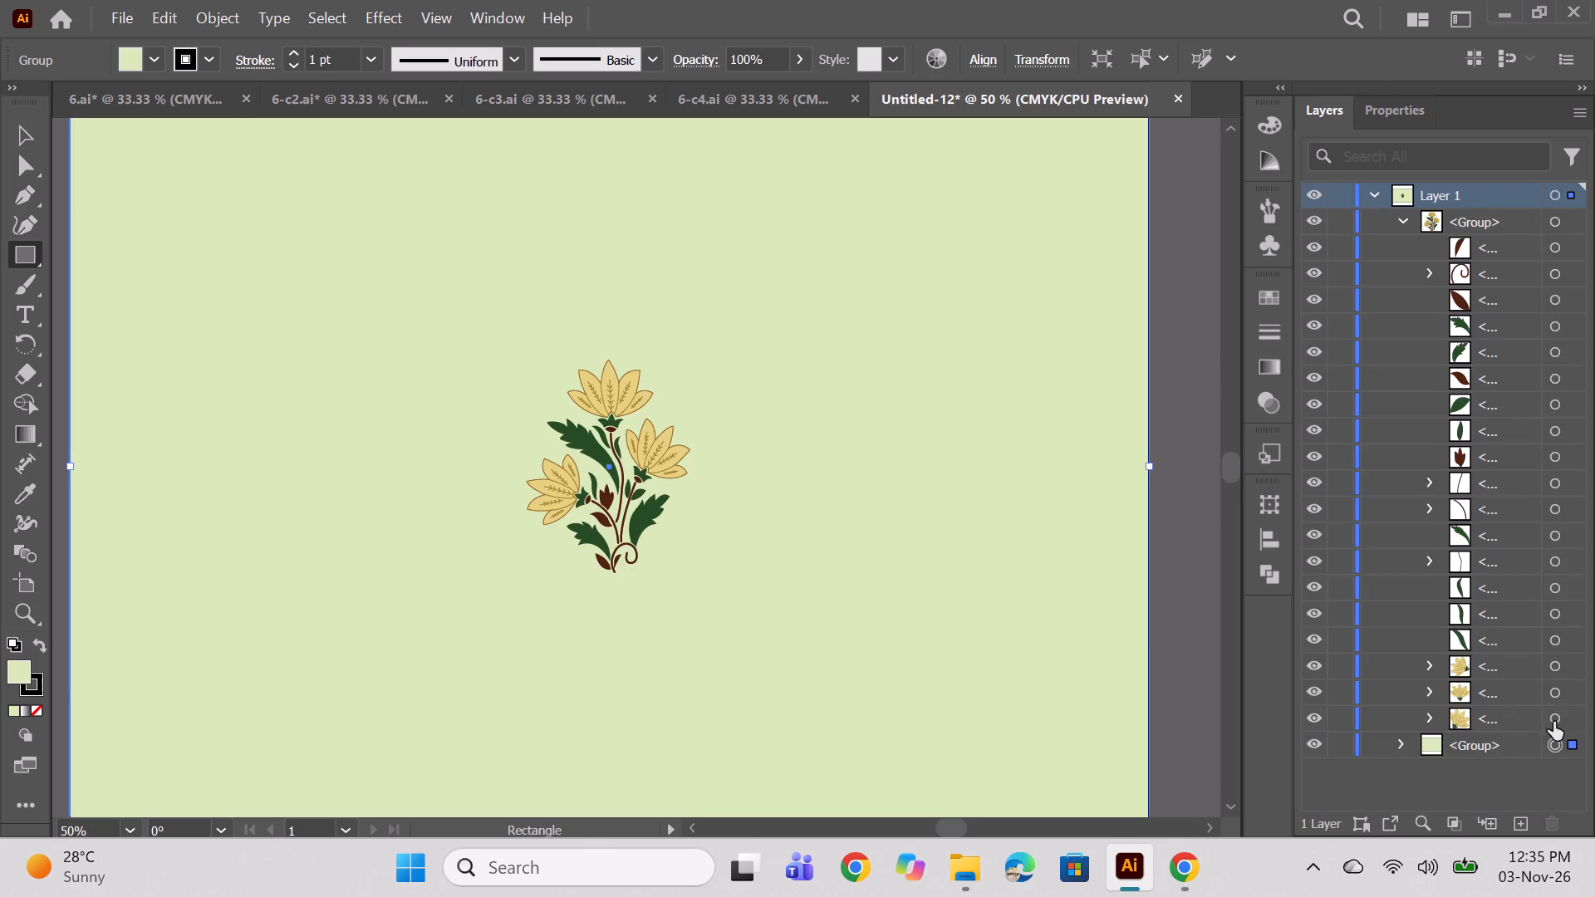
pyautogui.click(1426, 723)
pyautogui.scroll(-8, 1519, 681)
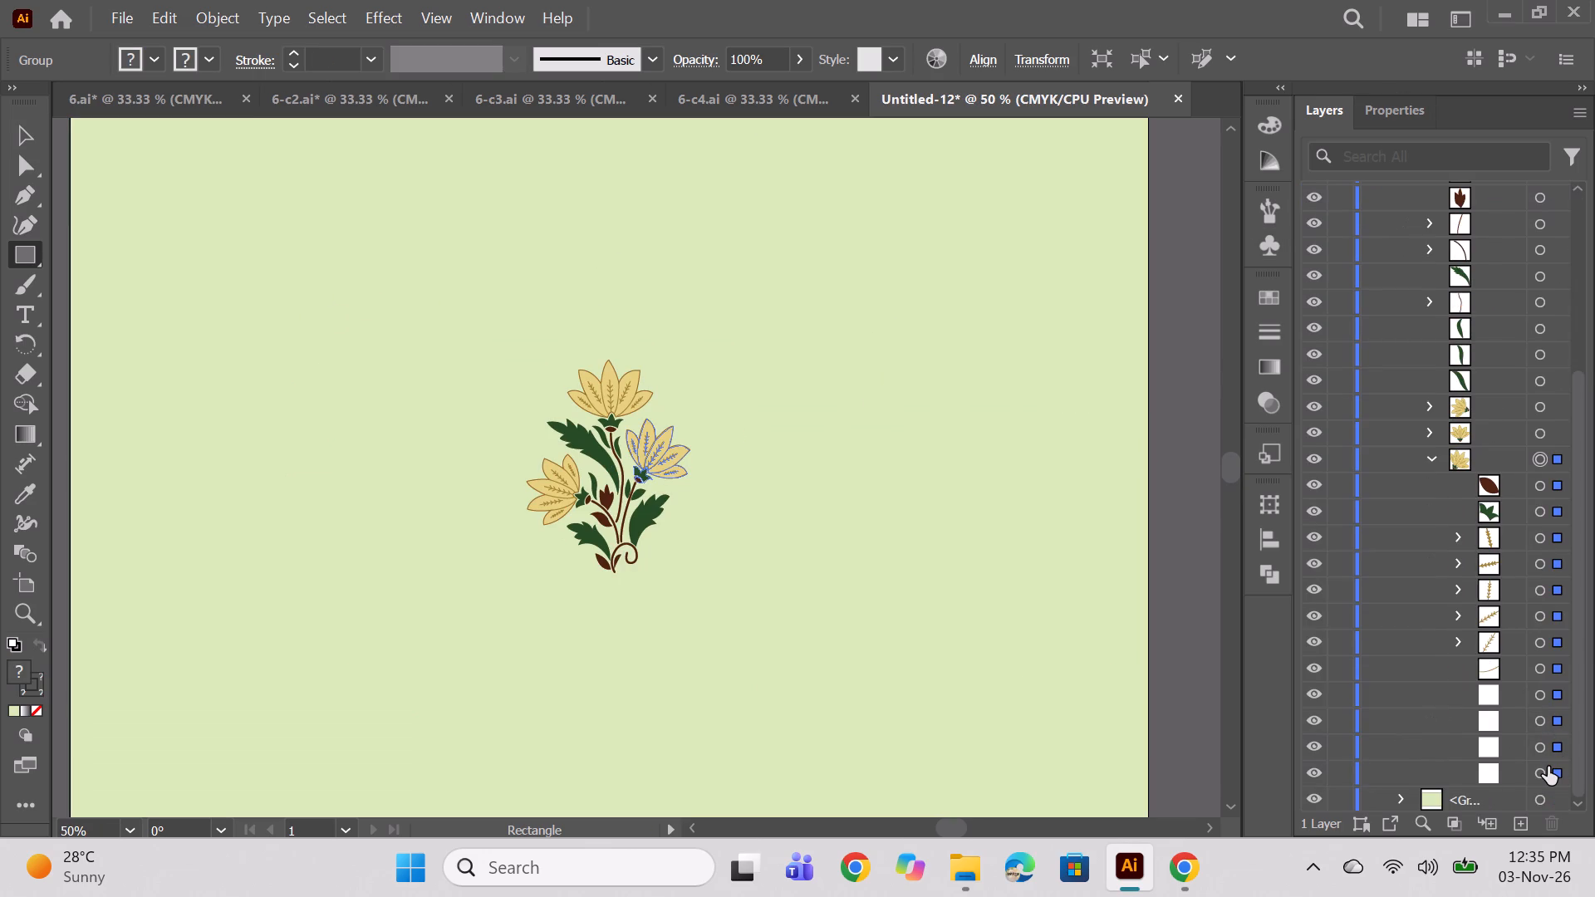
pyautogui.click(1548, 768)
pyautogui.doubleClick(19, 672)
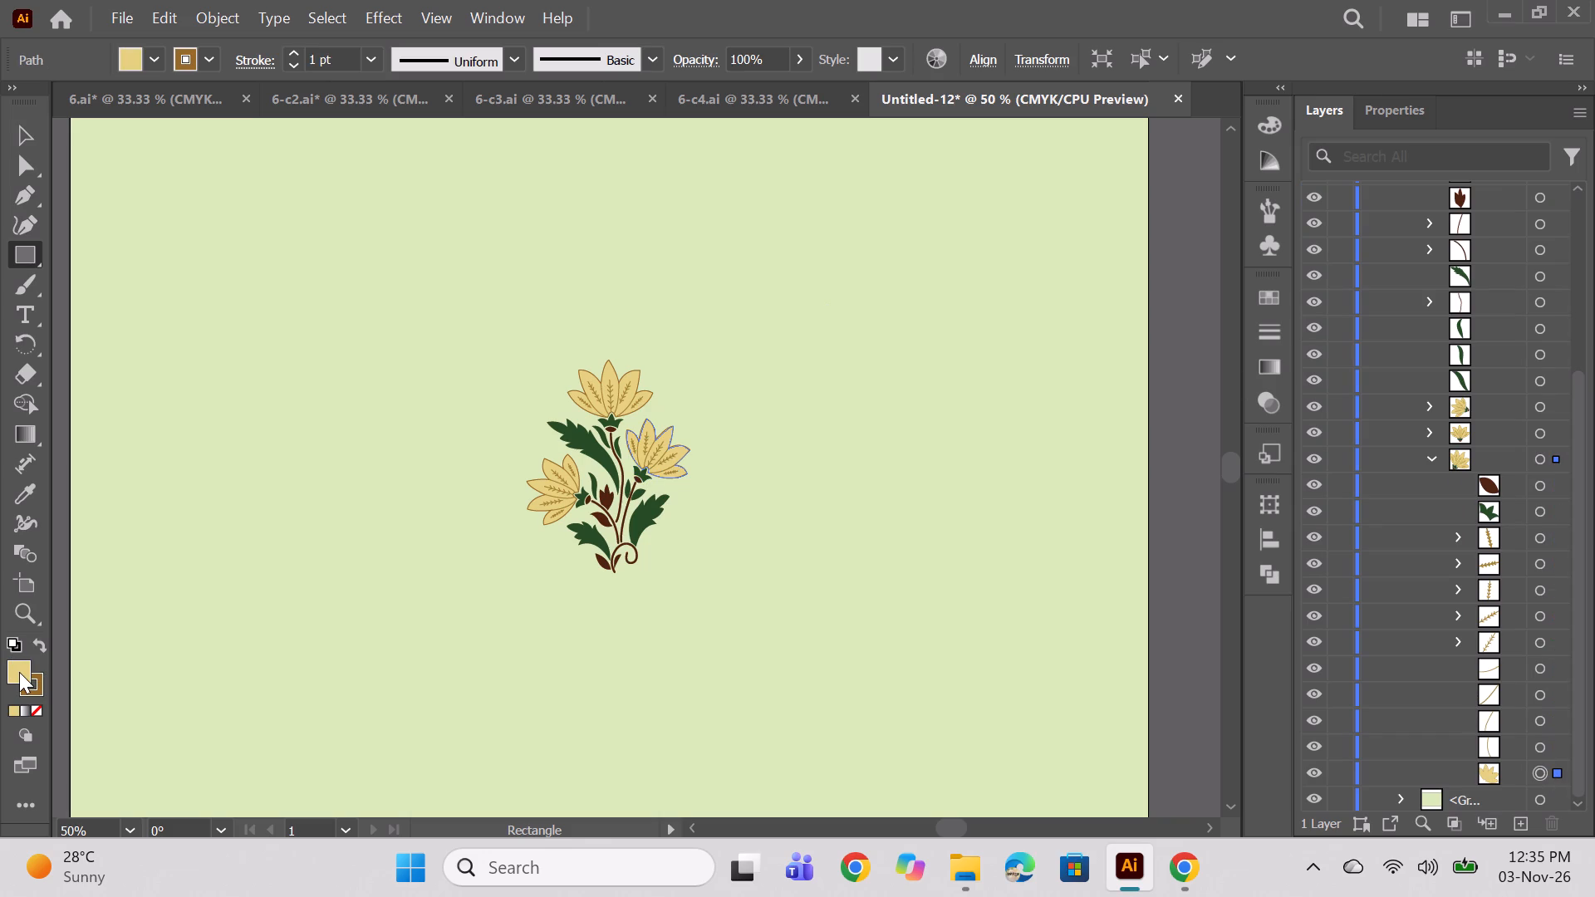
pyautogui.click(1226, 299)
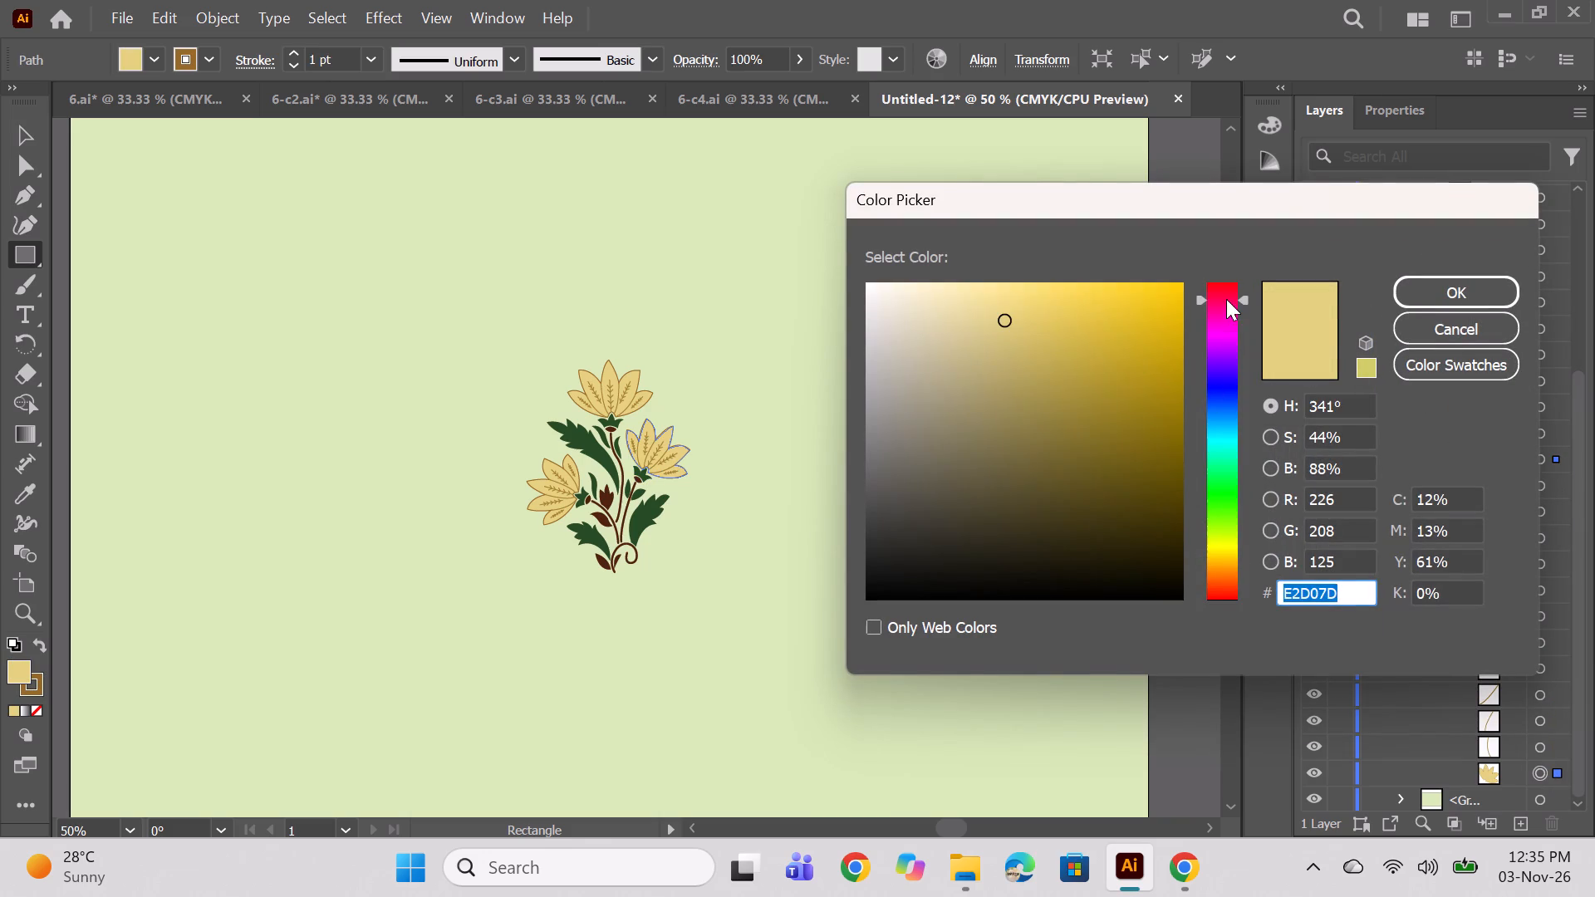
pyautogui.doubleClick(1223, 291)
pyautogui.click(1034, 313)
pyautogui.click(1075, 282)
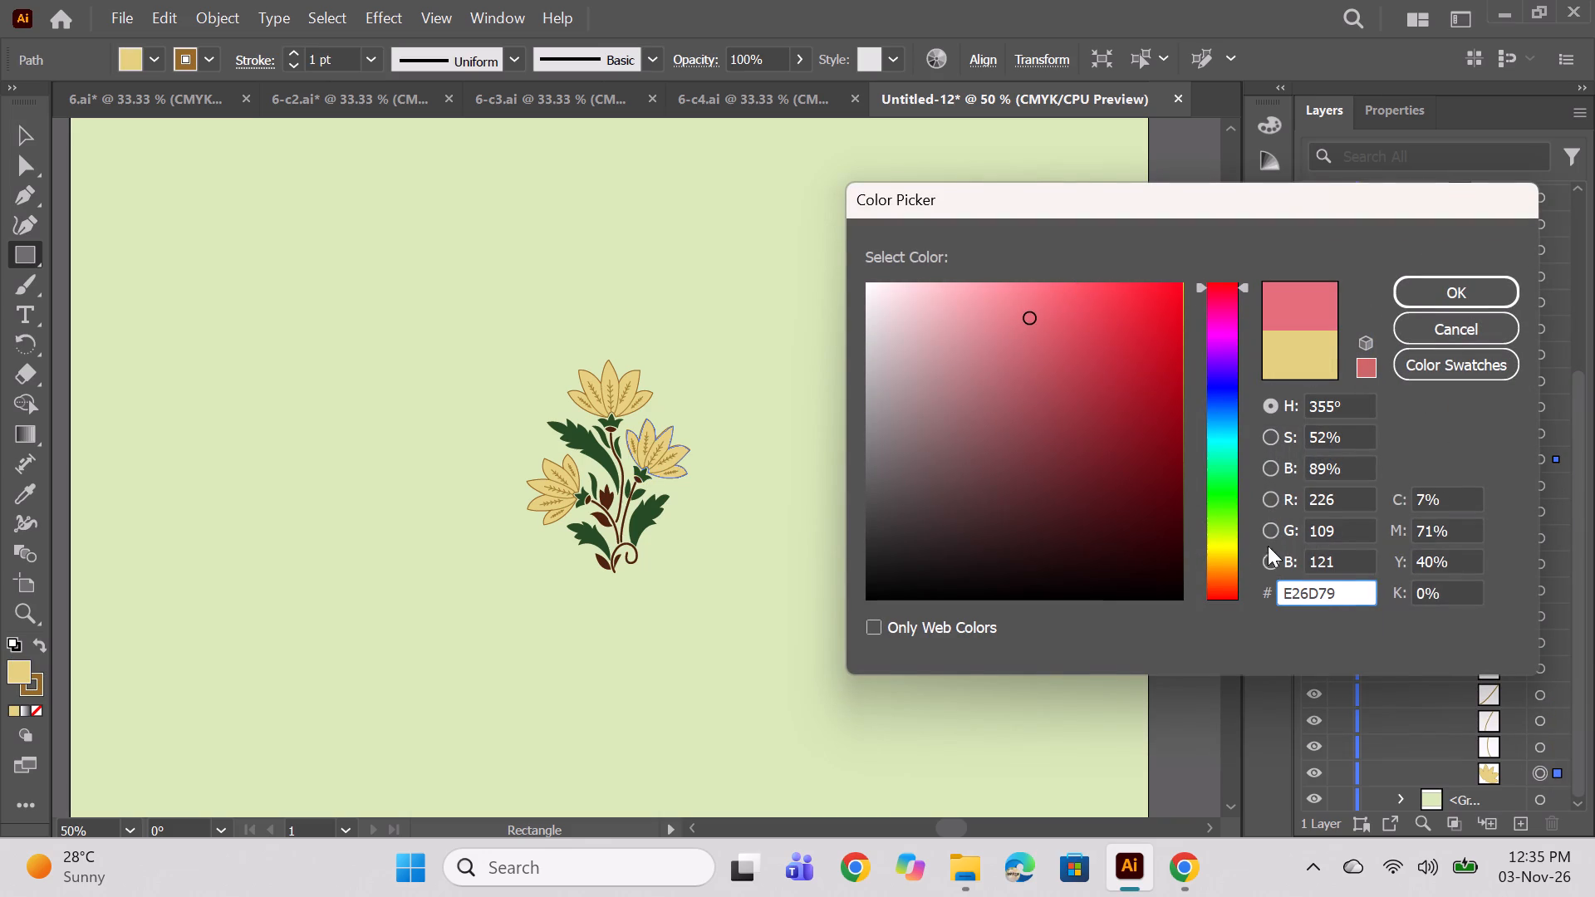
pyautogui.click(1239, 590)
pyautogui.click(1220, 593)
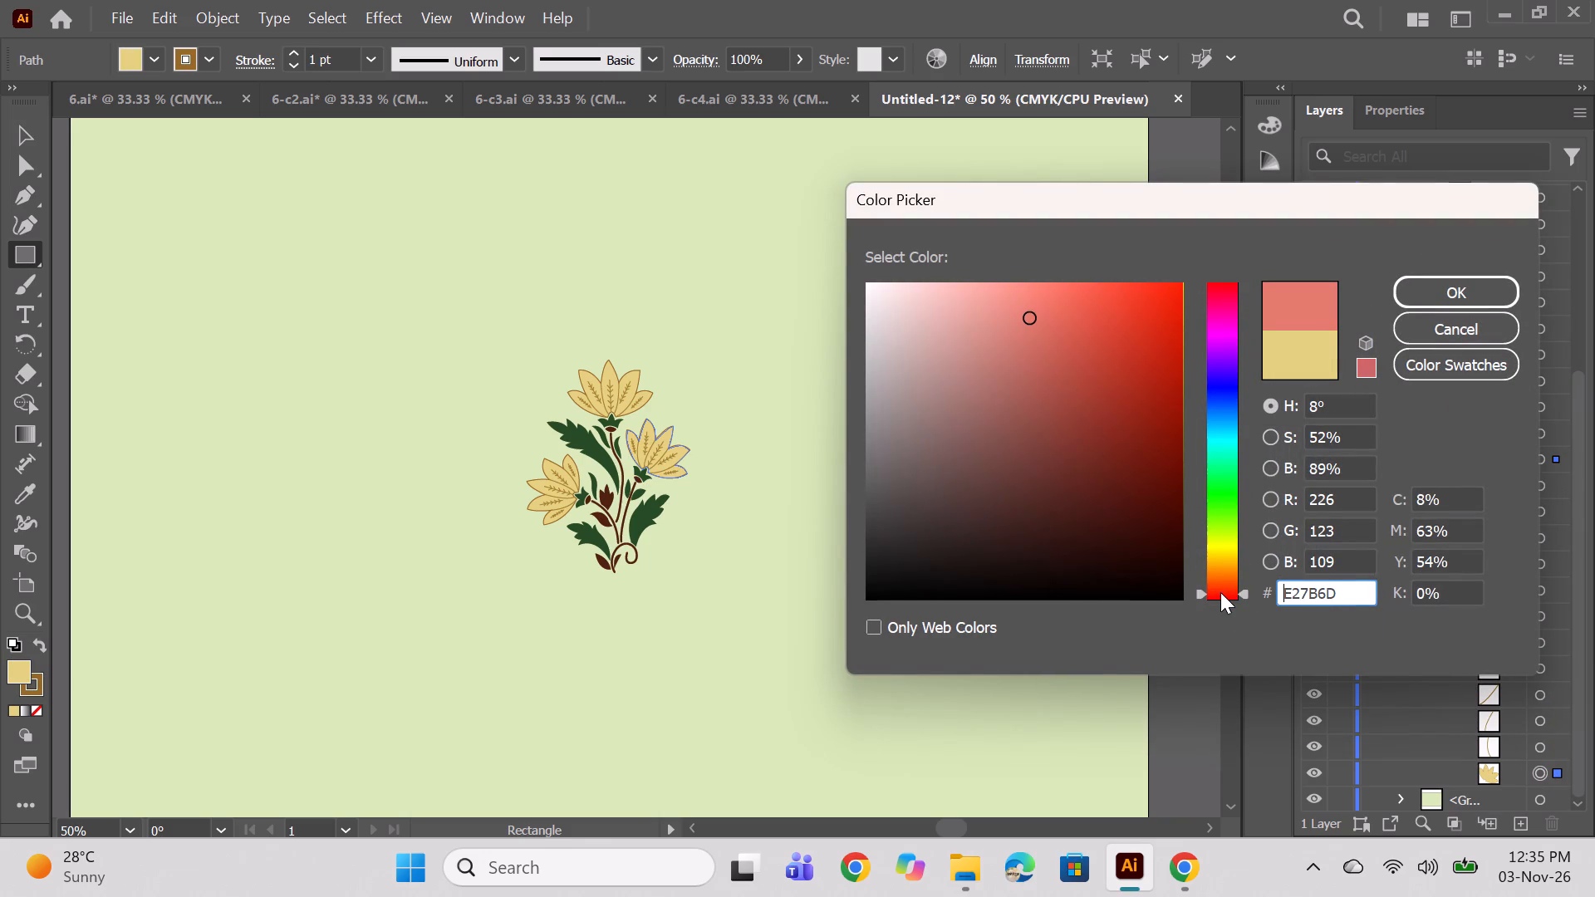
pyautogui.click(1222, 599)
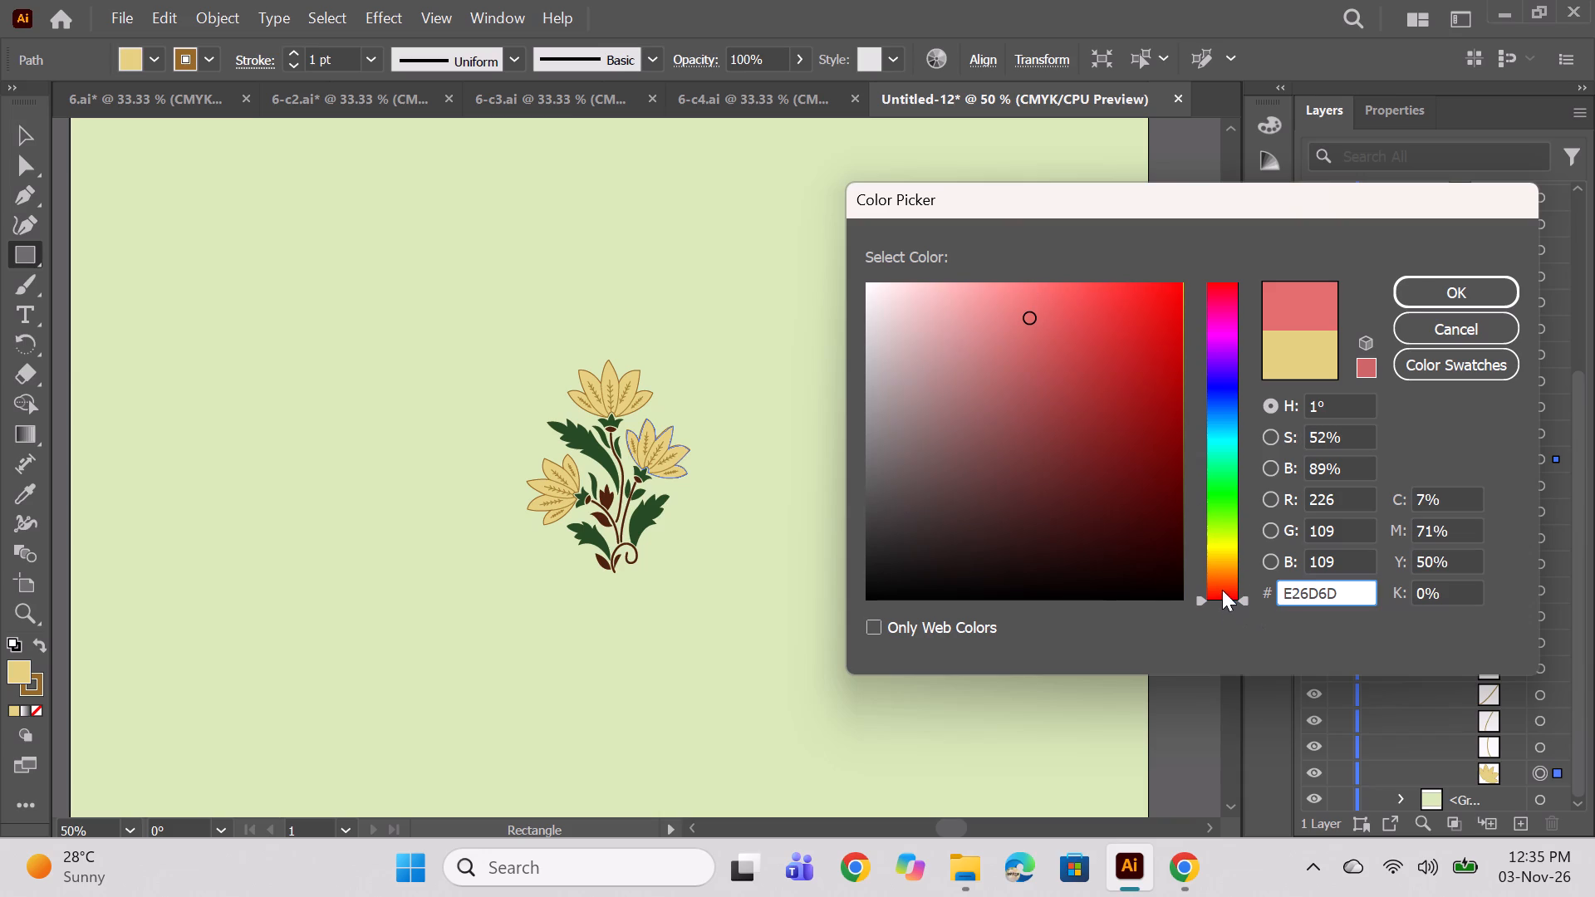
pyautogui.click(1222, 590)
pyautogui.moveTo(1041, 297); pyautogui.dragTo(1044, 305)
pyautogui.click(1069, 287)
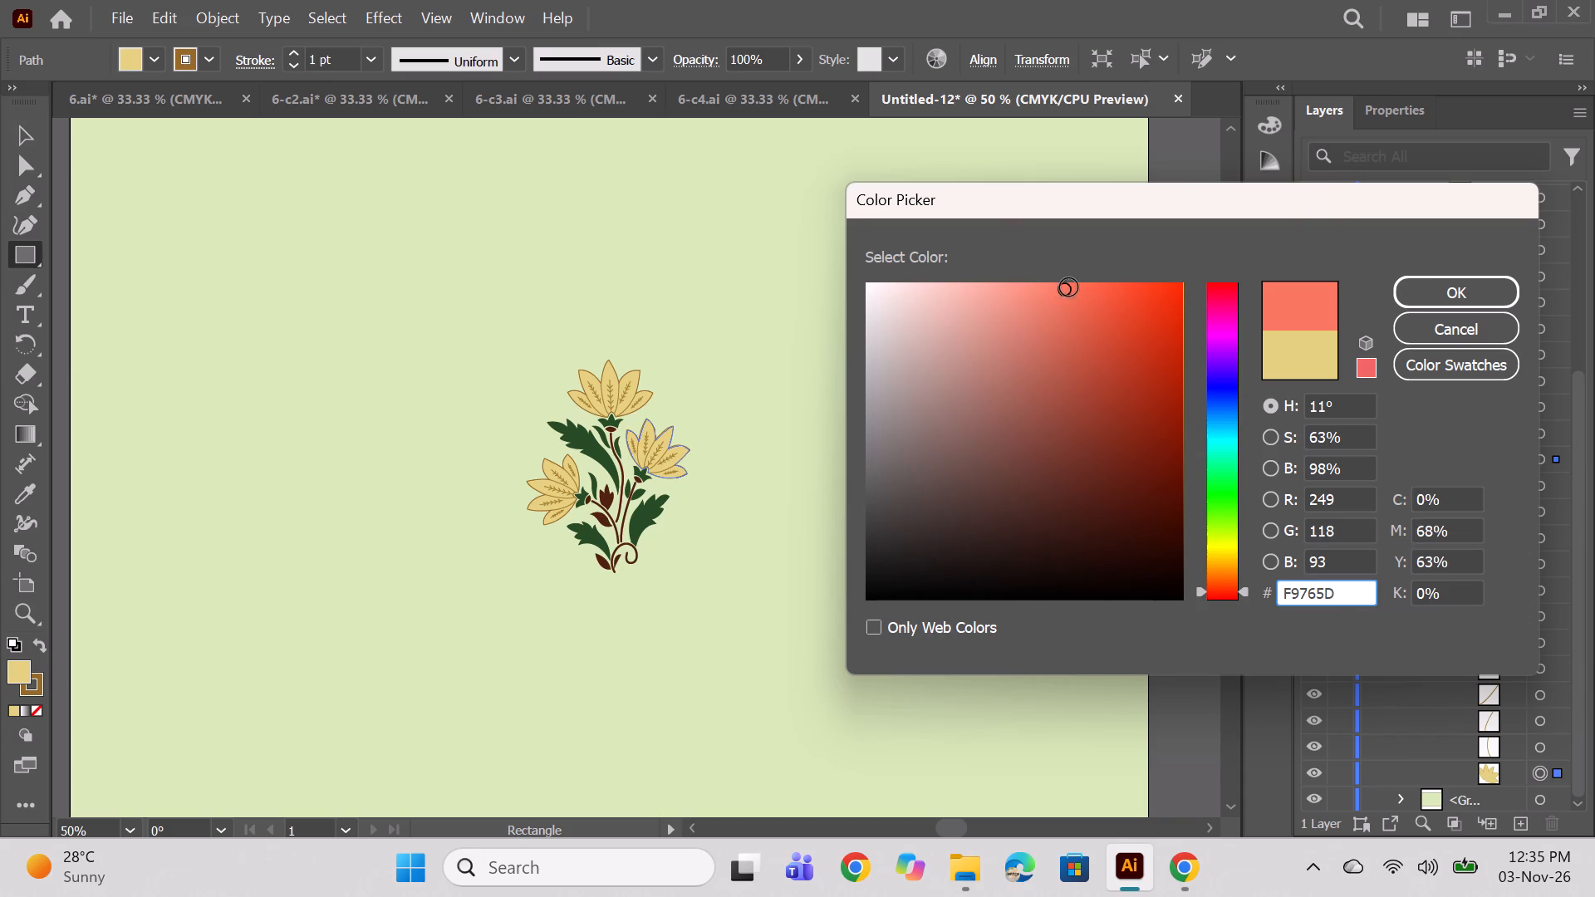
pyautogui.click(1081, 316)
pyautogui.click(1084, 346)
pyautogui.click(1077, 378)
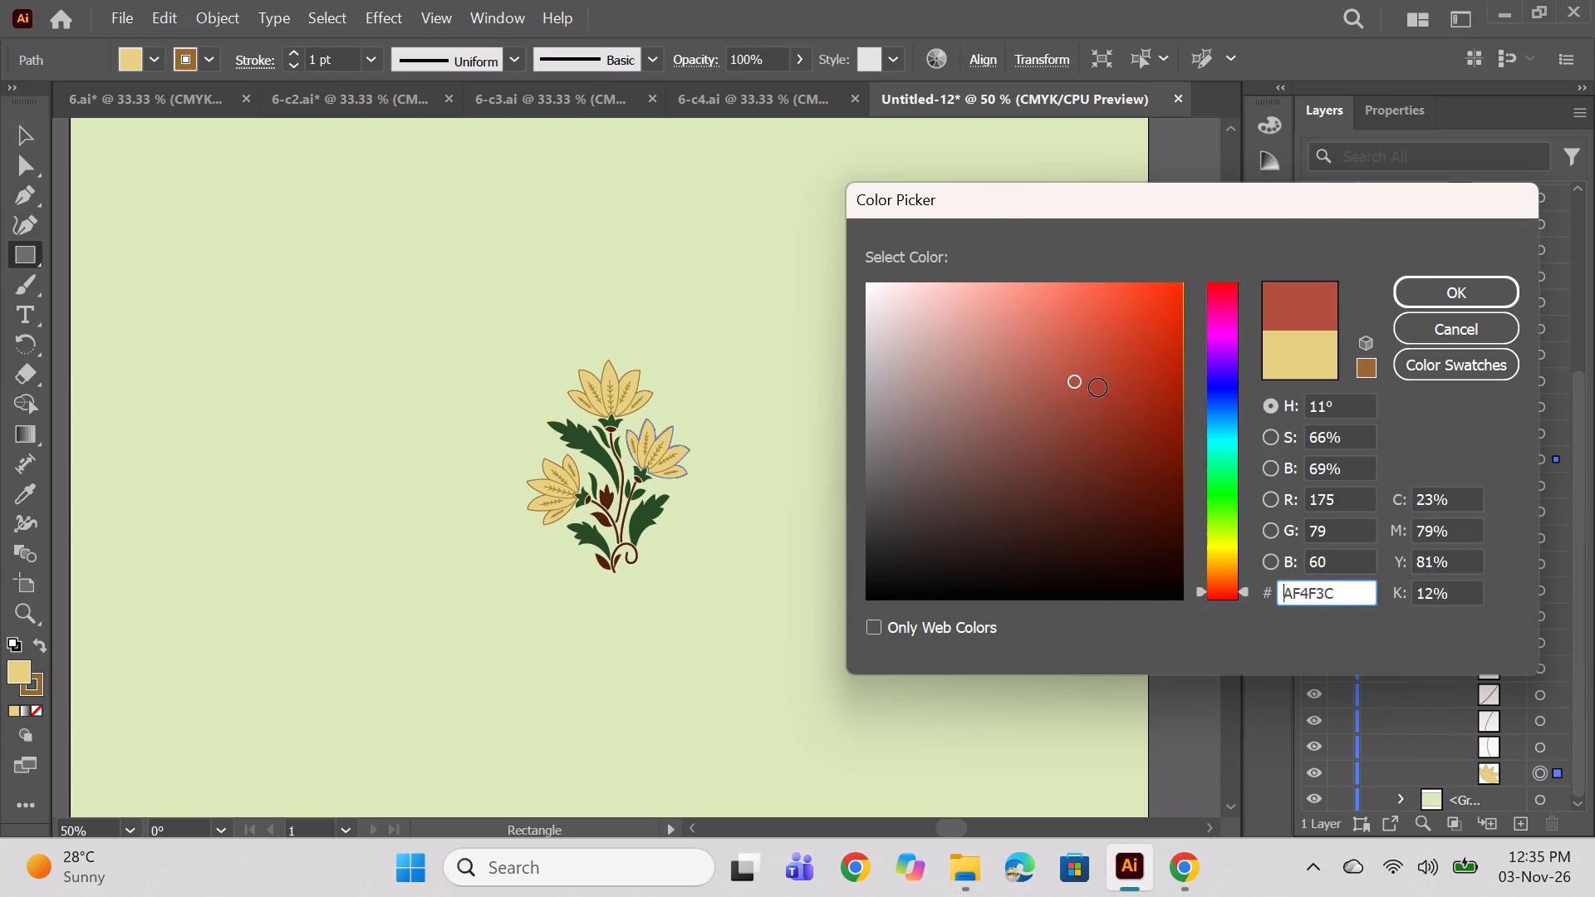
pyautogui.click(1109, 392)
pyautogui.click(1153, 389)
pyautogui.click(1230, 596)
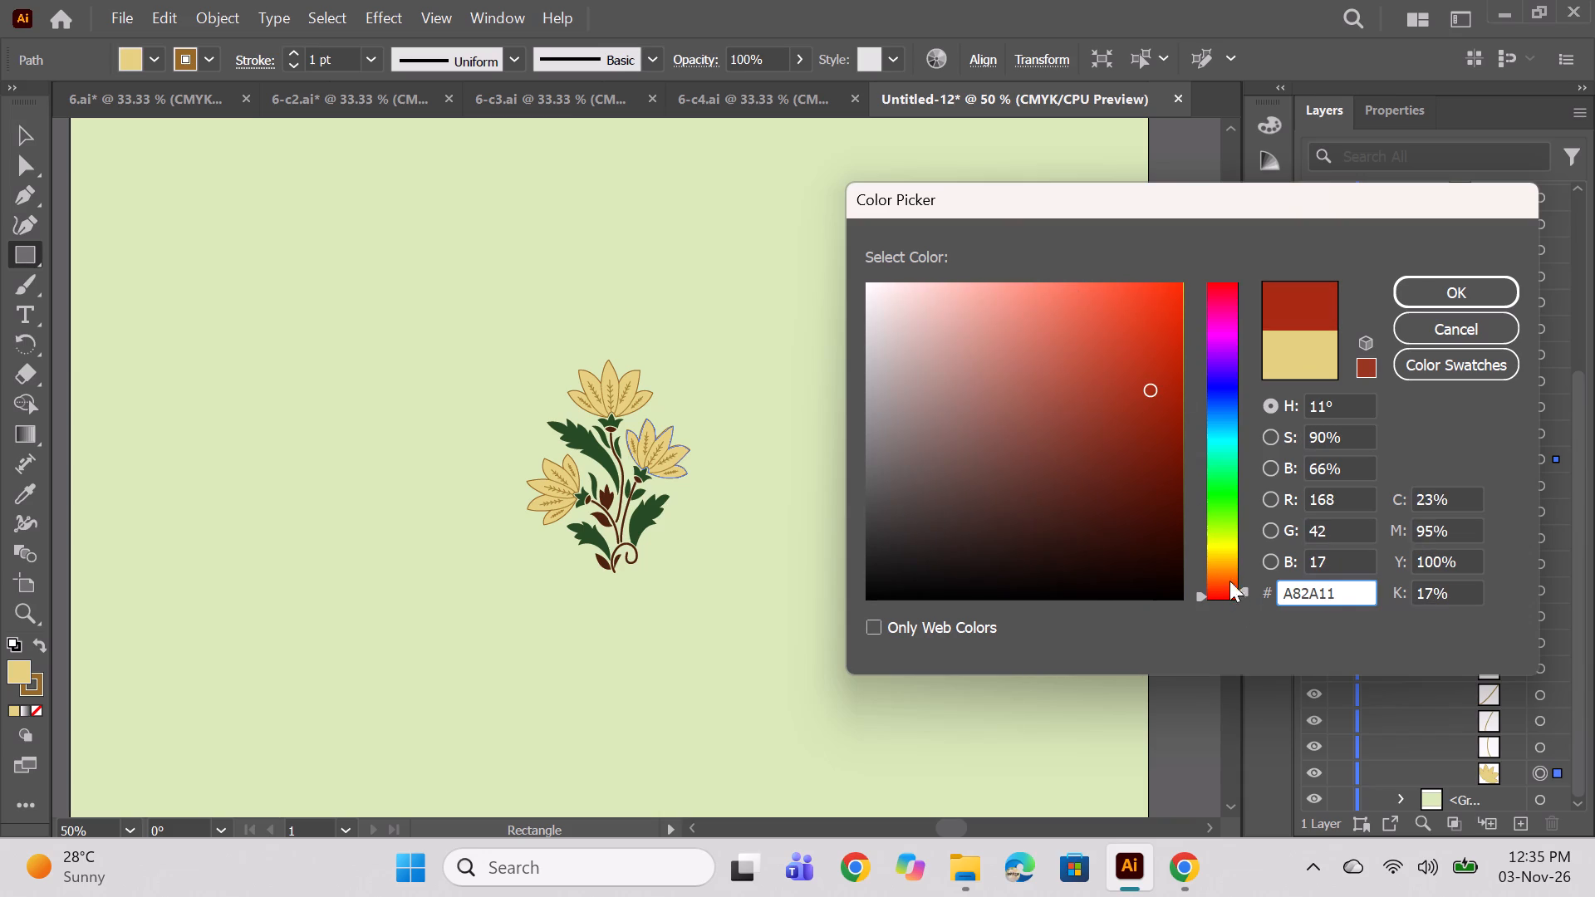
pyautogui.click(1116, 390)
pyautogui.click(1111, 379)
pyautogui.click(1082, 378)
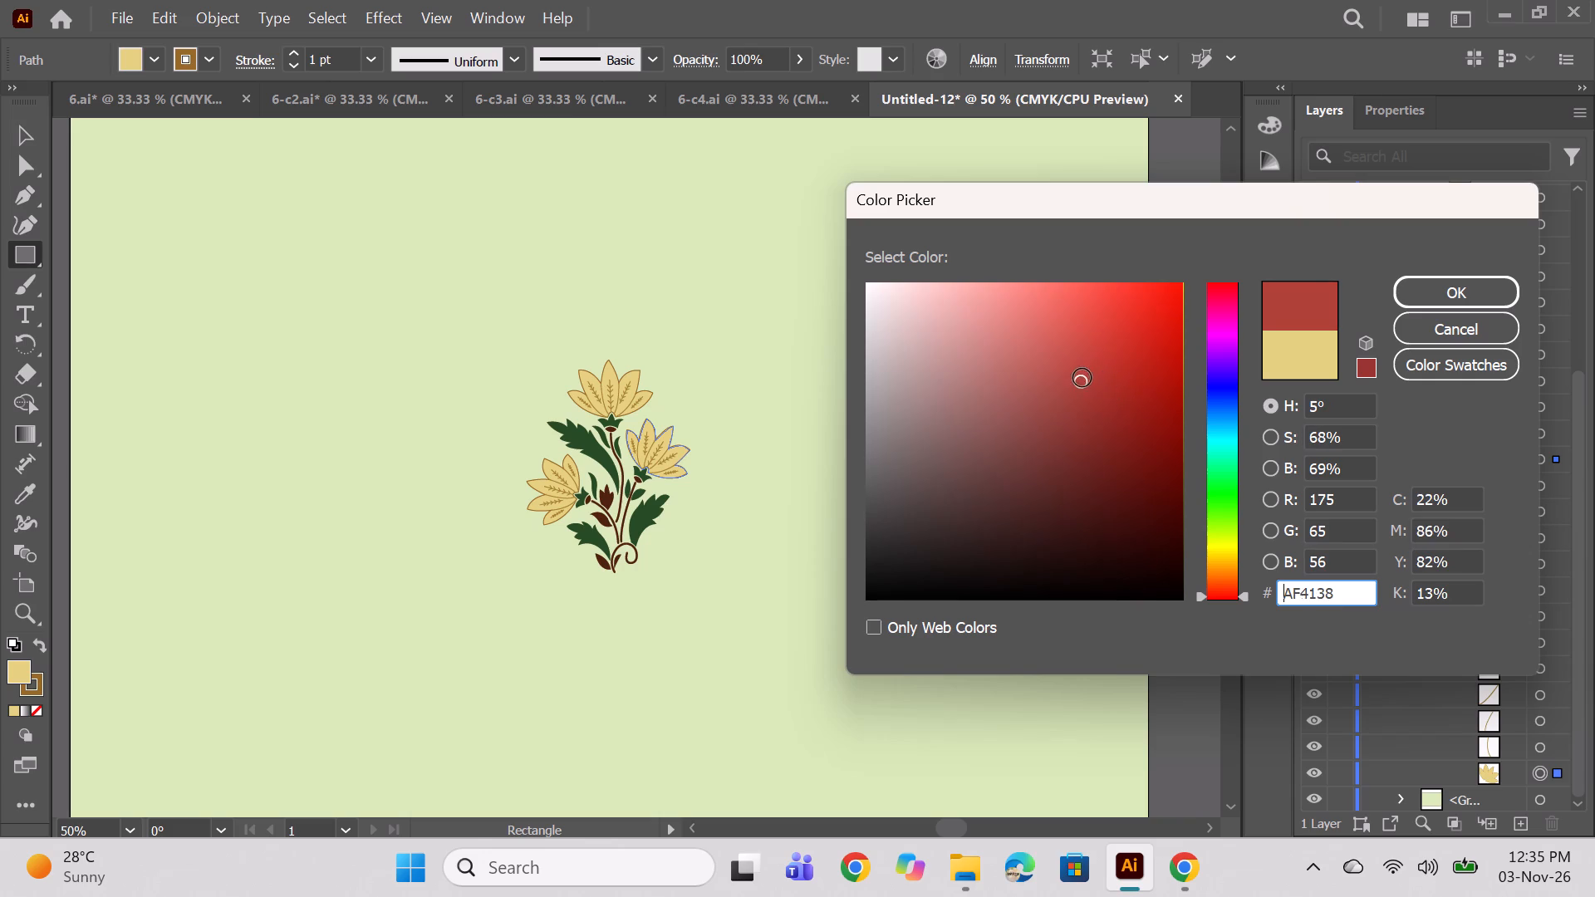
pyautogui.click(1116, 380)
pyautogui.click(1110, 366)
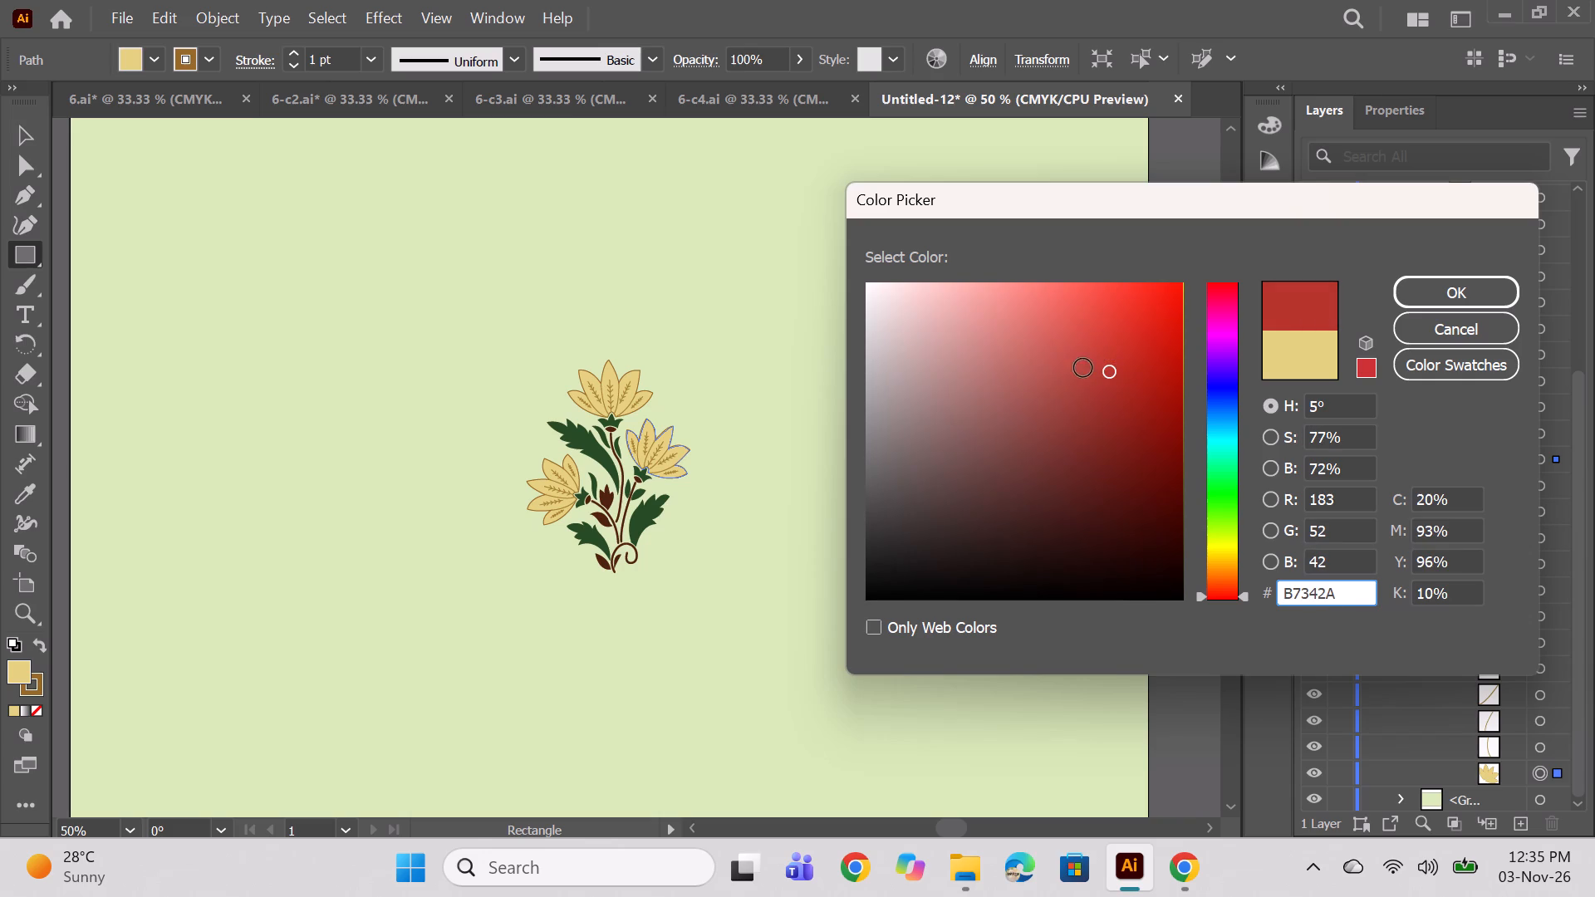
pyautogui.click(1089, 364)
pyautogui.click(1070, 355)
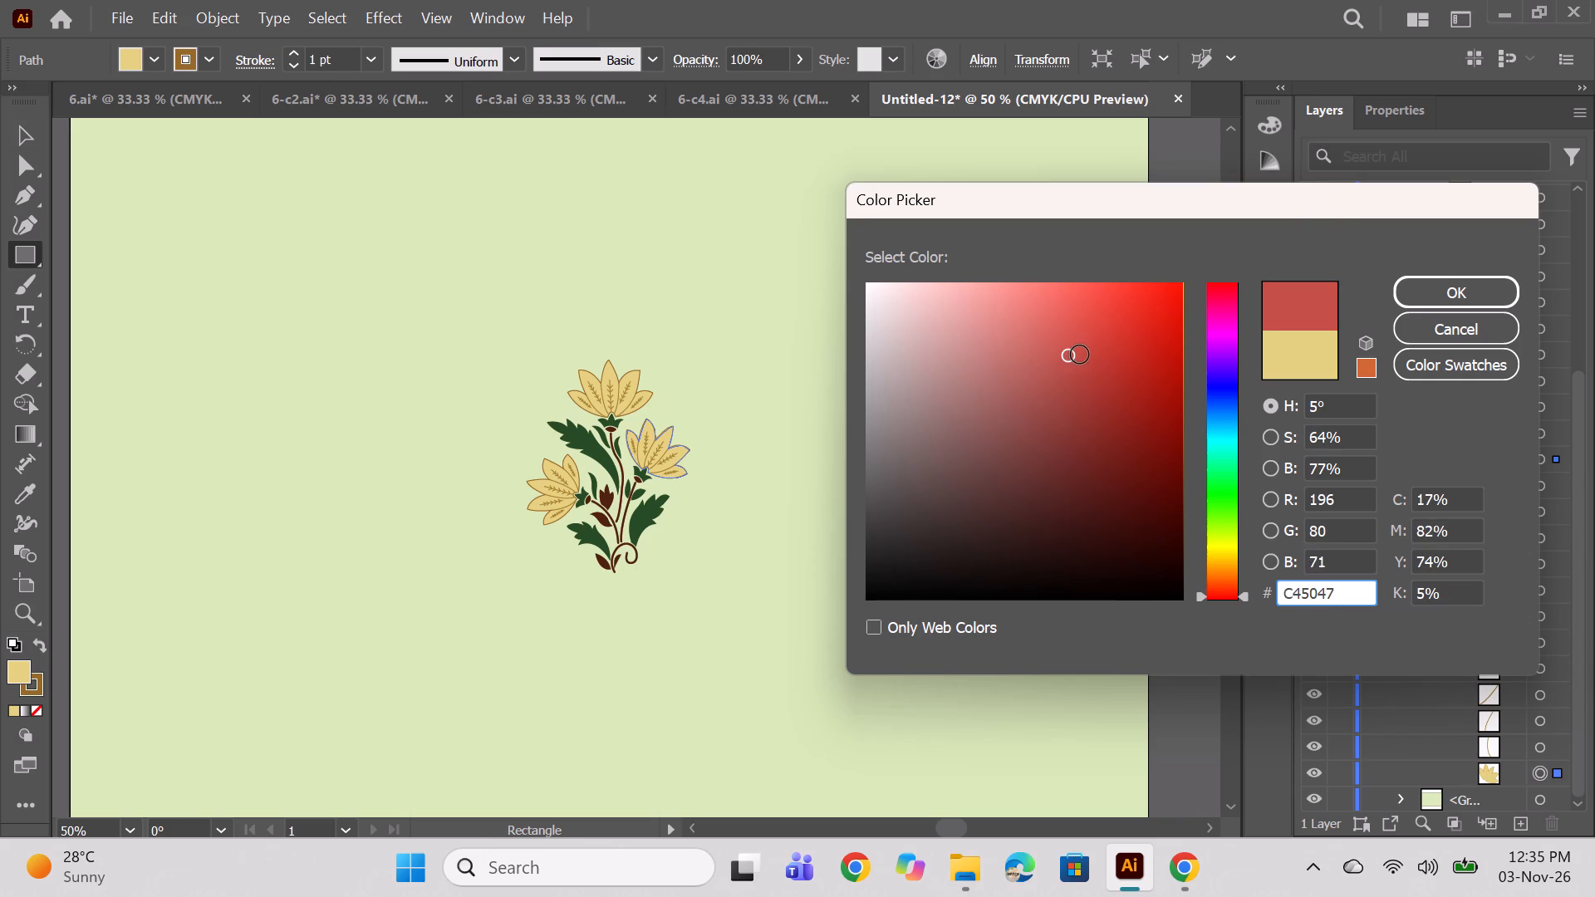
pyautogui.click(1081, 351)
pyautogui.click(1455, 288)
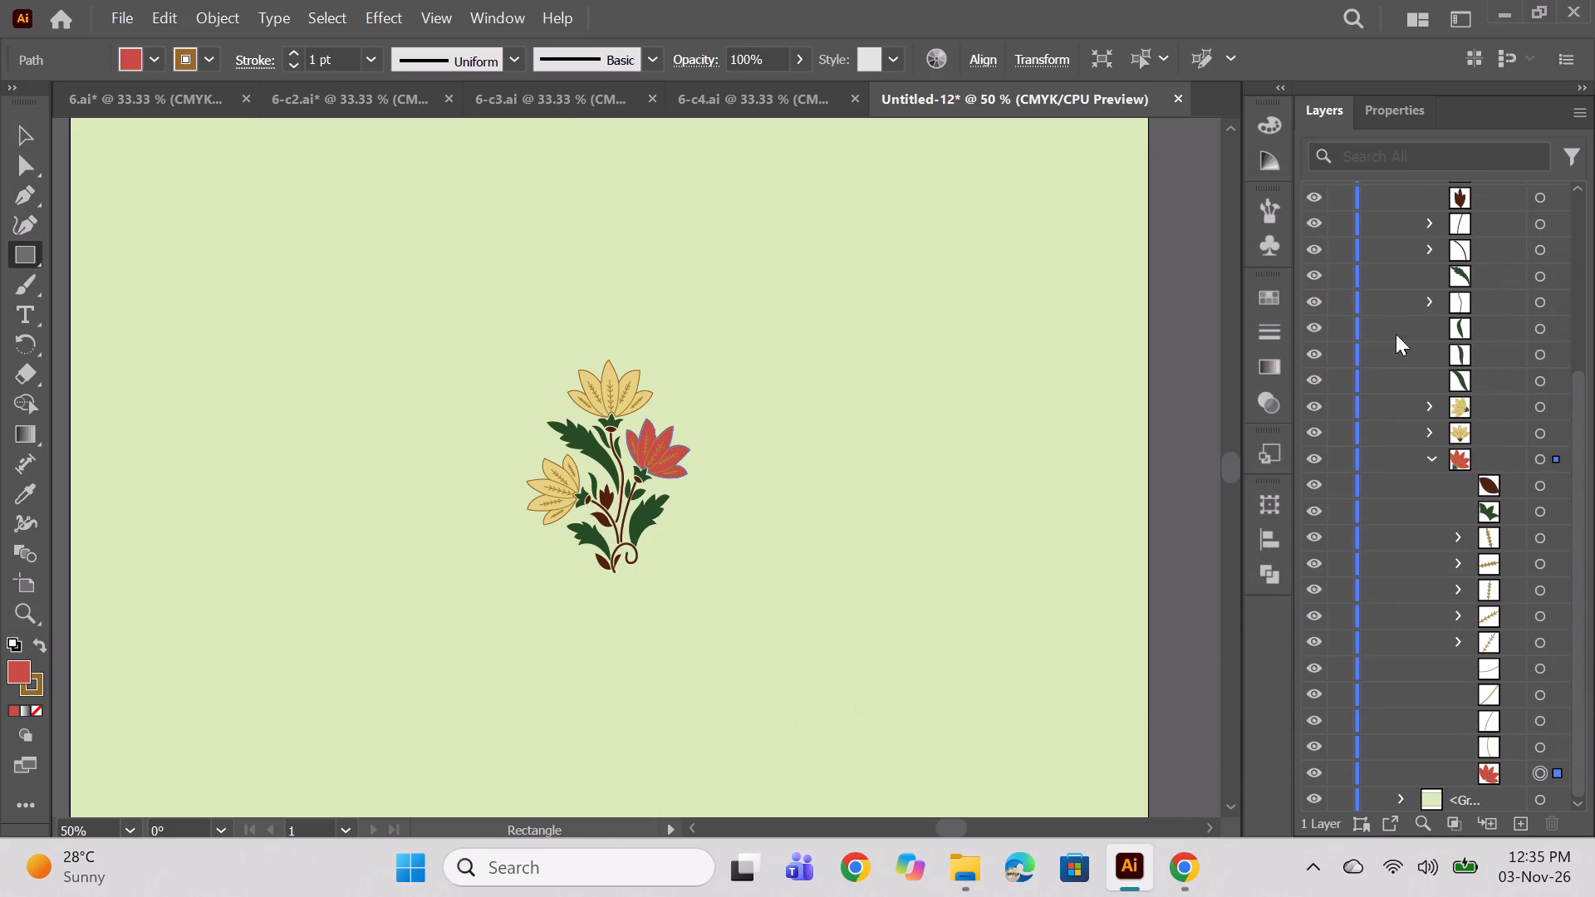
# Set the stroke of the right-hand lotus's veins and petal divider lines to dark red 7A2117.
pyautogui.click(1538, 748)
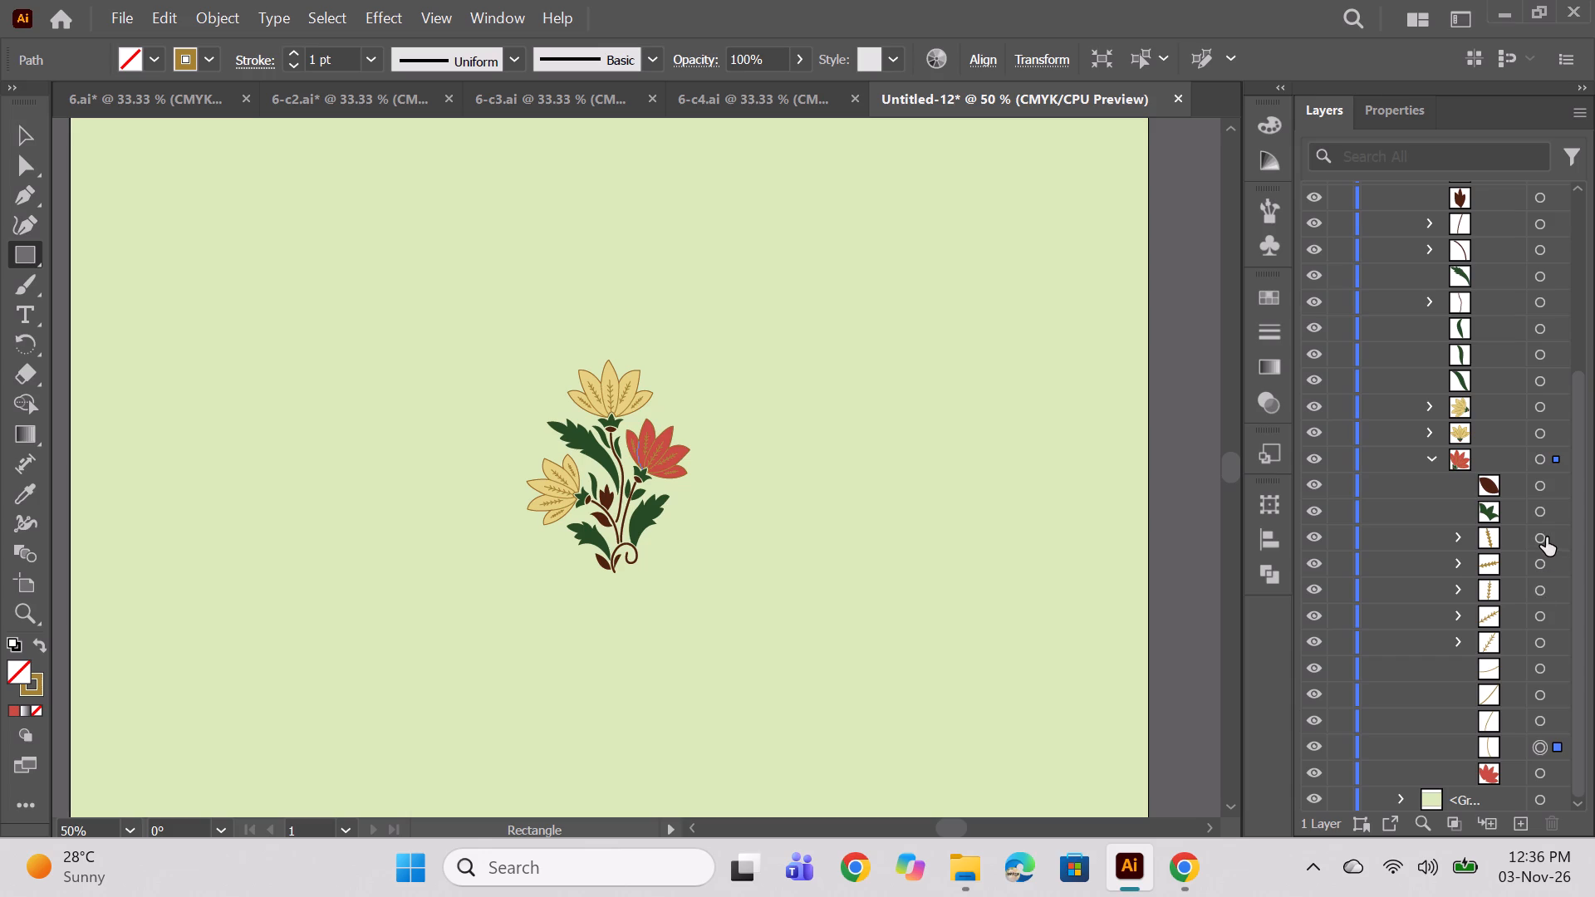
pyautogui.keyDown('shift'); pyautogui.click(1546, 537); pyautogui.keyUp('shift')
pyautogui.keyDown('alt'); pyautogui.scroll(7, 748, 440); pyautogui.keyUp('alt')
pyautogui.press('space')
pyautogui.moveTo(413, 466); pyautogui.dragTo(971, 446)
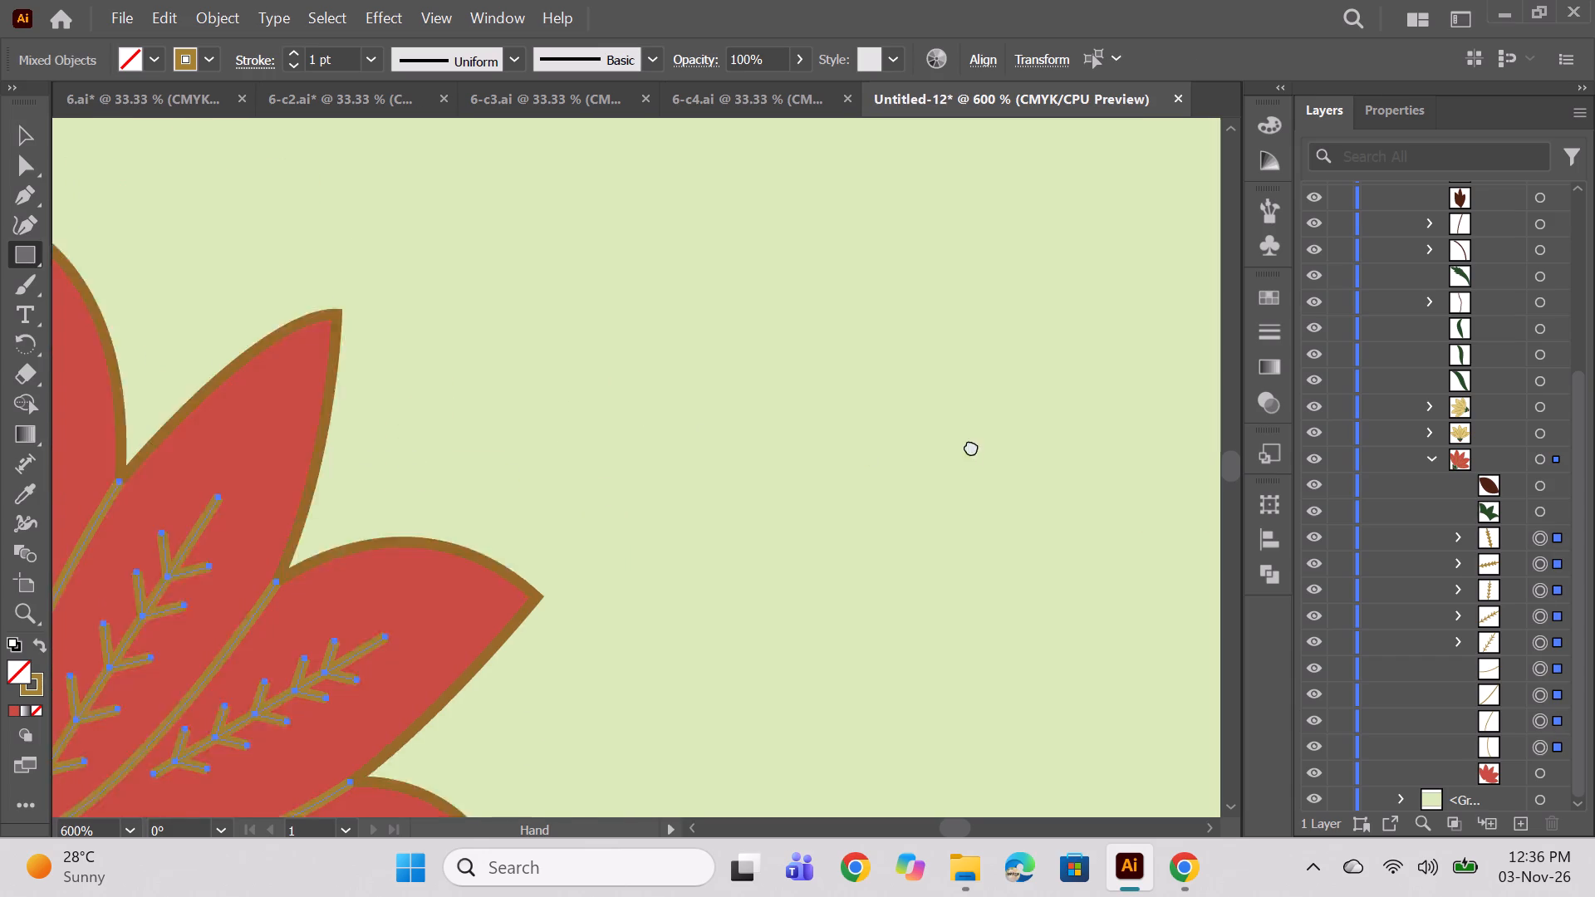
pyautogui.moveTo(971, 446); pyautogui.dragTo(1042, 434)
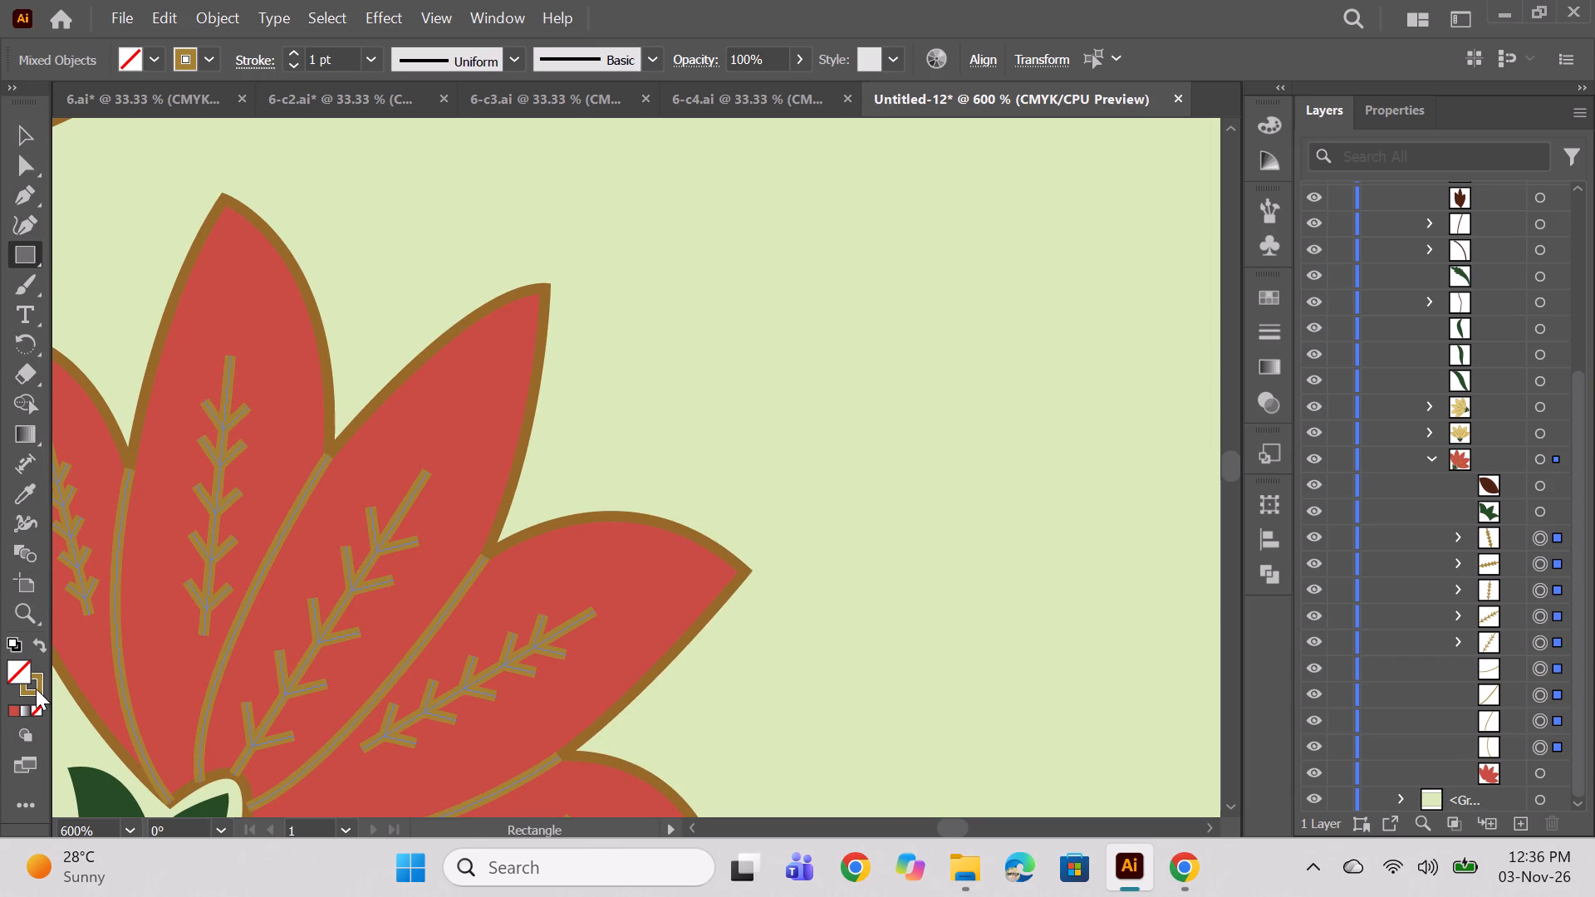
pyautogui.doubleClick(36, 689)
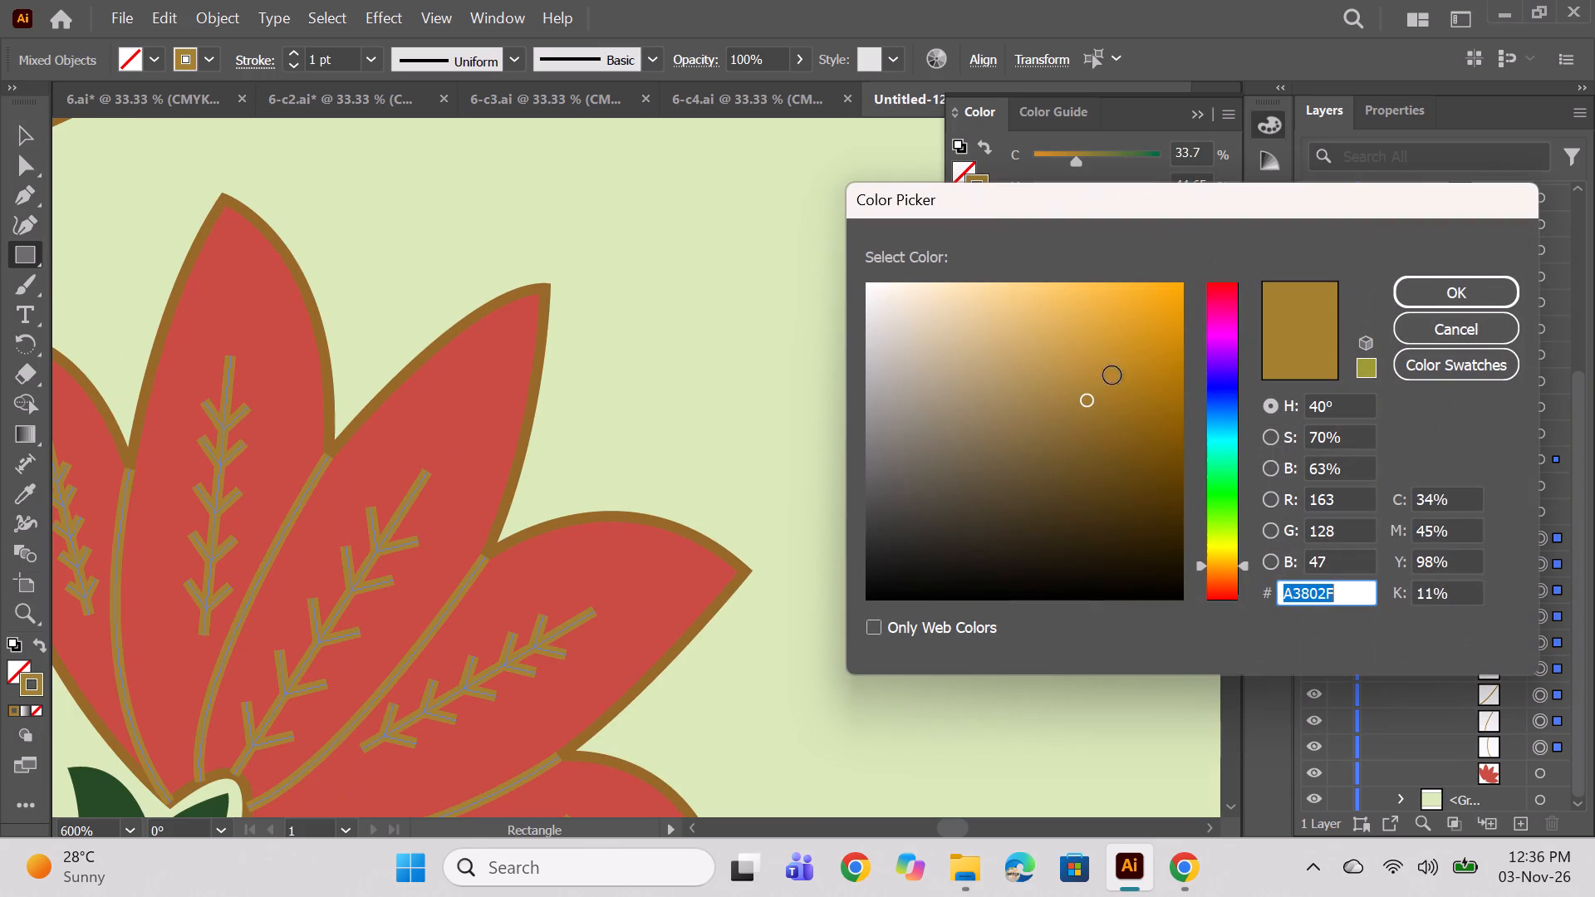
pyautogui.click(1218, 592)
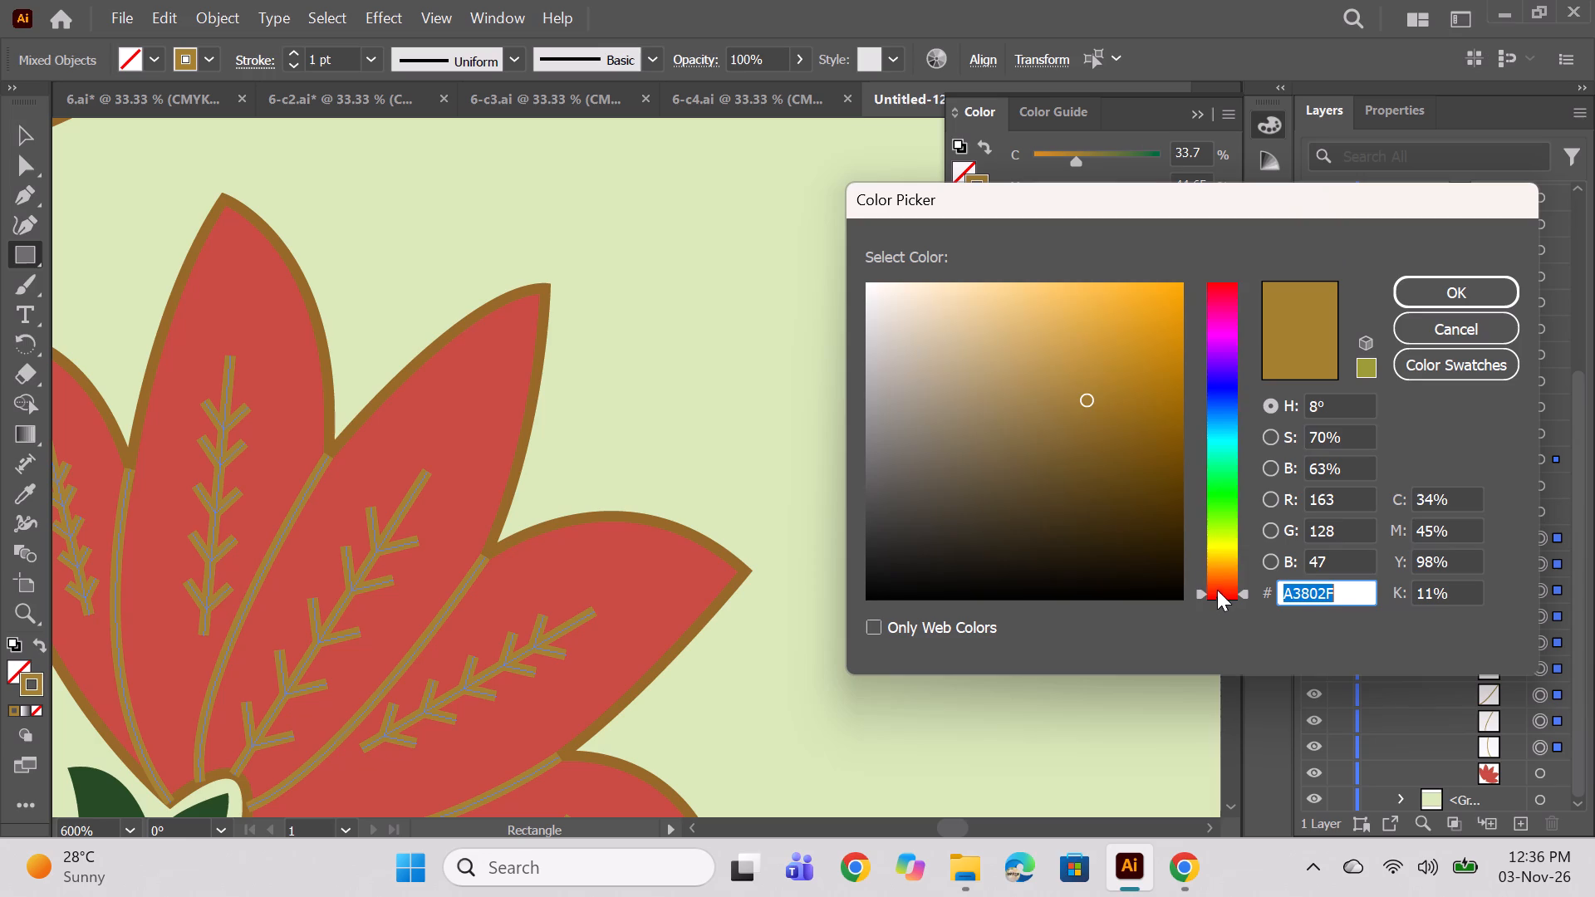
pyautogui.click(1121, 489)
pyautogui.click(1133, 478)
pyautogui.click(1434, 297)
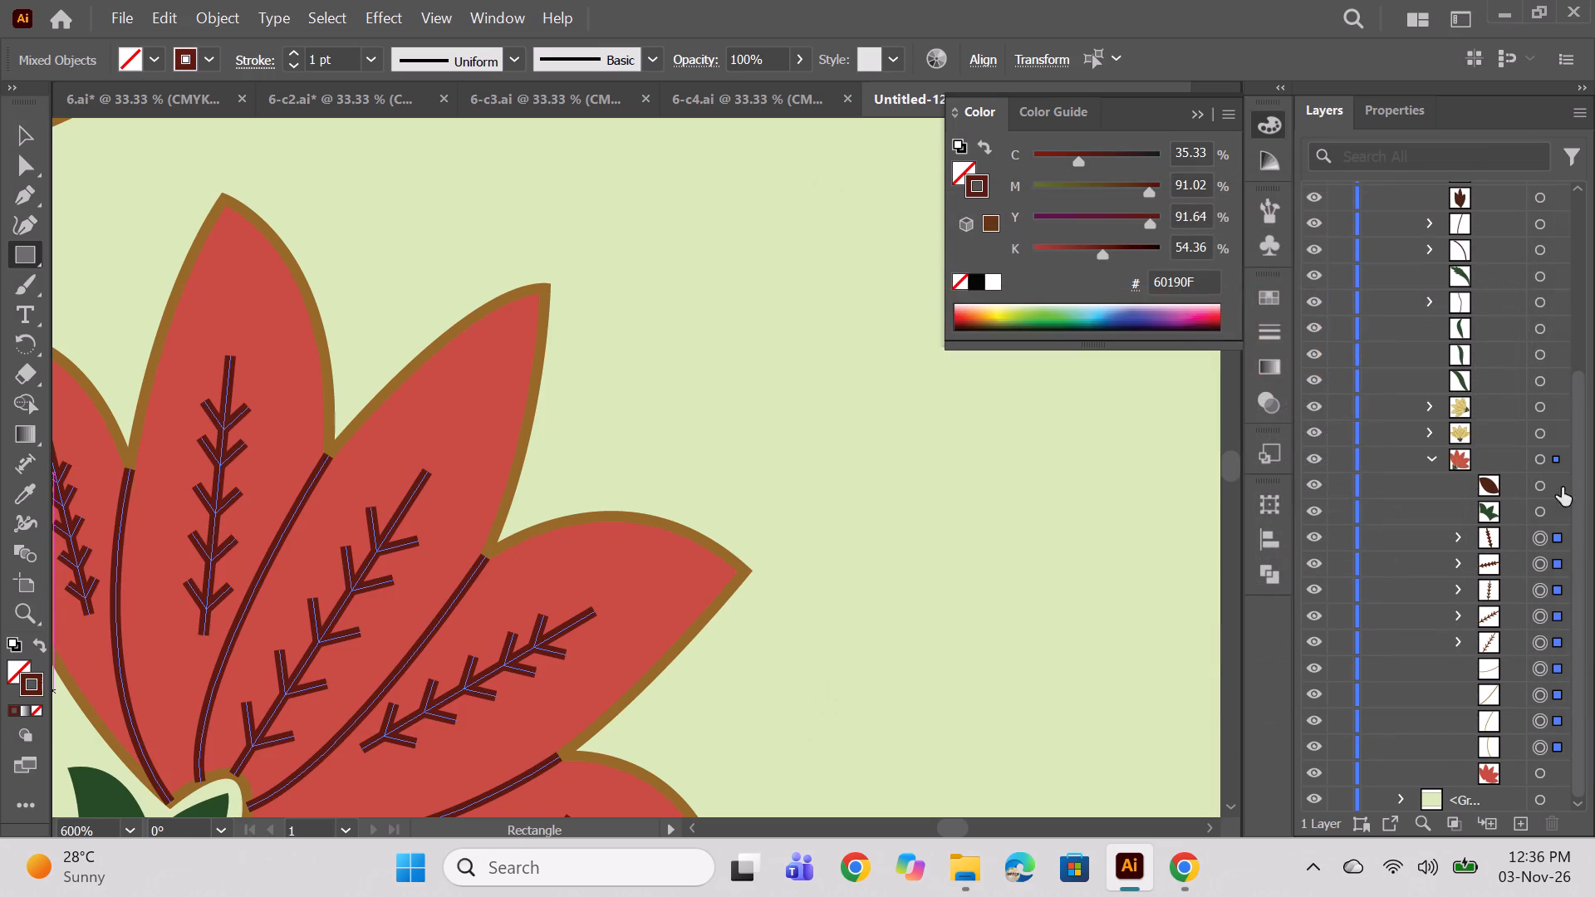
pyautogui.doubleClick(27, 692)
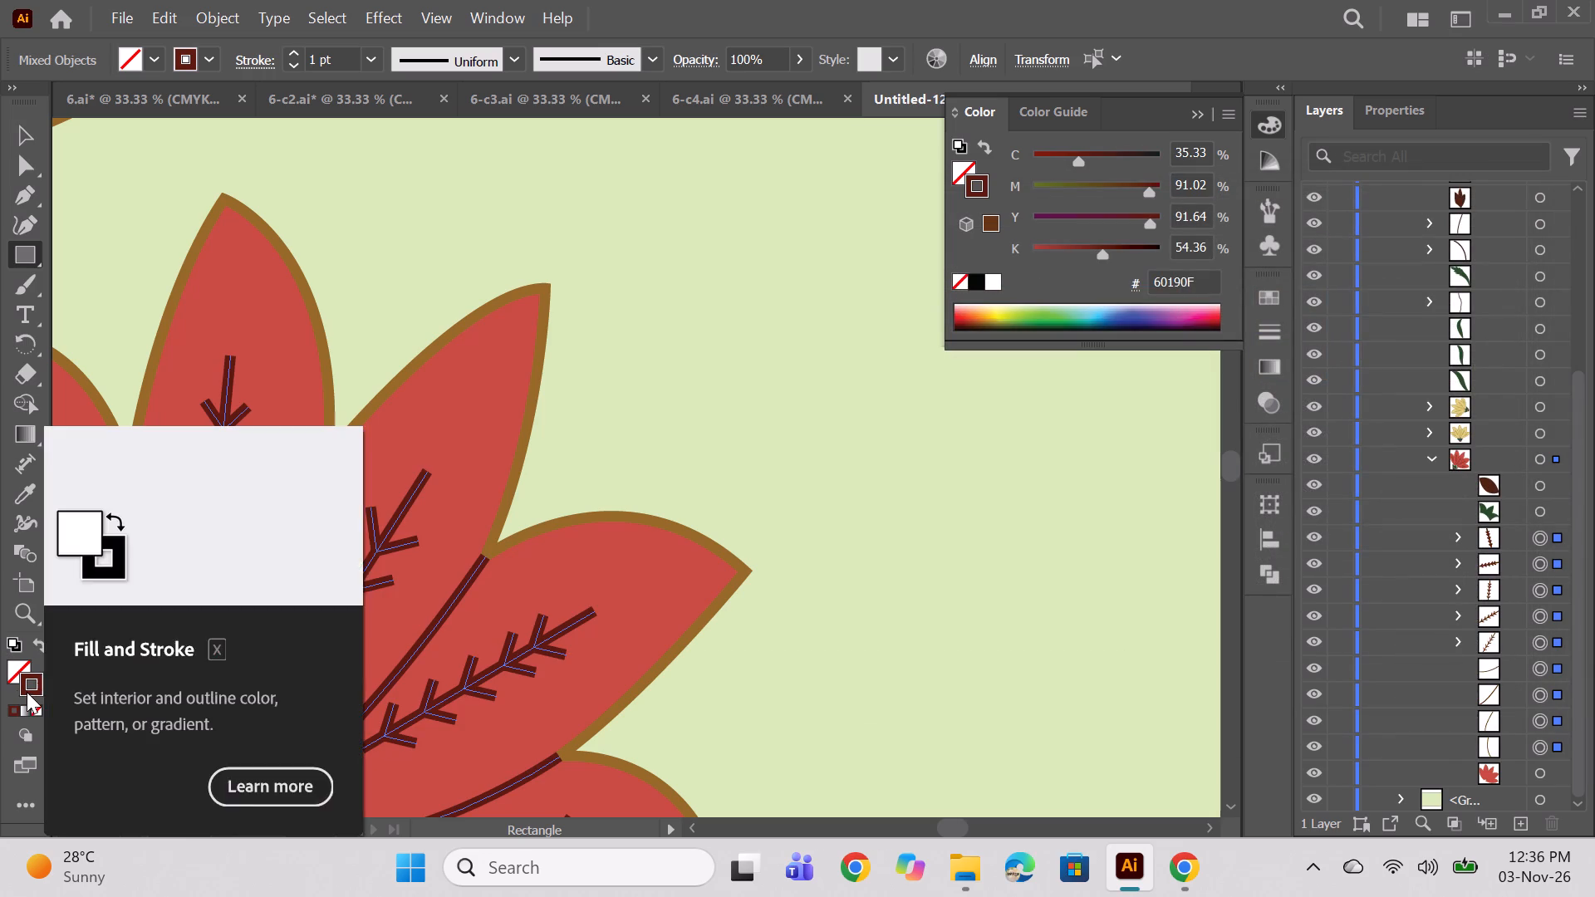
pyautogui.click(1105, 465)
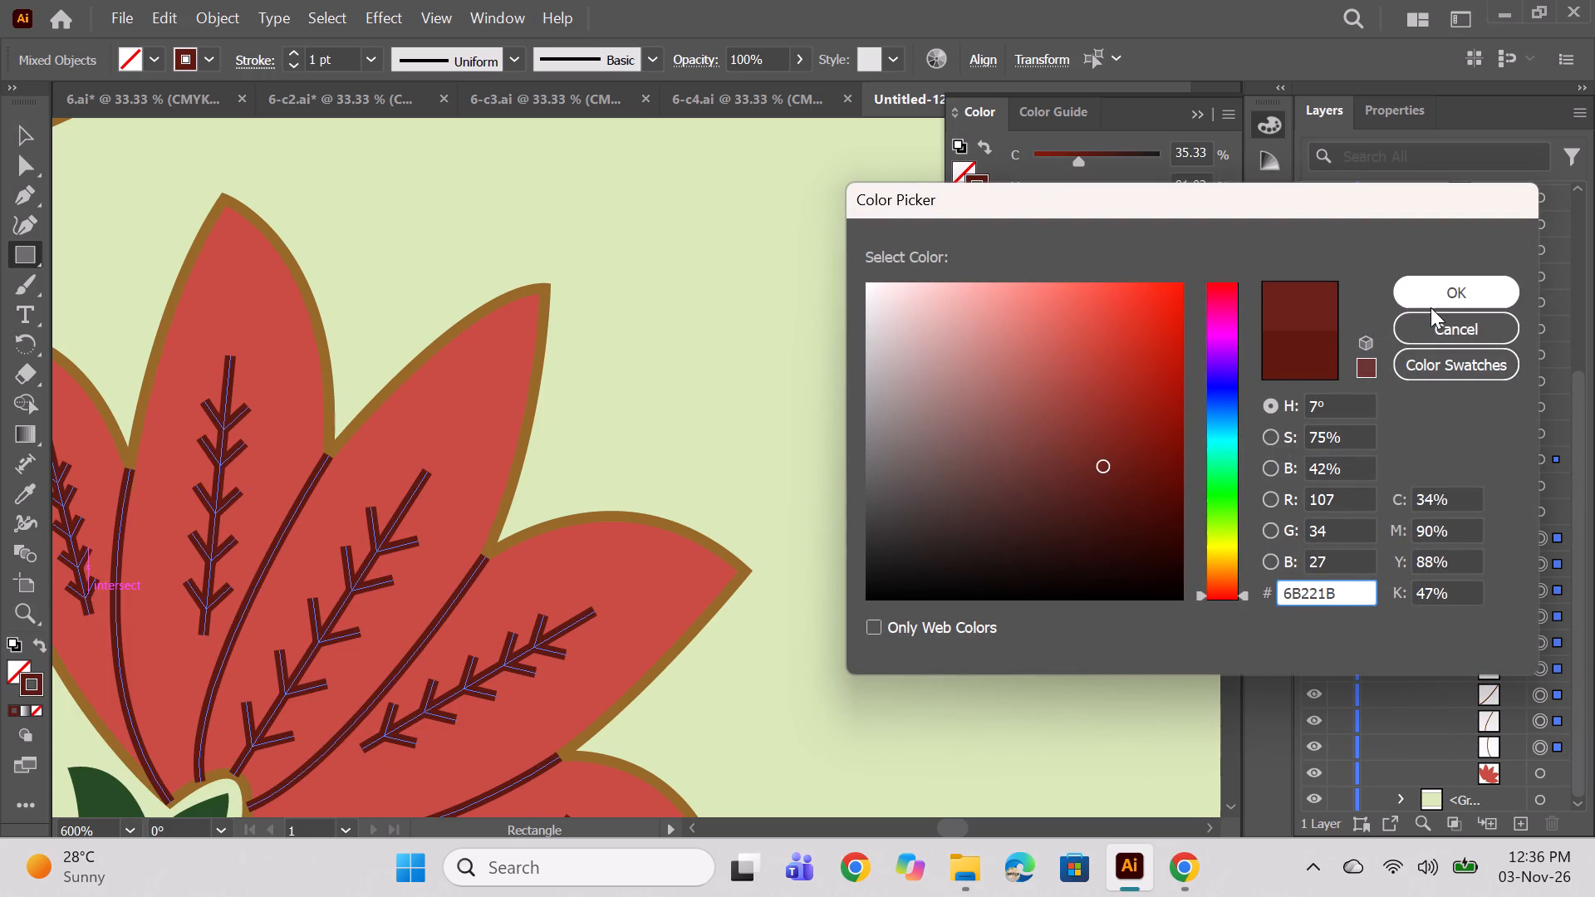
pyautogui.click(1123, 444)
pyautogui.click(1425, 296)
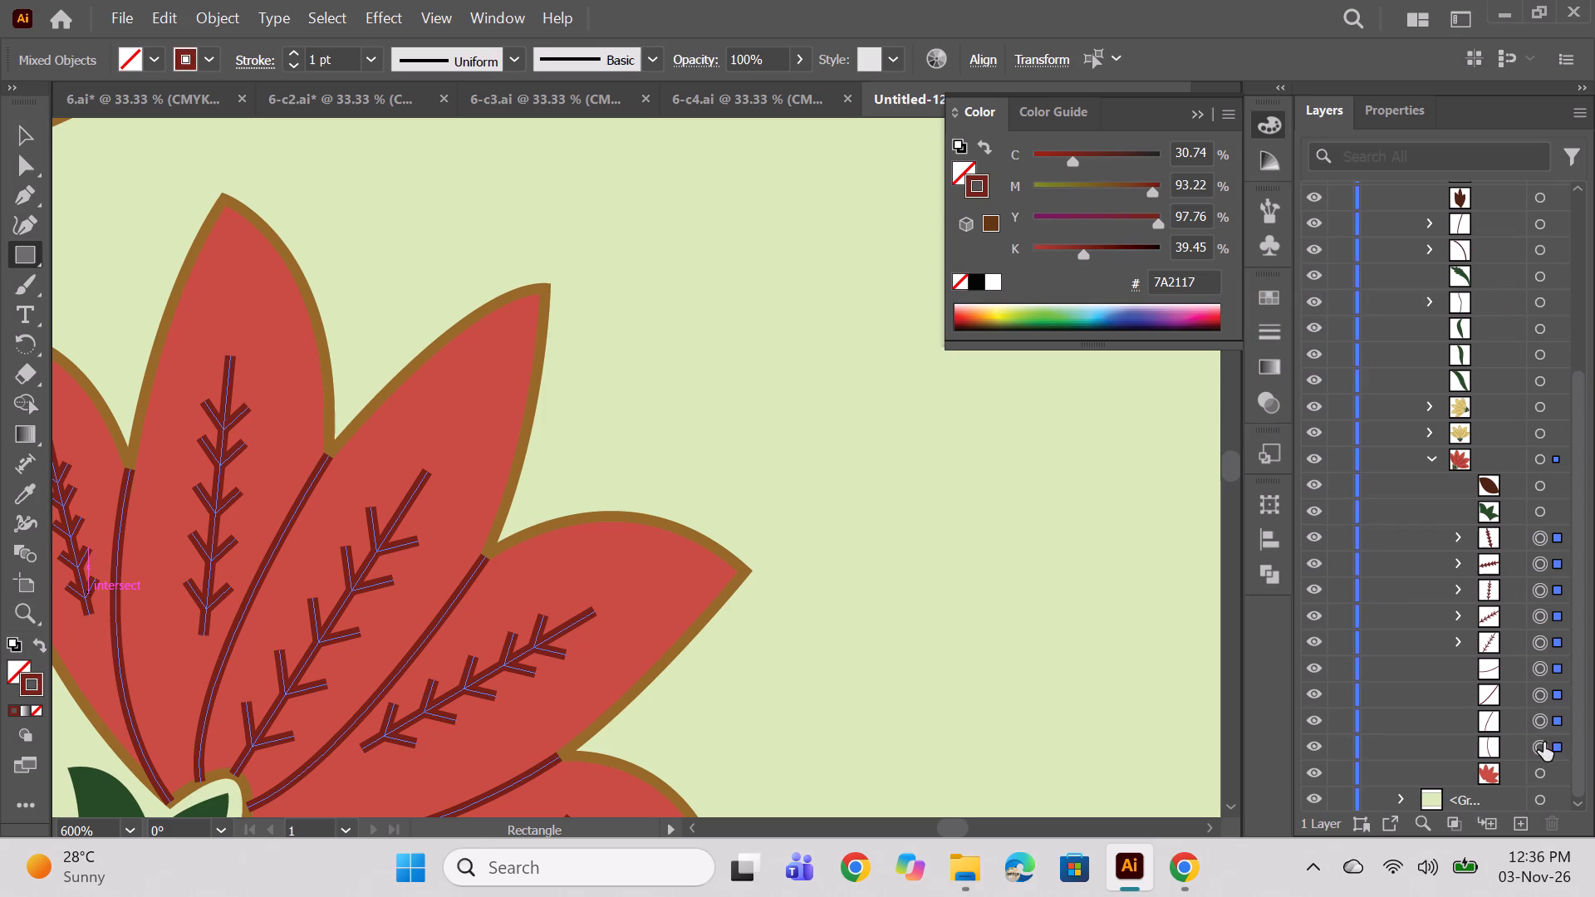
# Set the outline stroke of the right-hand lotus's petal shape to deep red 7F1911.
pyautogui.click(1548, 772)
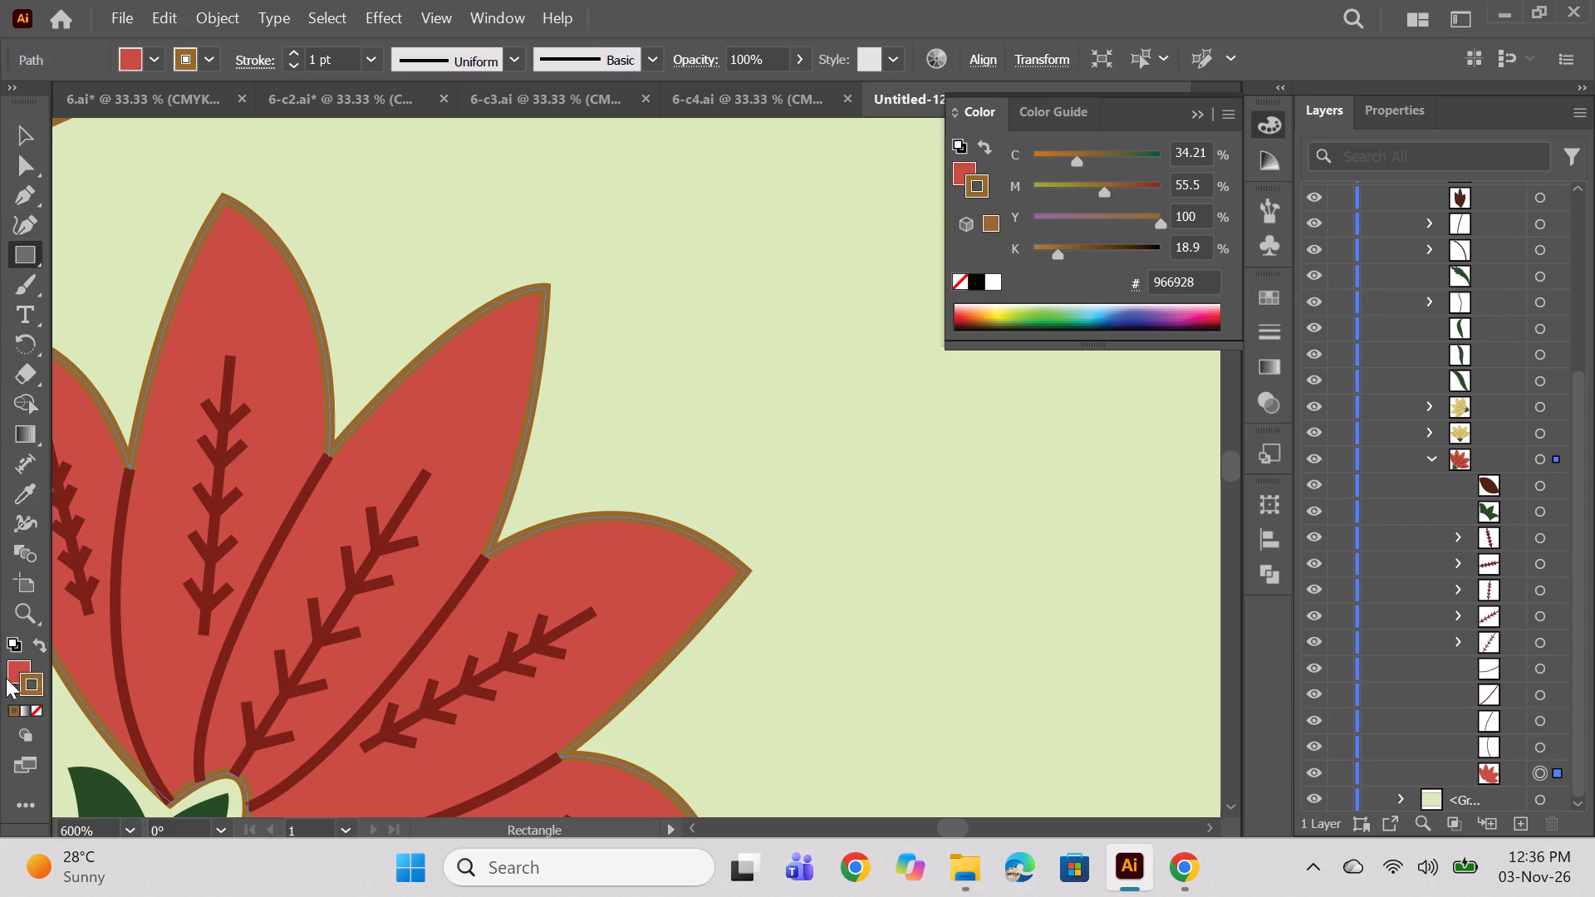
pyautogui.doubleClick(30, 674)
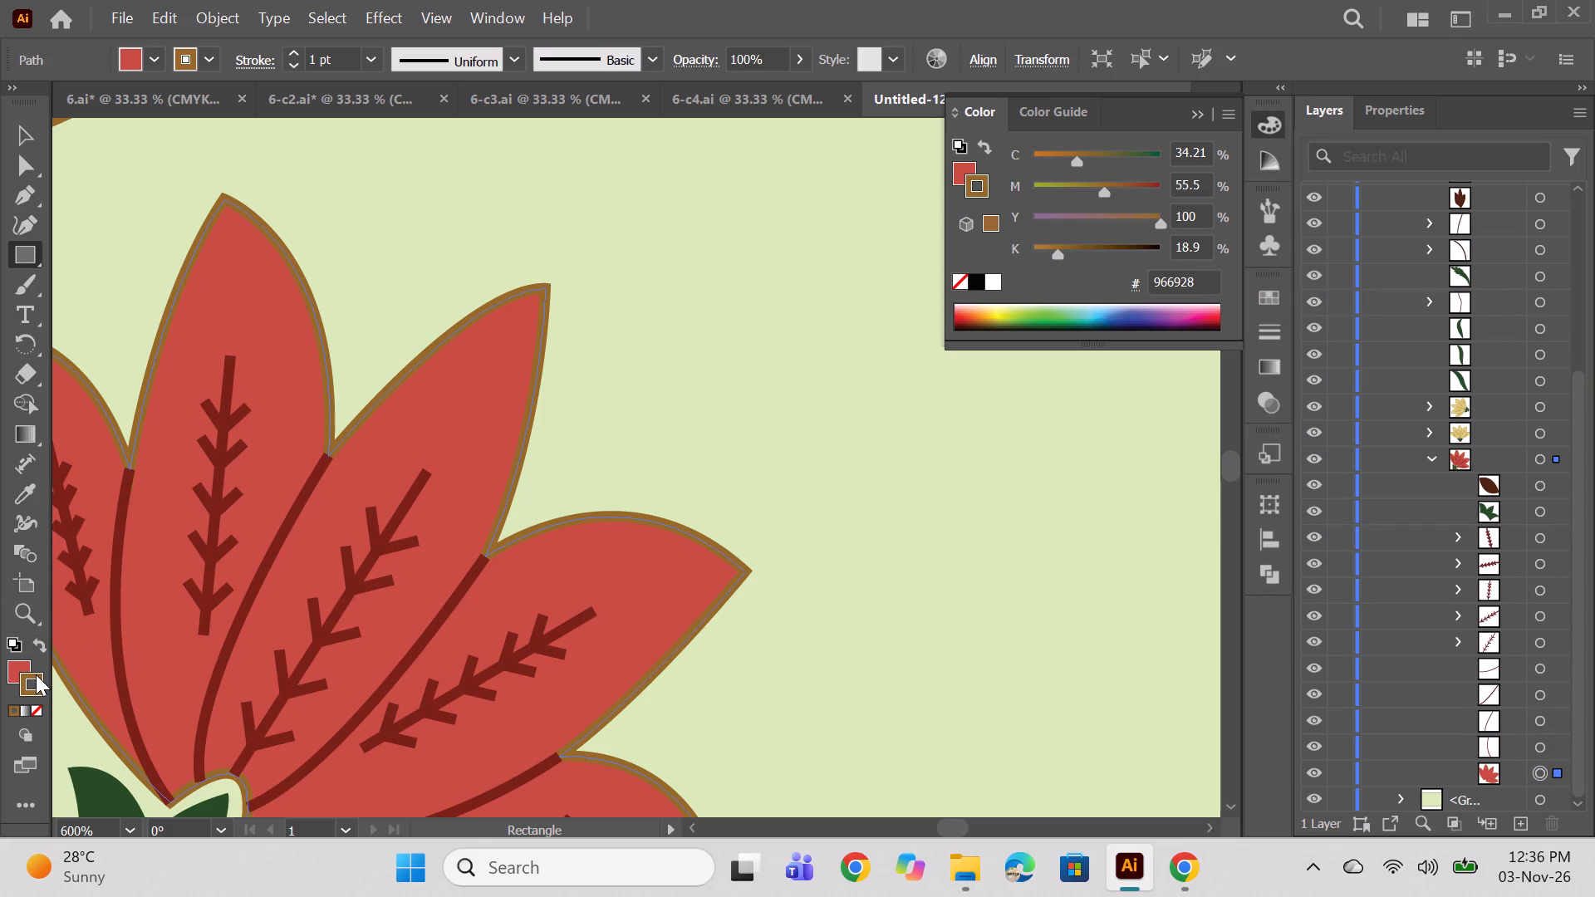
pyautogui.doubleClick(35, 677)
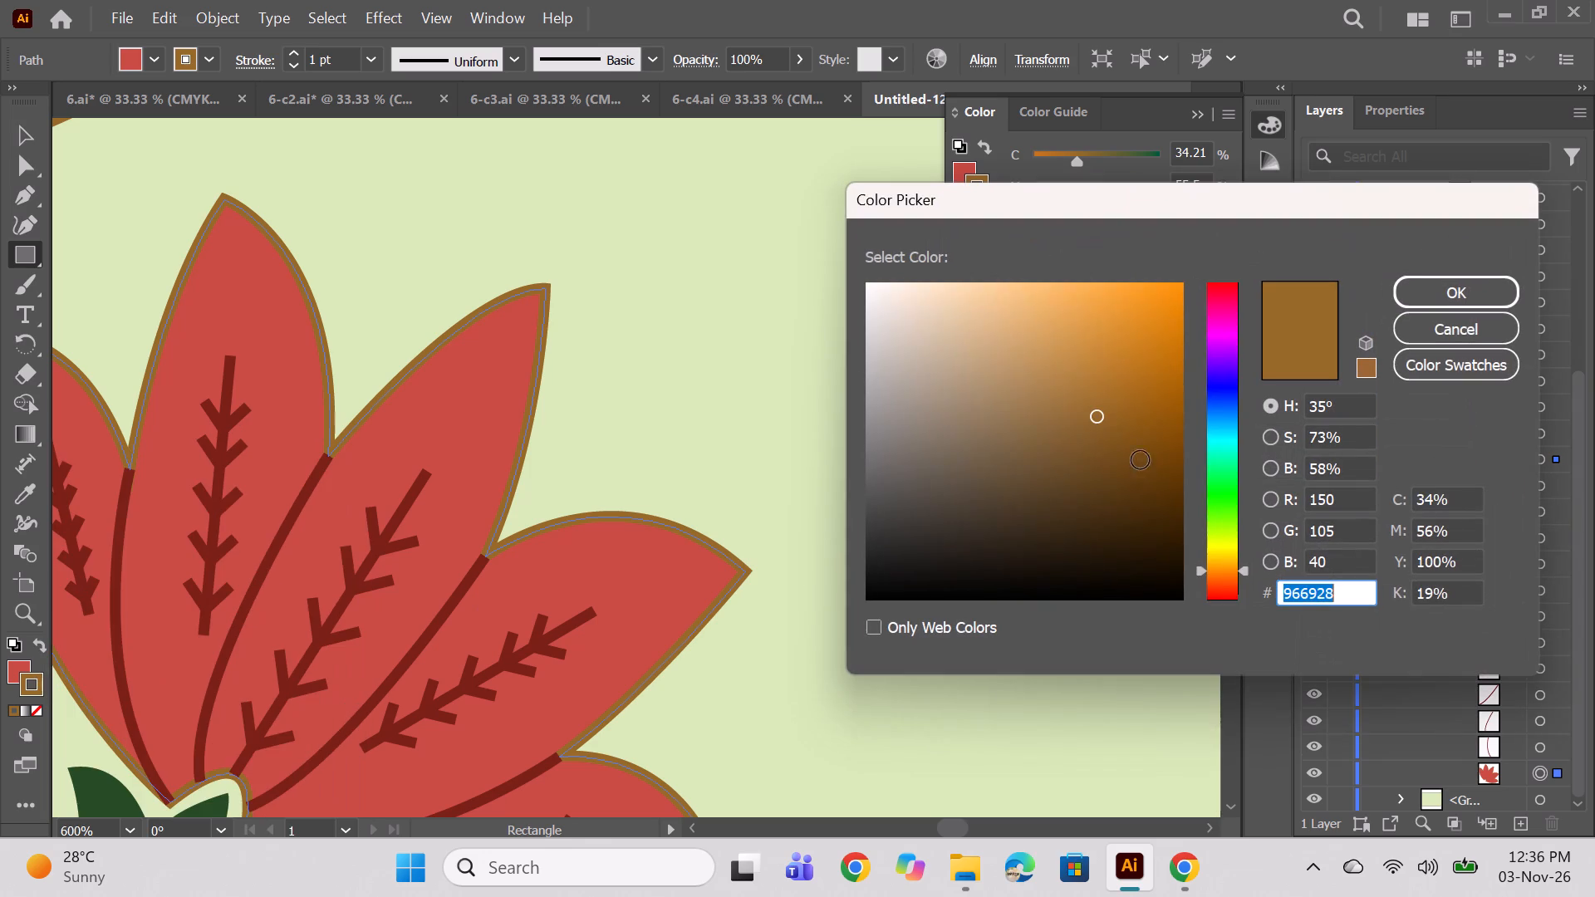
pyautogui.click(1229, 588)
pyautogui.click(1218, 594)
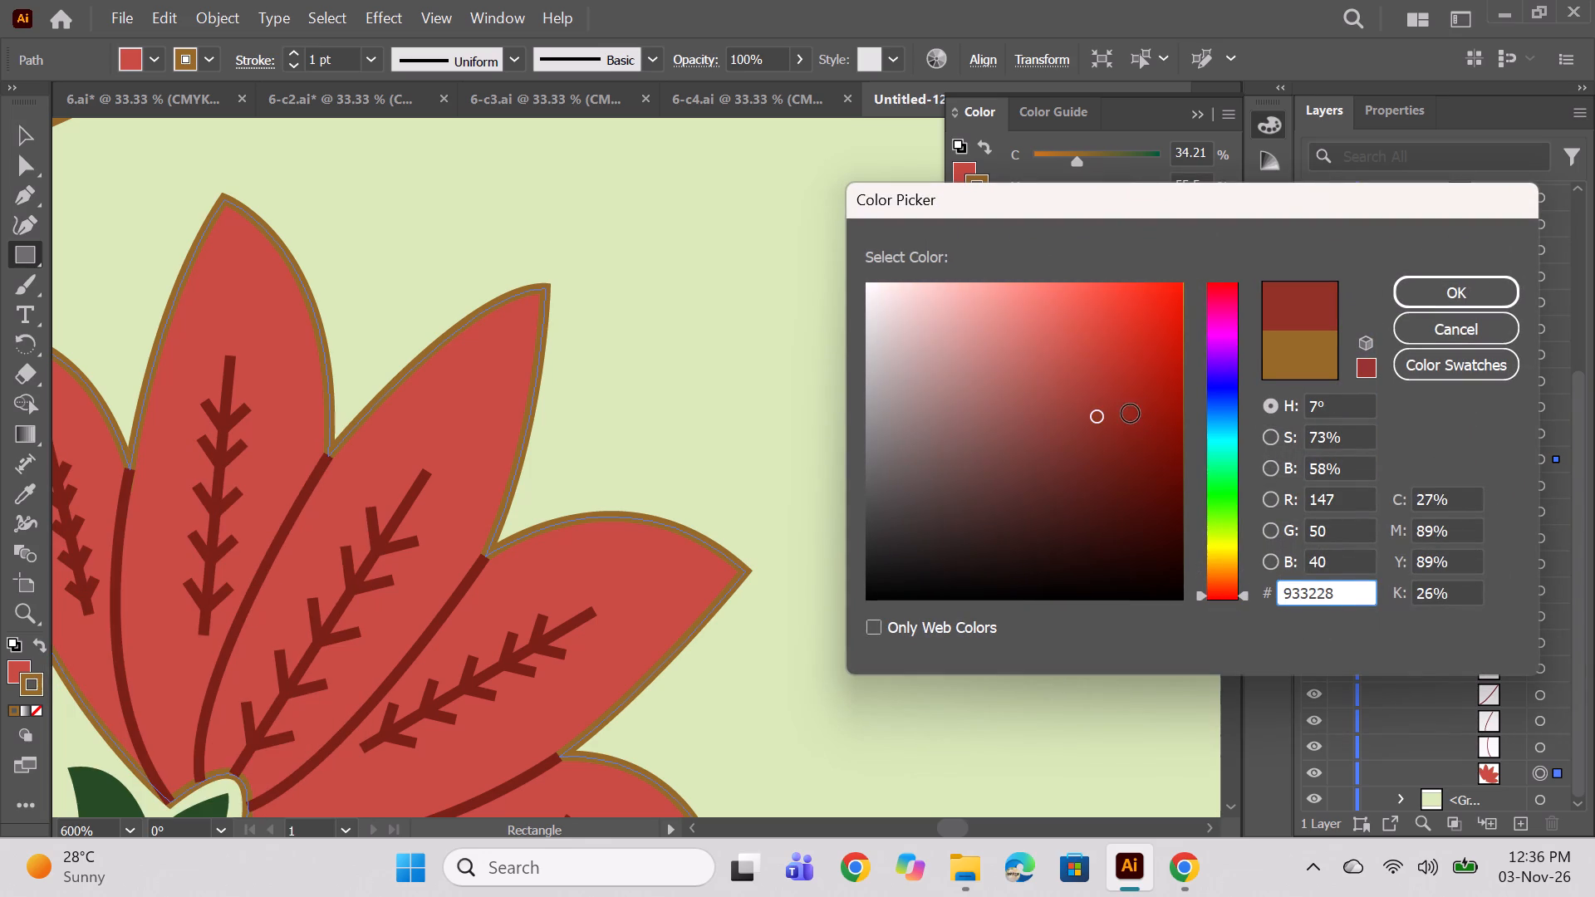
pyautogui.click(1131, 414)
pyautogui.click(1140, 404)
pyautogui.click(1459, 292)
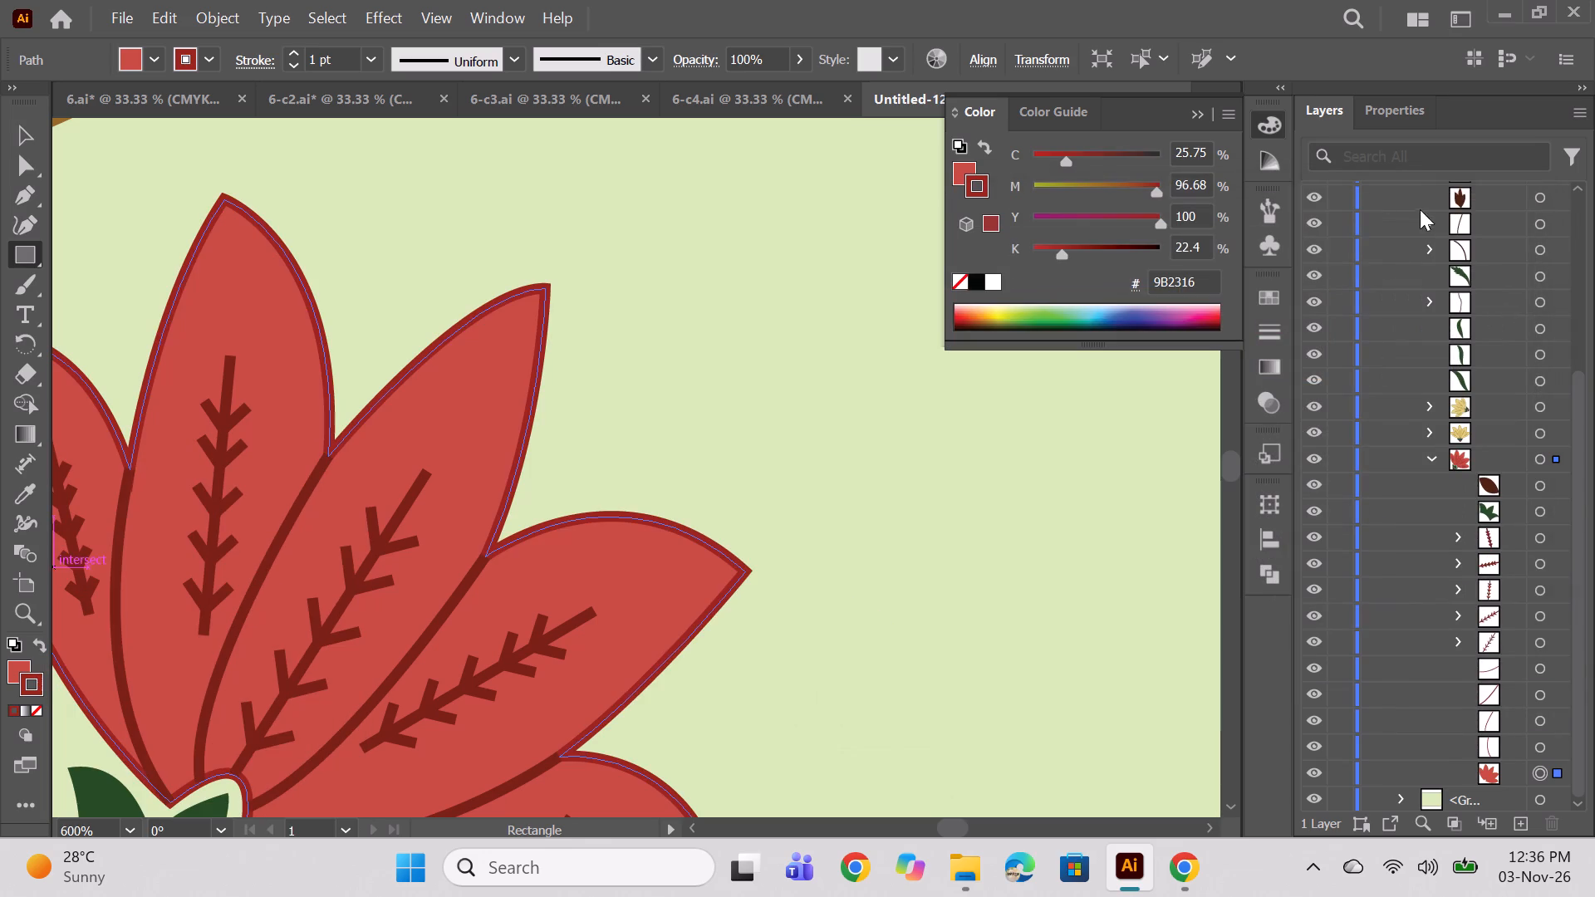
pyautogui.doubleClick(37, 696)
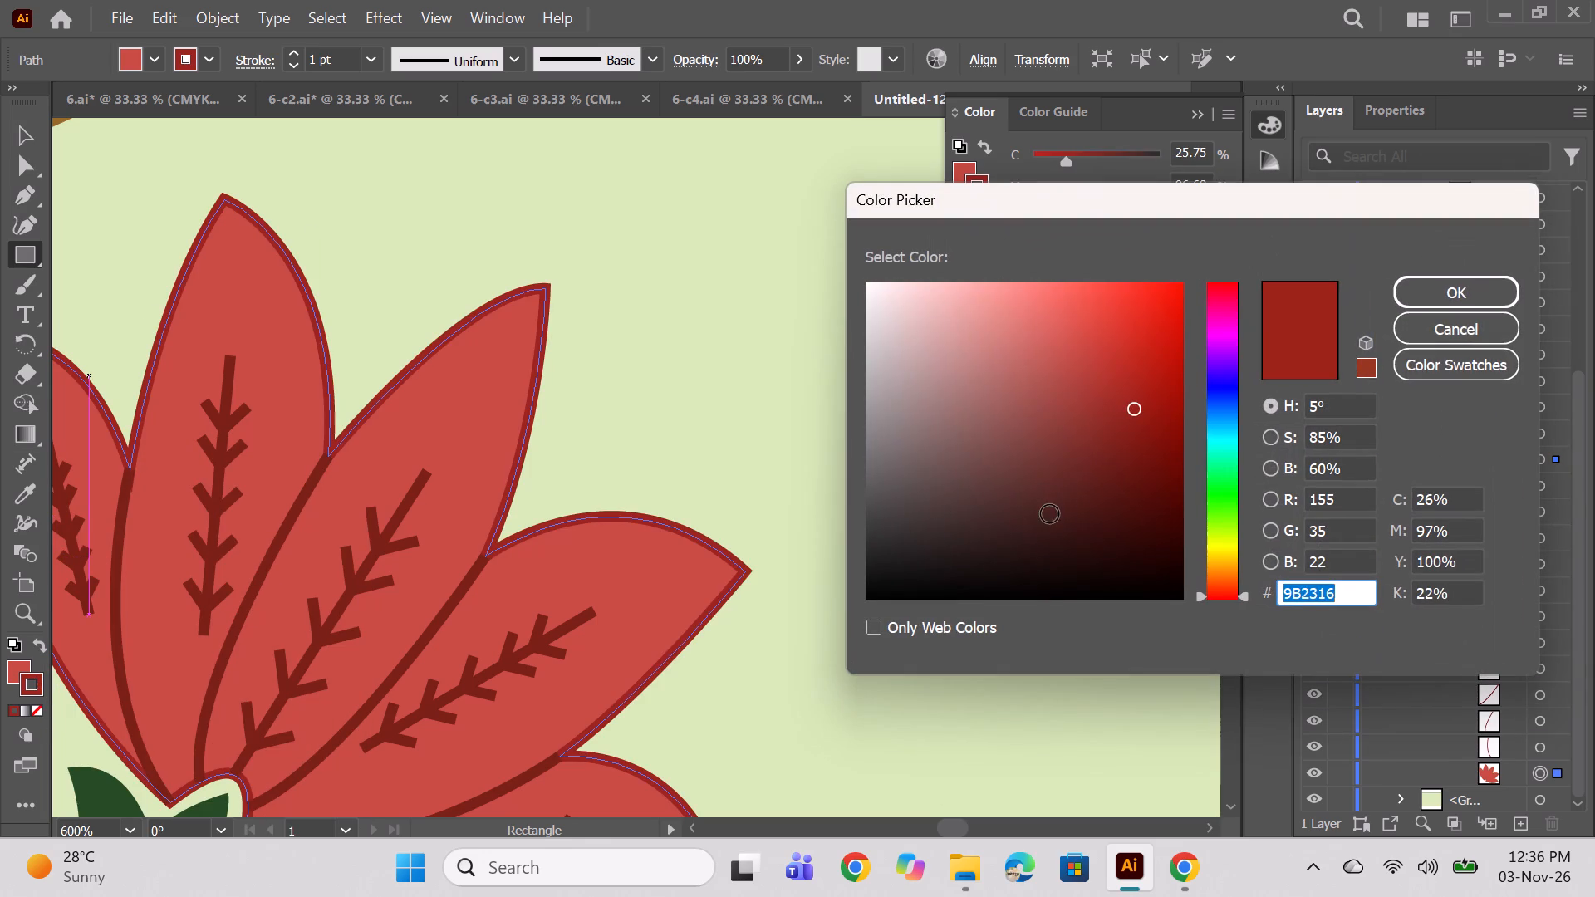
pyautogui.click(1125, 469)
pyautogui.click(1147, 447)
pyautogui.click(1144, 440)
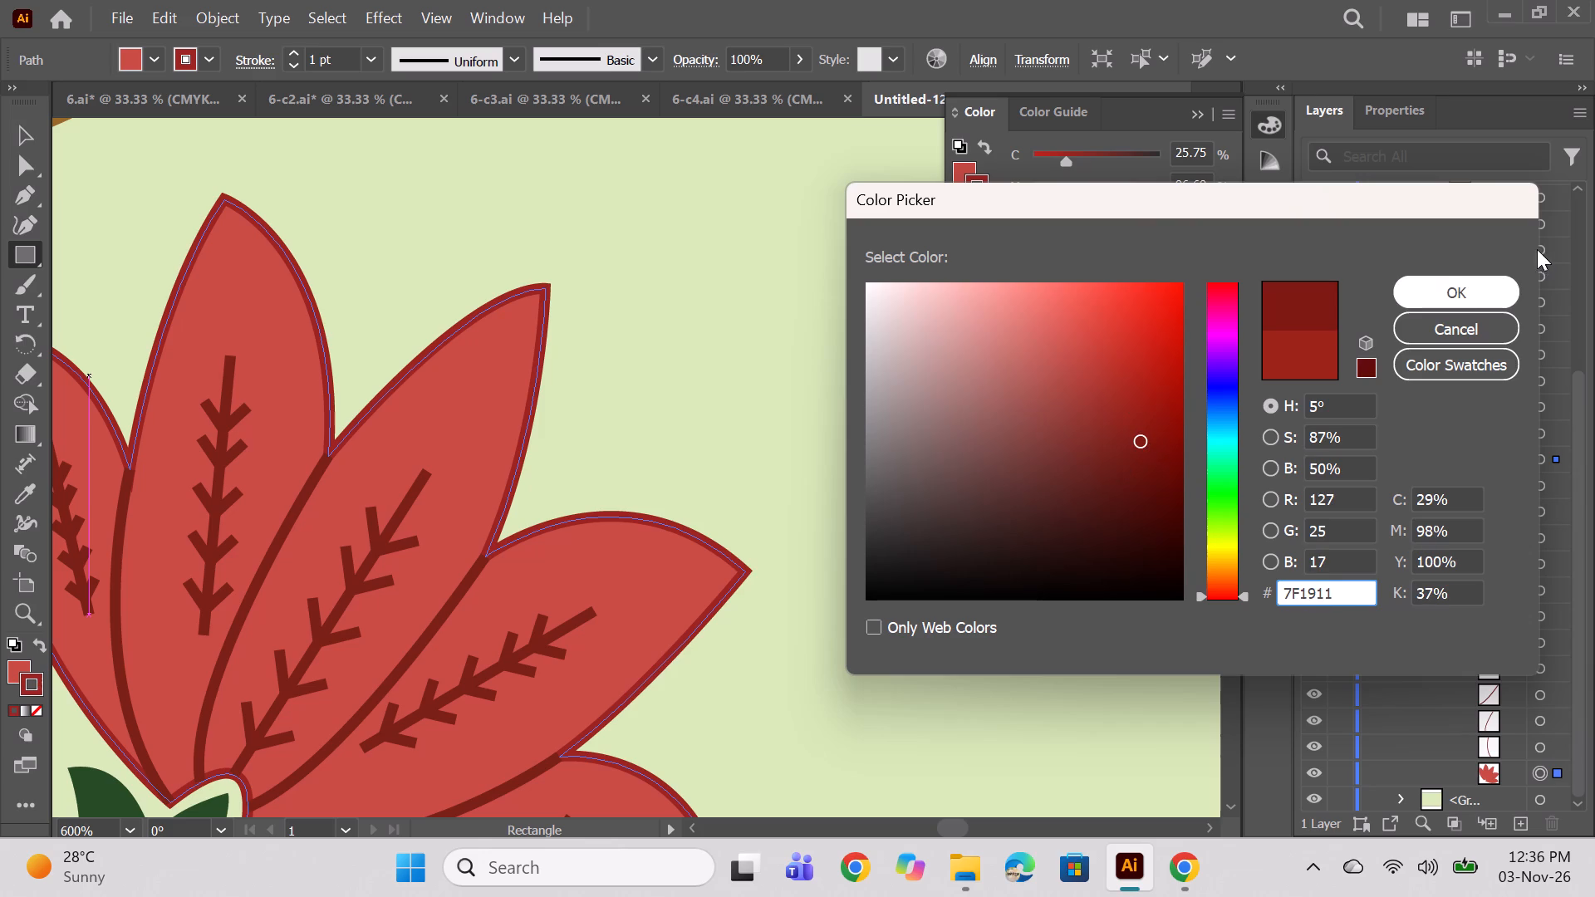
pyautogui.click(1466, 298)
# Deselect the petals and review the recoloured lotus against the whole motif and pale green background.
pyautogui.keyDown('ctrl'); pyautogui.click(833, 387); pyautogui.keyUp('ctrl')
pyautogui.keyDown('alt'); pyautogui.scroll(-2, 629, 361); pyautogui.keyUp('alt')
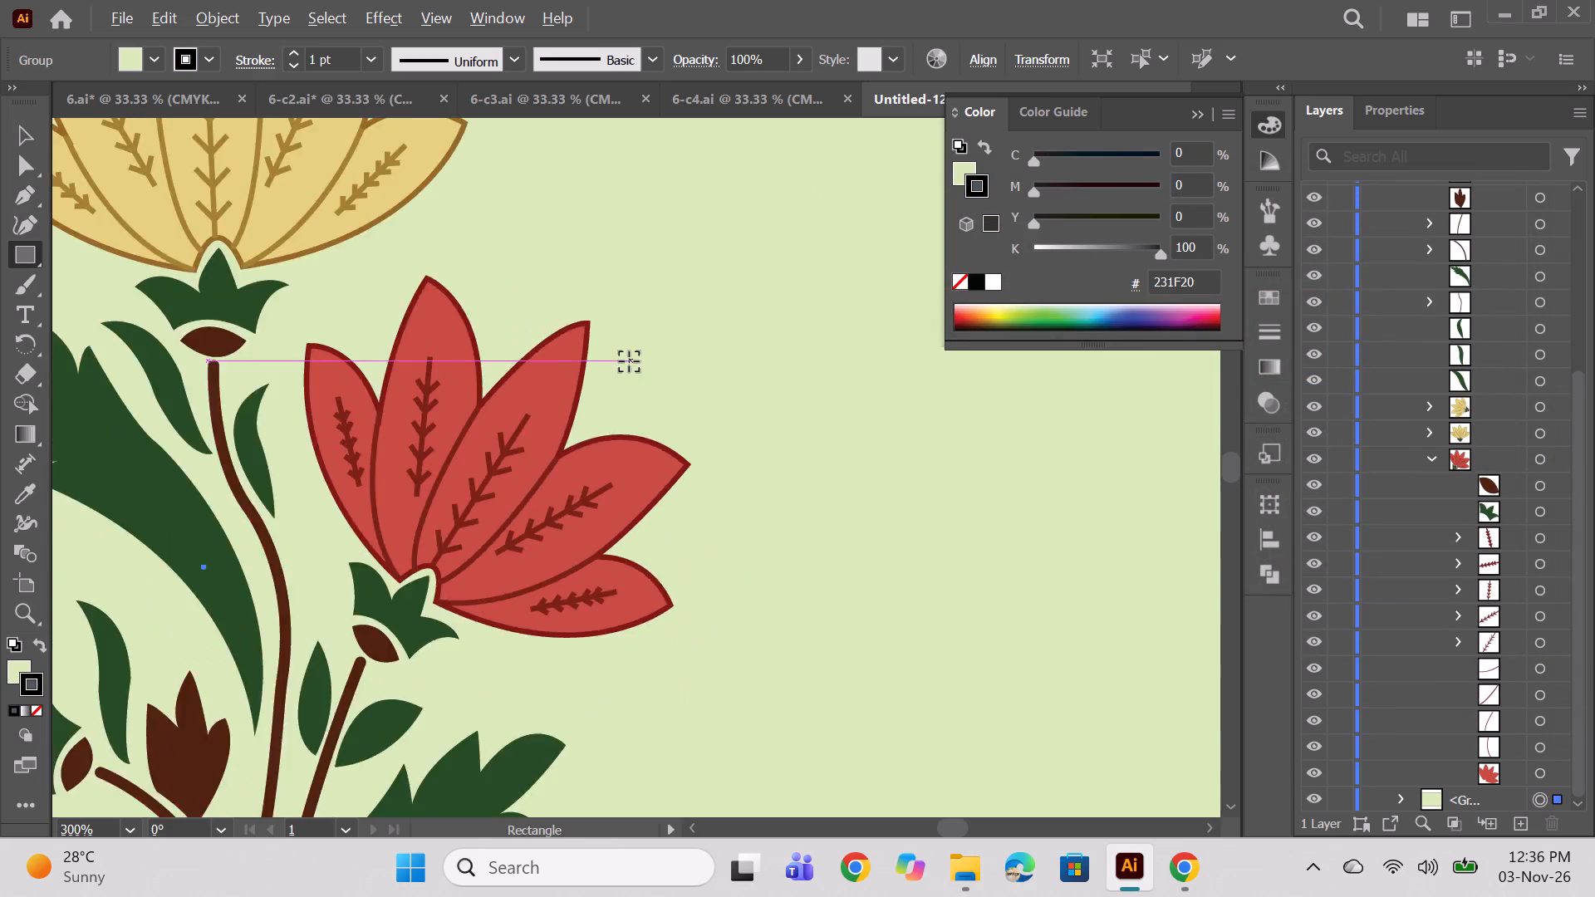
pyautogui.keyDown('alt'); pyautogui.scroll(-8, 629, 361); pyautogui.keyUp('alt')
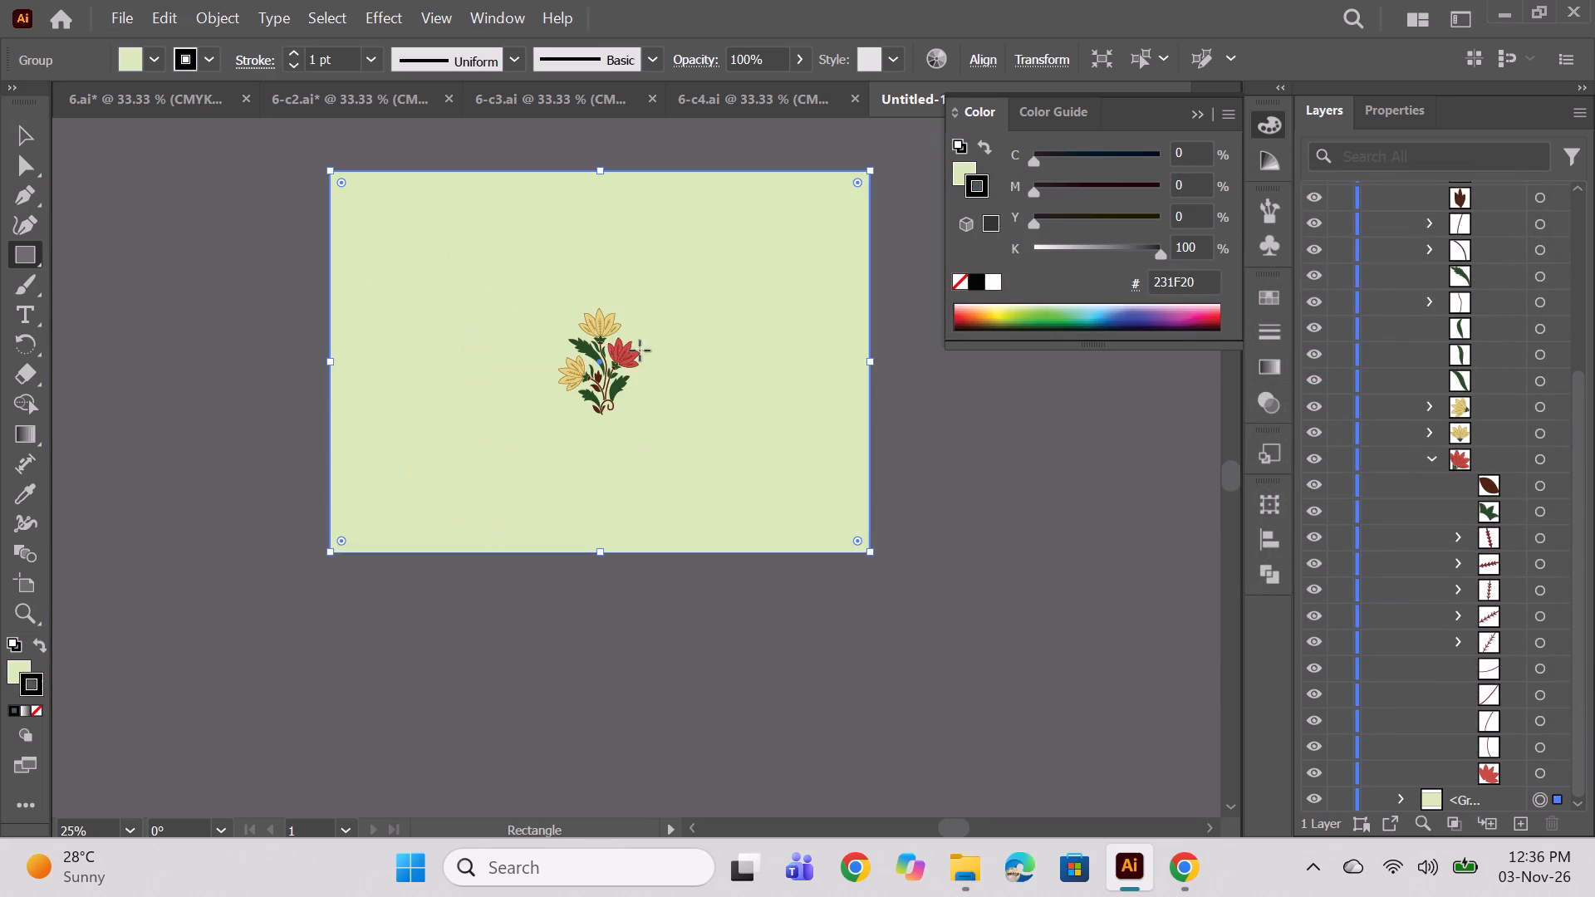
pyautogui.keyDown('alt'); pyautogui.scroll(2, 602, 331); pyautogui.keyUp('alt')
pyautogui.scroll(3, 646, 472)
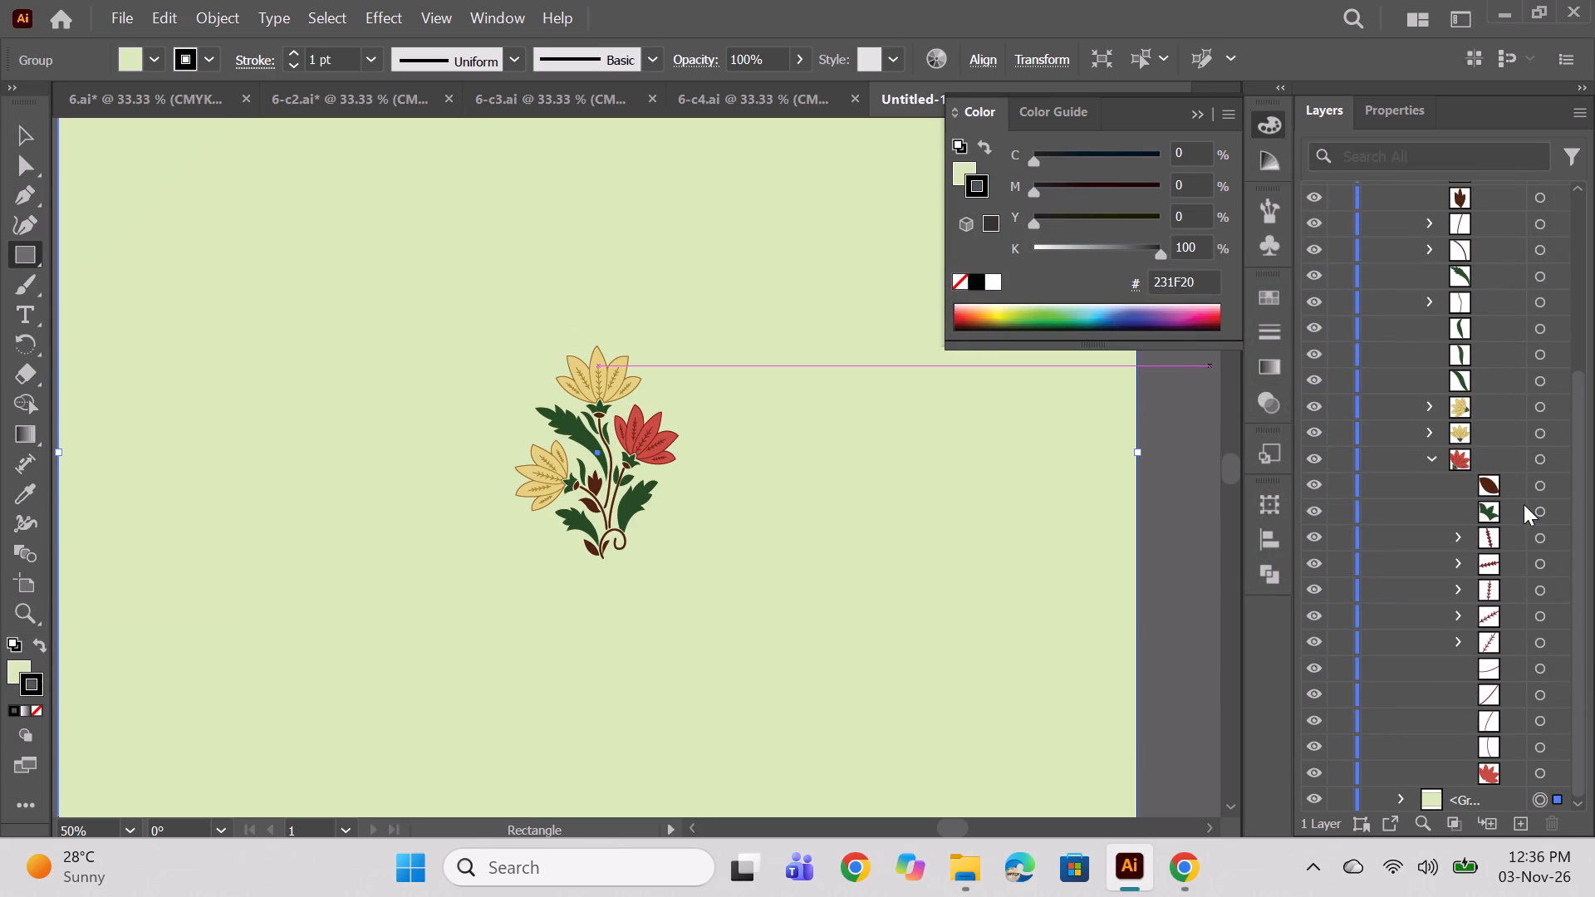
# Fill the right-hand lotus's calyx with muted blue 3D688E in place of the dark green.
pyautogui.click(1539, 513)
pyautogui.keyDown('alt'); pyautogui.scroll(4, 670, 404); pyautogui.keyUp('alt')
pyautogui.keyDown('alt'); pyautogui.scroll(2, 739, 458); pyautogui.keyUp('alt')
pyautogui.scroll(-5, 728, 453)
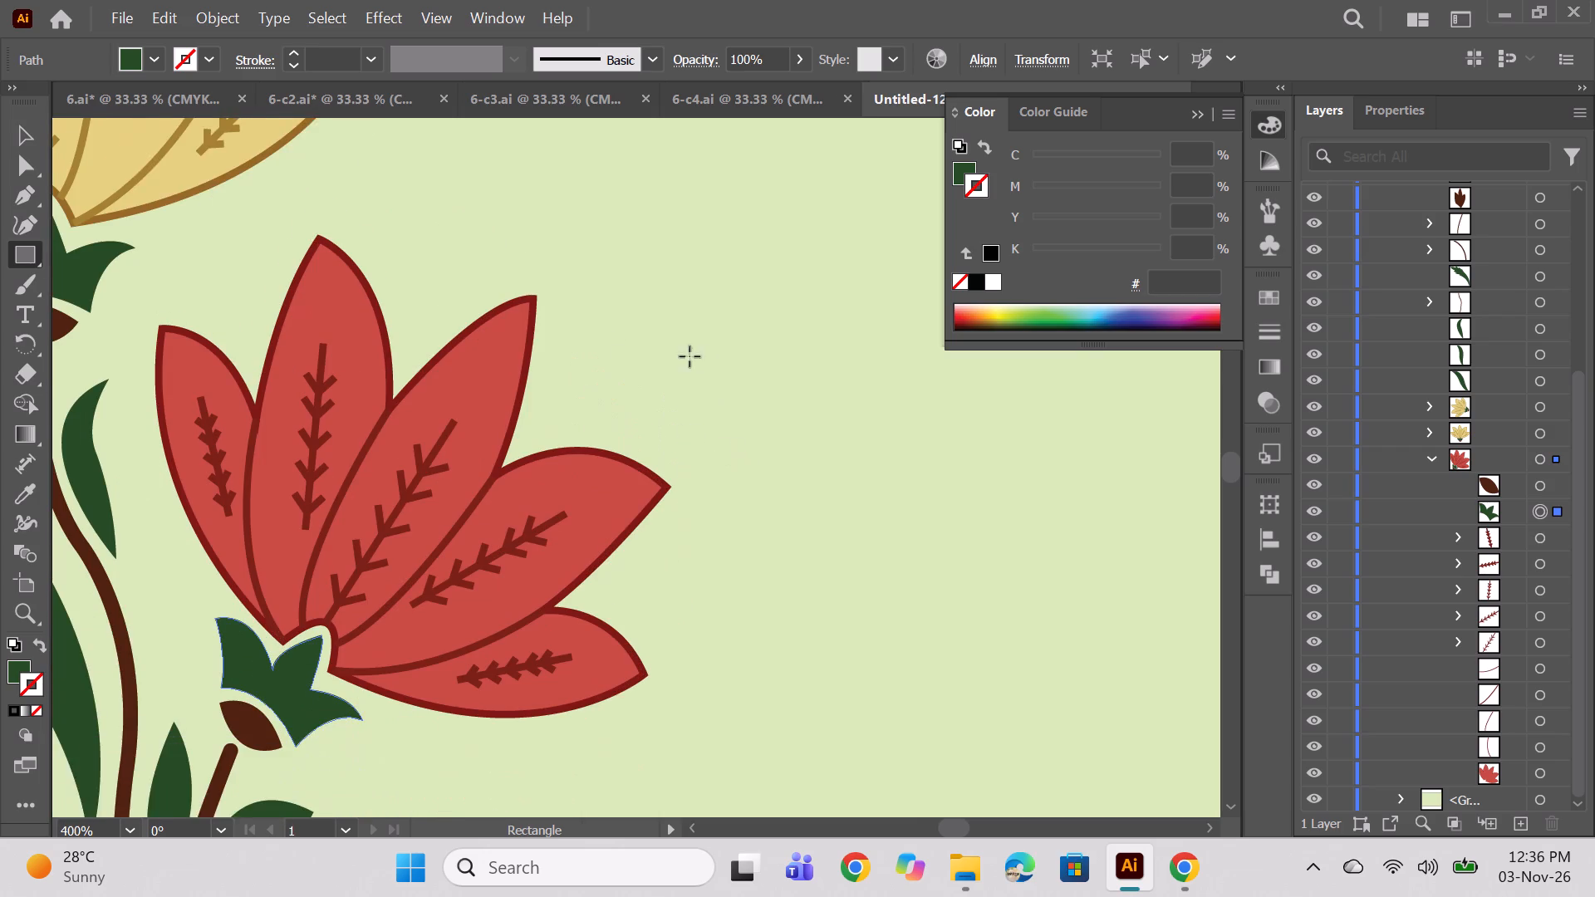
pyautogui.scroll(-3, 690, 356)
pyautogui.doubleClick(16, 669)
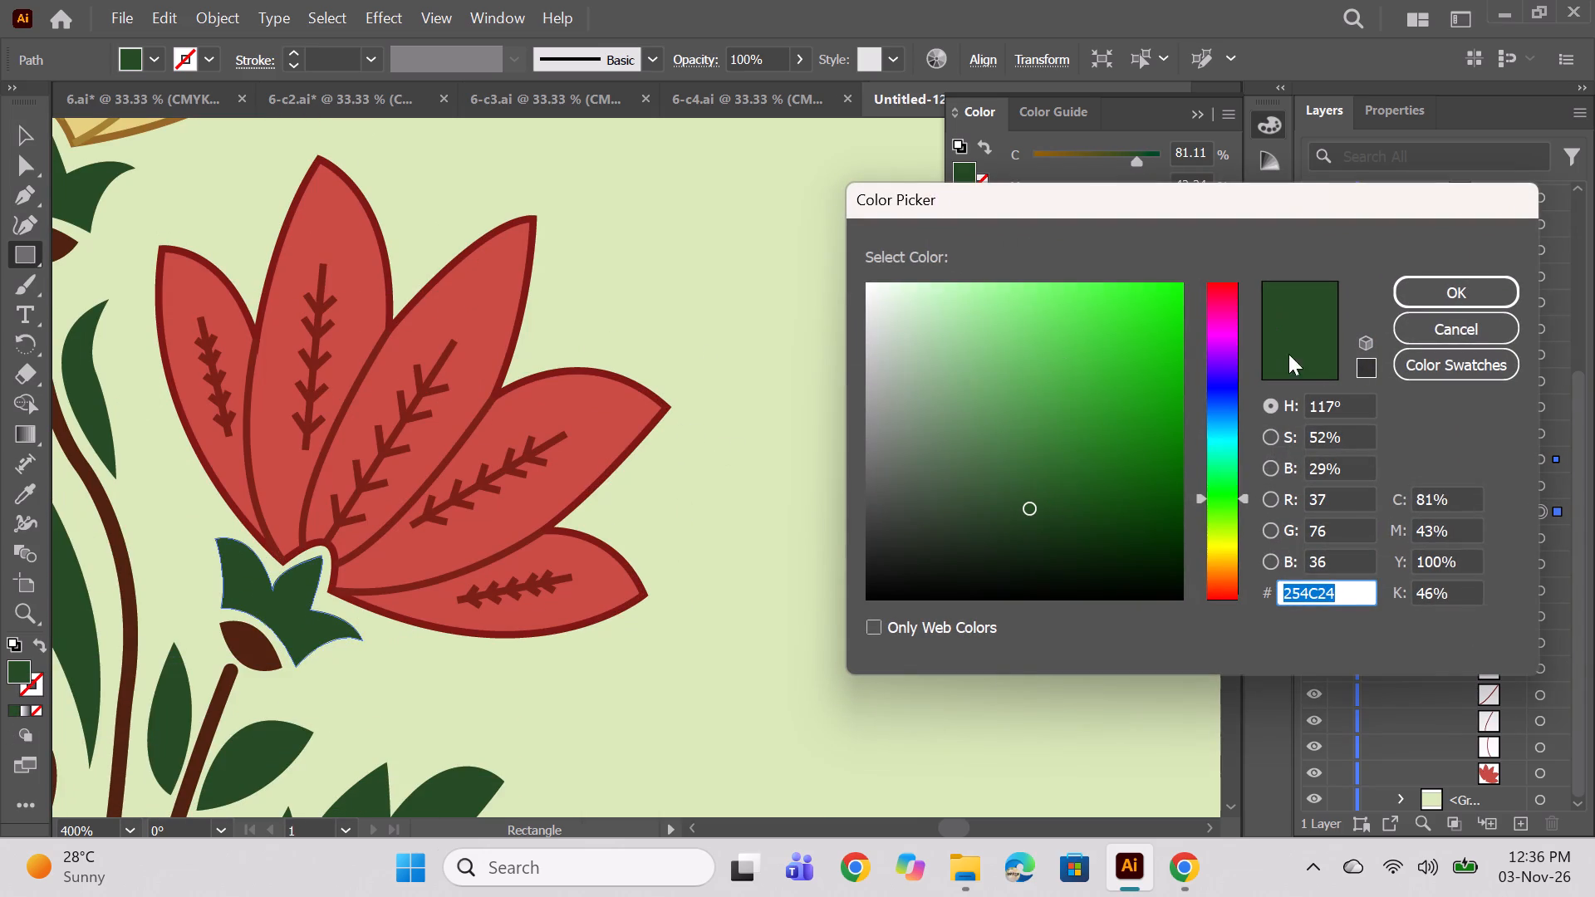
pyautogui.doubleClick(1223, 396)
pyautogui.click(1229, 381)
pyautogui.moveTo(1193, 373); pyautogui.dragTo(1202, 380)
pyautogui.click(1224, 414)
pyautogui.click(1154, 388)
pyautogui.click(1103, 474)
pyautogui.click(1028, 454)
pyautogui.click(1066, 444)
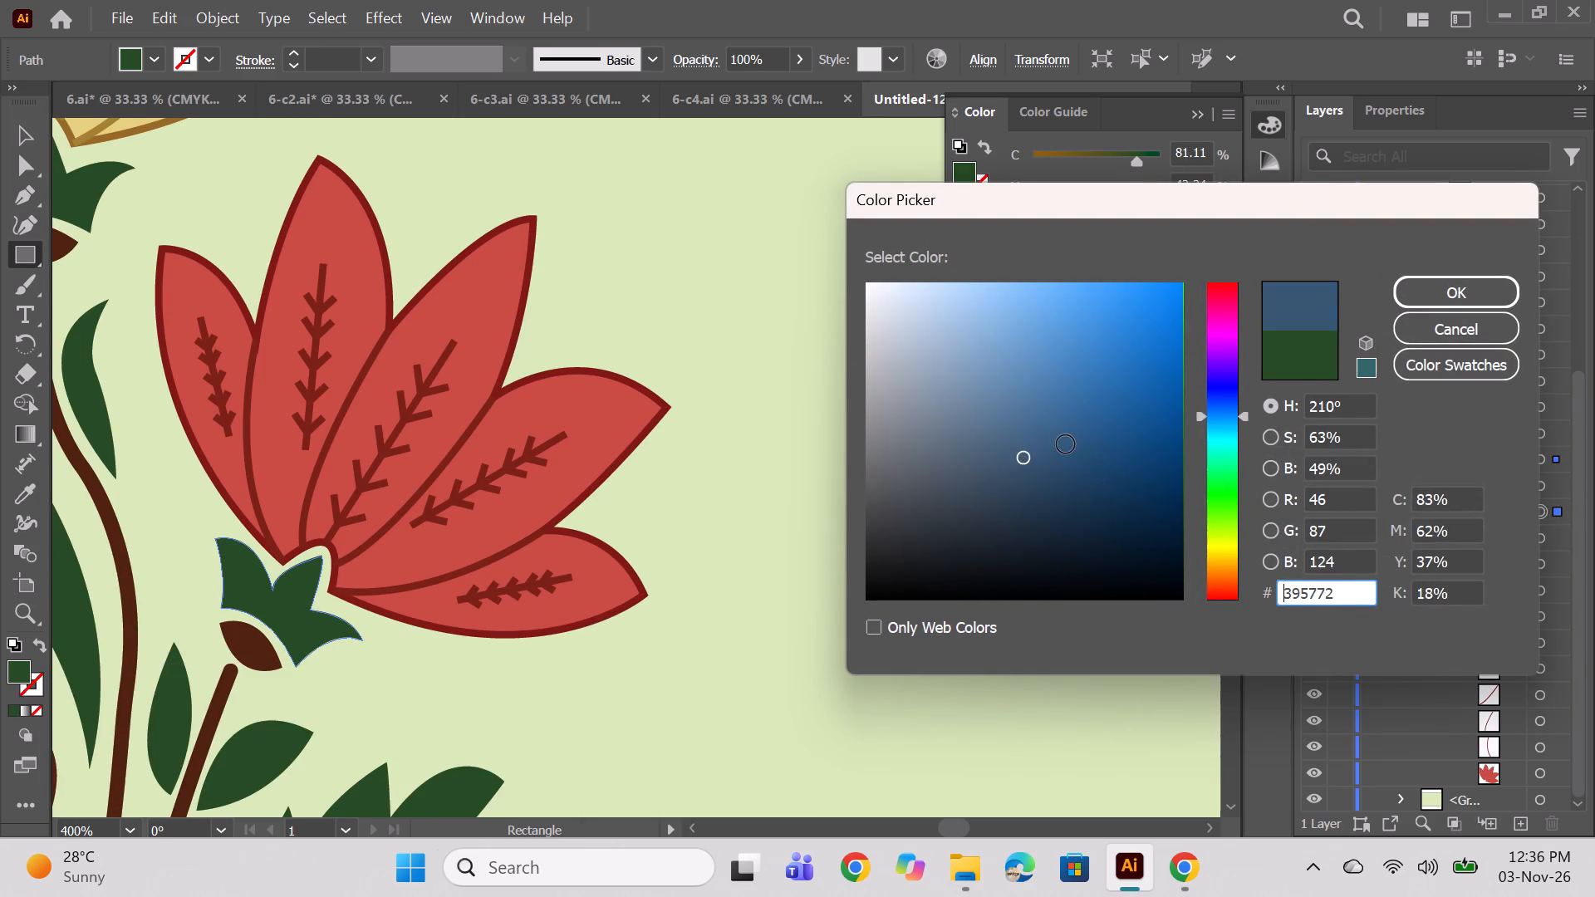
pyautogui.click(1046, 449)
pyautogui.click(1127, 430)
pyautogui.click(1088, 439)
pyautogui.click(1054, 409)
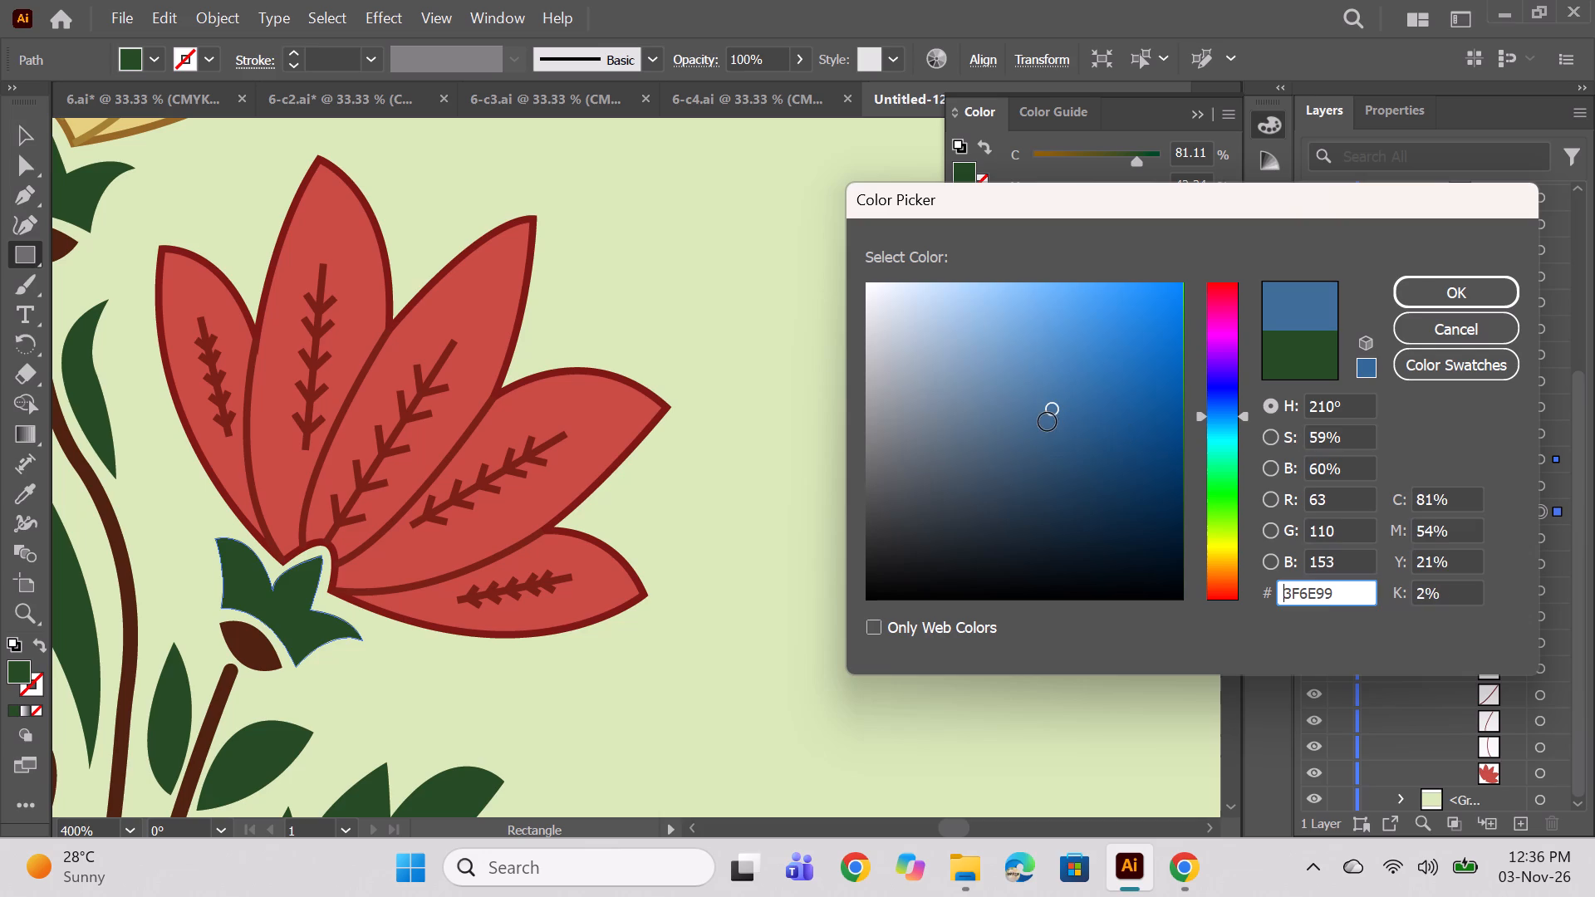
pyautogui.click(1048, 422)
pyautogui.click(1440, 292)
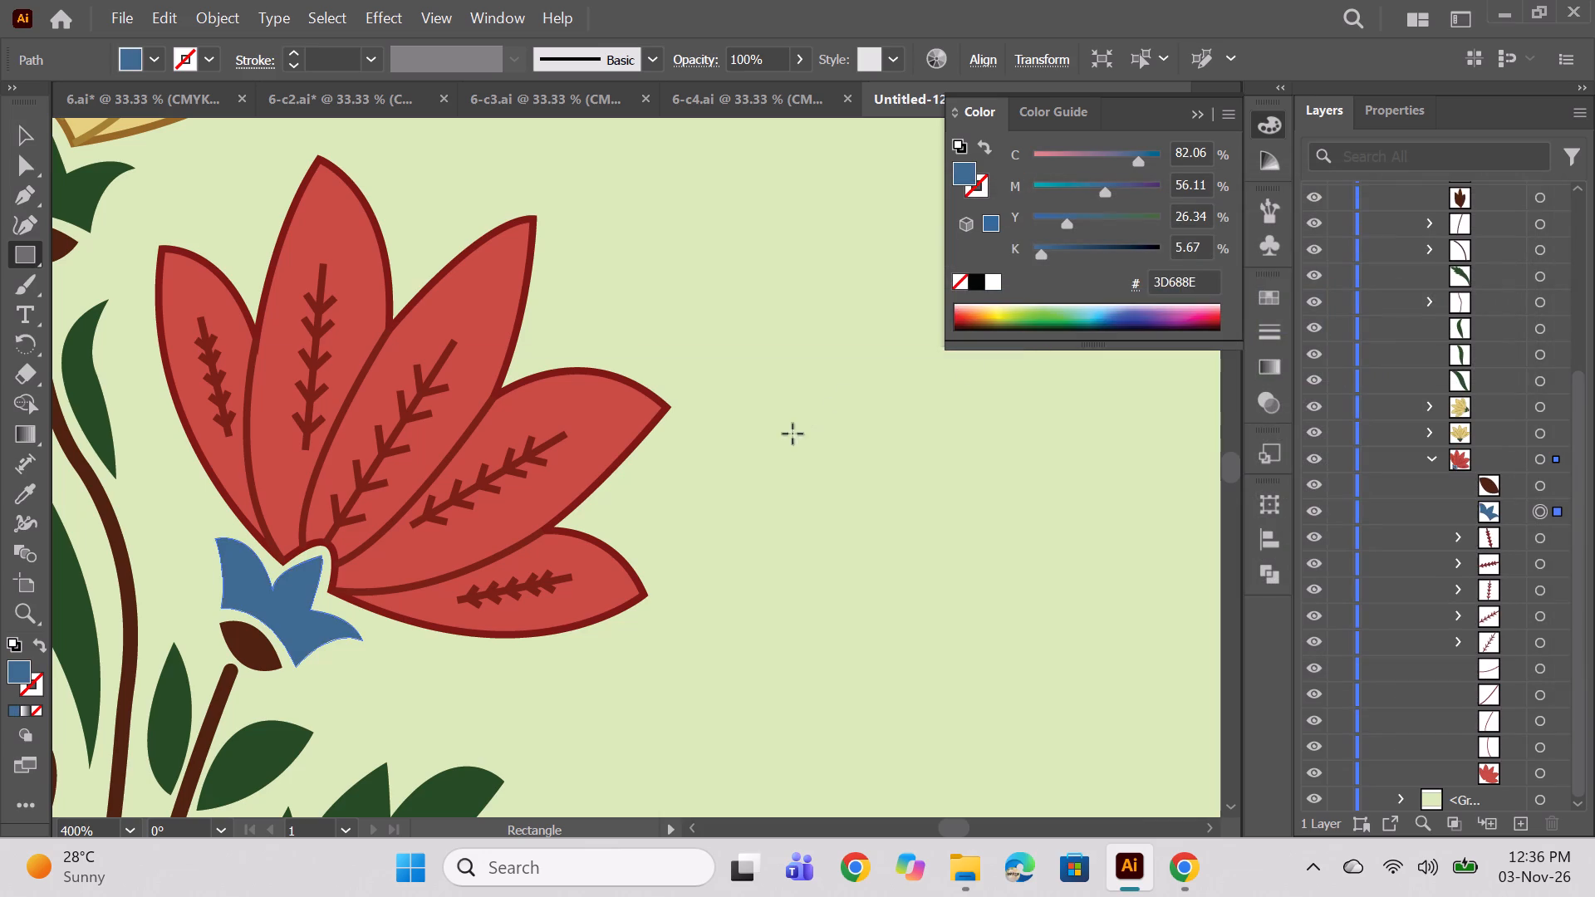
pyautogui.keyDown('alt'); pyautogui.scroll(-3, 743, 458); pyautogui.keyUp('alt')
pyautogui.keyDown('ctrl'); pyautogui.click(910, 496); pyautogui.keyUp('ctrl')
pyautogui.keyDown('alt'); pyautogui.scroll(-3, 753, 415); pyautogui.keyUp('alt')
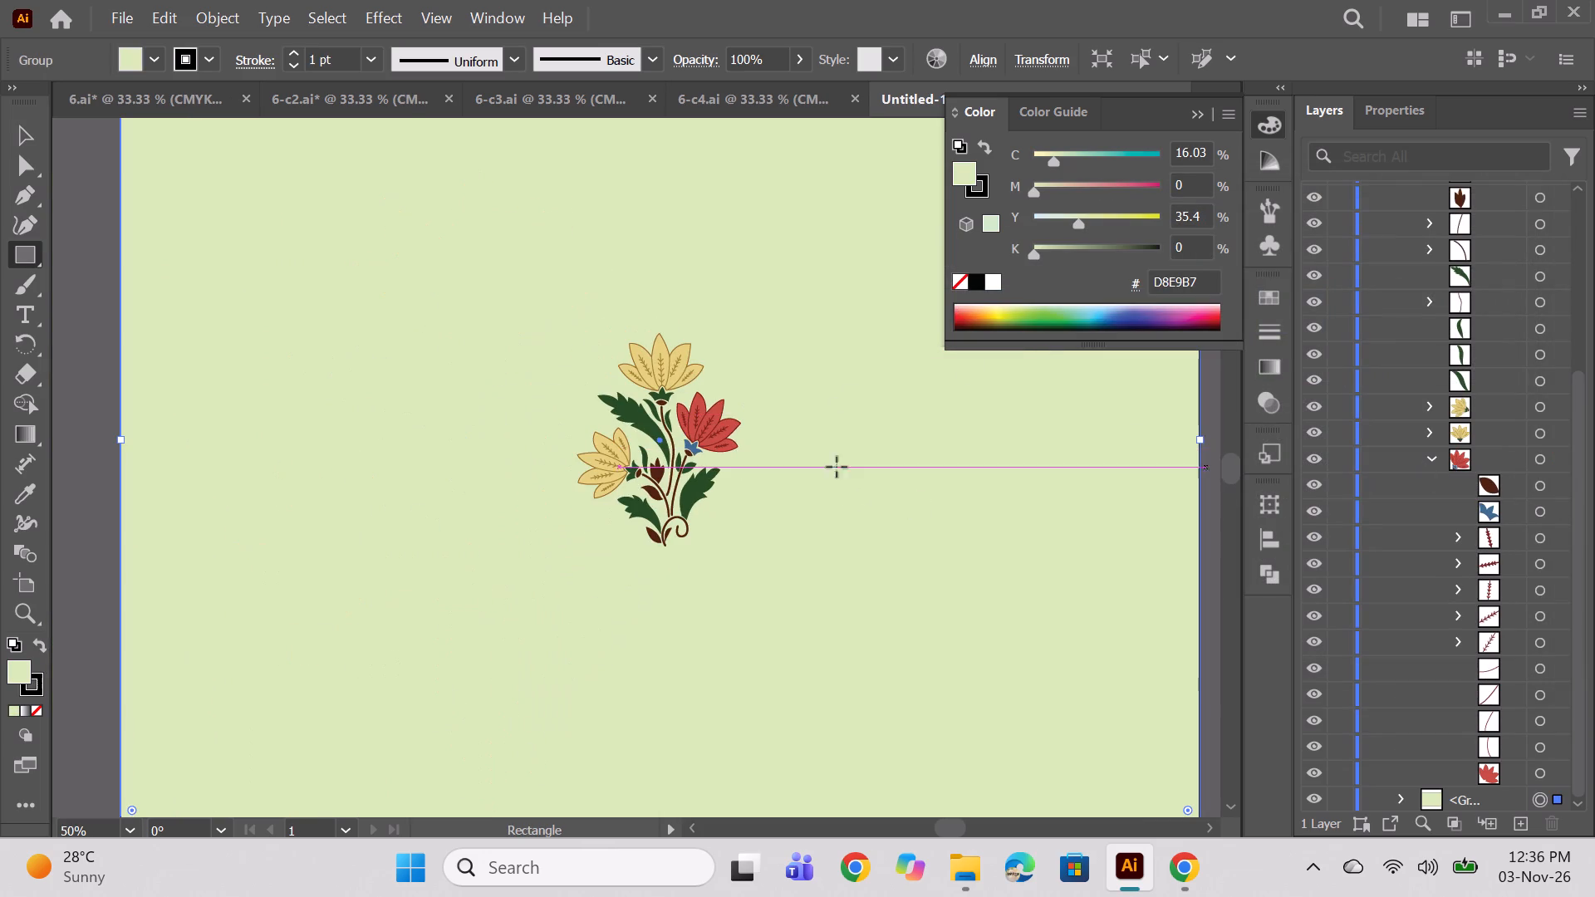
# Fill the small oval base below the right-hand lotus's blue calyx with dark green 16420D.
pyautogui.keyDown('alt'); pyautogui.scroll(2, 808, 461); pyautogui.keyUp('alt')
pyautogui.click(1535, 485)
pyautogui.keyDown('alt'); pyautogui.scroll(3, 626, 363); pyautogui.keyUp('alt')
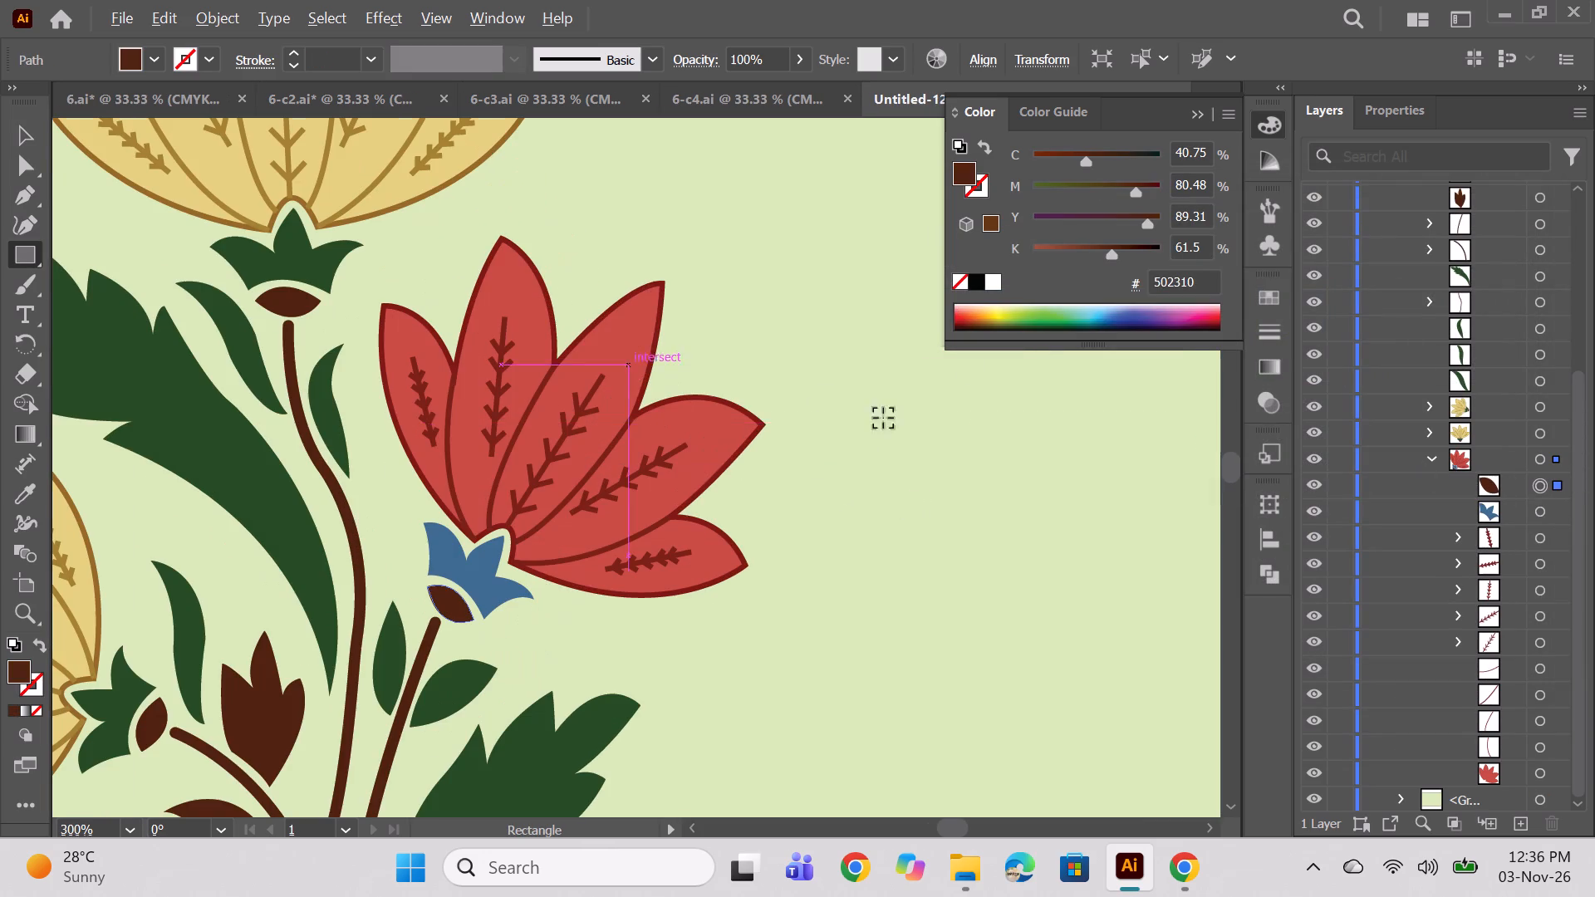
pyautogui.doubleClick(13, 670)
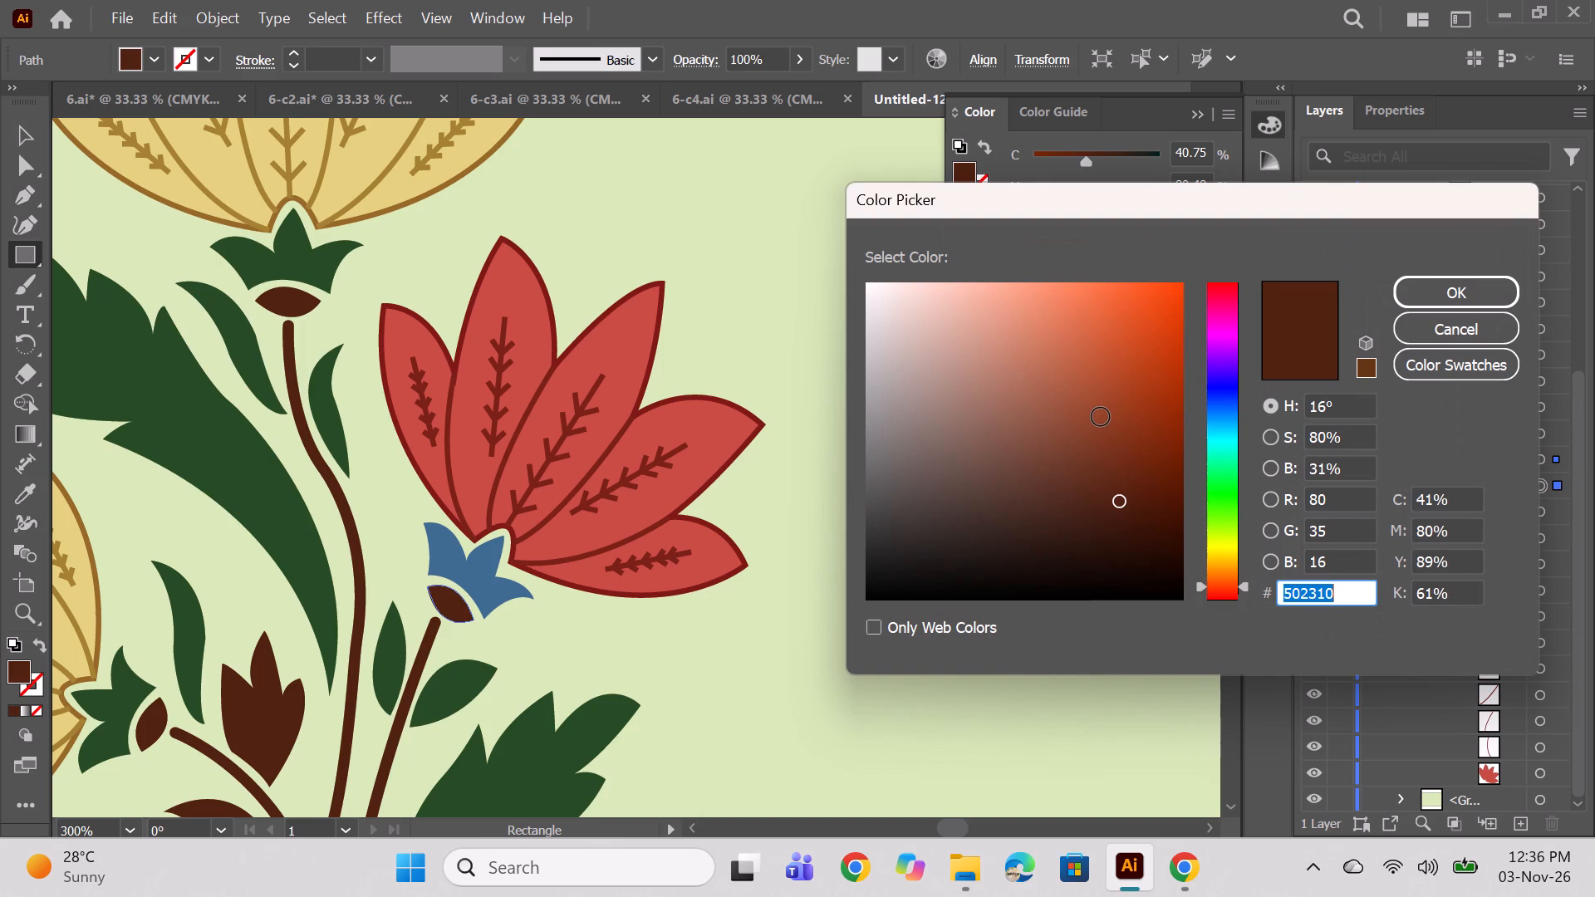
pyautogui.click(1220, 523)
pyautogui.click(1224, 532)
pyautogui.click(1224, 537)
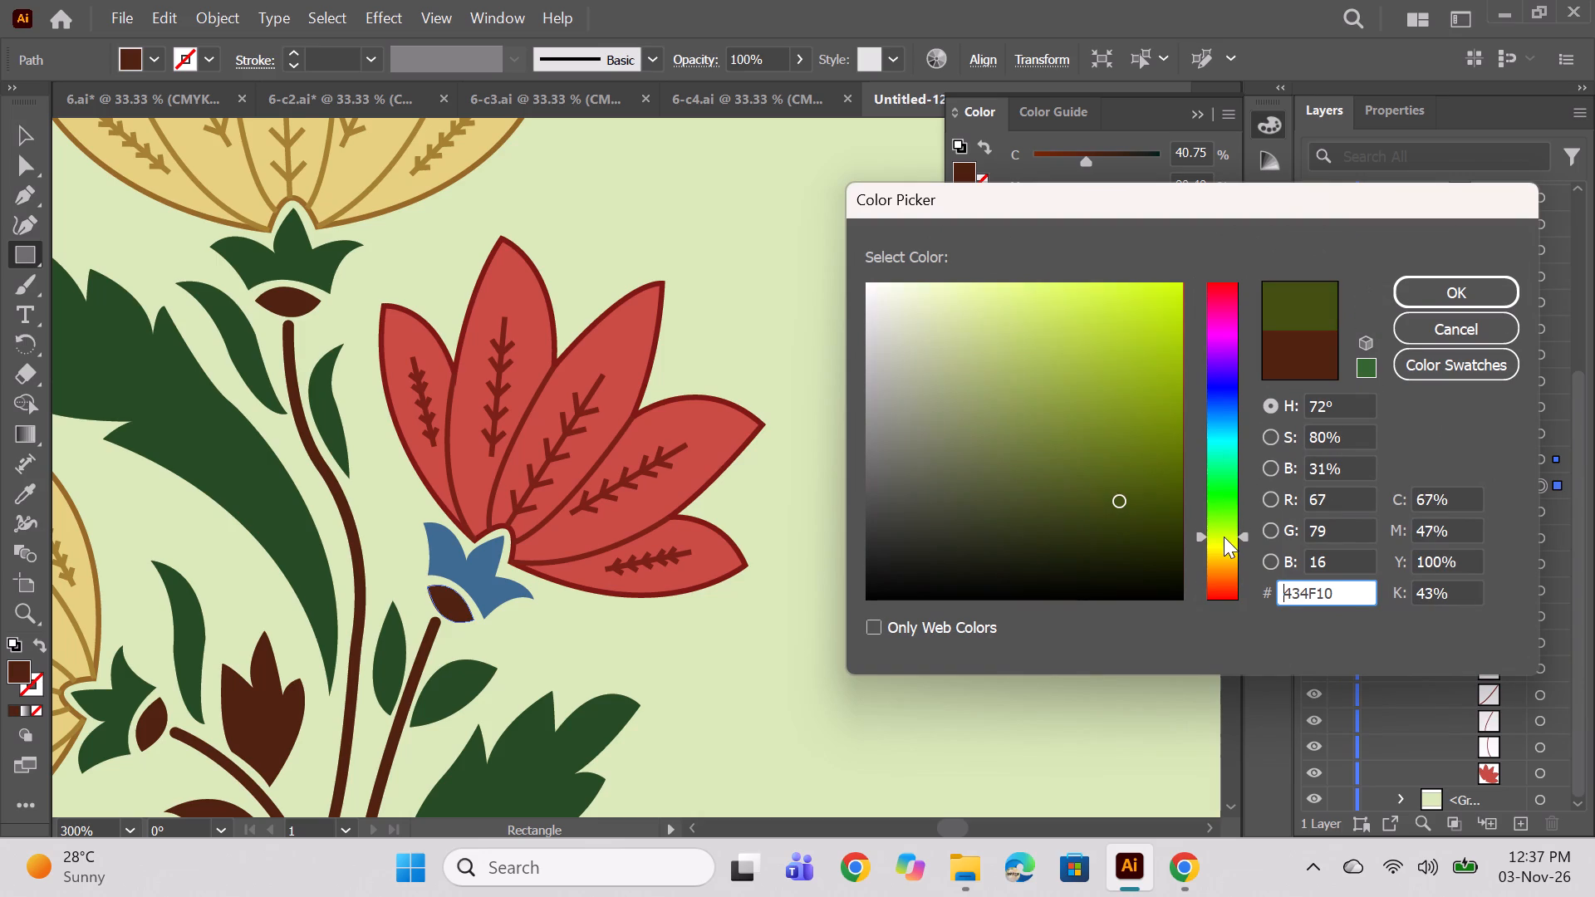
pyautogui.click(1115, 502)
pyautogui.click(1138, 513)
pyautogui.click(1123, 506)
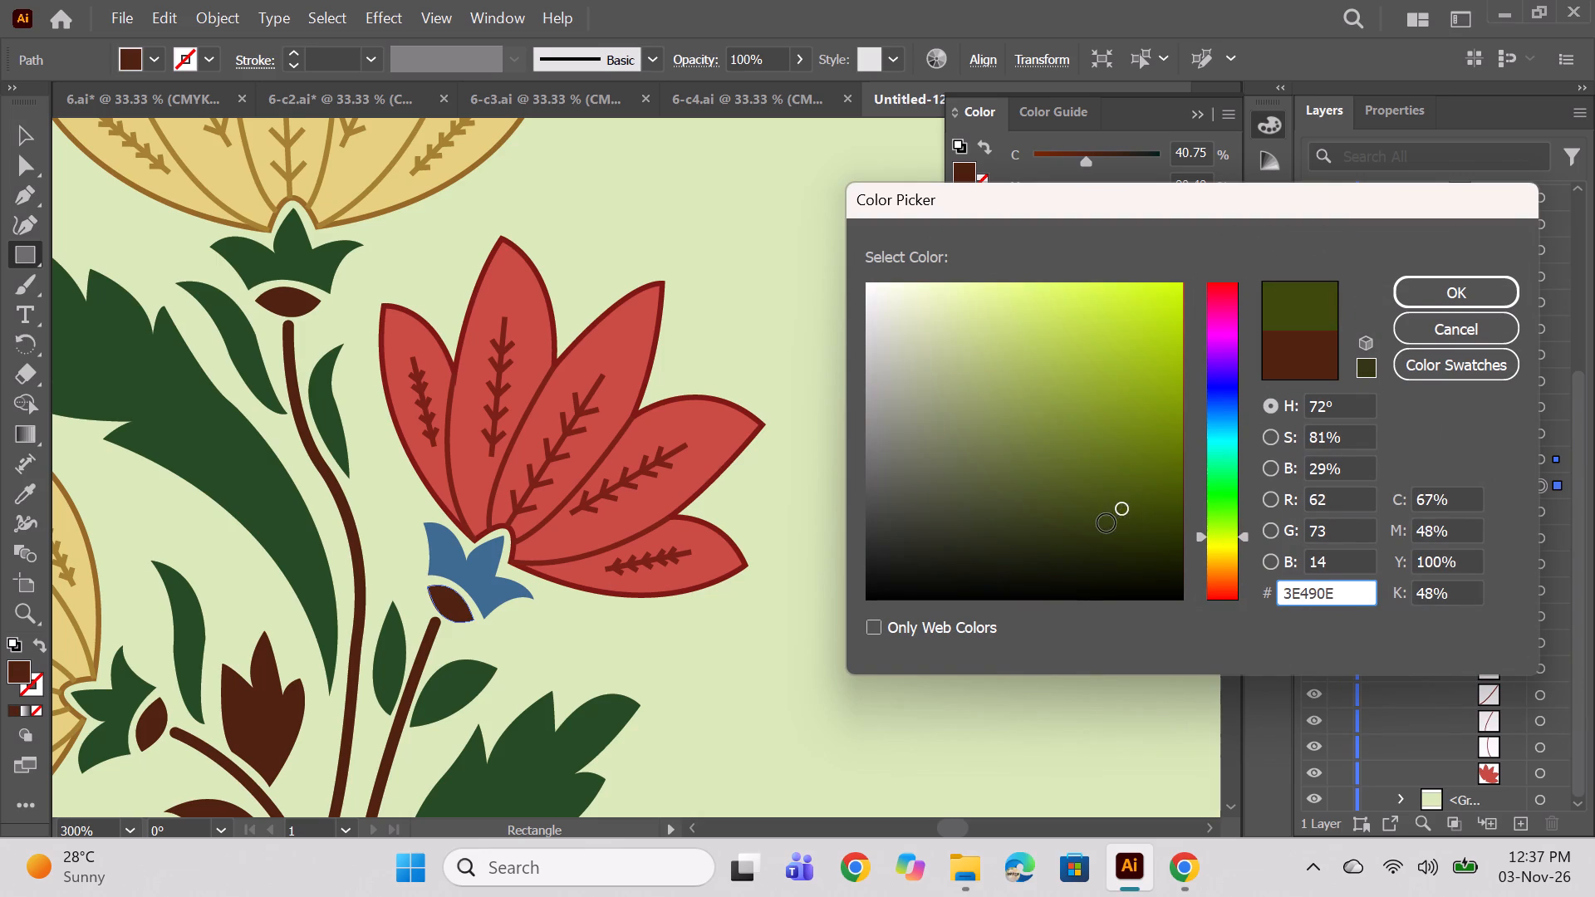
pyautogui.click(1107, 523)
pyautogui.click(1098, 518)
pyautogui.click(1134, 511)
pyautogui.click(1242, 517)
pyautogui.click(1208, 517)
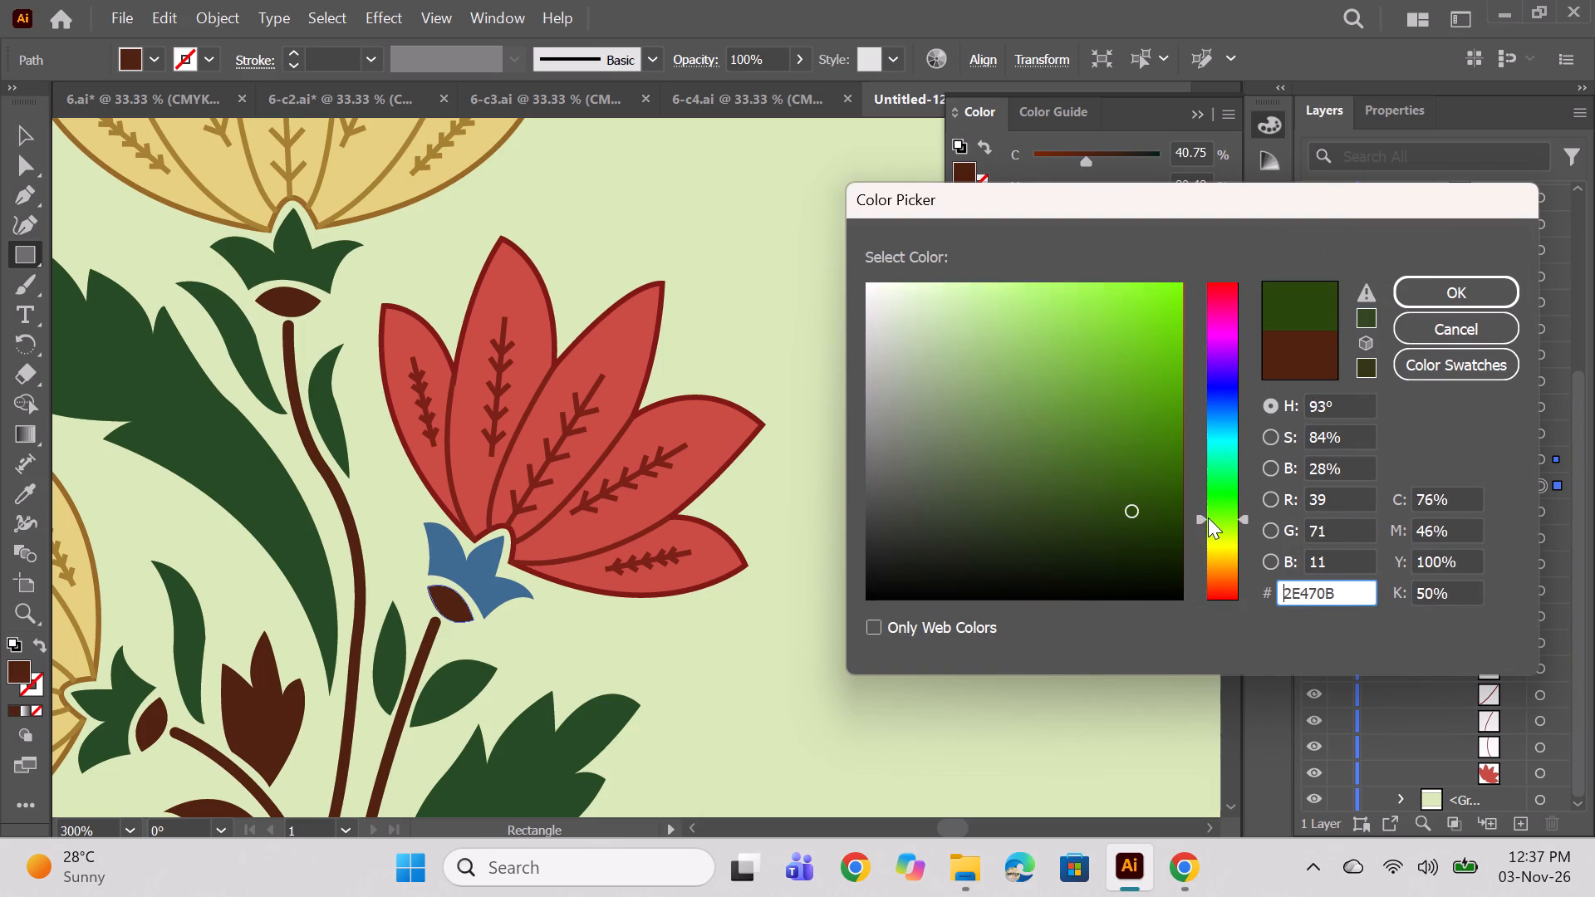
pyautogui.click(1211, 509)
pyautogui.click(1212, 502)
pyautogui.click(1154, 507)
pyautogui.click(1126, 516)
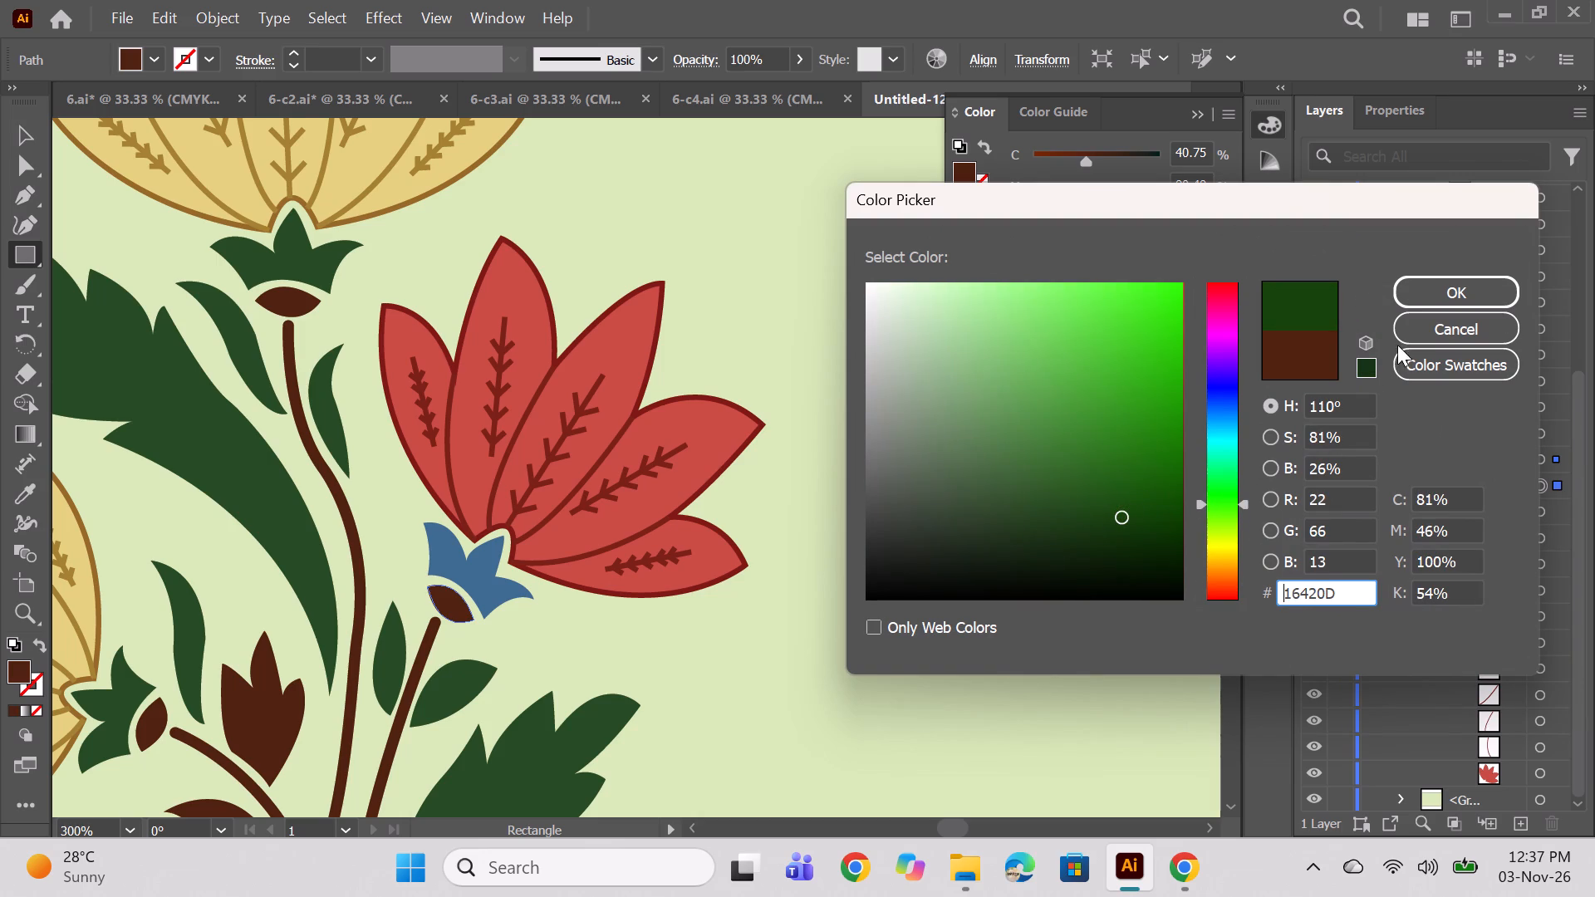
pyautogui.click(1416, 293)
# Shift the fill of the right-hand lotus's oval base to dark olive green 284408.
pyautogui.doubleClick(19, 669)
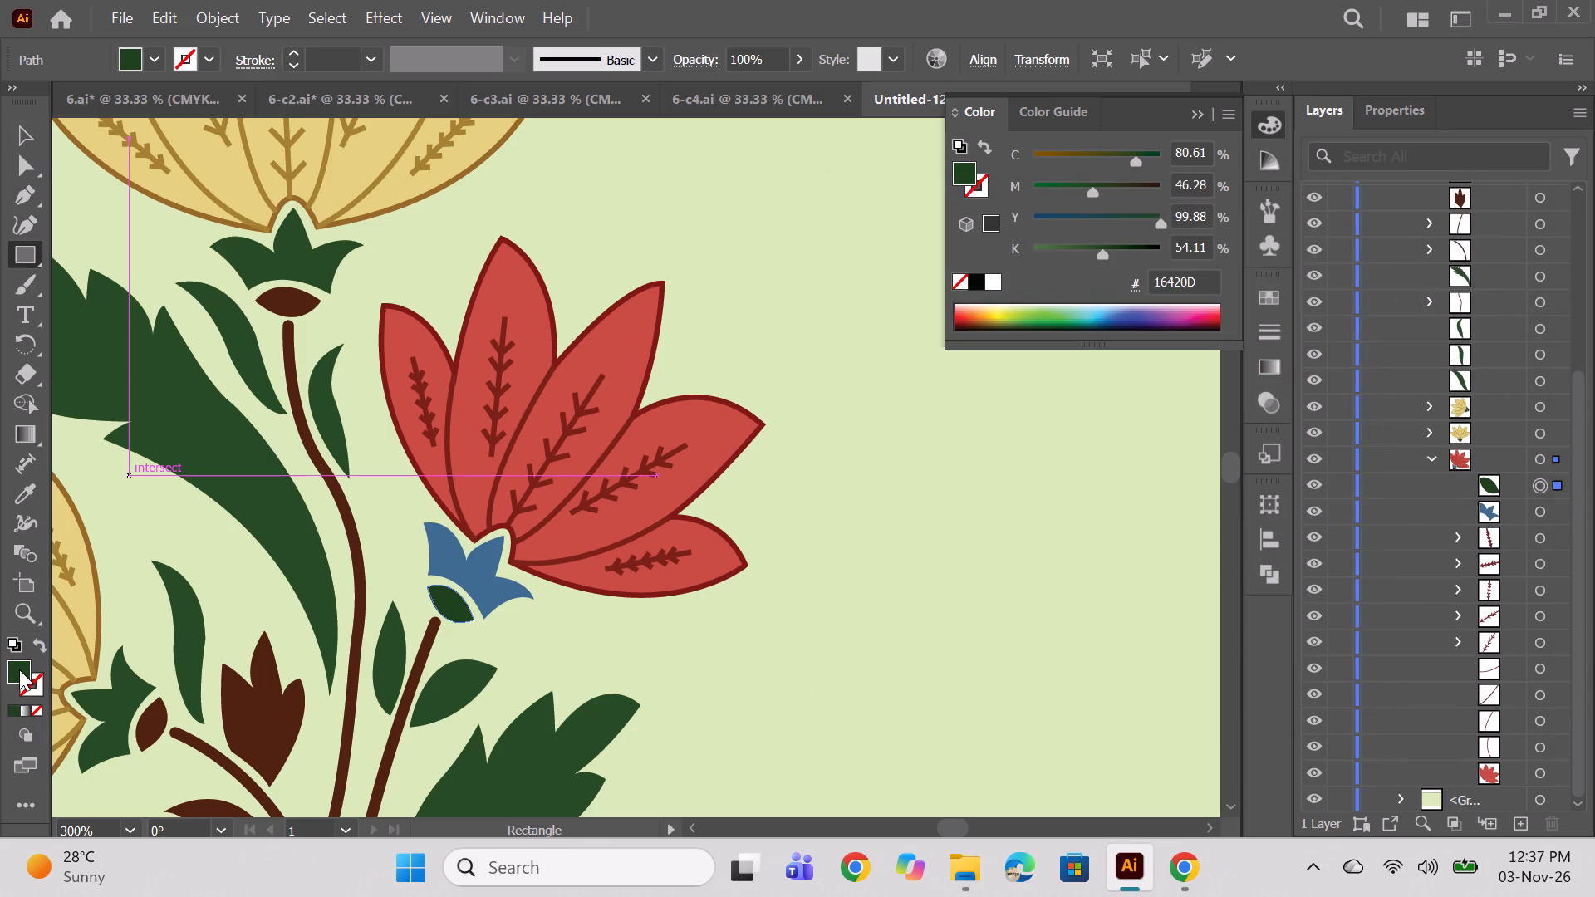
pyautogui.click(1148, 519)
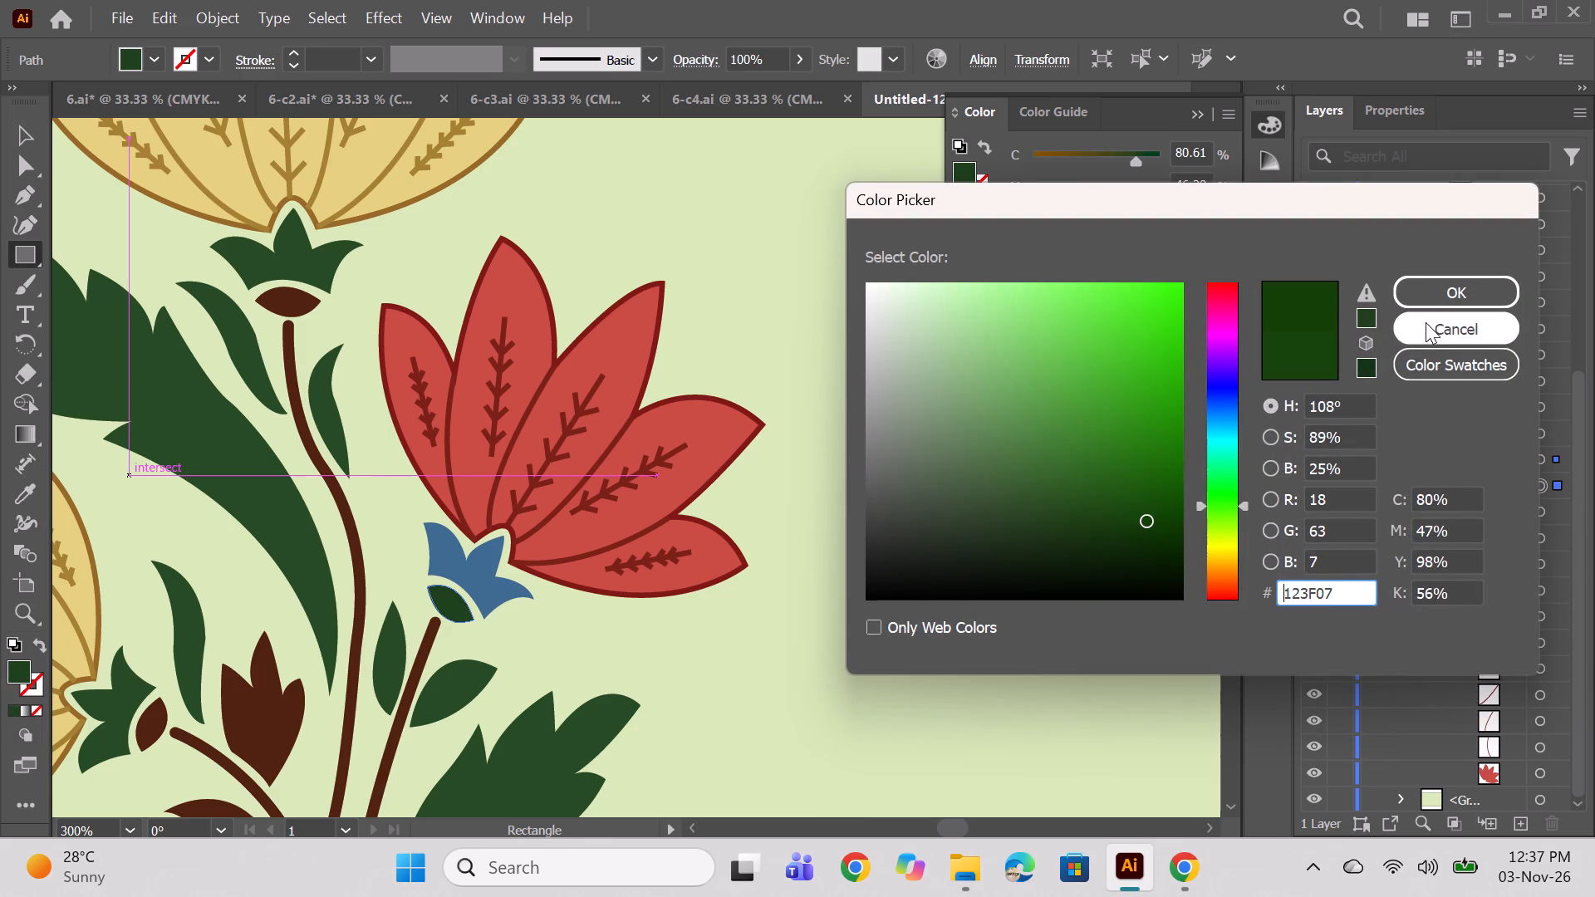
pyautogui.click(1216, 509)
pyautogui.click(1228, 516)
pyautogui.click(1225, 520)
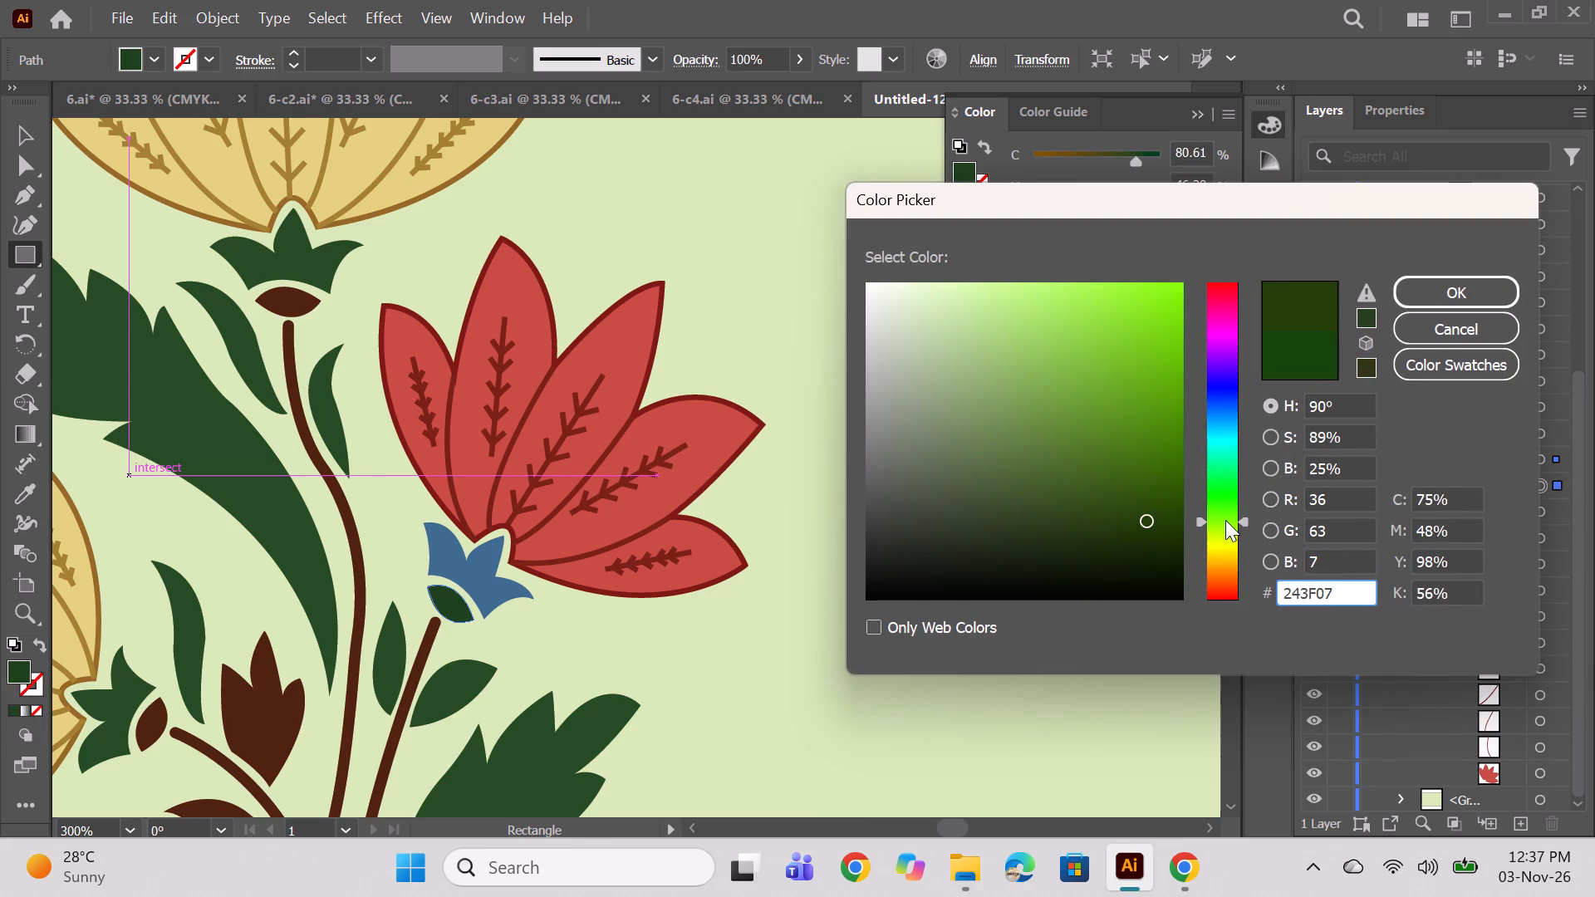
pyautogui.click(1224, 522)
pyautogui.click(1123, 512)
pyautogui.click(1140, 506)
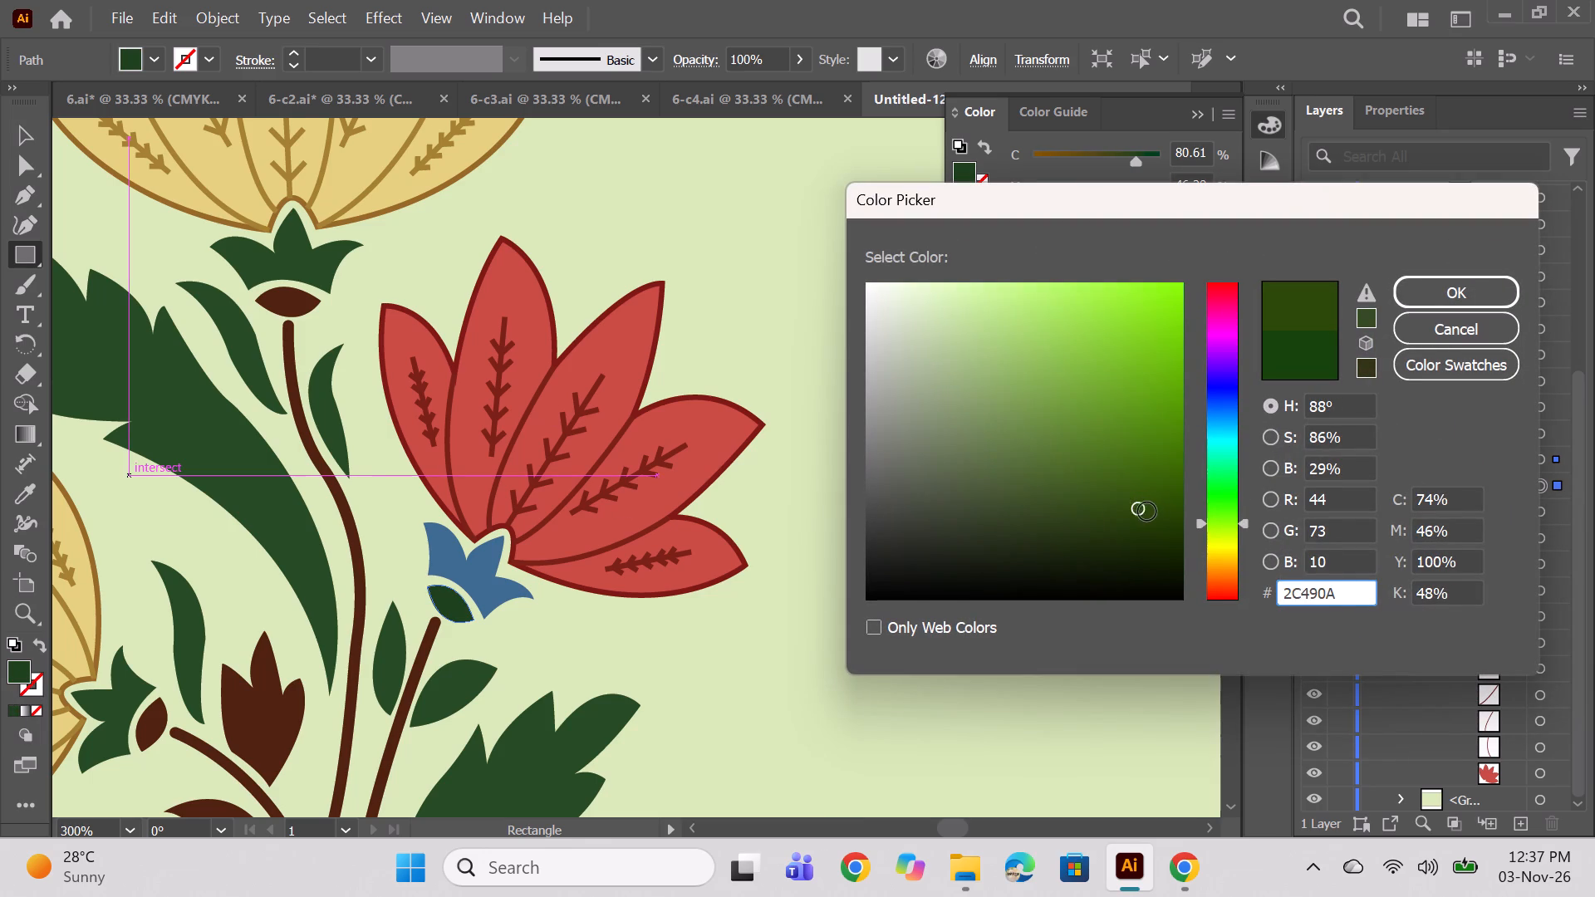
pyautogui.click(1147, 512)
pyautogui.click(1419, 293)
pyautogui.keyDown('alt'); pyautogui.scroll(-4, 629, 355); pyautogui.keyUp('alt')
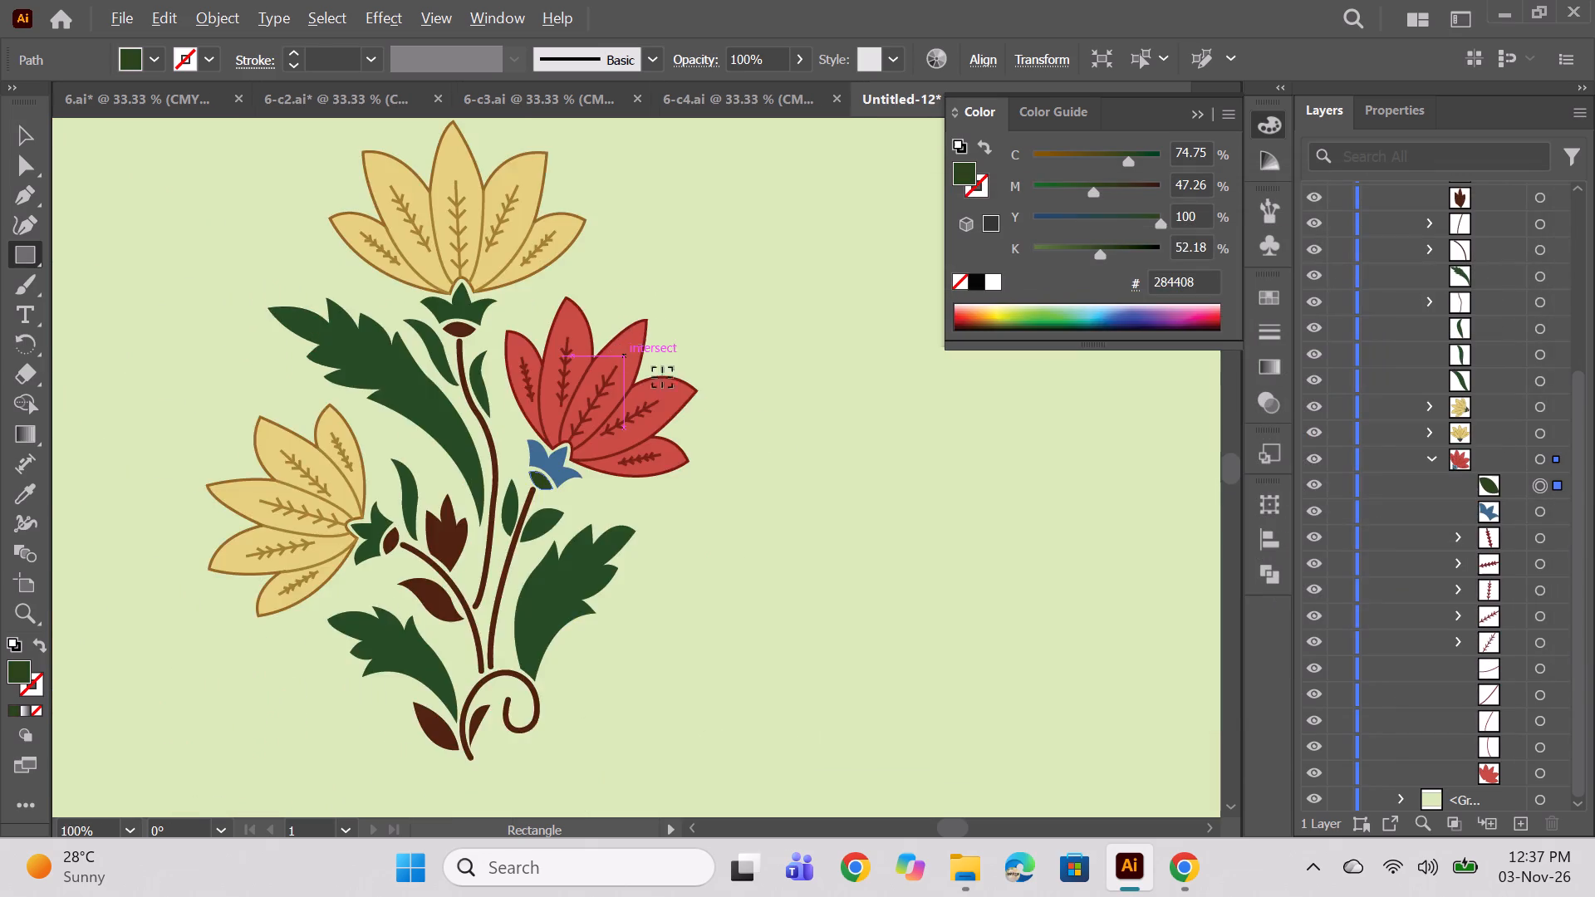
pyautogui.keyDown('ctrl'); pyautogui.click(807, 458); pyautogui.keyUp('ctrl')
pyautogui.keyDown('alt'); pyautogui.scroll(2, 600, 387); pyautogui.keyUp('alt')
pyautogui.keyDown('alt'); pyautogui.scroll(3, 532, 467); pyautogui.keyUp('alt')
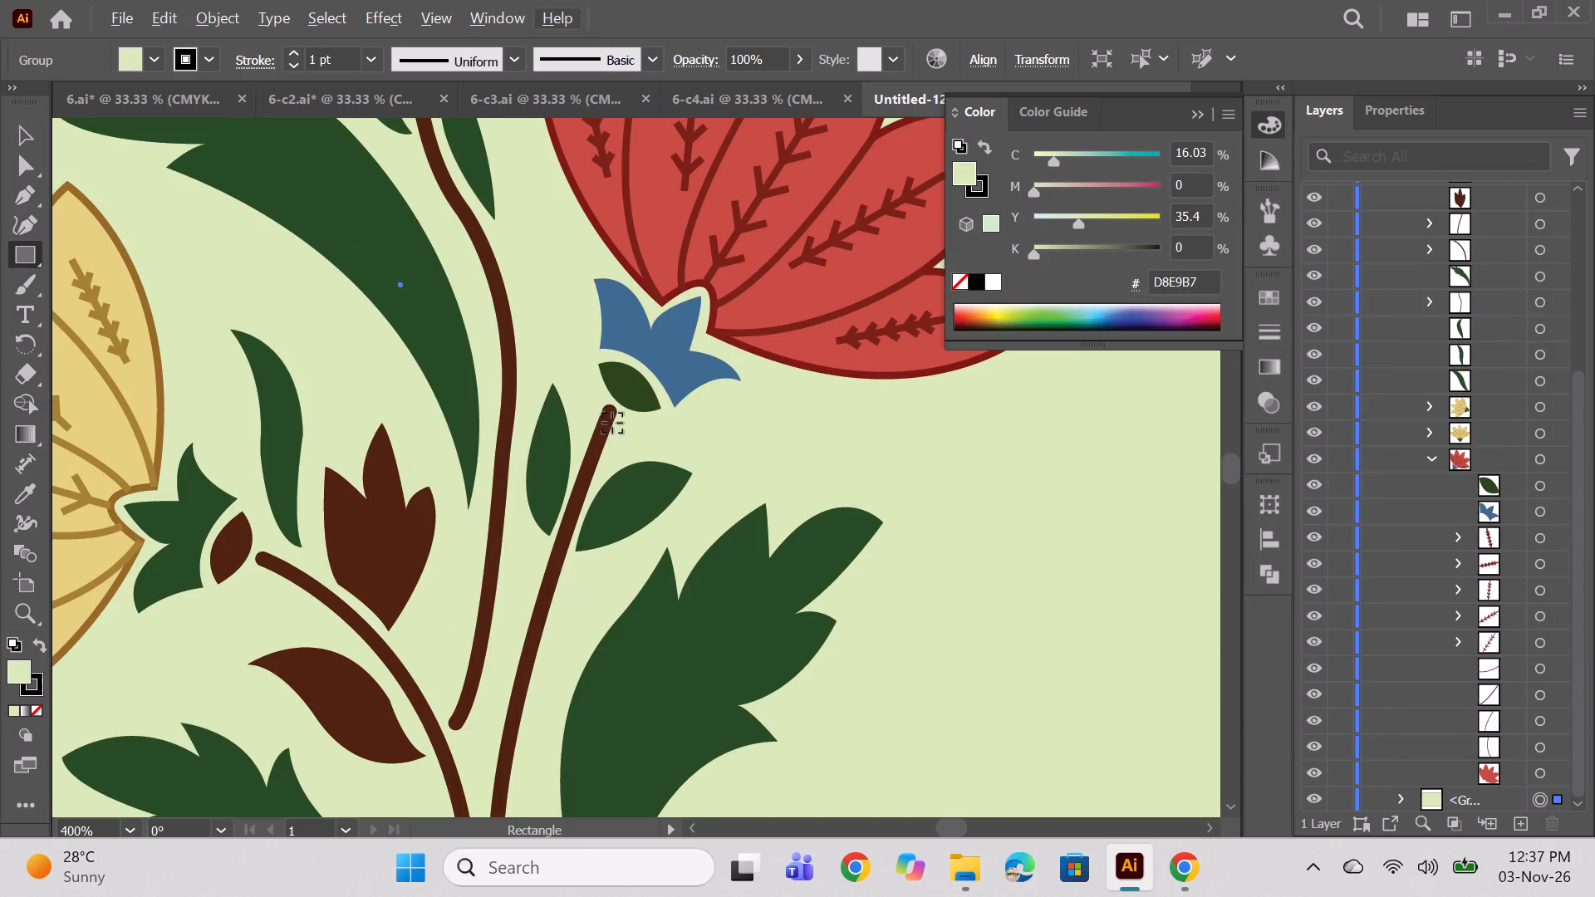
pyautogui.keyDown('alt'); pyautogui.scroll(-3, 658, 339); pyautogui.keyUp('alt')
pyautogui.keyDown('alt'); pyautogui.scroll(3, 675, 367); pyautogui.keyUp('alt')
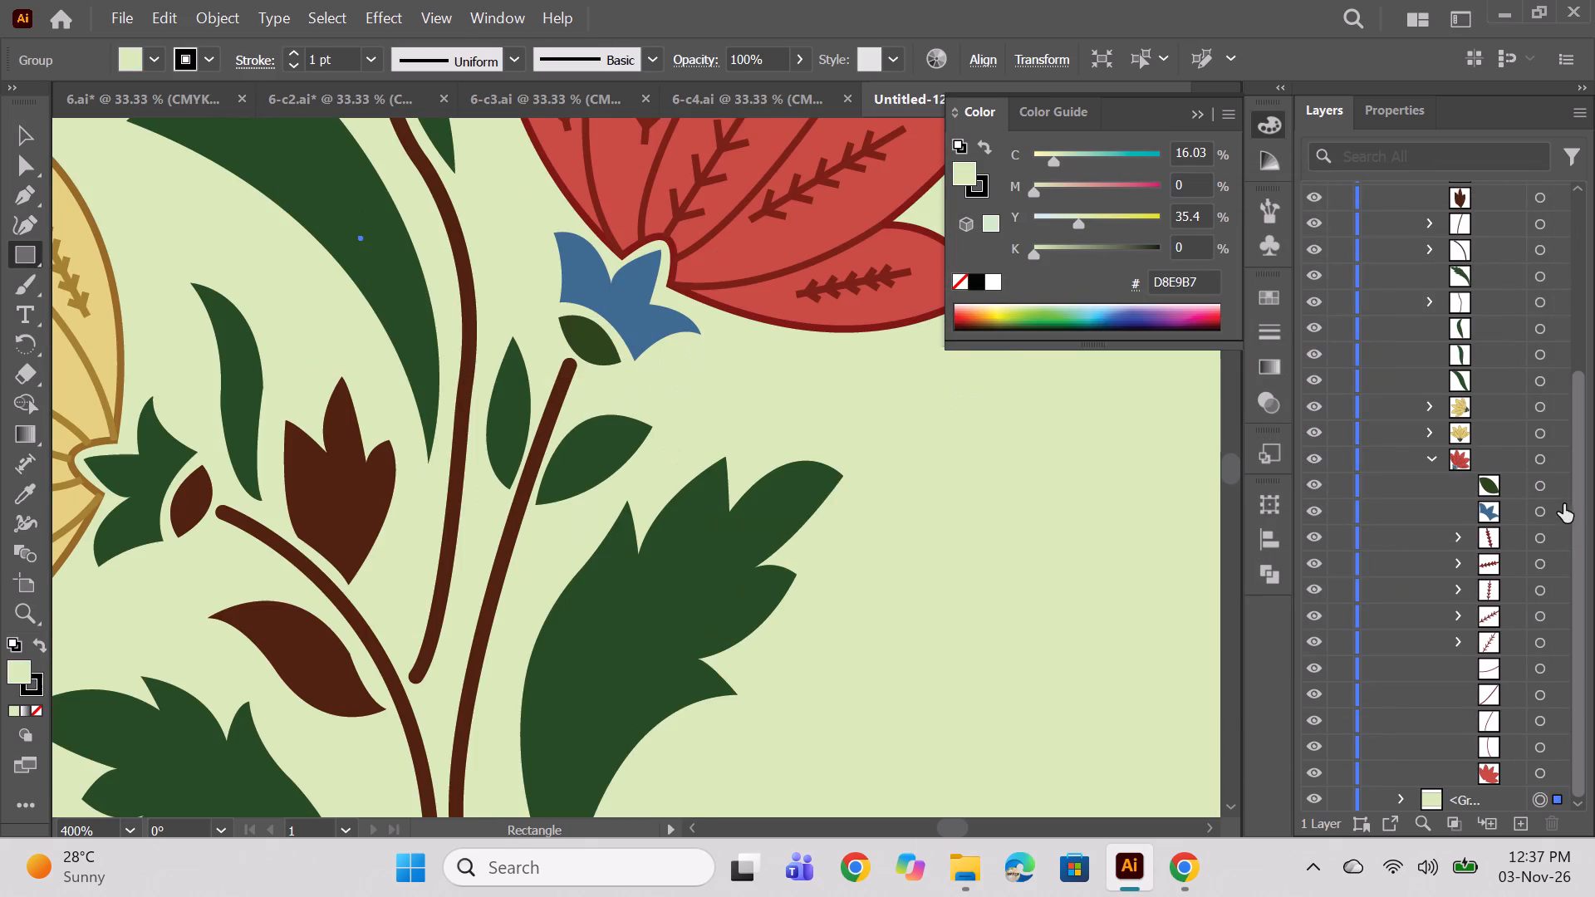
# Refill the right-hand lotus's oval base with olive green 31490C and check it against the whole motif.
pyautogui.click(1540, 492)
pyautogui.doubleClick(25, 672)
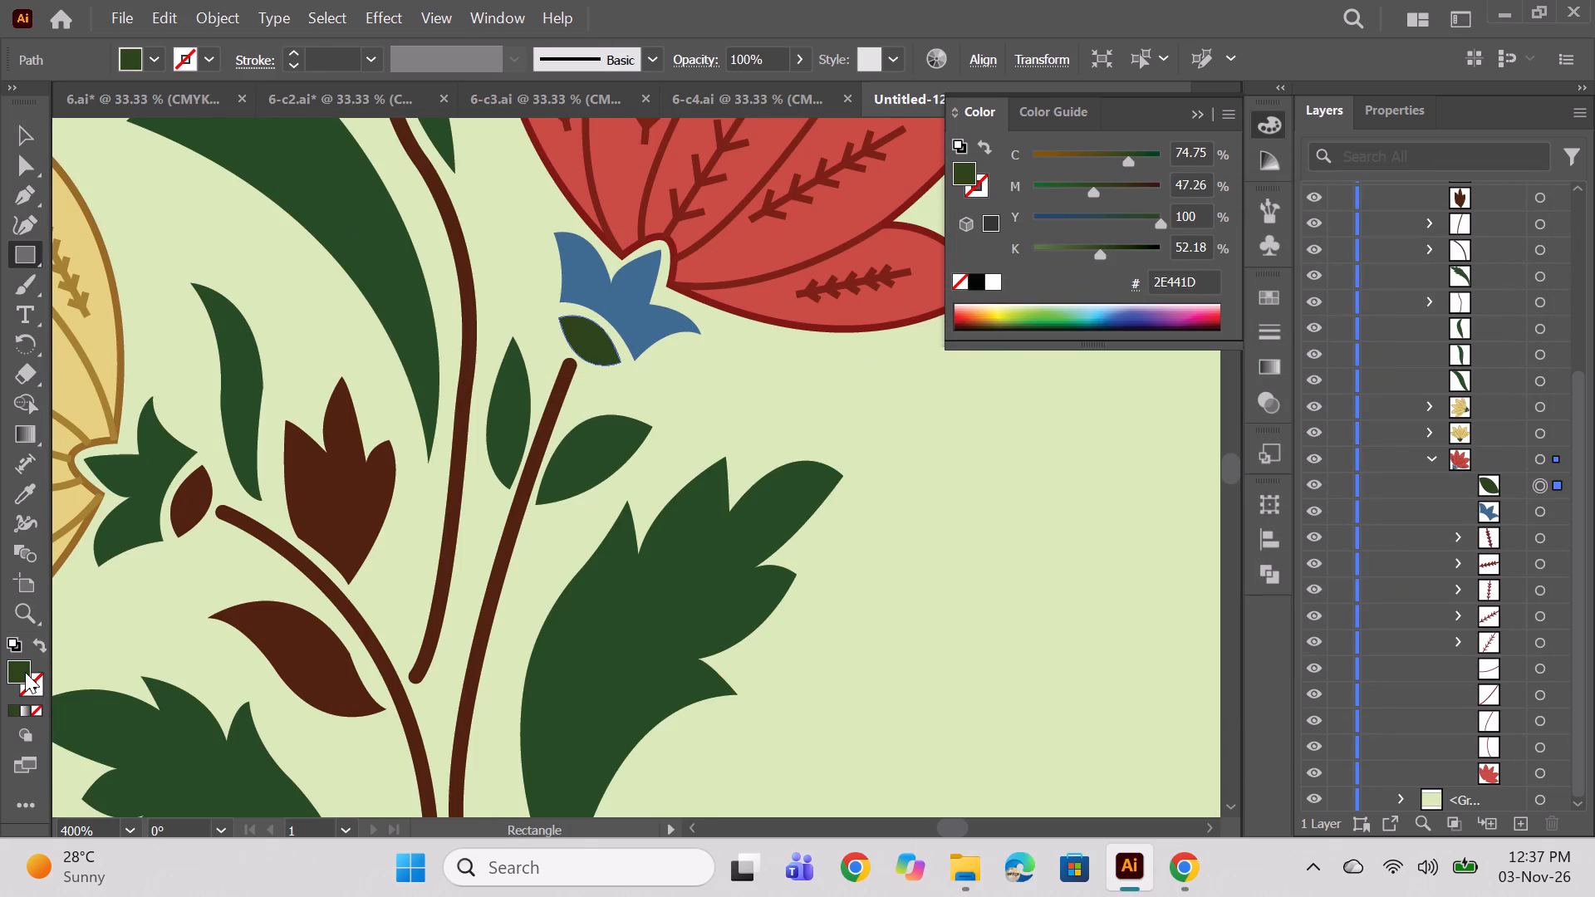
pyautogui.click(1229, 525)
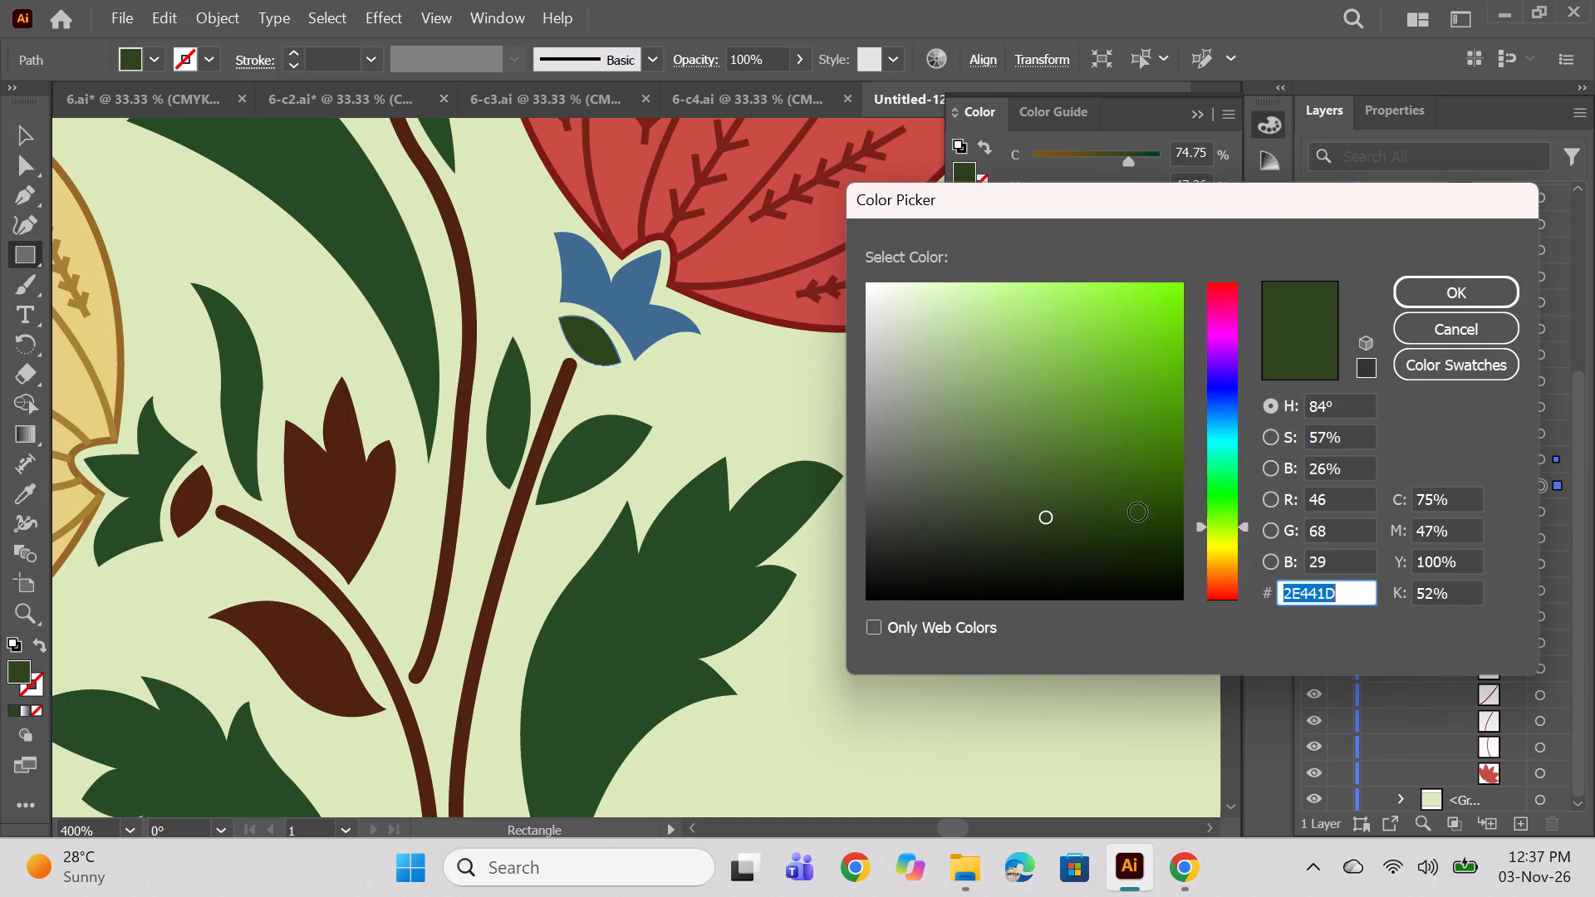
pyautogui.click(1123, 509)
pyautogui.click(1122, 499)
pyautogui.click(1135, 506)
pyautogui.click(1418, 292)
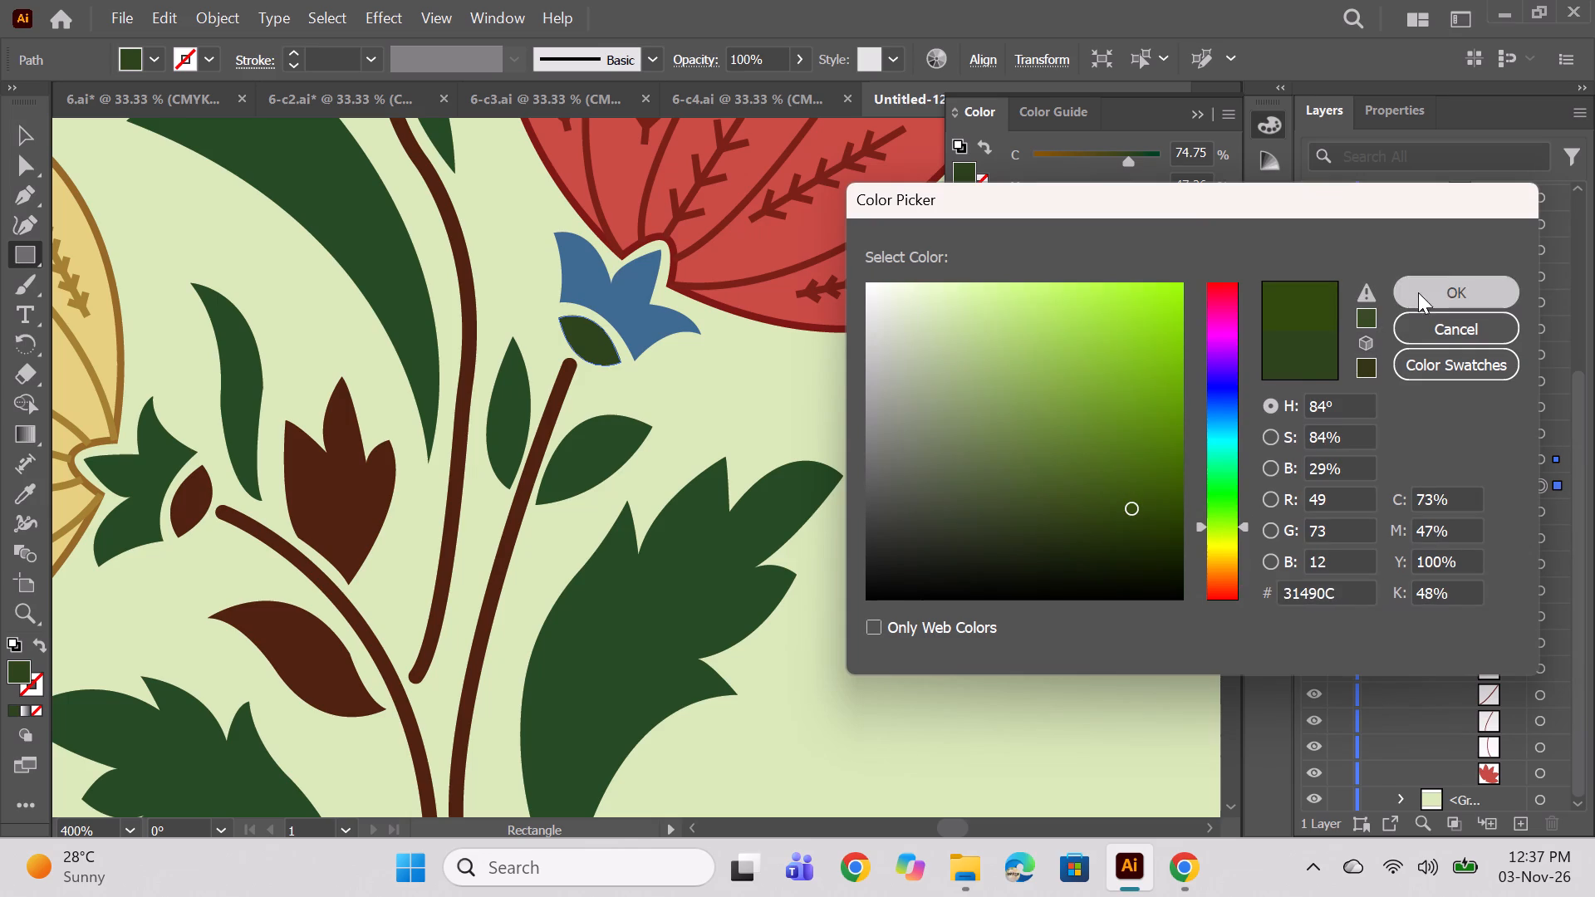
pyautogui.keyDown('ctrl'); pyautogui.click(1001, 456); pyautogui.keyUp('ctrl')
pyautogui.keyDown('alt'); pyautogui.scroll(-3, 728, 325); pyautogui.keyUp('alt')
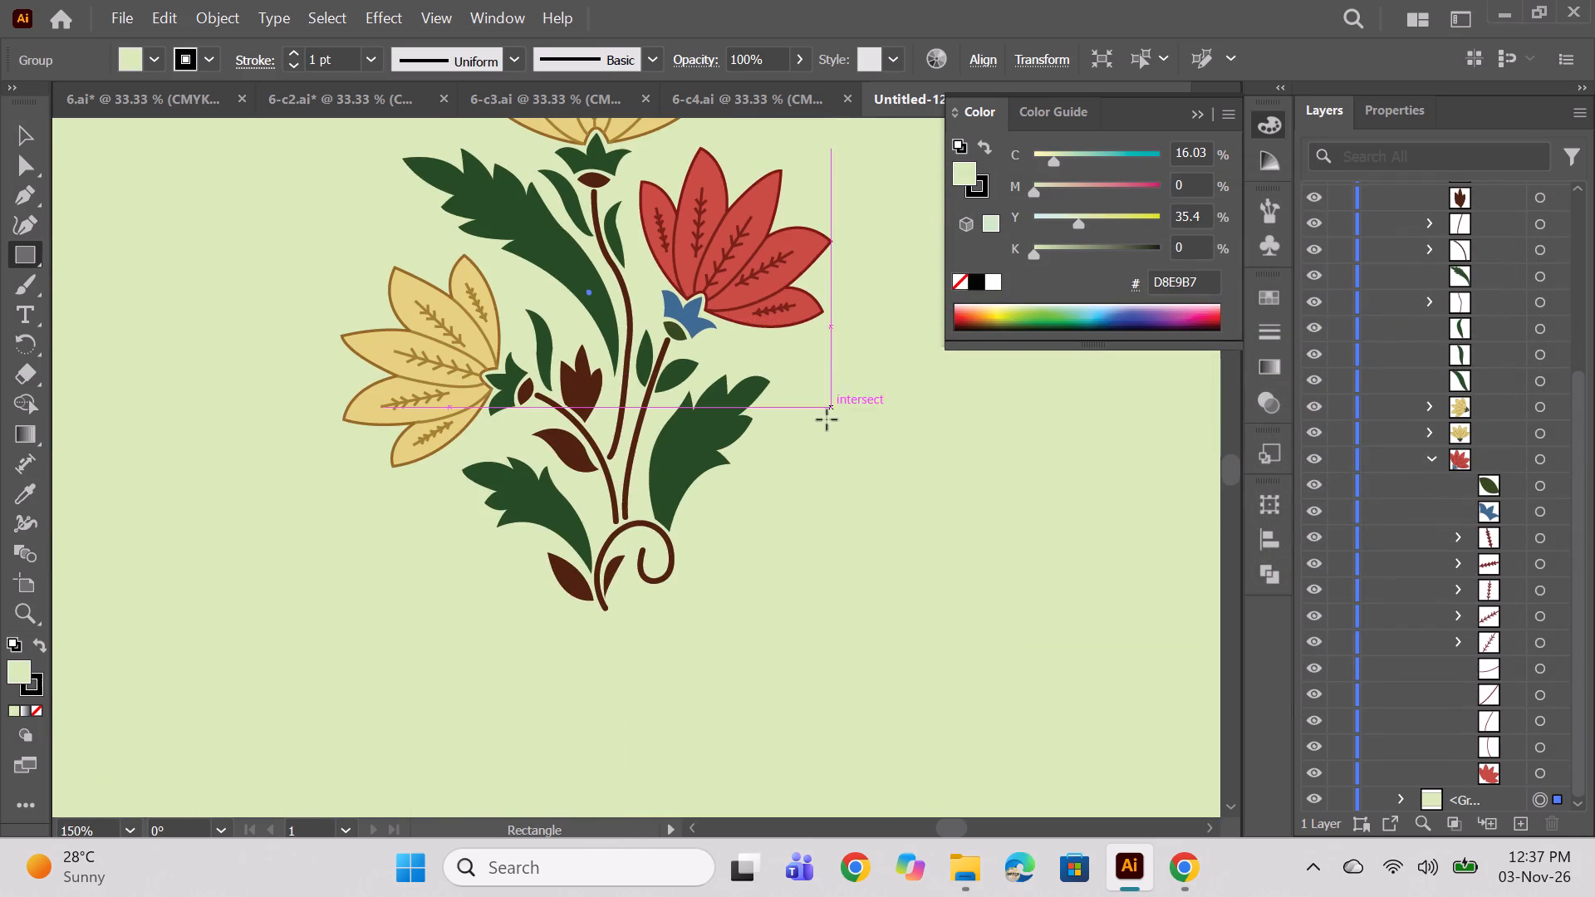
pyautogui.press('space')
pyautogui.moveTo(823, 429); pyautogui.dragTo(745, 503)
pyautogui.scroll(1, 616, 409)
pyautogui.keyDown('alt'); pyautogui.scroll(2, 601, 415); pyautogui.keyUp('alt')
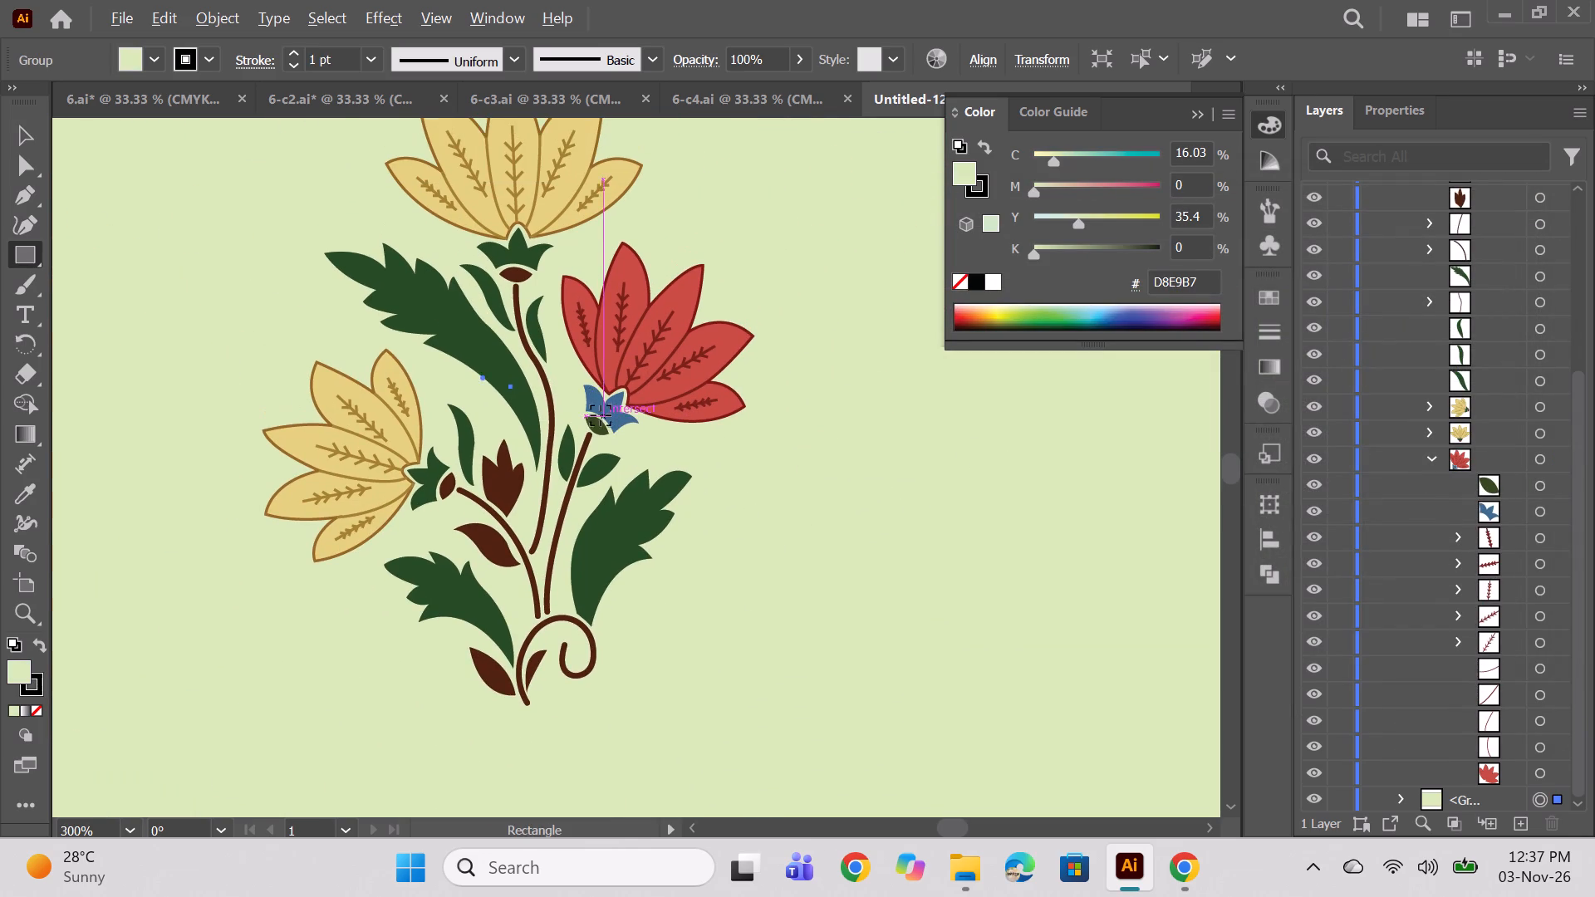
pyautogui.keyDown('alt'); pyautogui.scroll(-2, 623, 548); pyautogui.keyUp('alt')
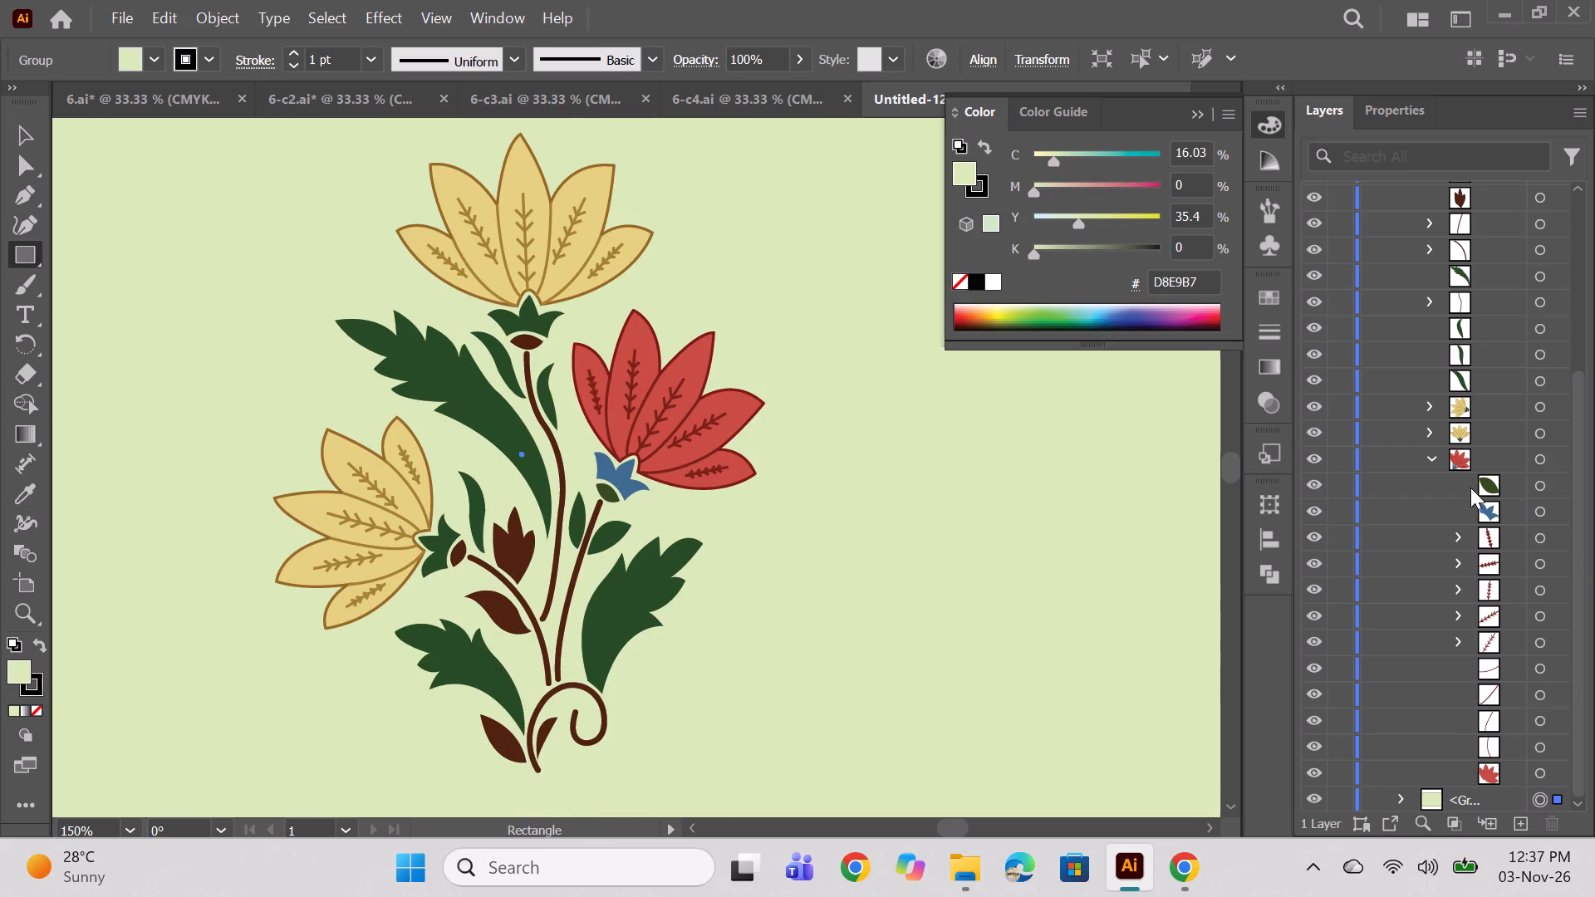
# Sample the right-hand lotus's coral-red fill and dark red outline onto the top lotus's petal shape with the Eyedropper.
pyautogui.click(1431, 460)
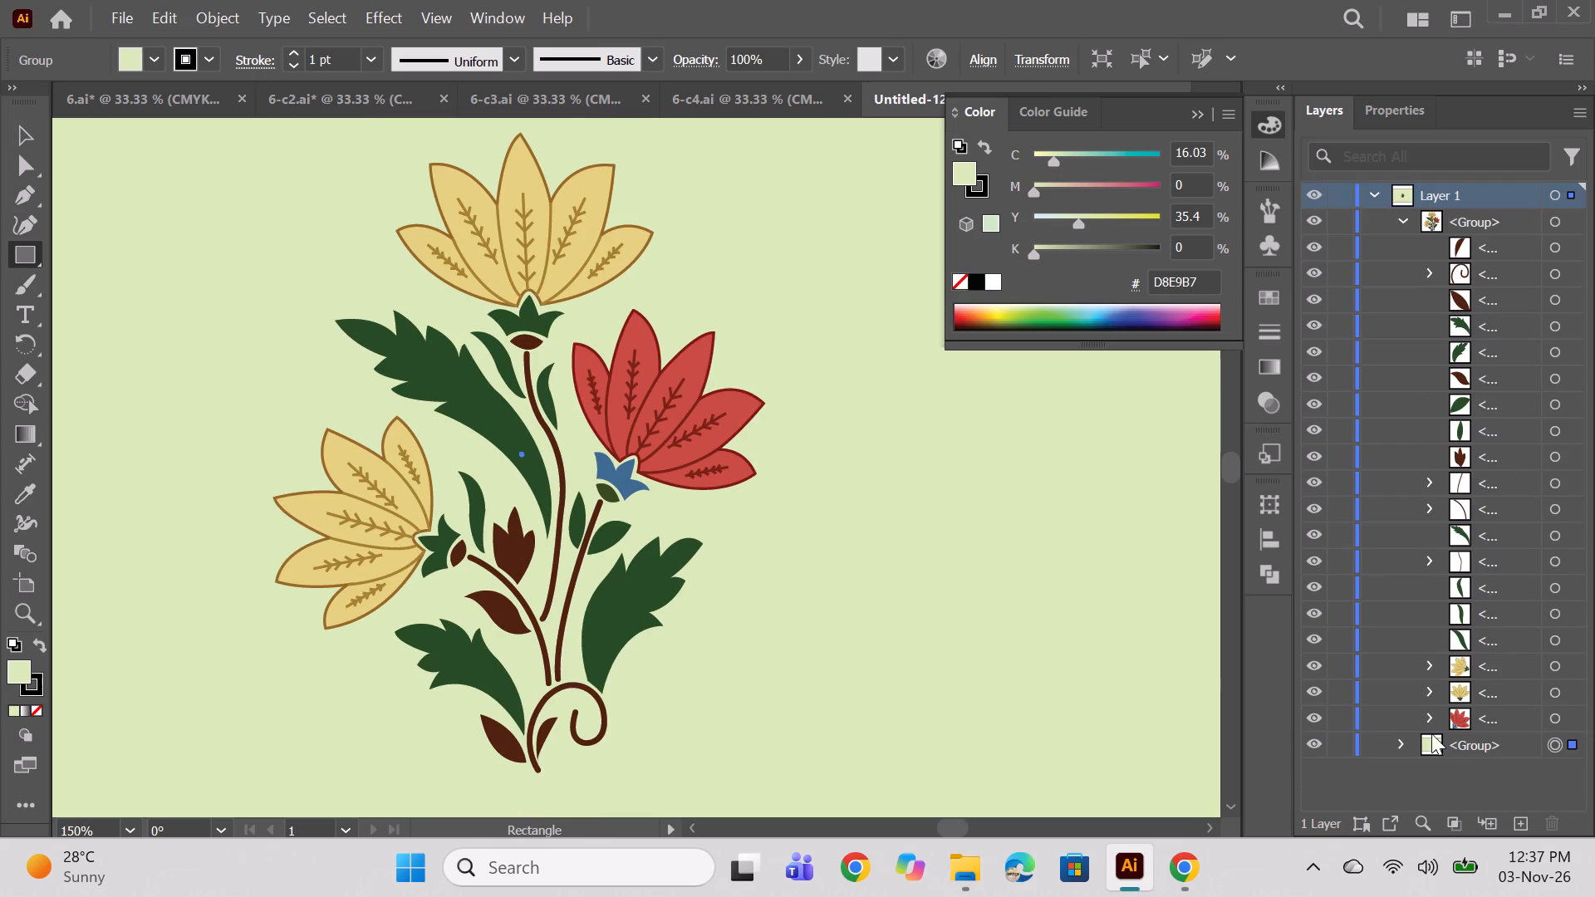
pyautogui.click(1425, 689)
pyautogui.scroll(-9, 1529, 745)
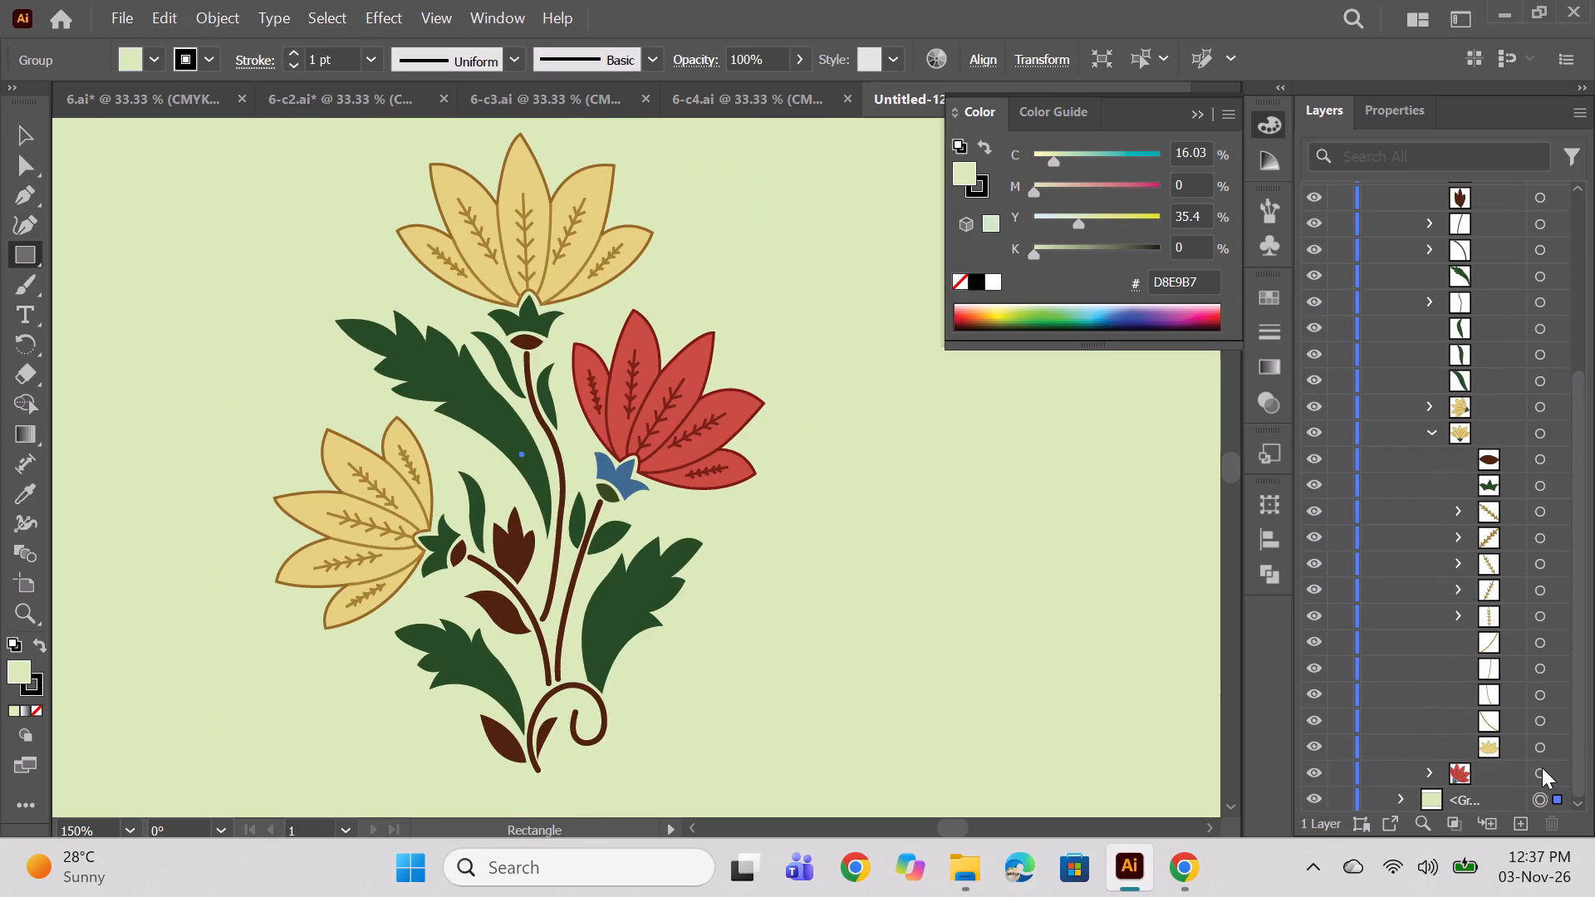
pyautogui.click(1544, 770)
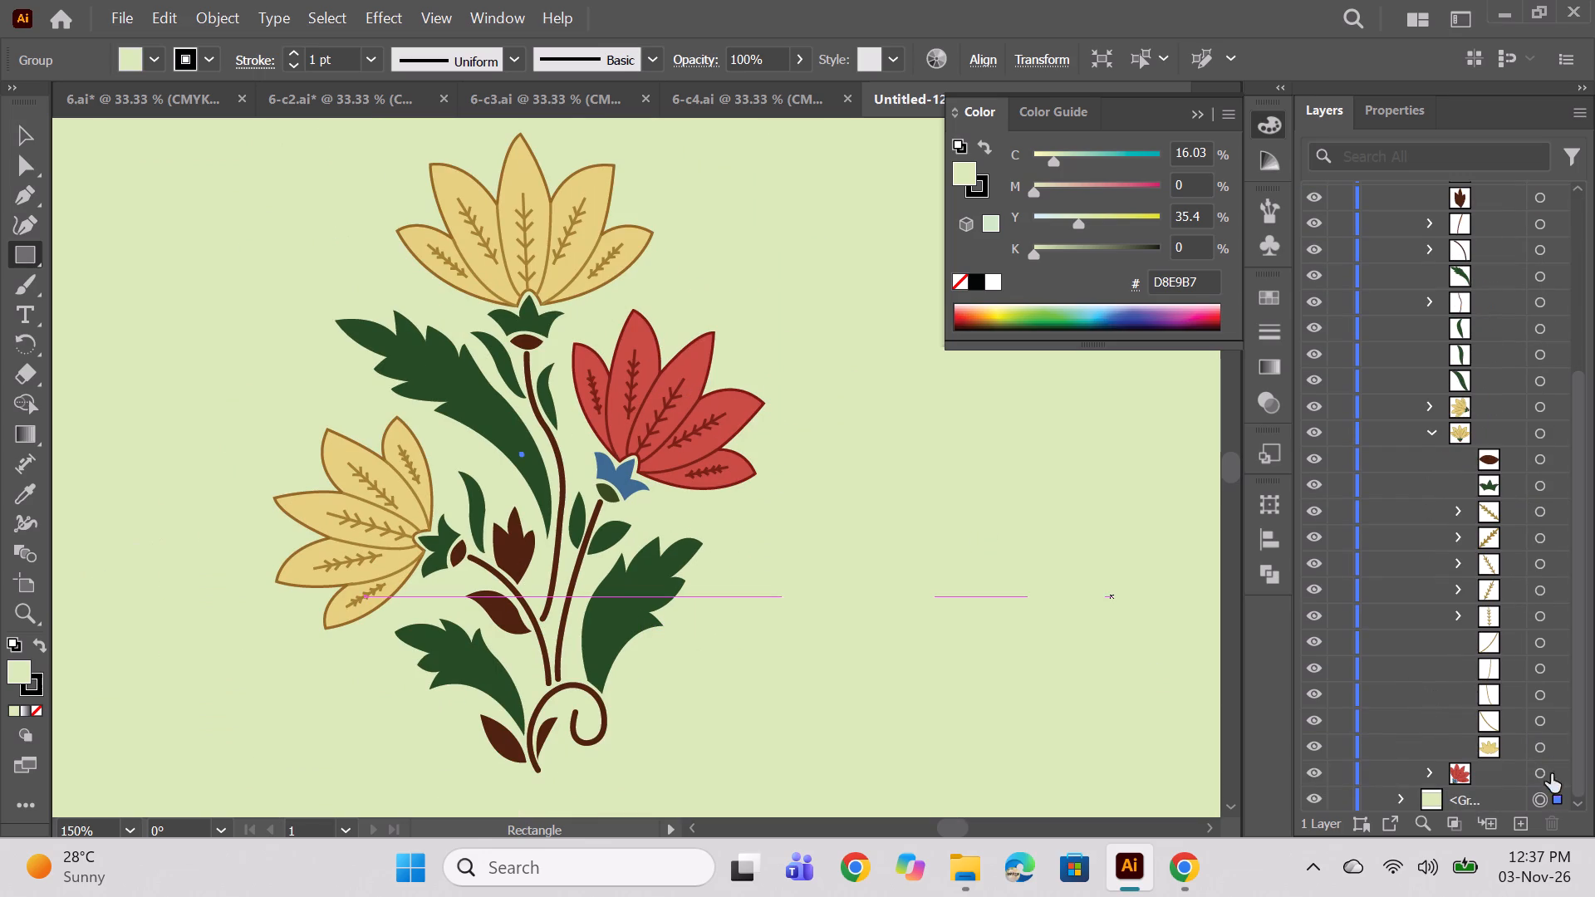
pyautogui.click(1540, 745)
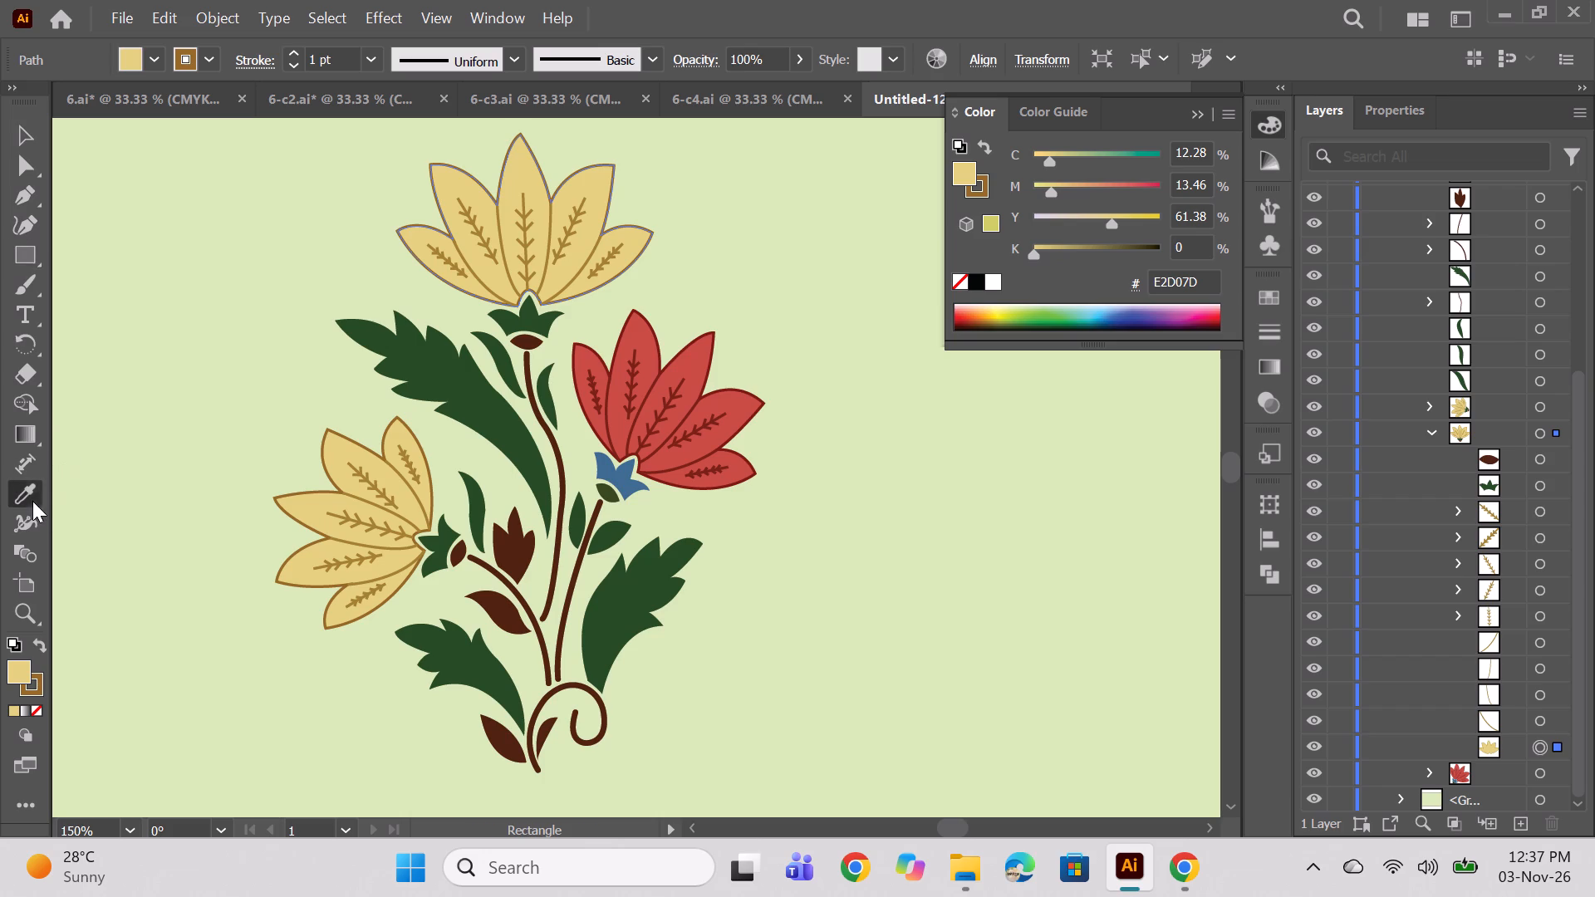
pyautogui.click(32, 501)
pyautogui.click(631, 343)
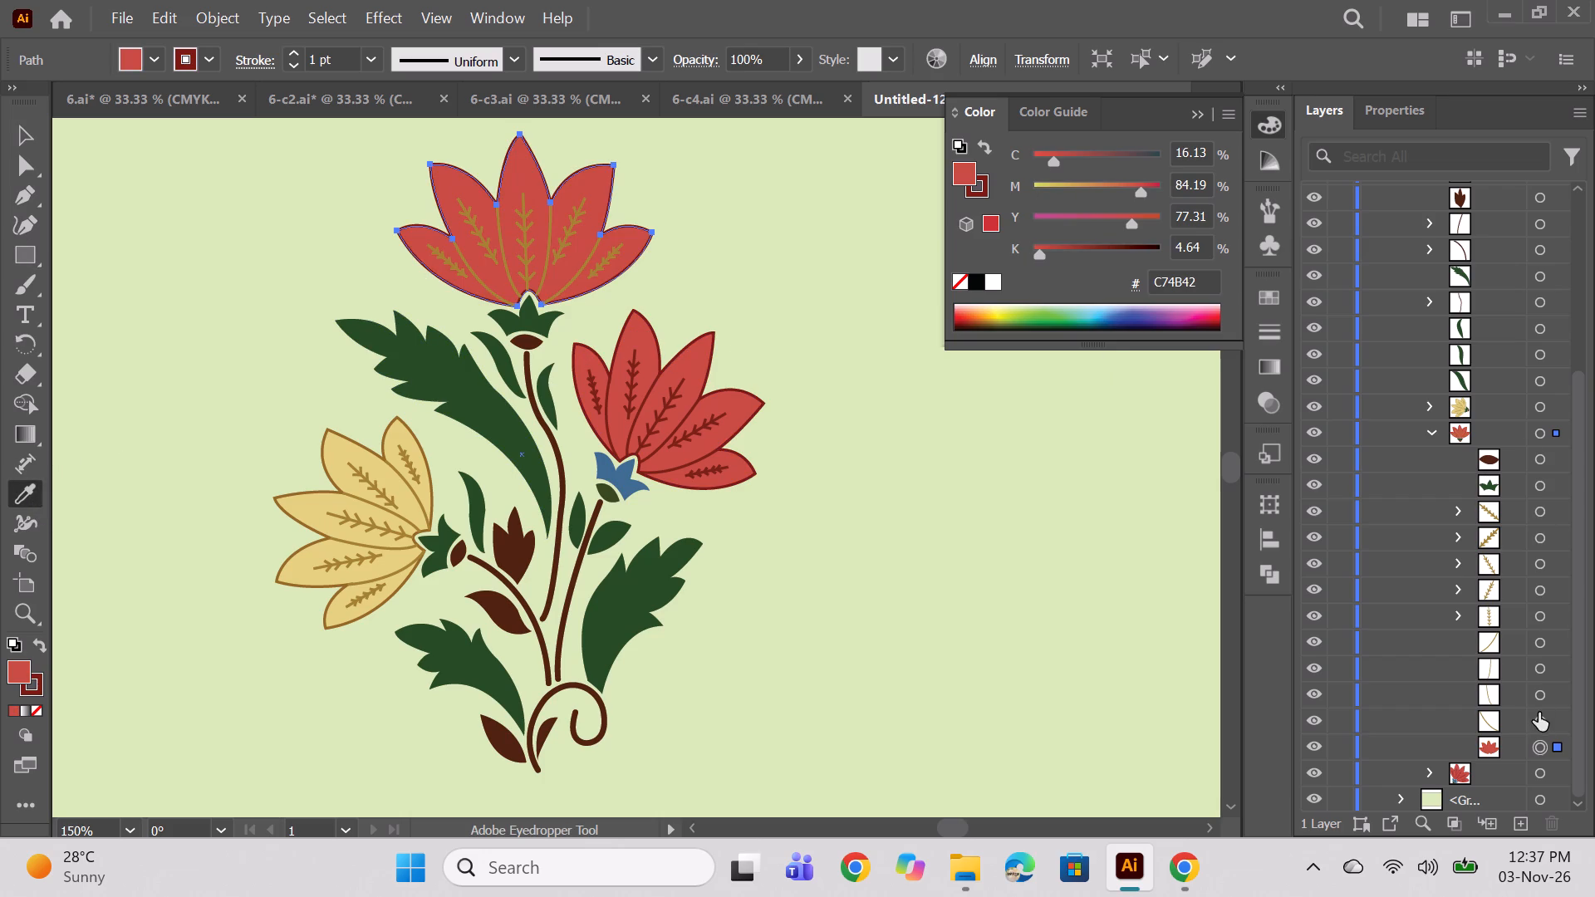
# Match the top lotus's veins and petal divider lines to the right-hand lotus's dark red stroke.
pyautogui.click(1539, 717)
pyautogui.keyDown('shift'); pyautogui.click(1539, 509); pyautogui.keyUp('shift')
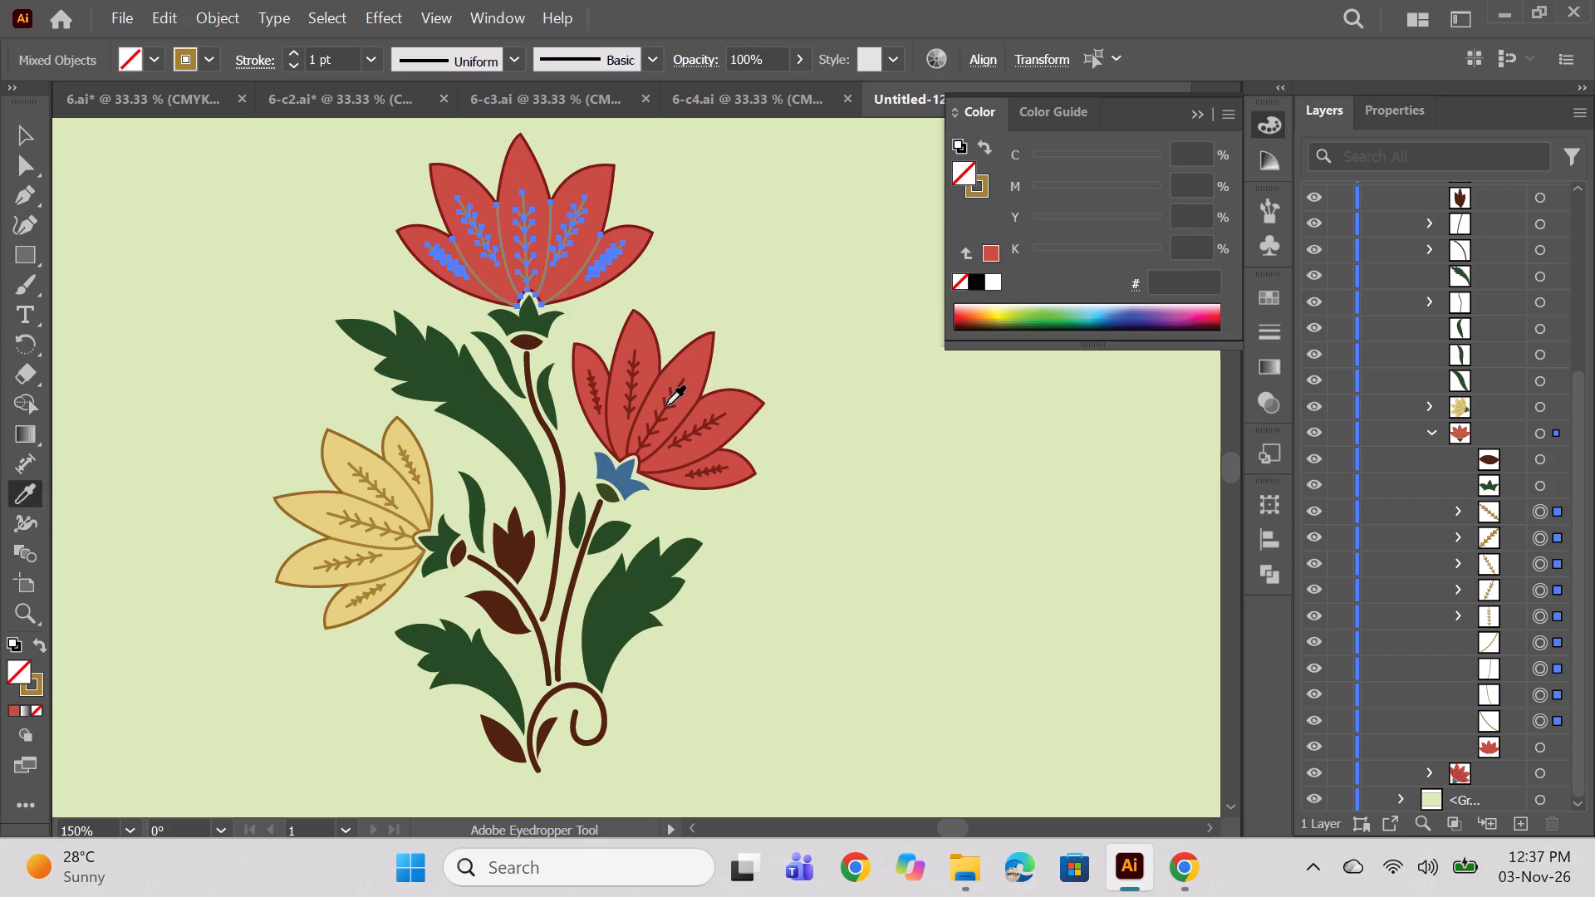
pyautogui.click(666, 404)
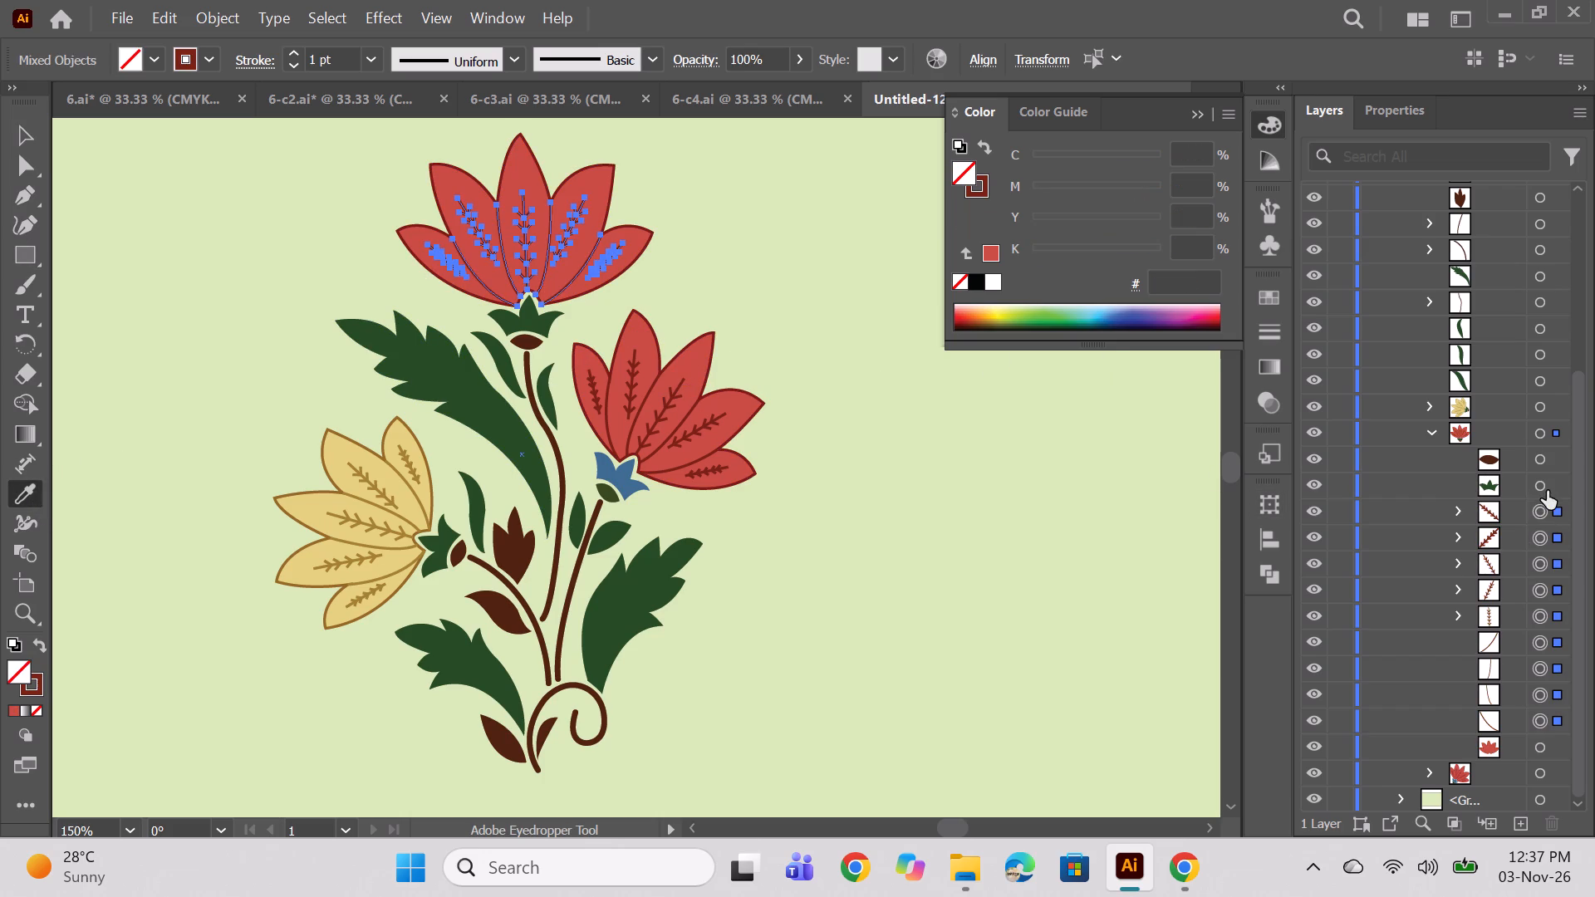
# Match the top lotus's calyx and oval base to the right-hand lotus's blue and olive green fills.
pyautogui.click(1547, 491)
pyautogui.click(623, 479)
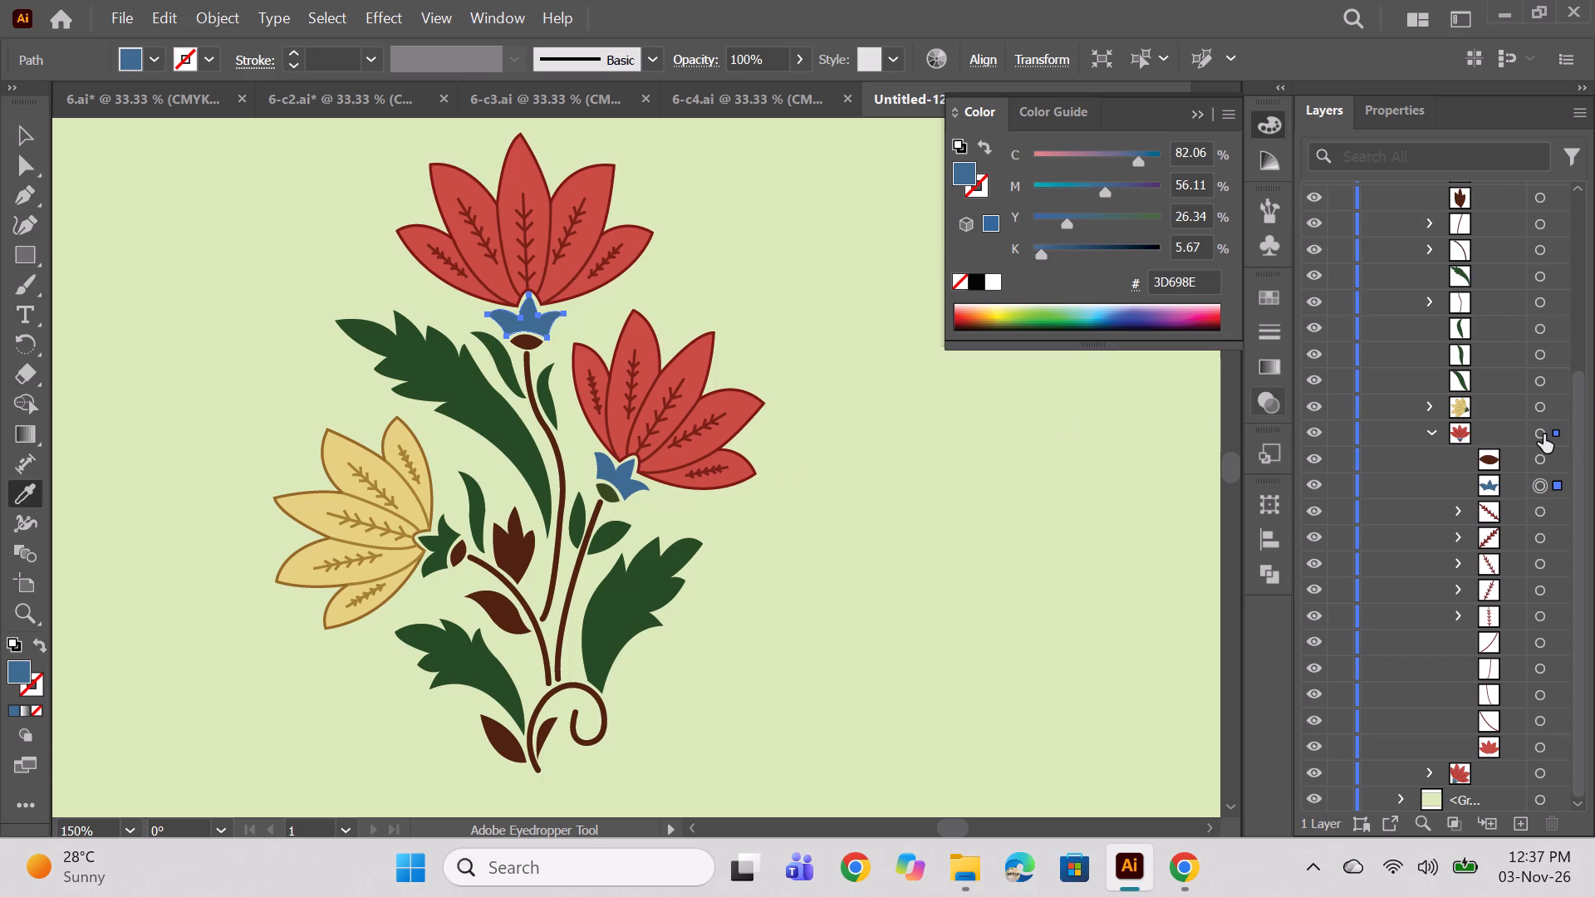
pyautogui.click(1543, 458)
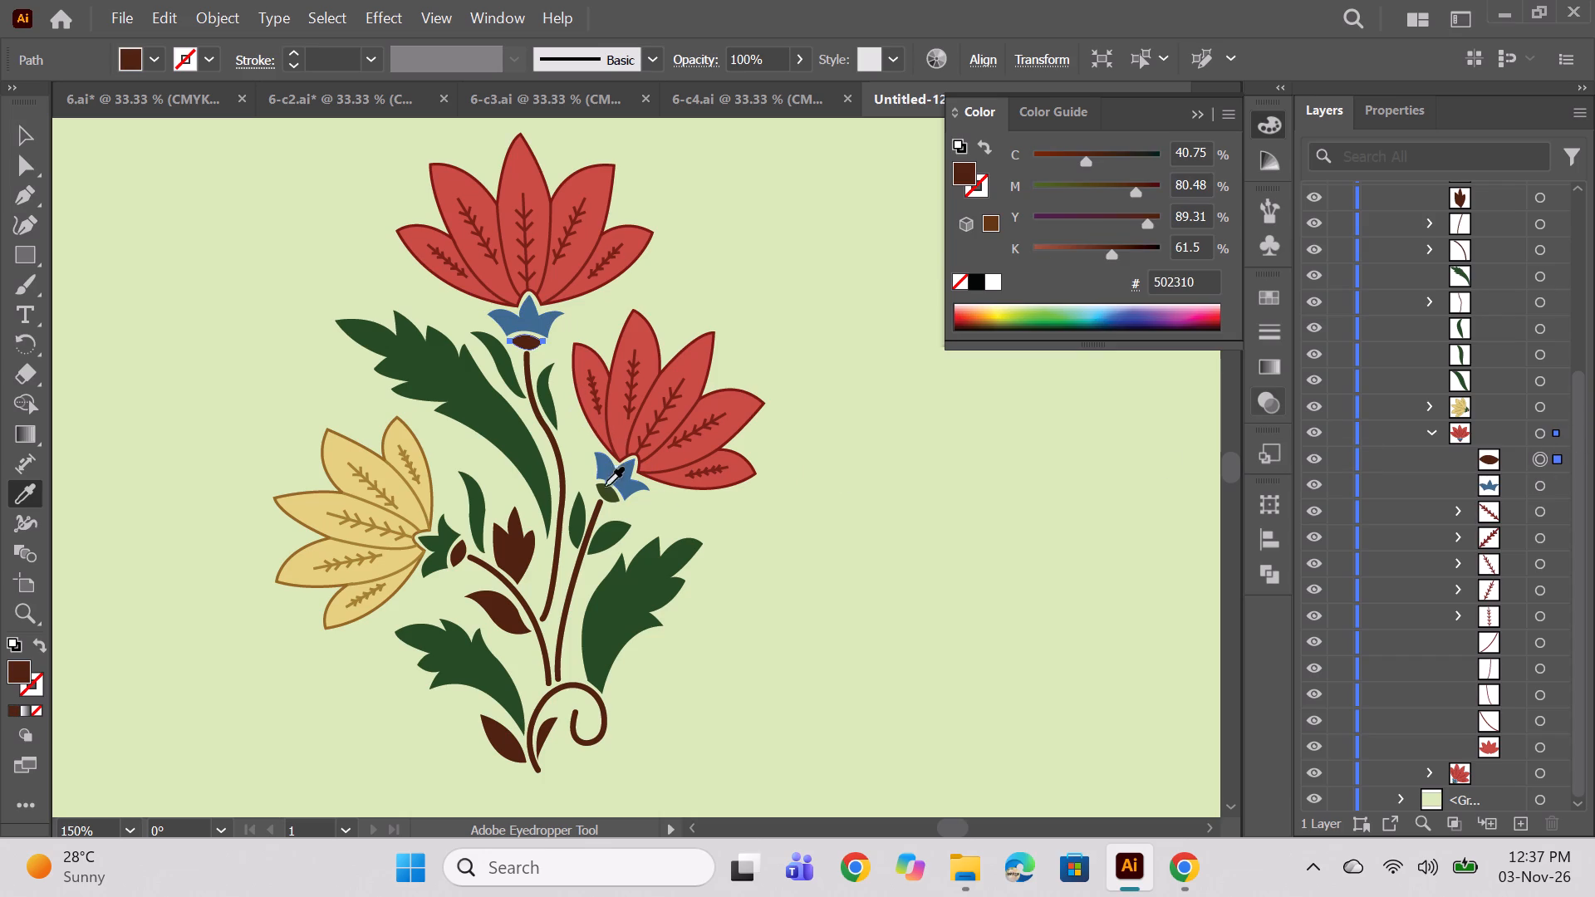
pyautogui.click(601, 494)
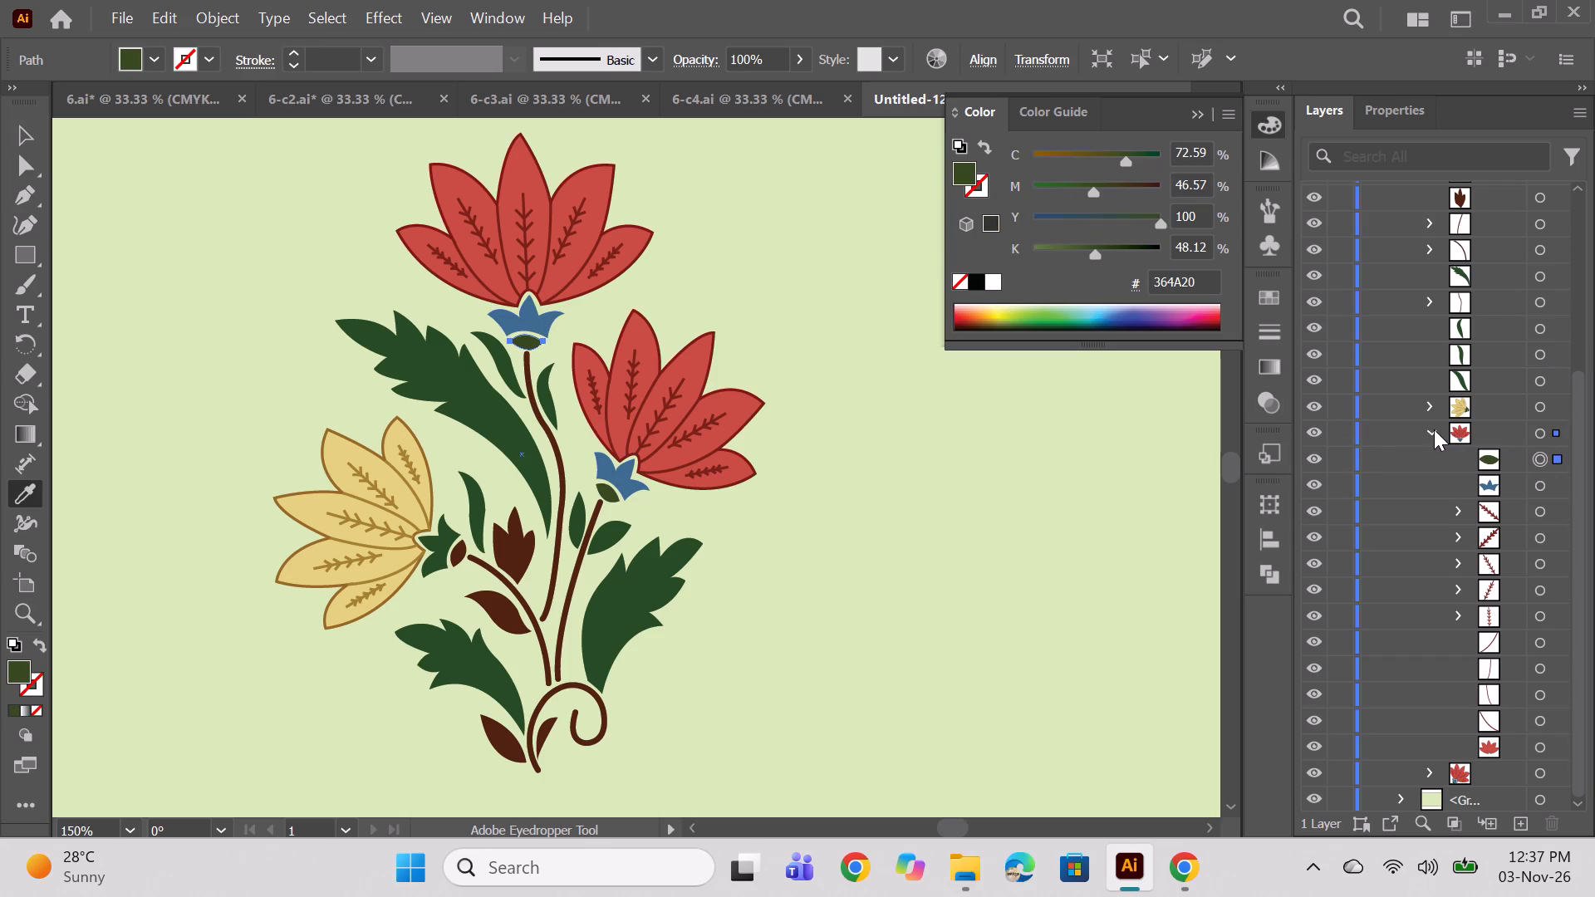
# Sample the top lotus's coral-red fill and dark red outline onto the yellow left-hand lotus's petal shape with the Eyedropper.
pyautogui.click(1434, 429)
pyautogui.click(1426, 661)
pyautogui.scroll(-8, 1461, 501)
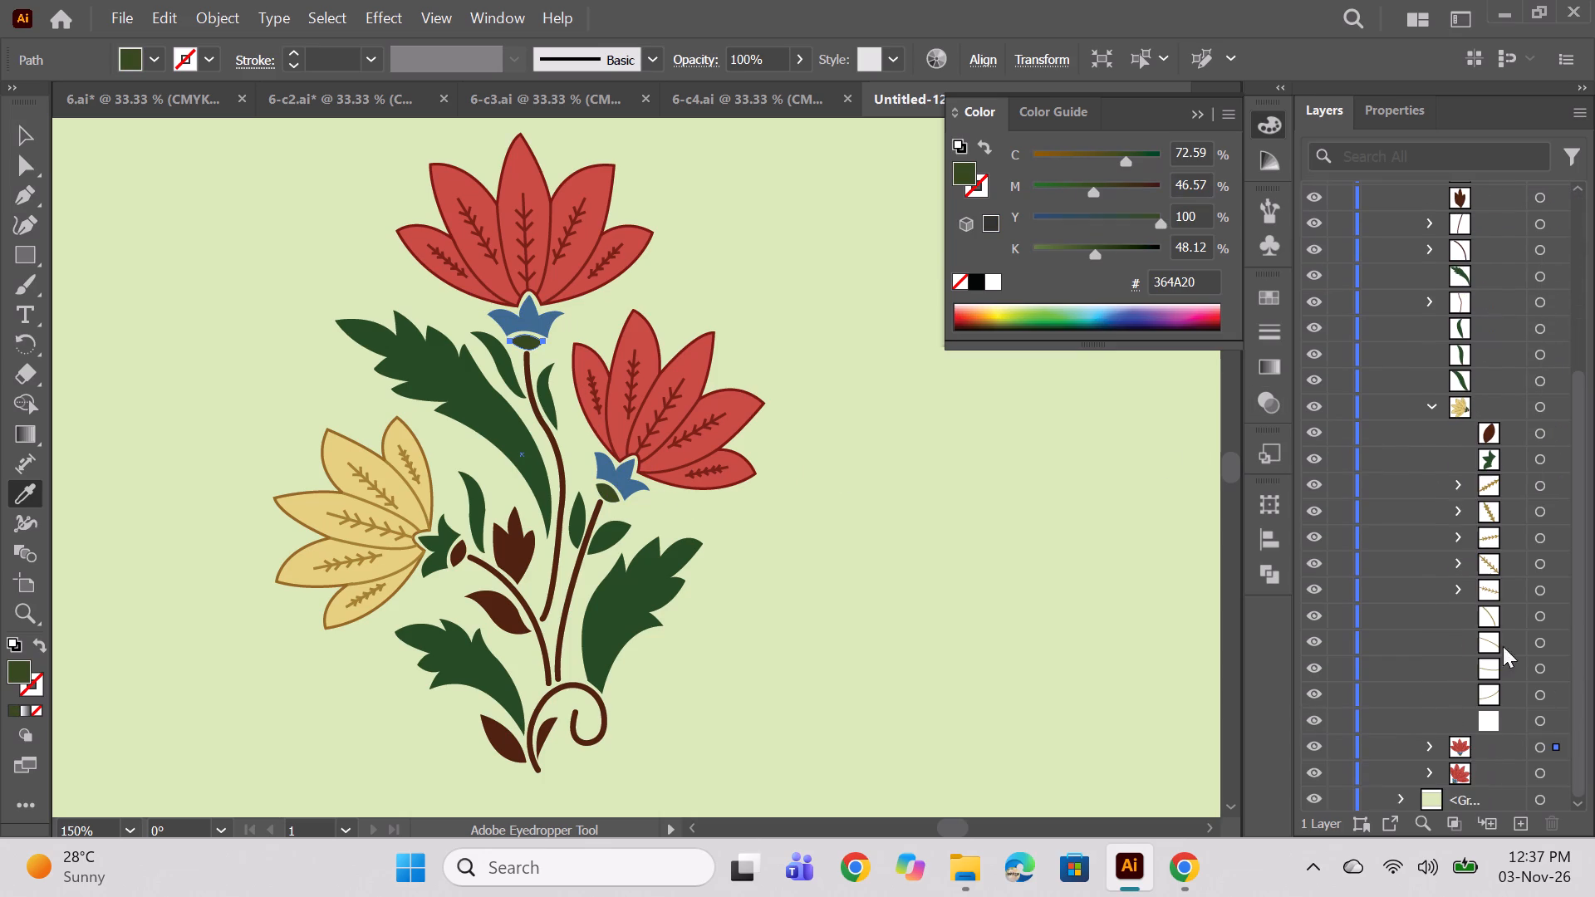
pyautogui.scroll(-1, 1503, 646)
pyautogui.click(1543, 728)
pyautogui.click(603, 201)
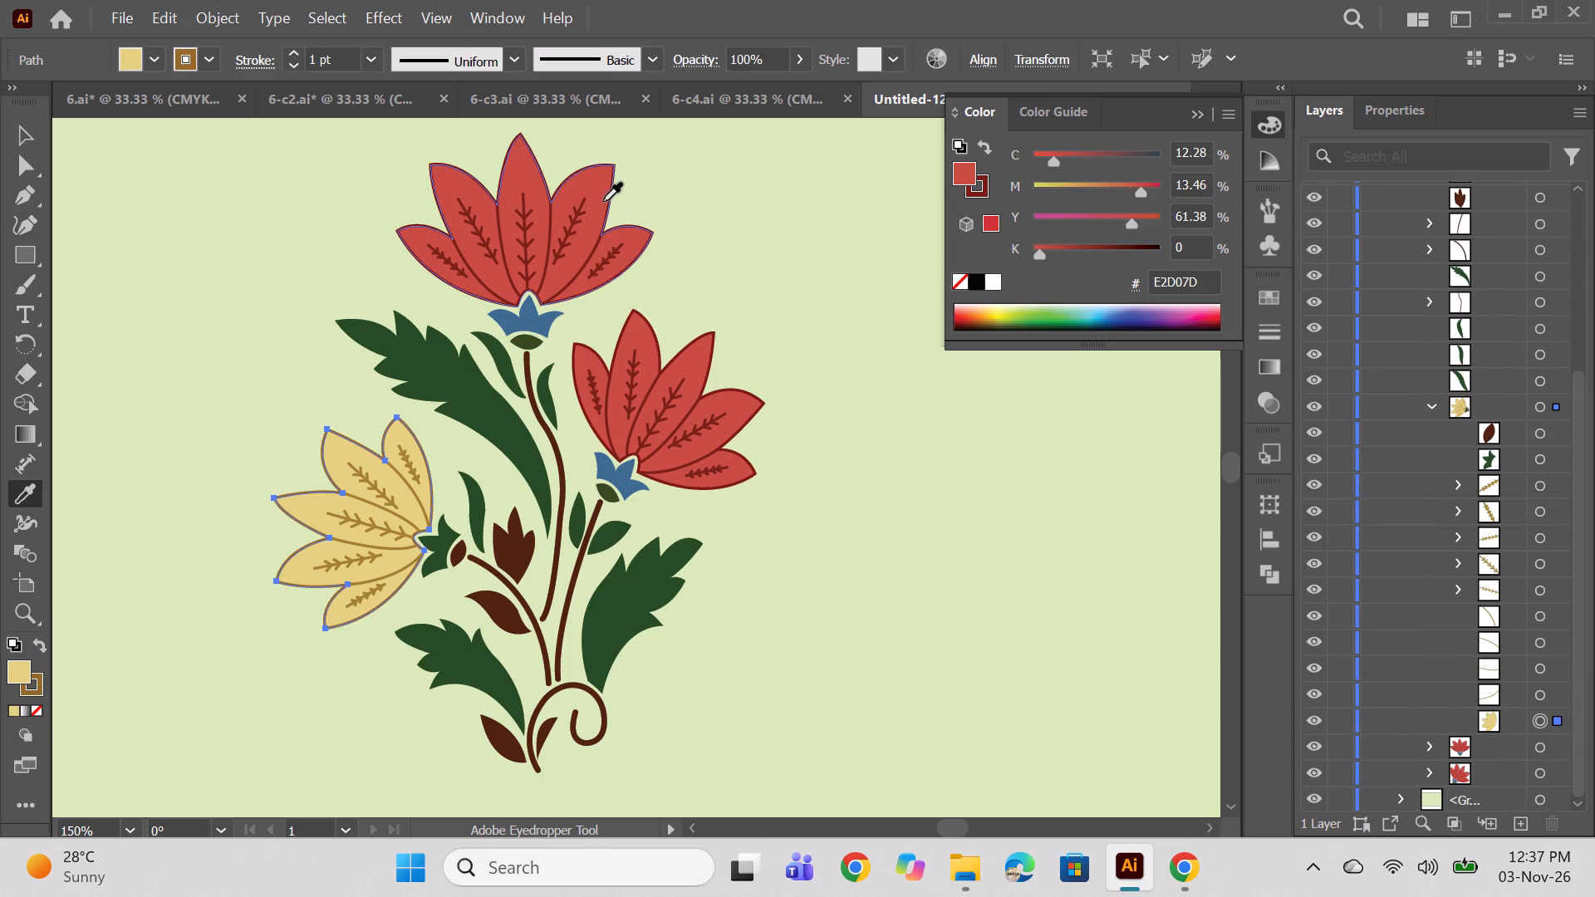
# Match the left-hand lotus's veins and petal divider lines to the right-hand lotus's dark red stroke.
pyautogui.click(1538, 694)
pyautogui.keyDown('shift'); pyautogui.click(1543, 487); pyautogui.keyUp('shift')
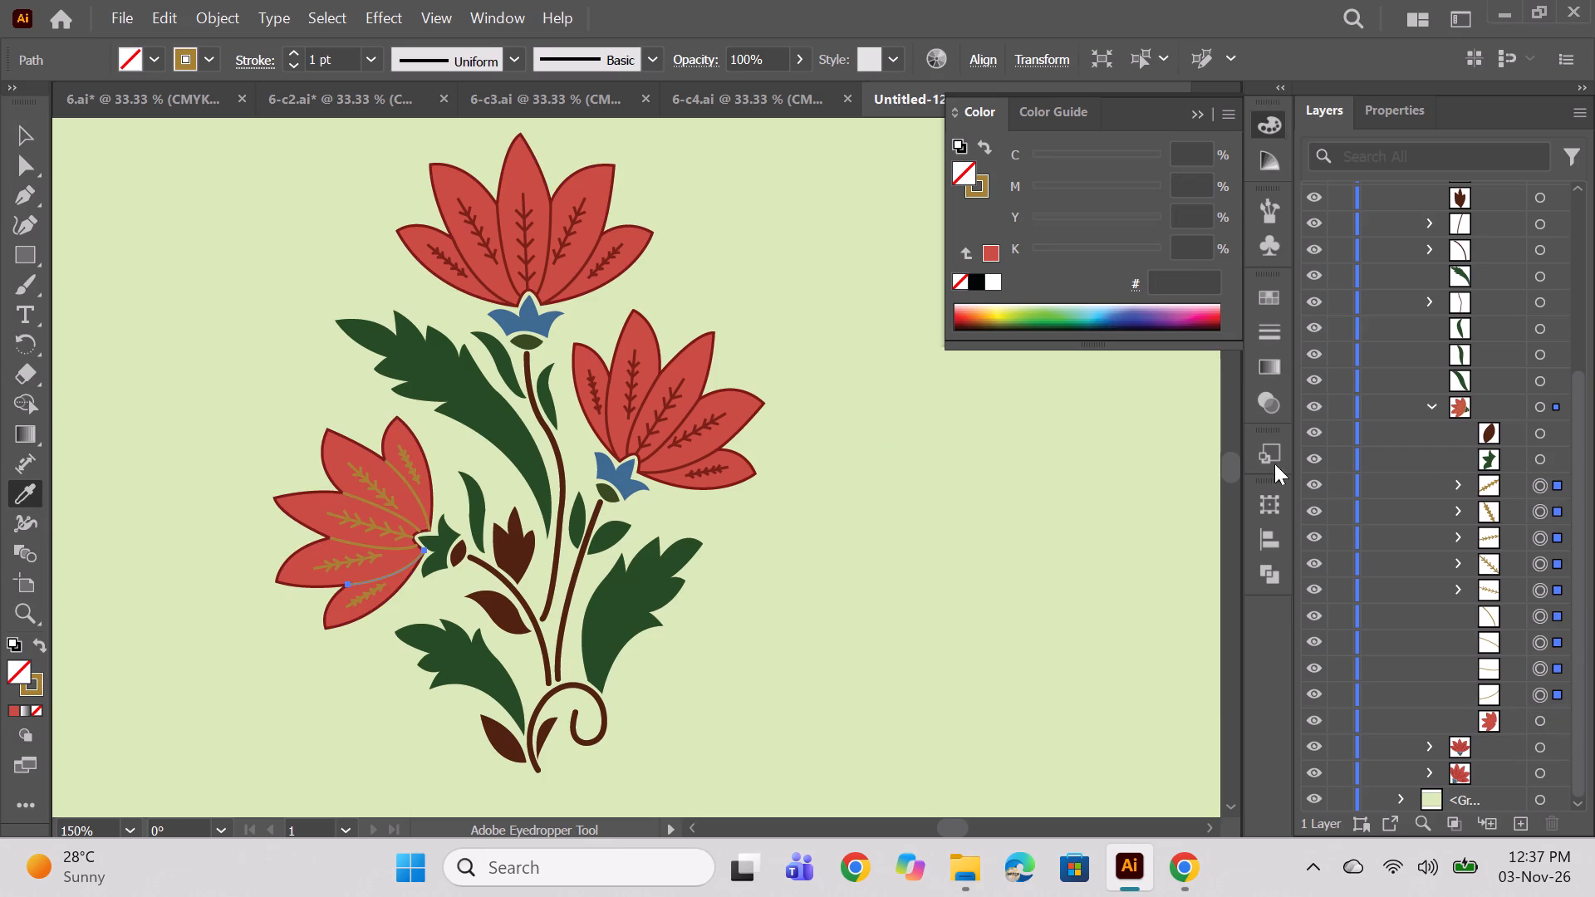
pyautogui.click(664, 403)
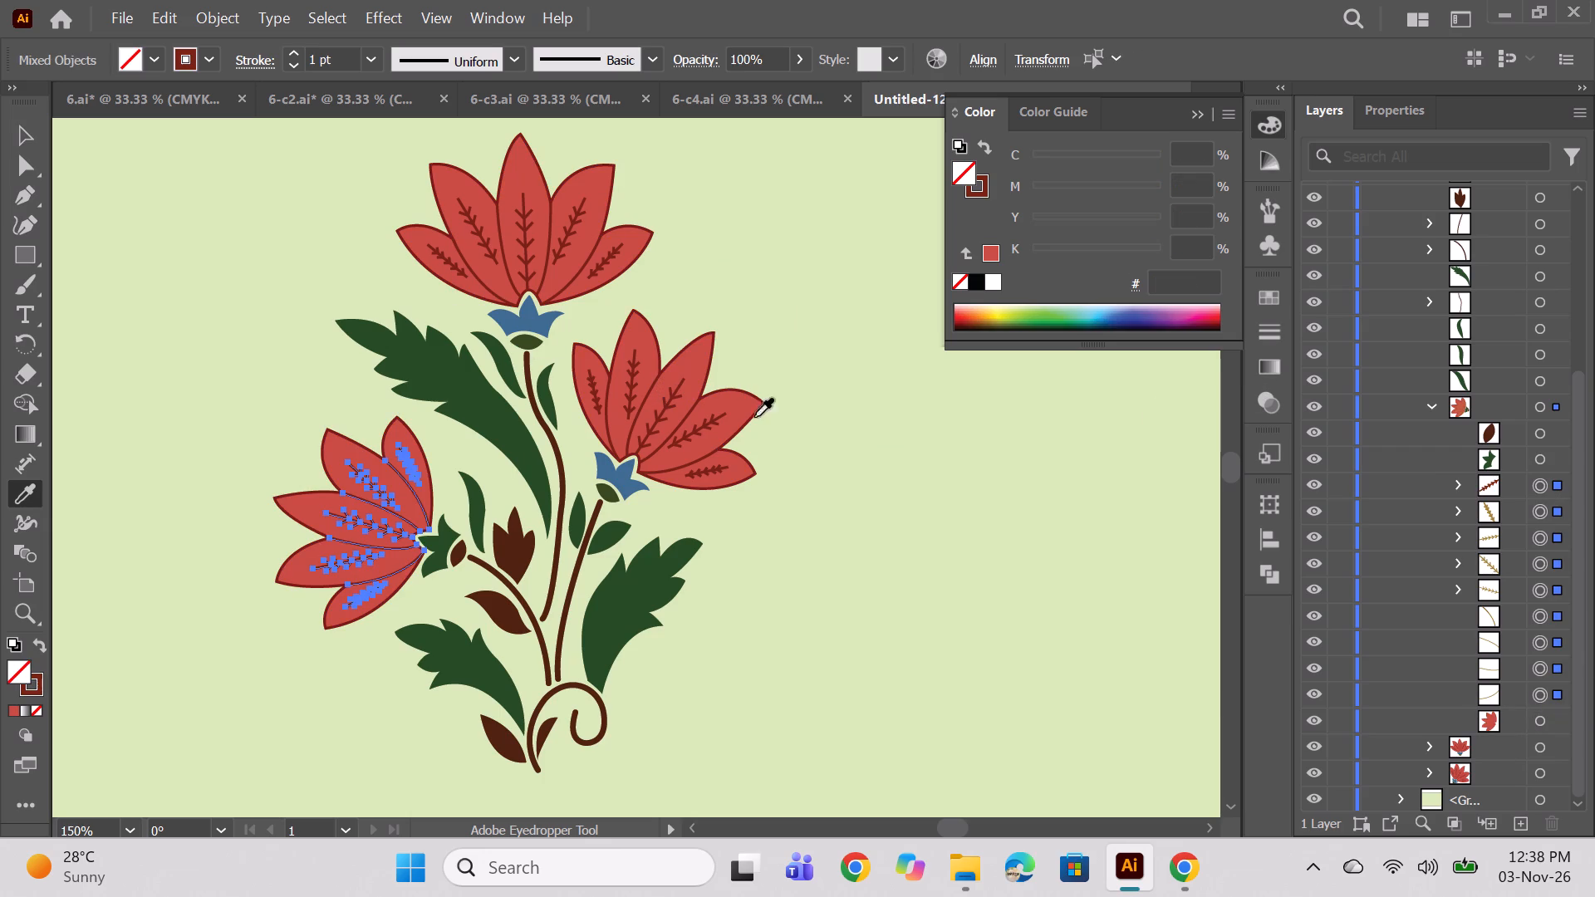
# Match the left-hand lotus's calyx and oval base to the top lotus's blue 3D698E and olive green 364A20 fills.
pyautogui.click(1538, 455)
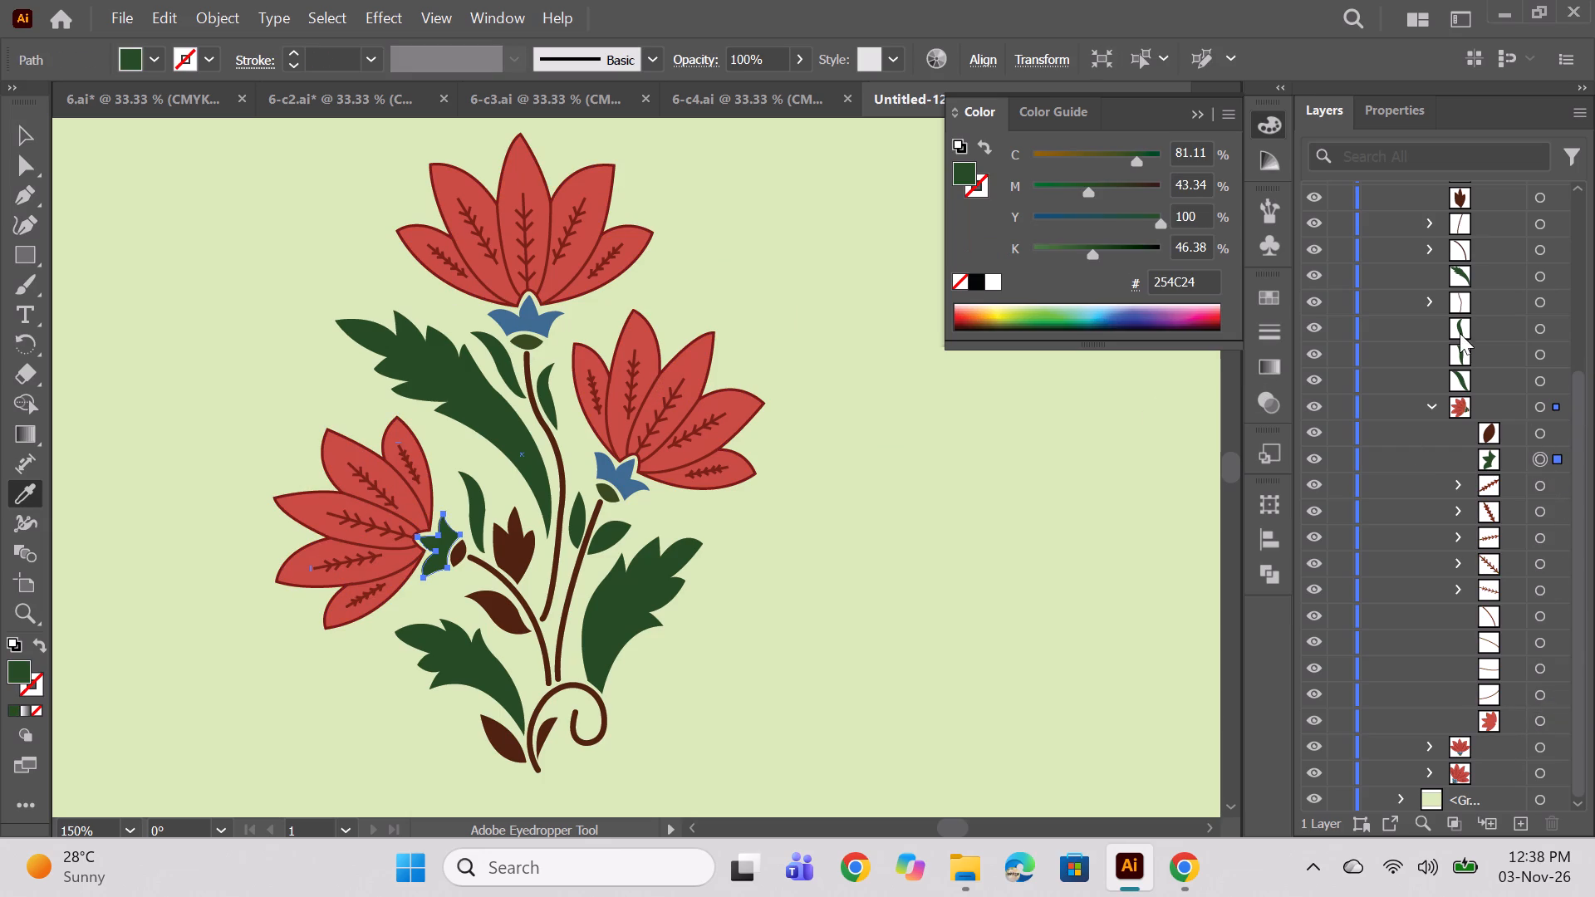
pyautogui.click(518, 322)
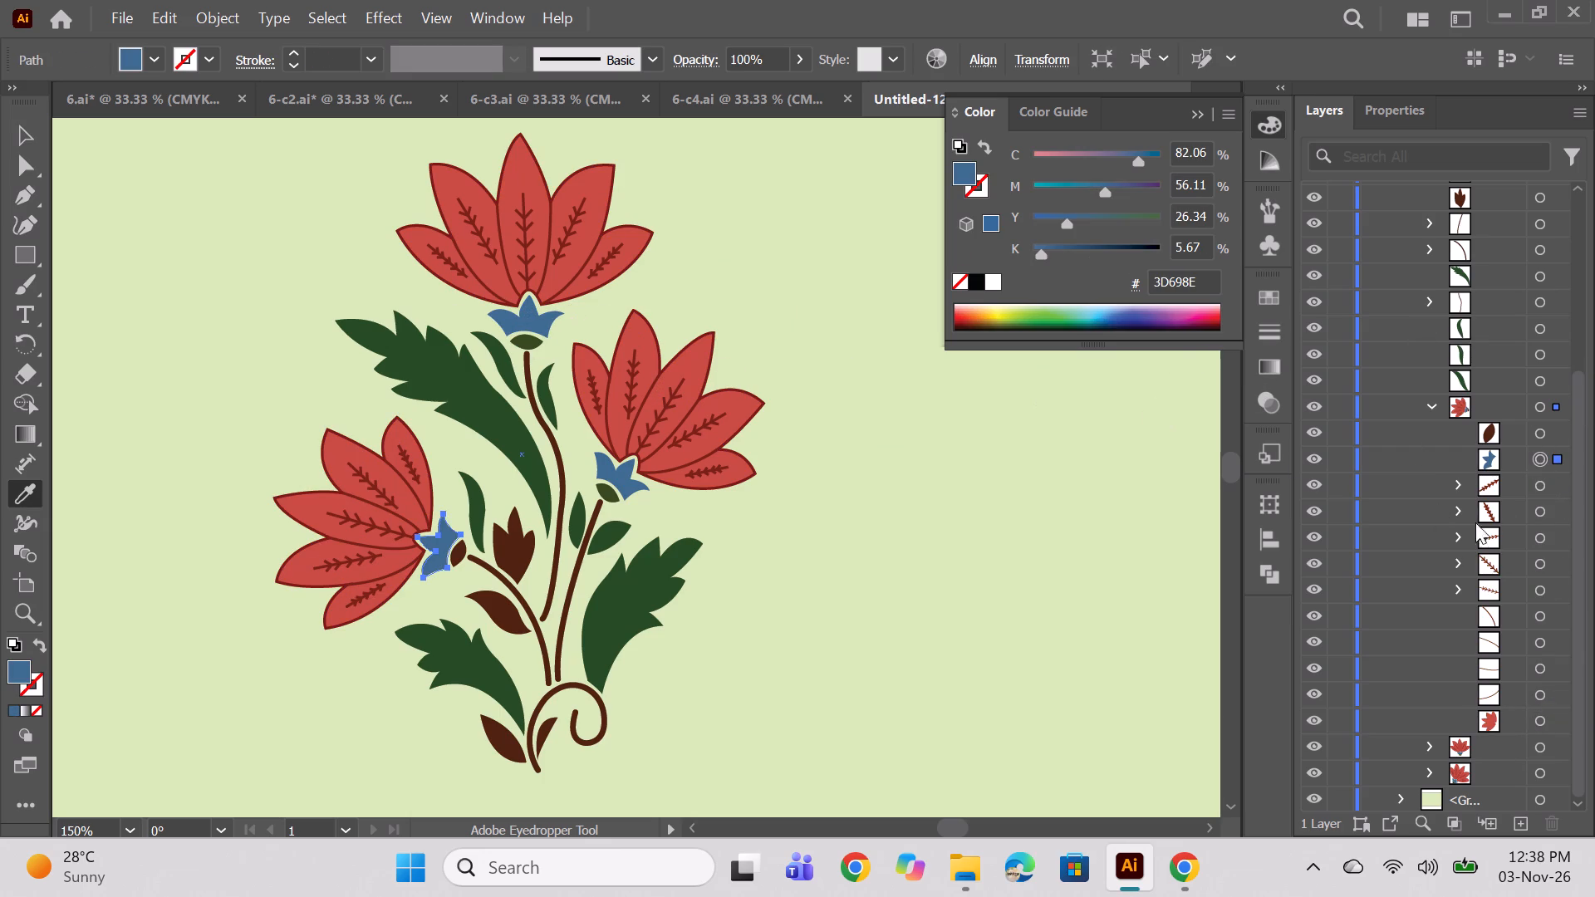
pyautogui.click(1540, 431)
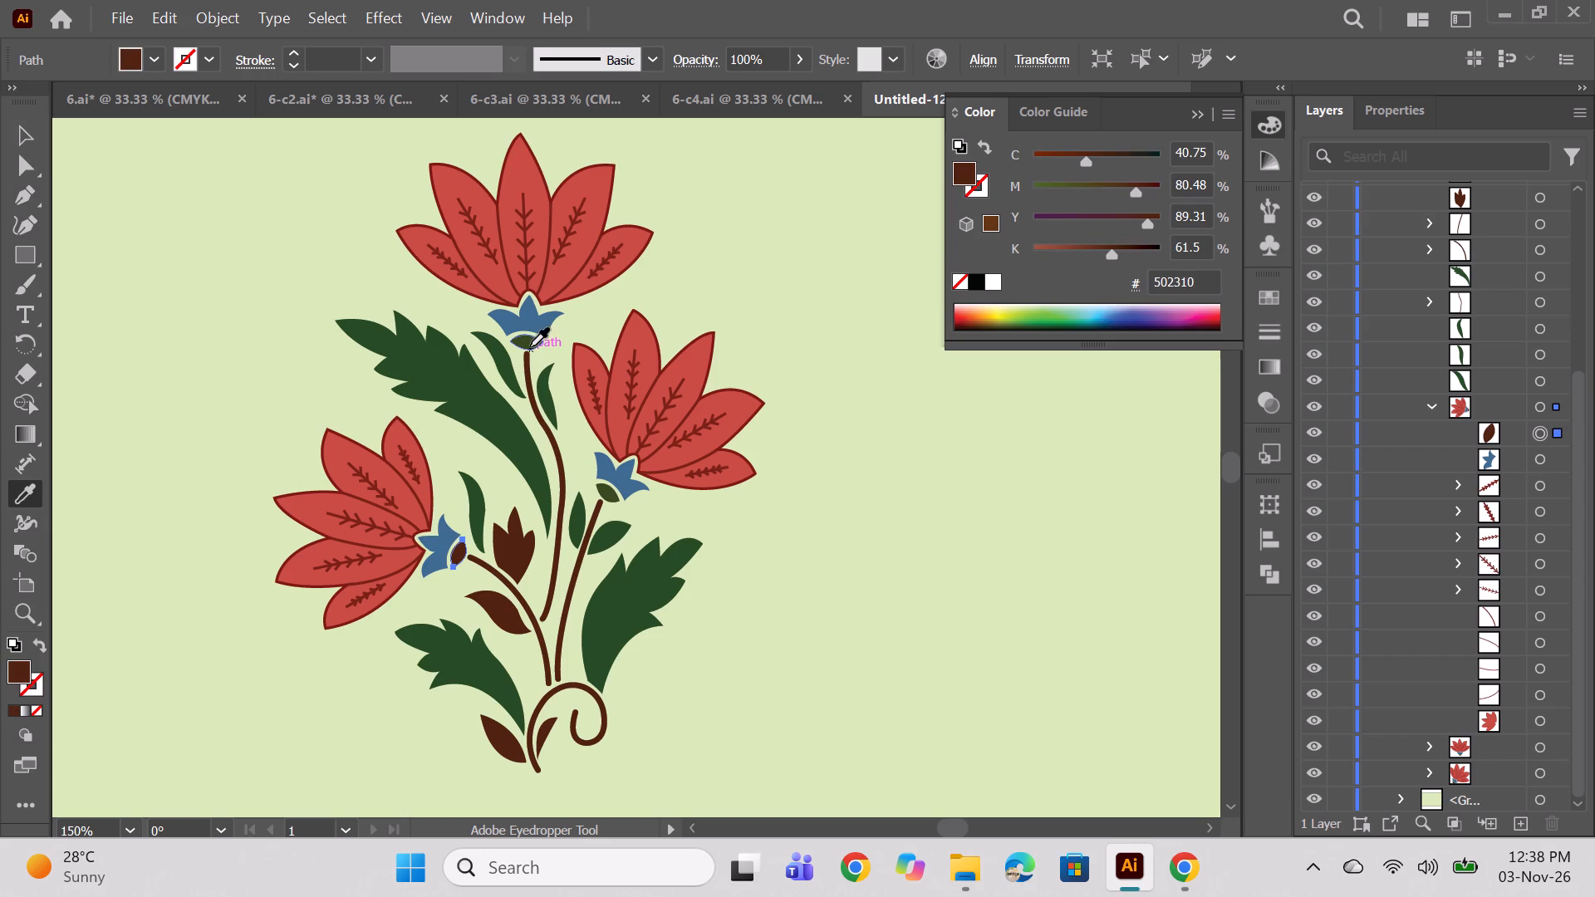
pyautogui.click(530, 346)
pyautogui.click(1432, 407)
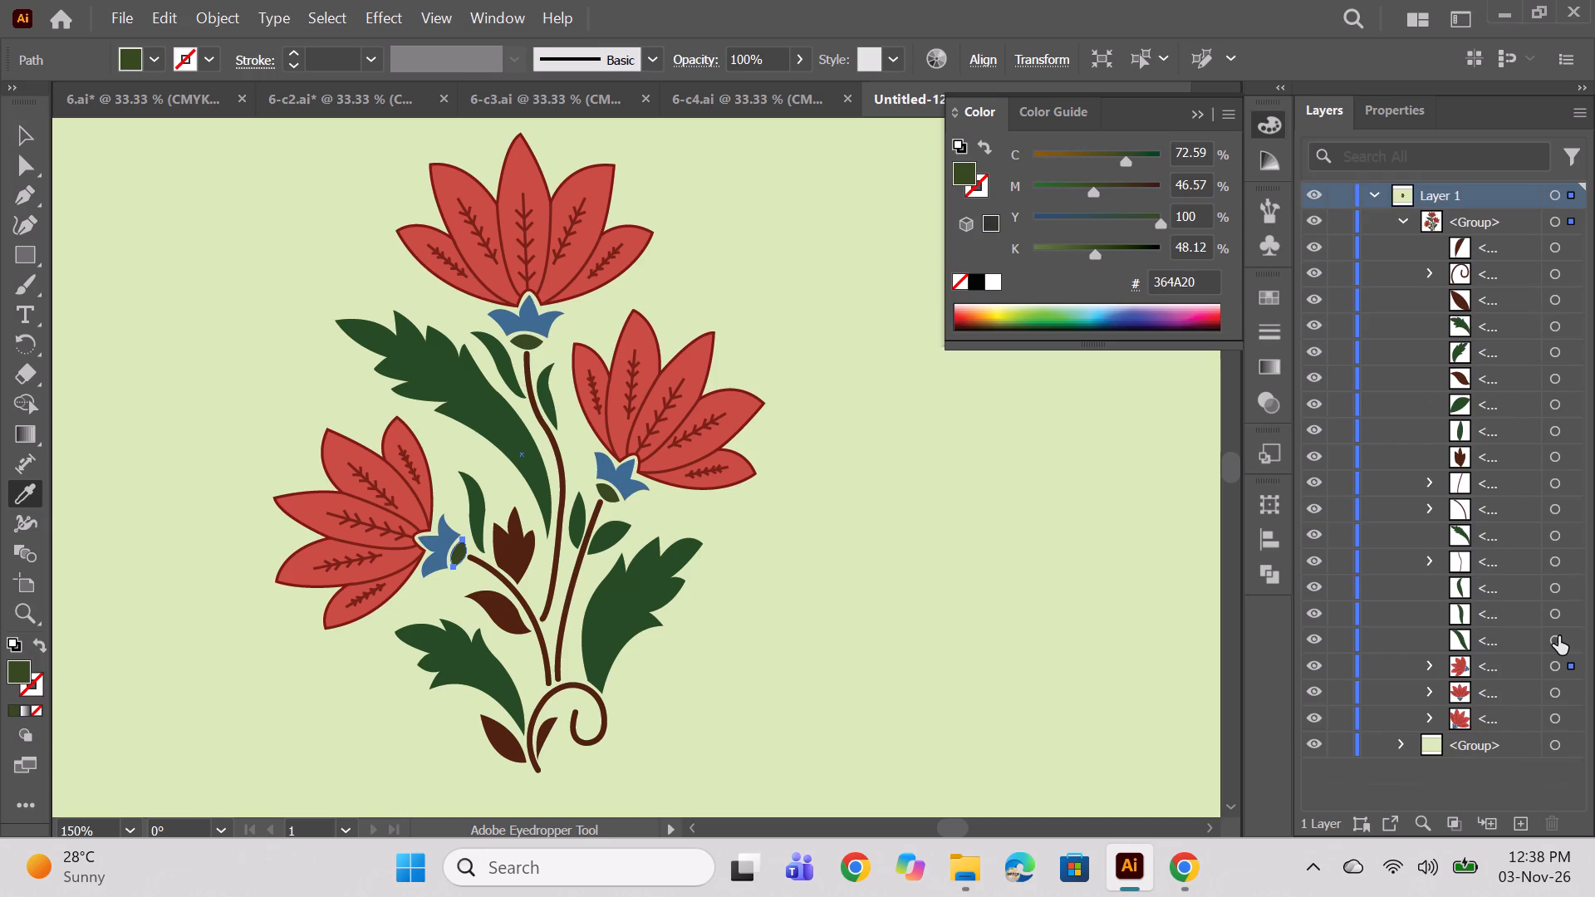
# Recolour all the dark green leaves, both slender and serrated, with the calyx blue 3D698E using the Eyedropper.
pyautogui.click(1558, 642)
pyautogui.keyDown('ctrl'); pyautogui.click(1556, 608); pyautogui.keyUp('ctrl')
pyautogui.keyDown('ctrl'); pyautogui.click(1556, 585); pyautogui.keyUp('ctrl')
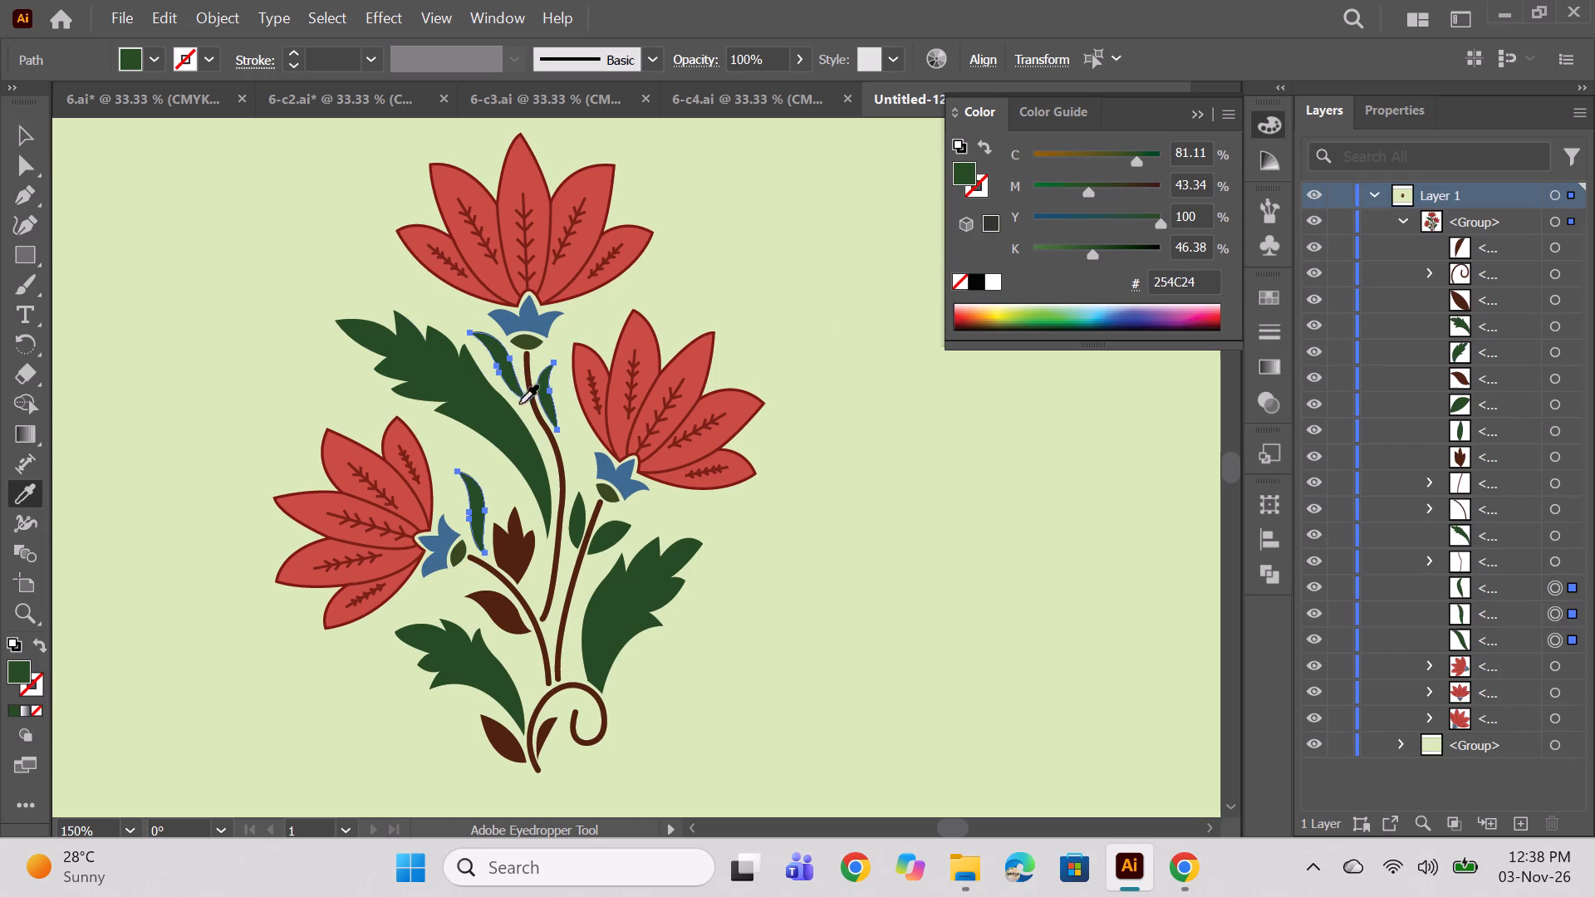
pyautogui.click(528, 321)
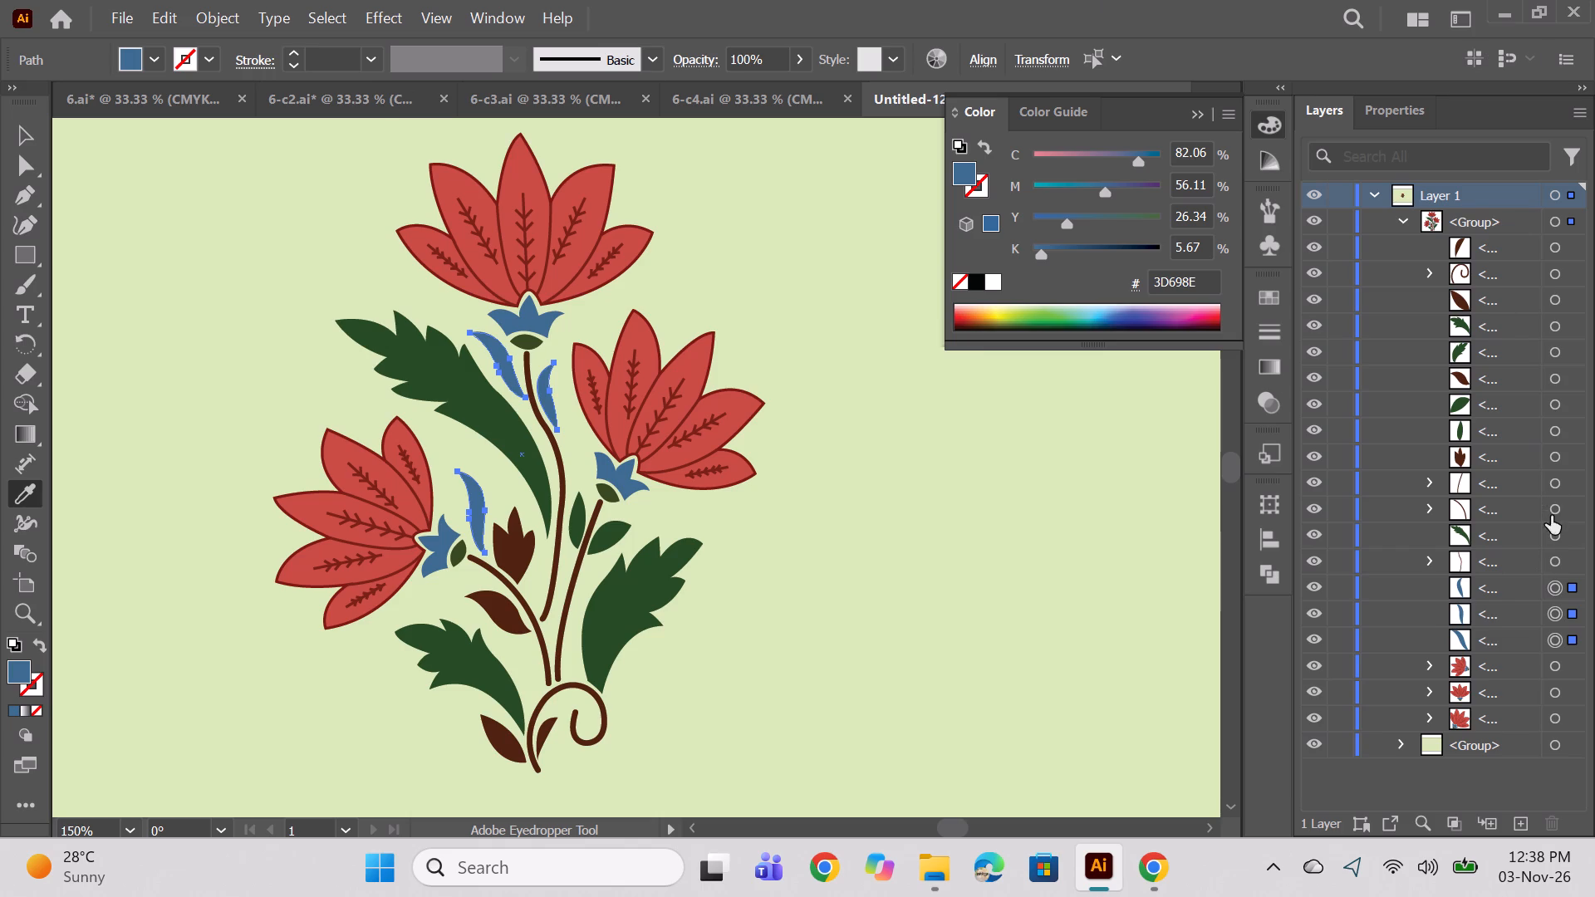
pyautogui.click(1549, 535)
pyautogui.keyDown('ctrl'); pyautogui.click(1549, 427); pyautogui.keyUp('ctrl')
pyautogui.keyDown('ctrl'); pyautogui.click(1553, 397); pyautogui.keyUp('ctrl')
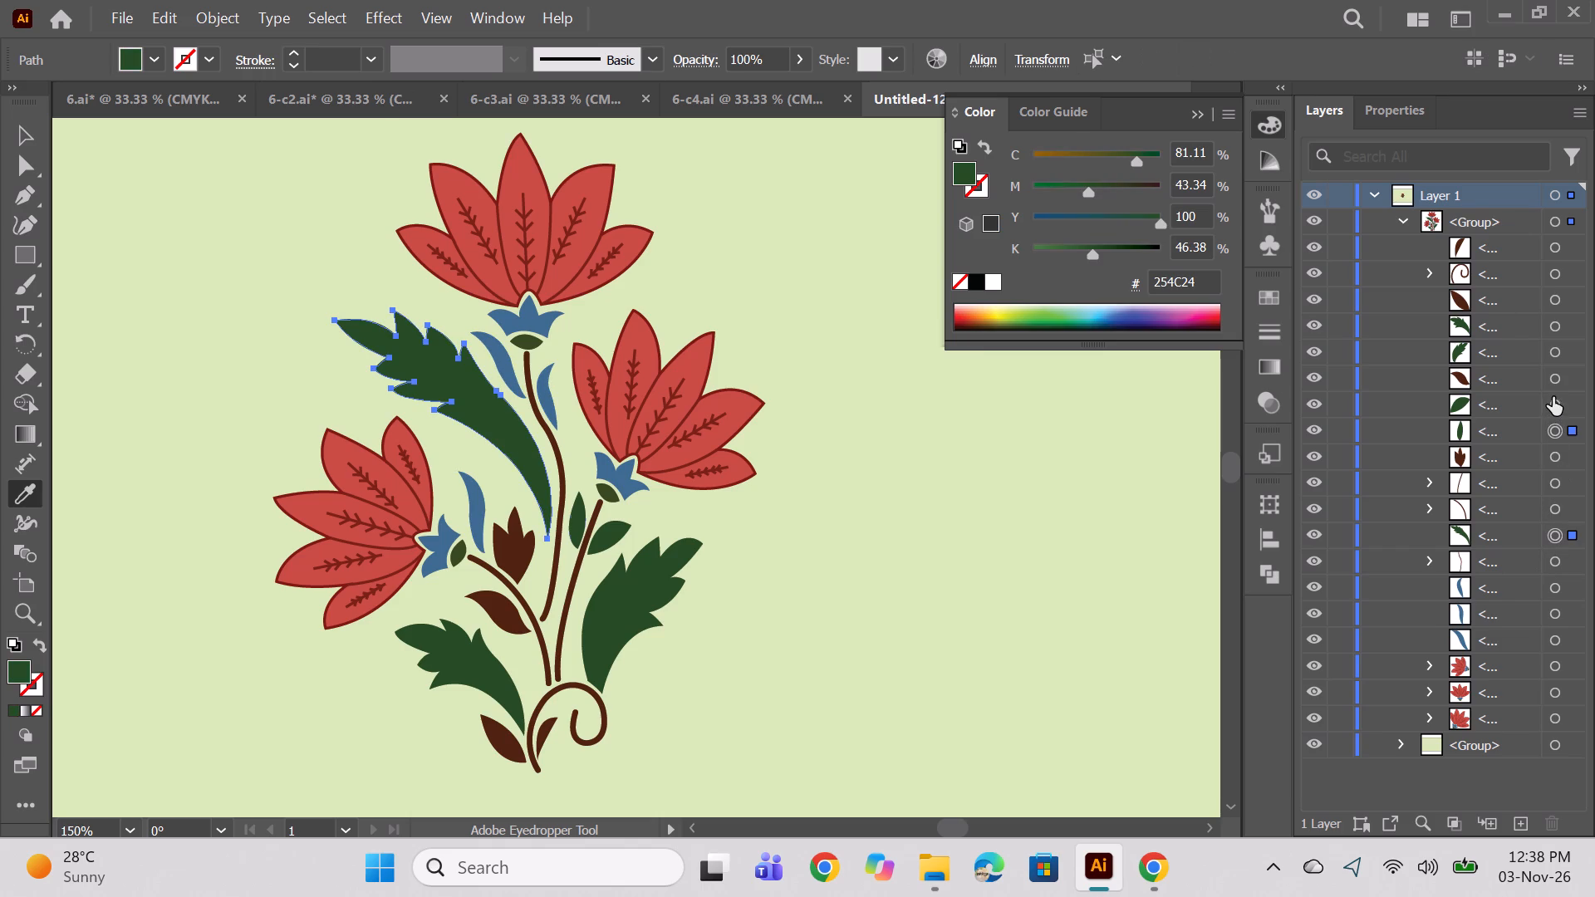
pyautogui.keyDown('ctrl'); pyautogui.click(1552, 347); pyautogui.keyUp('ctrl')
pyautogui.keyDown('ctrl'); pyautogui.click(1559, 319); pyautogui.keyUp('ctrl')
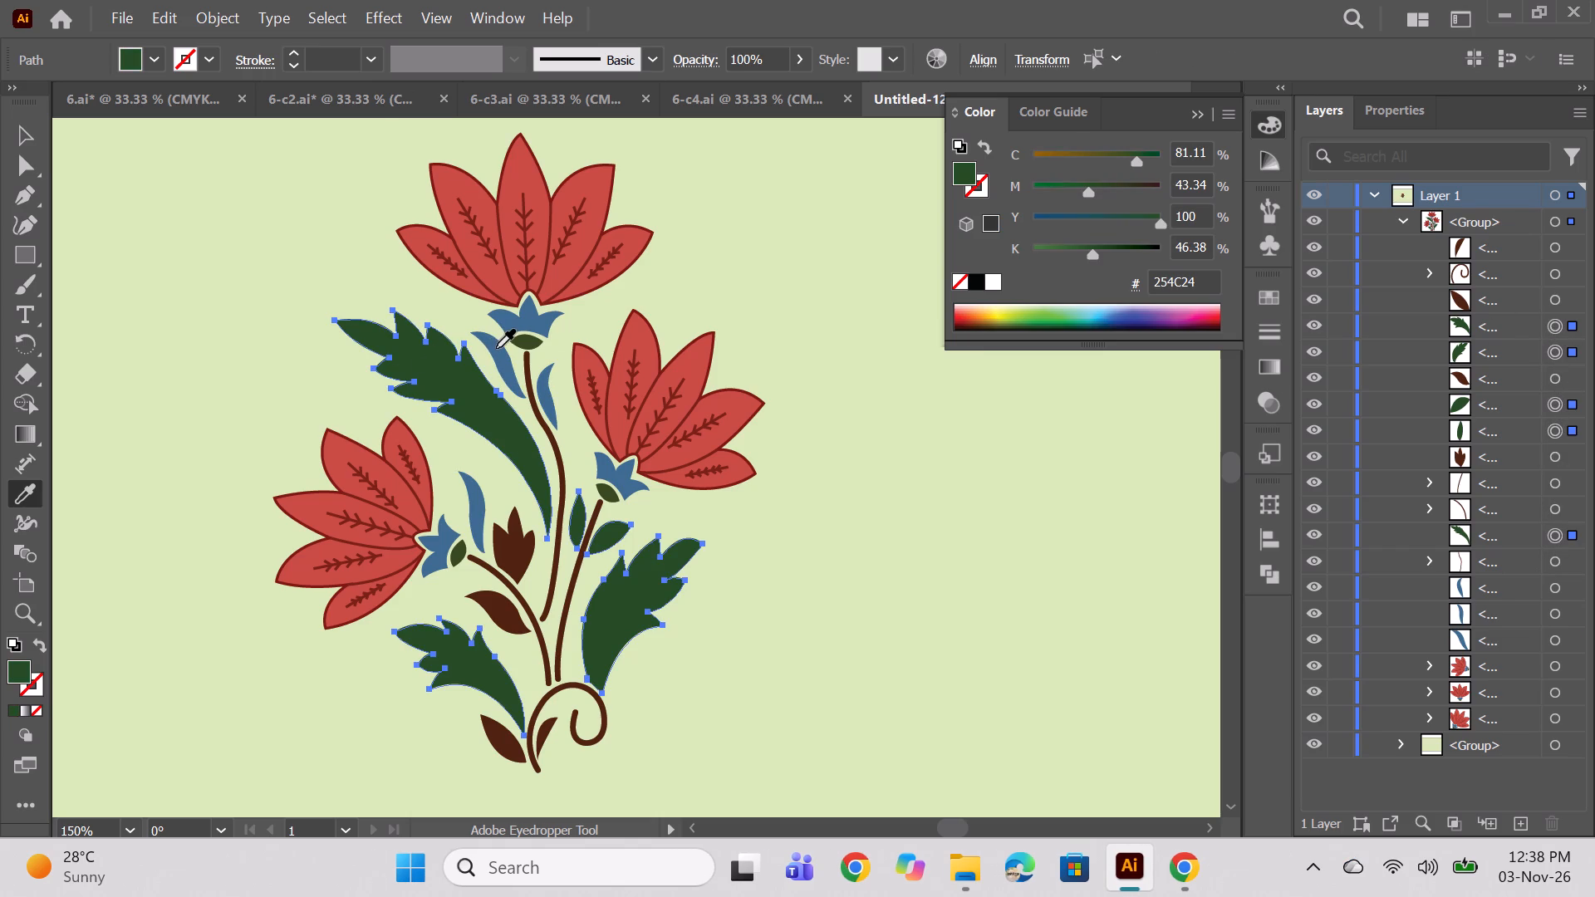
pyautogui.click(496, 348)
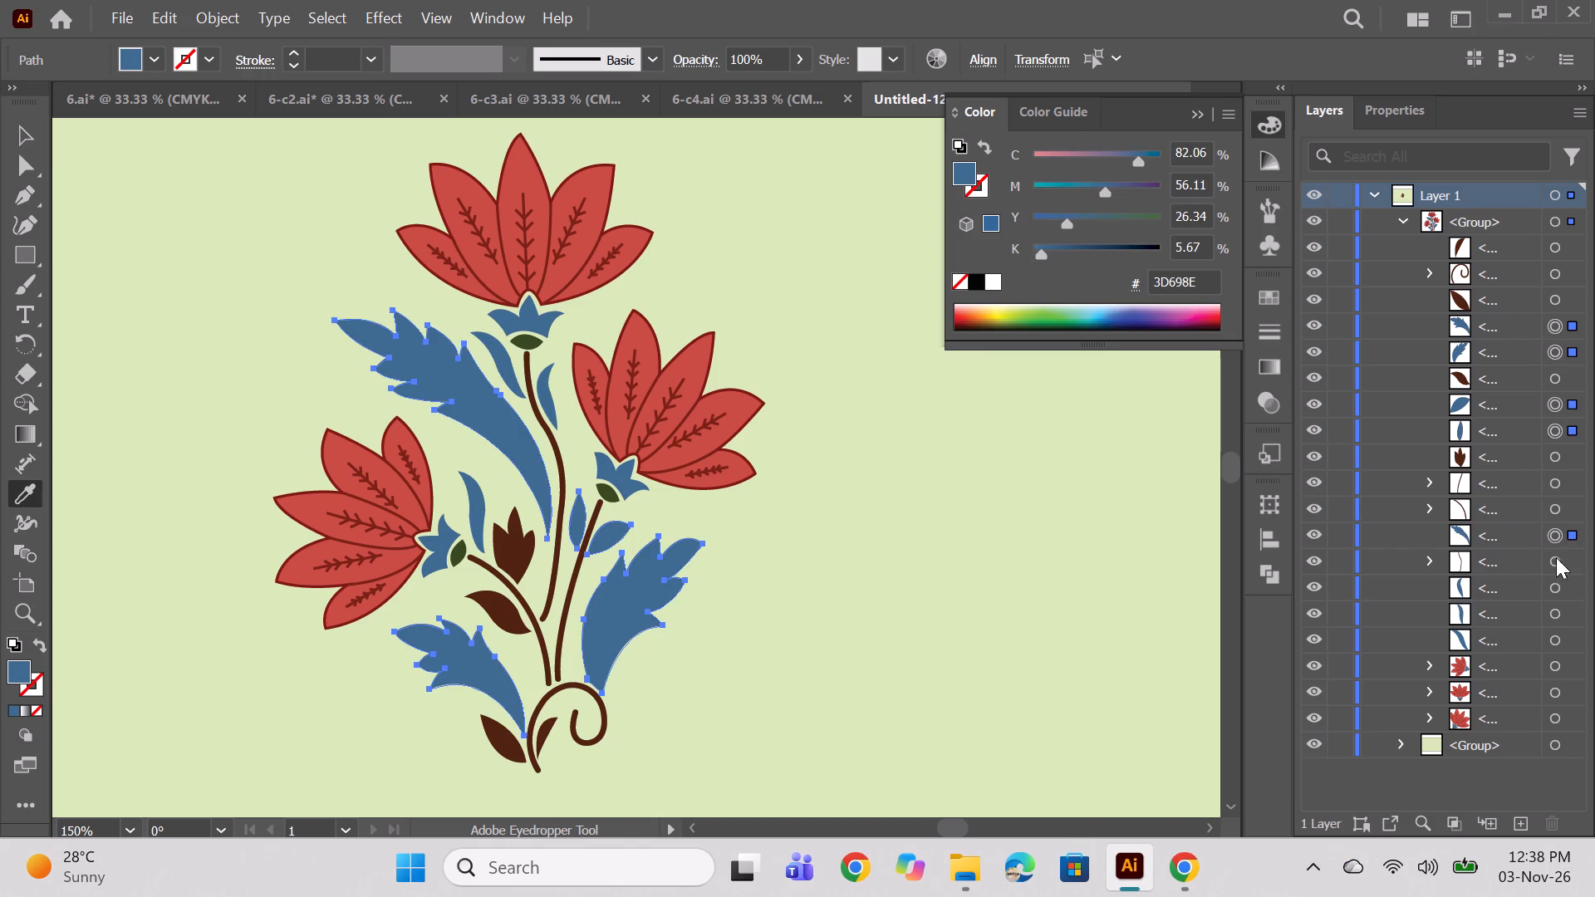
# Recolour all the brown stems, the curl, the bud and the small brown leaves with the top lotus's olive green base fill.
pyautogui.click(1554, 563)
pyautogui.keyDown('ctrl'); pyautogui.click(1559, 509); pyautogui.keyUp('ctrl')
pyautogui.keyDown('ctrl'); pyautogui.click(1547, 477); pyautogui.keyUp('ctrl')
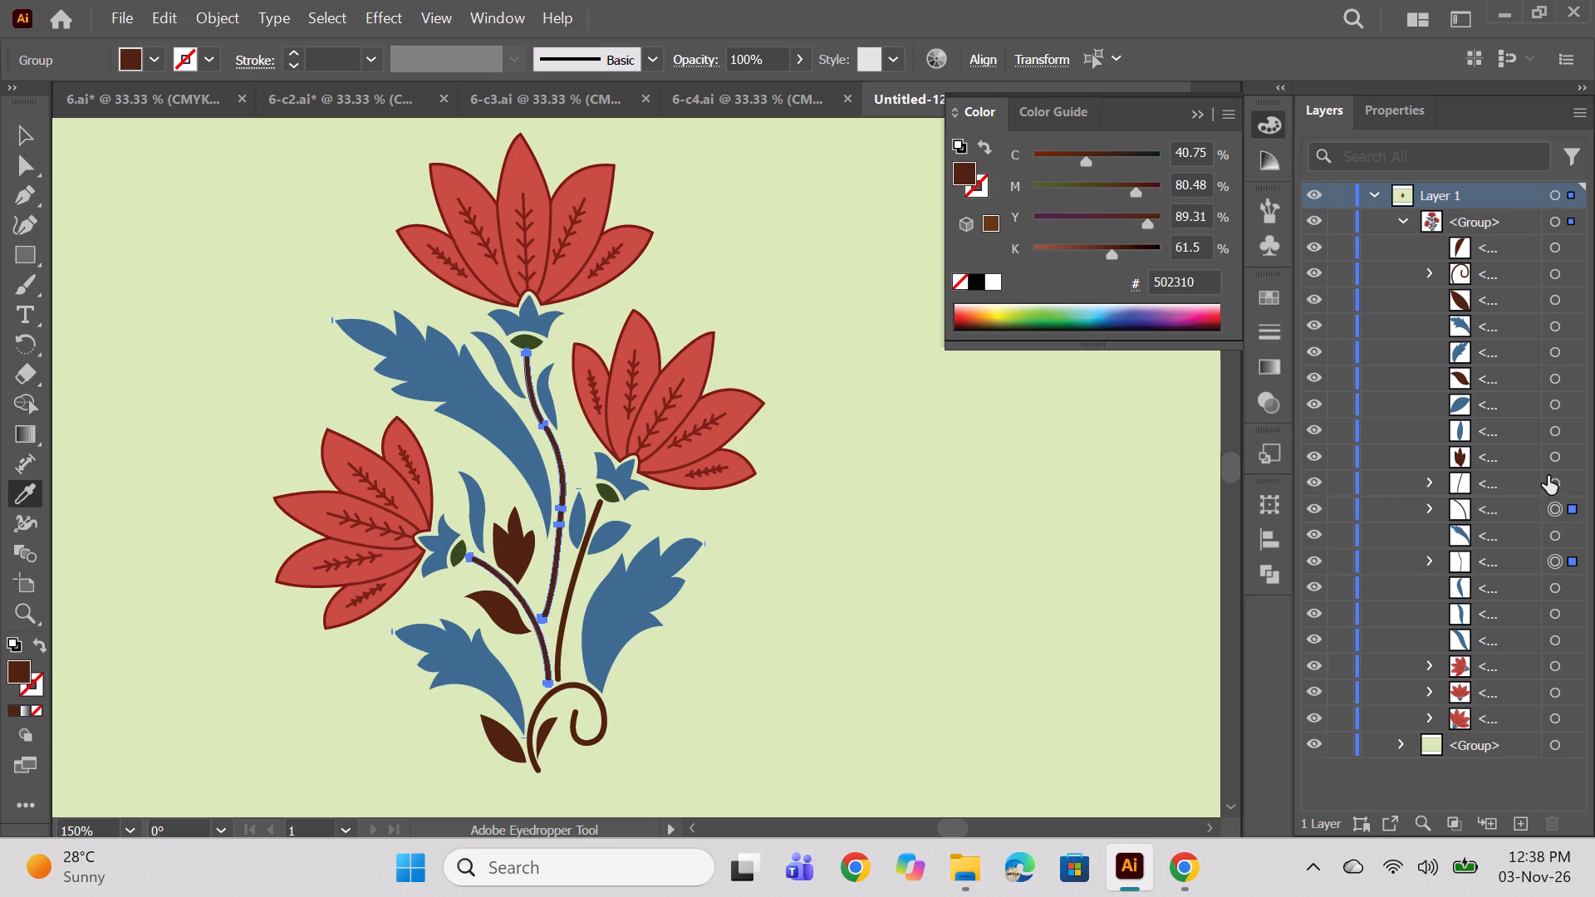
pyautogui.keyDown('ctrl'); pyautogui.click(1549, 459); pyautogui.keyUp('ctrl')
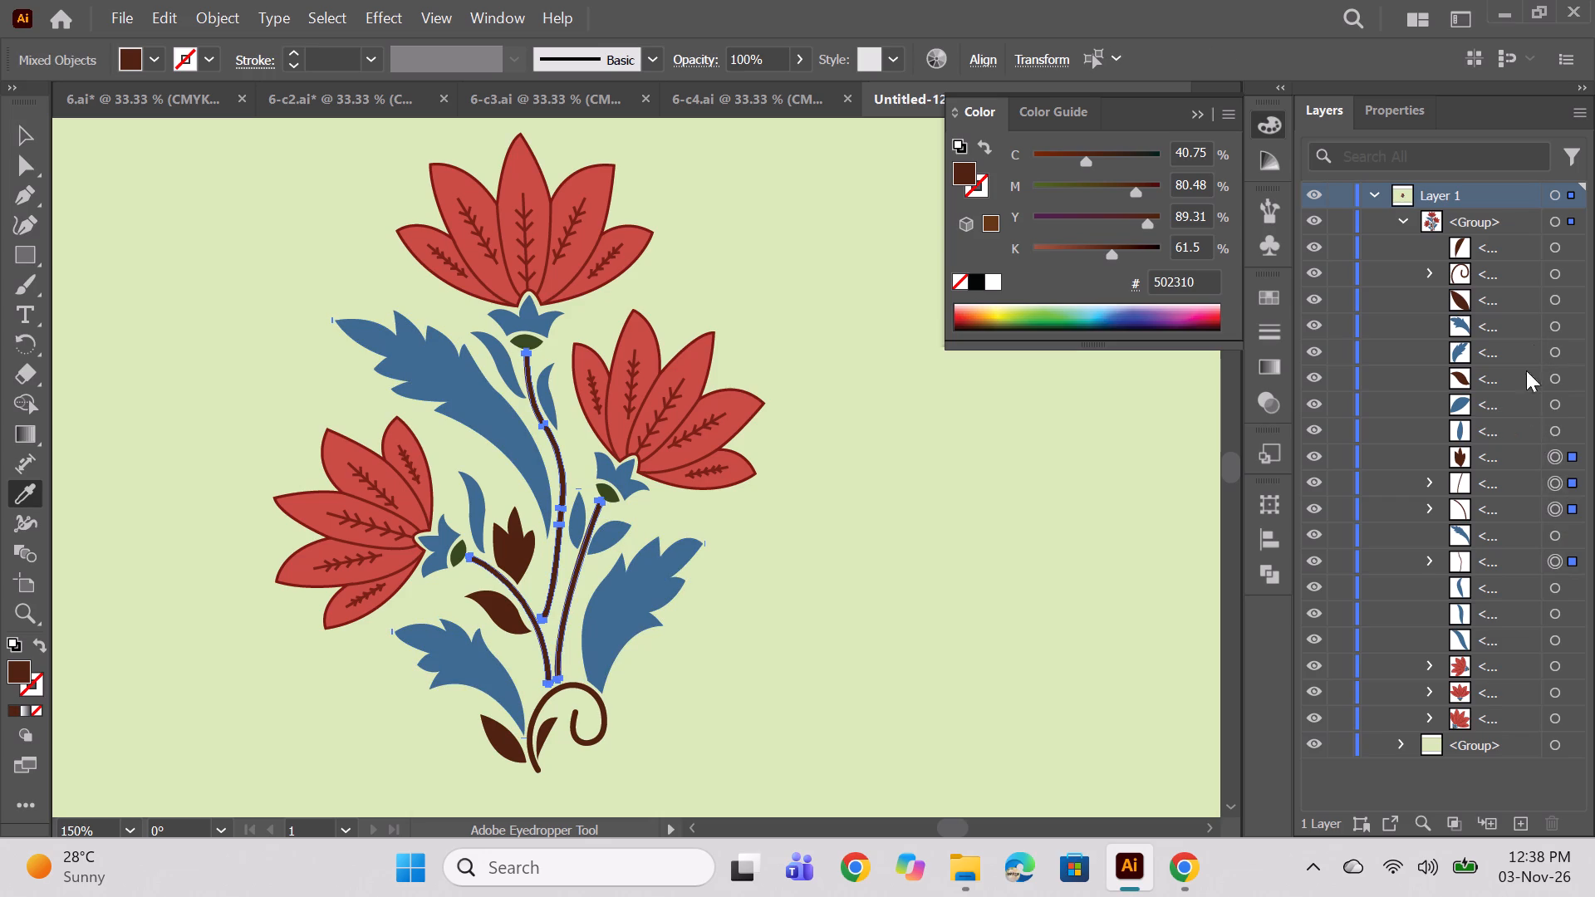
pyautogui.keyDown('ctrl'); pyautogui.click(1558, 380); pyautogui.keyUp('ctrl')
pyautogui.keyDown('ctrl'); pyautogui.click(1558, 292); pyautogui.keyUp('ctrl')
pyautogui.keyDown('ctrl'); pyautogui.click(1554, 270); pyautogui.keyUp('ctrl')
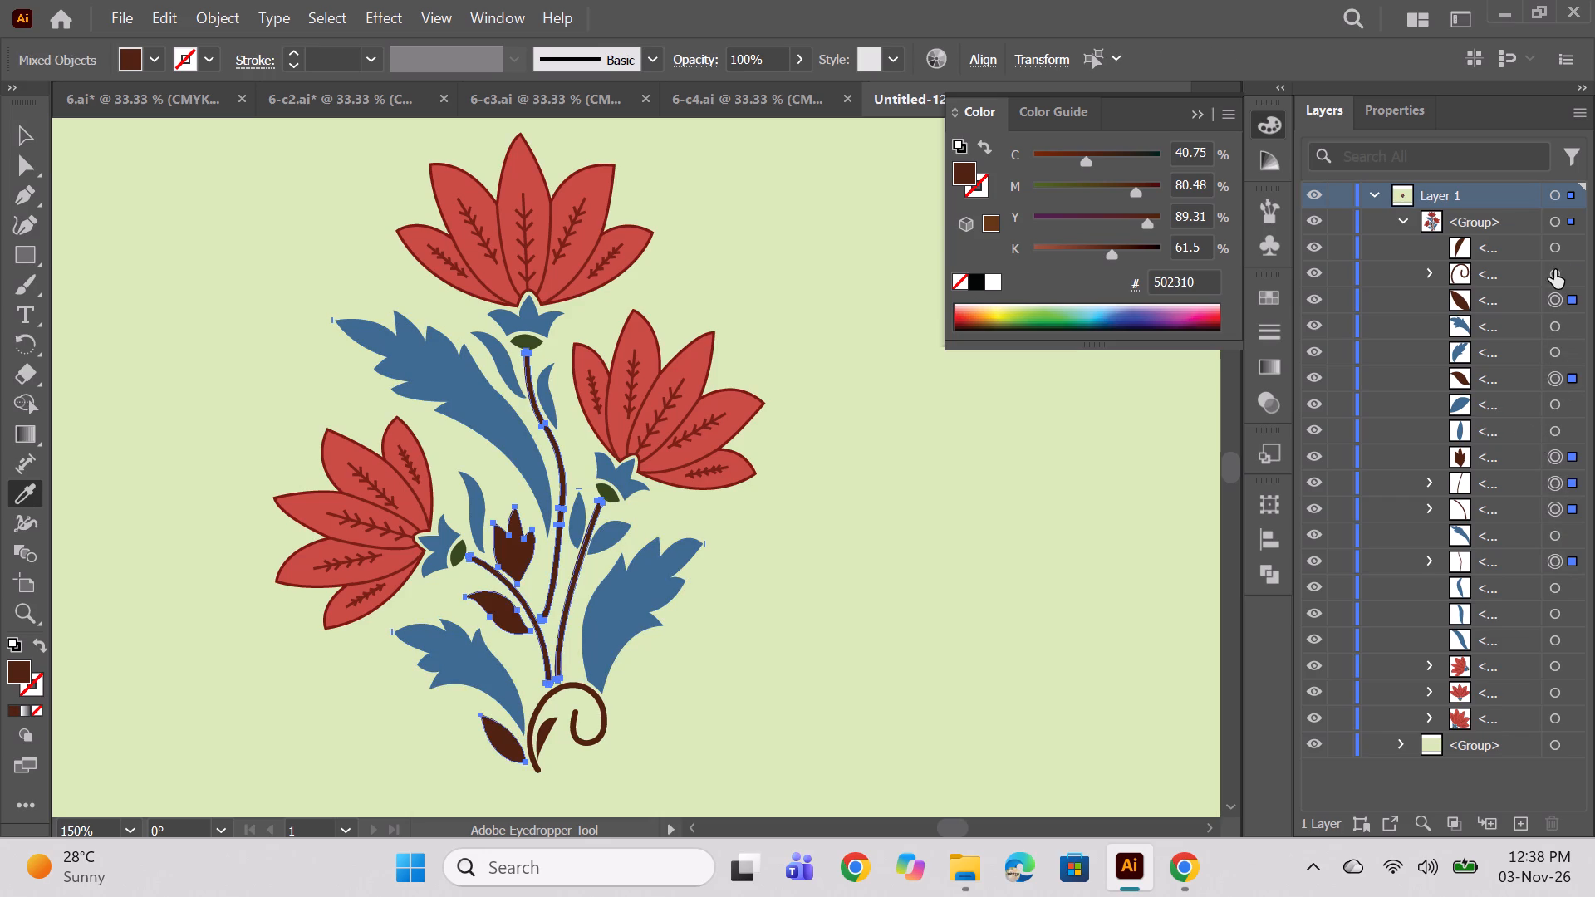
pyautogui.keyDown('ctrl'); pyautogui.click(1559, 253); pyautogui.keyUp('ctrl')
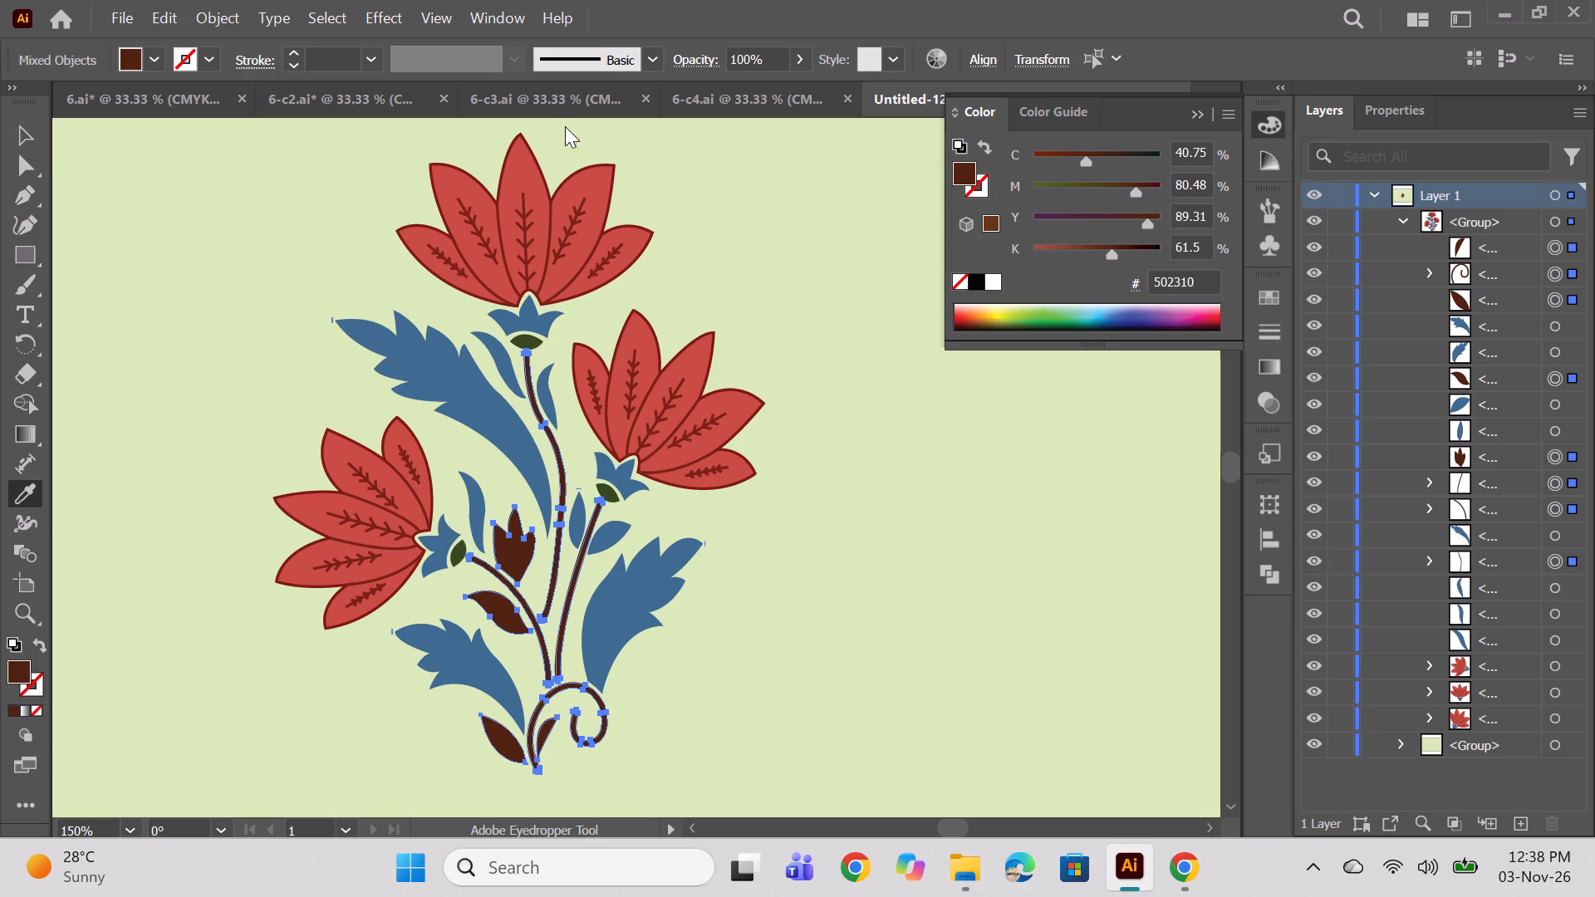
pyautogui.click(534, 342)
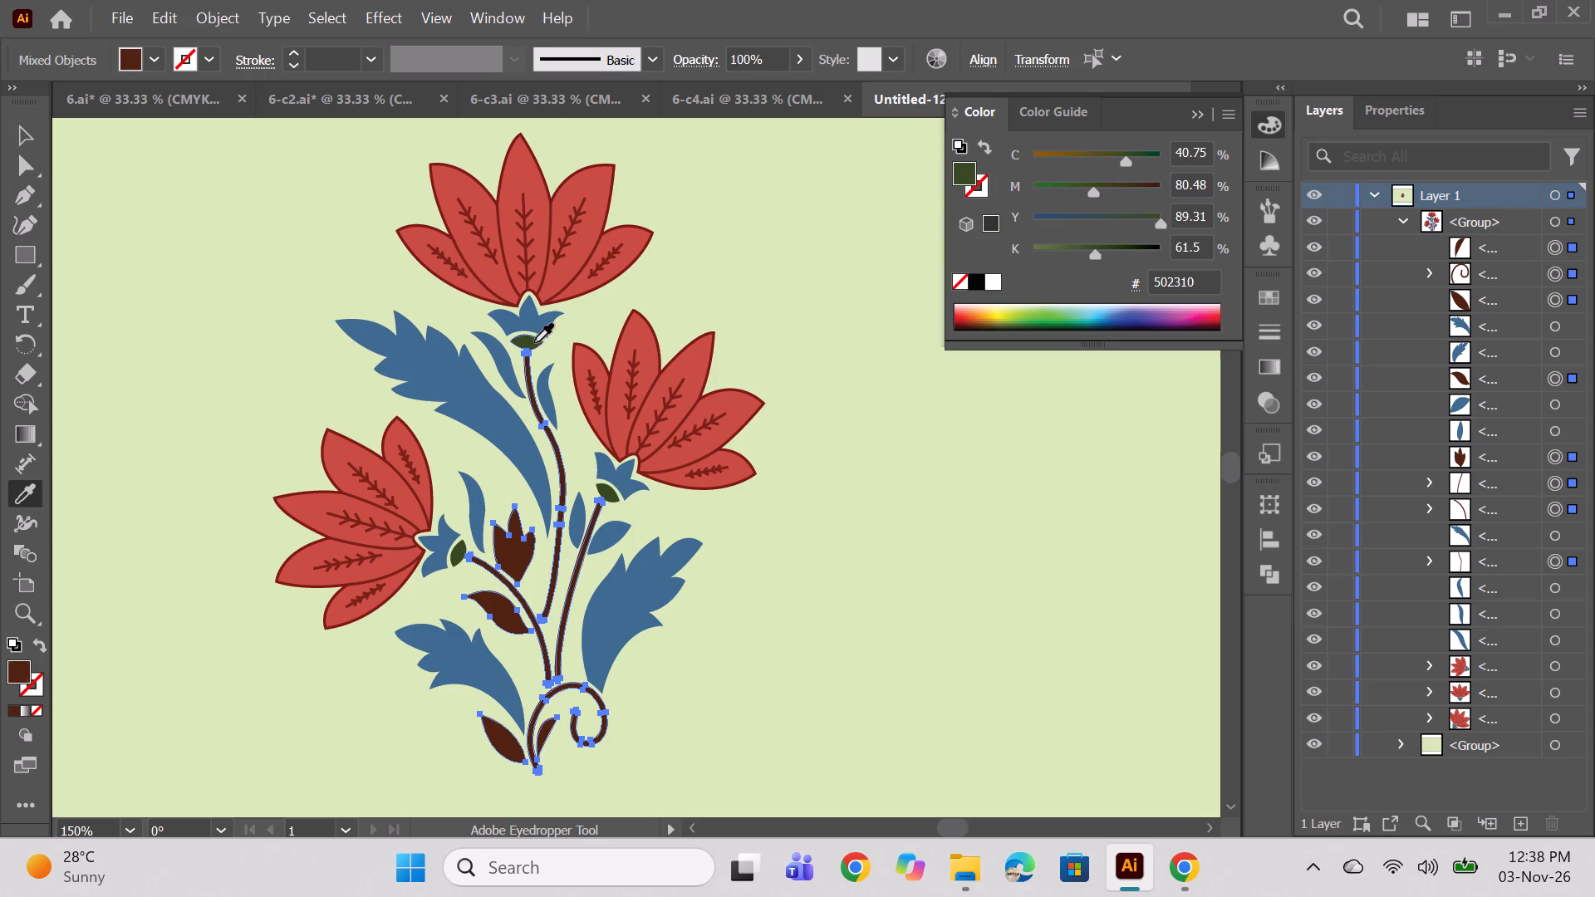
# Close the expanded colour controls and review the recoloured motif against the whole pale green artboard.
pyautogui.keyDown('ctrl'); pyautogui.click(933, 497); pyautogui.keyUp('ctrl')
pyautogui.keyDown('alt'); pyautogui.scroll(-4, 704, 485); pyautogui.keyUp('alt')
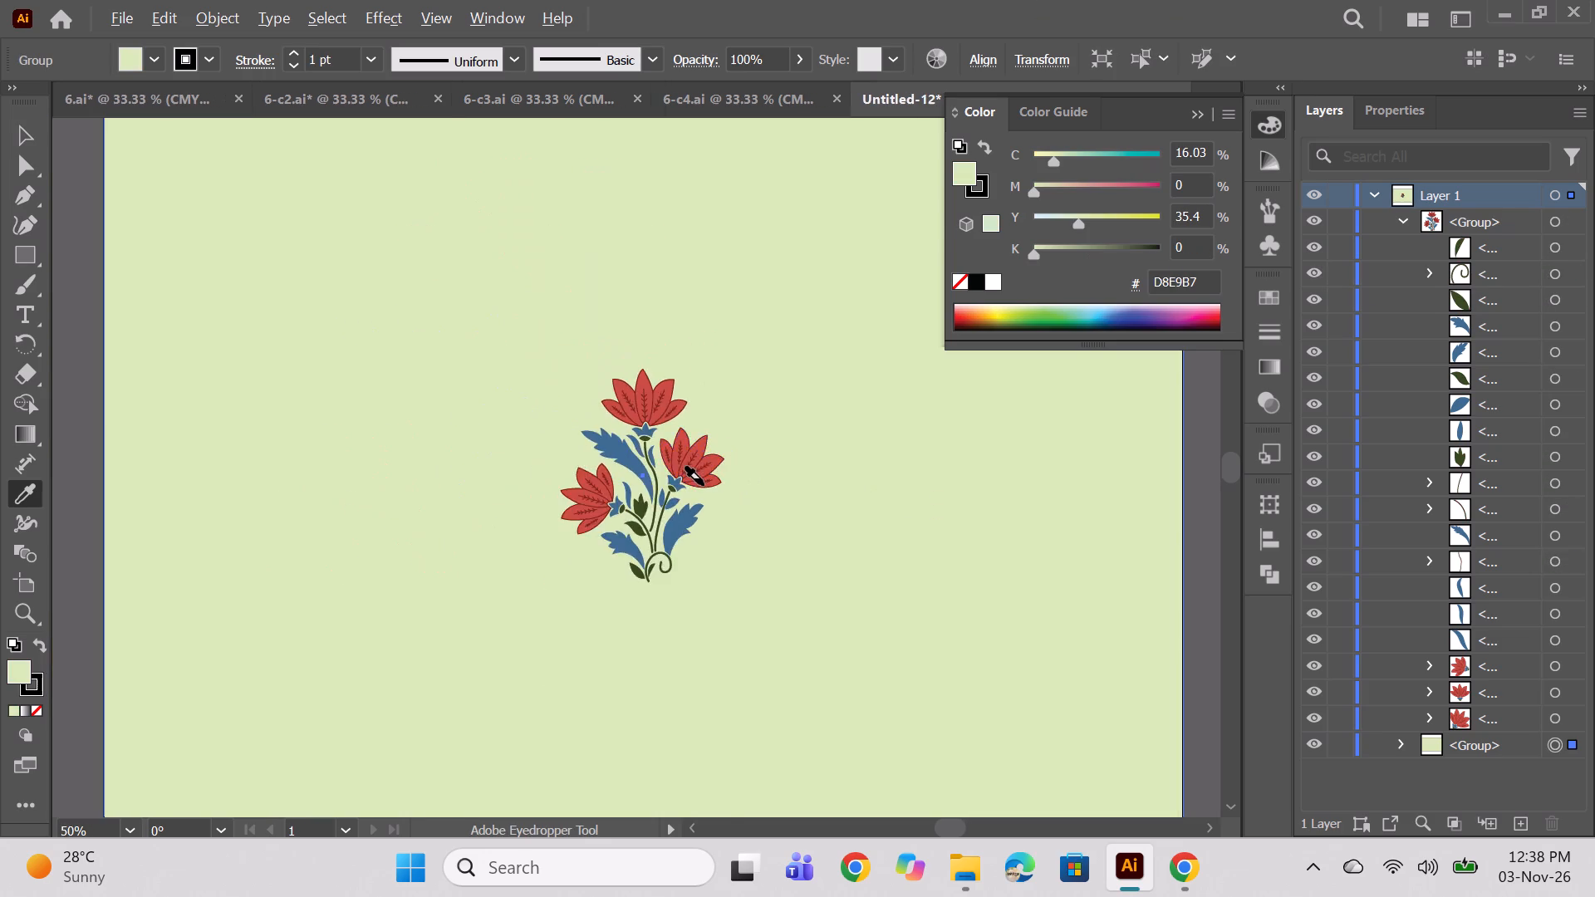
pyautogui.press('space')
pyautogui.moveTo(914, 552); pyautogui.dragTo(899, 549)
pyautogui.click(1193, 120)
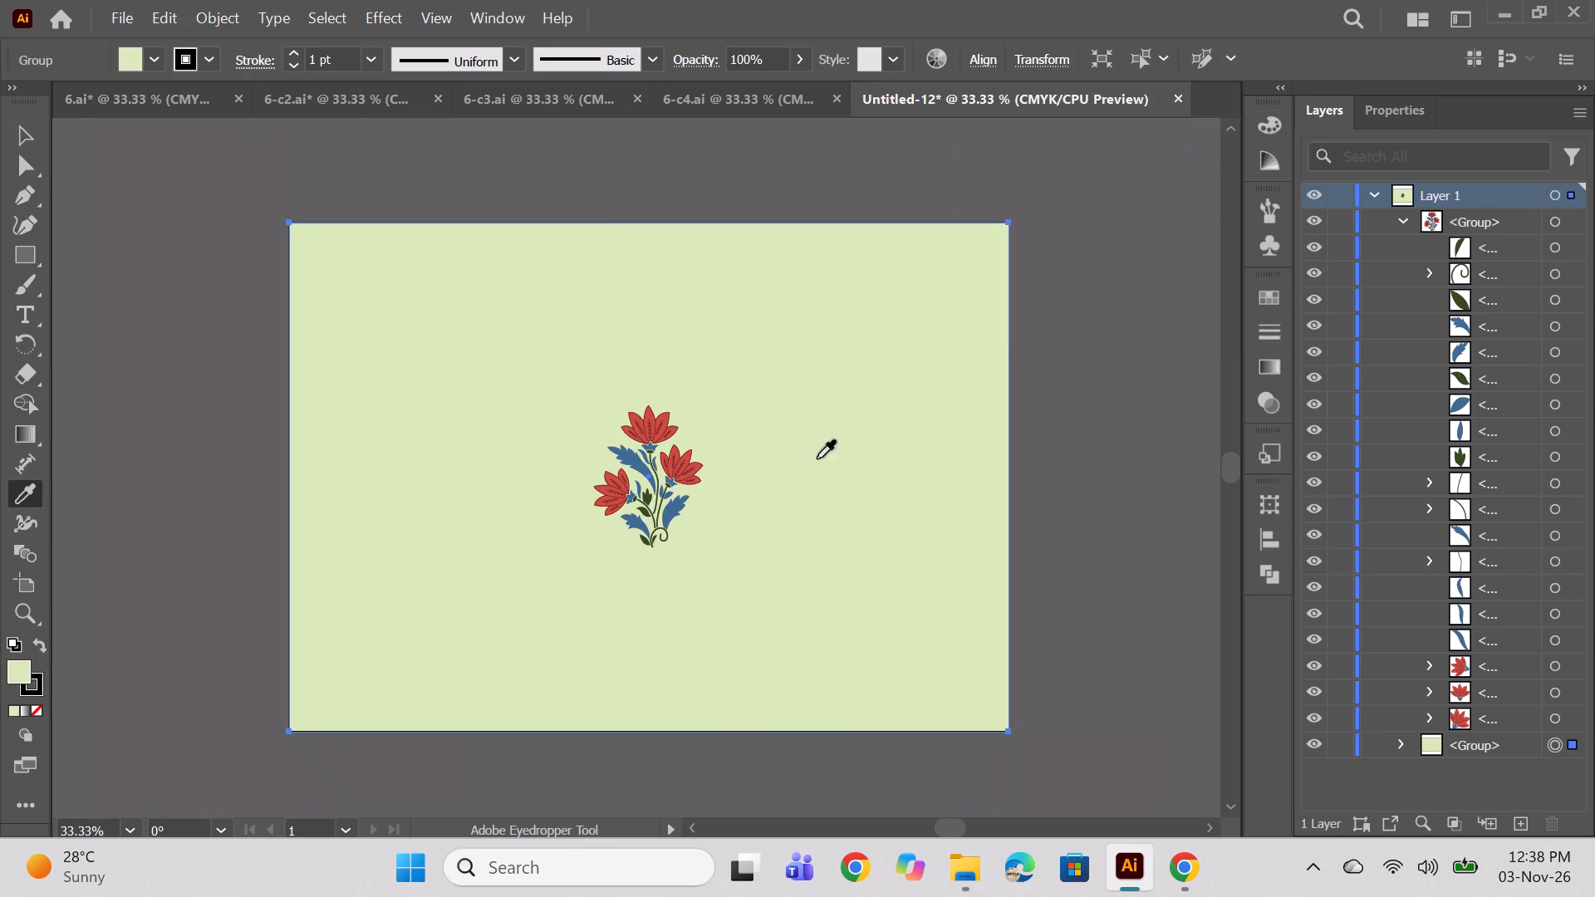
pyautogui.keyDown('alt'); pyautogui.scroll(1, 712, 466); pyautogui.keyUp('alt')
pyautogui.keyDown('ctrl'); pyautogui.click(1022, 518); pyautogui.keyUp('ctrl')
pyautogui.keyDown('alt'); pyautogui.scroll(-1, 661, 439); pyautogui.keyUp('alt')
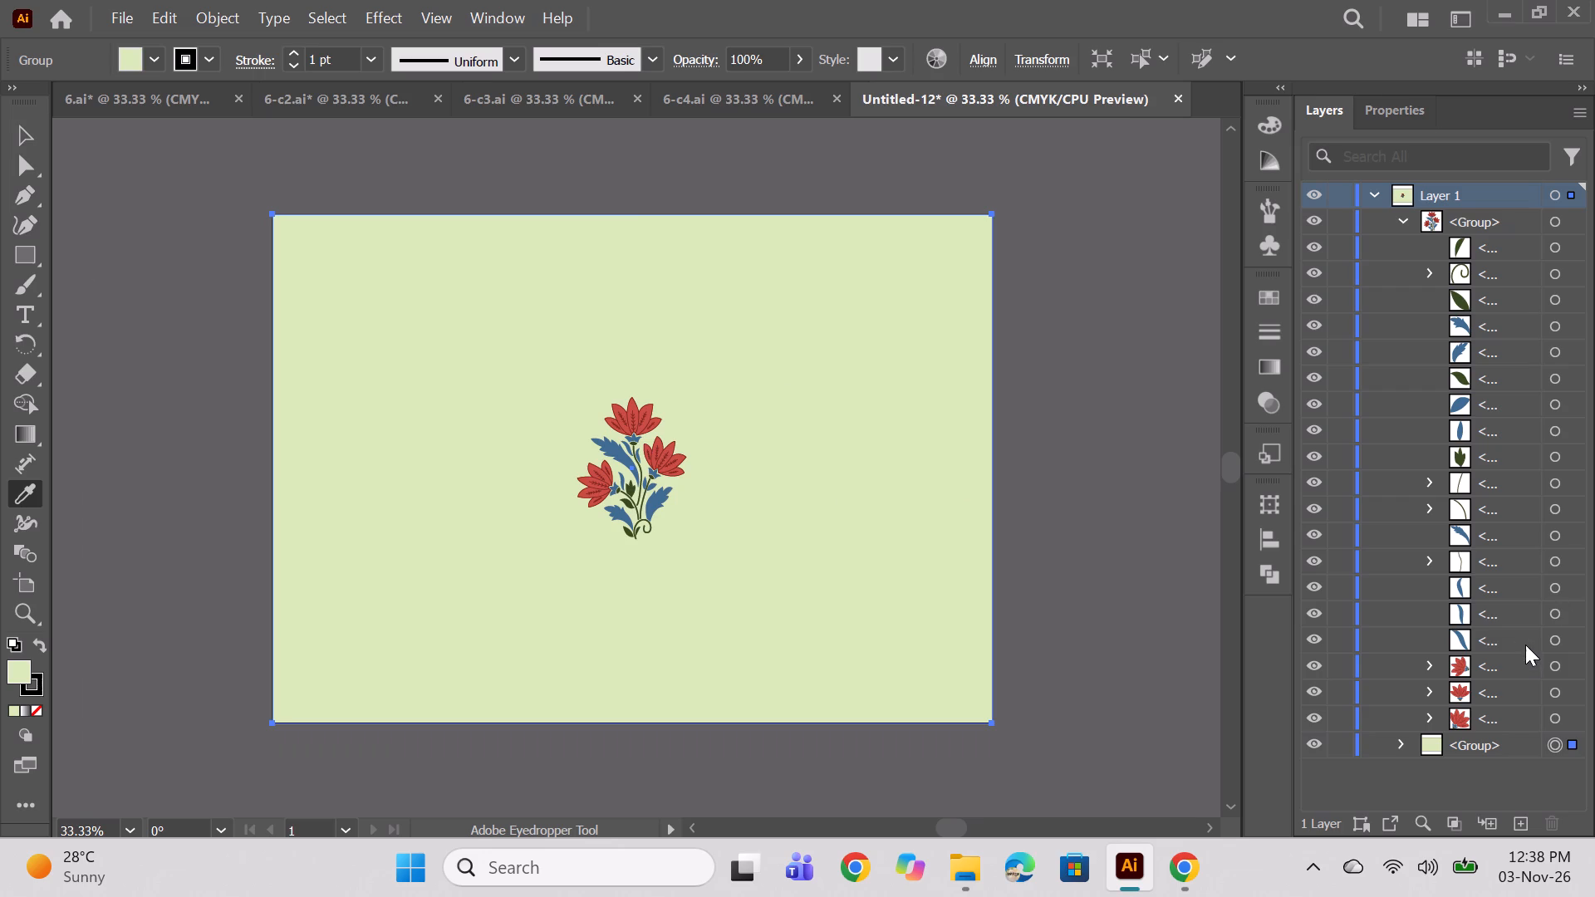
# Select all the slender, small and serrated blue leaves and set their fill to the stronger blue 14698E.
pyautogui.click(1560, 640)
pyautogui.keyDown('ctrl'); pyautogui.click(1558, 617); pyautogui.keyUp('ctrl')
pyautogui.keyDown('ctrl'); pyautogui.click(1560, 583); pyautogui.keyUp('ctrl')
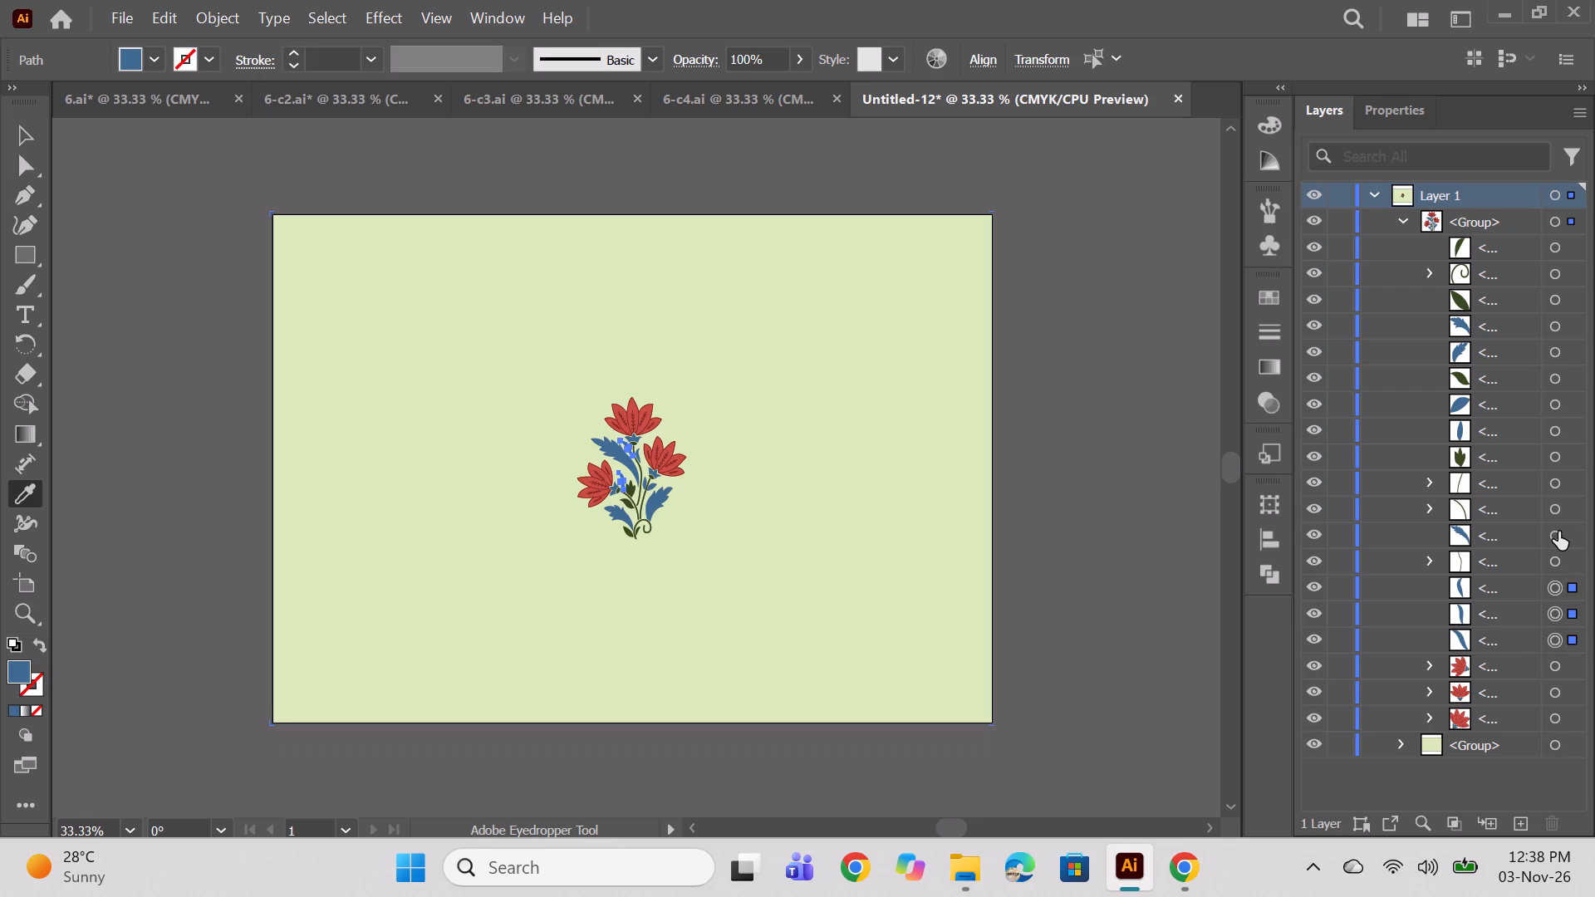
pyautogui.keyDown('ctrl'); pyautogui.click(1558, 533); pyautogui.keyUp('ctrl')
pyautogui.keyDown('ctrl'); pyautogui.click(1553, 424); pyautogui.keyUp('ctrl')
pyautogui.keyDown('ctrl'); pyautogui.click(1556, 408); pyautogui.keyUp('ctrl')
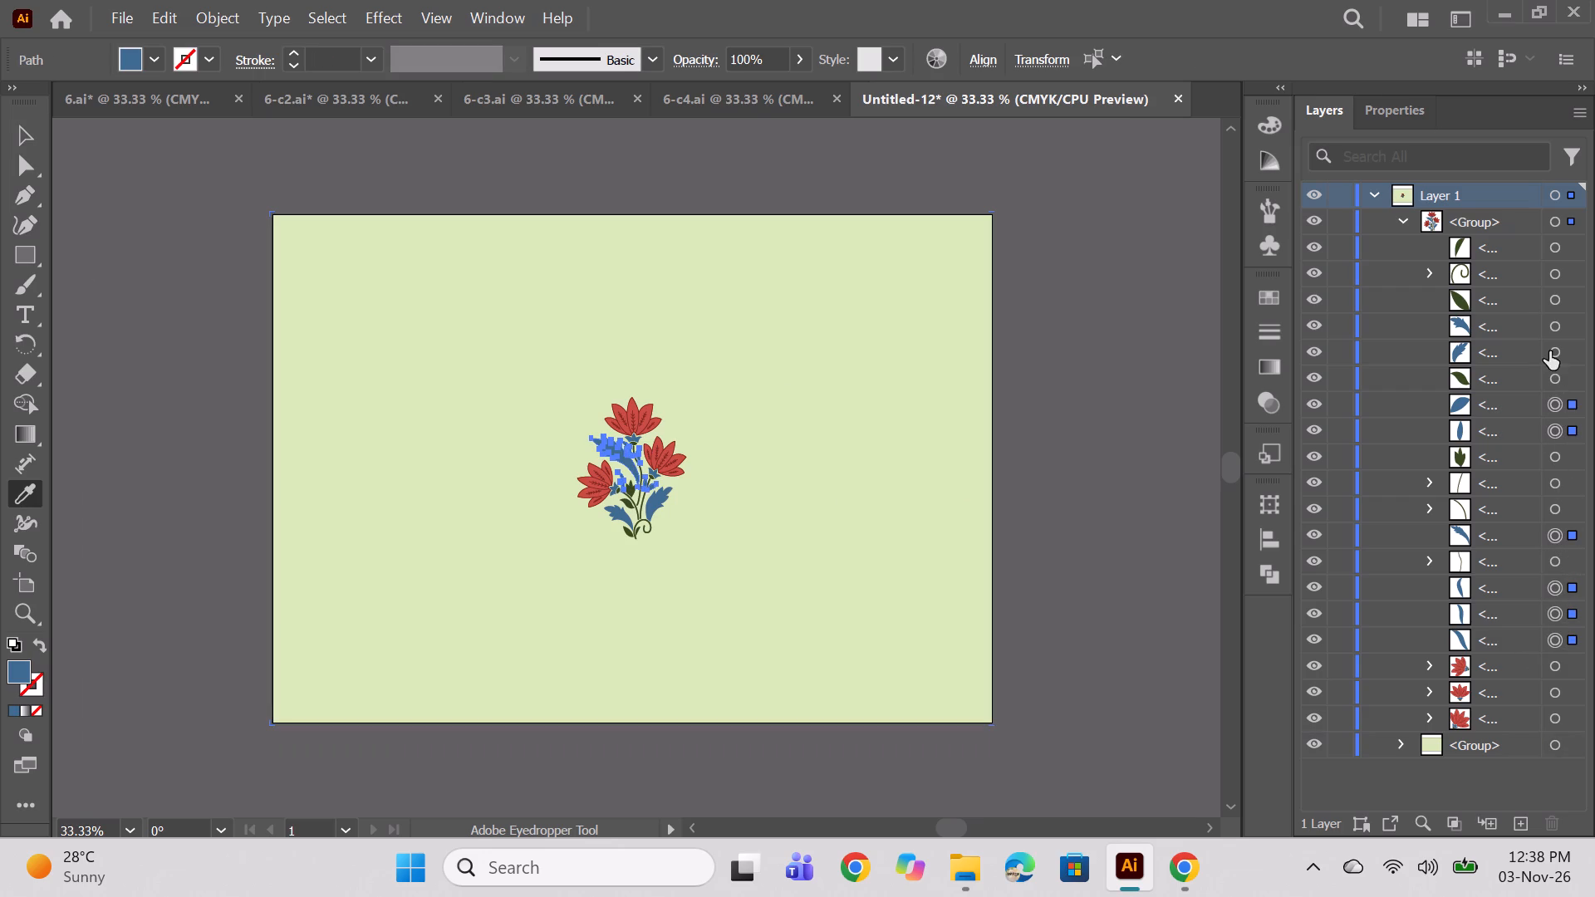
pyautogui.keyDown('ctrl'); pyautogui.click(1549, 351); pyautogui.keyUp('ctrl')
pyautogui.keyDown('ctrl'); pyautogui.click(1553, 328); pyautogui.keyUp('ctrl')
pyautogui.doubleClick(15, 674)
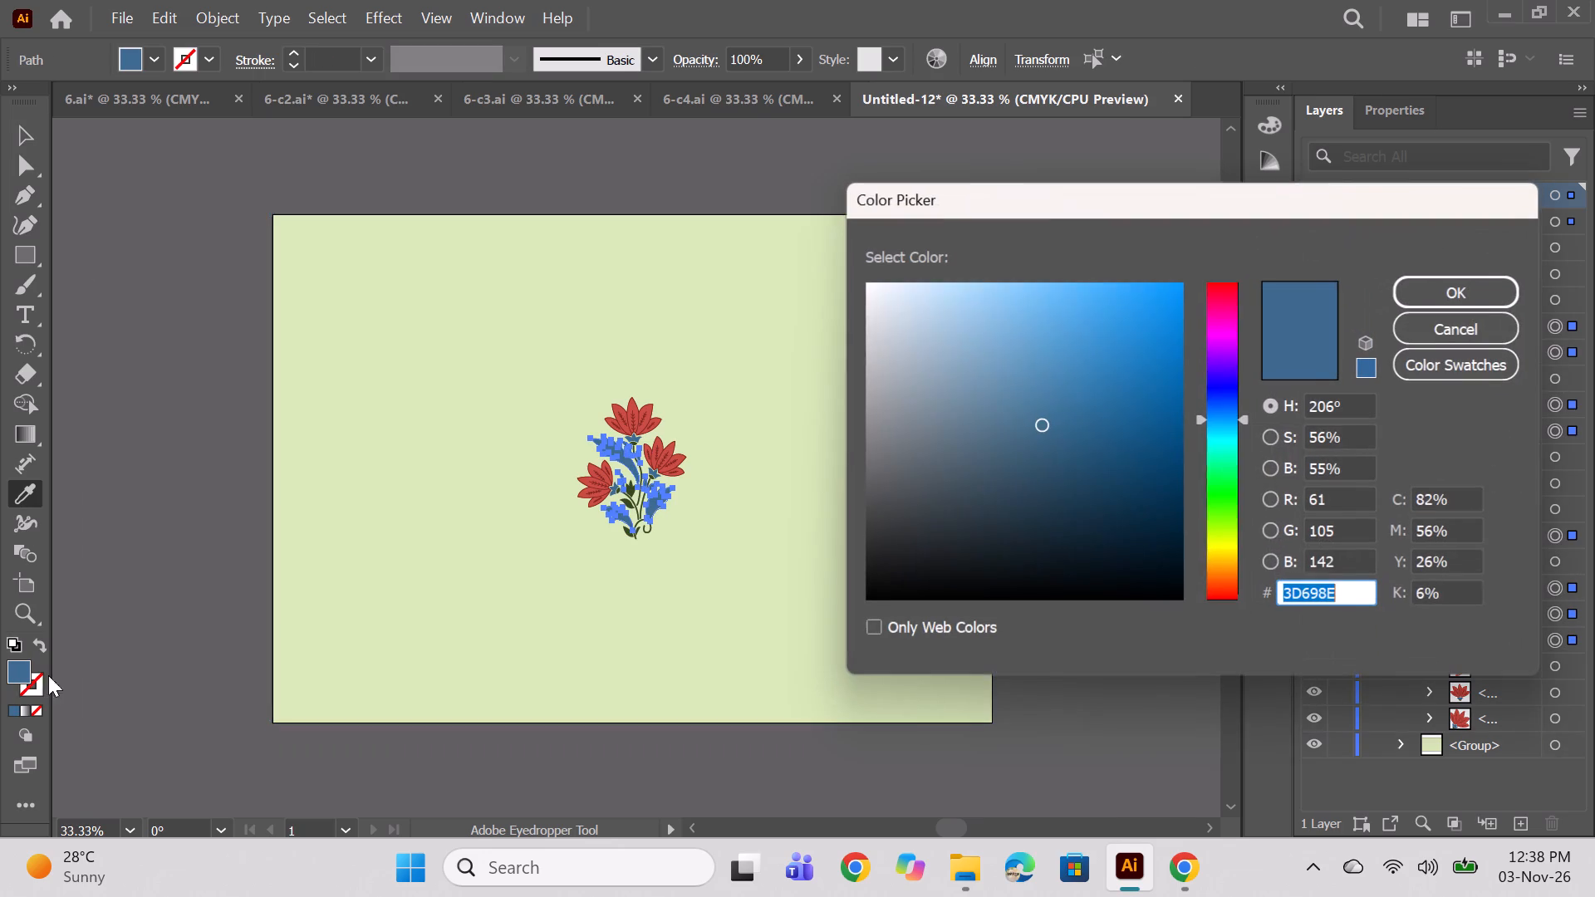
pyautogui.click(1225, 408)
pyautogui.click(1227, 424)
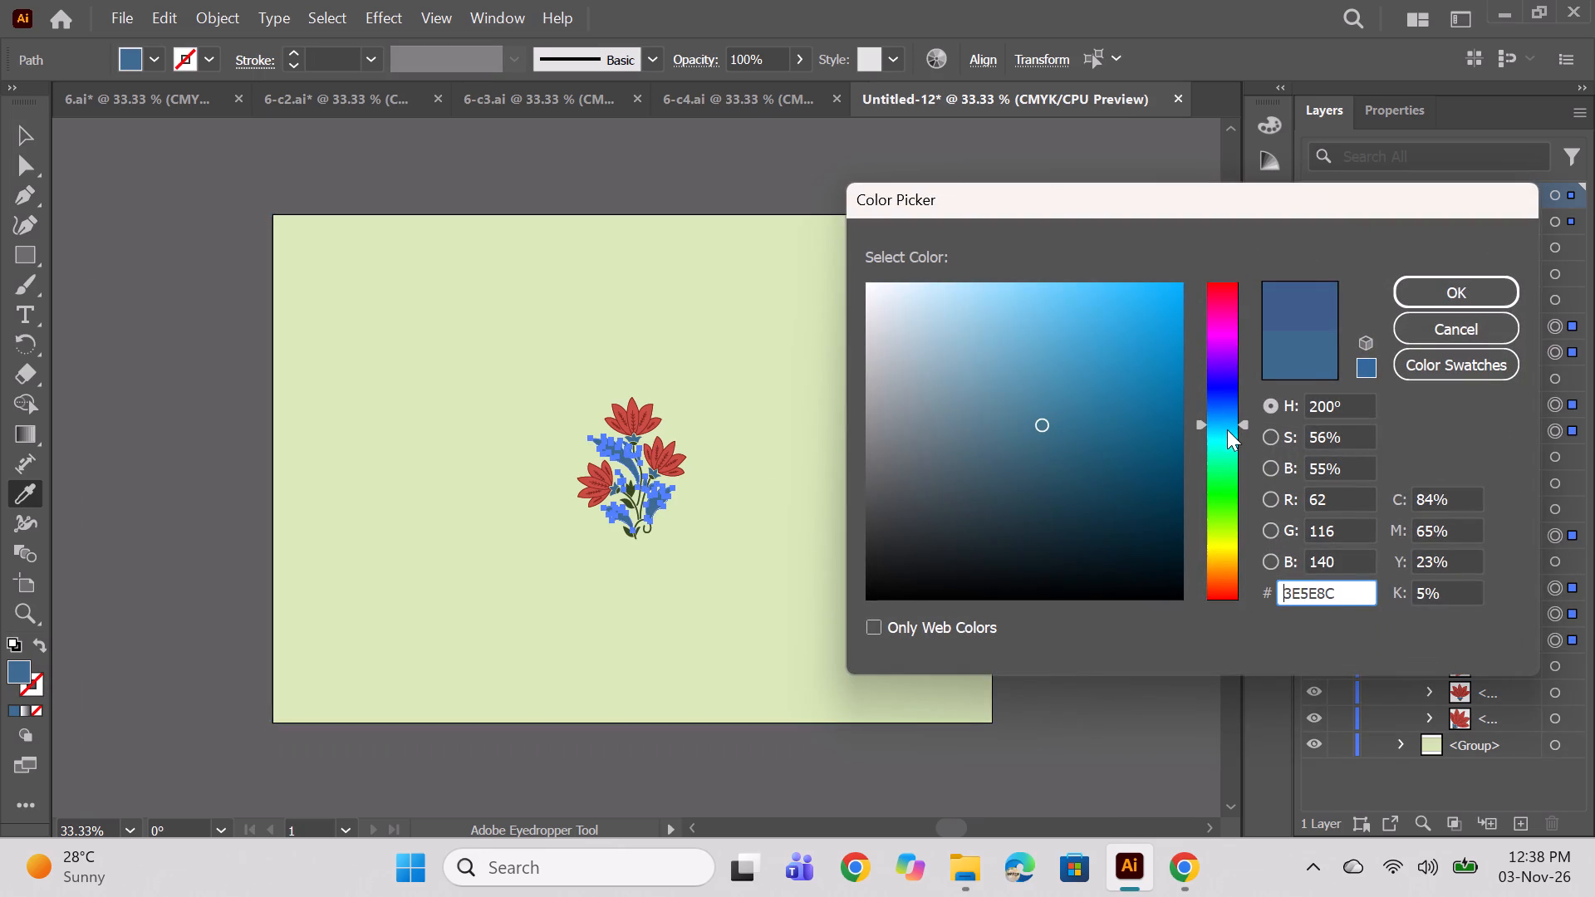
pyautogui.click(1085, 476)
pyautogui.click(1123, 461)
pyautogui.click(1132, 447)
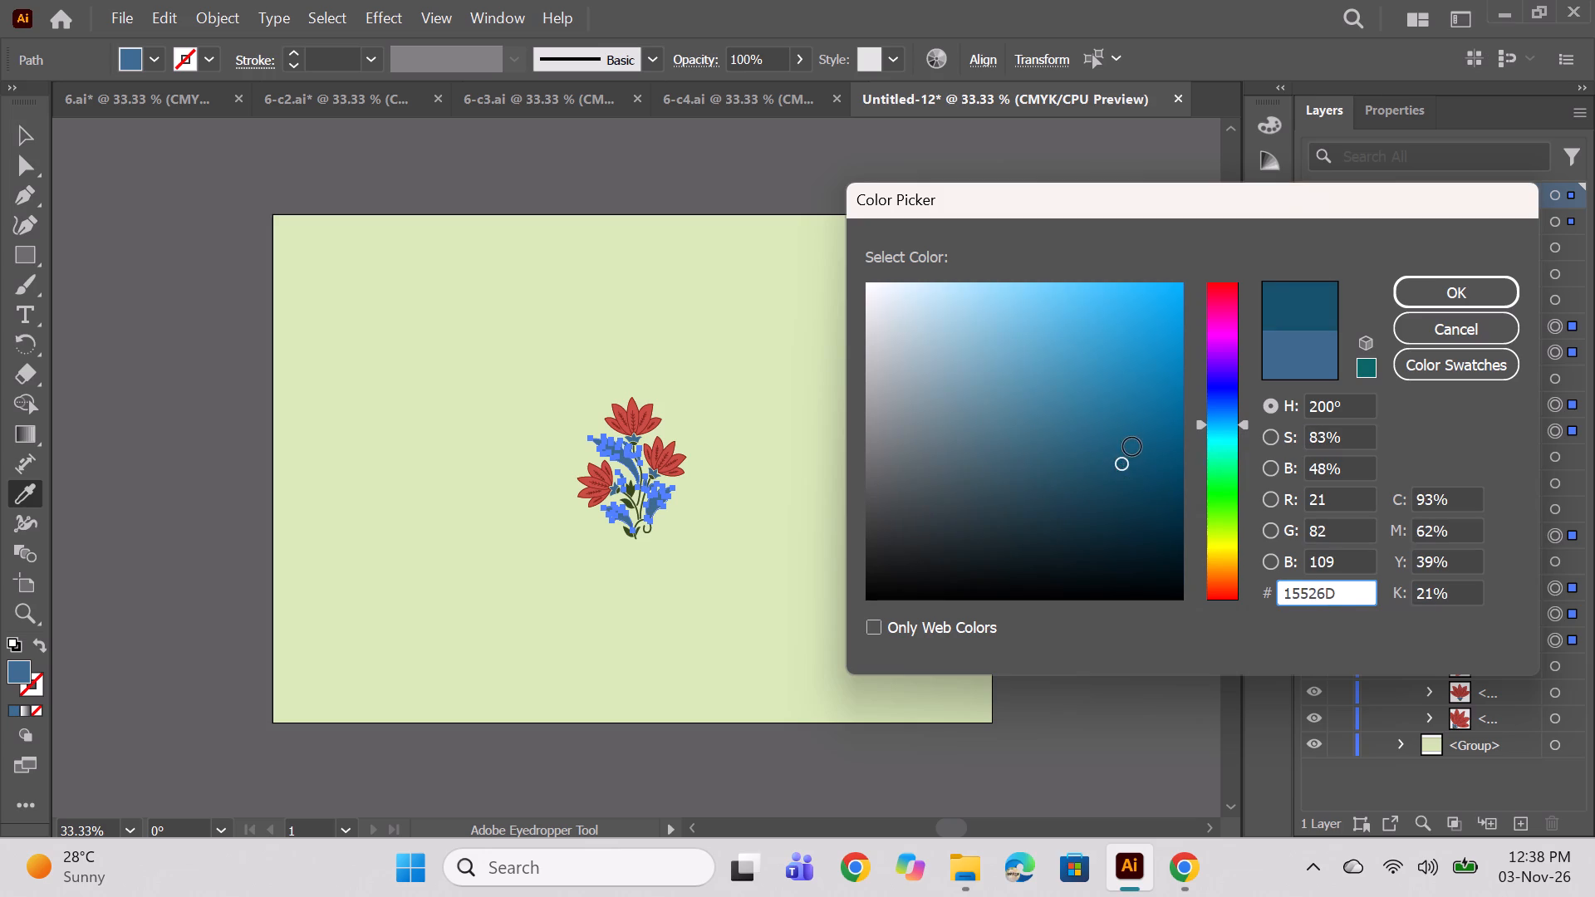
pyautogui.click(1149, 436)
pyautogui.click(1141, 420)
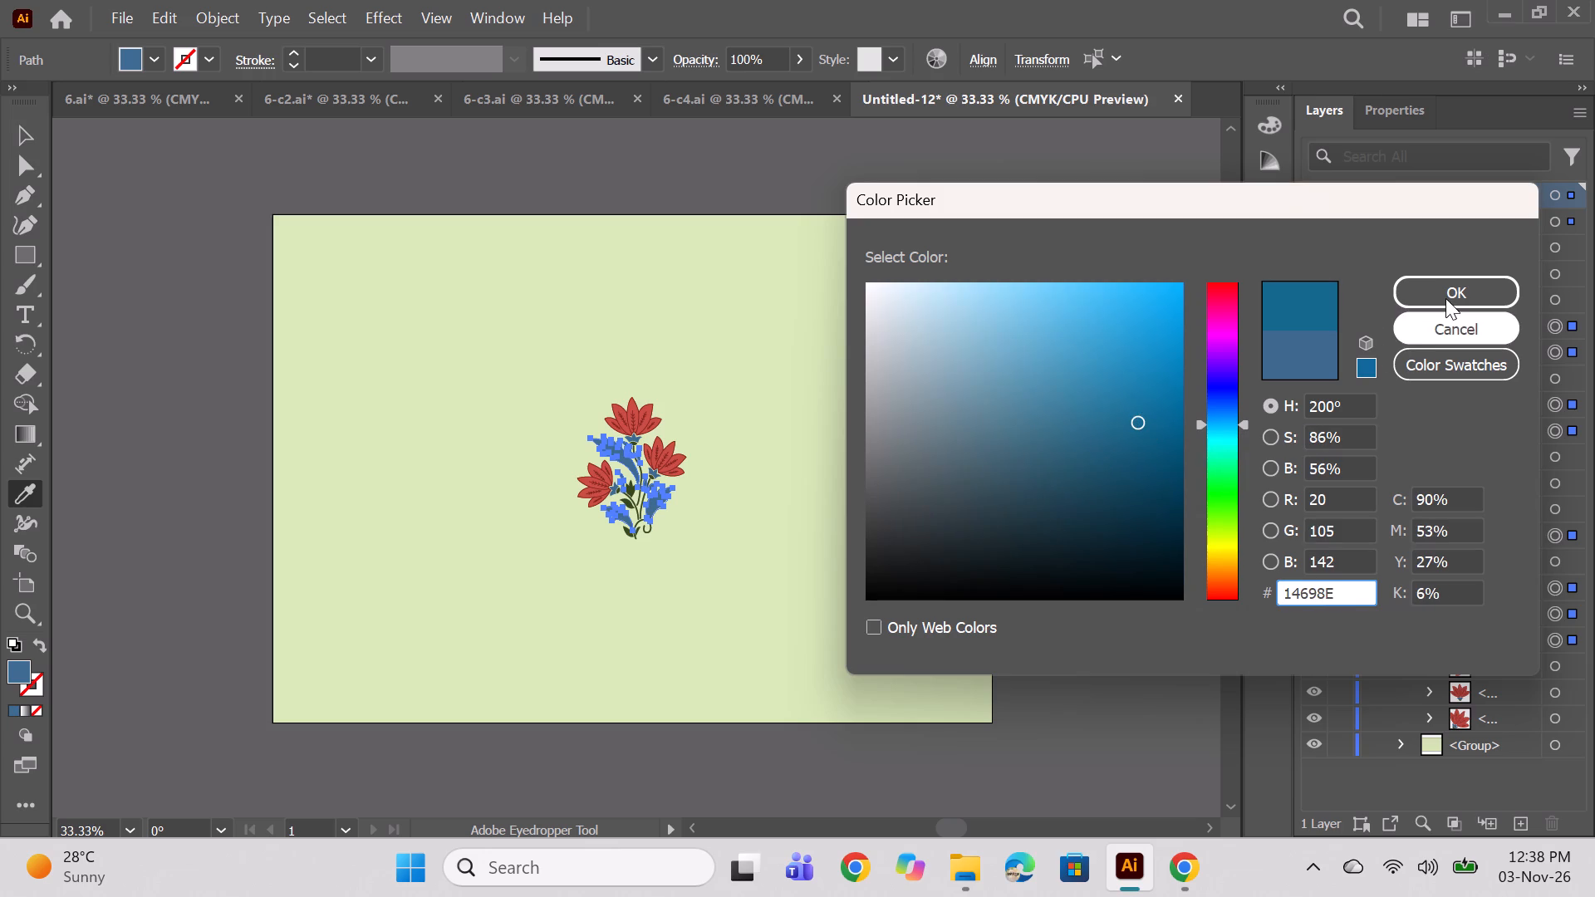
pyautogui.click(1445, 298)
# Deselect the artwork and examine the blue leaves beside the calyxes and lotuses, both close up and as a whole.
pyautogui.keyDown('ctrl'); pyautogui.click(1117, 496); pyautogui.keyUp('ctrl')
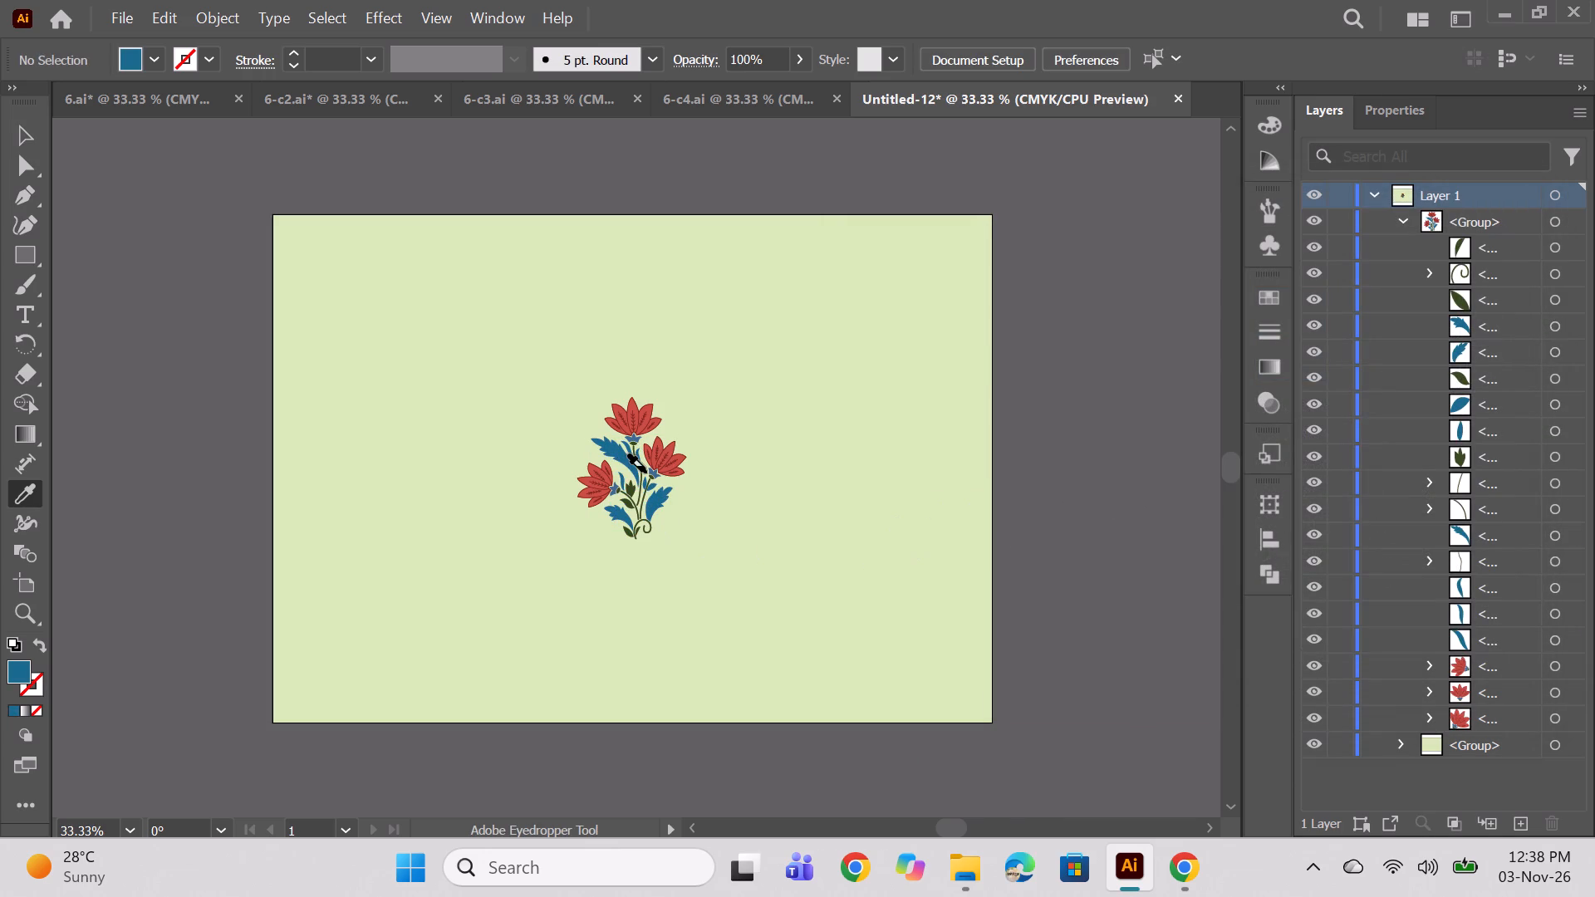
pyautogui.keyDown('alt'); pyautogui.scroll(3, 646, 473); pyautogui.keyUp('alt')
pyautogui.keyDown('alt'); pyautogui.scroll(3, 715, 471); pyautogui.keyUp('alt')
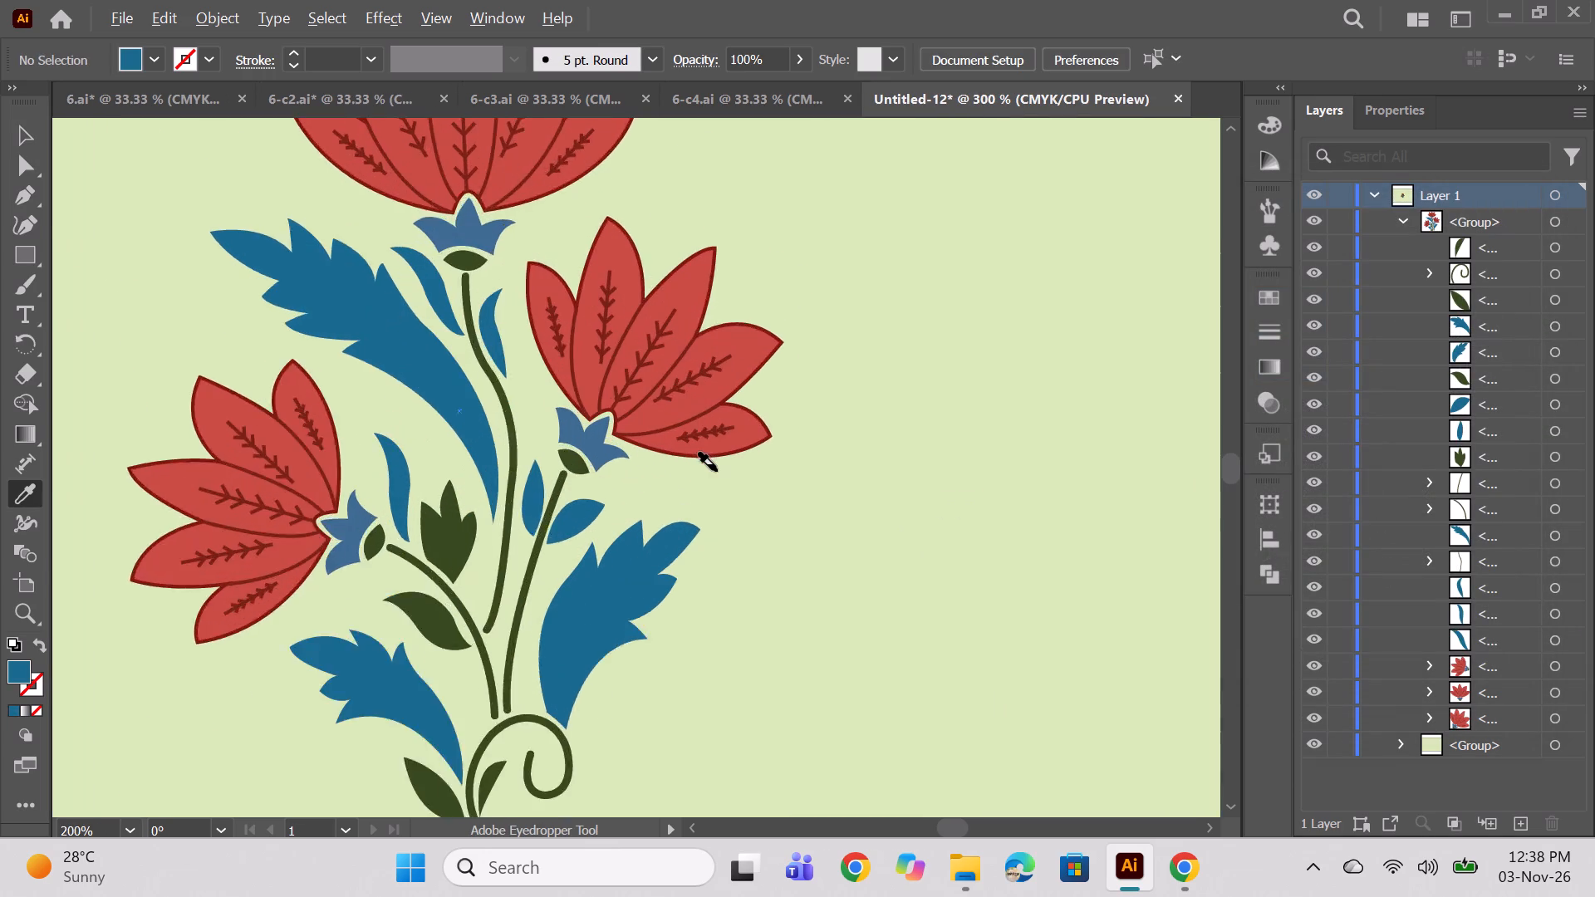
pyautogui.keyDown('alt'); pyautogui.scroll(-4, 717, 471); pyautogui.keyUp('alt')
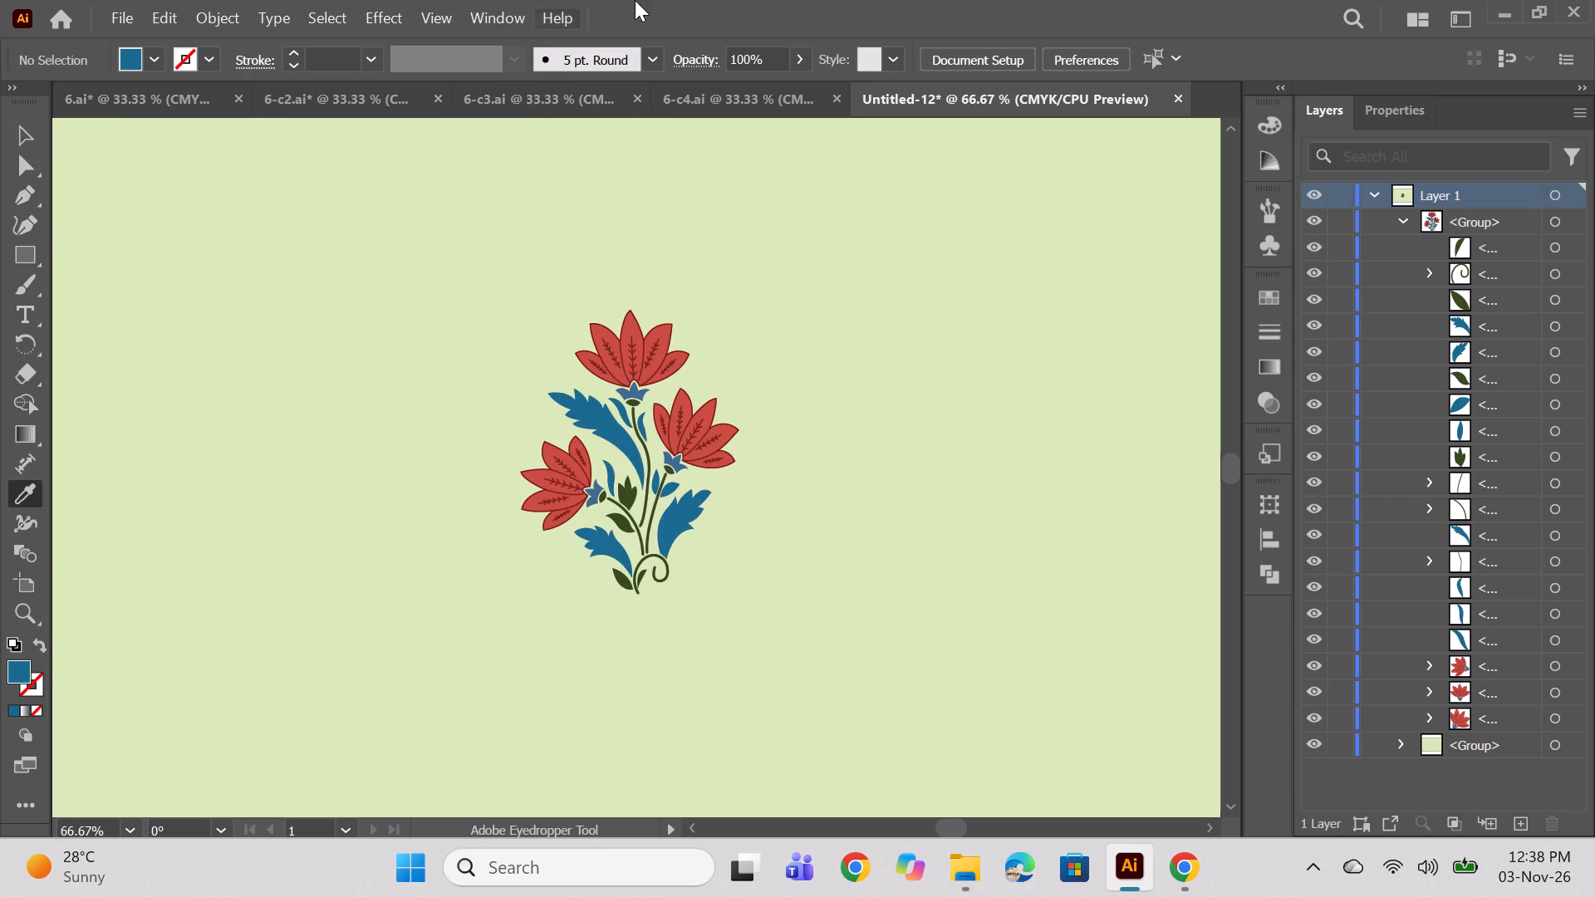
# Select the serrated and slender blue leaves and the small leaf outside the right lotus's stem, and set their fill to teal 136D7C.
pyautogui.click(1554, 321)
pyautogui.keyDown('ctrl'); pyautogui.click(1555, 342); pyautogui.keyUp('ctrl')
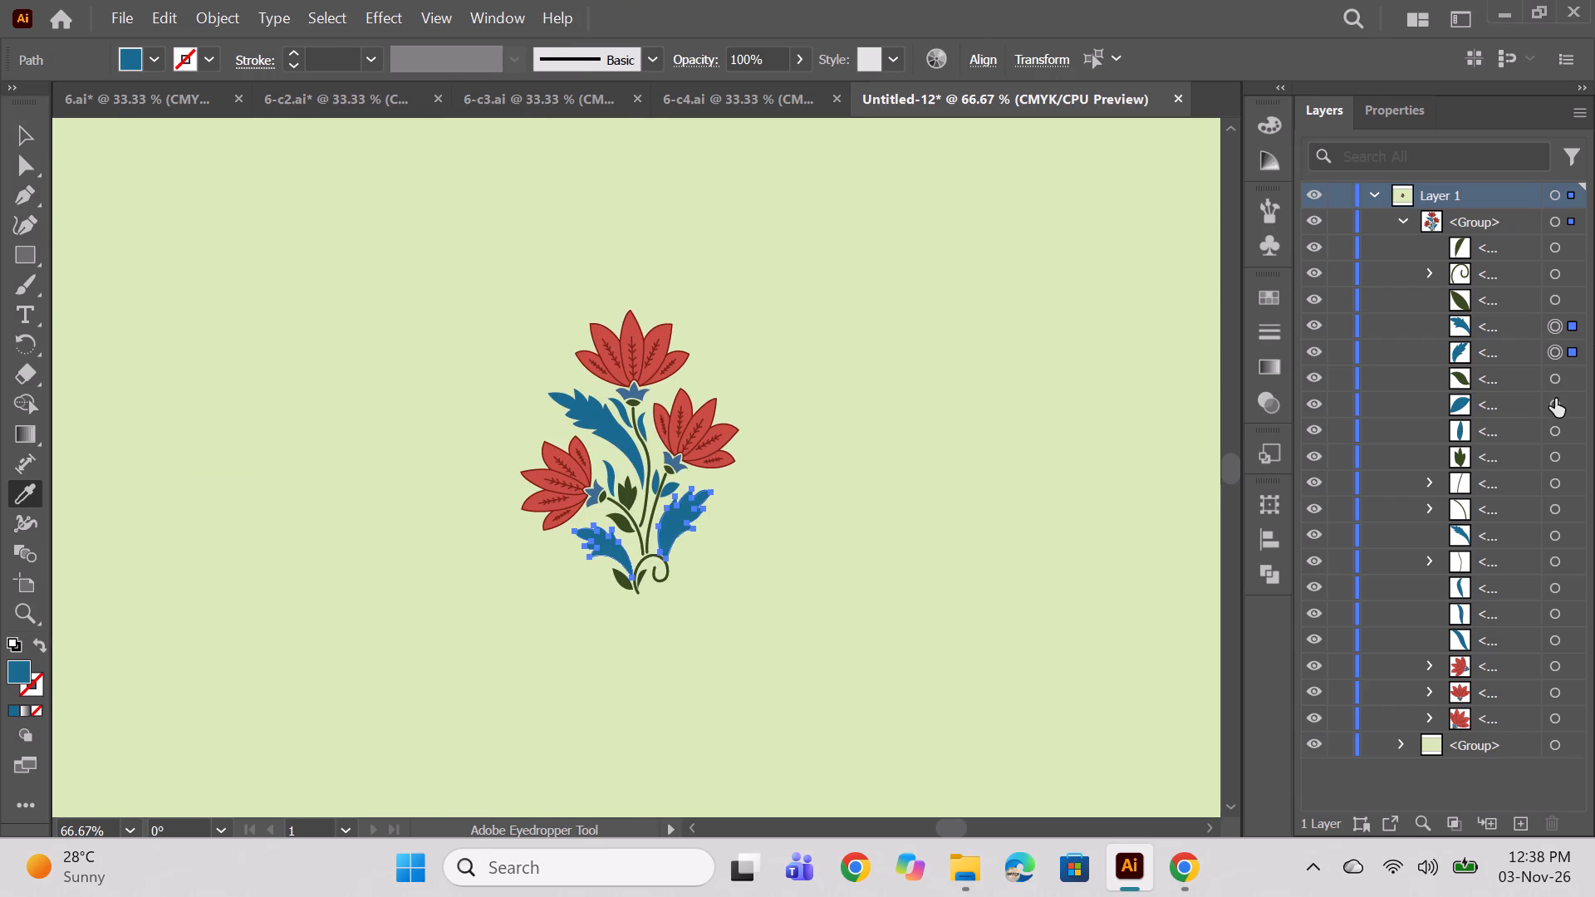
pyautogui.keyDown('ctrl'); pyautogui.click(1555, 399); pyautogui.keyUp('ctrl')
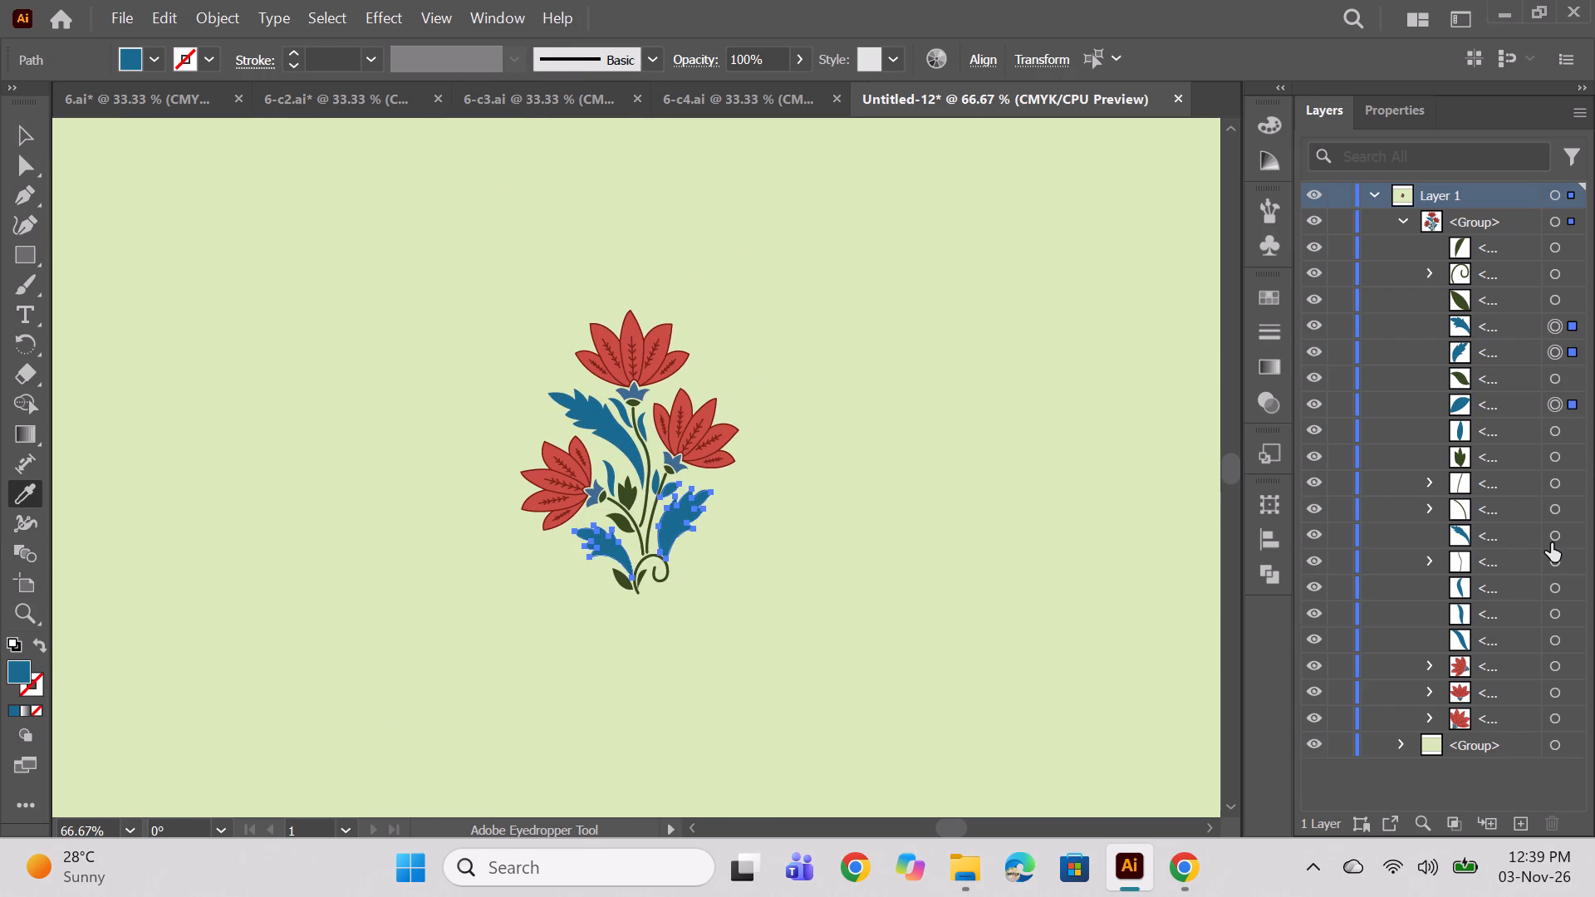
pyautogui.keyDown('ctrl'); pyautogui.click(1556, 537); pyautogui.keyUp('ctrl')
pyautogui.keyDown('ctrl'); pyautogui.click(1556, 586); pyautogui.keyUp('ctrl')
pyautogui.keyDown('ctrl'); pyautogui.click(1554, 610); pyautogui.keyUp('ctrl')
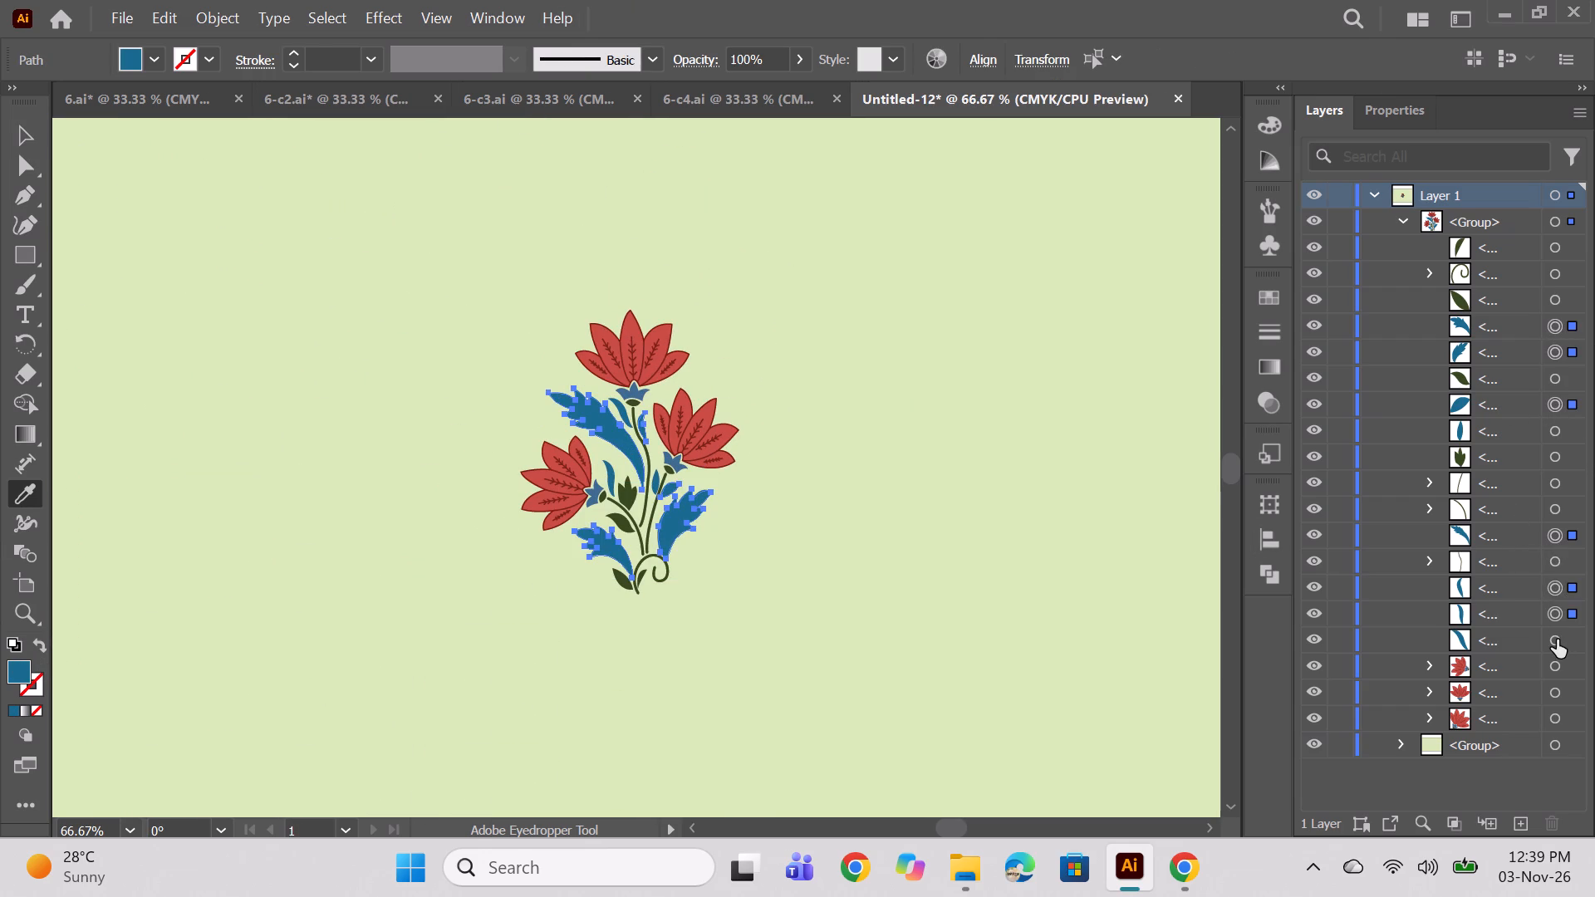
pyautogui.keyDown('ctrl'); pyautogui.click(1557, 640); pyautogui.keyUp('ctrl')
pyautogui.click(17, 684)
pyautogui.doubleClick(17, 678)
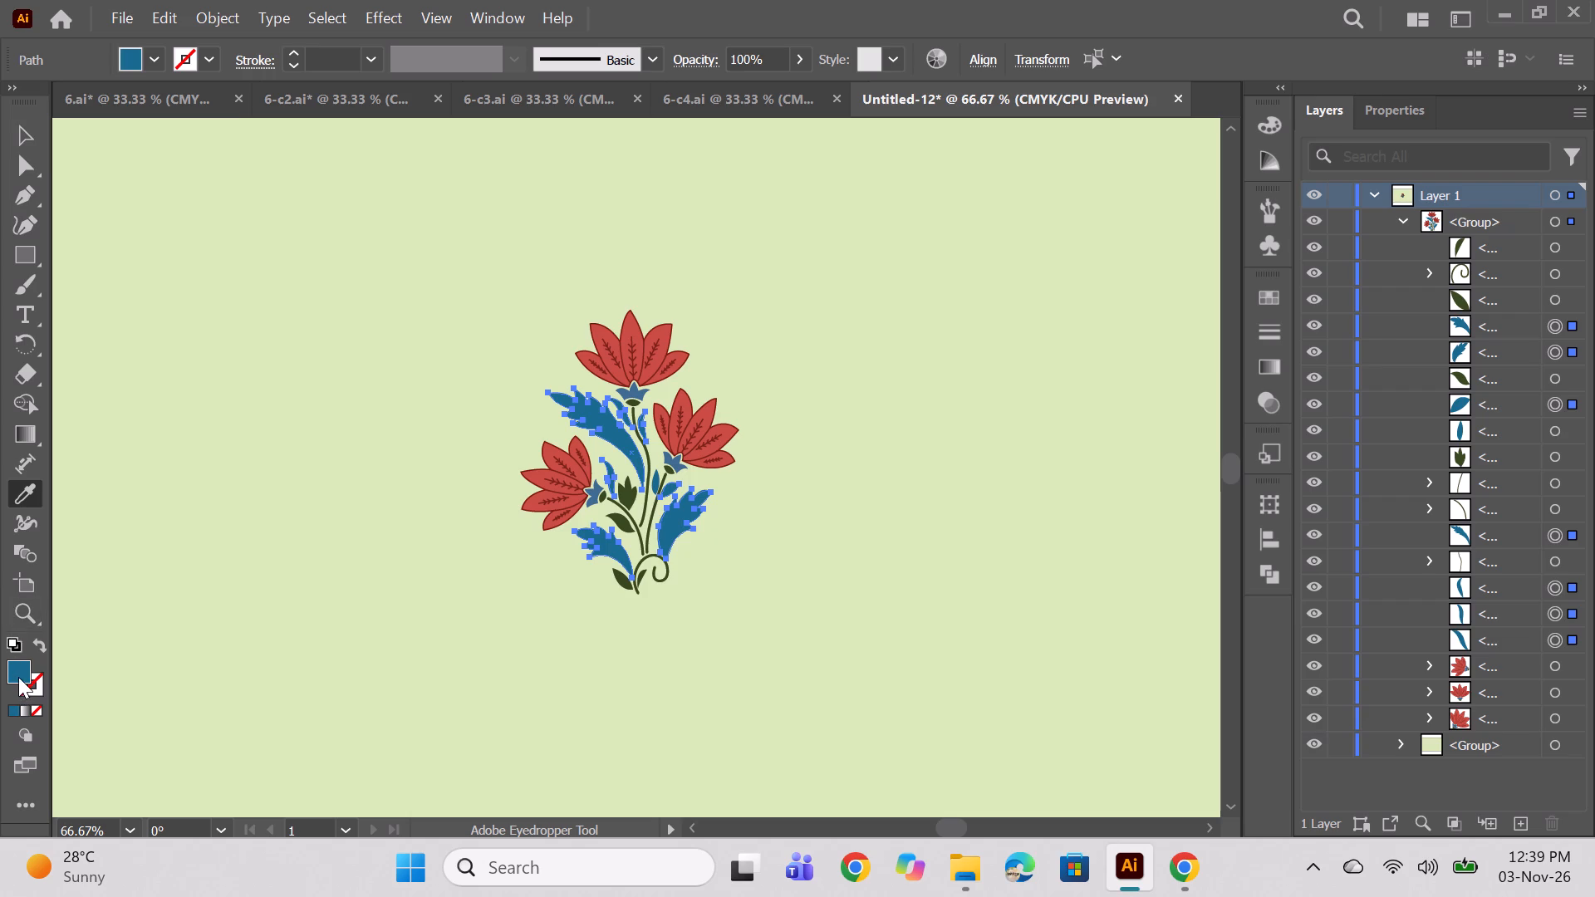
pyautogui.click(1136, 481)
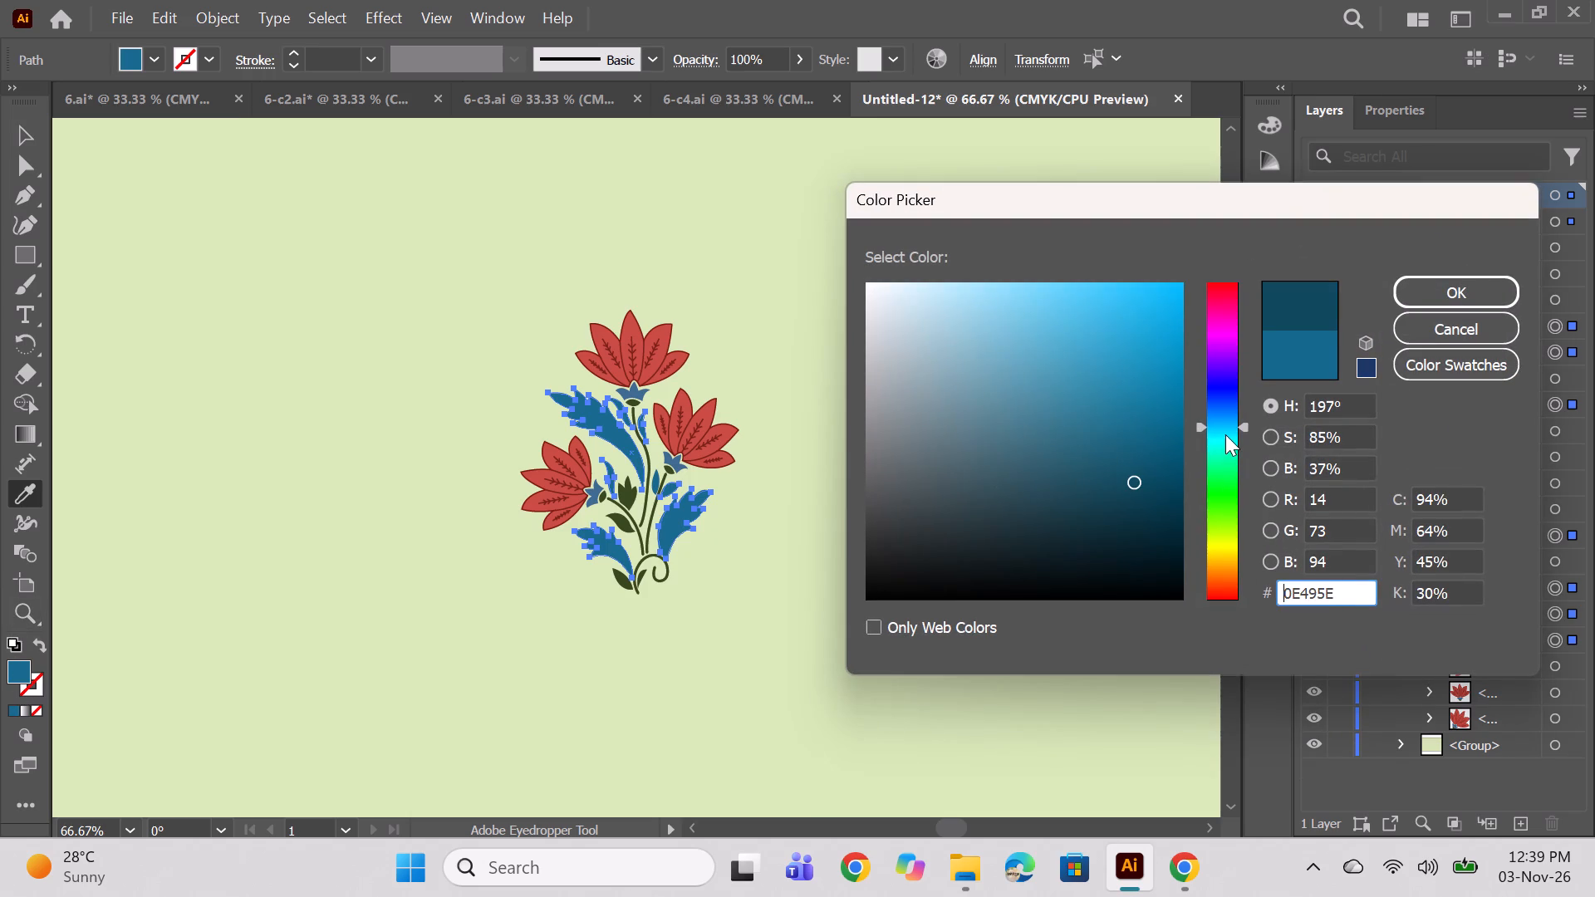
pyautogui.click(1225, 434)
pyautogui.click(1115, 482)
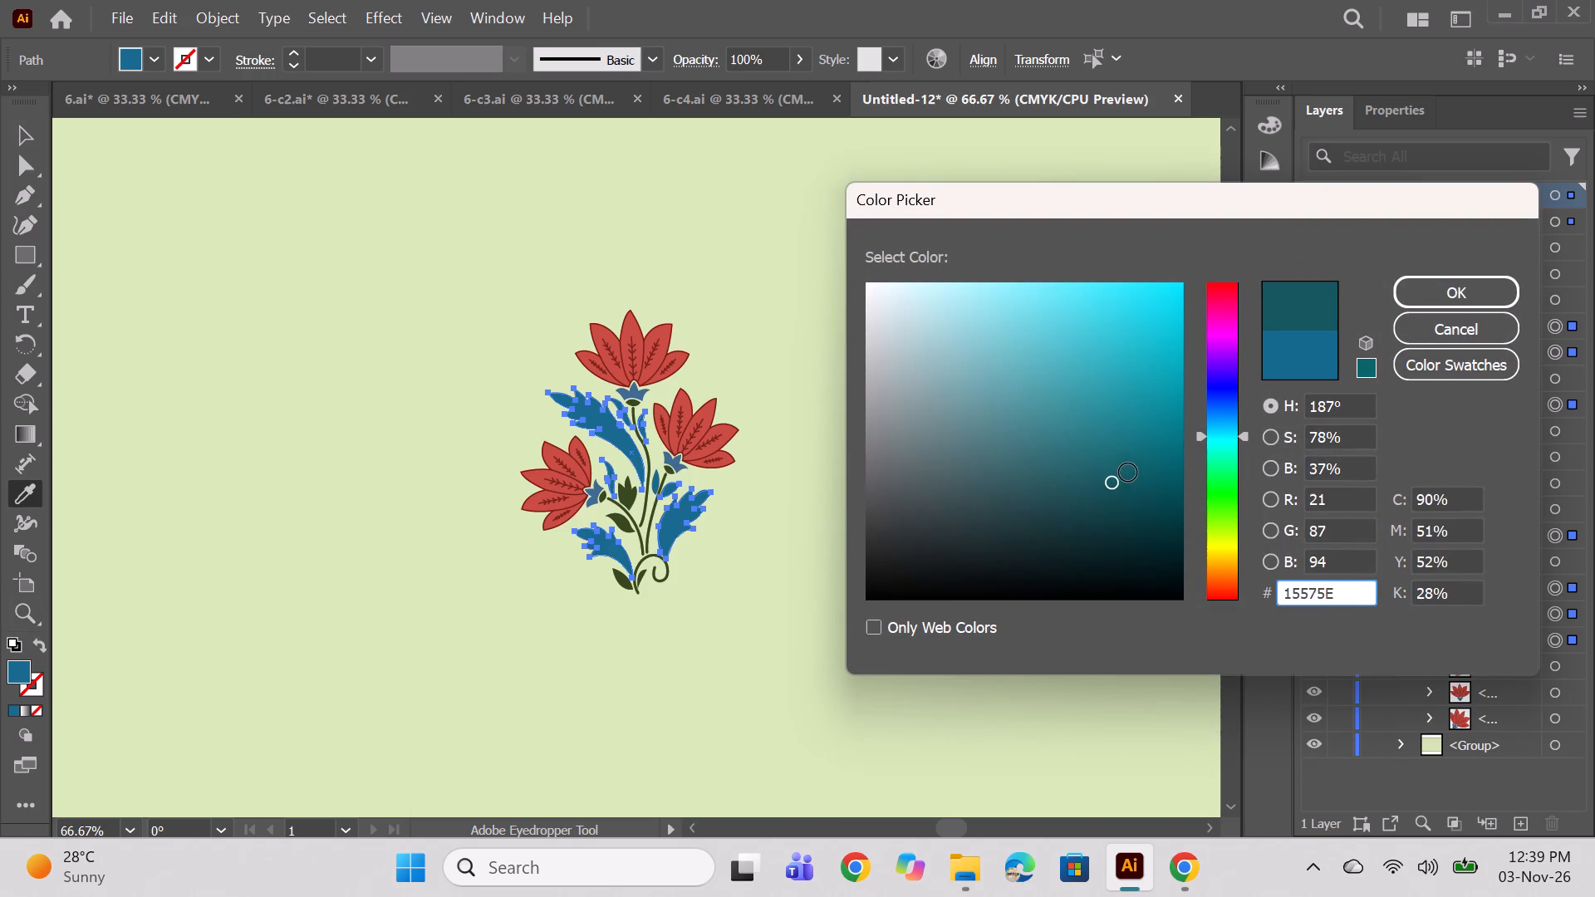
pyautogui.click(1128, 473)
pyautogui.click(1141, 465)
pyautogui.click(1138, 464)
pyautogui.click(1141, 452)
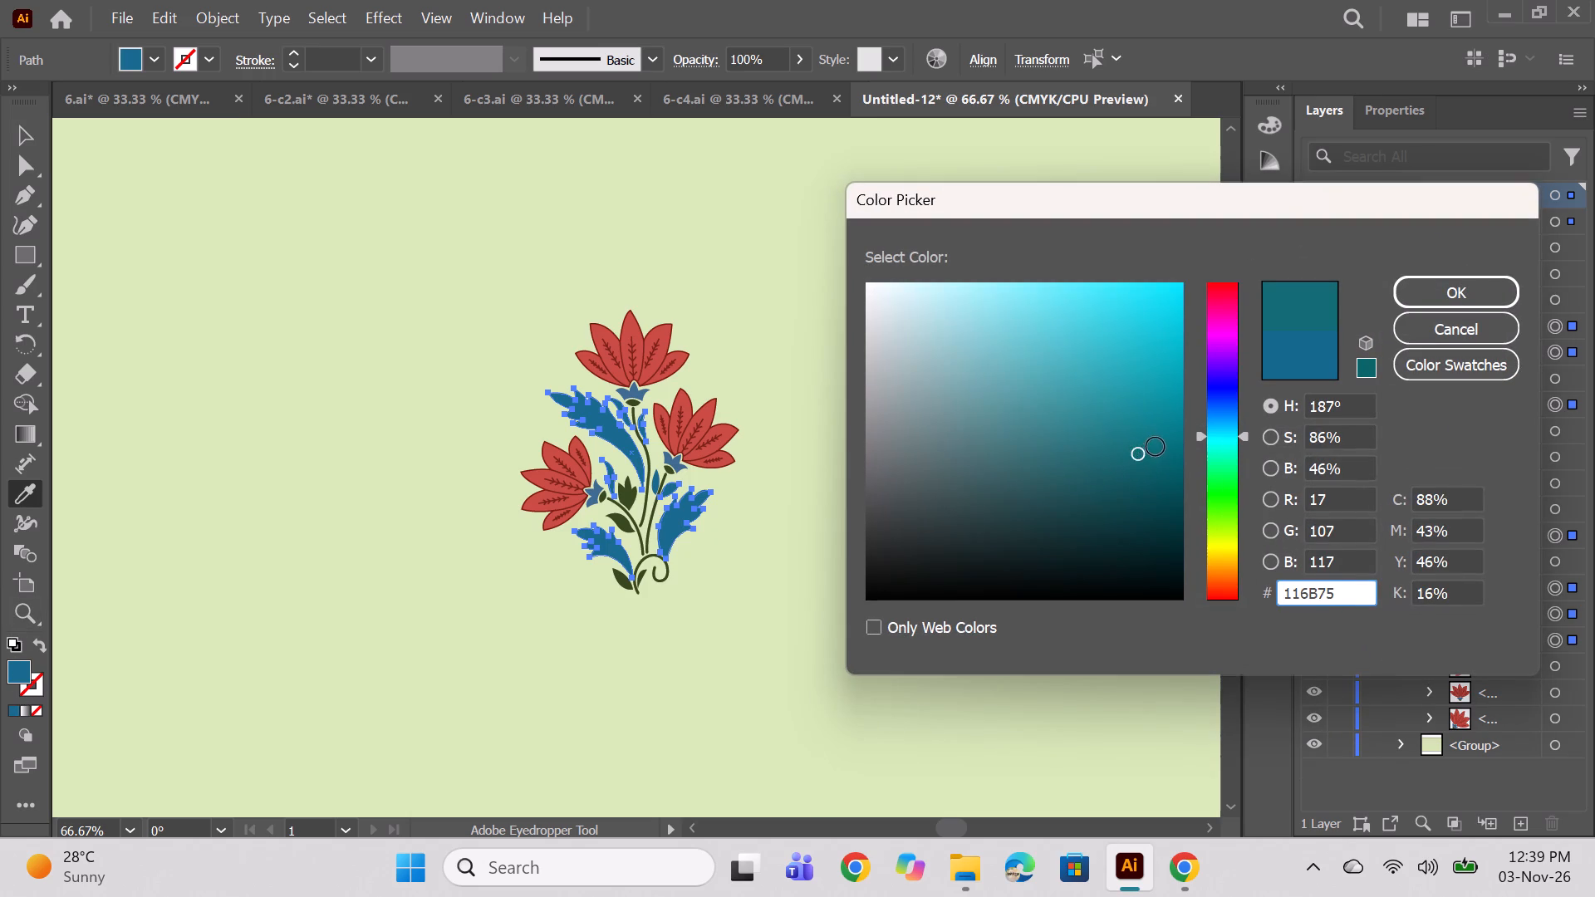
pyautogui.click(1156, 447)
pyautogui.click(1225, 426)
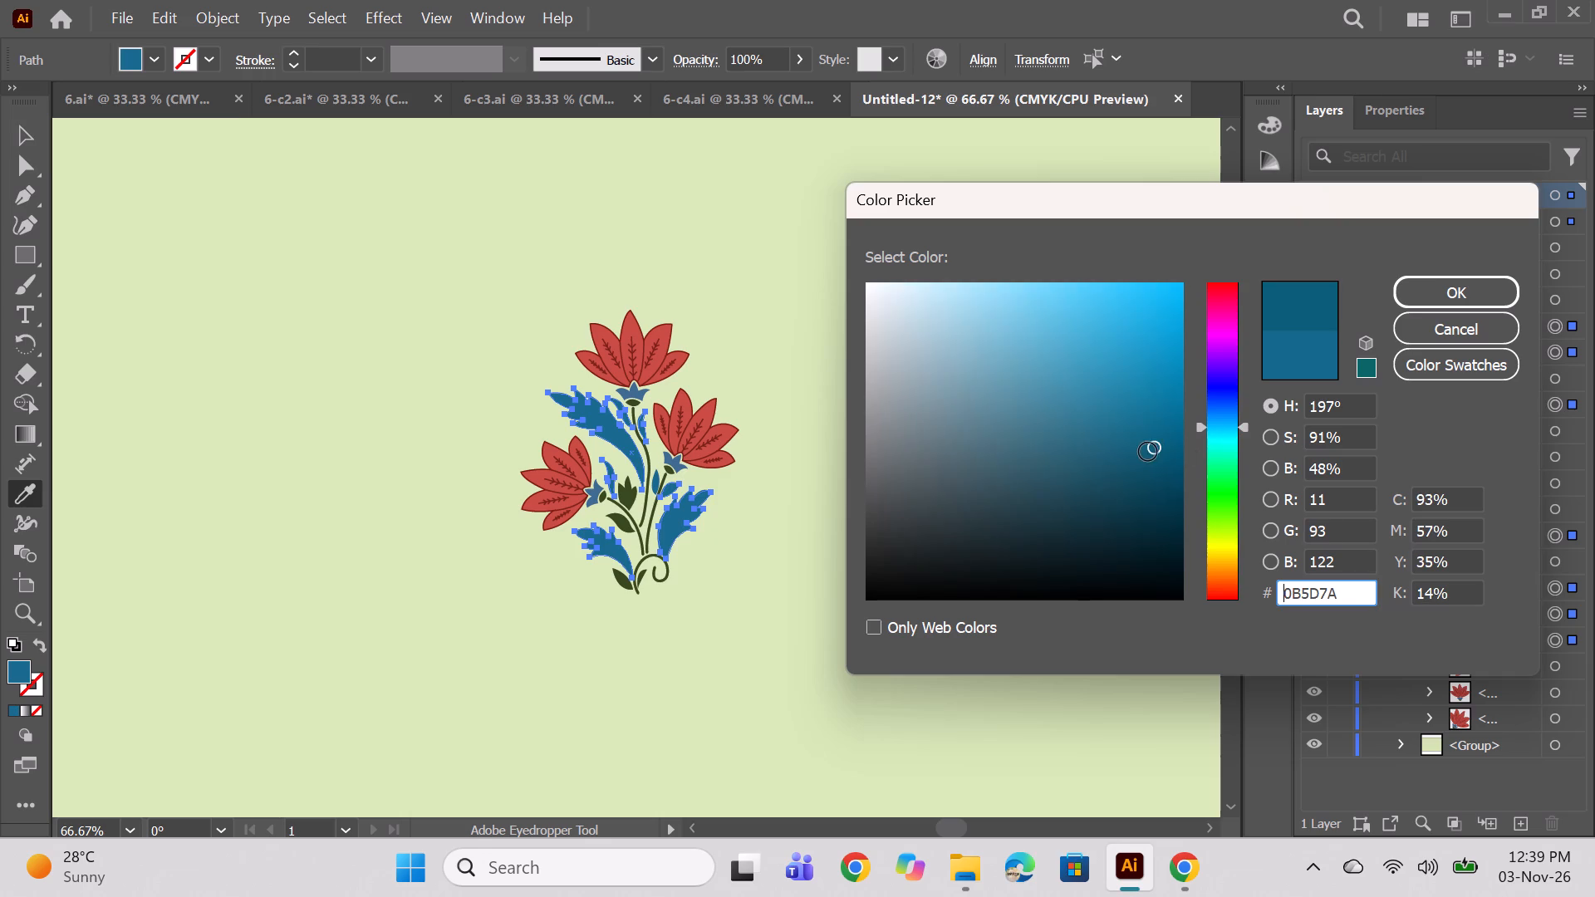
pyautogui.click(1148, 452)
pyautogui.click(1222, 432)
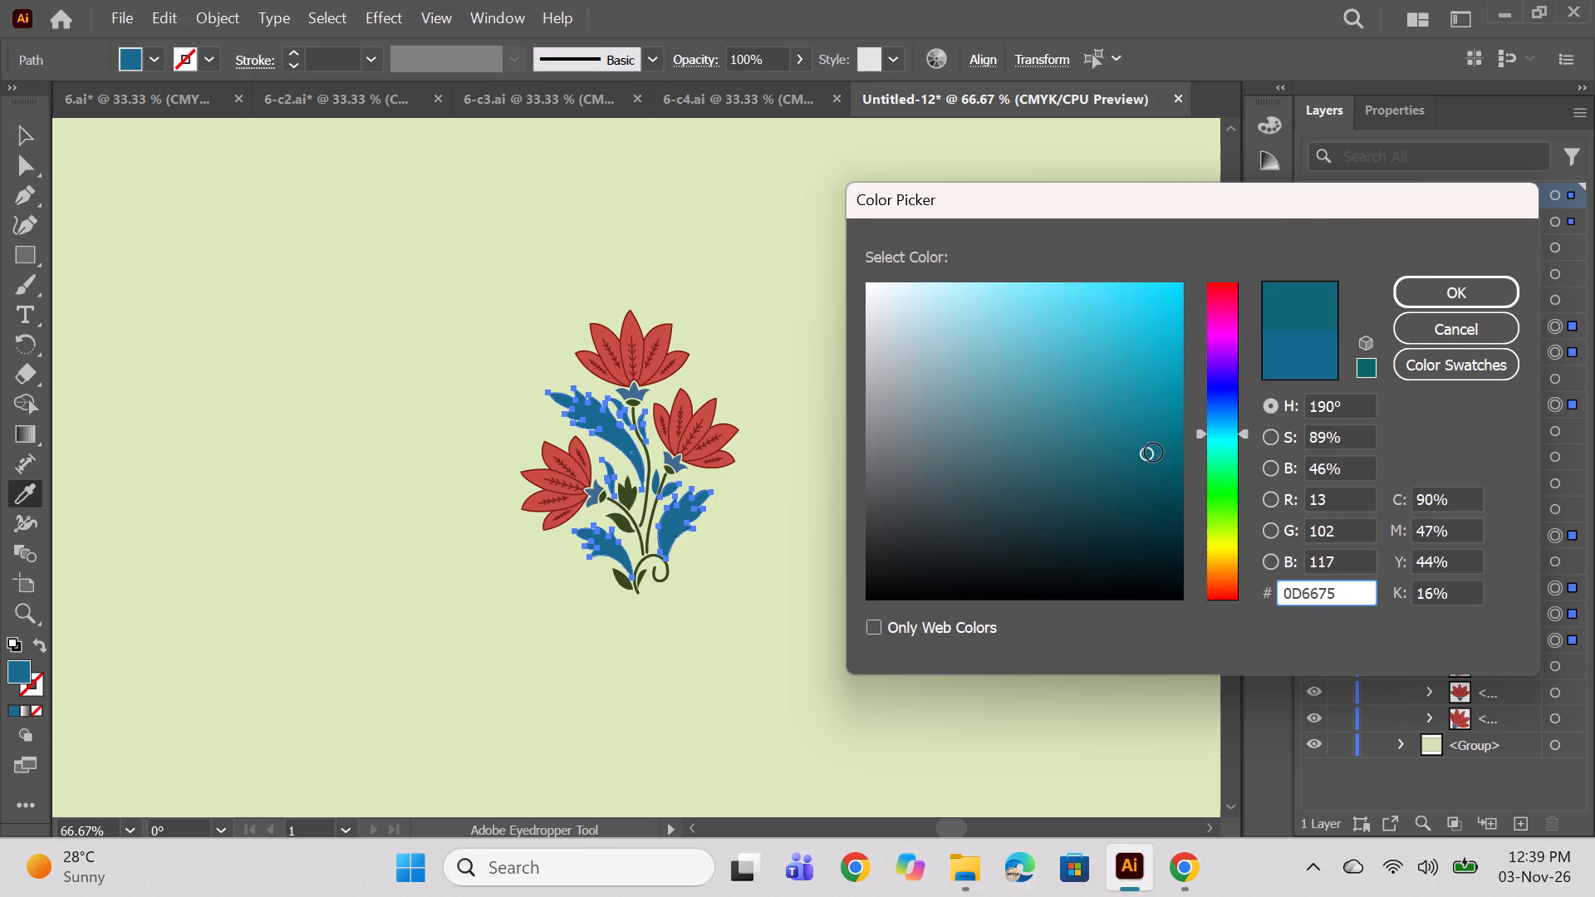
pyautogui.click(1133, 448)
pyautogui.click(1137, 444)
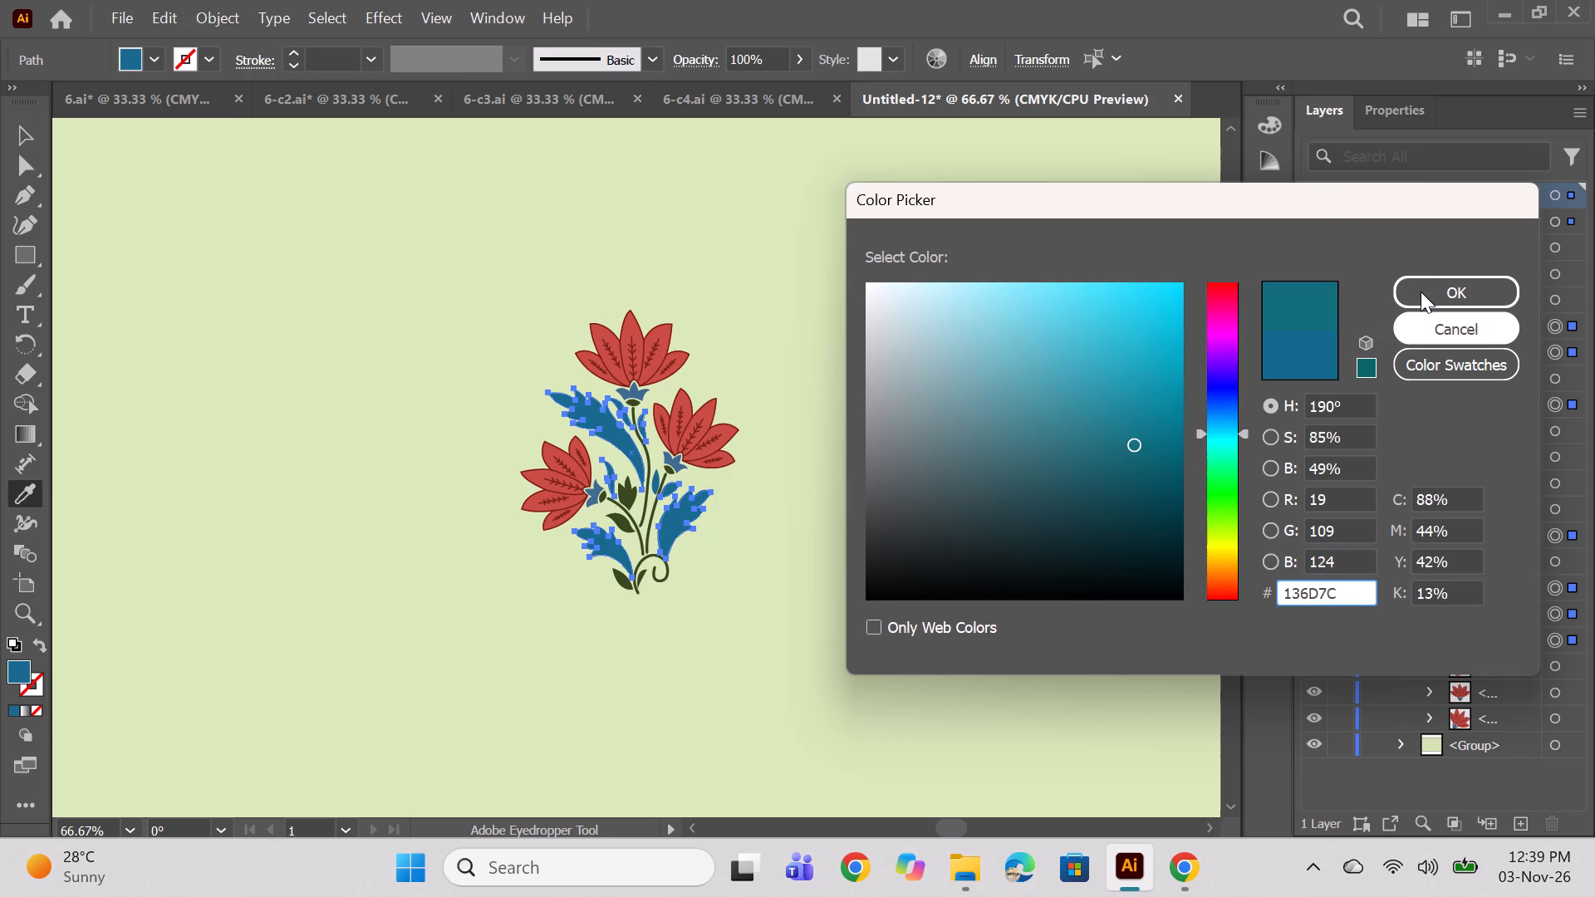
pyautogui.click(1421, 292)
pyautogui.keyDown('ctrl'); pyautogui.click(1029, 444); pyautogui.keyUp('ctrl')
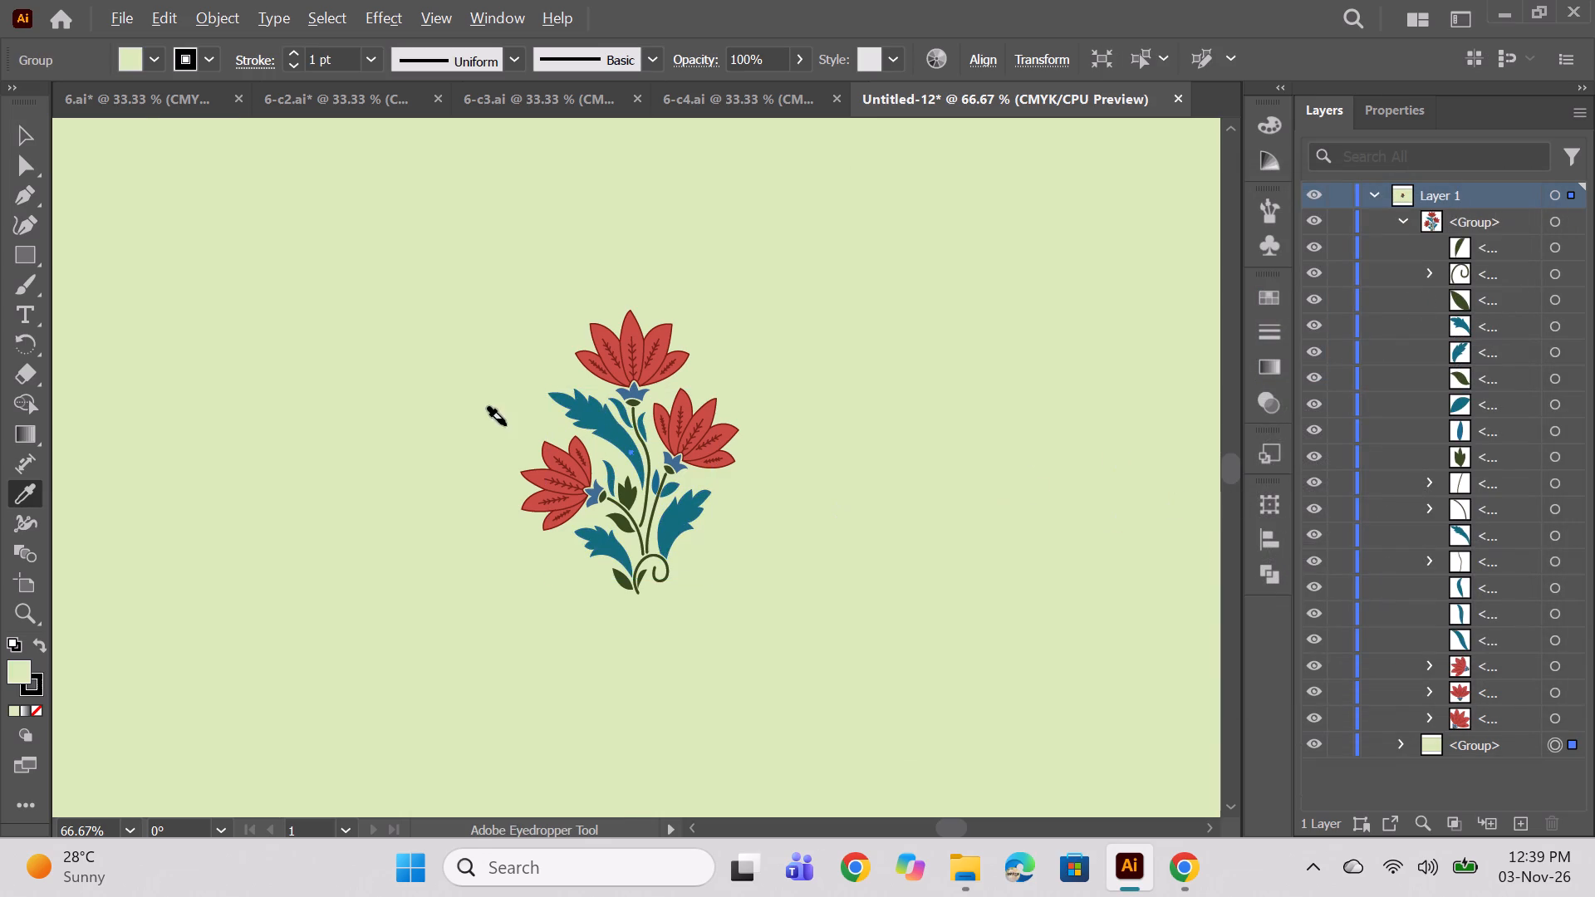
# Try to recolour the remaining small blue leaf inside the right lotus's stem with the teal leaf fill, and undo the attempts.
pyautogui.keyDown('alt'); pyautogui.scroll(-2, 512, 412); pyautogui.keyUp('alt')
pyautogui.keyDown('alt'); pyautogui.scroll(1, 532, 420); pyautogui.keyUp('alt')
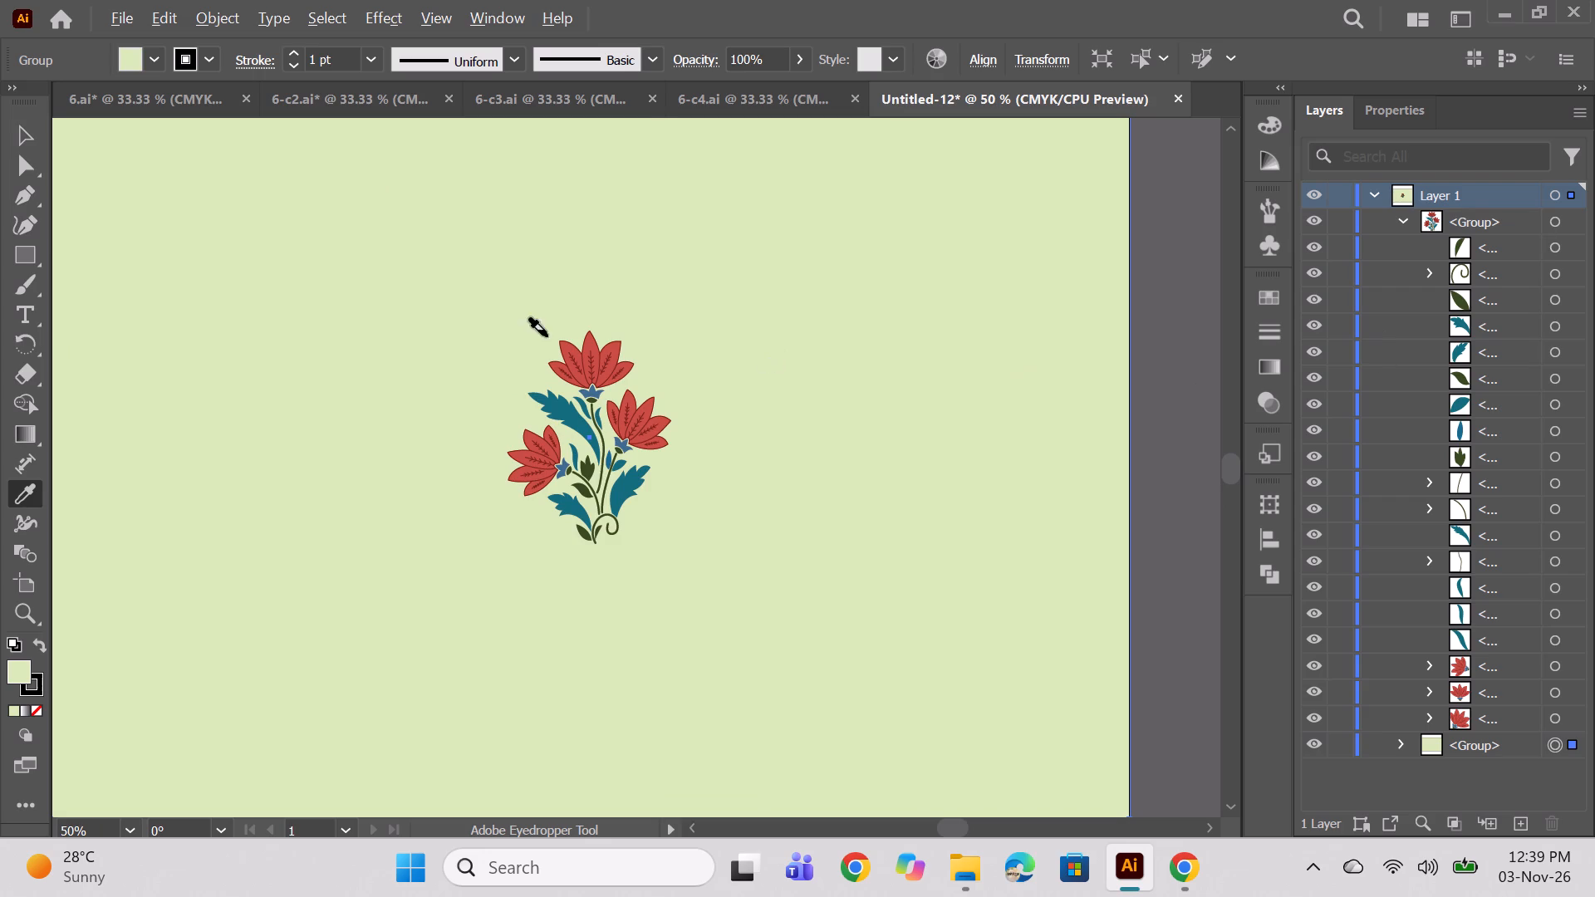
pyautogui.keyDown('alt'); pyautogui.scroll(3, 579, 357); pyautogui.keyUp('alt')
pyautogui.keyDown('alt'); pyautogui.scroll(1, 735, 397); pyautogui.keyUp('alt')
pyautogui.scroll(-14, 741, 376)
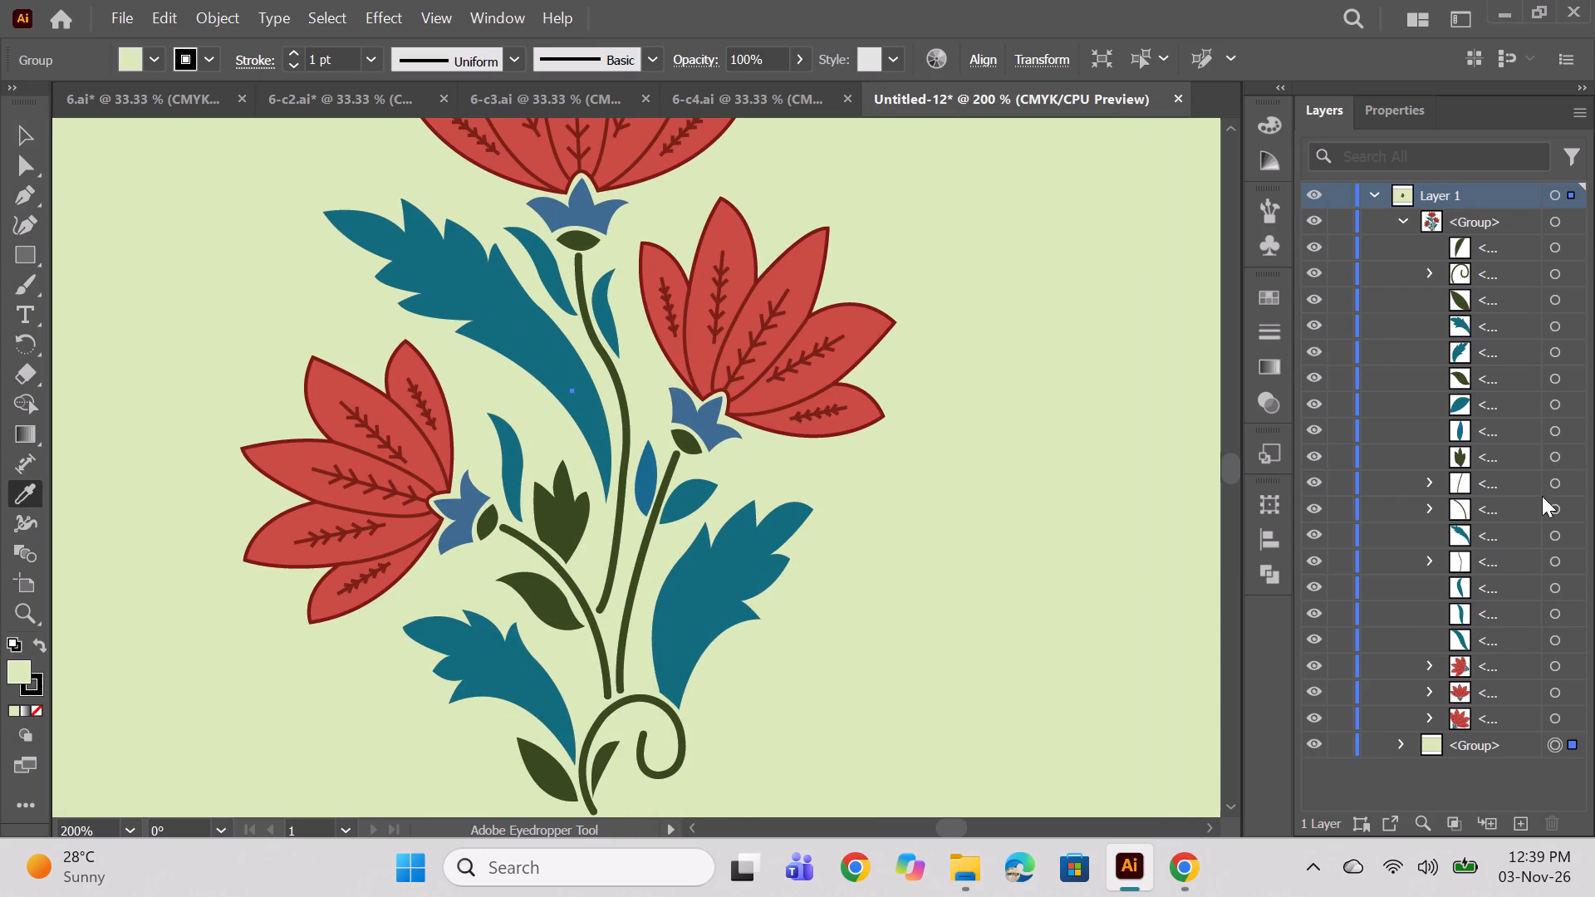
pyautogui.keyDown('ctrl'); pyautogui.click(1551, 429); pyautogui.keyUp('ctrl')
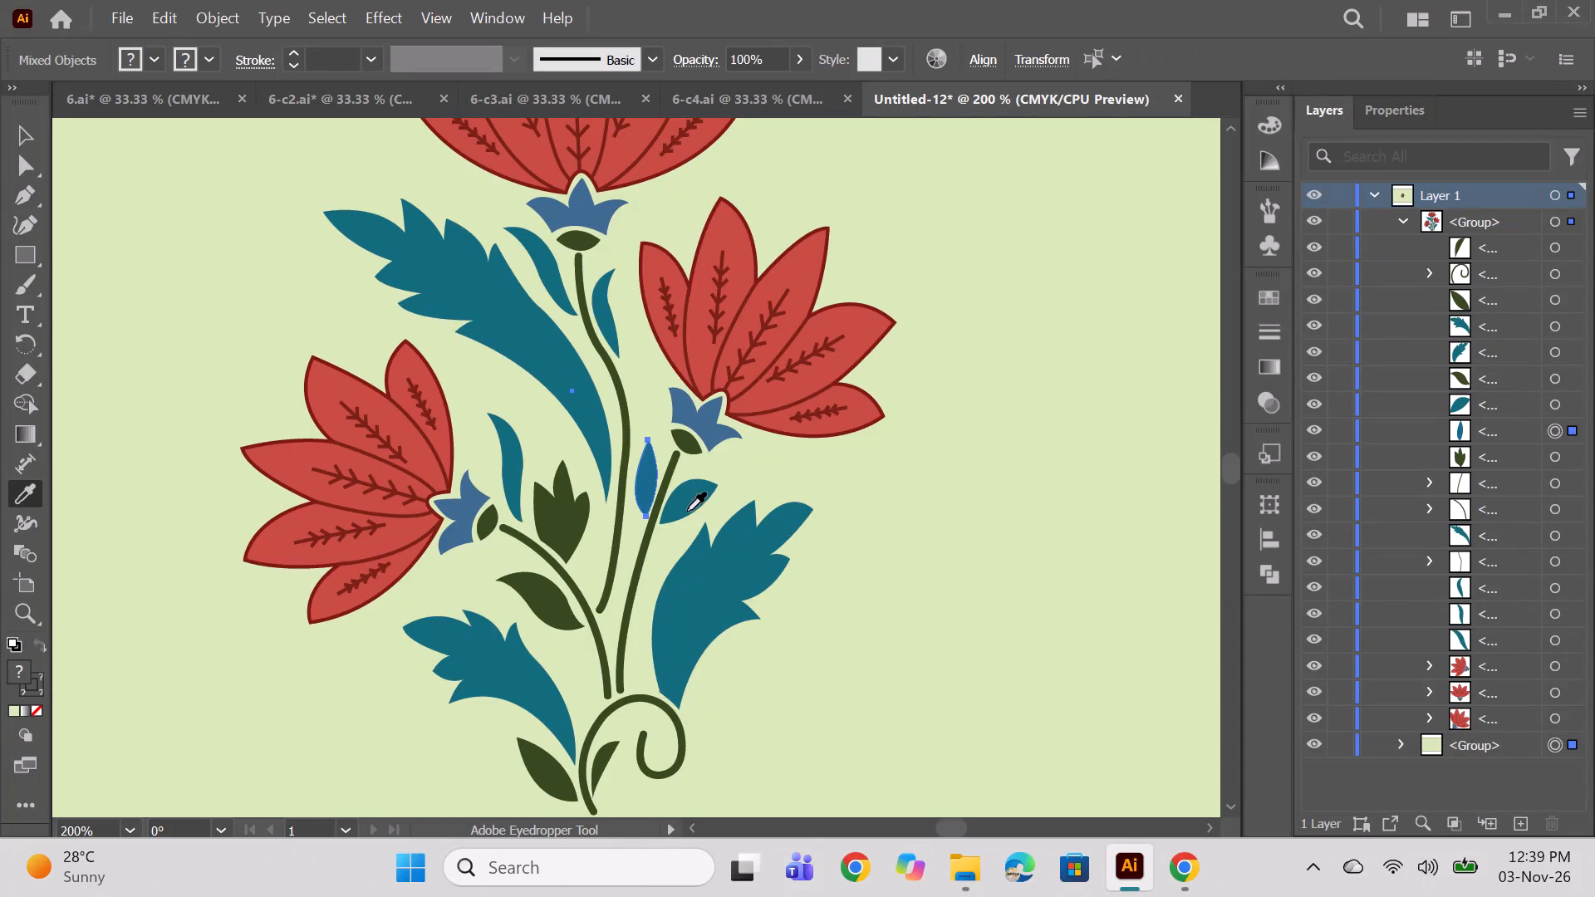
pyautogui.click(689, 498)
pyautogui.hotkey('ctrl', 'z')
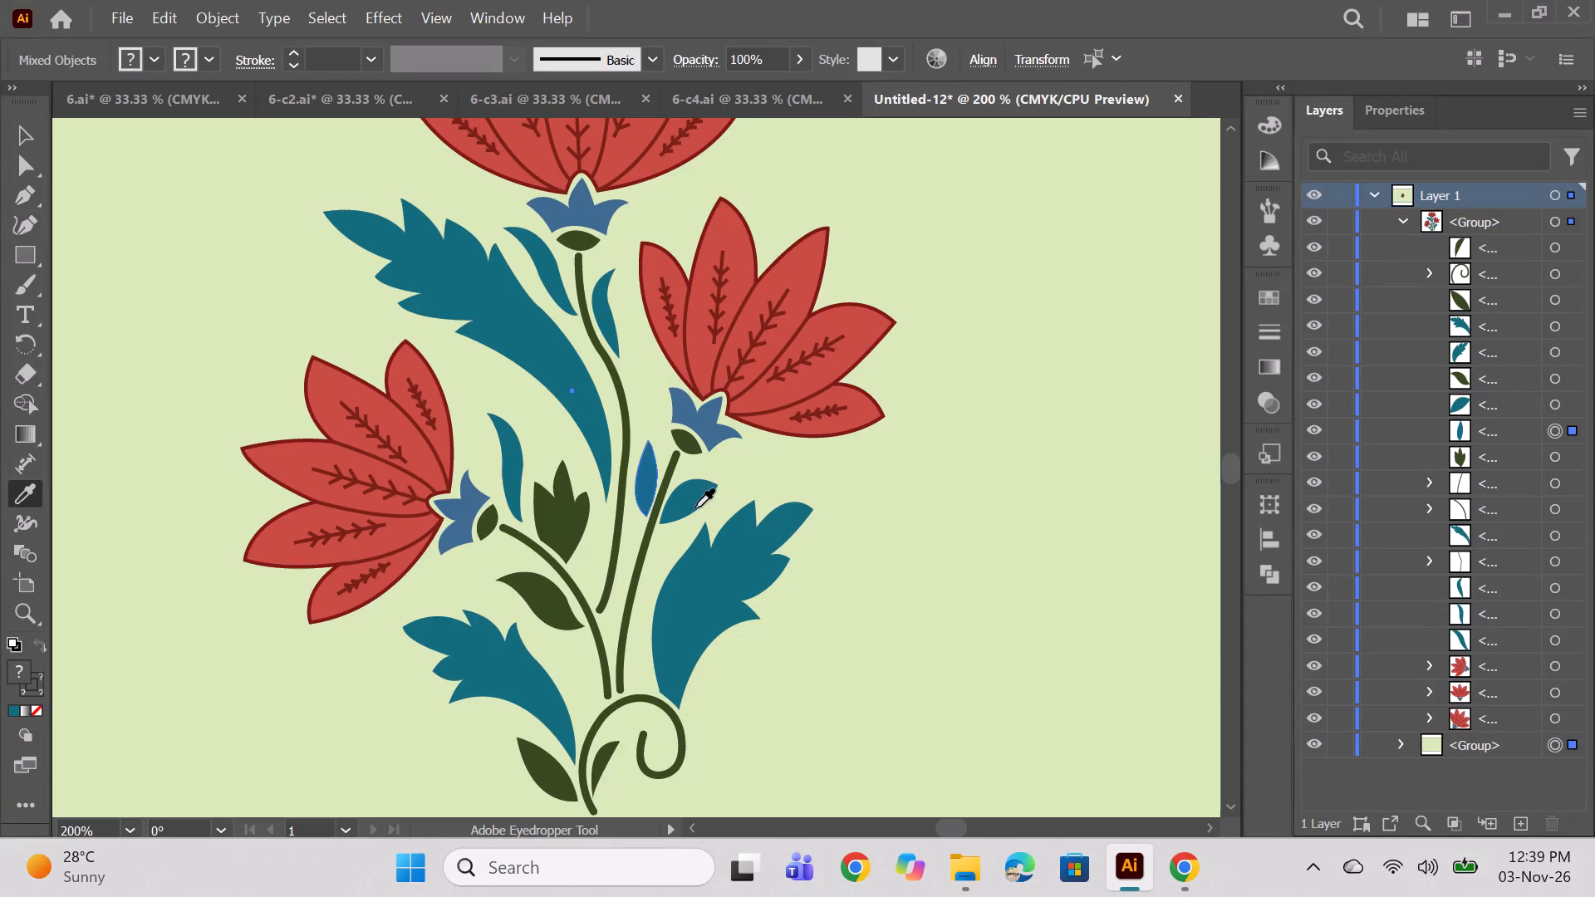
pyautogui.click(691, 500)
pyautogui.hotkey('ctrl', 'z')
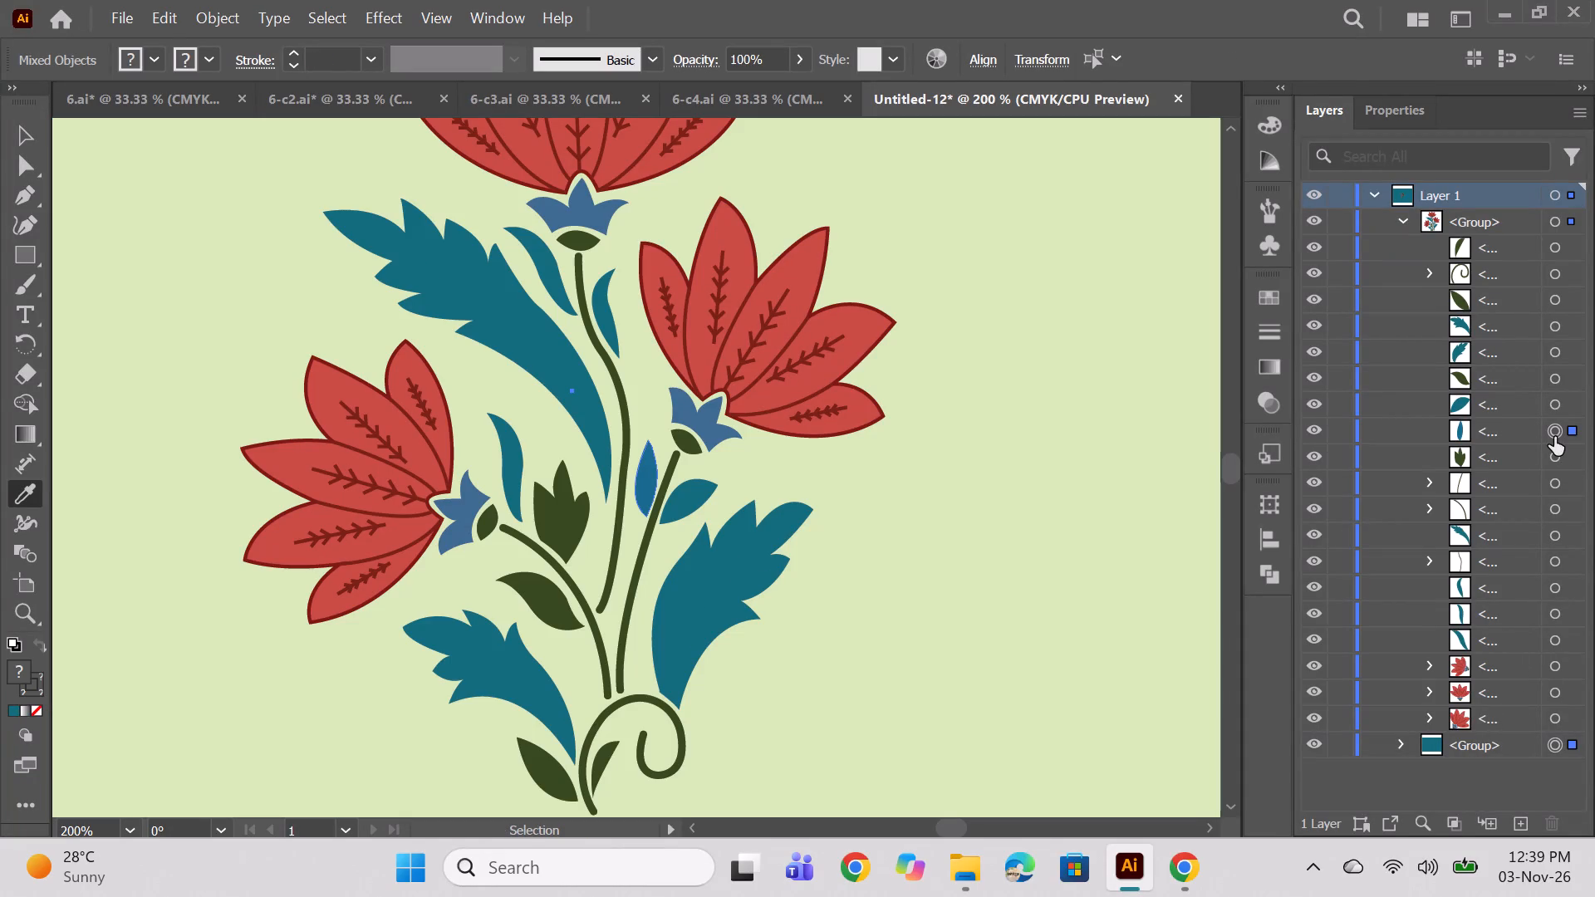
# Select only the remaining small blue leaf, recolour it with the neighbouring leaf's teal fill, and leave the leaf deselected.
pyautogui.click(1554, 437)
pyautogui.click(692, 504)
pyautogui.keyDown('ctrl'); pyautogui.click(995, 518); pyautogui.keyUp('ctrl')
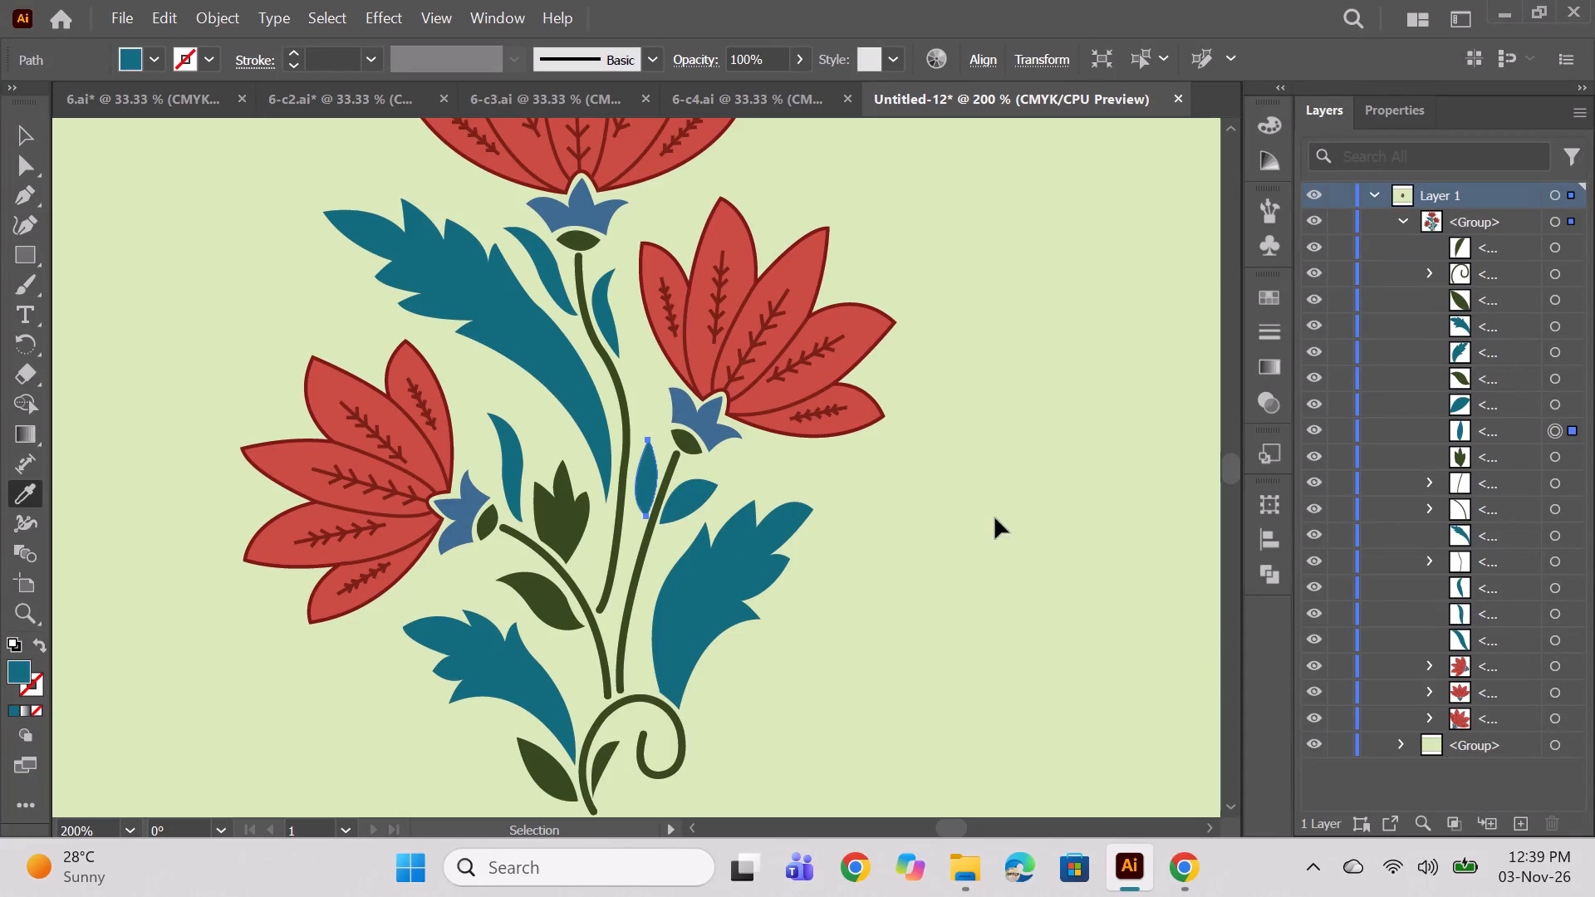
# Recolour the blue calyx of each of the three lotuses with the serrated leaf's teal fill.
pyautogui.click(1424, 671)
pyautogui.click(1544, 716)
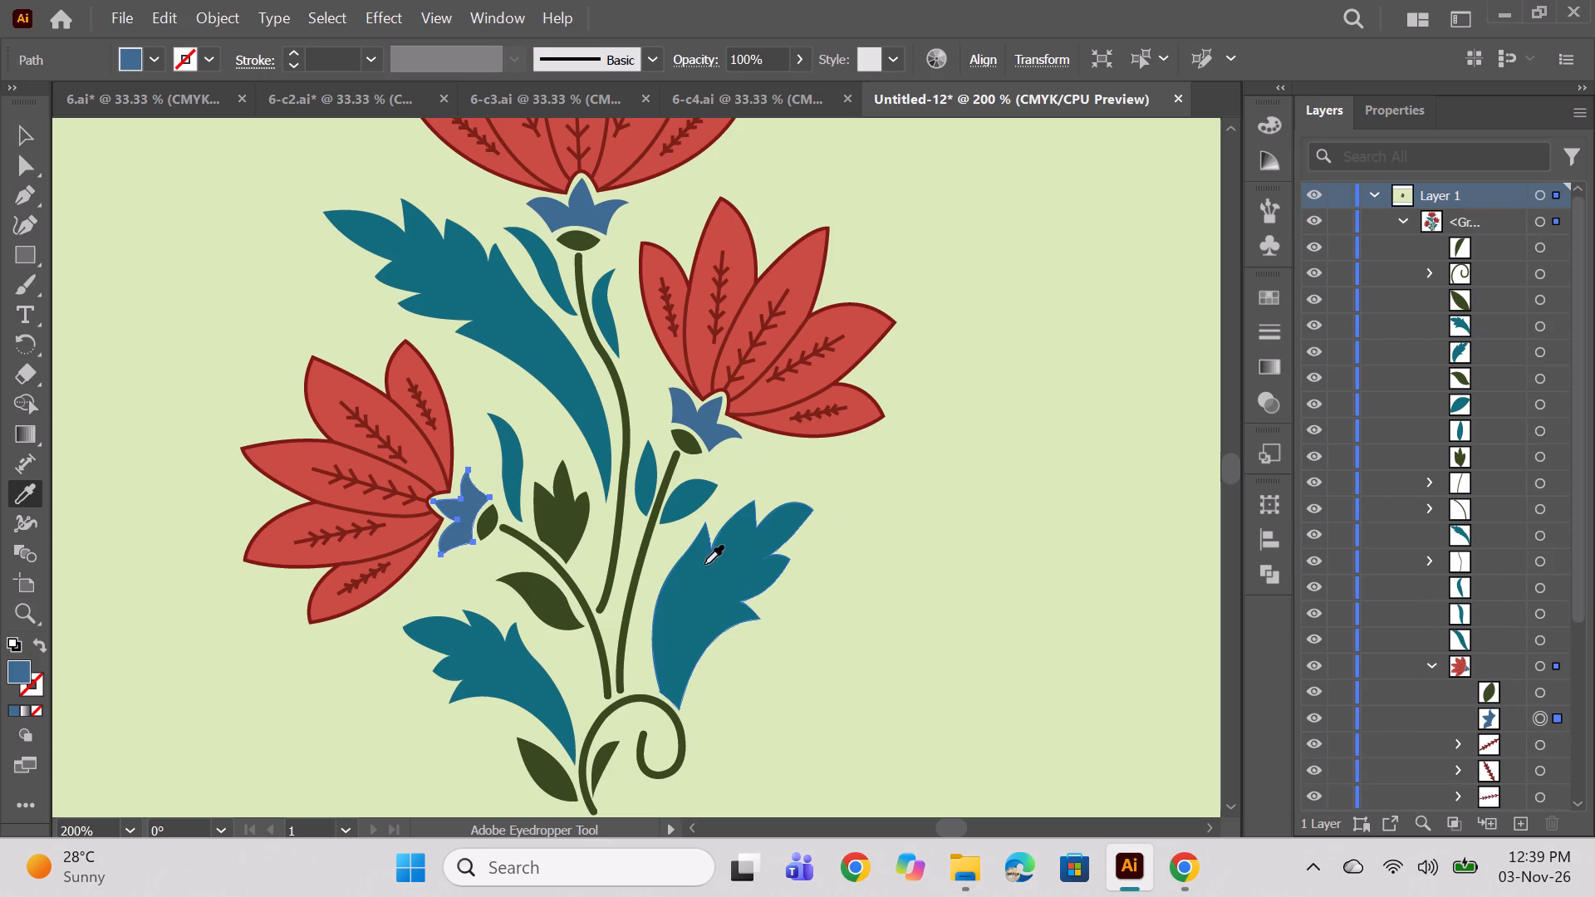
pyautogui.click(704, 564)
pyautogui.scroll(-3, 1480, 580)
pyautogui.click(1430, 428)
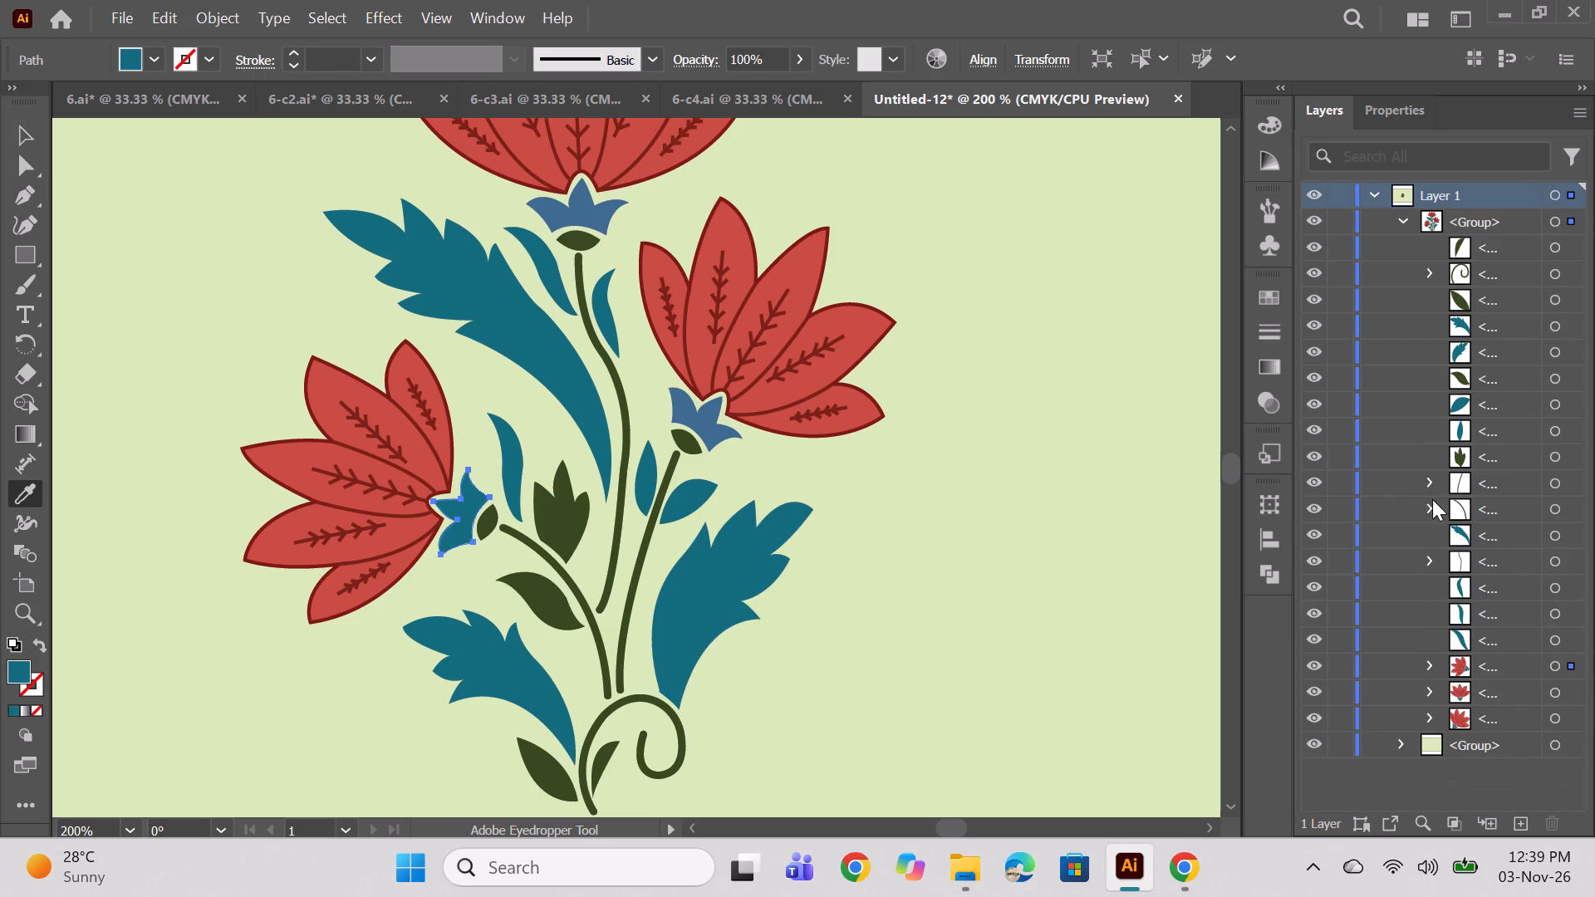
pyautogui.click(1426, 695)
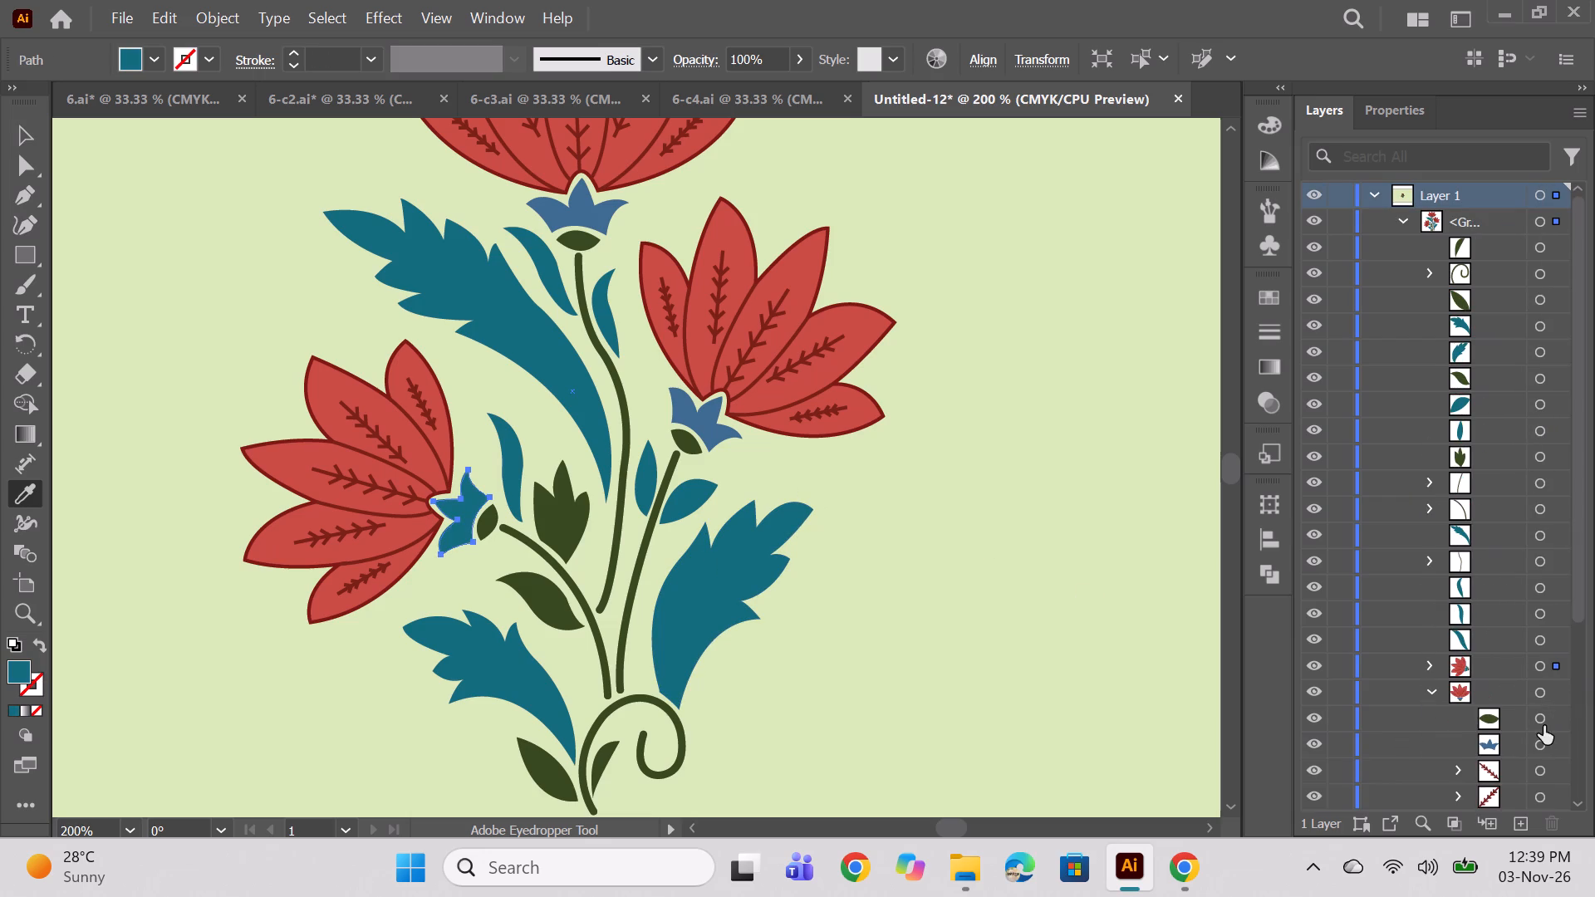
pyautogui.click(1538, 745)
pyautogui.click(681, 600)
pyautogui.scroll(-4, 1484, 517)
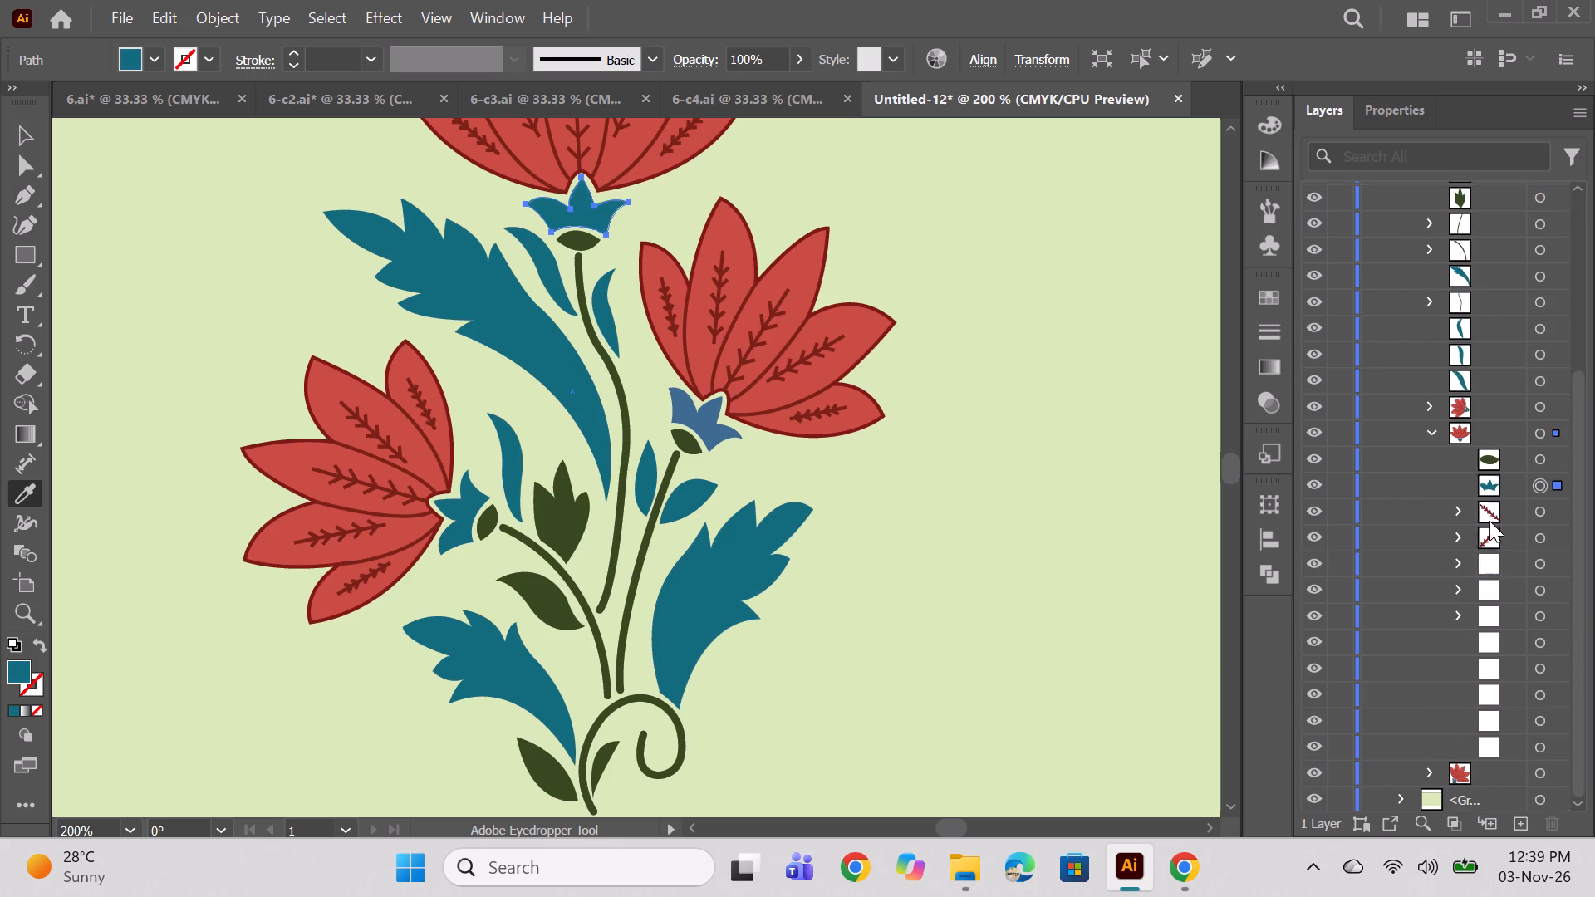
pyautogui.click(1430, 432)
pyautogui.click(1431, 714)
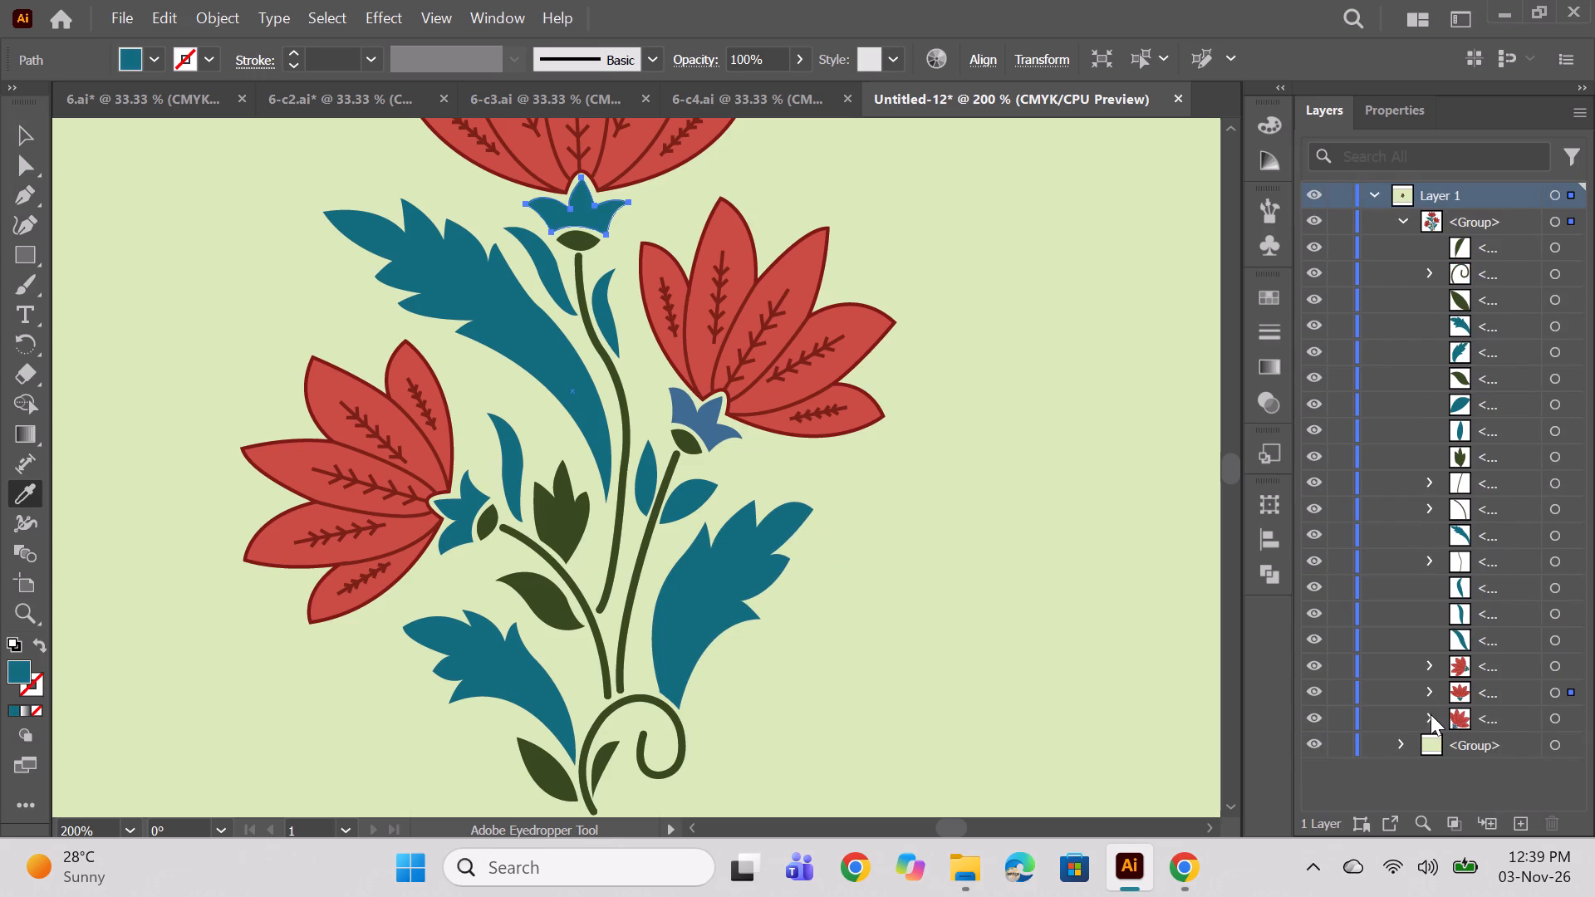
pyautogui.scroll(-6, 1474, 578)
pyautogui.click(1539, 507)
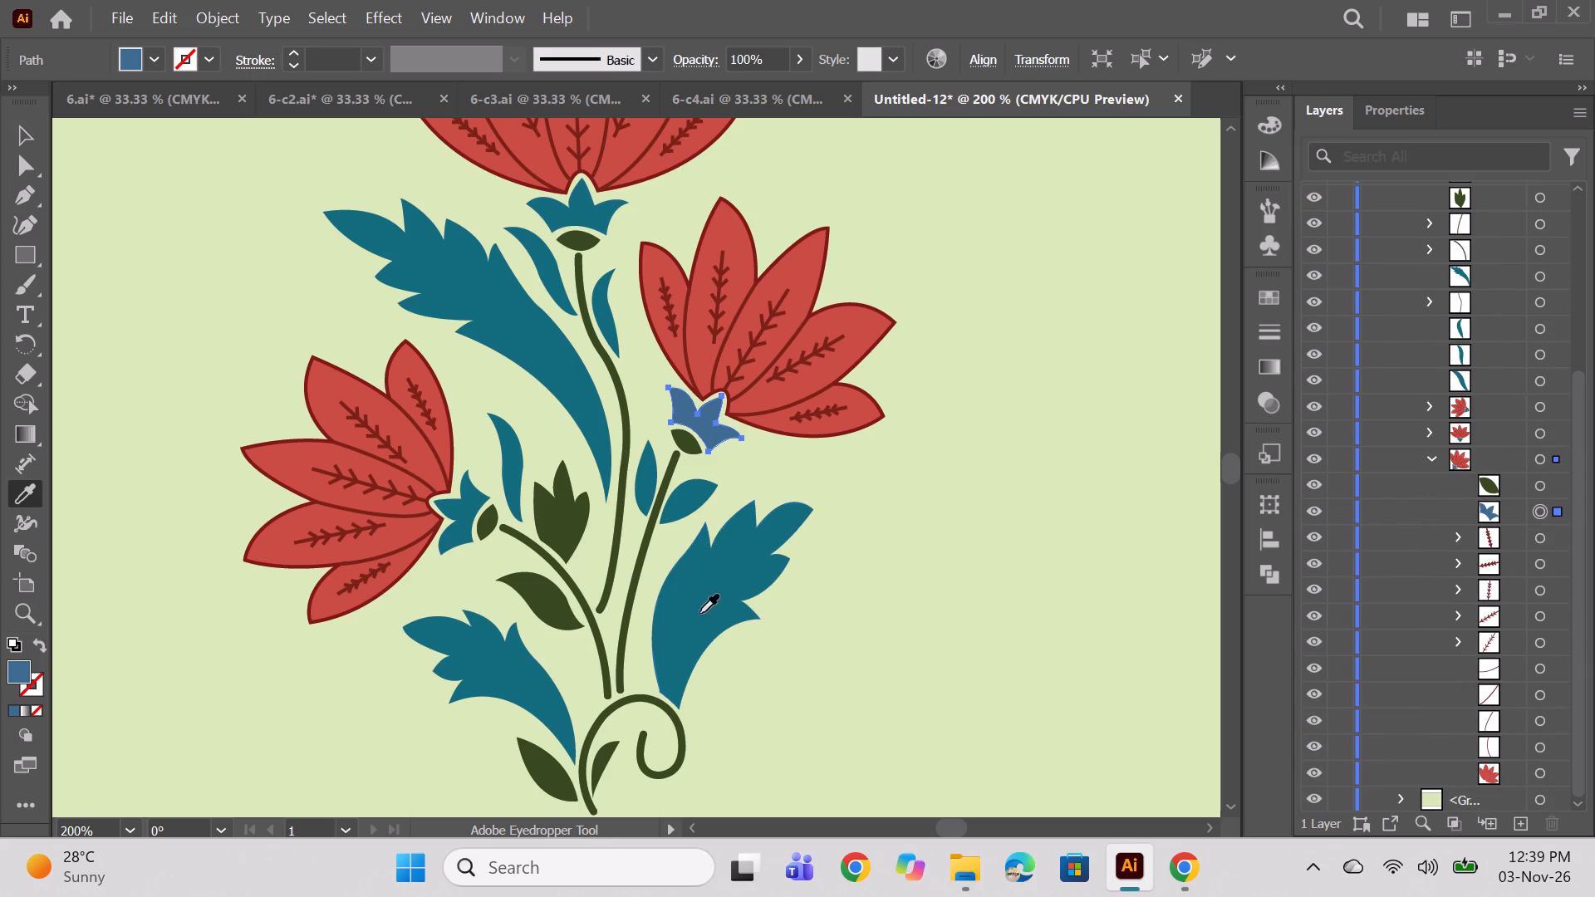
pyautogui.click(699, 613)
pyautogui.keyDown('ctrl'); pyautogui.click(1010, 534); pyautogui.keyUp('ctrl')
# Make a new pattern from the whole recoloured flower motif group.
pyautogui.keyDown('alt'); pyautogui.scroll(-6, 856, 455); pyautogui.keyUp('alt')
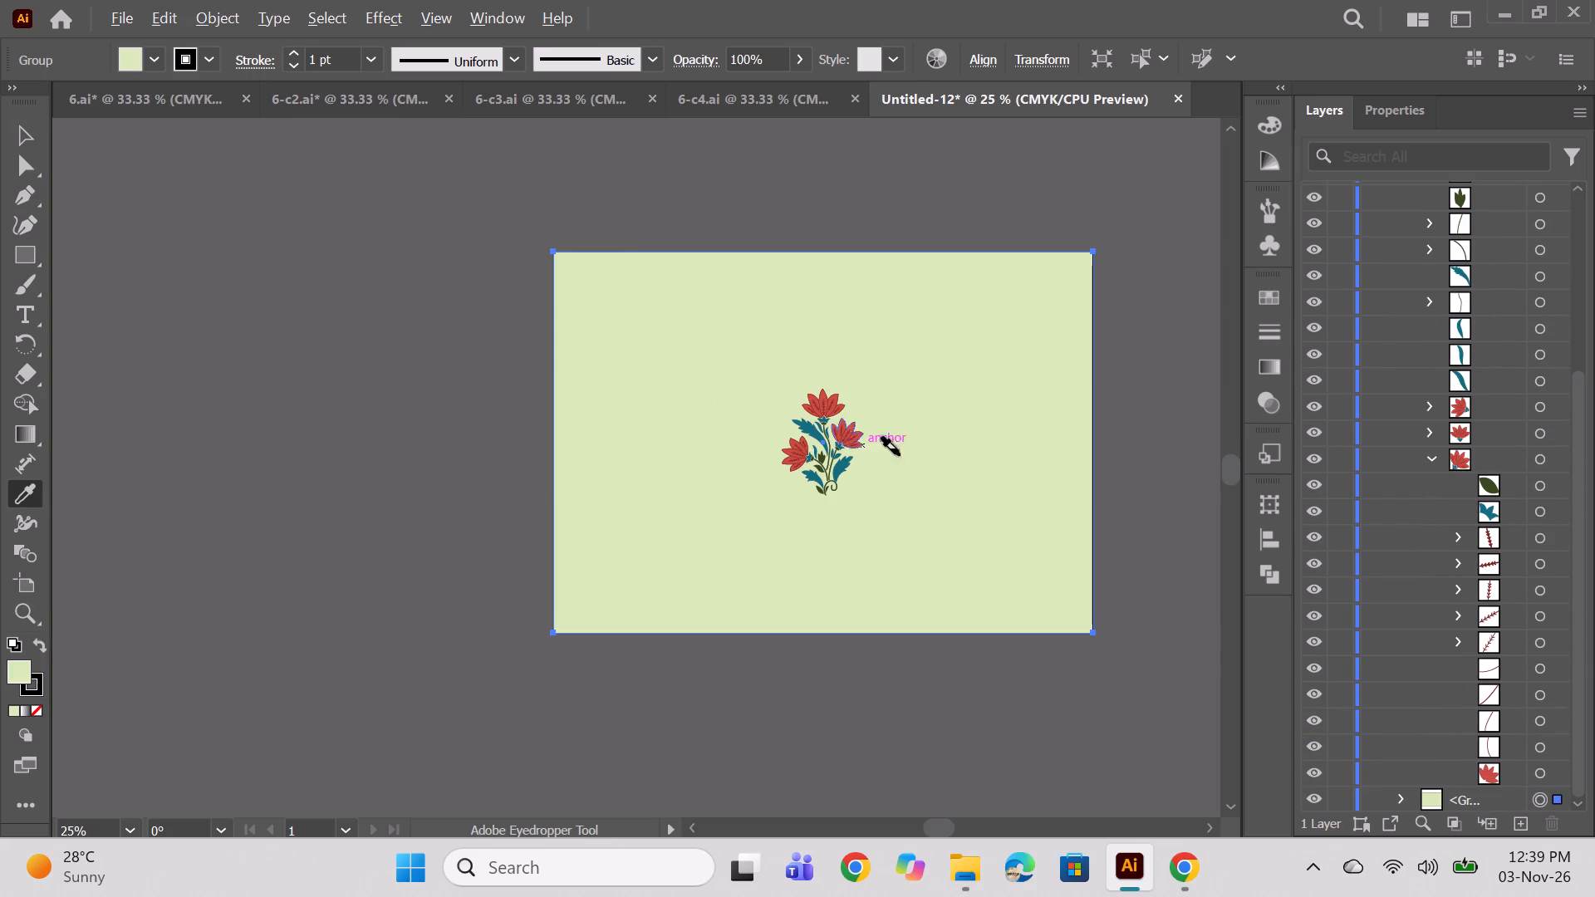
pyautogui.click(17, 140)
pyautogui.click(844, 442)
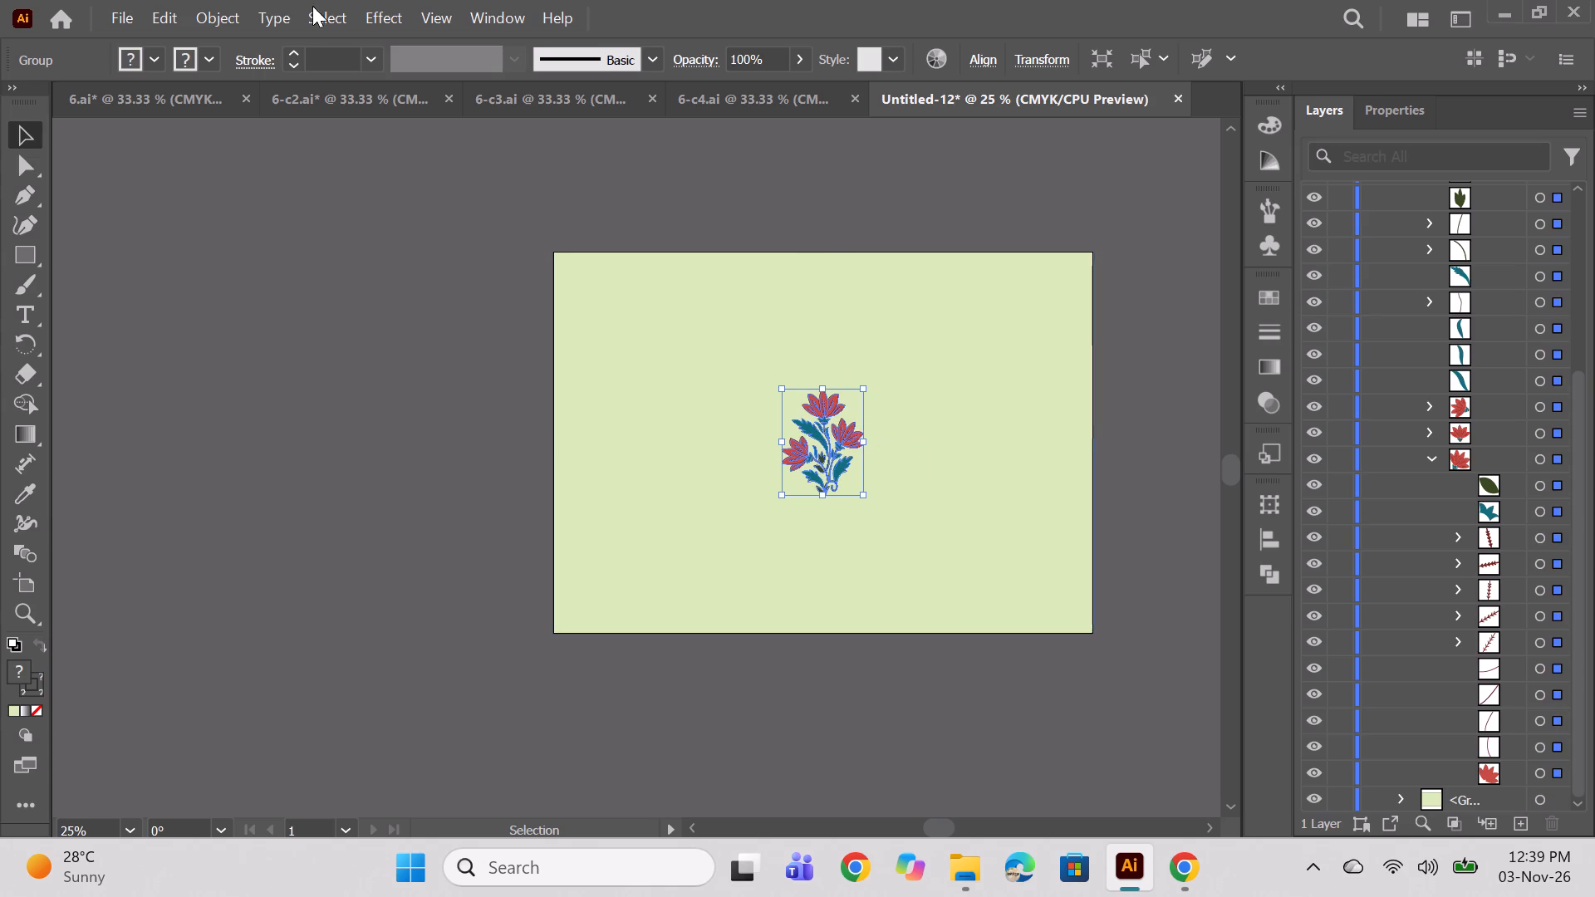
pyautogui.click(206, 16)
pyautogui.click(290, 750)
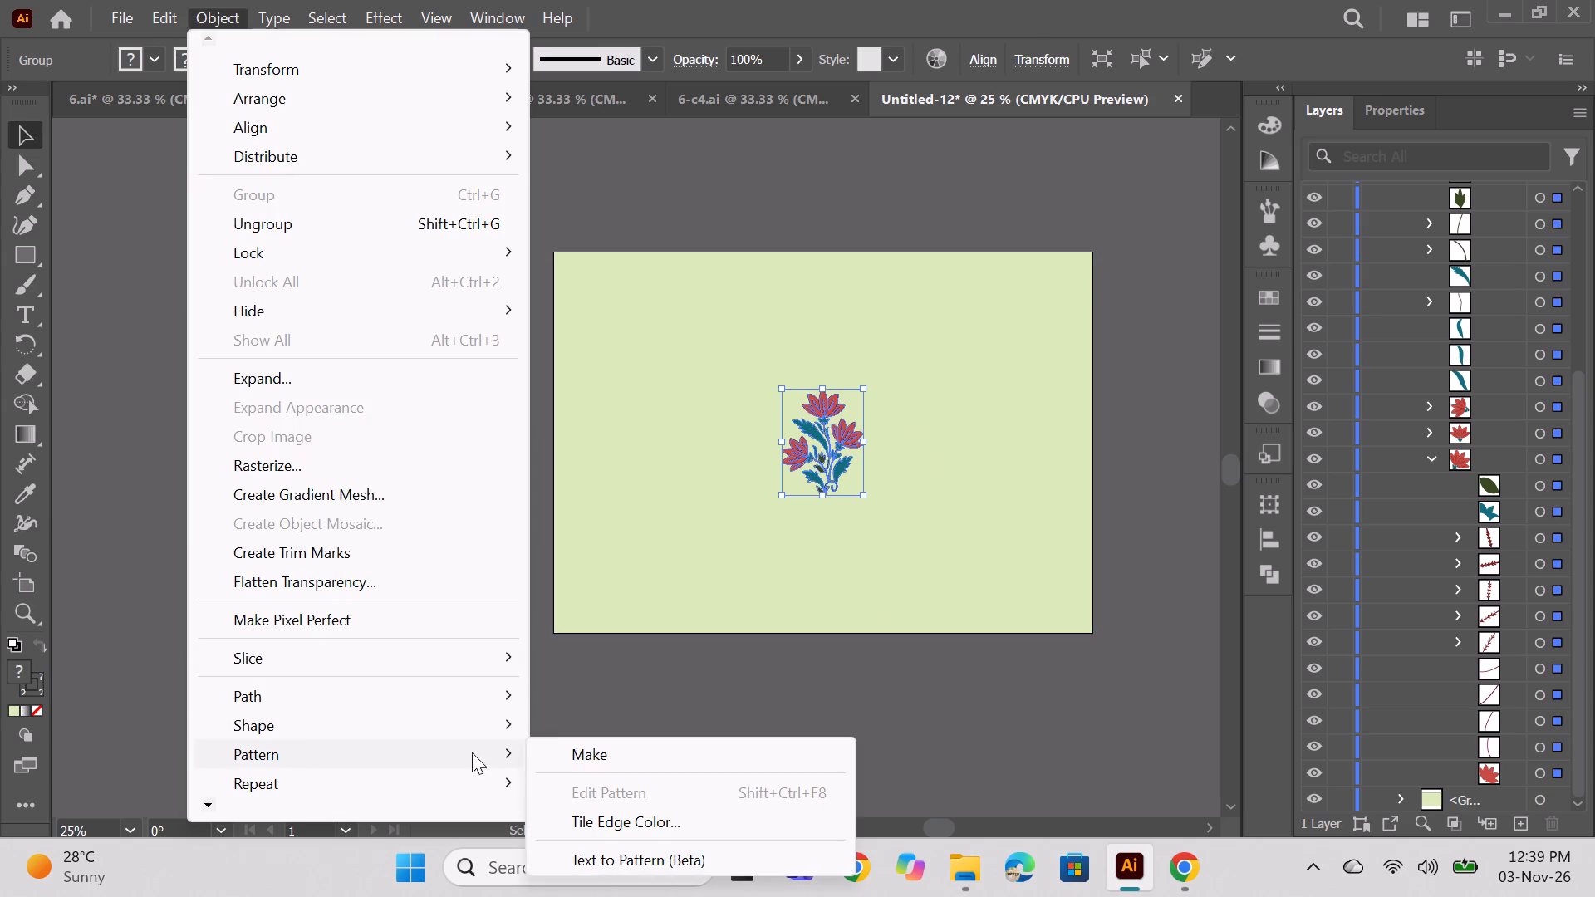
pyautogui.click(583, 747)
pyautogui.click(1039, 485)
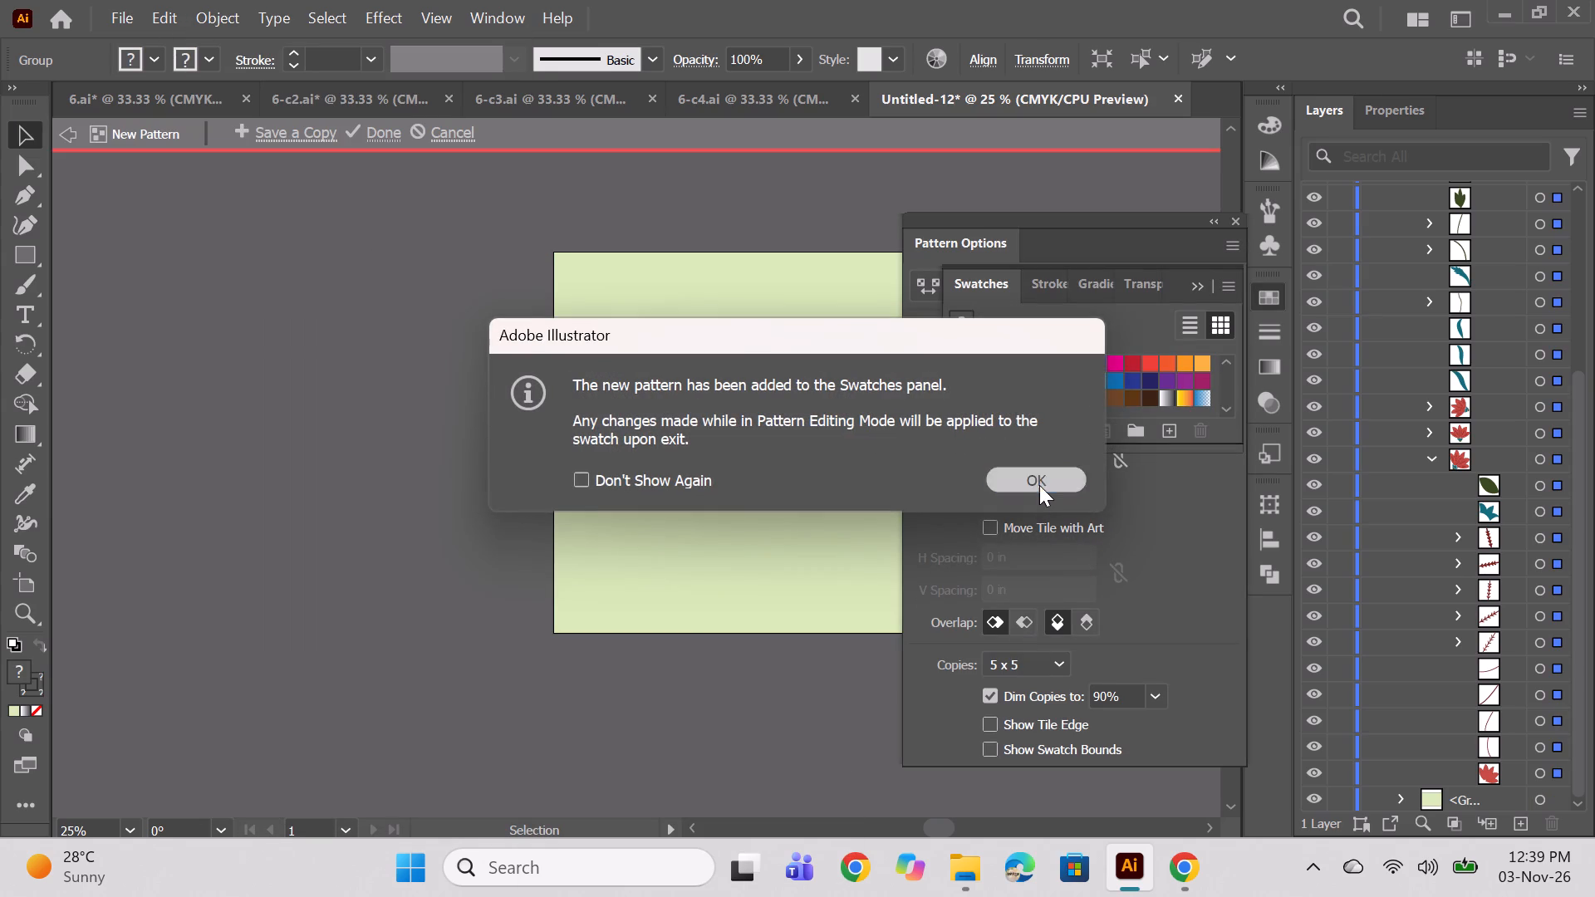
# Set the pattern to Brick by Column, size the tile to the art with 0.5 in horizontal and vertical spacing, and finish pattern editing.
pyautogui.click(1062, 368)
pyautogui.click(1082, 445)
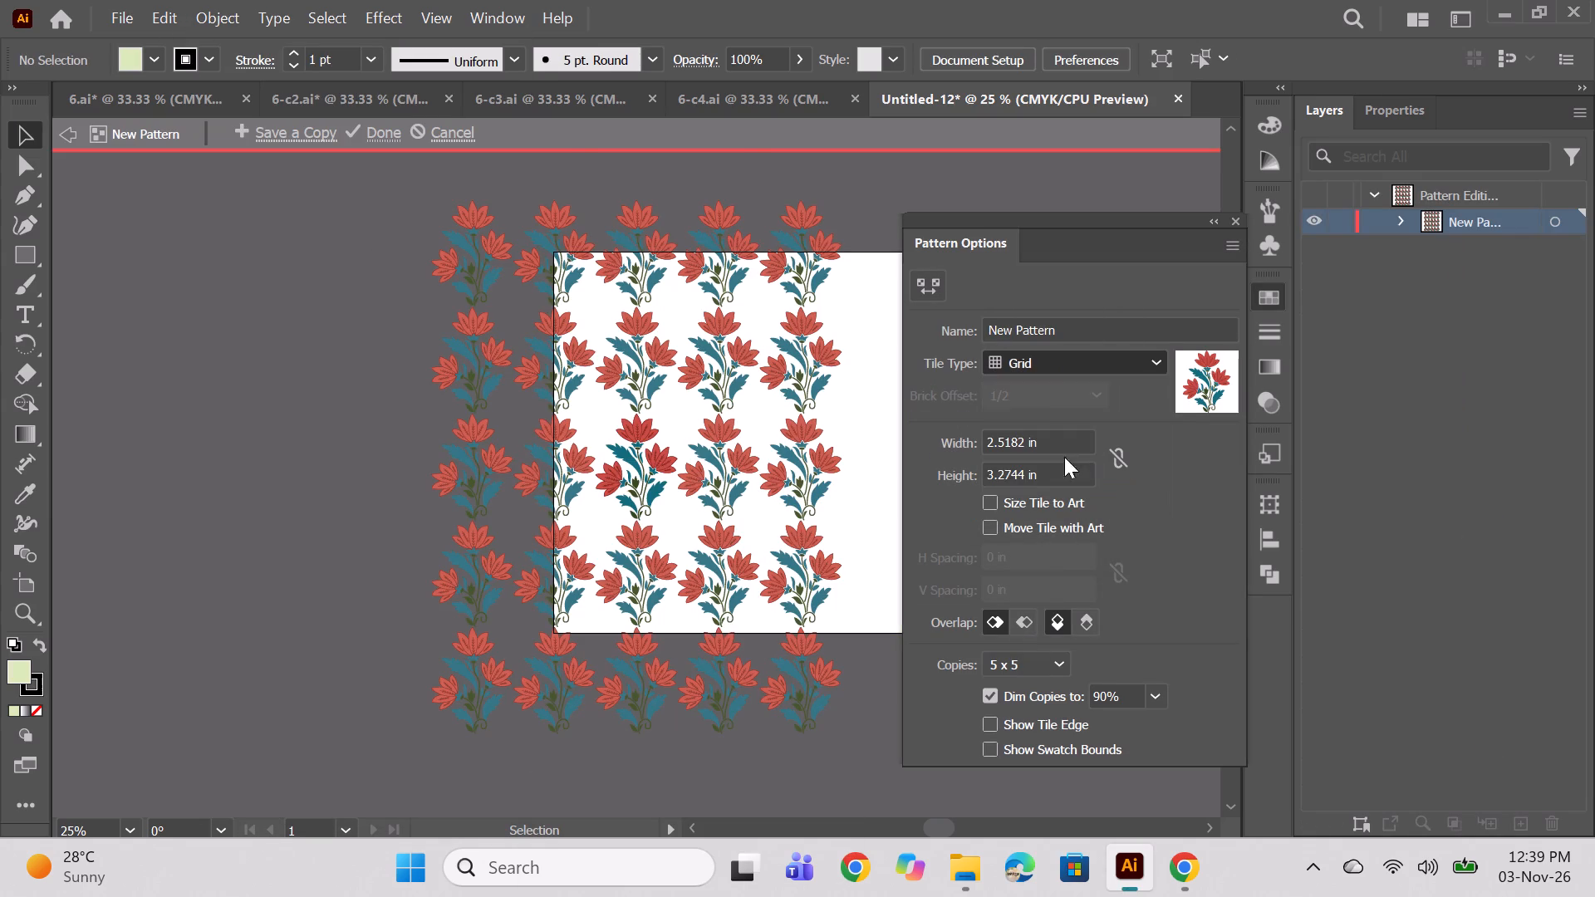
pyautogui.click(990, 504)
pyautogui.click(992, 558)
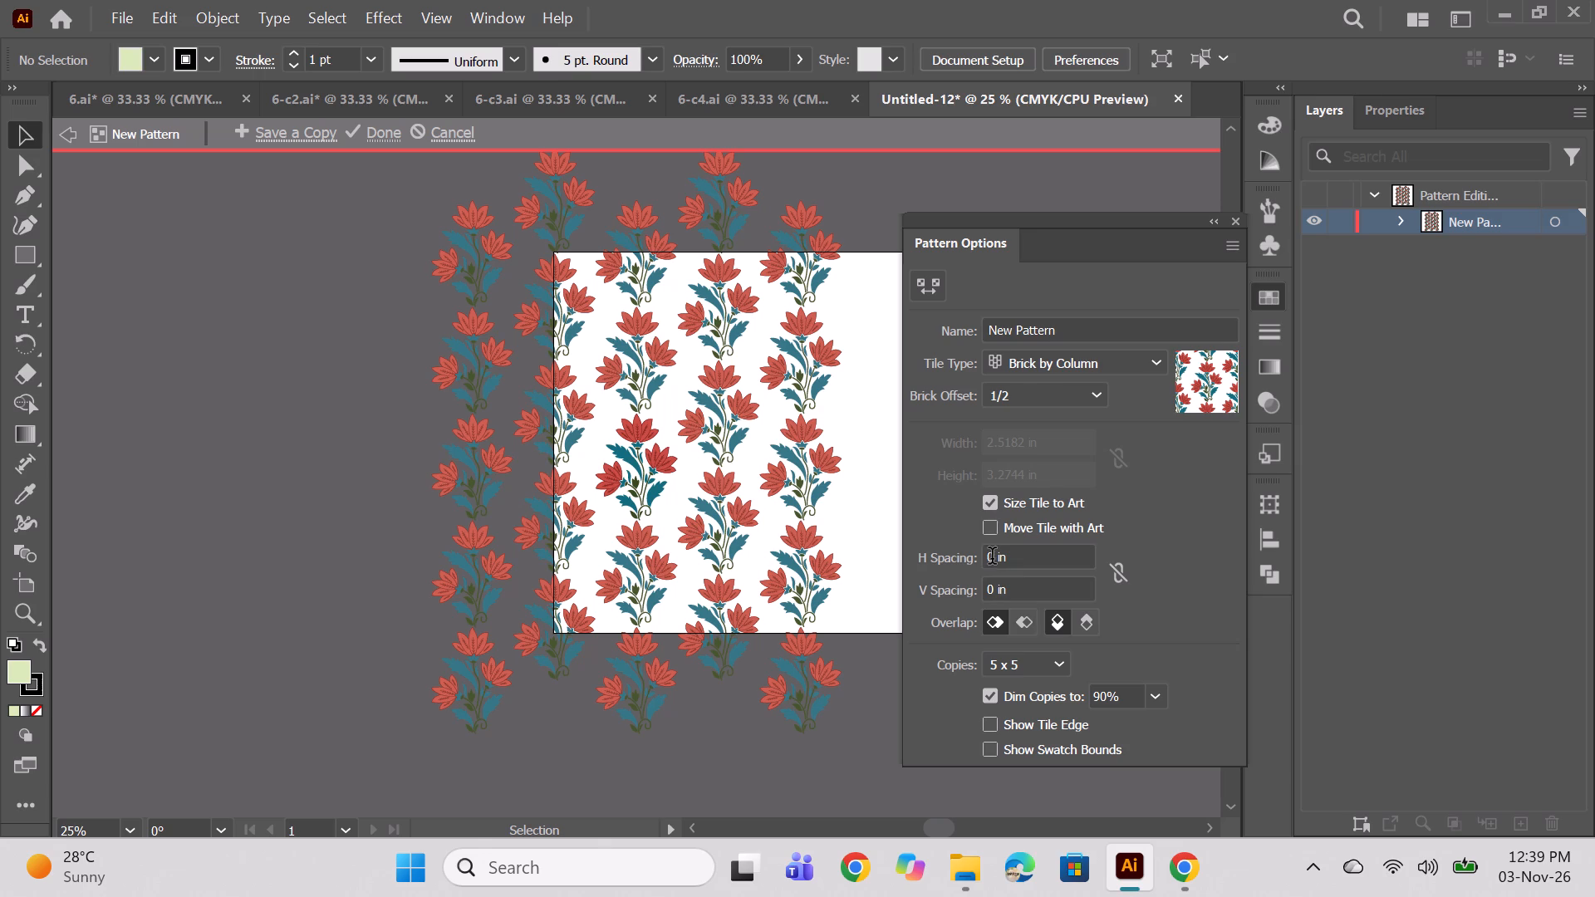
pyautogui.write('.5')
pyautogui.press('Return')
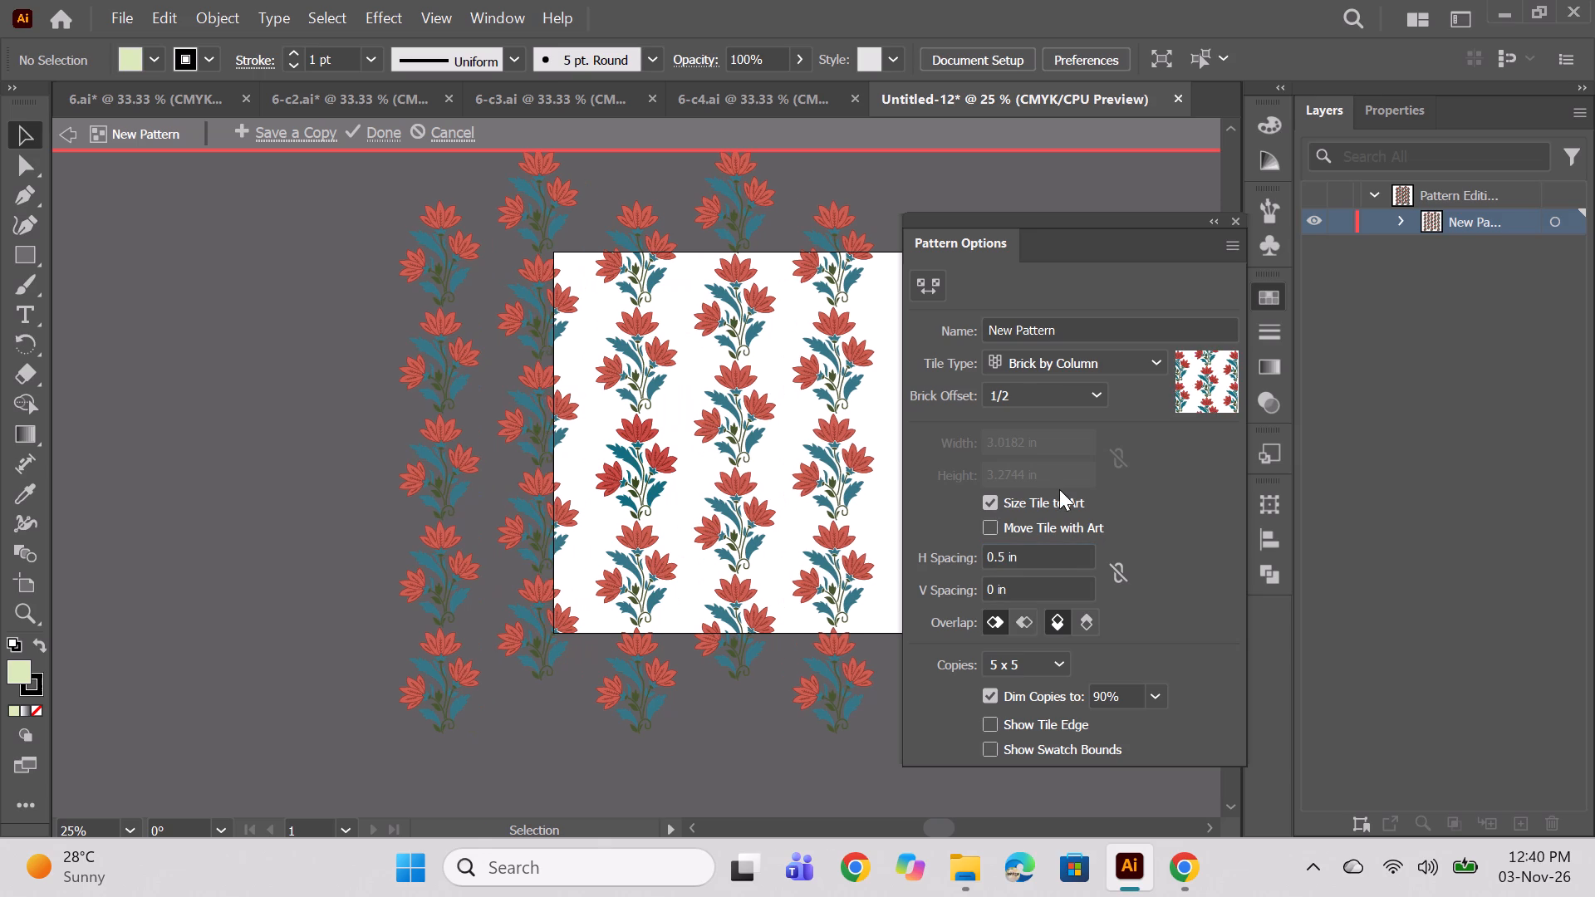
pyautogui.click(994, 594)
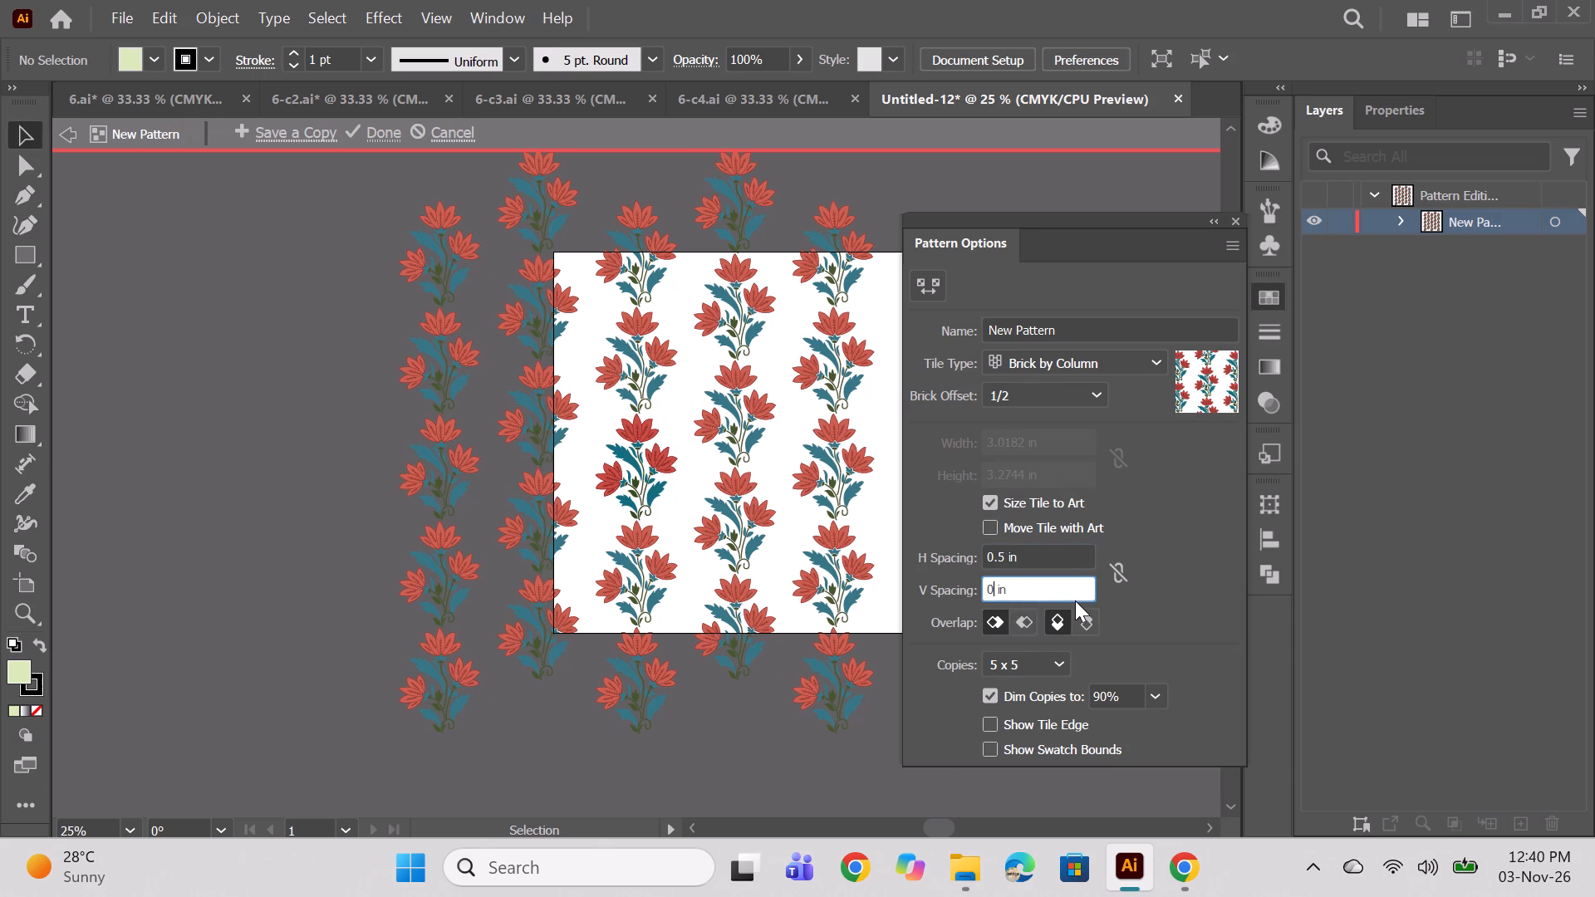
pyautogui.write('.5')
pyautogui.press('Return')
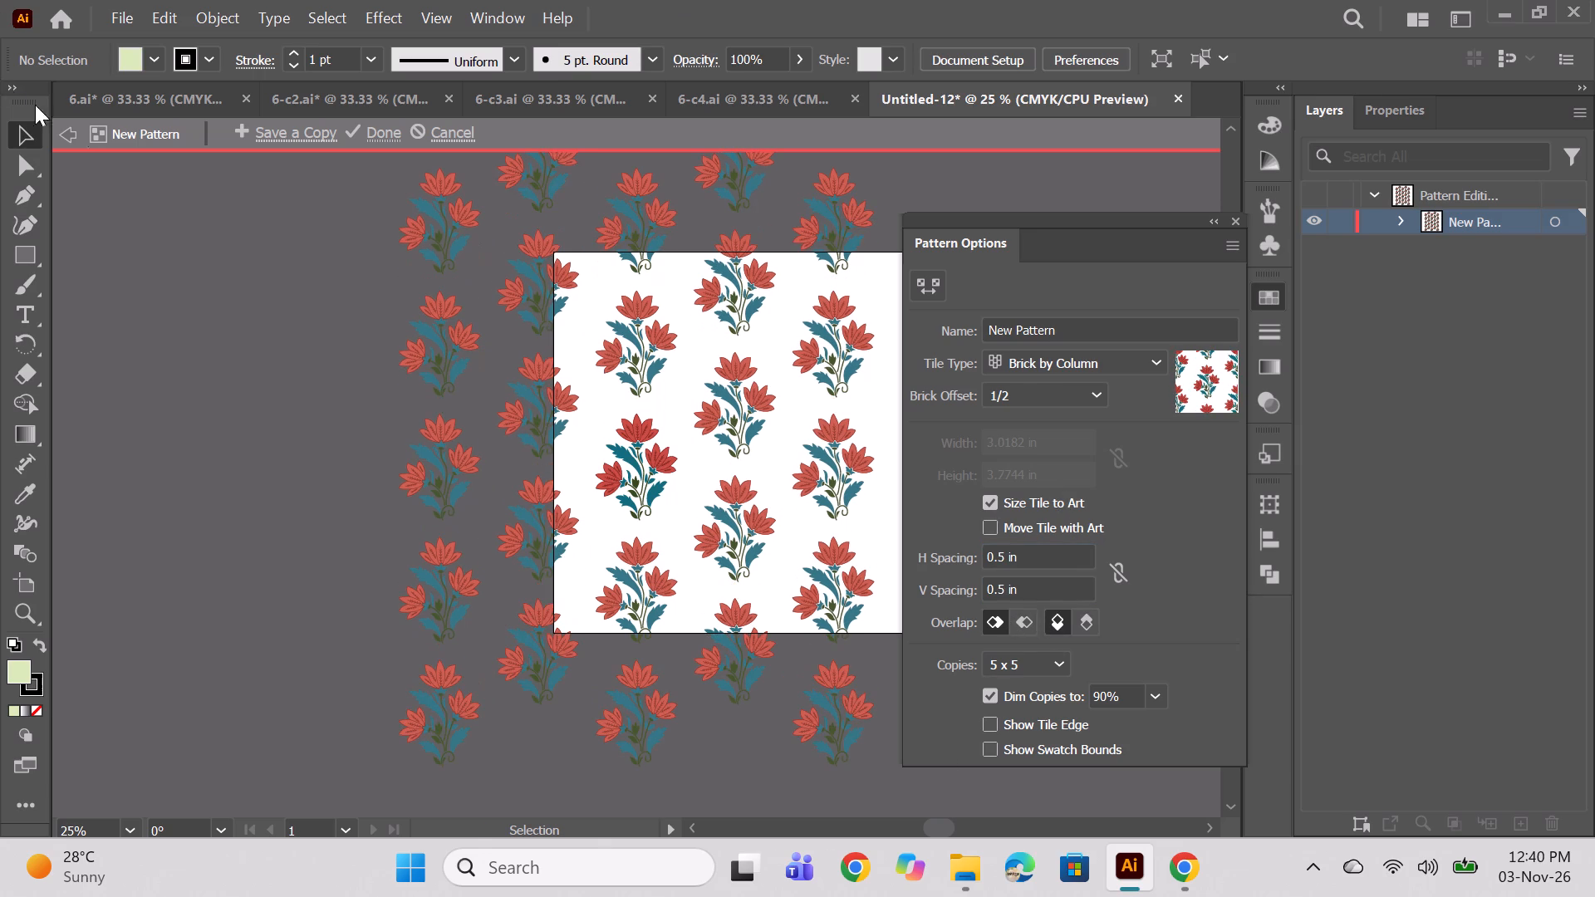
pyautogui.click(374, 125)
# Draw a rectangle covering the whole artboard and fill it with the new flower pattern swatch.
pyautogui.click(32, 256)
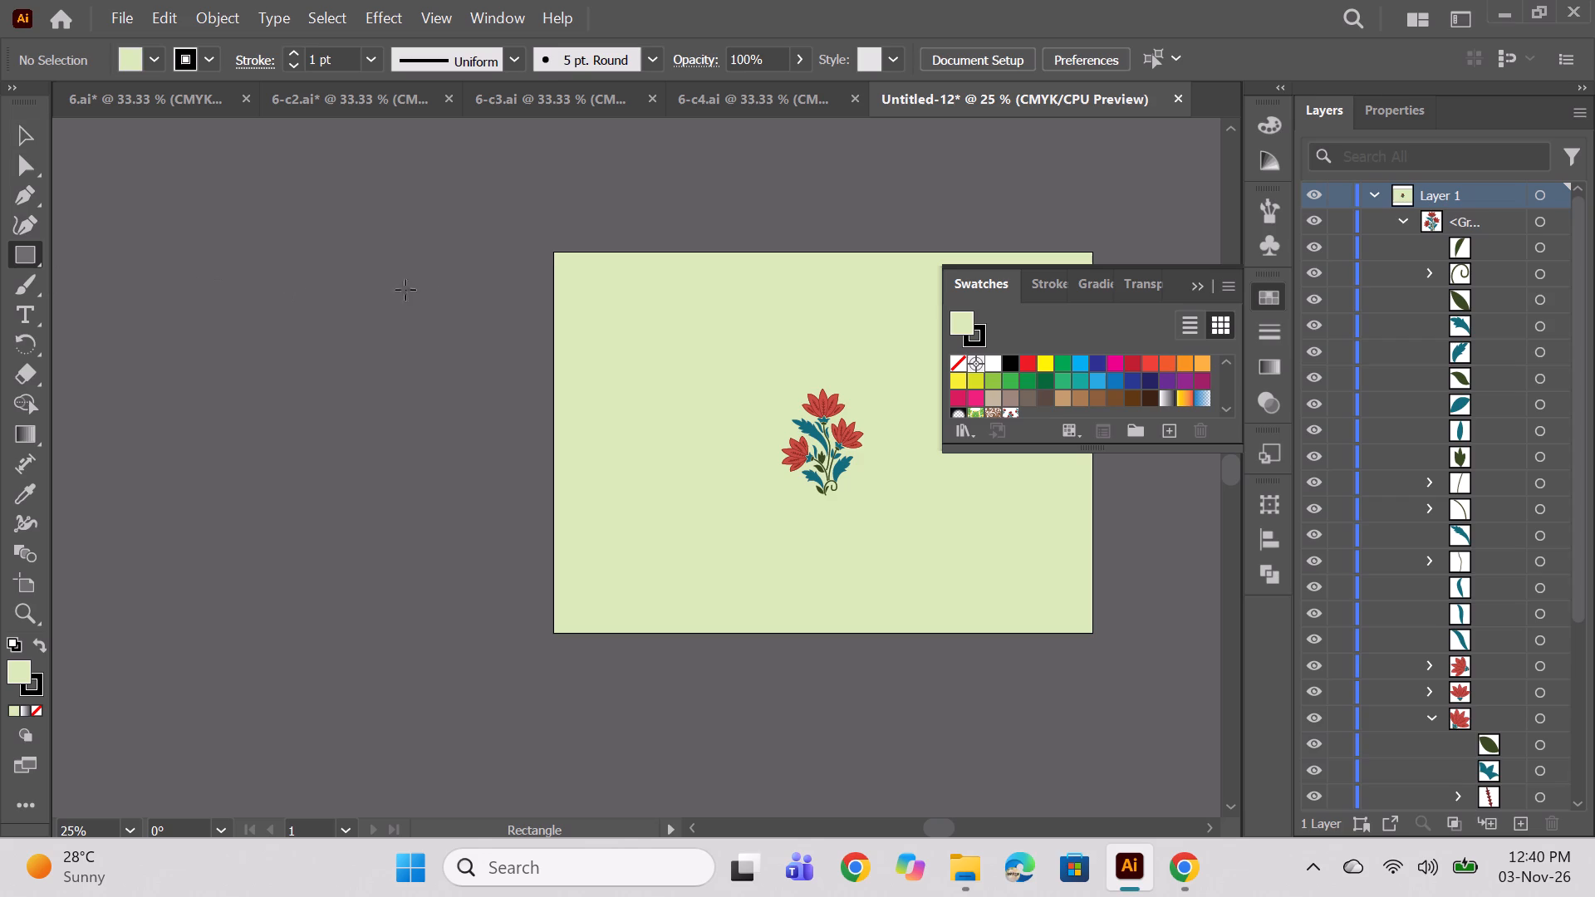
pyautogui.moveTo(552, 251); pyautogui.dragTo(1004, 591)
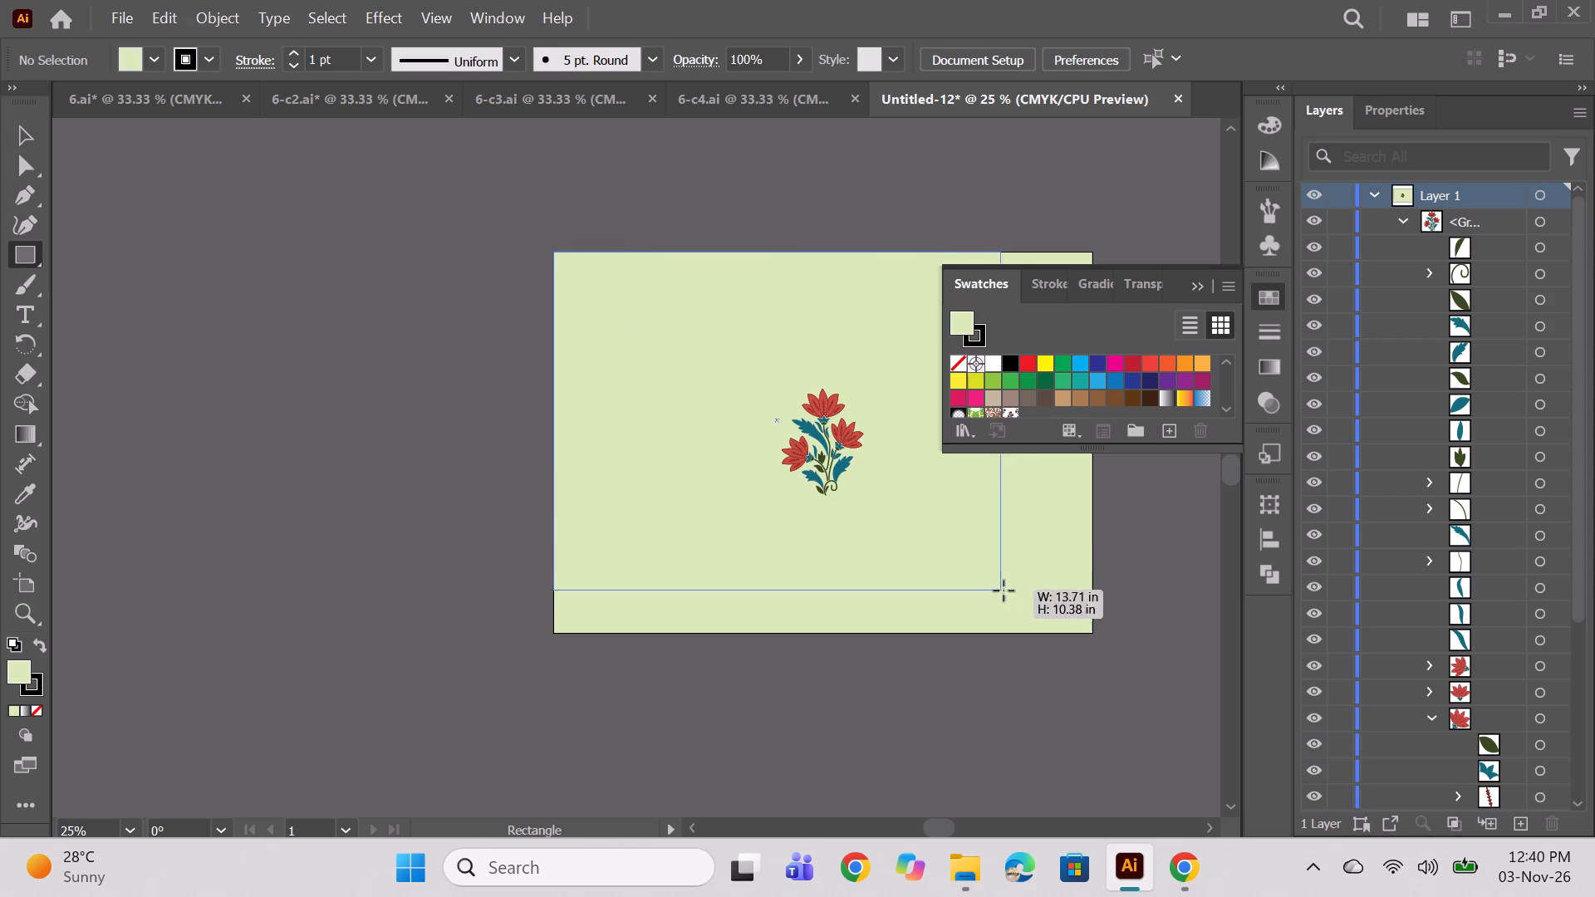
pyautogui.moveTo(1004, 591); pyautogui.dragTo(1092, 630)
pyautogui.click(1009, 410)
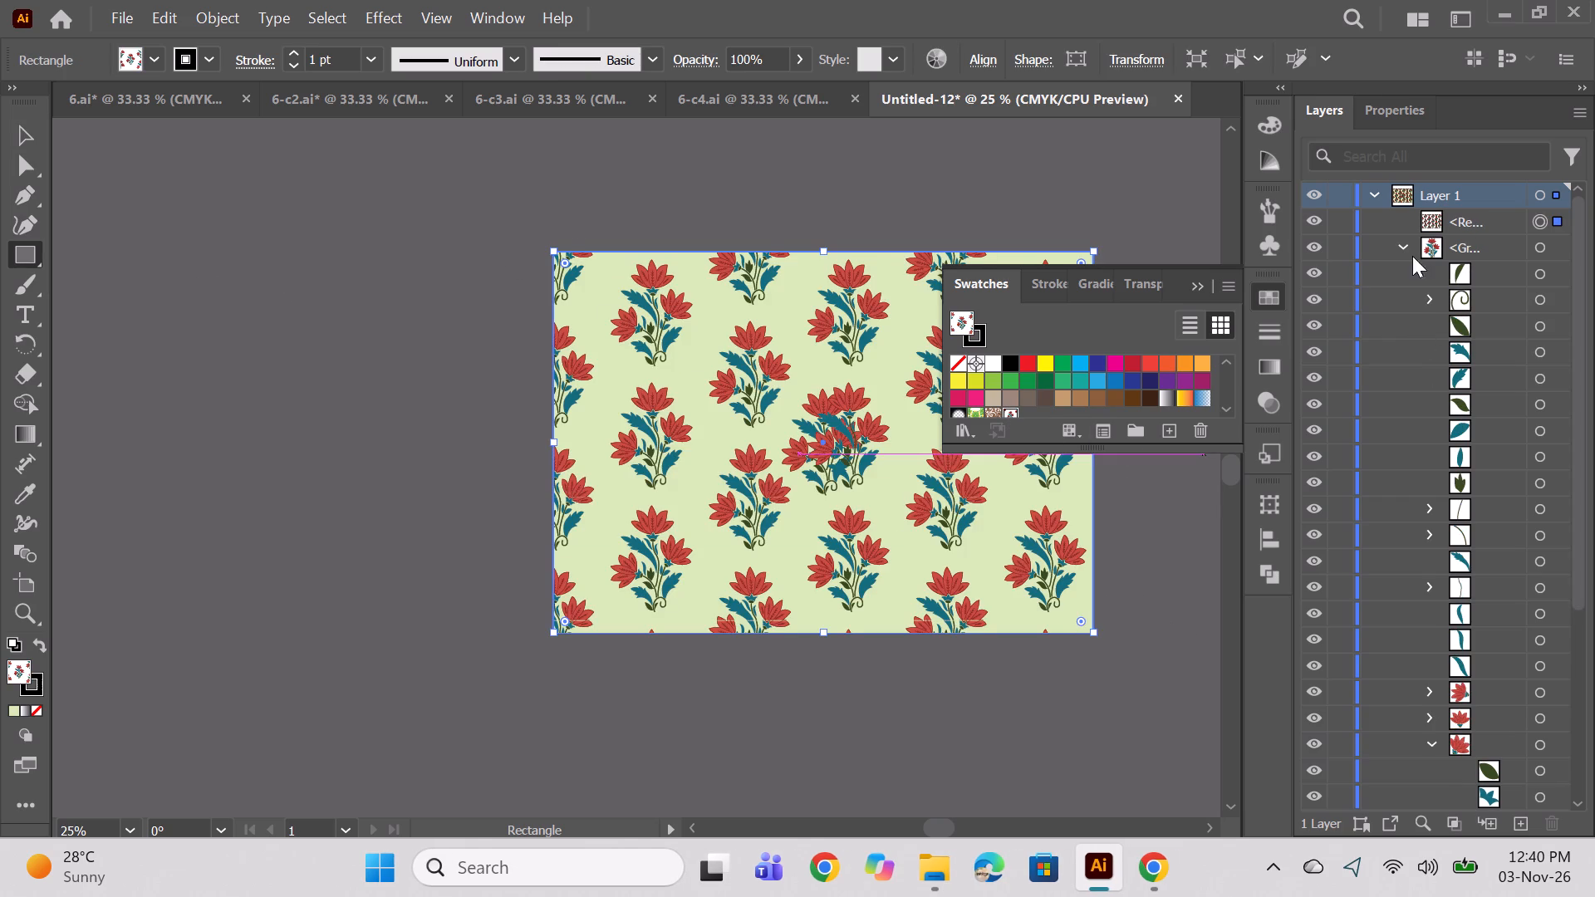
# Hide the original motif group beneath the pattern rectangle, put the swatches away and deselect everything.
pyautogui.click(1314, 246)
pyautogui.click(1197, 287)
pyautogui.keyDown('ctrl'); pyautogui.click(1173, 420); pyautogui.keyUp('ctrl')
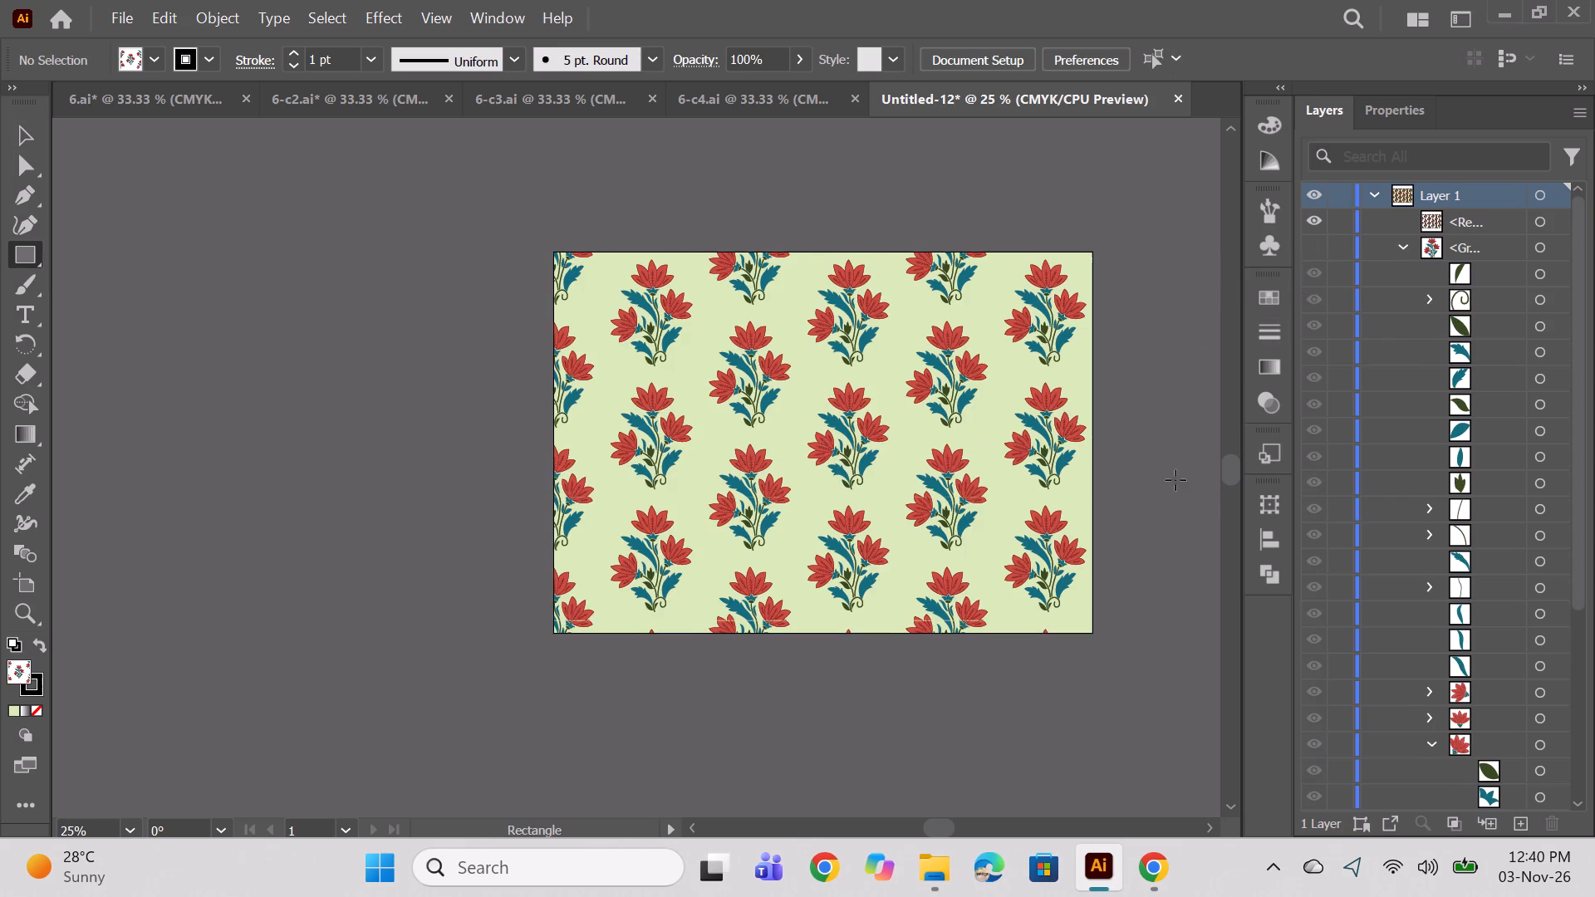
# Examine the flower repeat across the whole pale green artboard.
pyautogui.press('space')
pyautogui.press('space')
pyautogui.press('space')
pyautogui.press('space')
pyautogui.press('space')
pyautogui.press('space')
pyautogui.press('space')
pyautogui.moveTo(1175, 482); pyautogui.dragTo(1045, 507)
pyautogui.keyDown('alt'); pyautogui.scroll(1, 886, 443); pyautogui.keyUp('alt')
pyautogui.press('space')
pyautogui.press('space')
pyautogui.press('space')
pyautogui.press('space')
pyautogui.press('space')
pyautogui.press('space')
pyautogui.press('space')
pyautogui.press('space')
pyautogui.press('space')
pyautogui.press('space')
pyautogui.press('space')
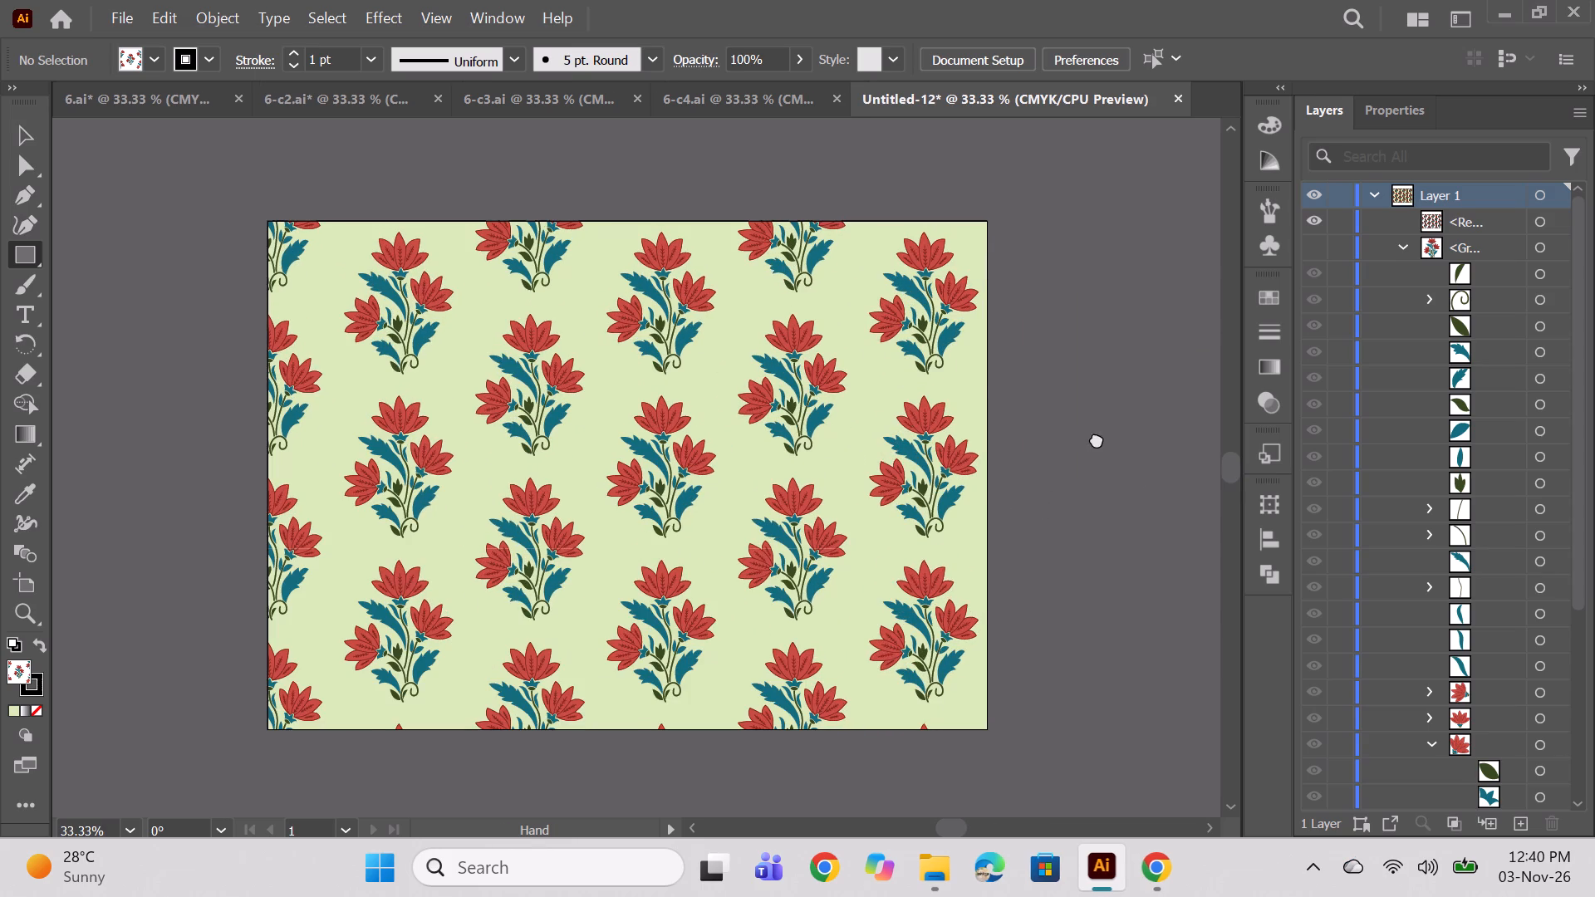
pyautogui.moveTo(1097, 439); pyautogui.dragTo(1173, 429)
# Save the document as 6-c5 in Adobe Illustrator format in the Plain prints folder, keeping the default Illustrator options.
pyautogui.hotkey('ctrl', 's')
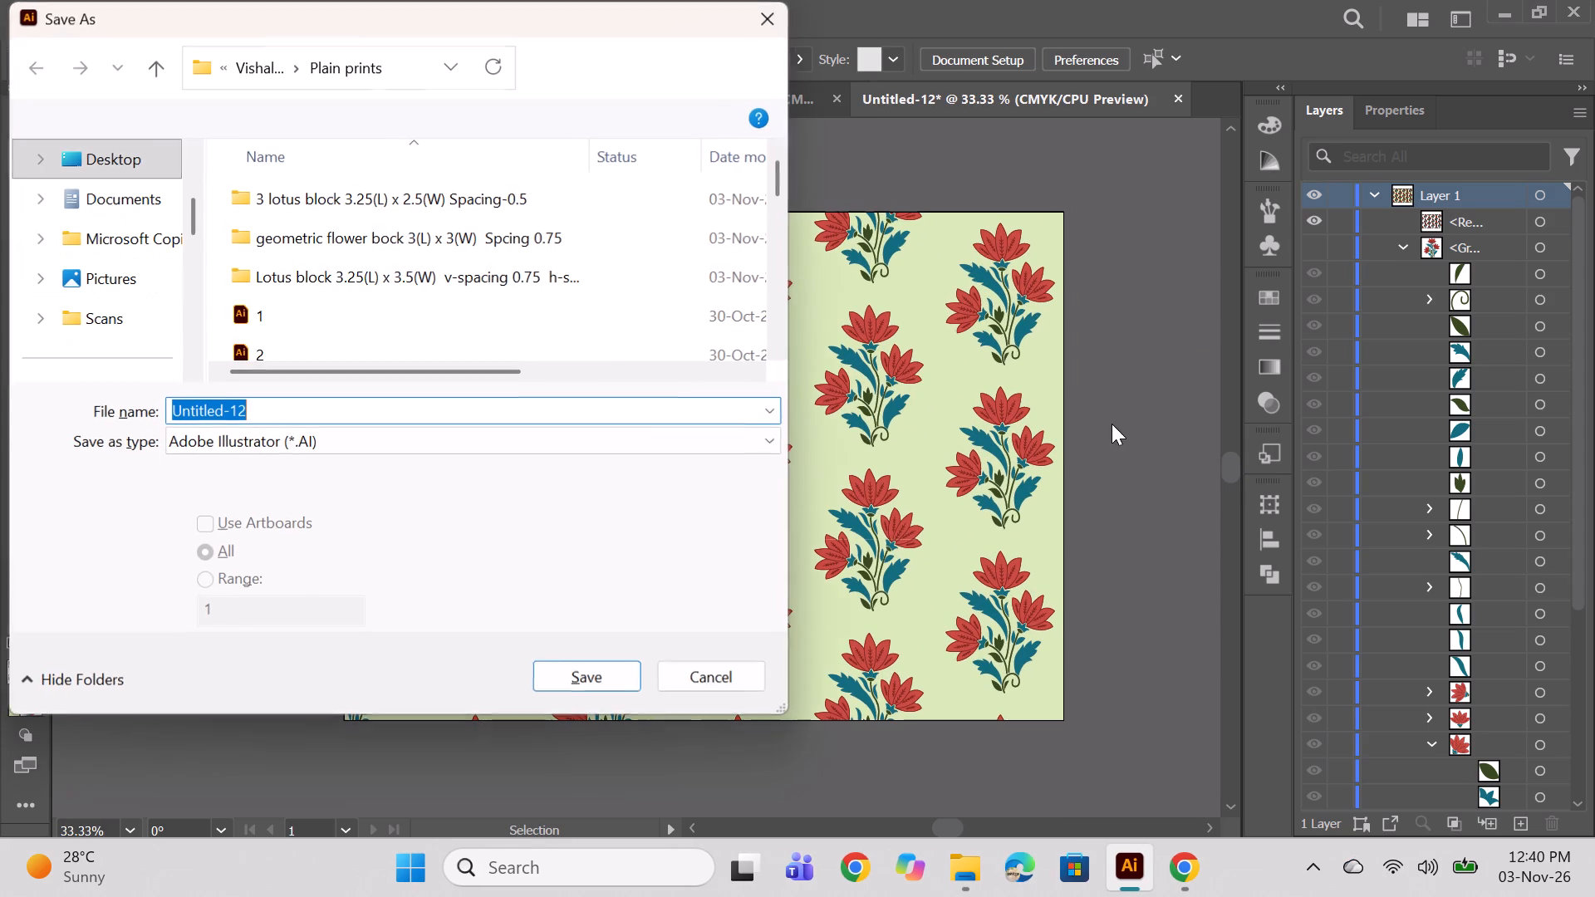
pyautogui.write('6-c')
pyautogui.press('5')
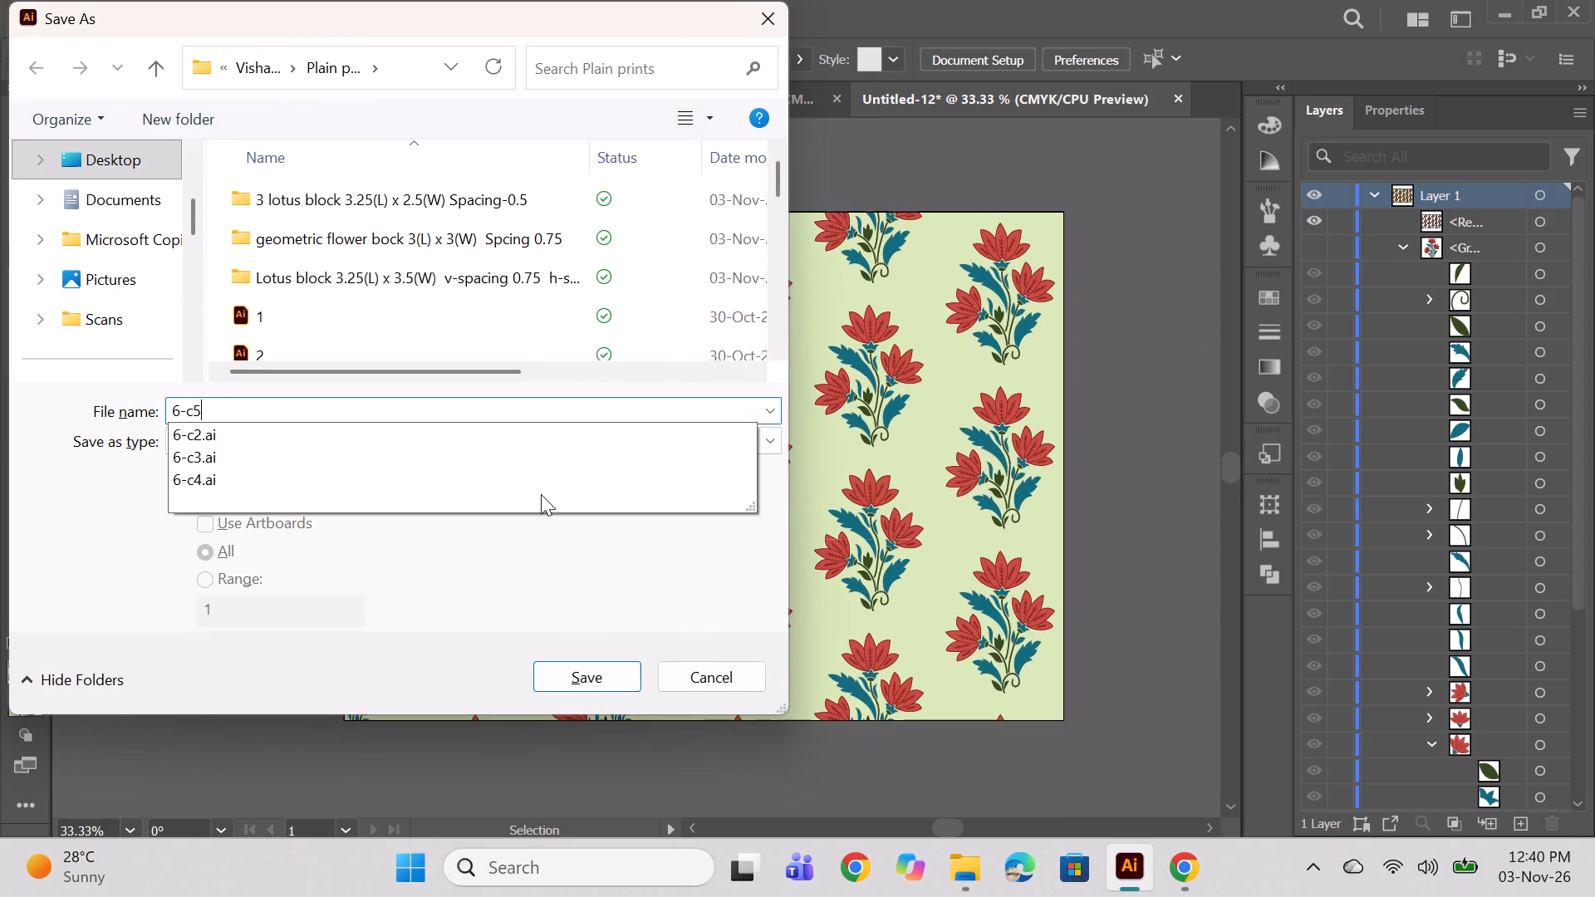
pyautogui.press('Return')
pyautogui.click(869, 767)
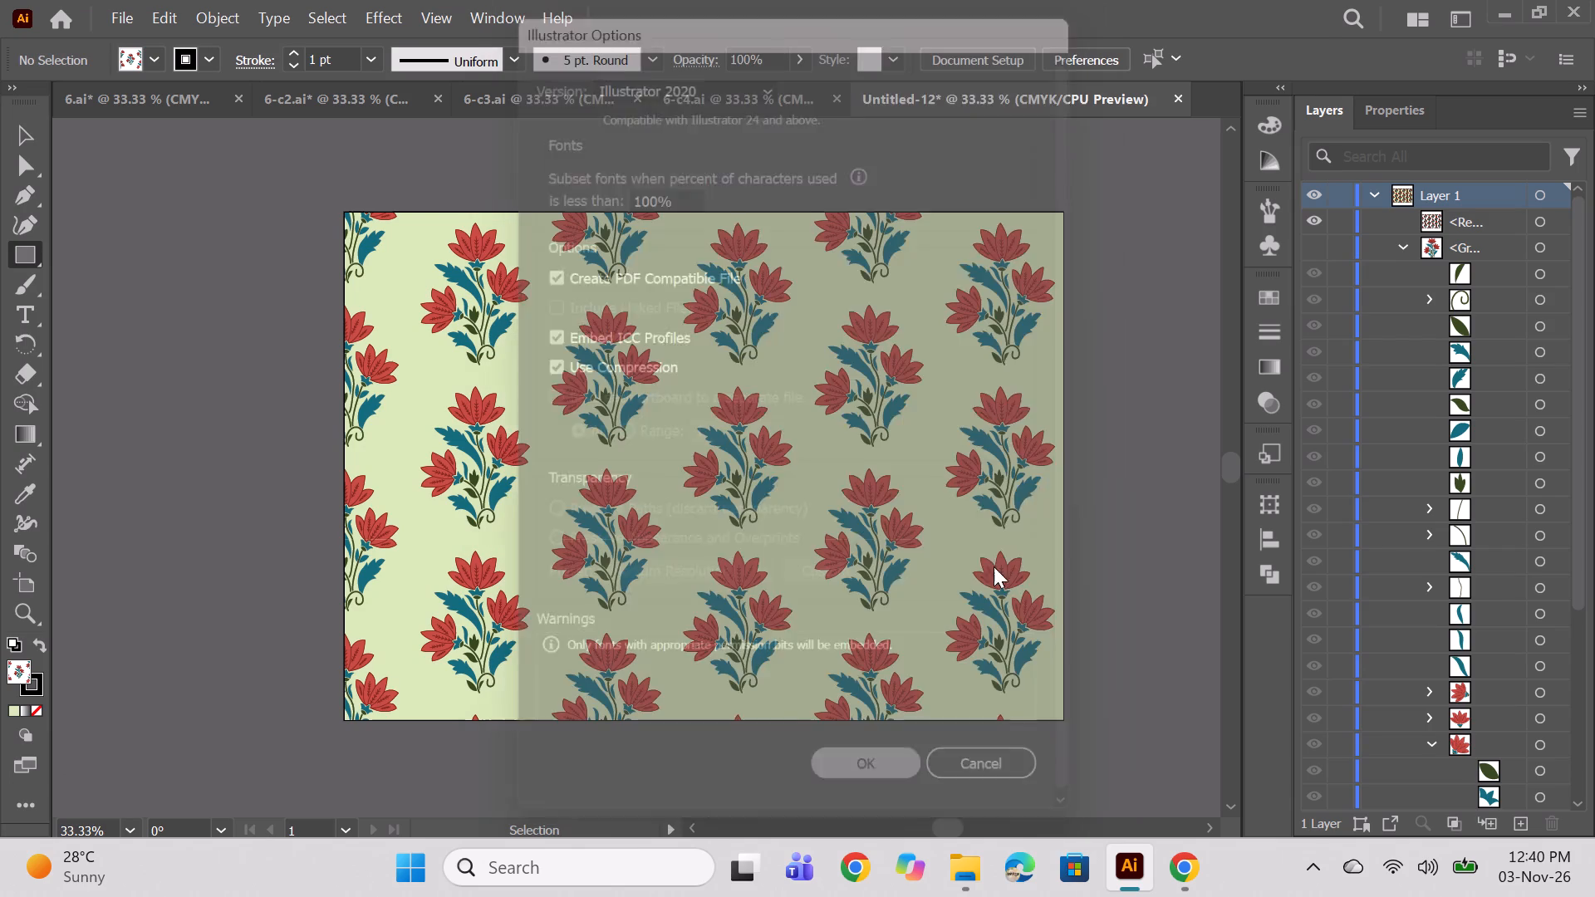
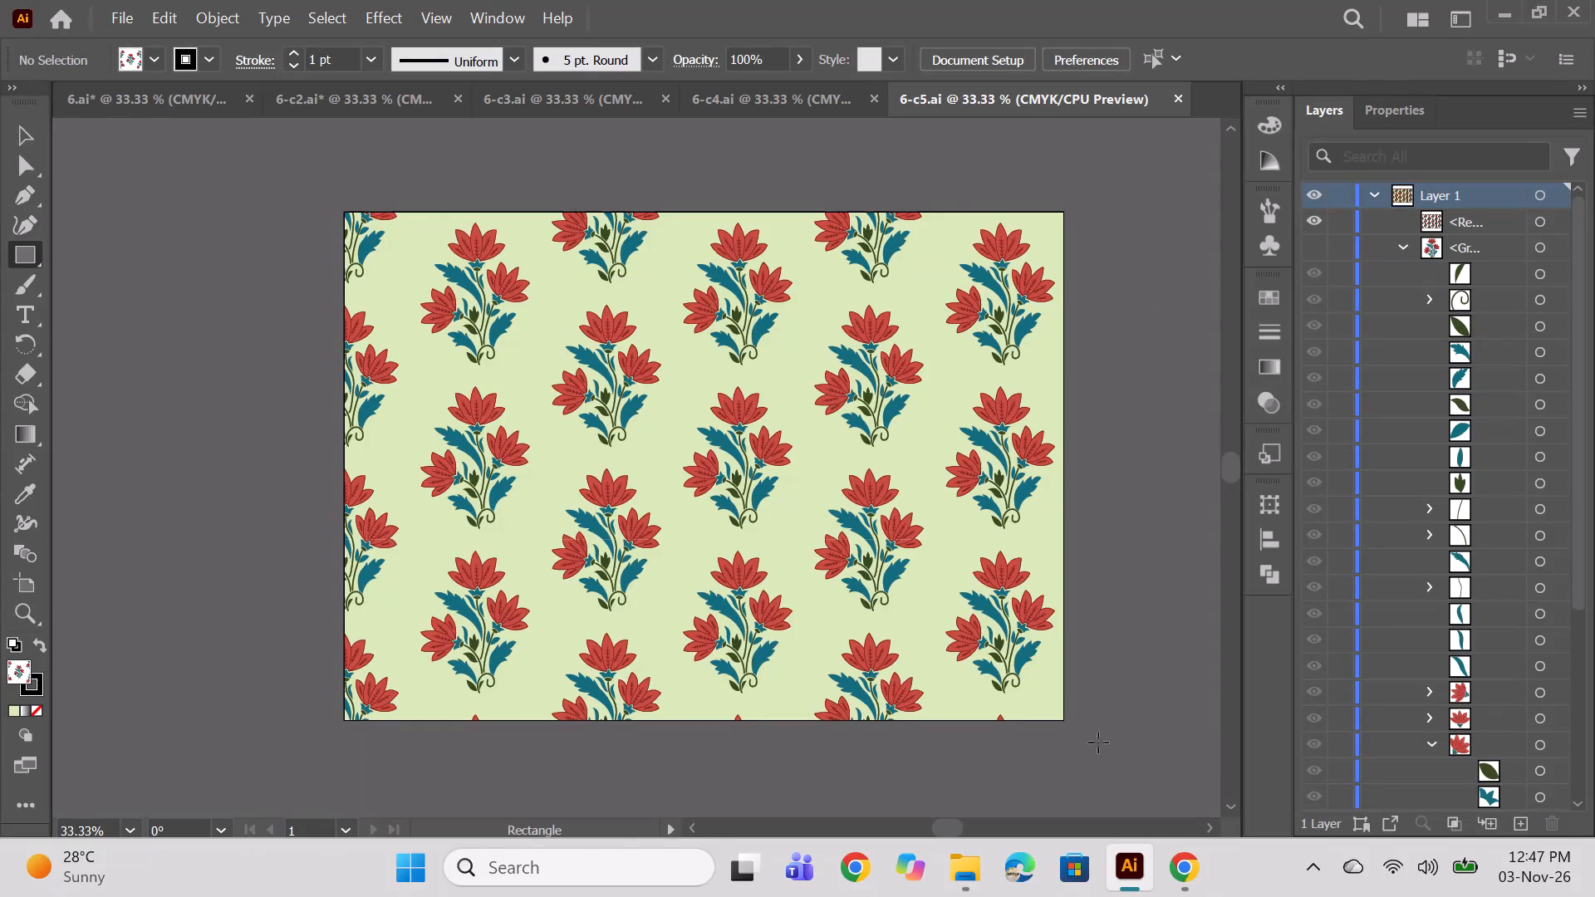
# Switch to the browser and examine the printed fabrics image results, opening the Pure Soft Cotton paisley print and its related fabrics.
pyautogui.click(1180, 869)
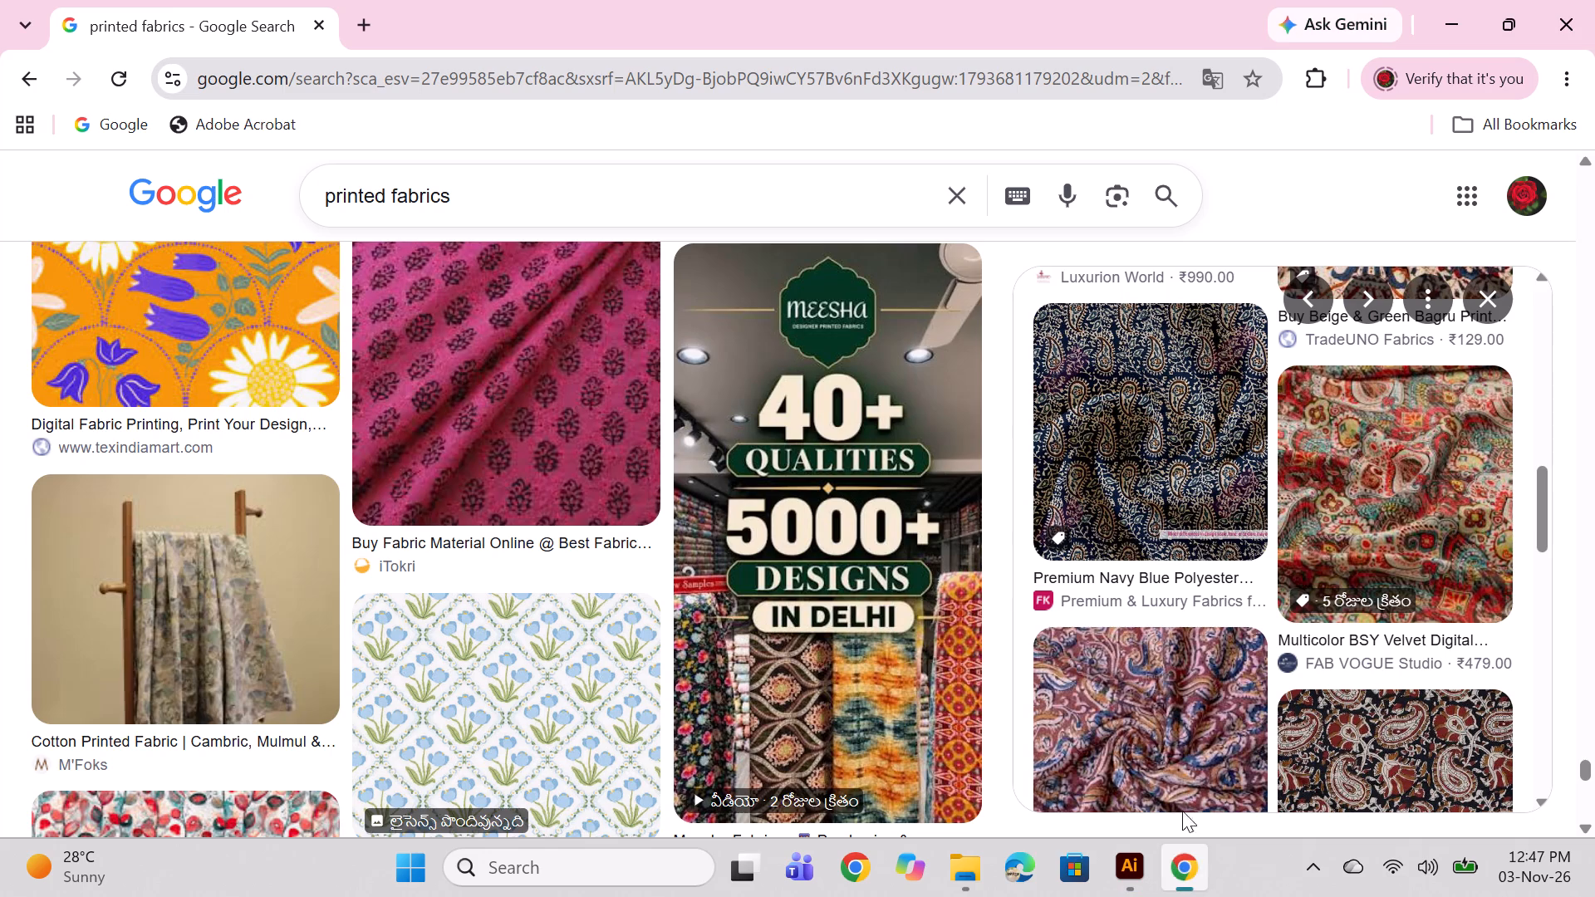
pyautogui.scroll(-2, 946, 596)
pyautogui.scroll(-3, 1131, 591)
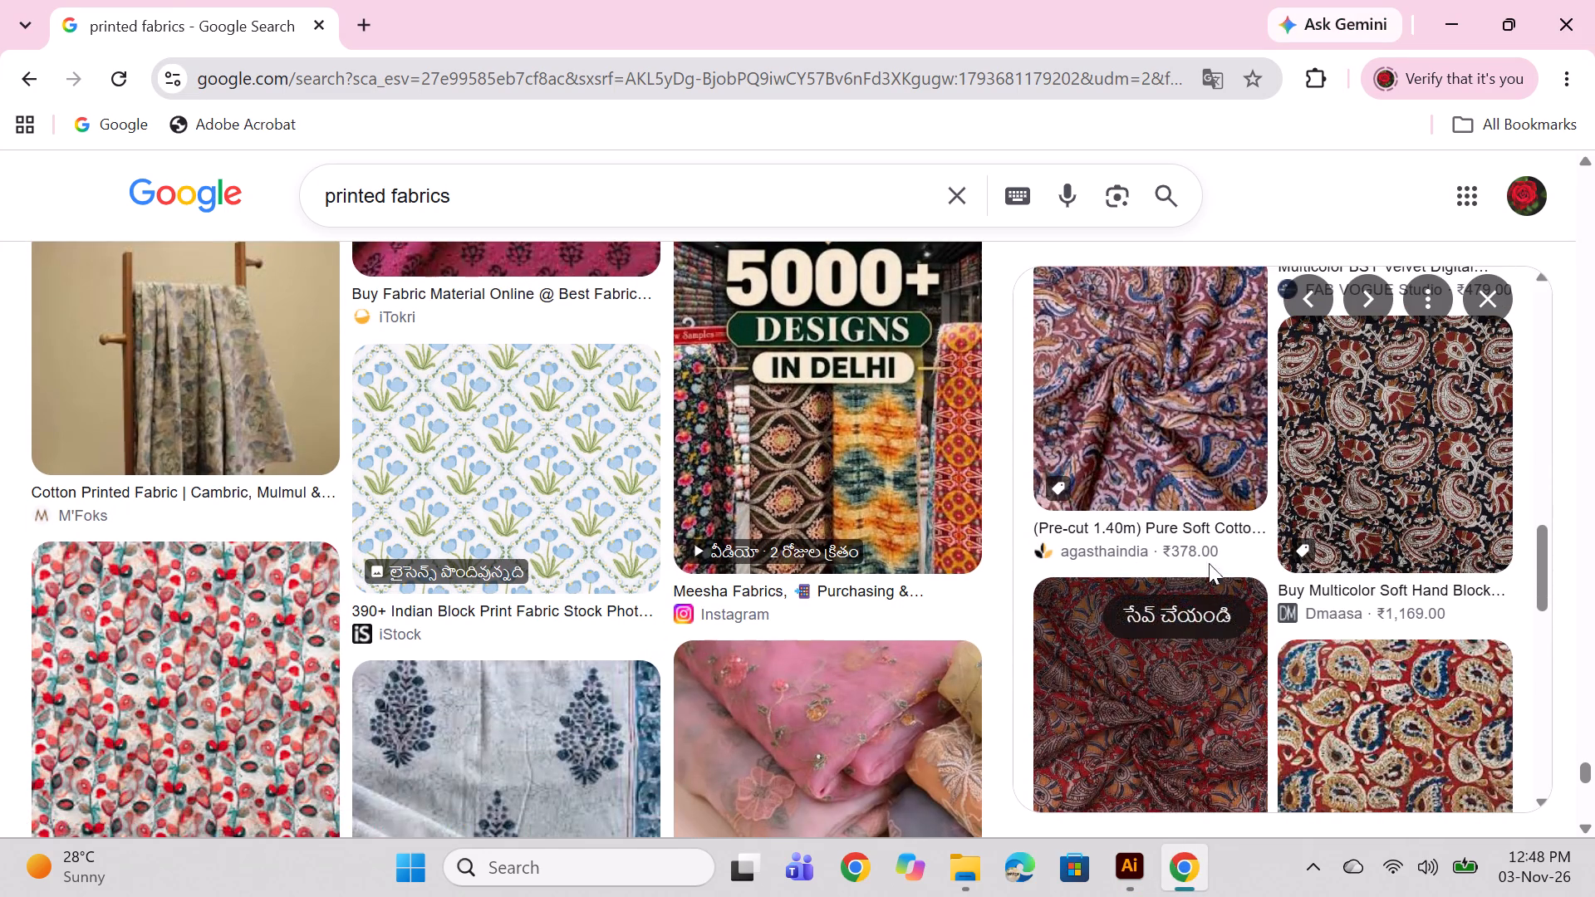
pyautogui.click(1142, 424)
pyautogui.scroll(-6, 1255, 426)
pyautogui.scroll(-2, 906, 487)
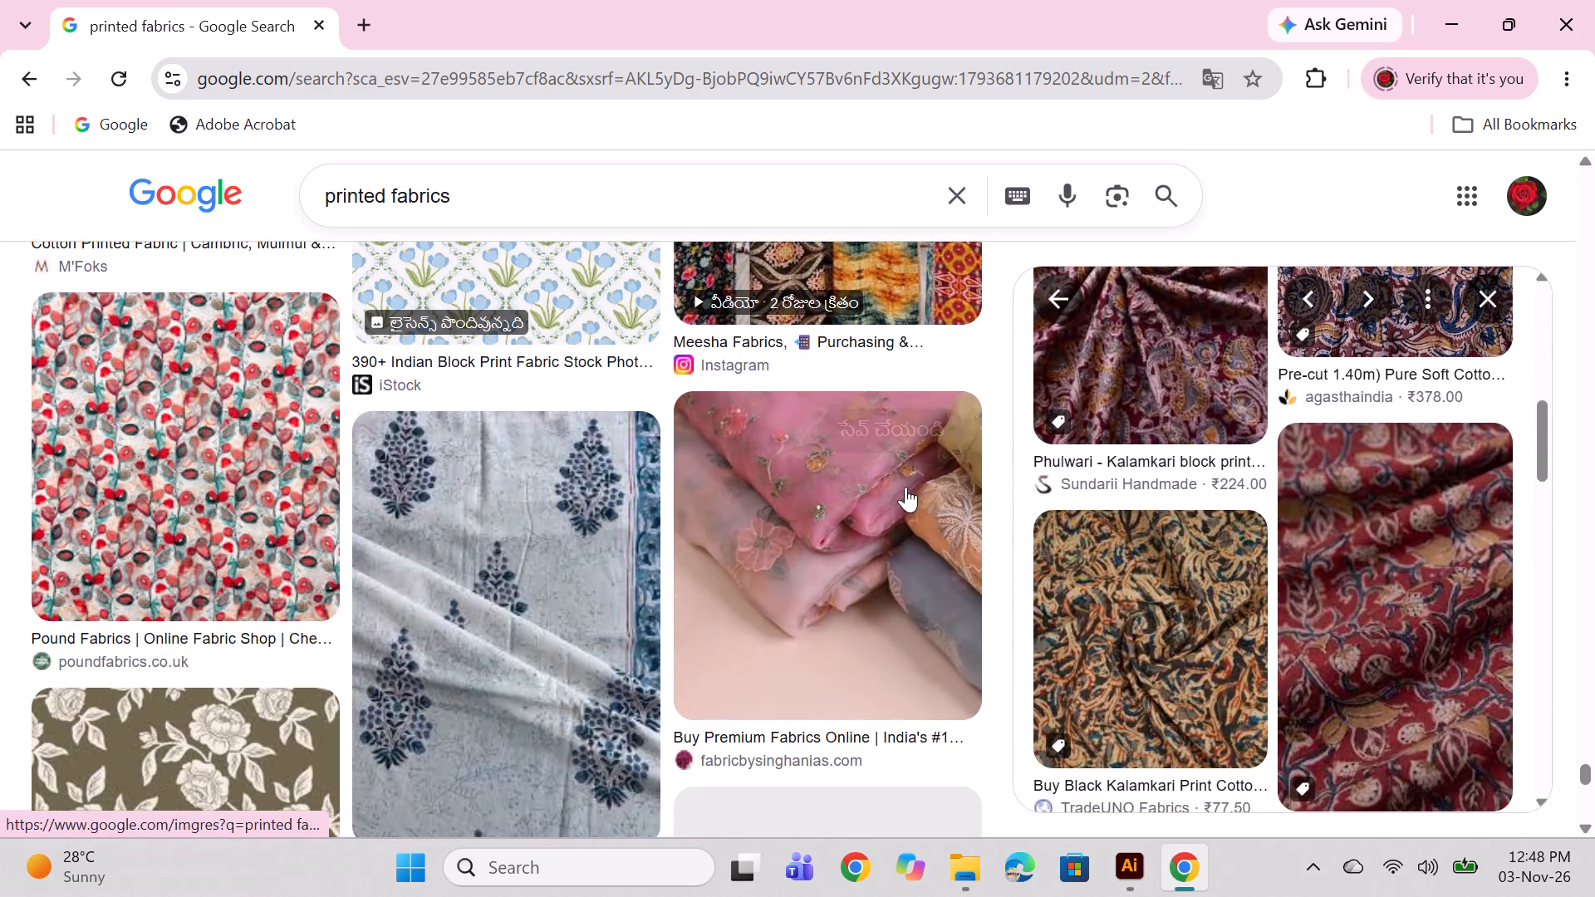
pyautogui.scroll(-7, 905, 487)
pyautogui.scroll(-7, 1270, 538)
pyautogui.scroll(1, 1257, 537)
pyautogui.scroll(-1, 1257, 537)
pyautogui.scroll(3, 1257, 537)
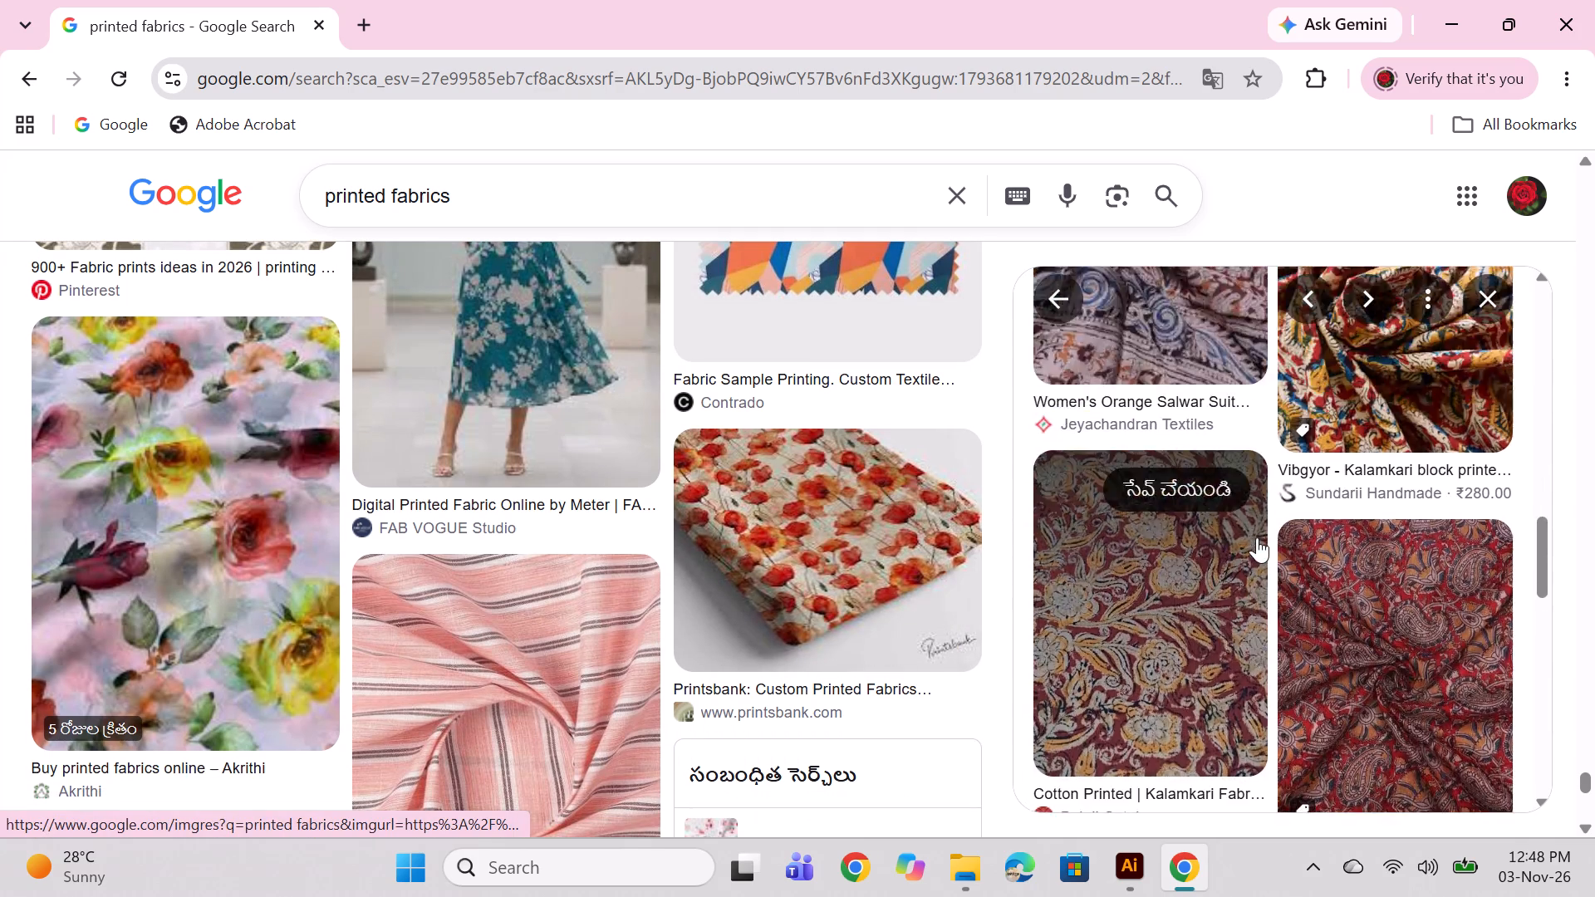
pyautogui.scroll(5, 1257, 537)
# Switch to Illustrator and review the floral pattern colourways in the open documents from 6.ai to 6-c5.ai.
pyautogui.click(1150, 886)
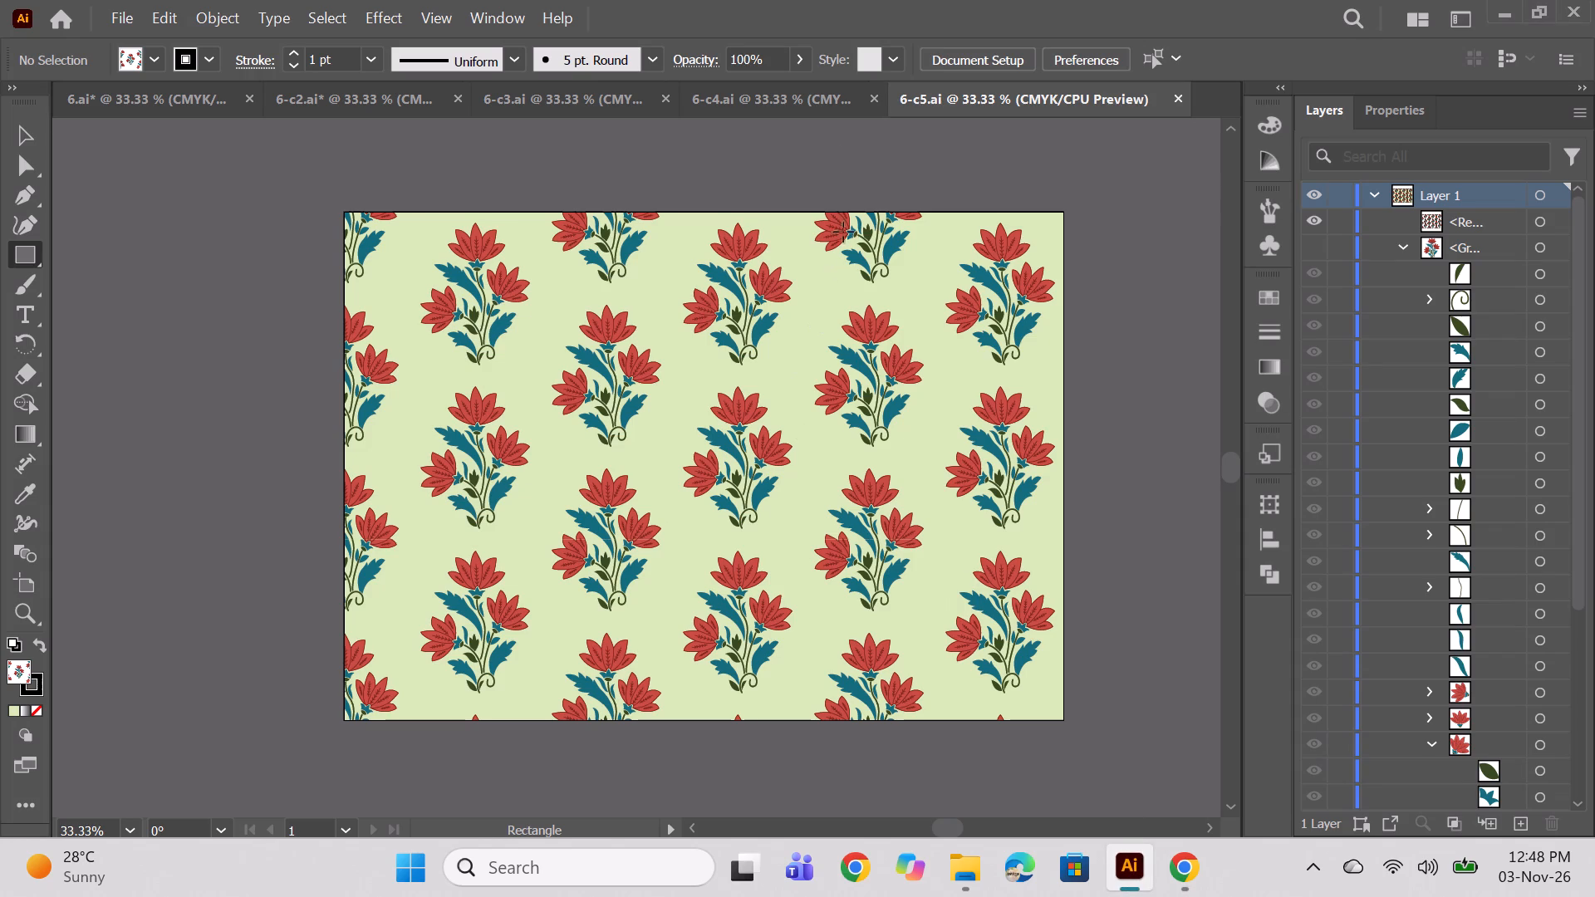
pyautogui.click(758, 91)
pyautogui.click(127, 96)
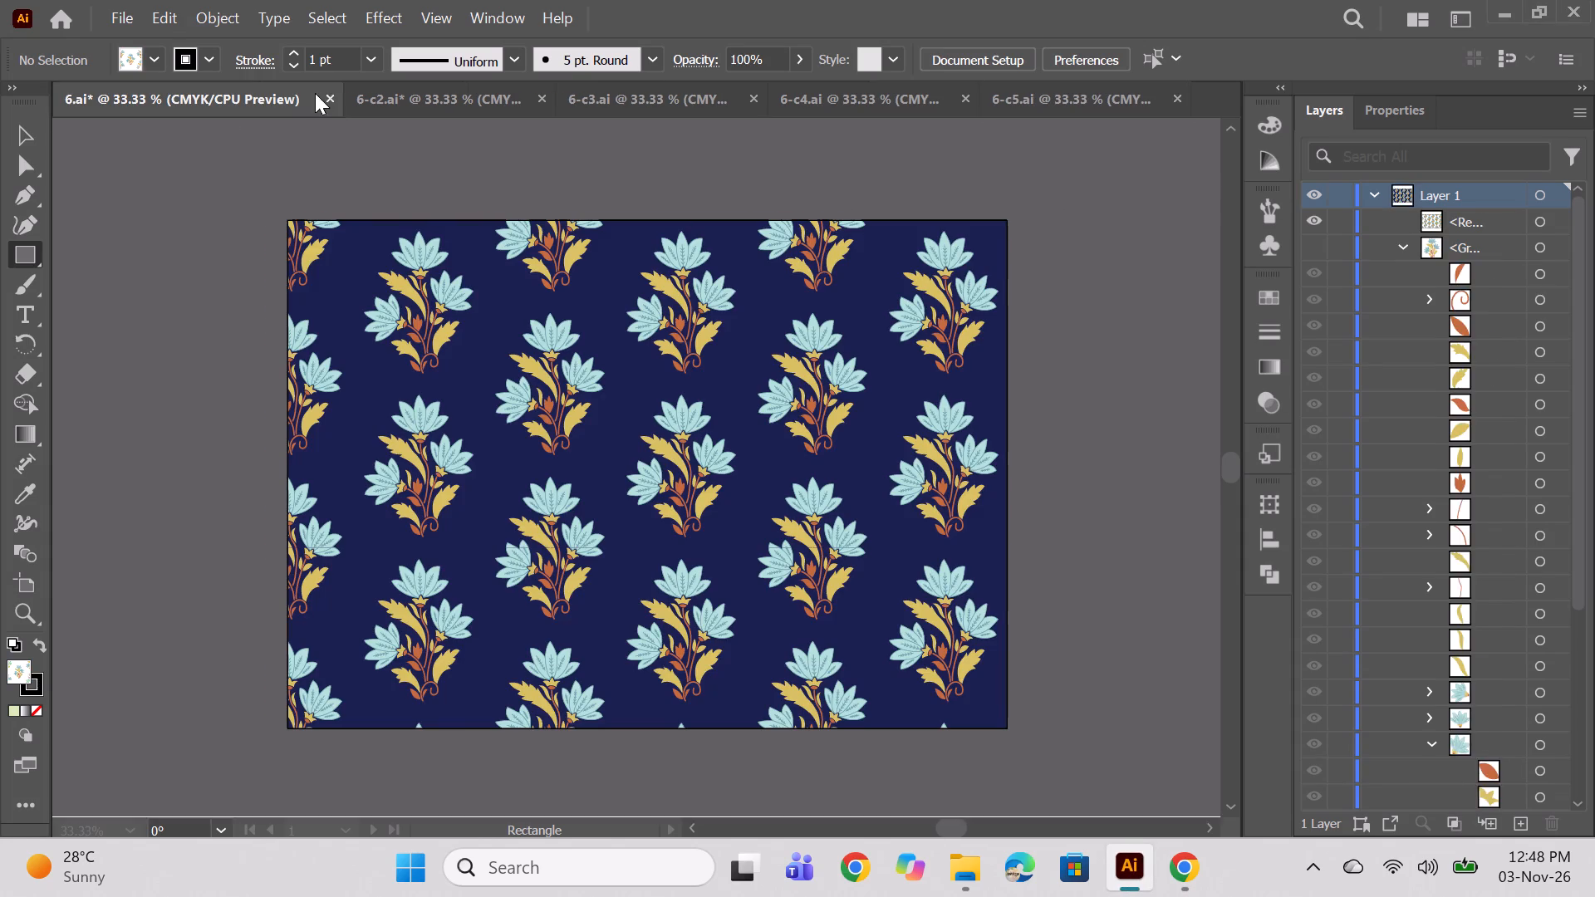
pyautogui.click(387, 101)
pyautogui.click(615, 92)
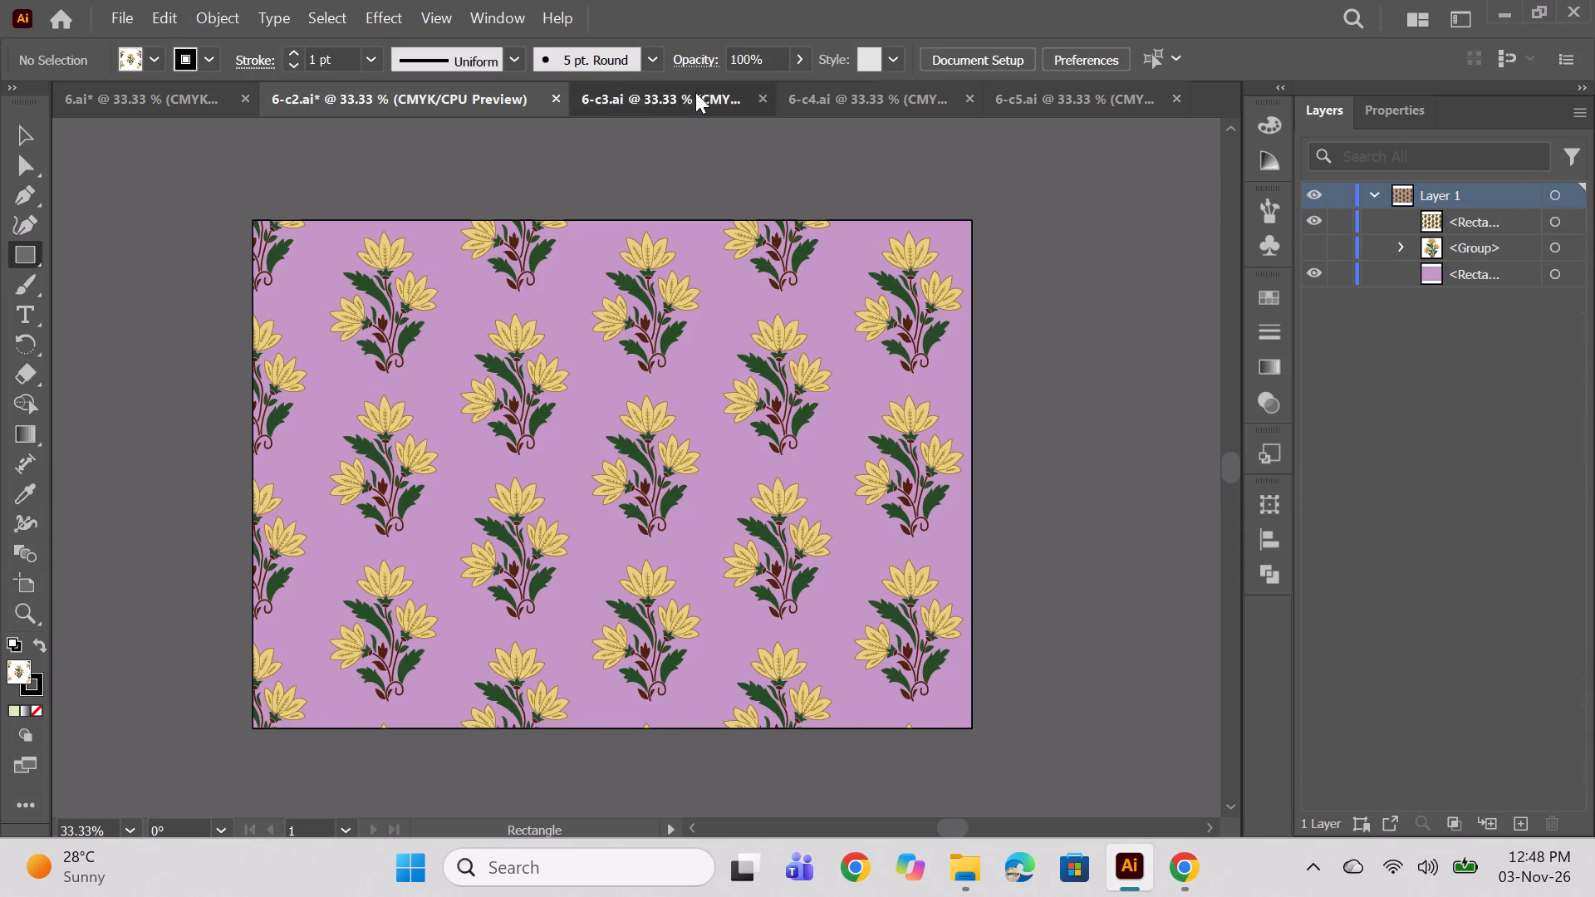
pyautogui.click(836, 92)
pyautogui.click(1009, 100)
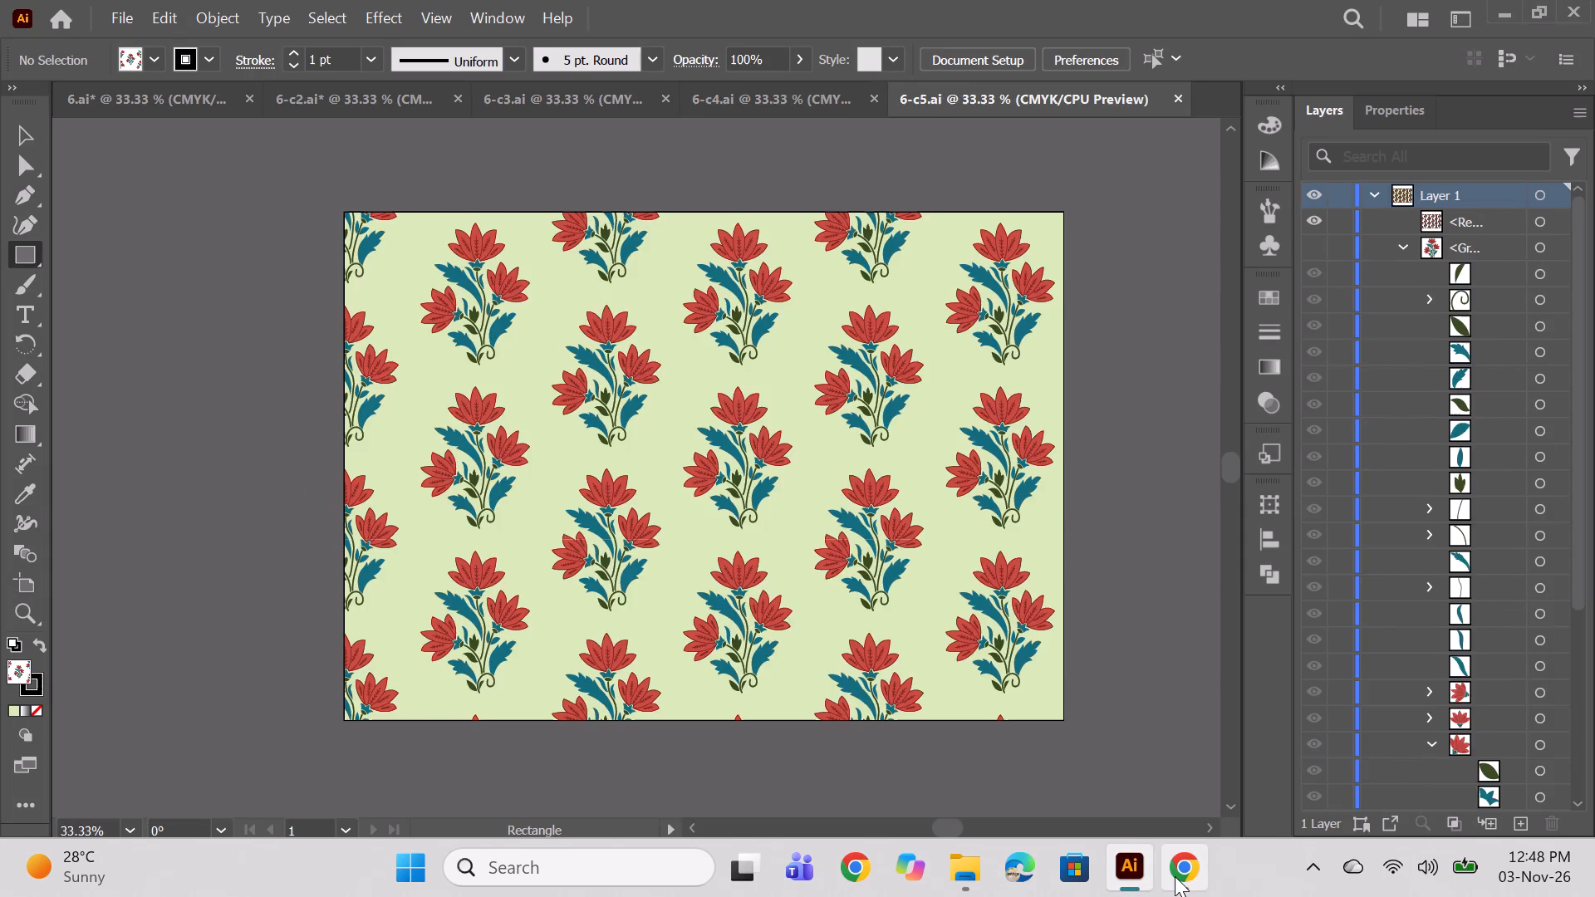
# Return to the browser and examine further printed fabrics image results and related Kalamkari prints for reference.
pyautogui.click(1175, 876)
pyautogui.scroll(-8, 1251, 661)
pyautogui.scroll(-2, 767, 579)
pyautogui.scroll(-3, 1212, 573)
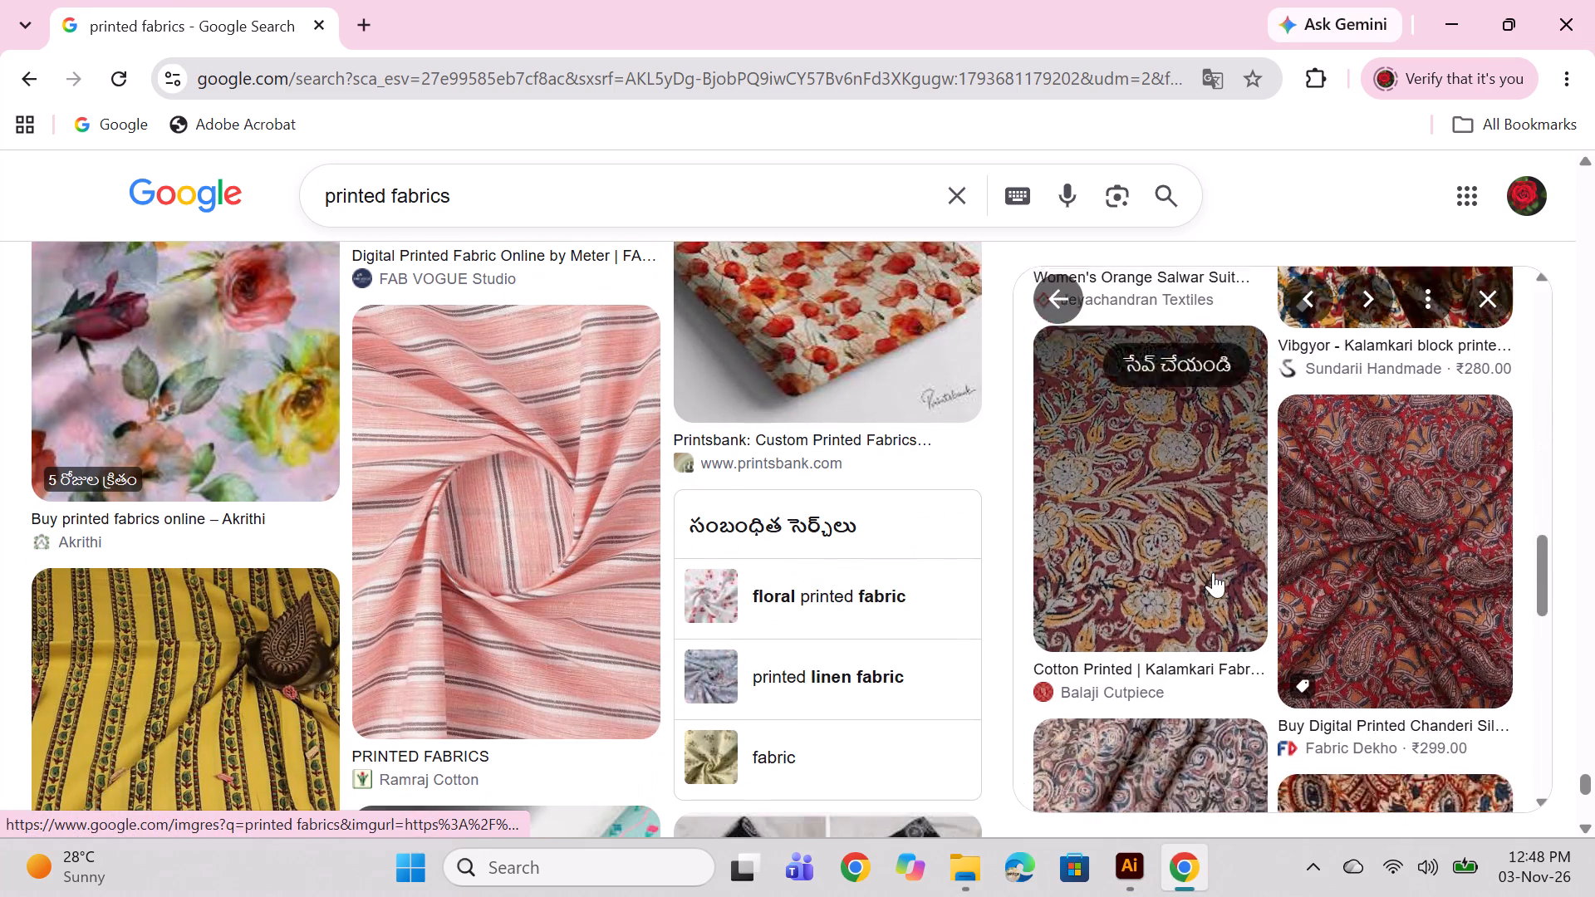
pyautogui.scroll(-9, 1213, 572)
pyautogui.scroll(-2, 736, 600)
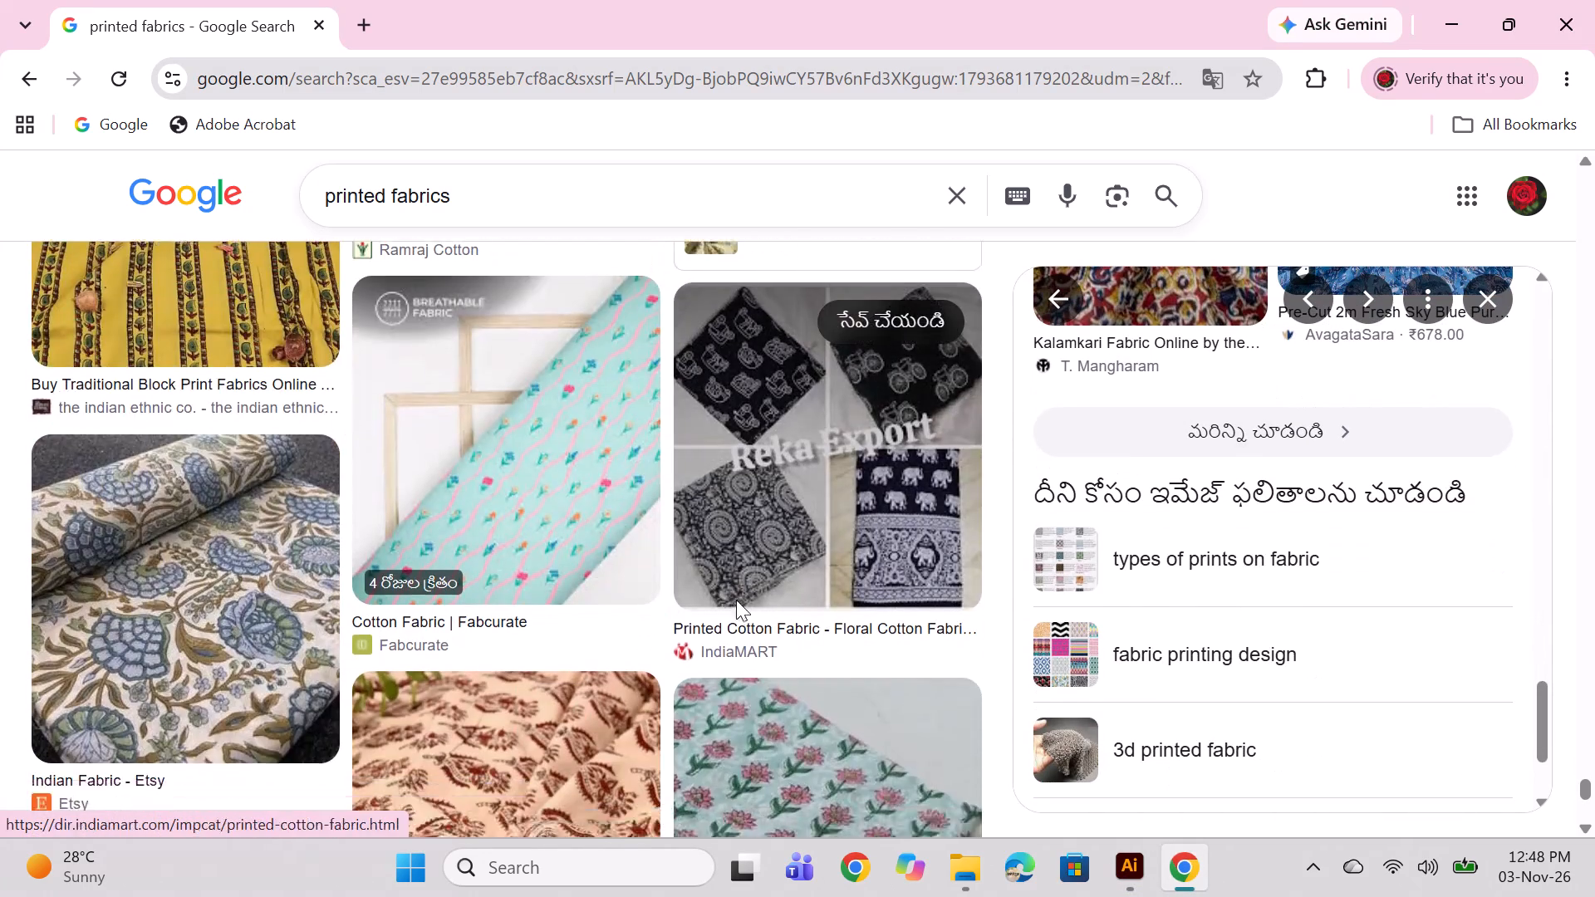
pyautogui.scroll(-1, 650, 537)
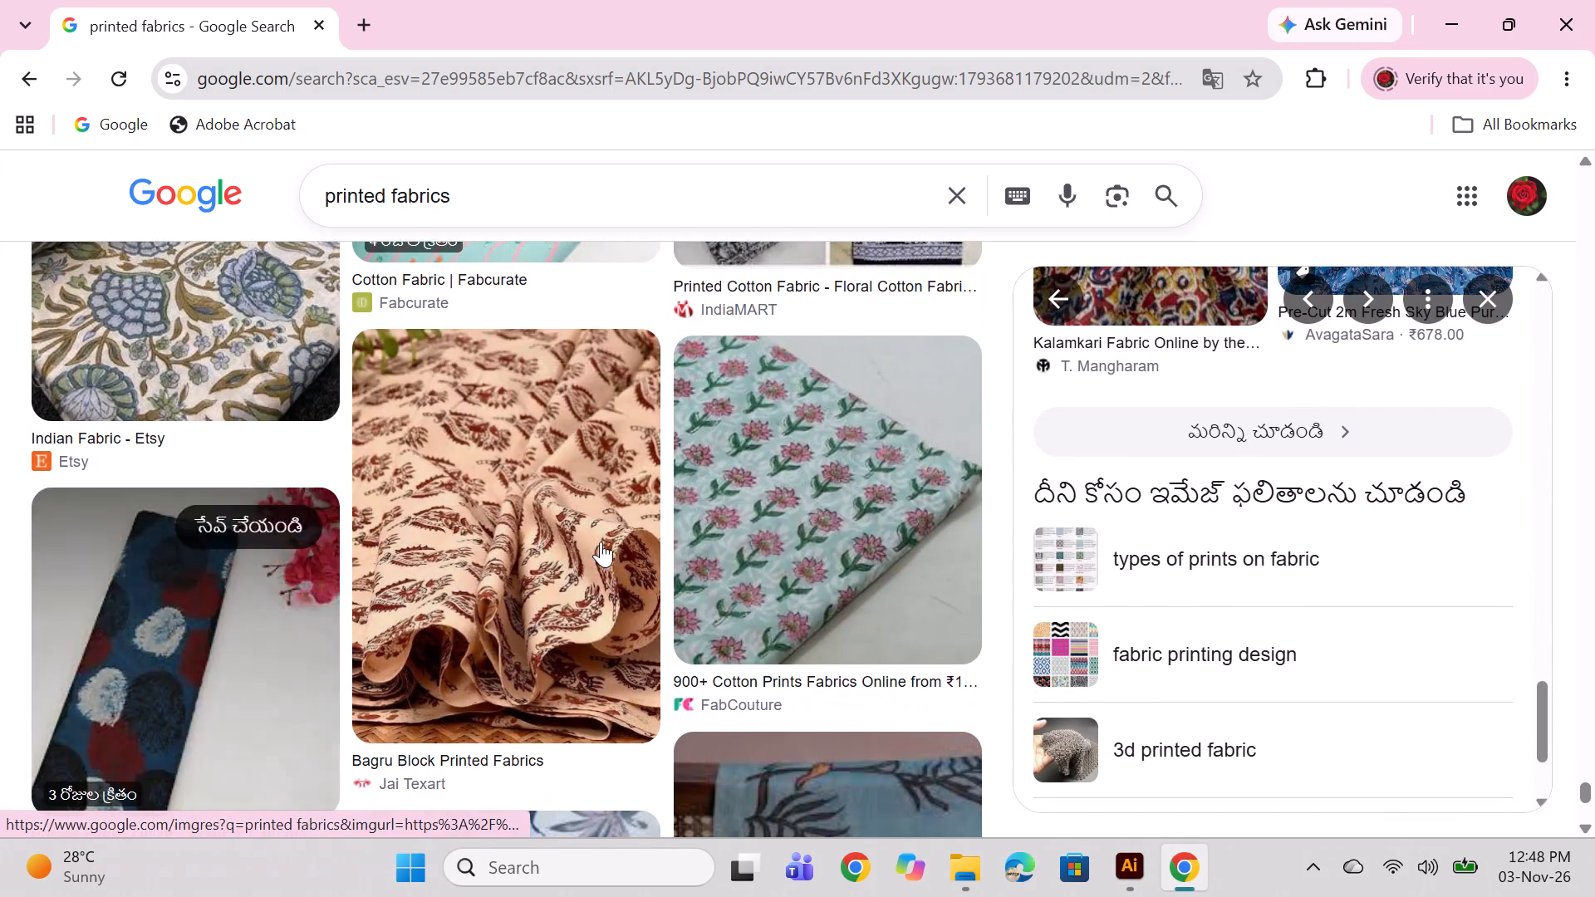
pyautogui.scroll(-9, 607, 542)
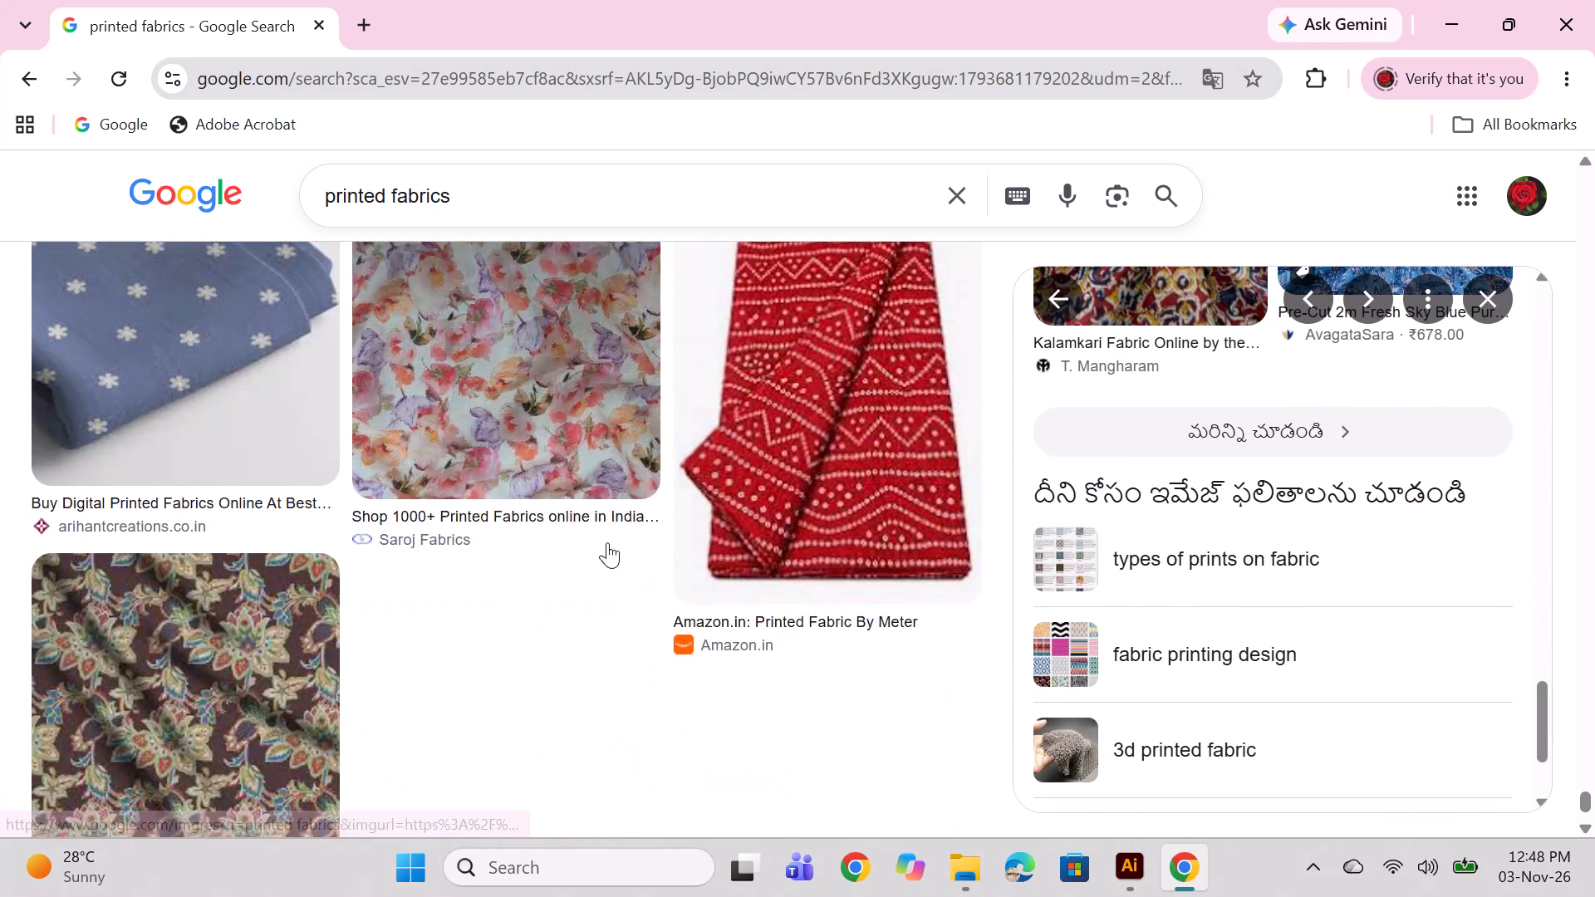
pyautogui.scroll(-2, 607, 542)
# Open the Fabric Depot brown floral digital print preview and examine its related fabric images.
pyautogui.click(242, 556)
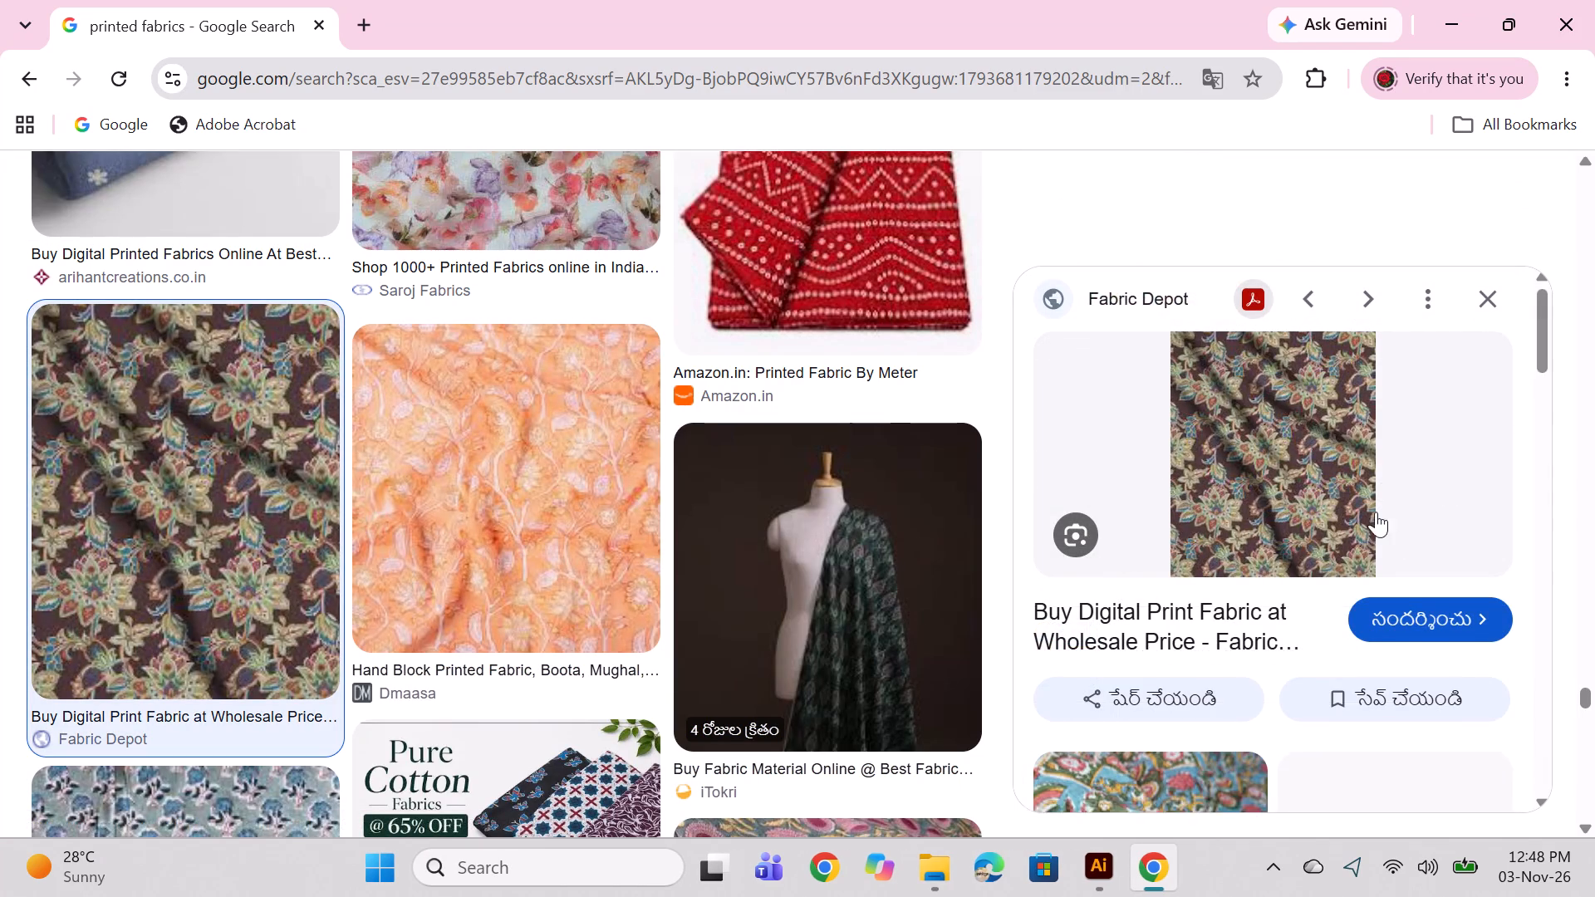
pyautogui.scroll(-6, 1376, 512)
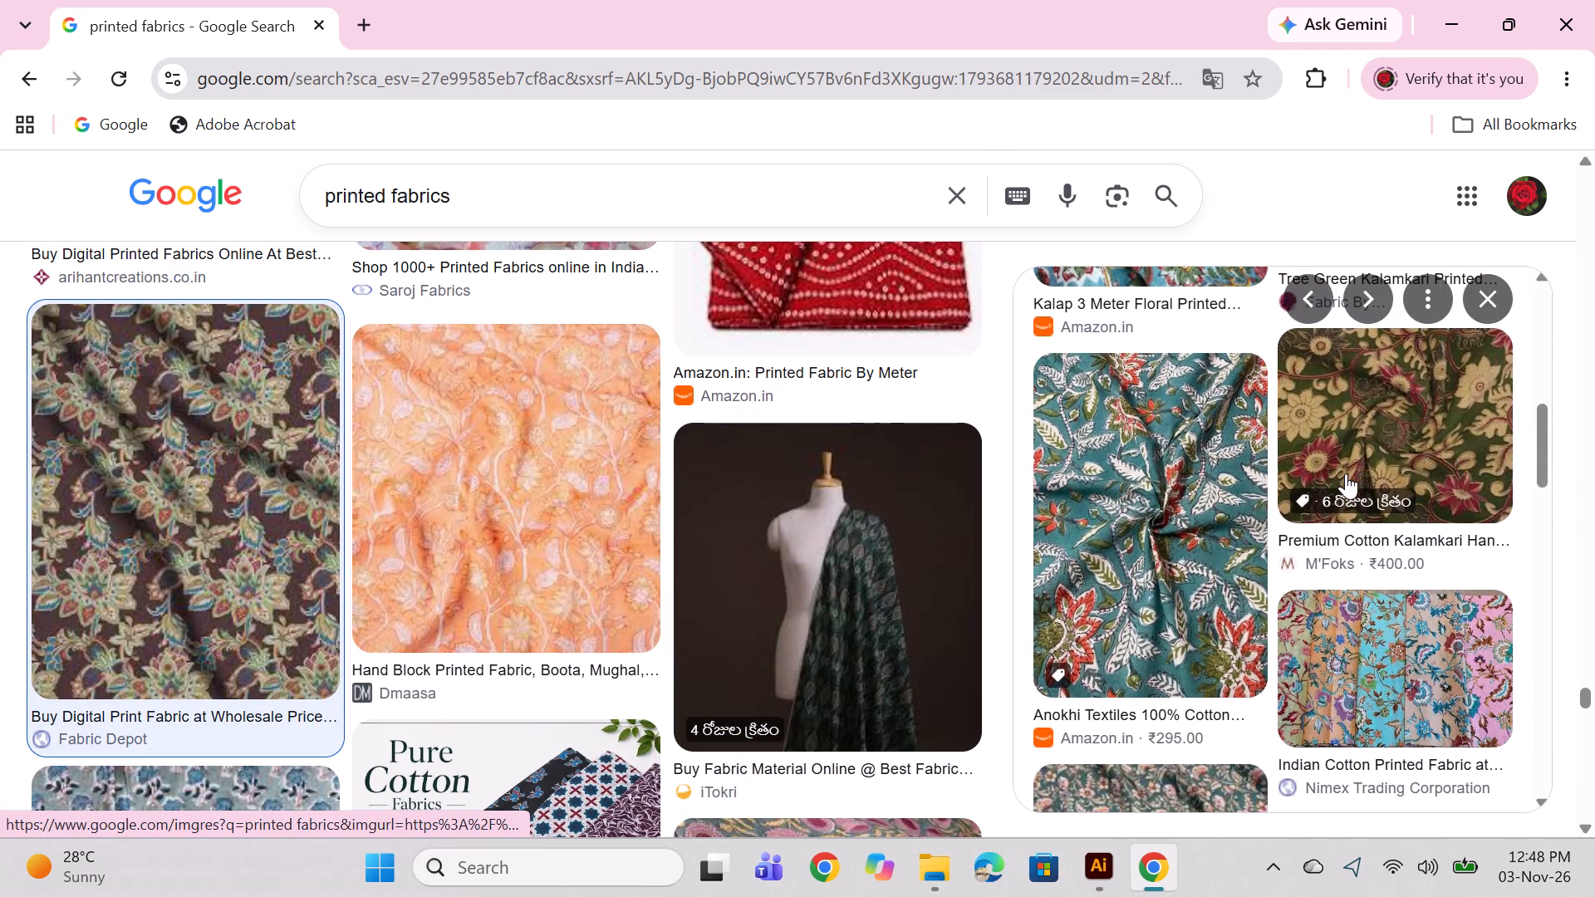
pyautogui.scroll(-1, 1346, 473)
pyautogui.scroll(3, 1346, 473)
pyautogui.scroll(-10, 1346, 473)
pyautogui.scroll(-3, 763, 622)
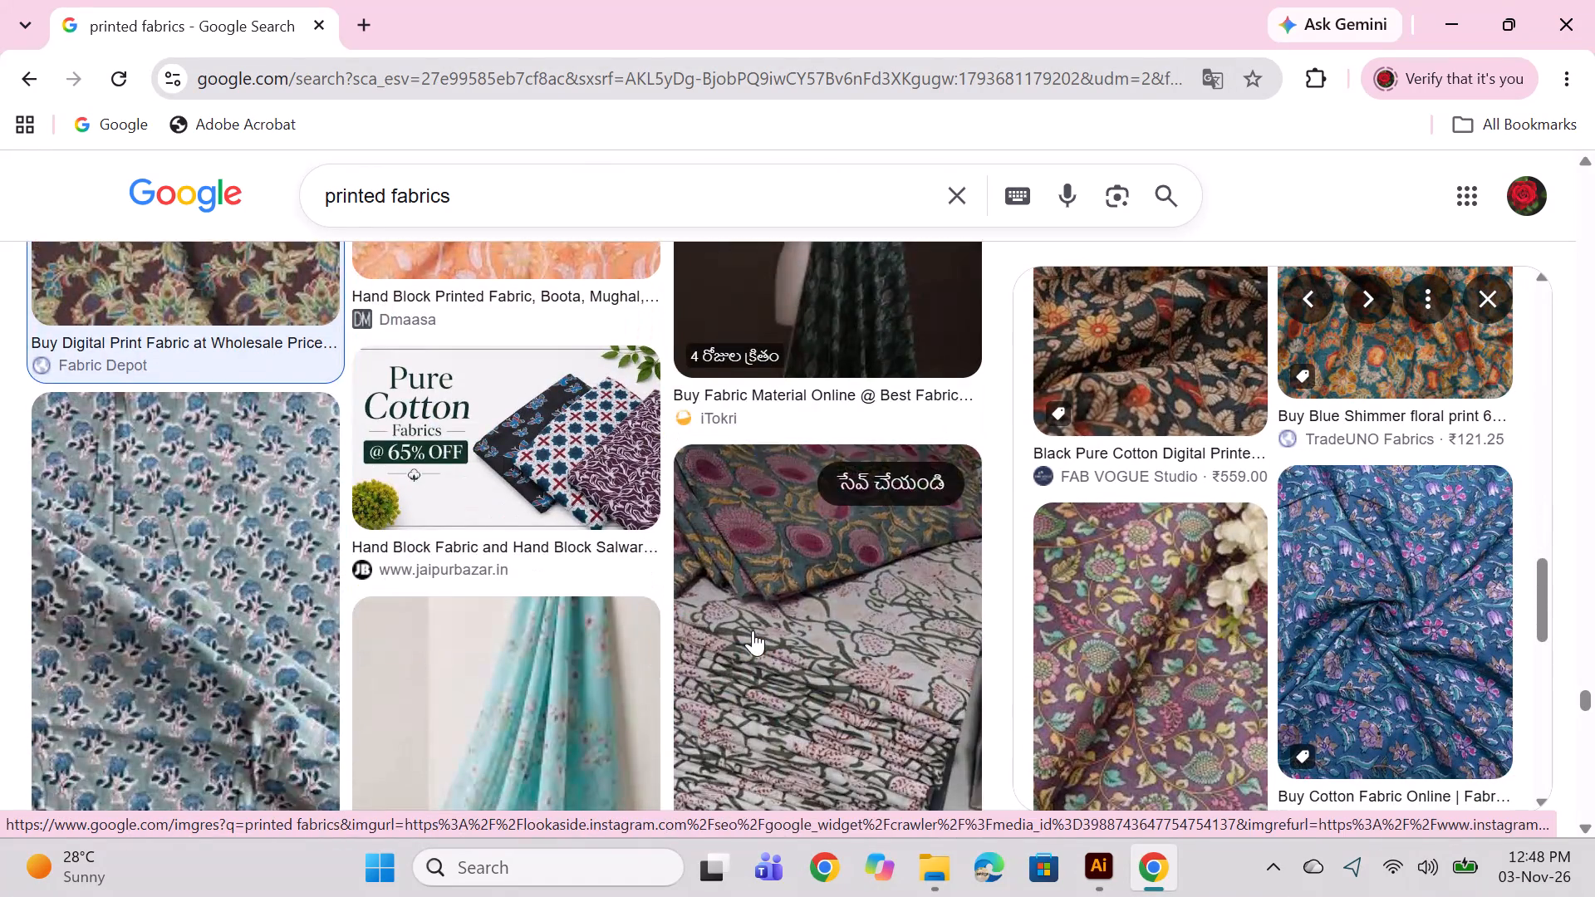
# Examine more floral and block-print fabrics in the main image results, and revisit the Fabric Depot print preview.
pyautogui.scroll(-6, 753, 630)
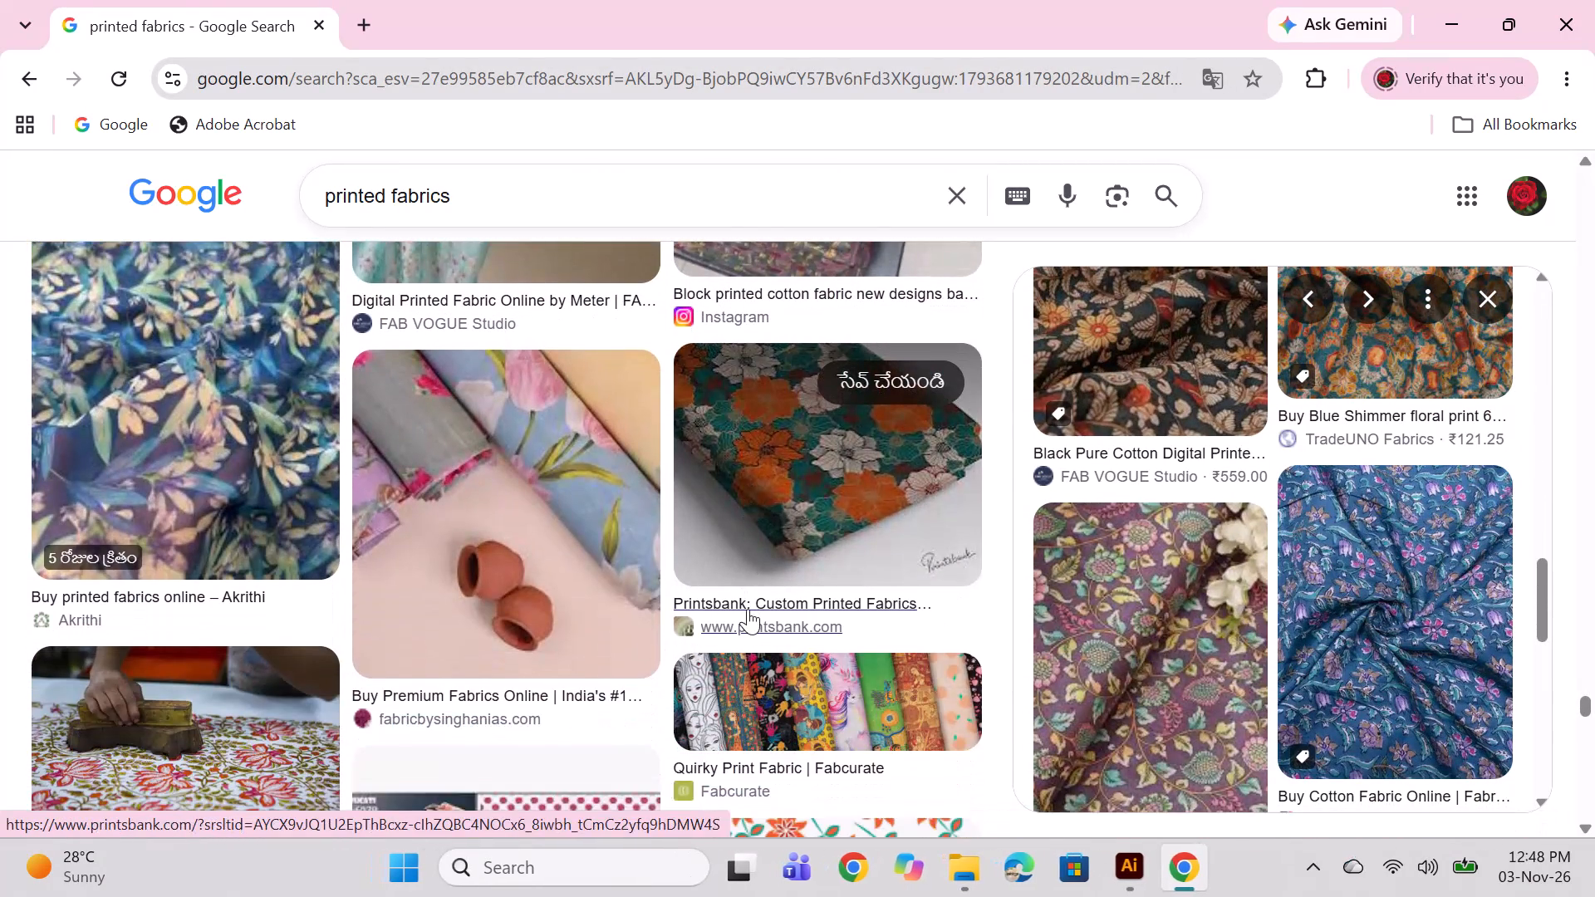
pyautogui.scroll(-4, 748, 609)
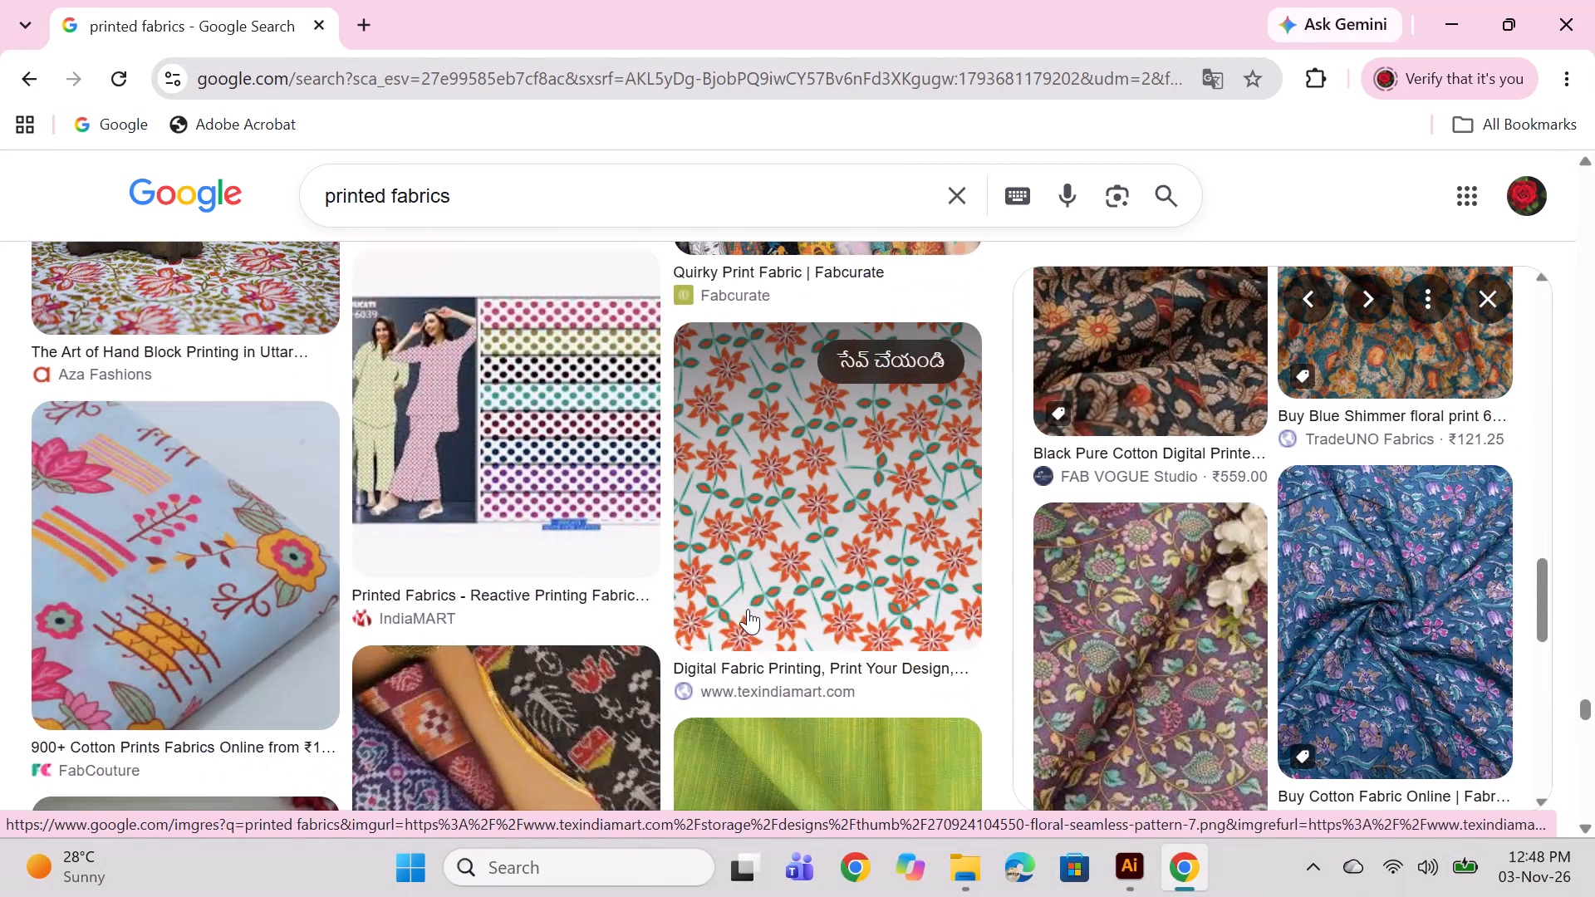
pyautogui.scroll(-9, 748, 609)
pyautogui.scroll(2, 792, 594)
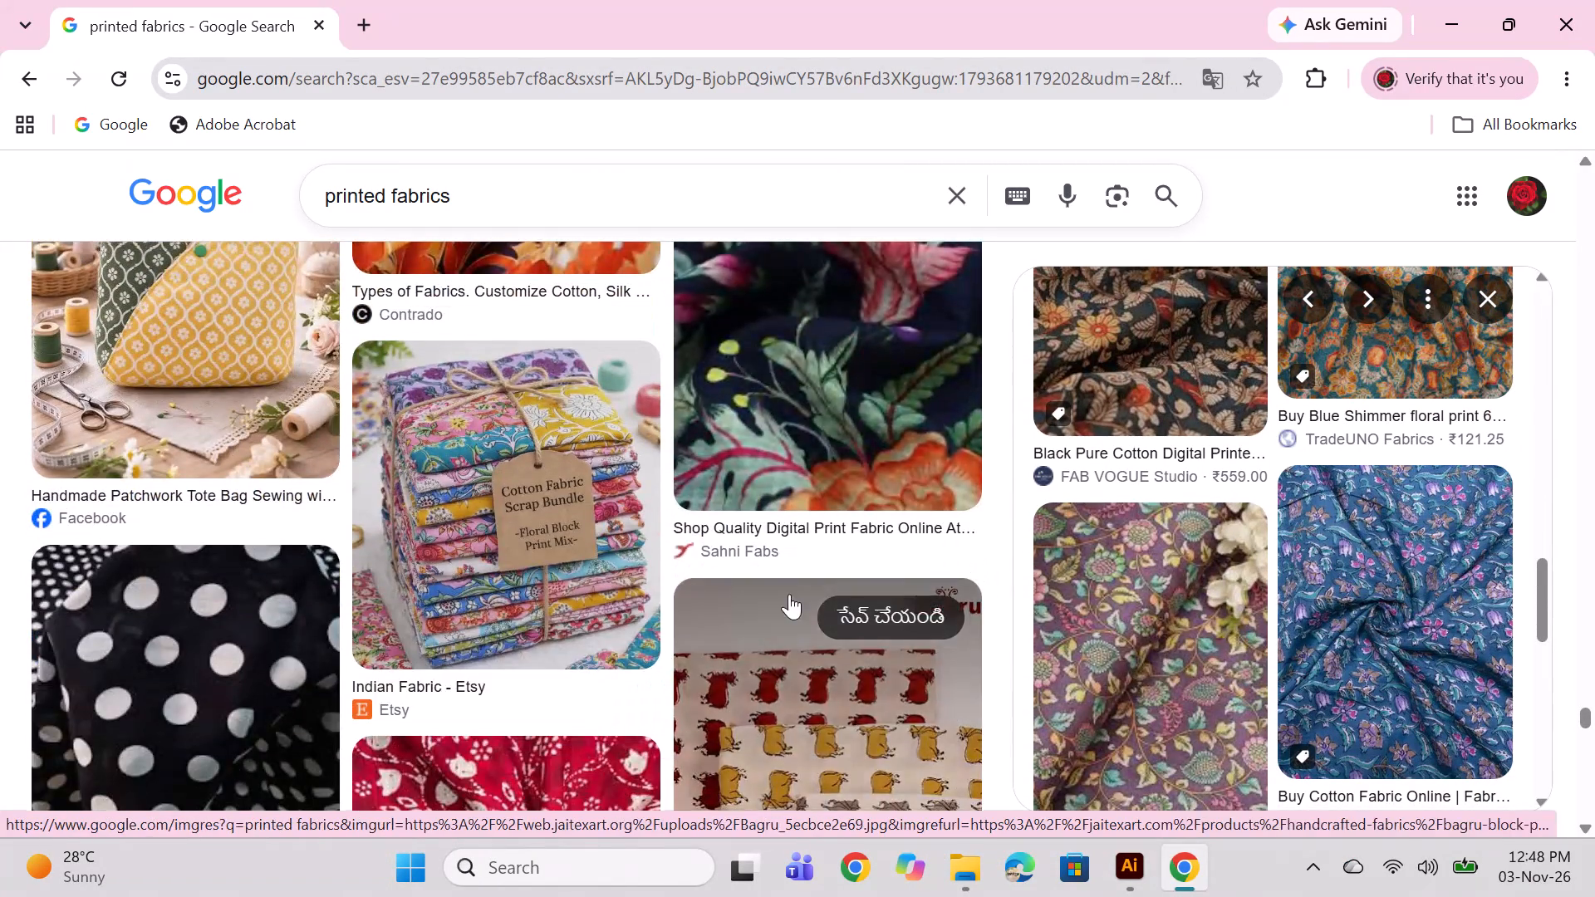
pyautogui.scroll(2, 789, 594)
pyautogui.scroll(-7, 788, 596)
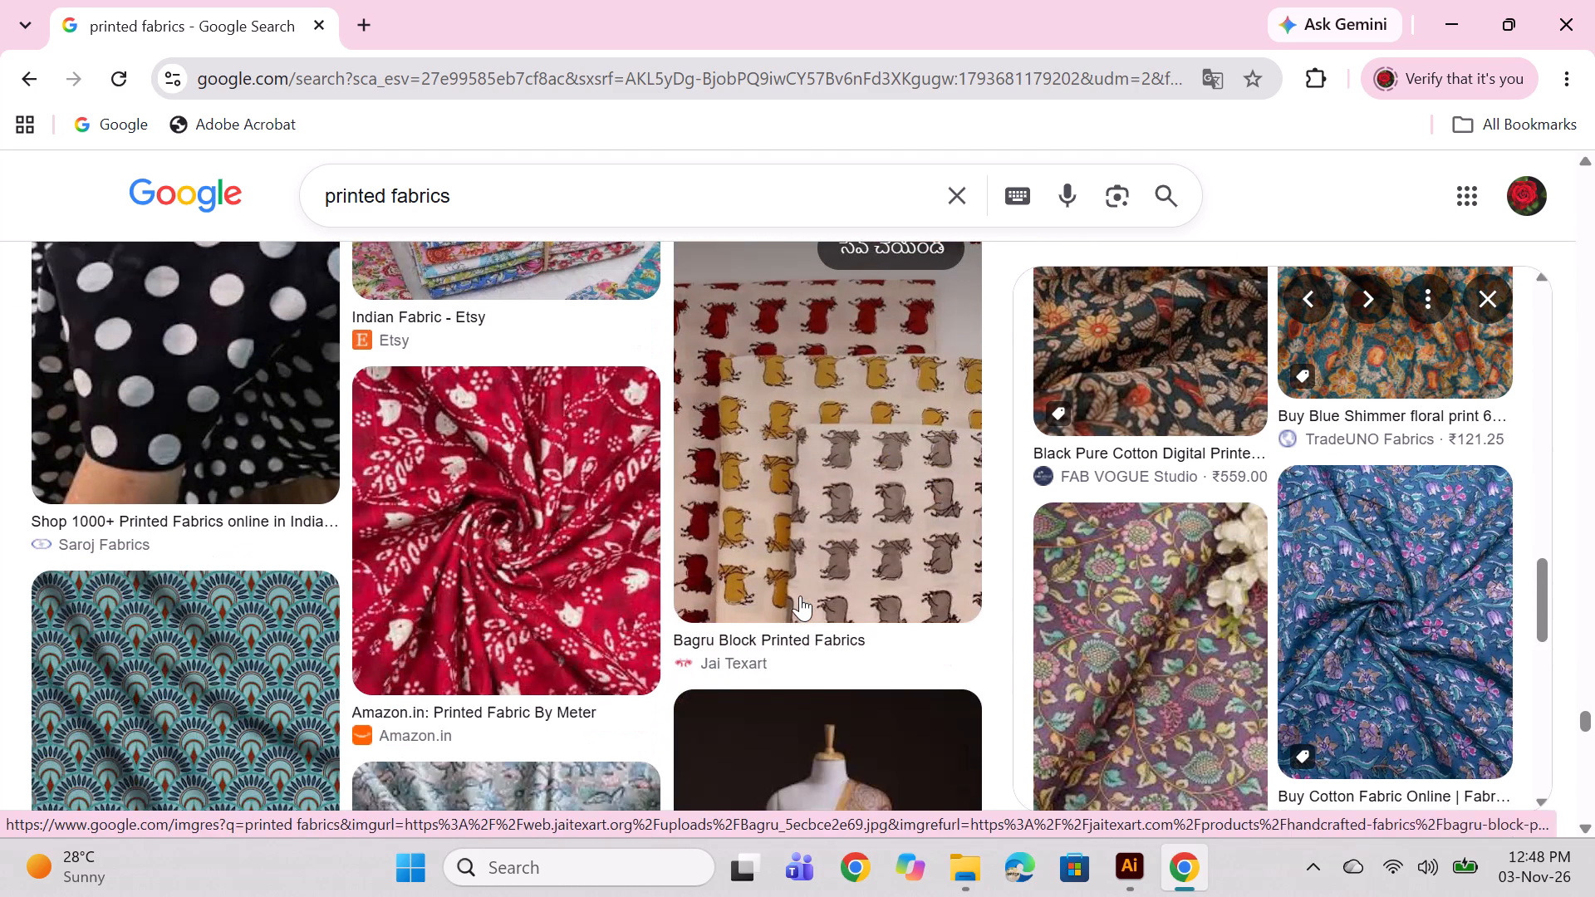
pyautogui.scroll(-2, 800, 595)
pyautogui.scroll(7, 800, 595)
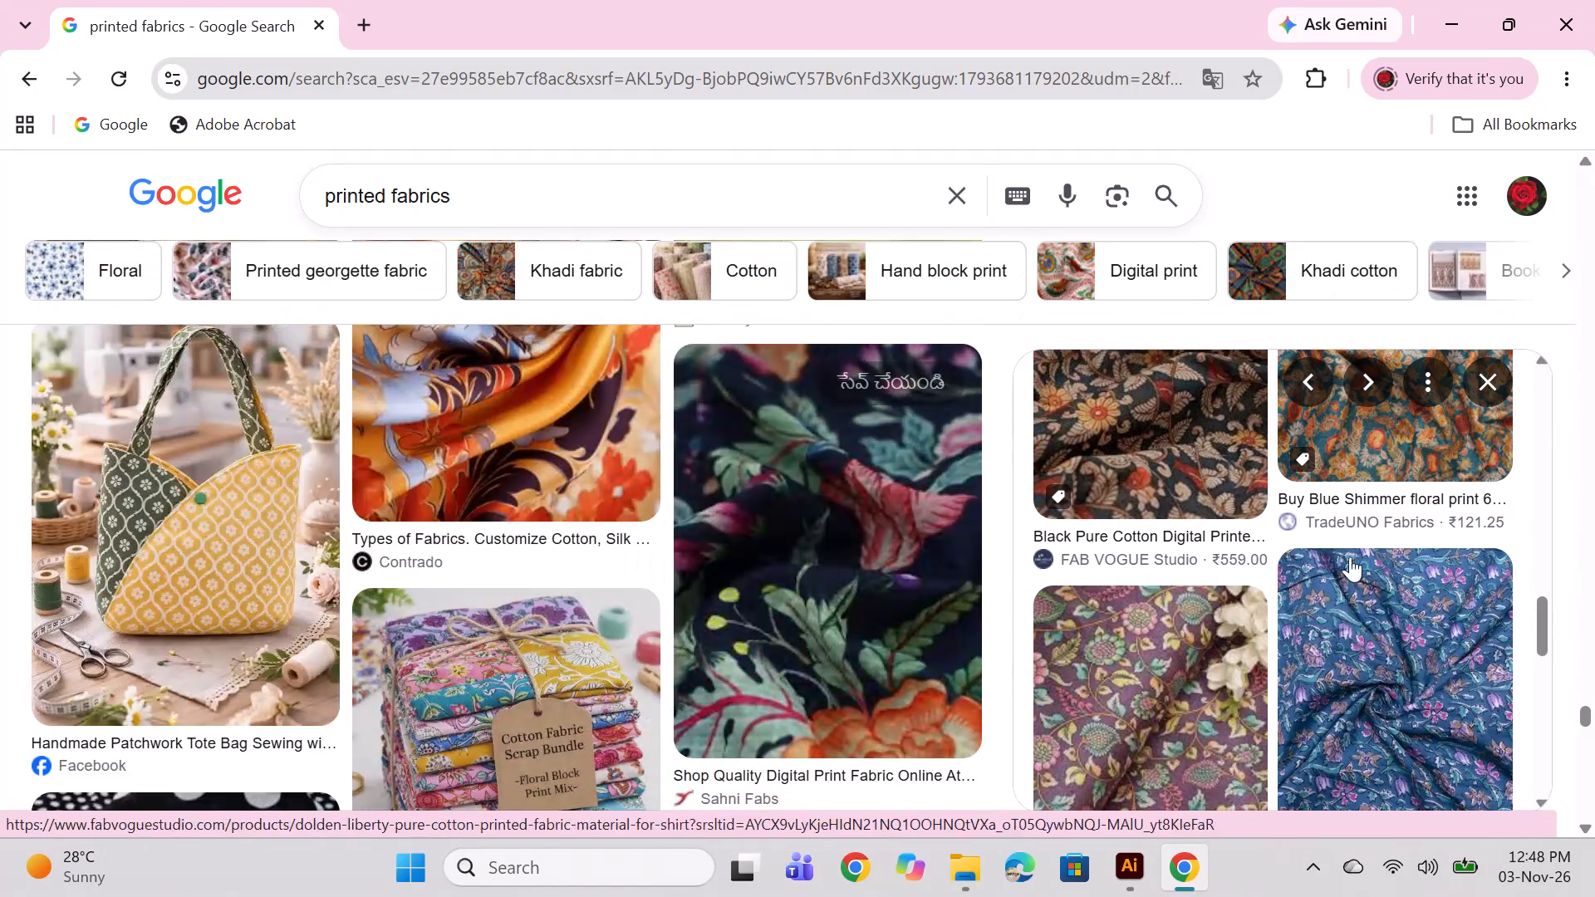
pyautogui.scroll(18, 1342, 563)
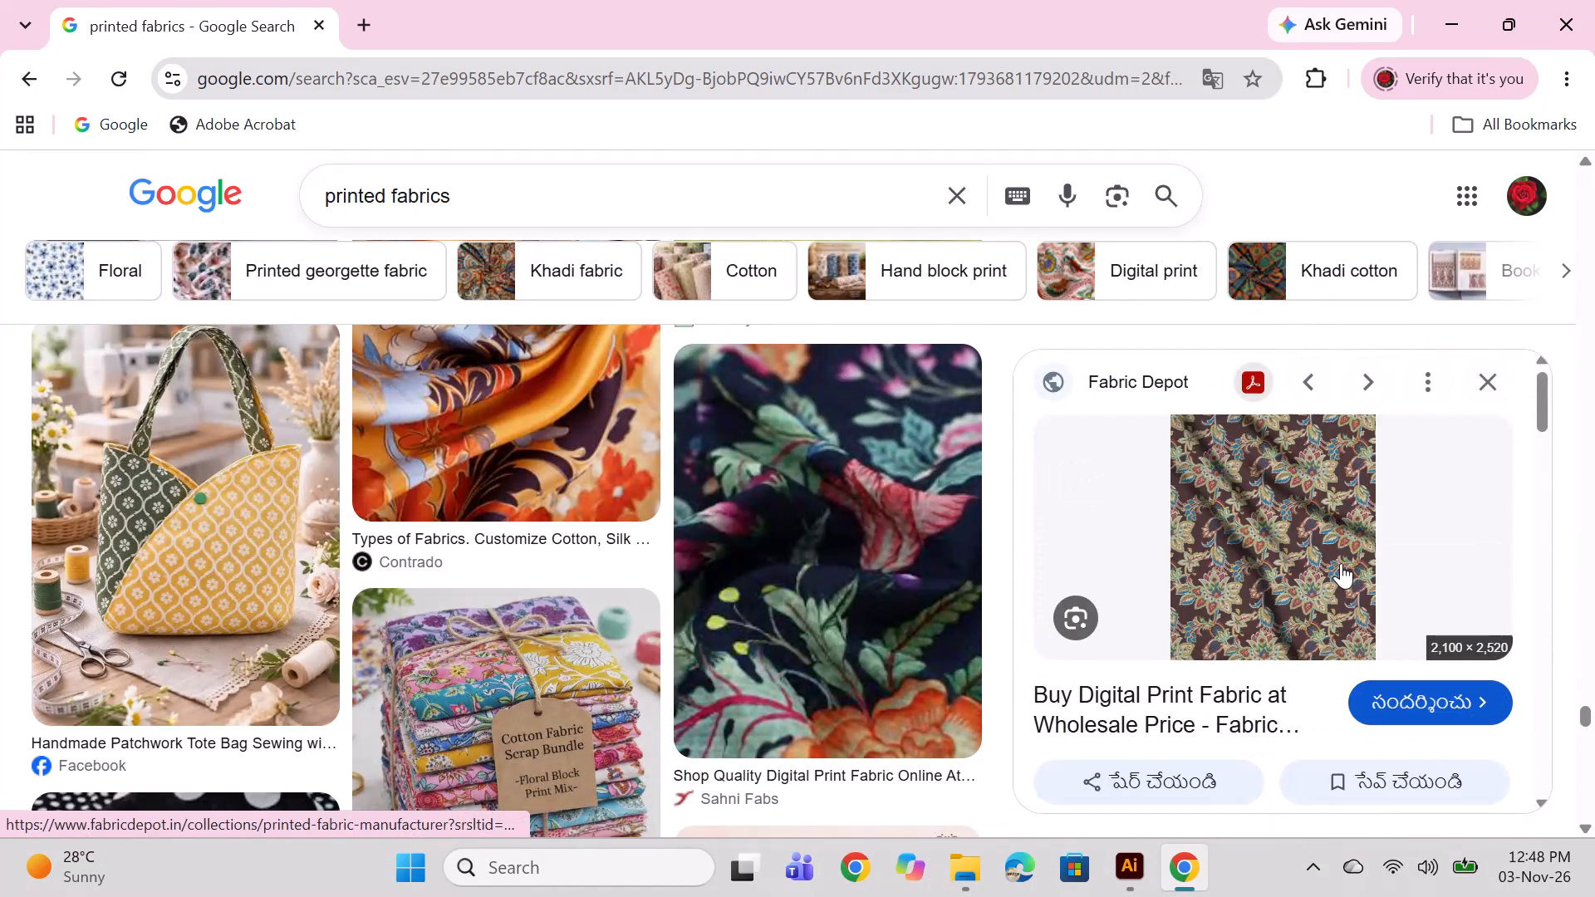
pyautogui.scroll(-6, 674, 484)
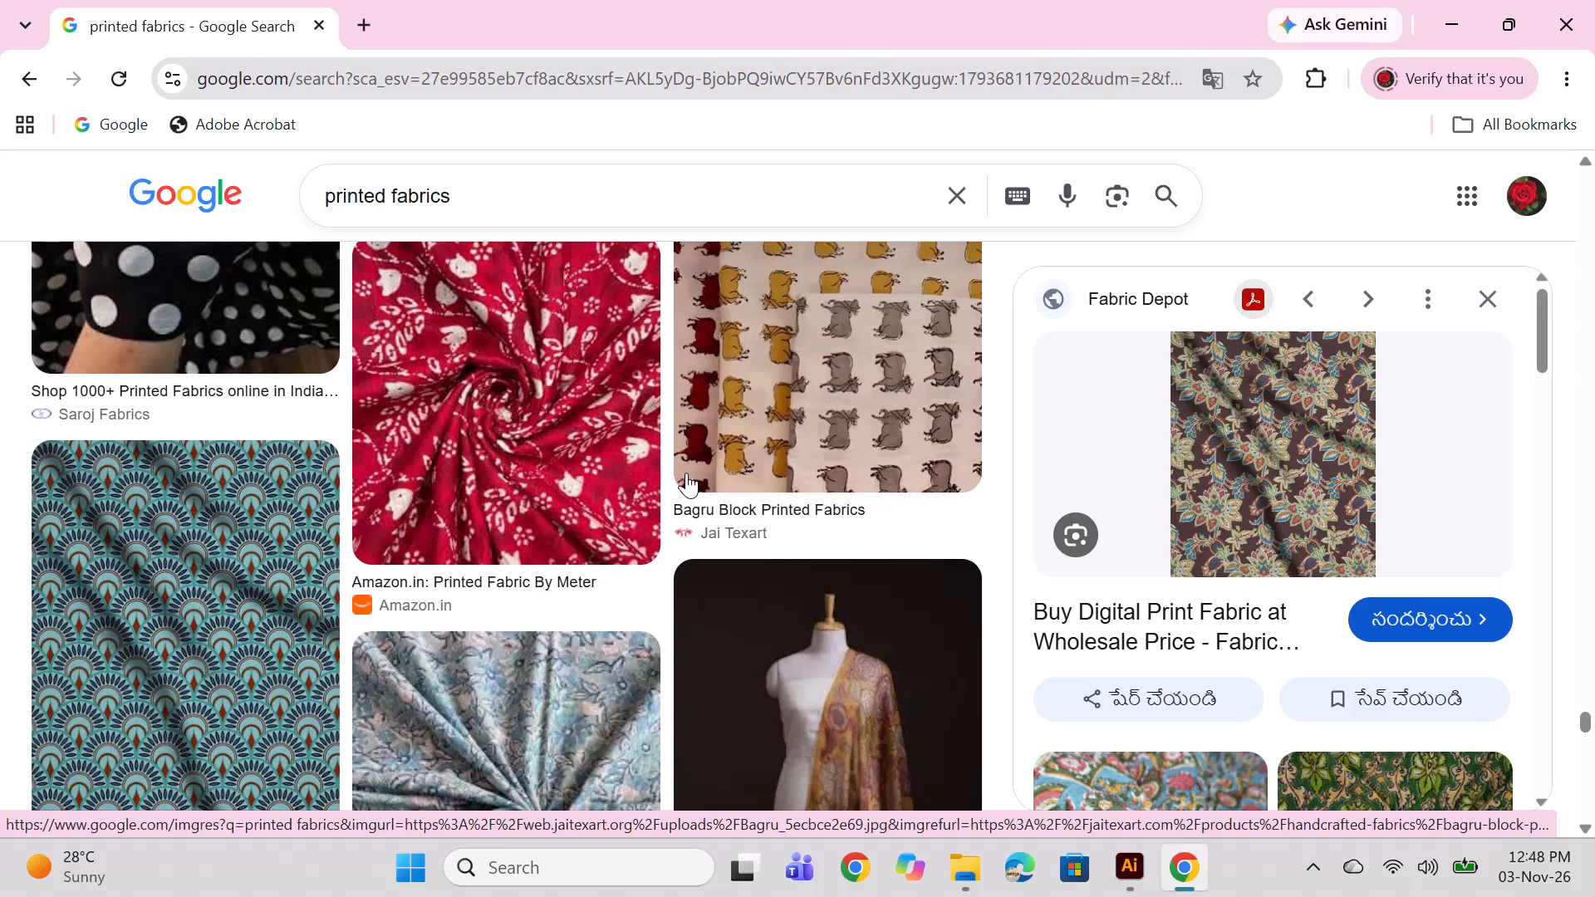
pyautogui.scroll(-5, 680, 469)
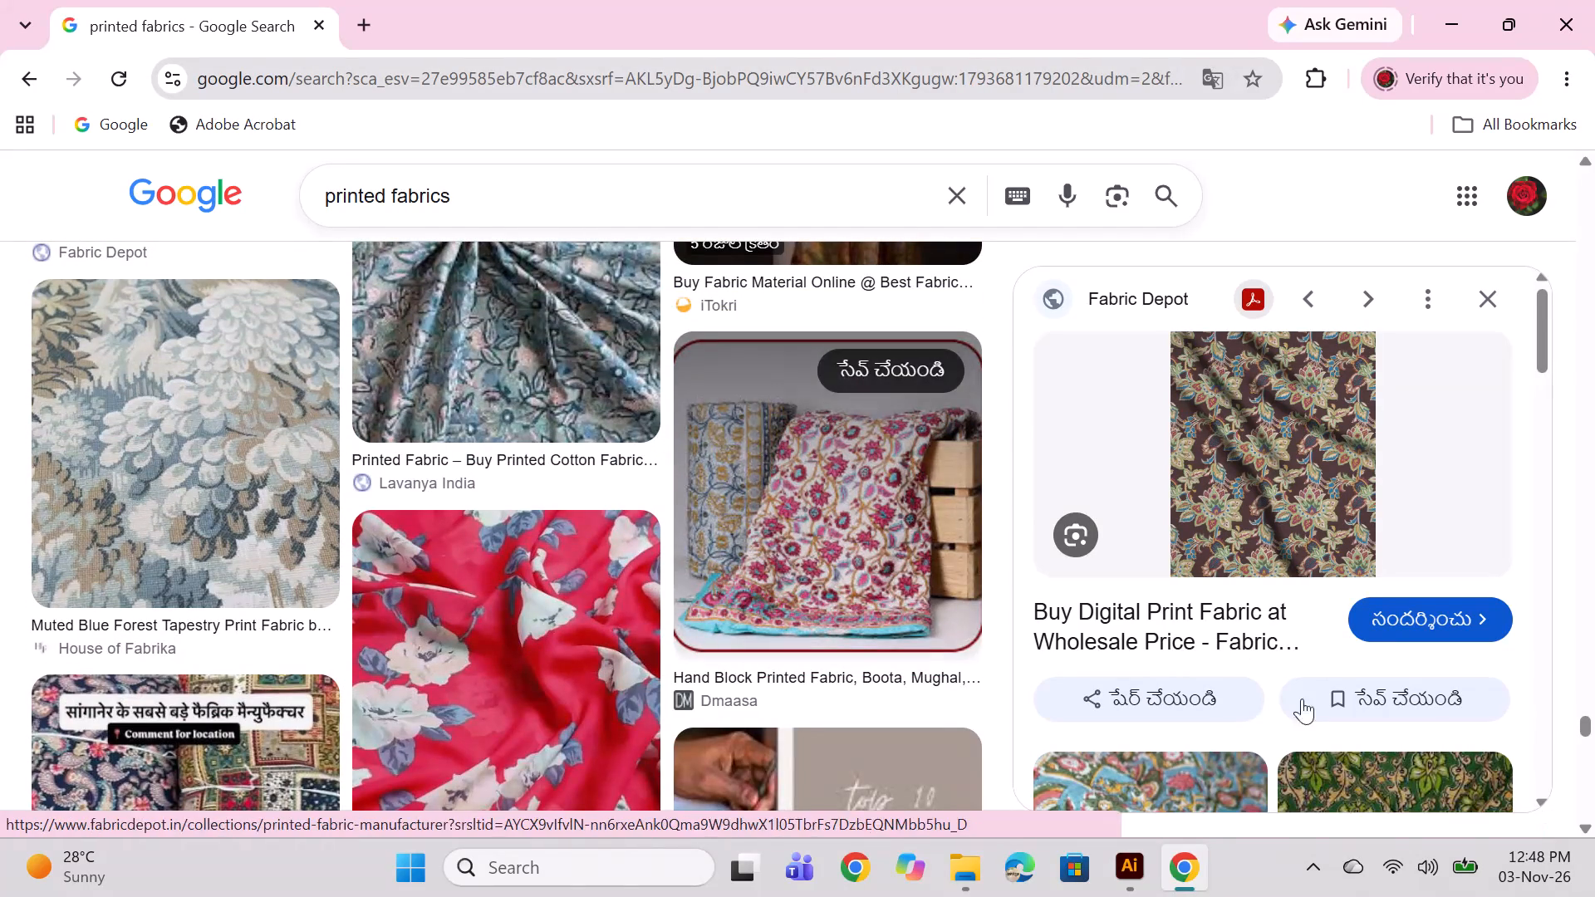
# Compare the red floral pattern in 6-c5.ai in Illustrator with the printed fabrics image results in the browser.
pyautogui.click(1130, 871)
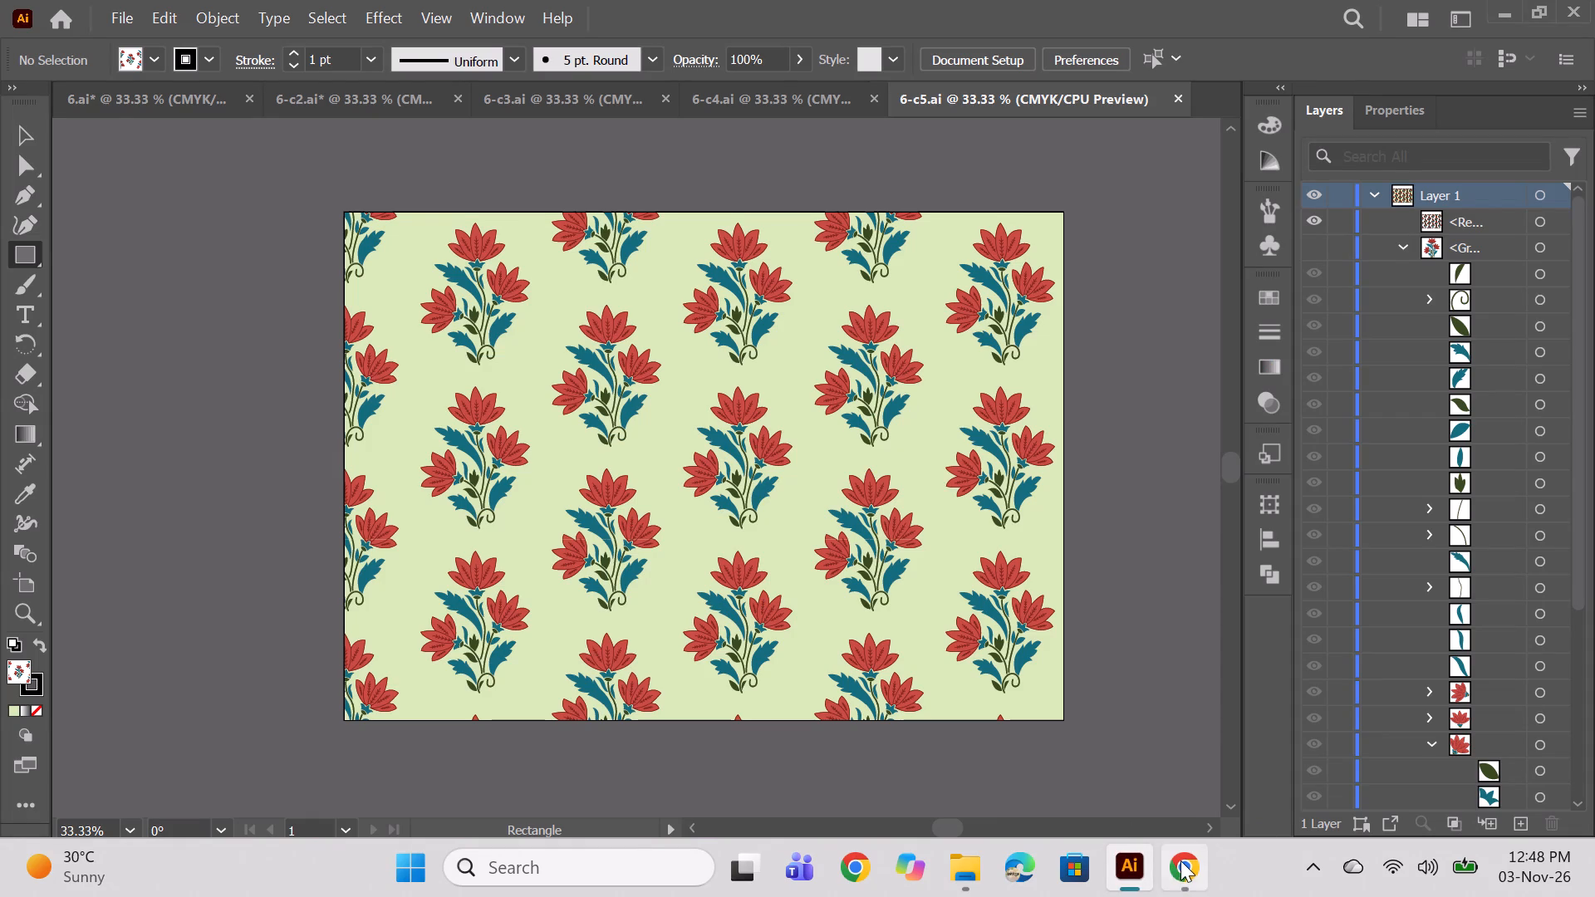
pyautogui.click(1180, 865)
pyautogui.click(1135, 872)
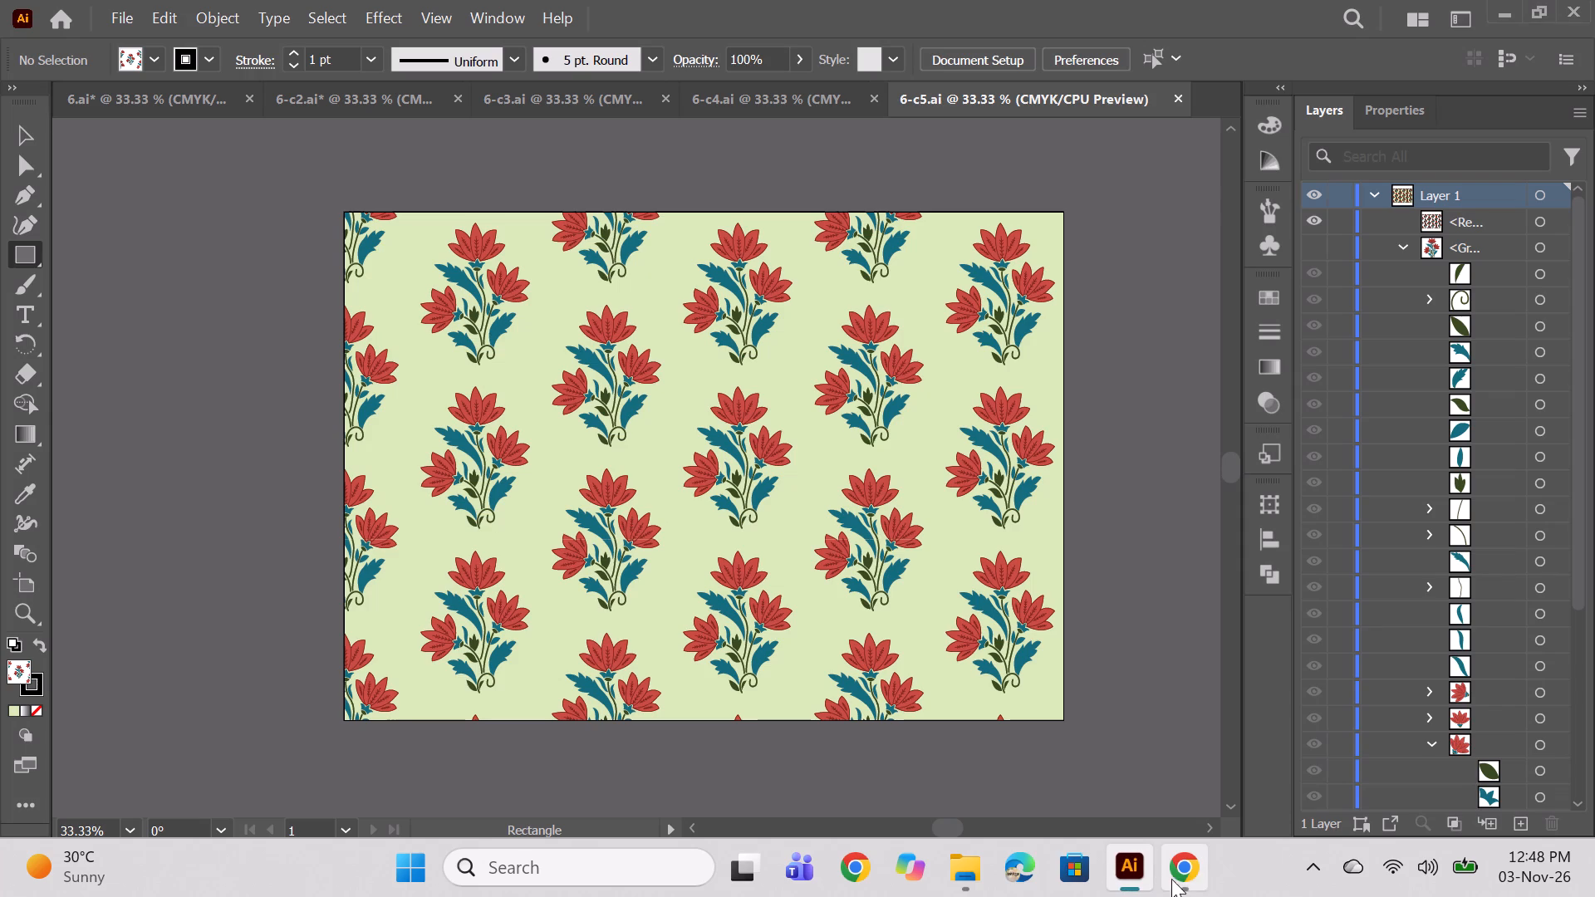
pyautogui.click(1185, 873)
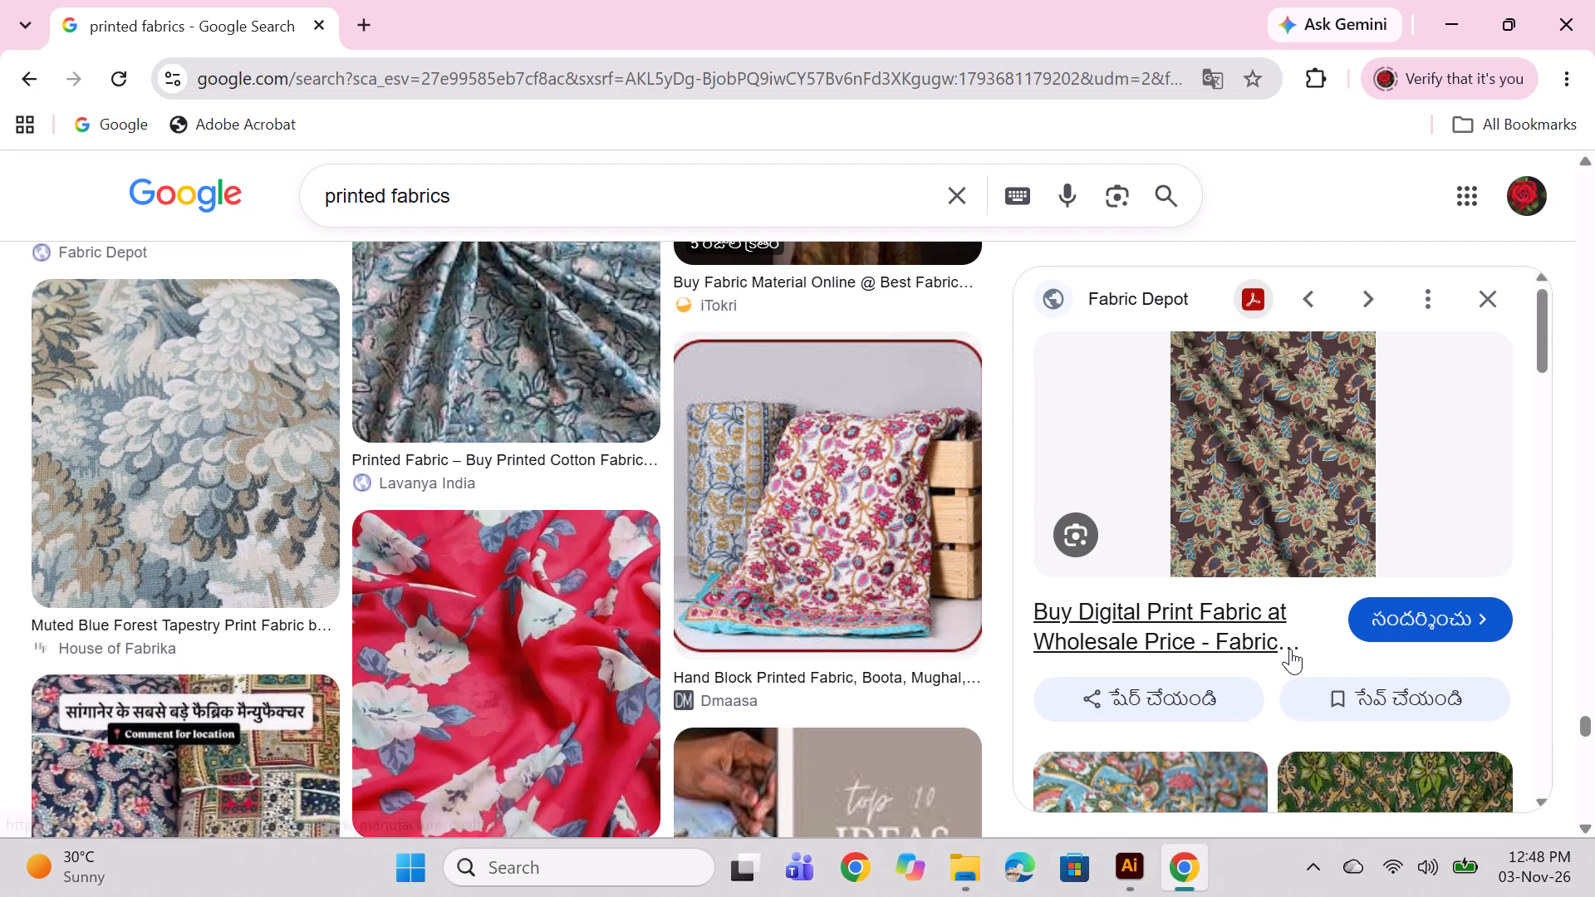
pyautogui.scroll(-6, 1290, 649)
pyautogui.scroll(-4, 988, 635)
pyautogui.scroll(-3, 900, 612)
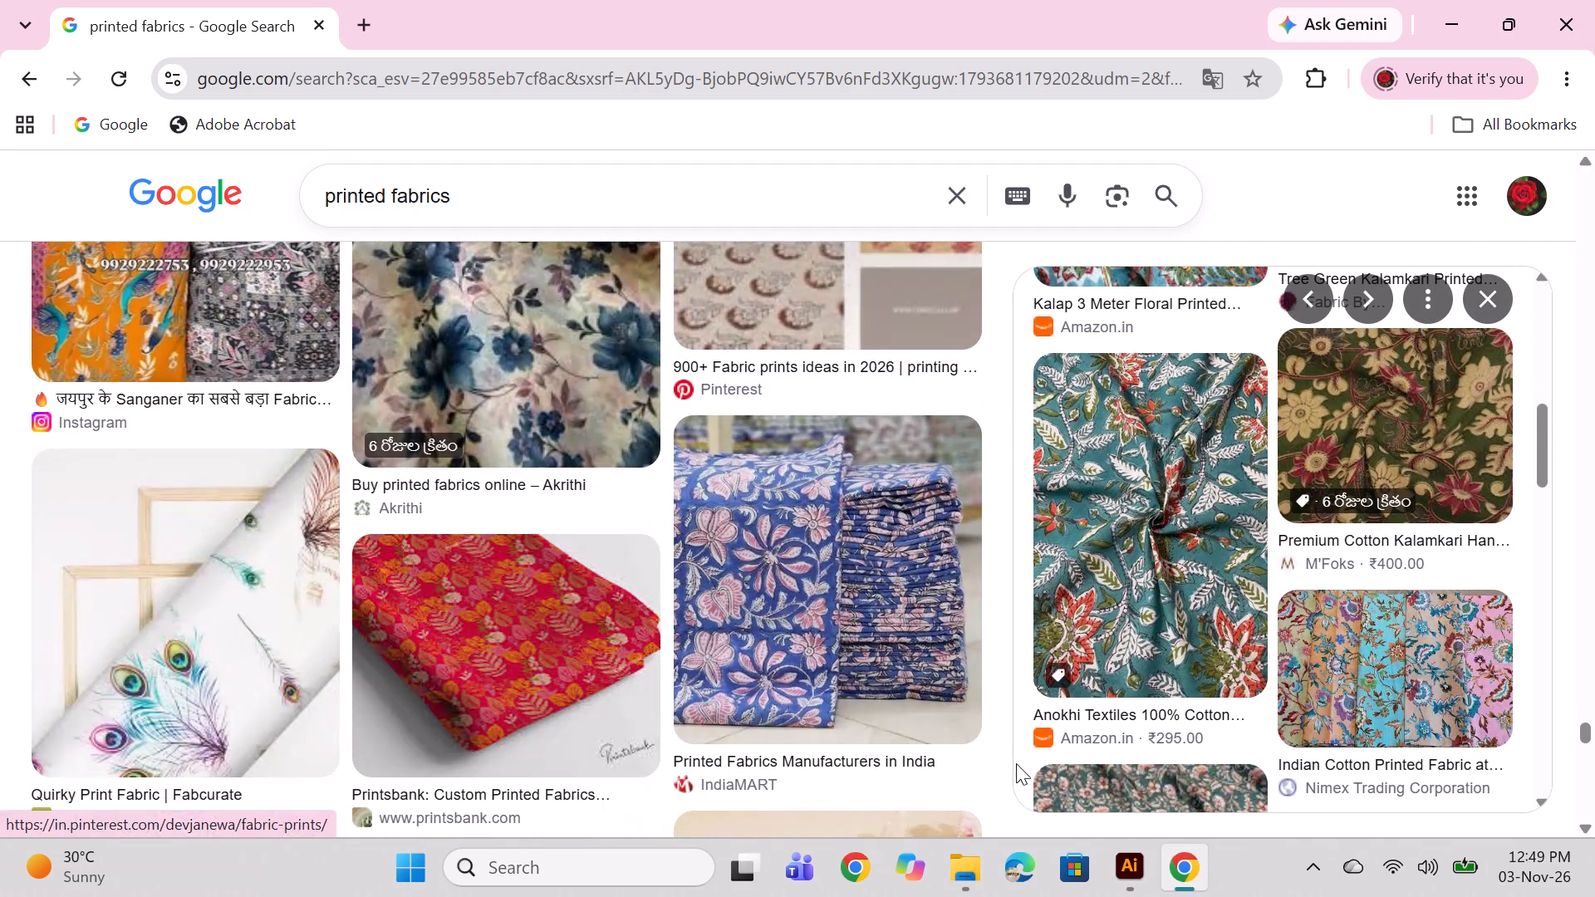
pyautogui.click(1121, 869)
pyautogui.click(1170, 876)
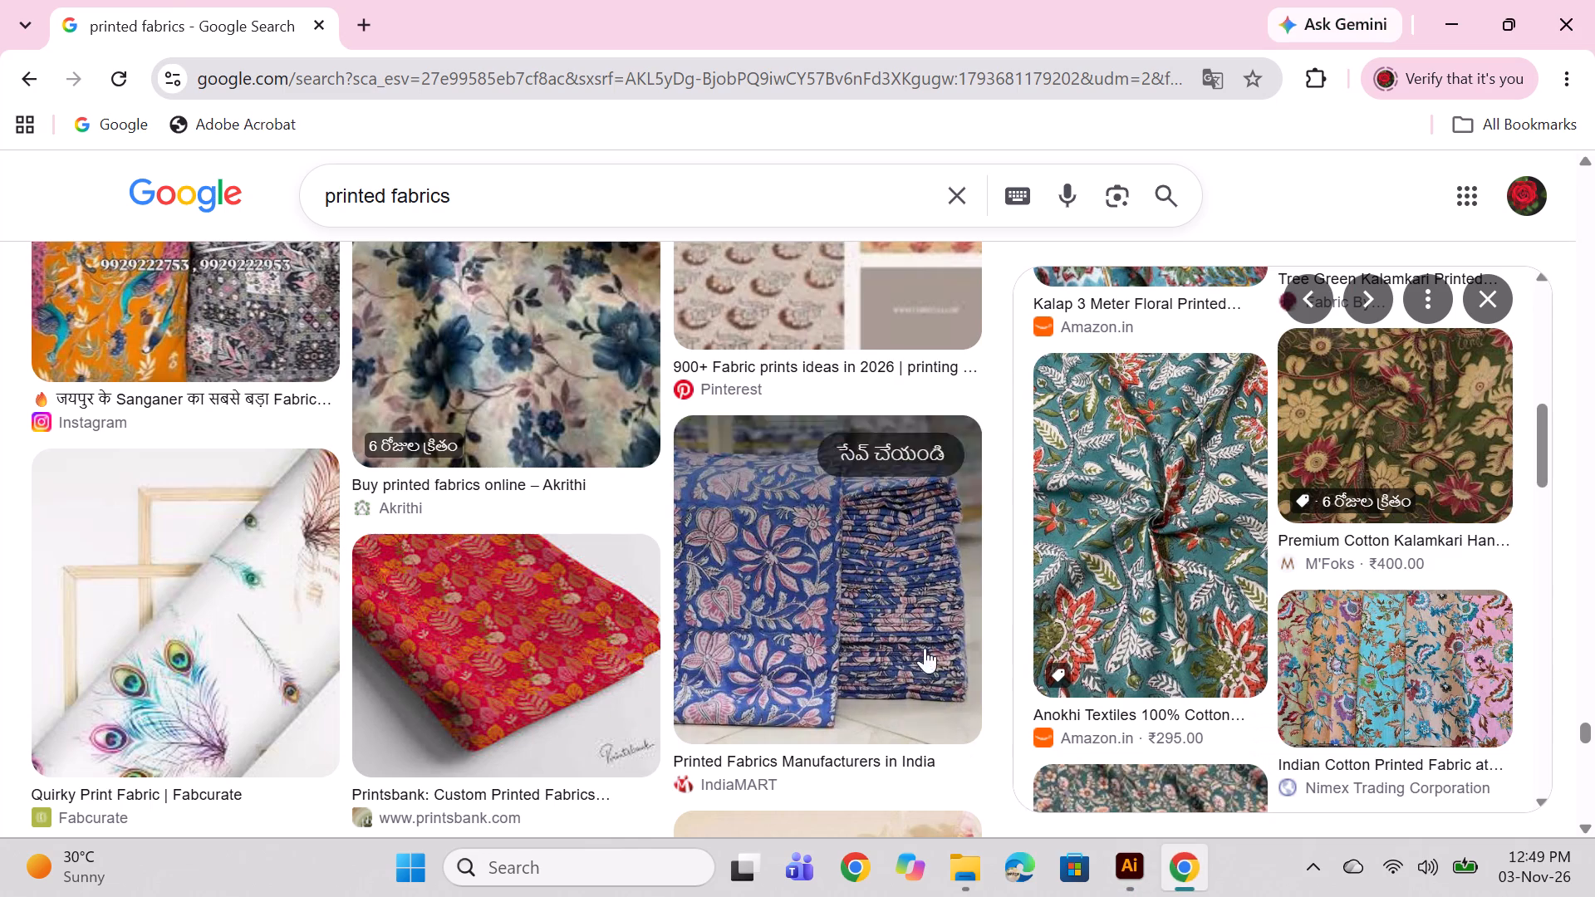
# Examine the Fabric Depot print preview again and the floral and block prints among the printed fabrics image results.
pyautogui.scroll(-2, 925, 648)
pyautogui.scroll(12, 753, 637)
pyautogui.scroll(3, 1218, 651)
pyautogui.scroll(-1, 1218, 651)
pyautogui.scroll(6, 1218, 651)
pyautogui.scroll(-1, 1218, 658)
pyautogui.scroll(2, 1218, 658)
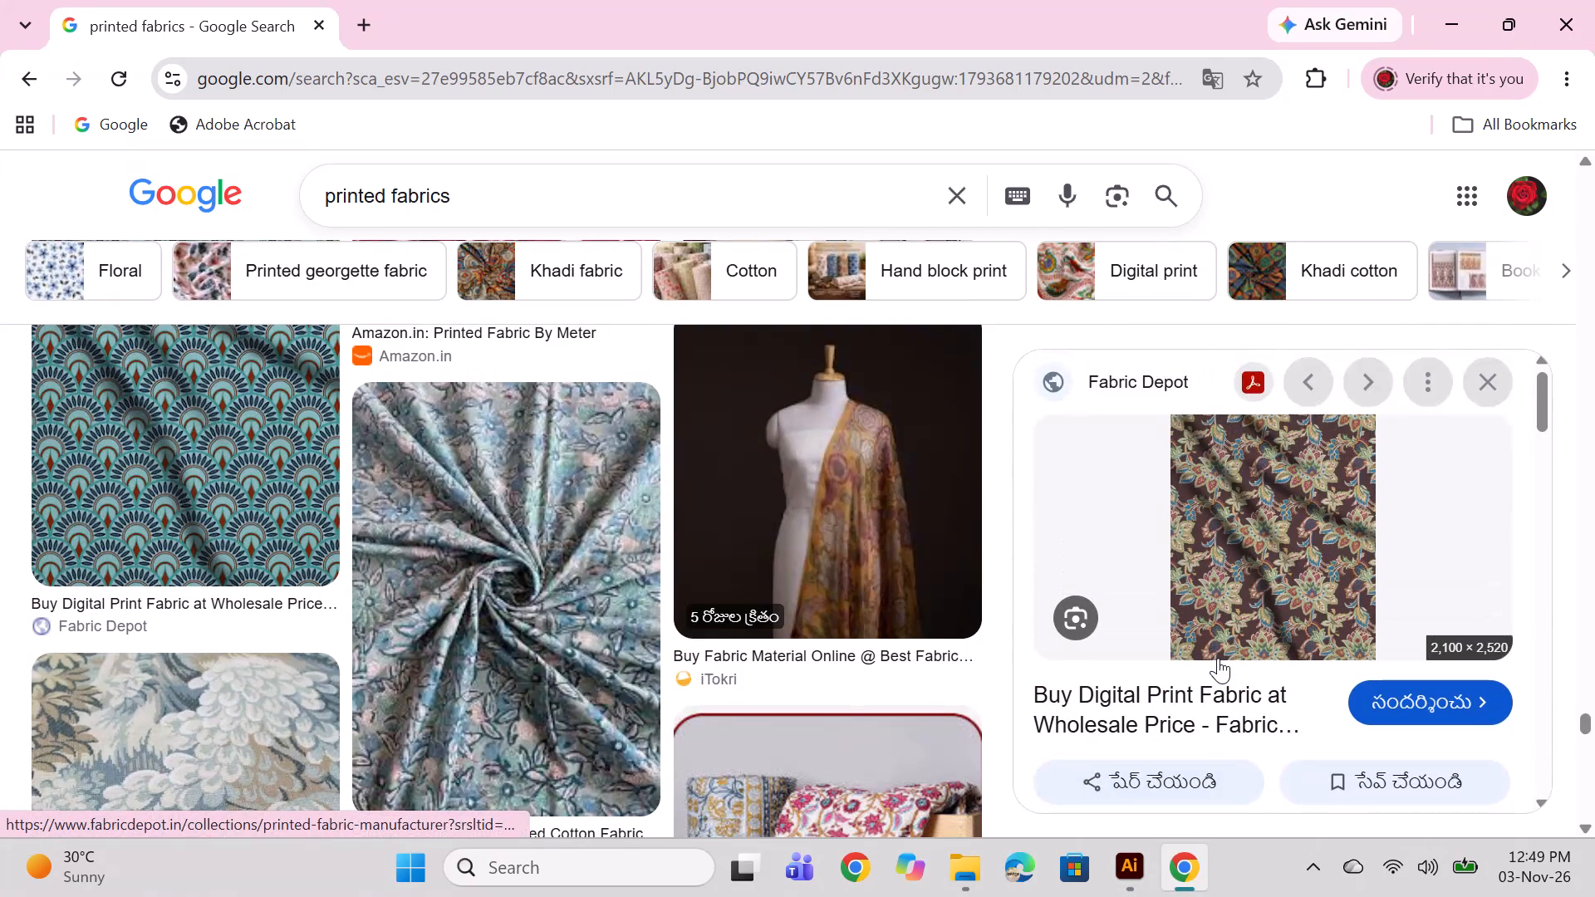
pyautogui.scroll(5, 1218, 658)
pyautogui.scroll(-13, 557, 662)
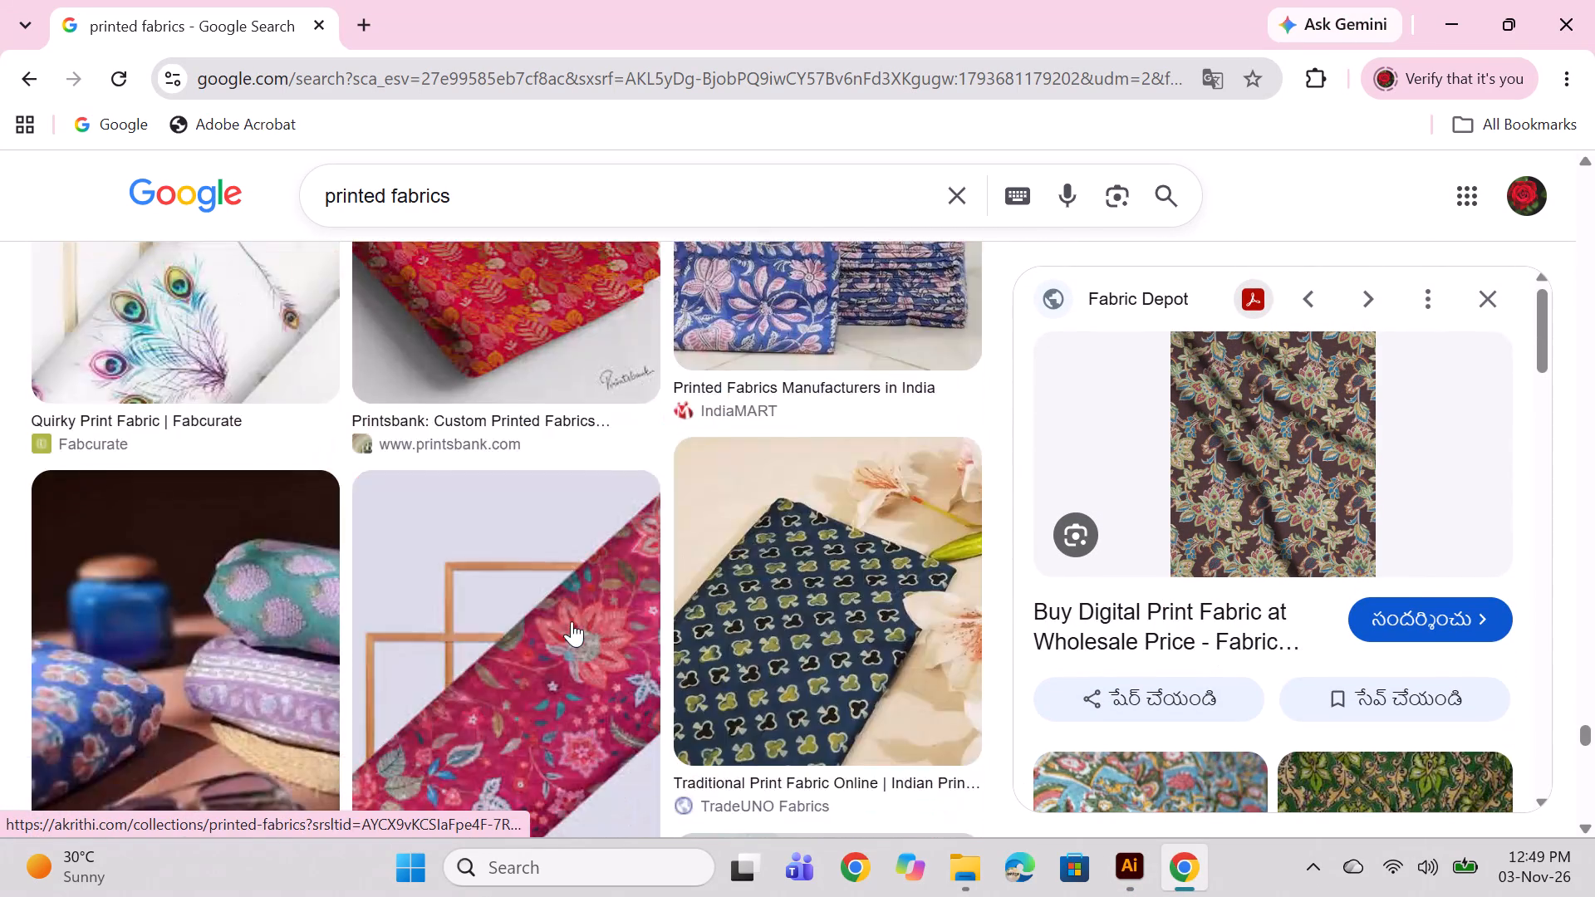
pyautogui.scroll(-20, 572, 621)
pyautogui.scroll(-5, 577, 586)
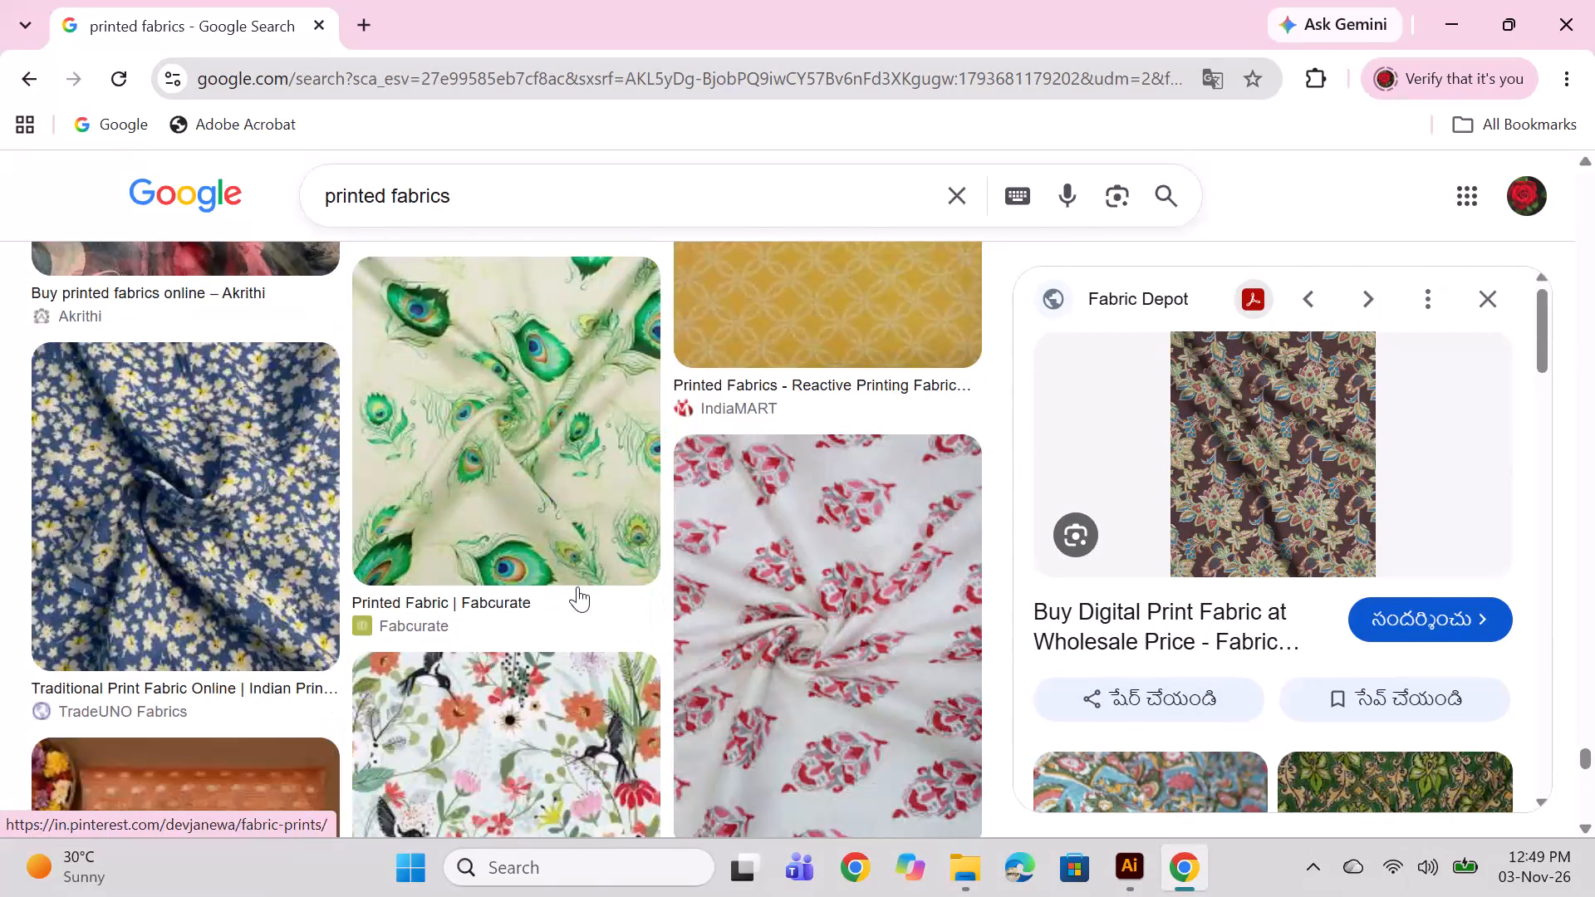
# Examine the floral, hand-block and digital prints further down the printed fabrics image results, through to the end of the list.
pyautogui.scroll(-1, 577, 586)
pyautogui.scroll(7, 577, 586)
pyautogui.scroll(-6, 577, 586)
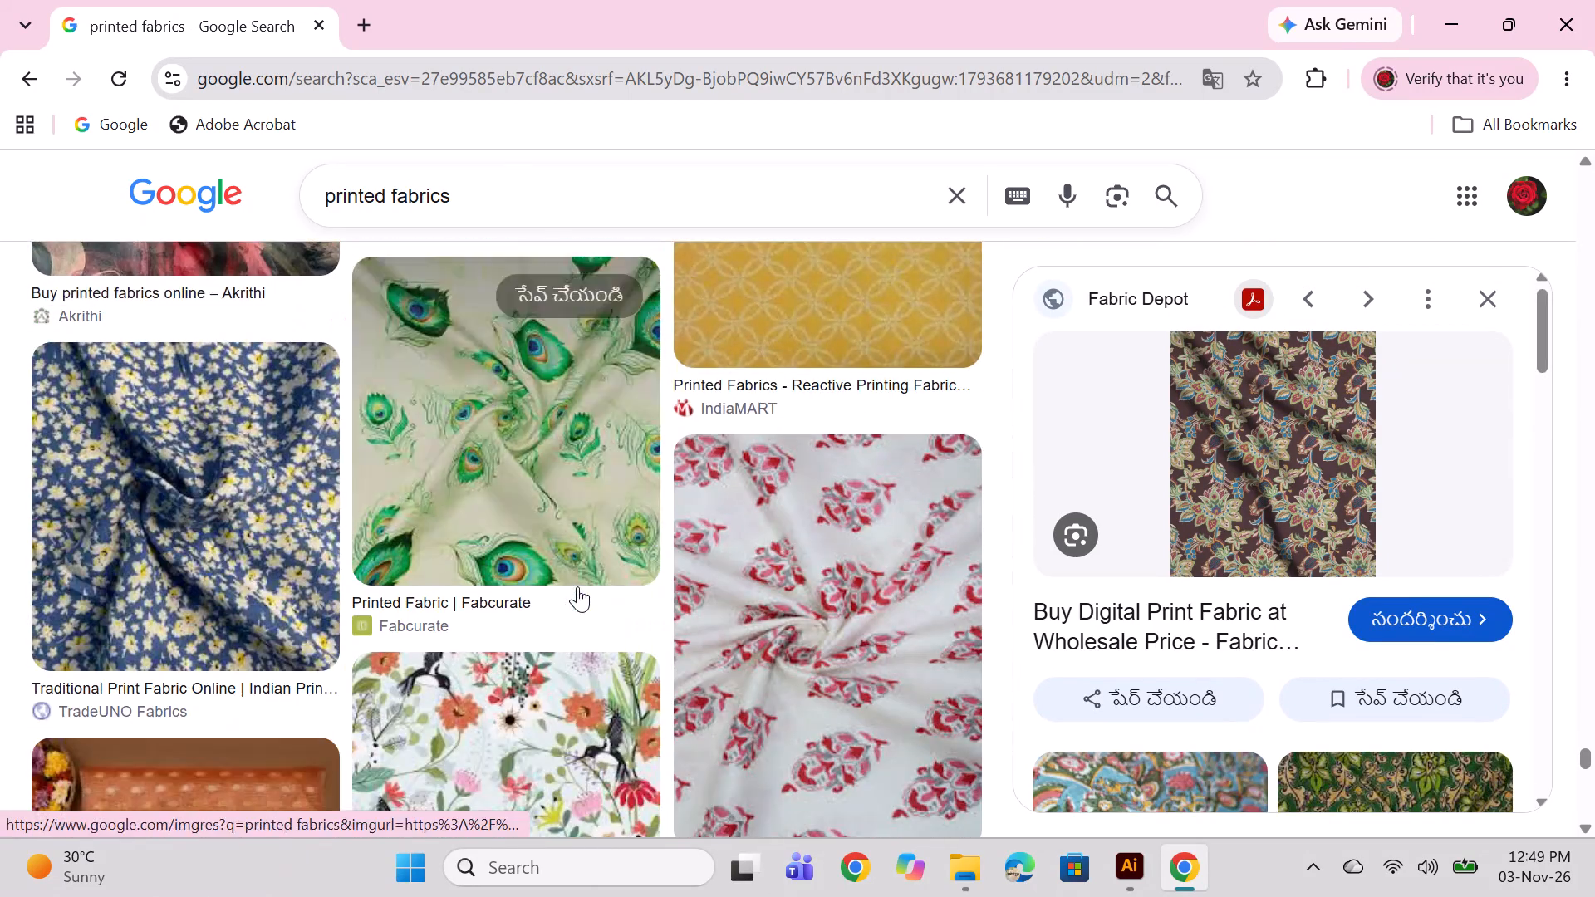
pyautogui.scroll(-15, 577, 586)
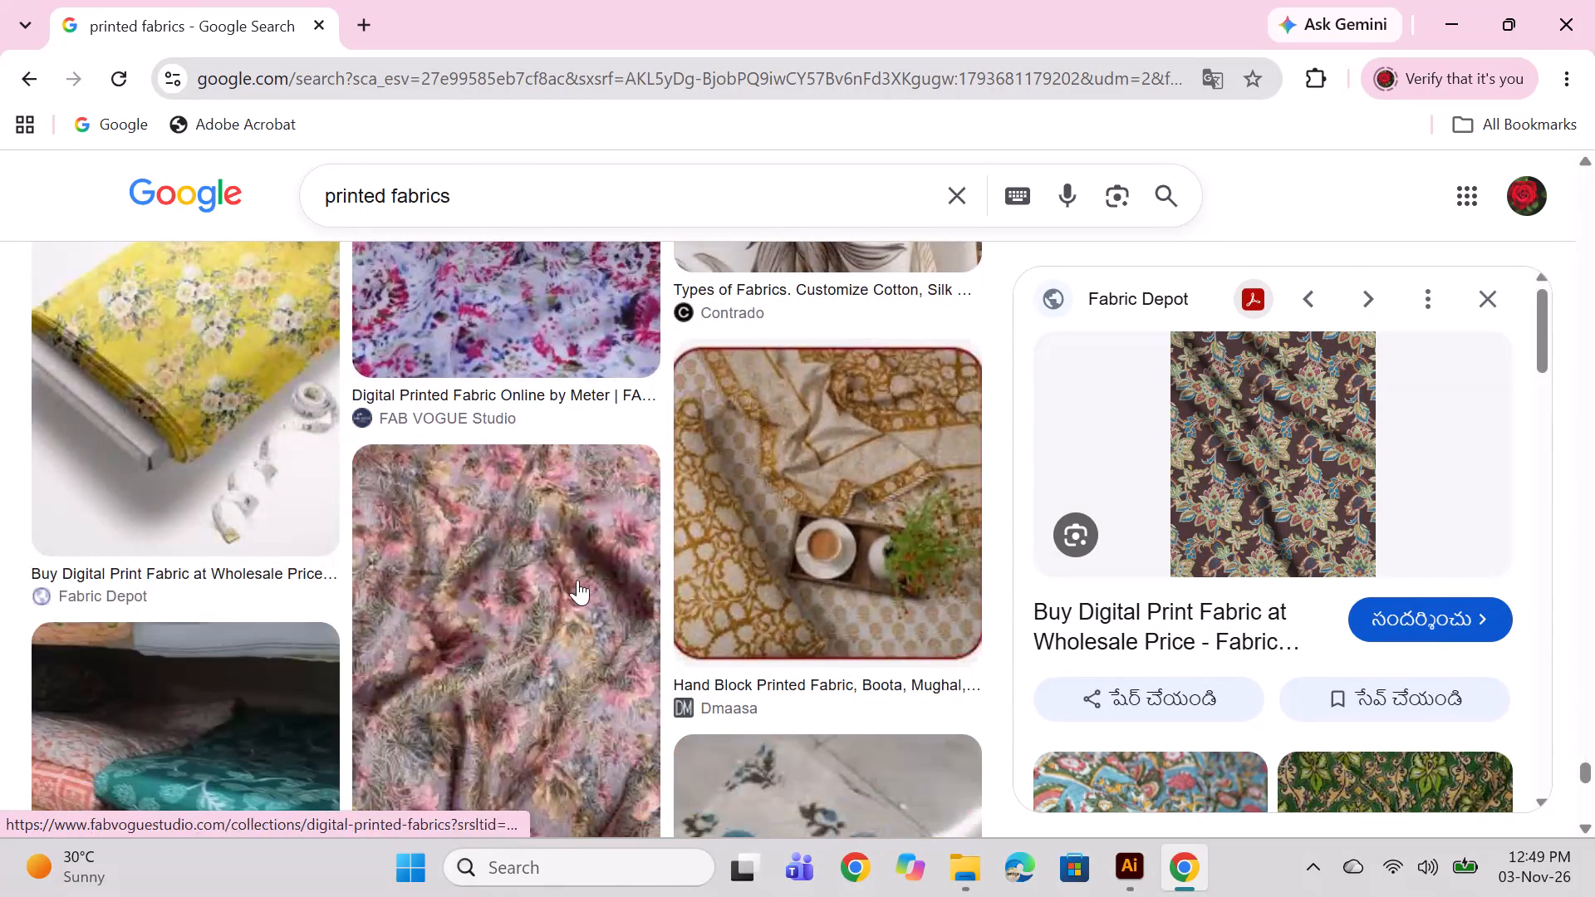
pyautogui.scroll(-9, 577, 580)
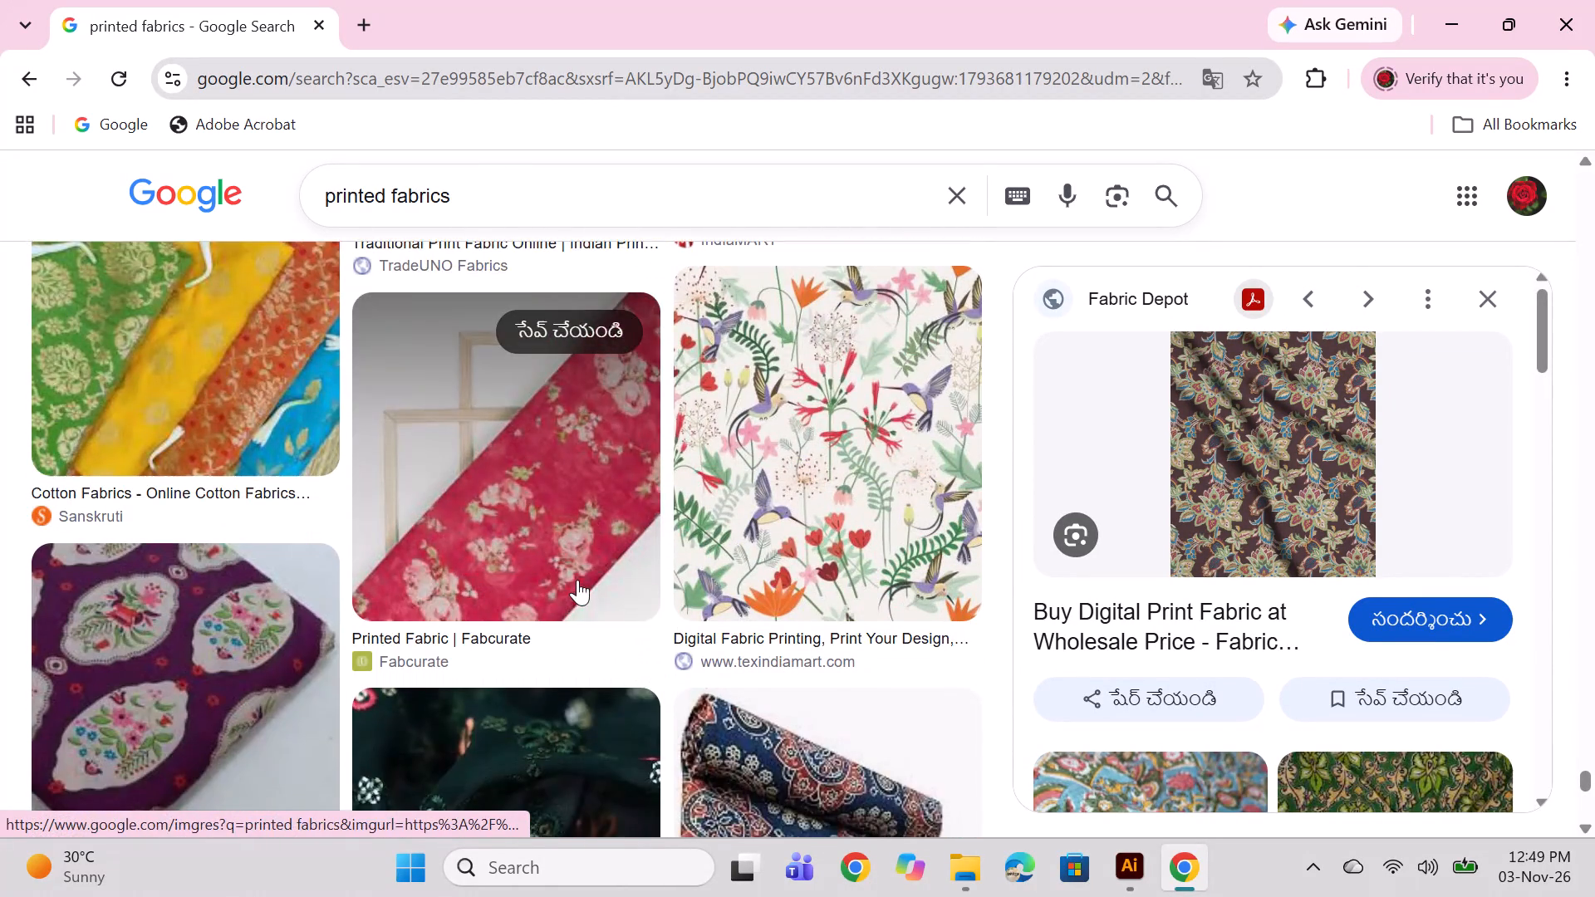
pyautogui.scroll(-16, 577, 580)
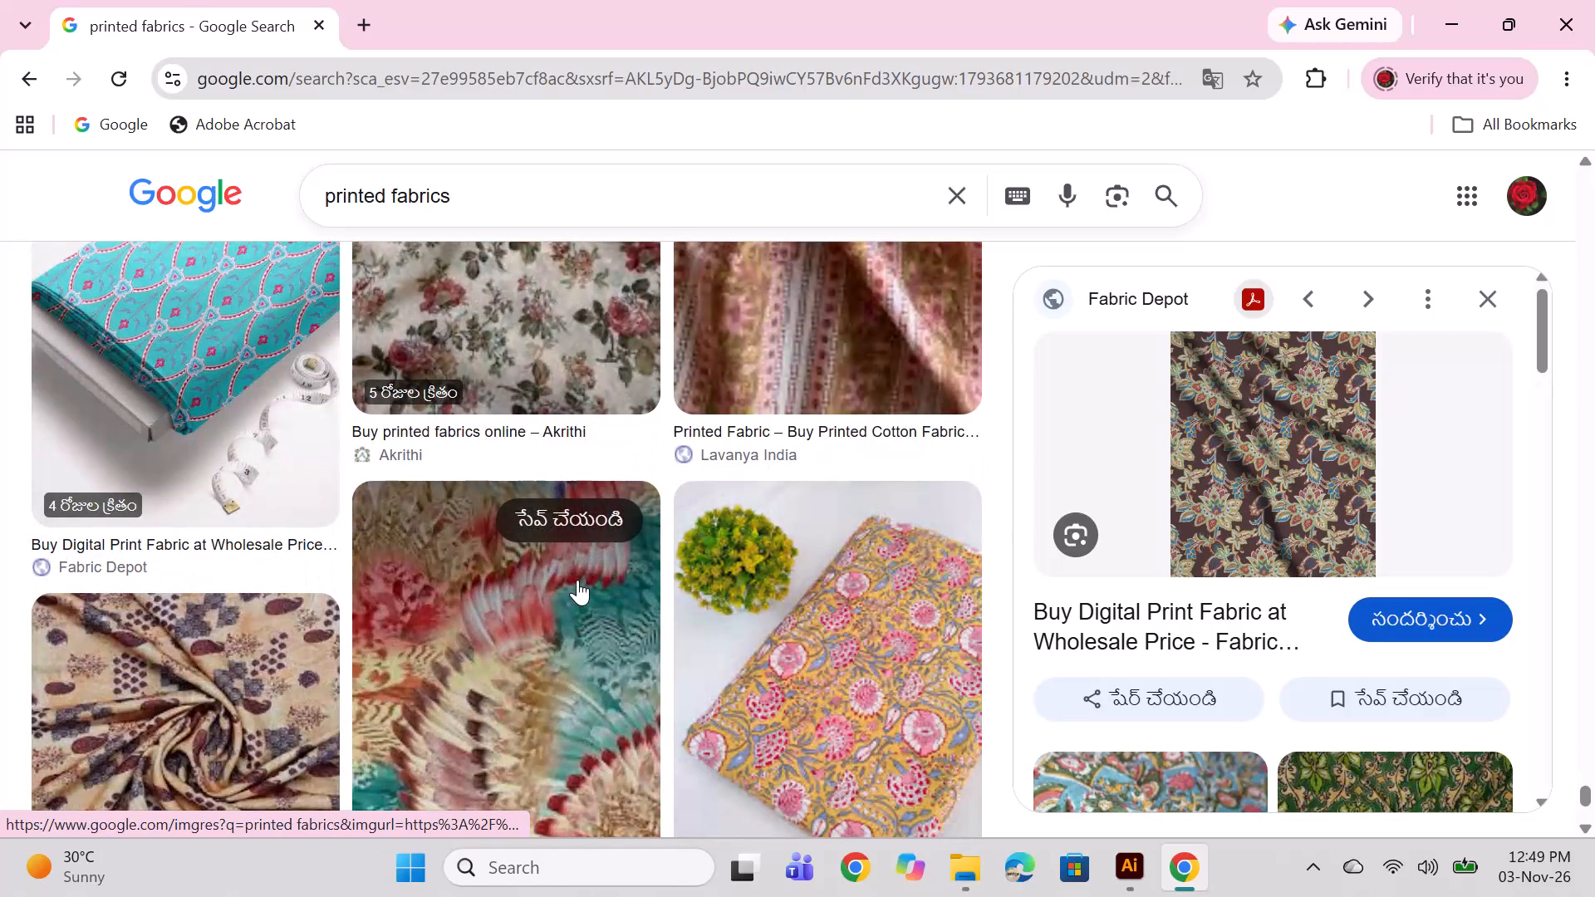
pyautogui.scroll(-5, 577, 580)
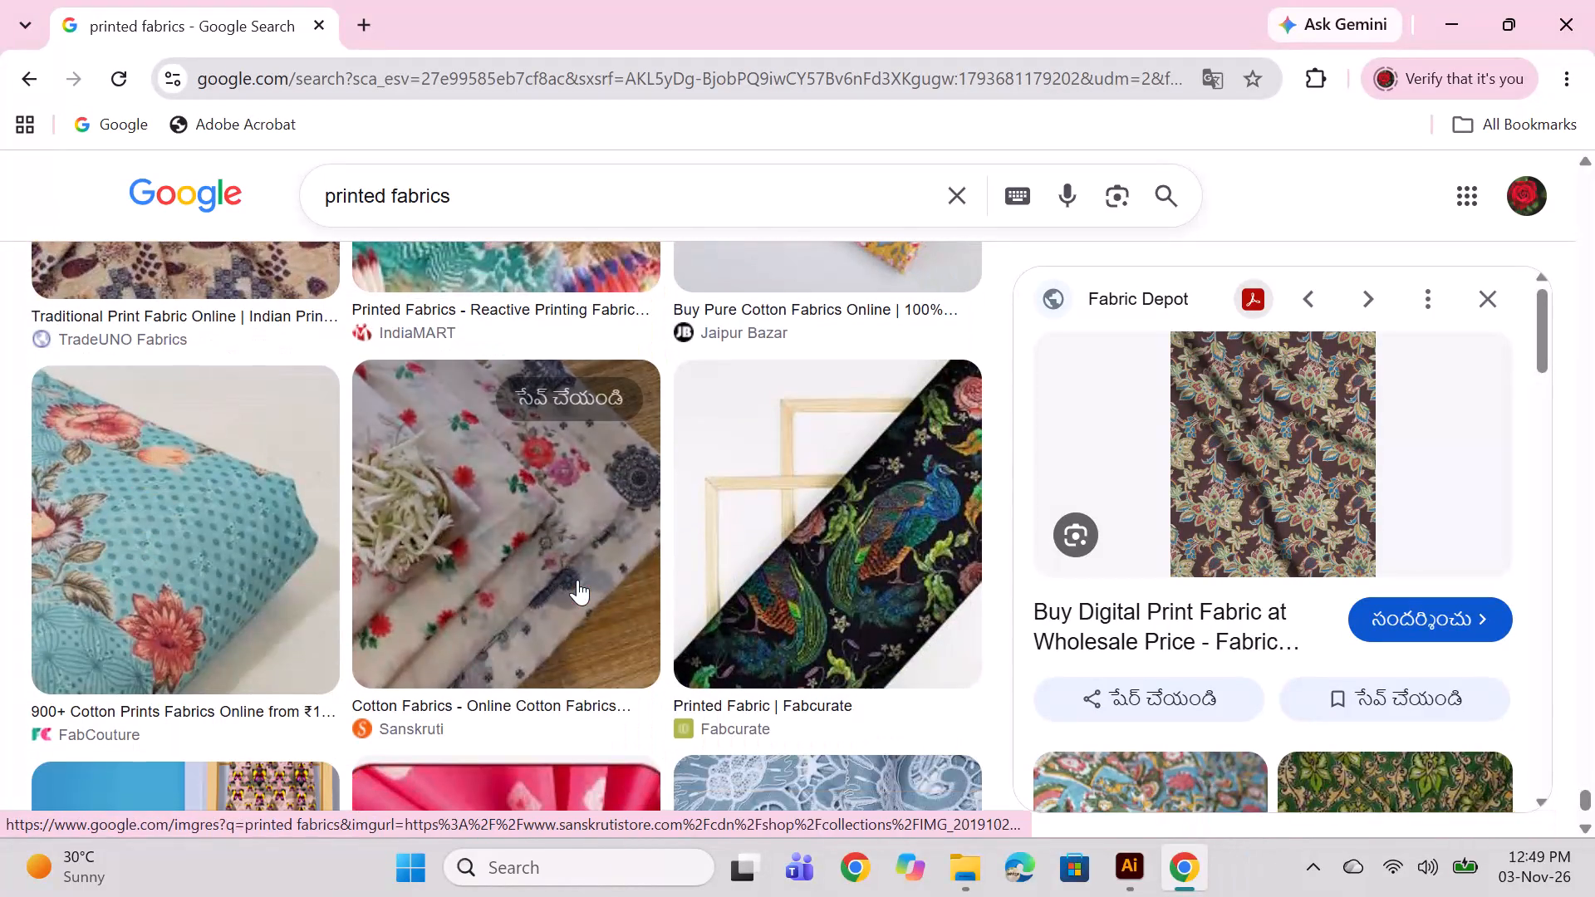
pyautogui.scroll(-3, 577, 580)
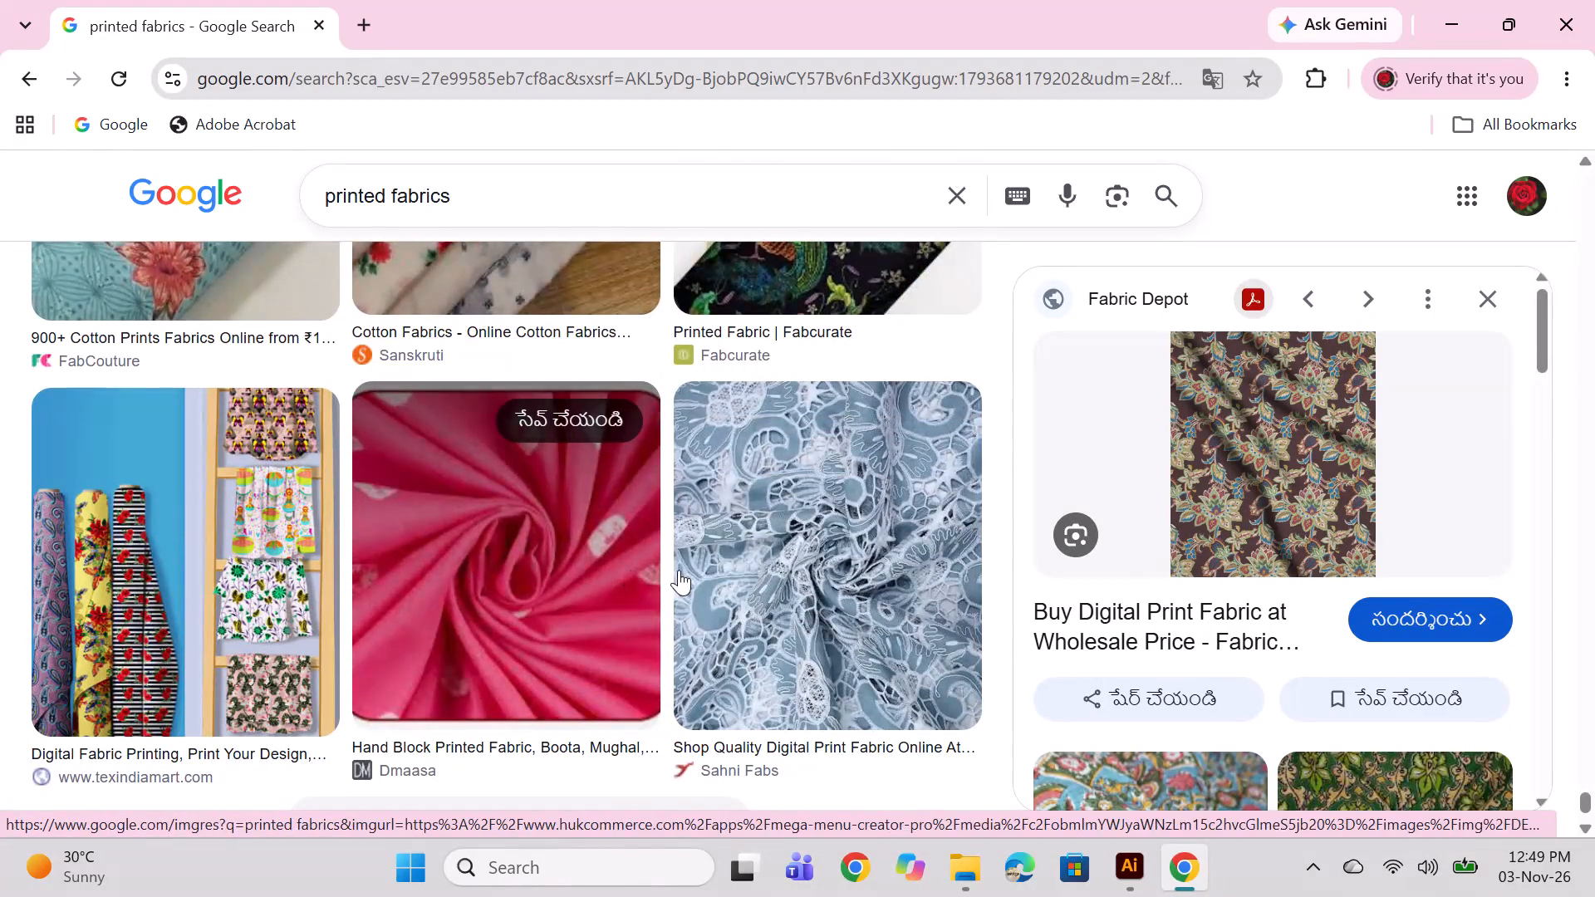
pyautogui.scroll(-4, 680, 570)
# Revisit the floral and block-print fabrics in the lower part of the printed fabrics image results.
pyautogui.scroll(11, 684, 571)
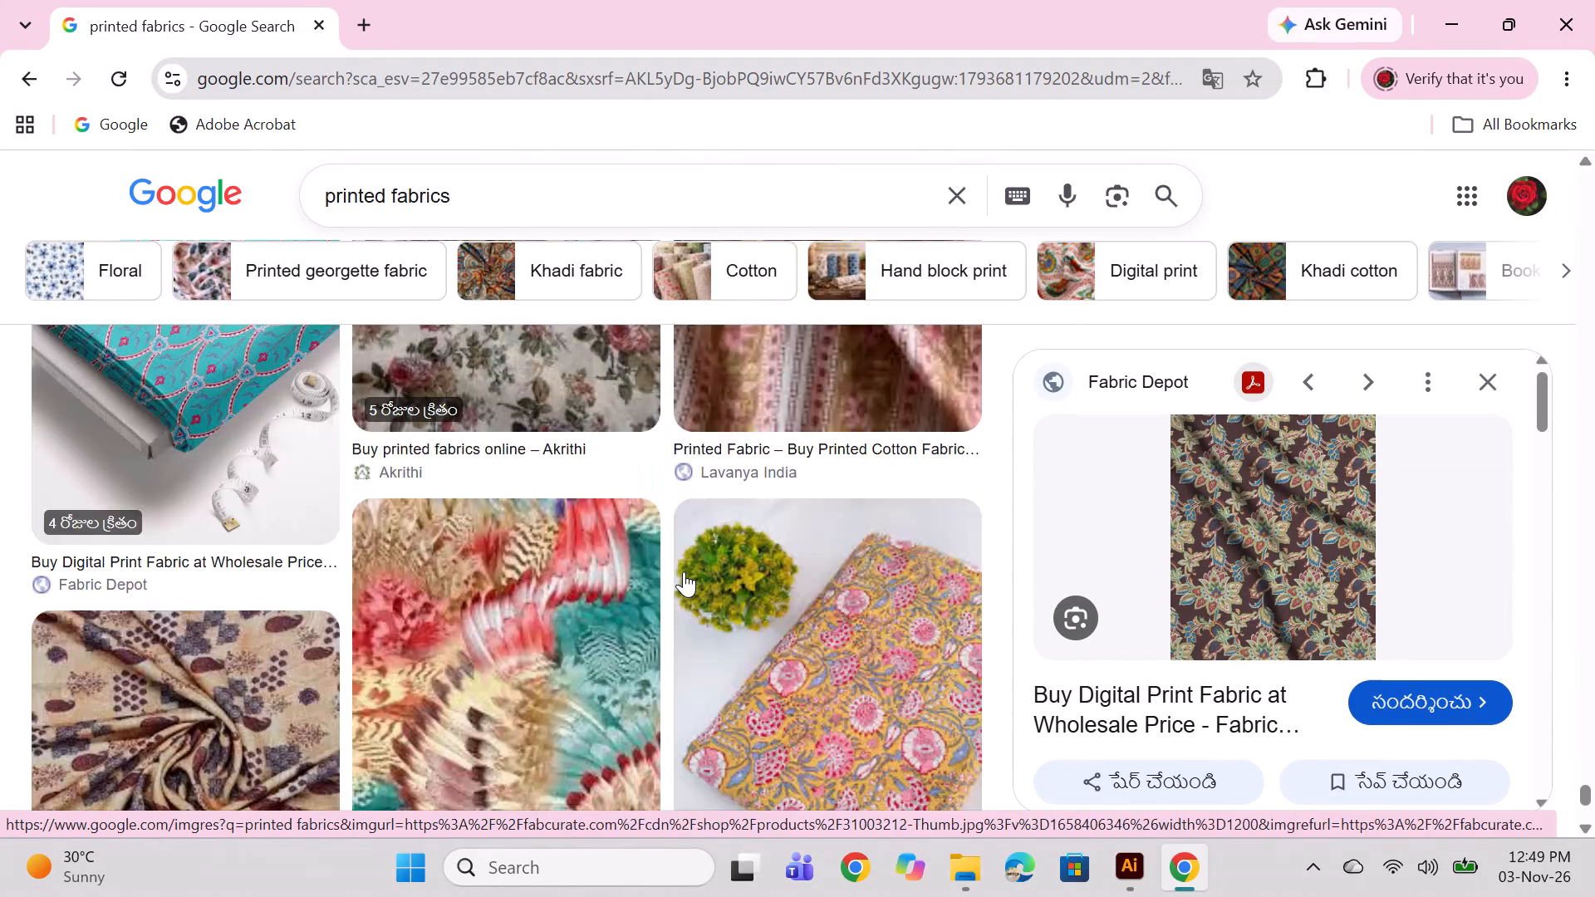
pyautogui.scroll(8, 684, 571)
pyautogui.scroll(-2, 684, 571)
pyautogui.scroll(8, 684, 571)
pyautogui.scroll(-1, 734, 573)
pyautogui.scroll(8, 734, 573)
pyautogui.scroll(4, 674, 612)
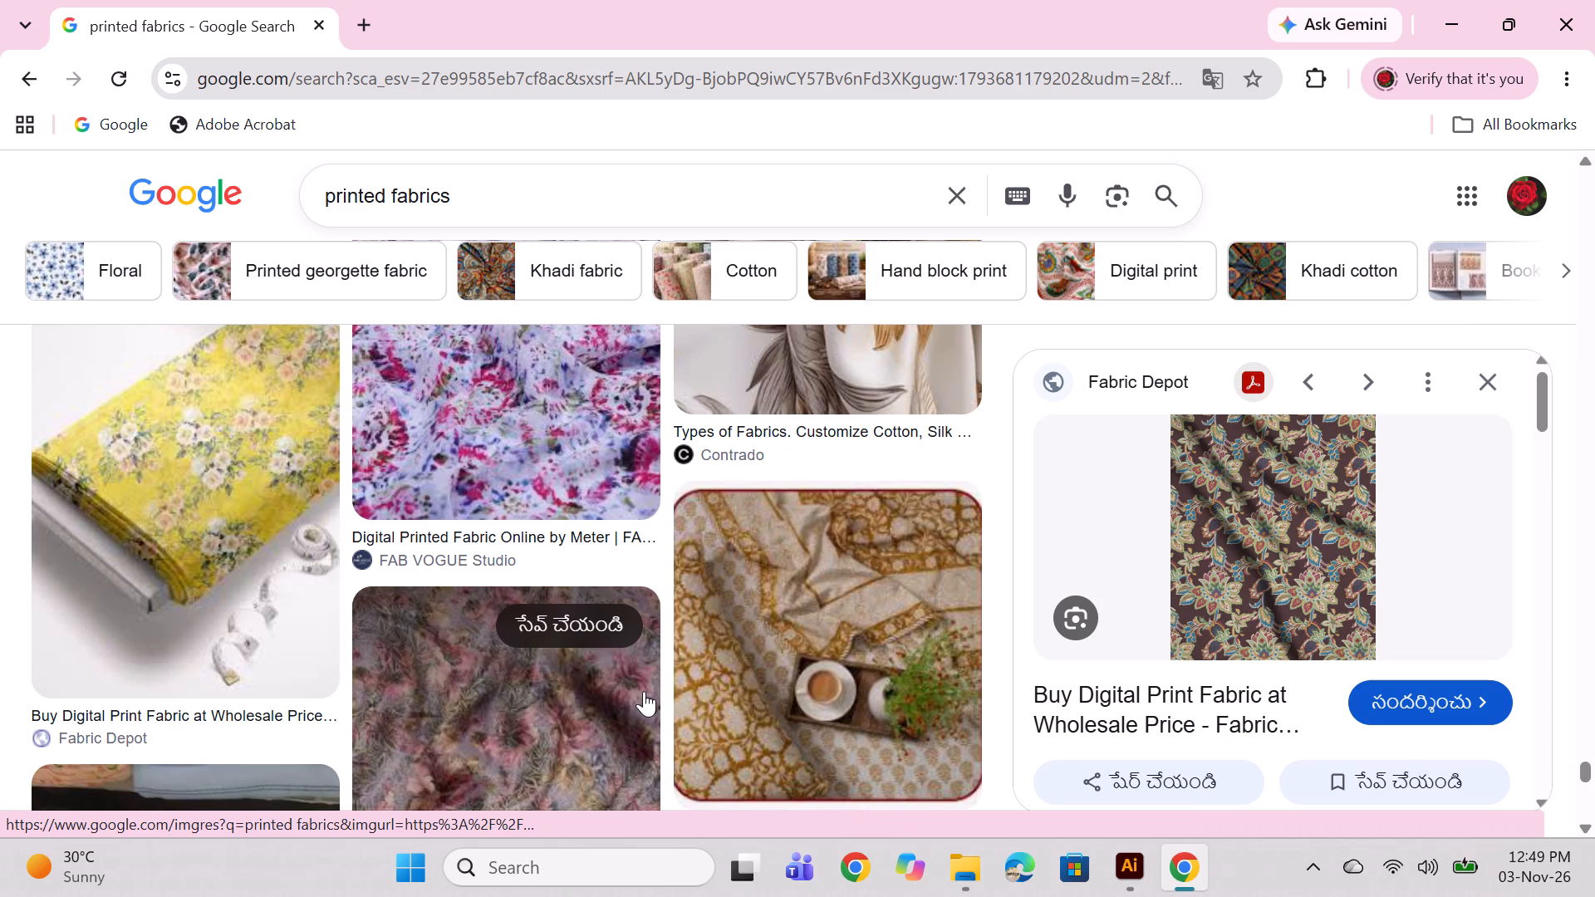
pyautogui.scroll(-5, 642, 689)
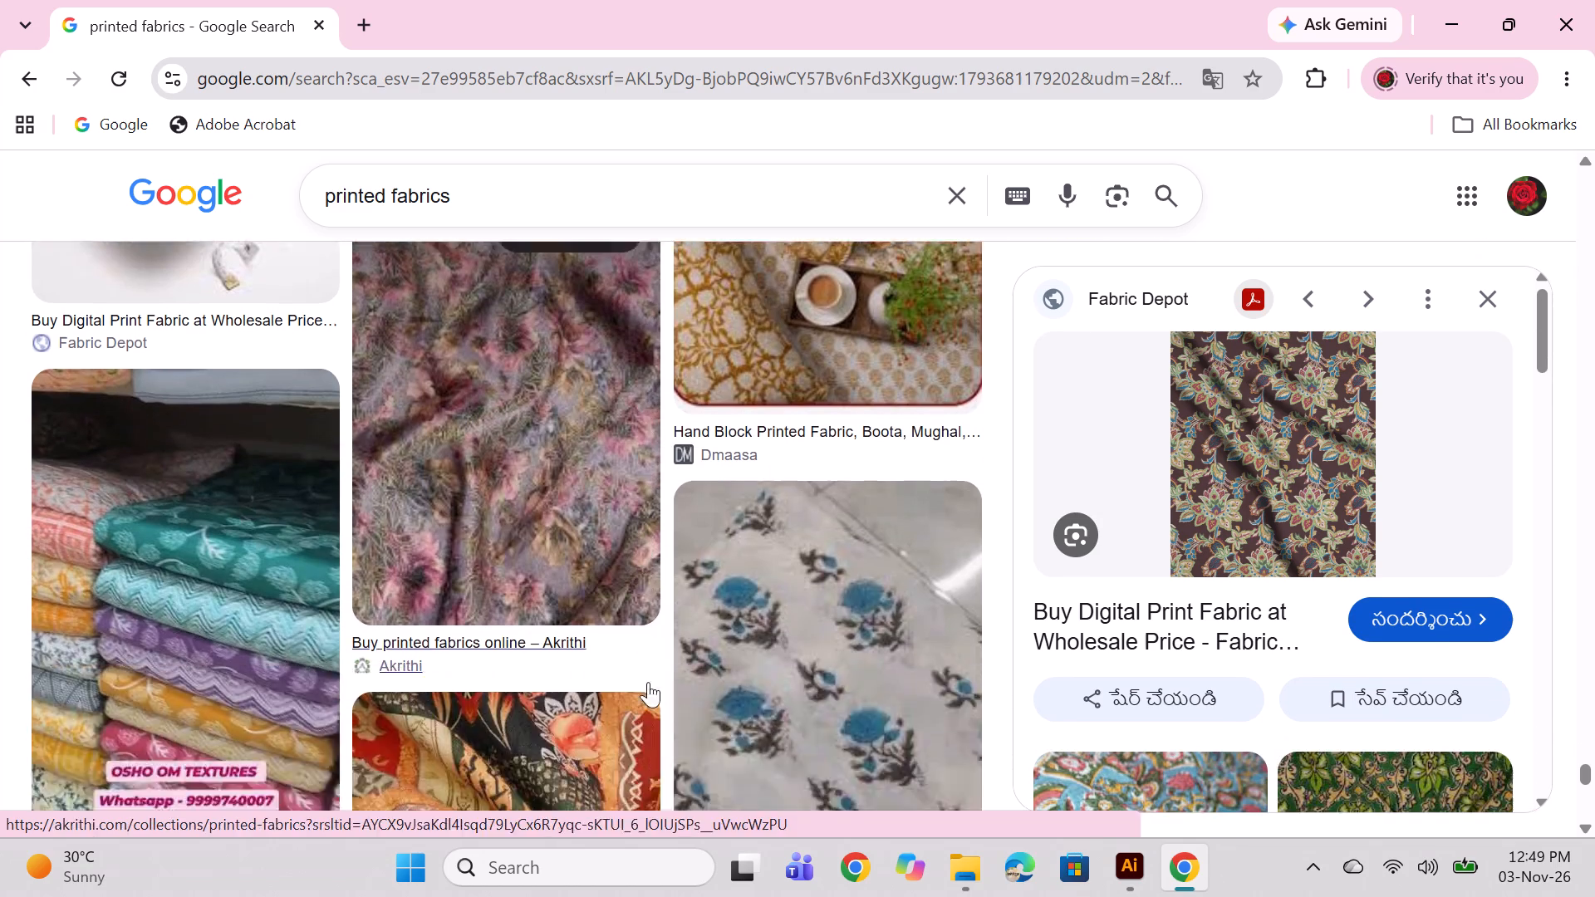
pyautogui.scroll(-6, 681, 626)
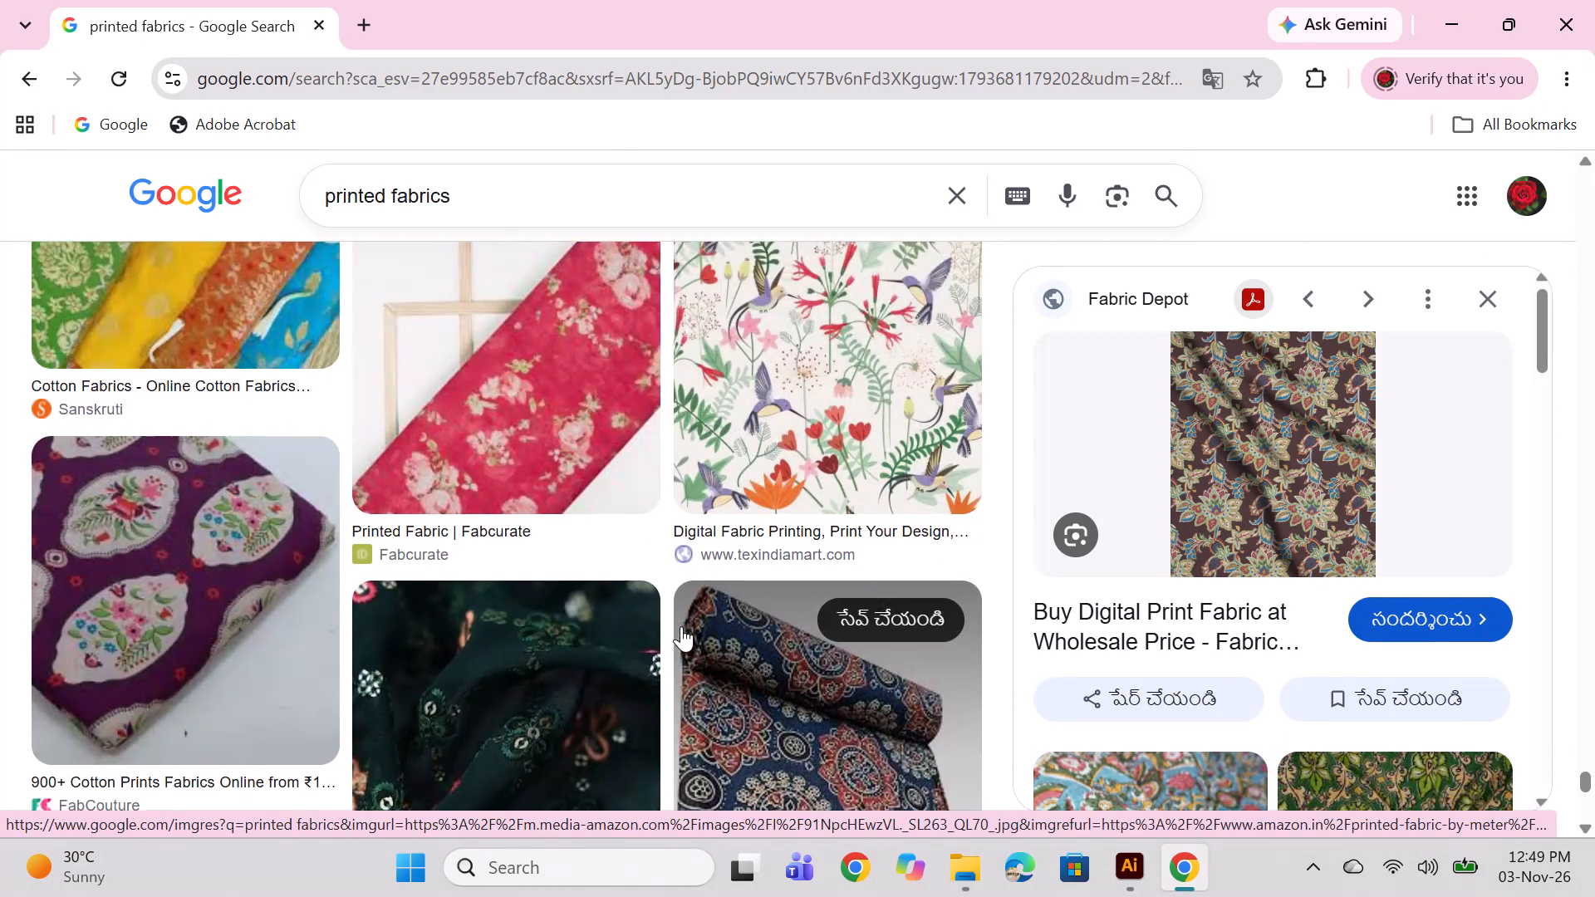
pyautogui.scroll(-3, 681, 626)
pyautogui.scroll(-4, 1308, 585)
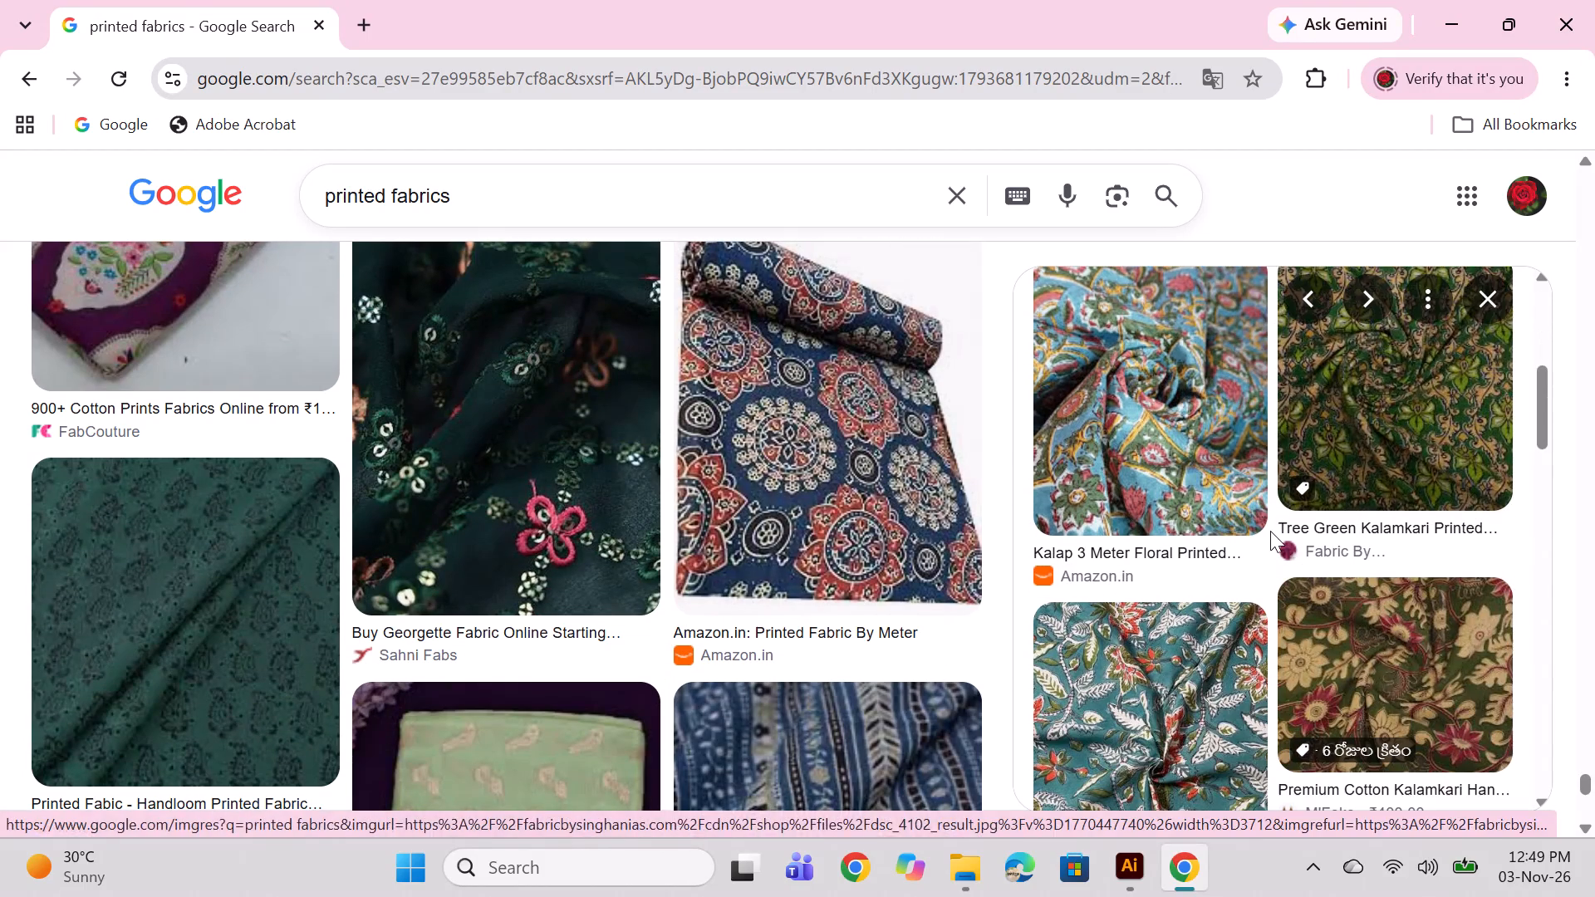
# Examine the related kalamkari and floral fabrics in the Fabric Depot preview alongside the main printed fabrics results.
pyautogui.scroll(-5, 1270, 531)
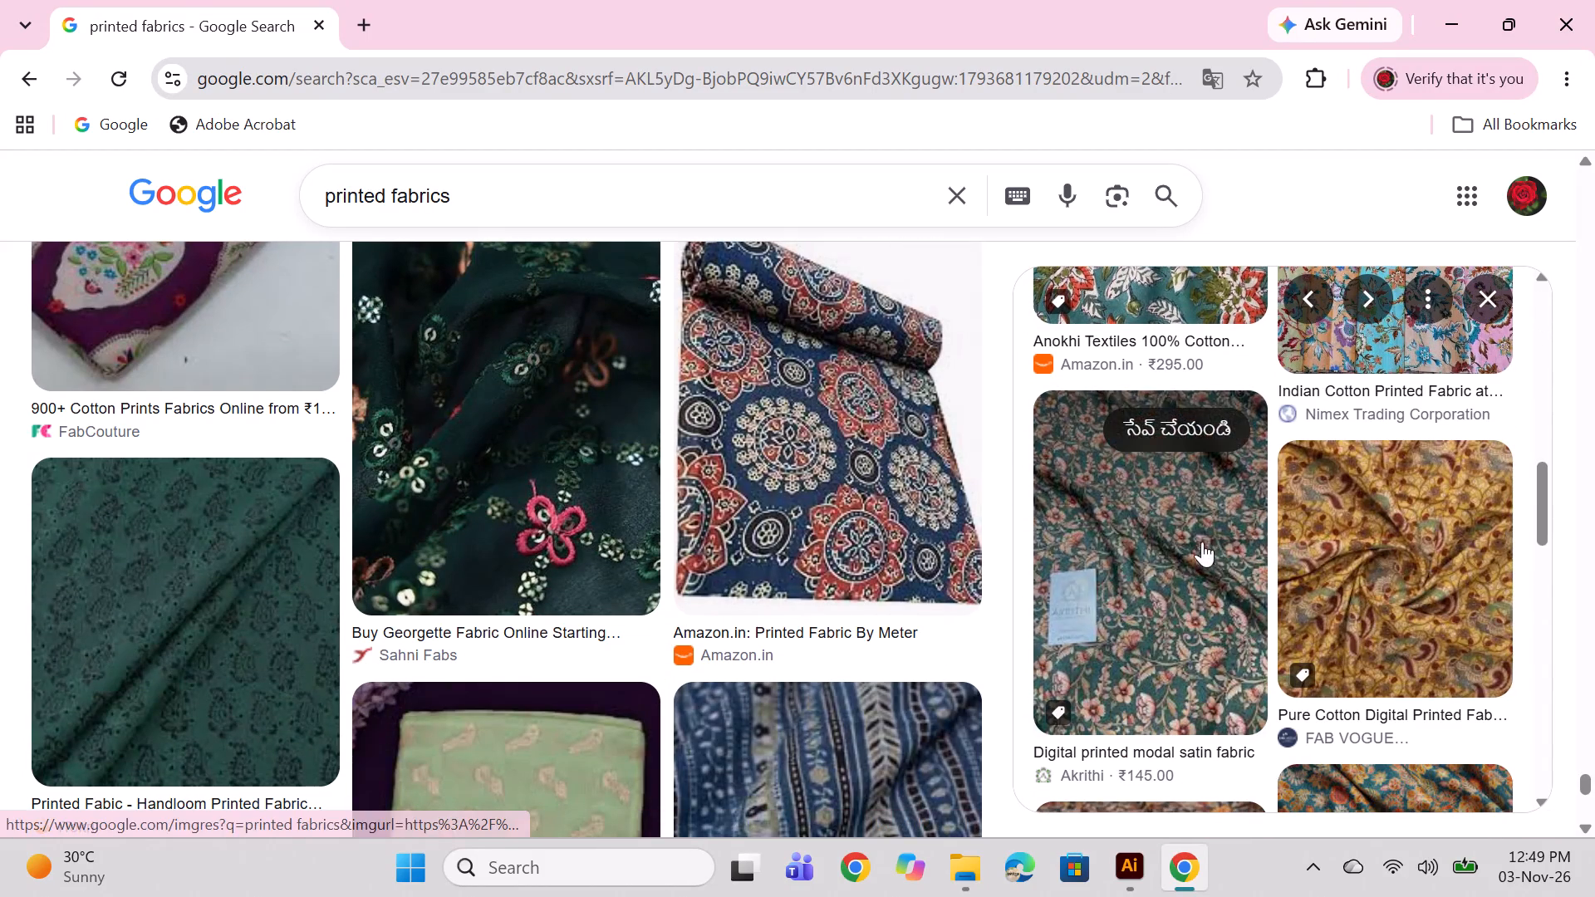
pyautogui.scroll(-4, 810, 565)
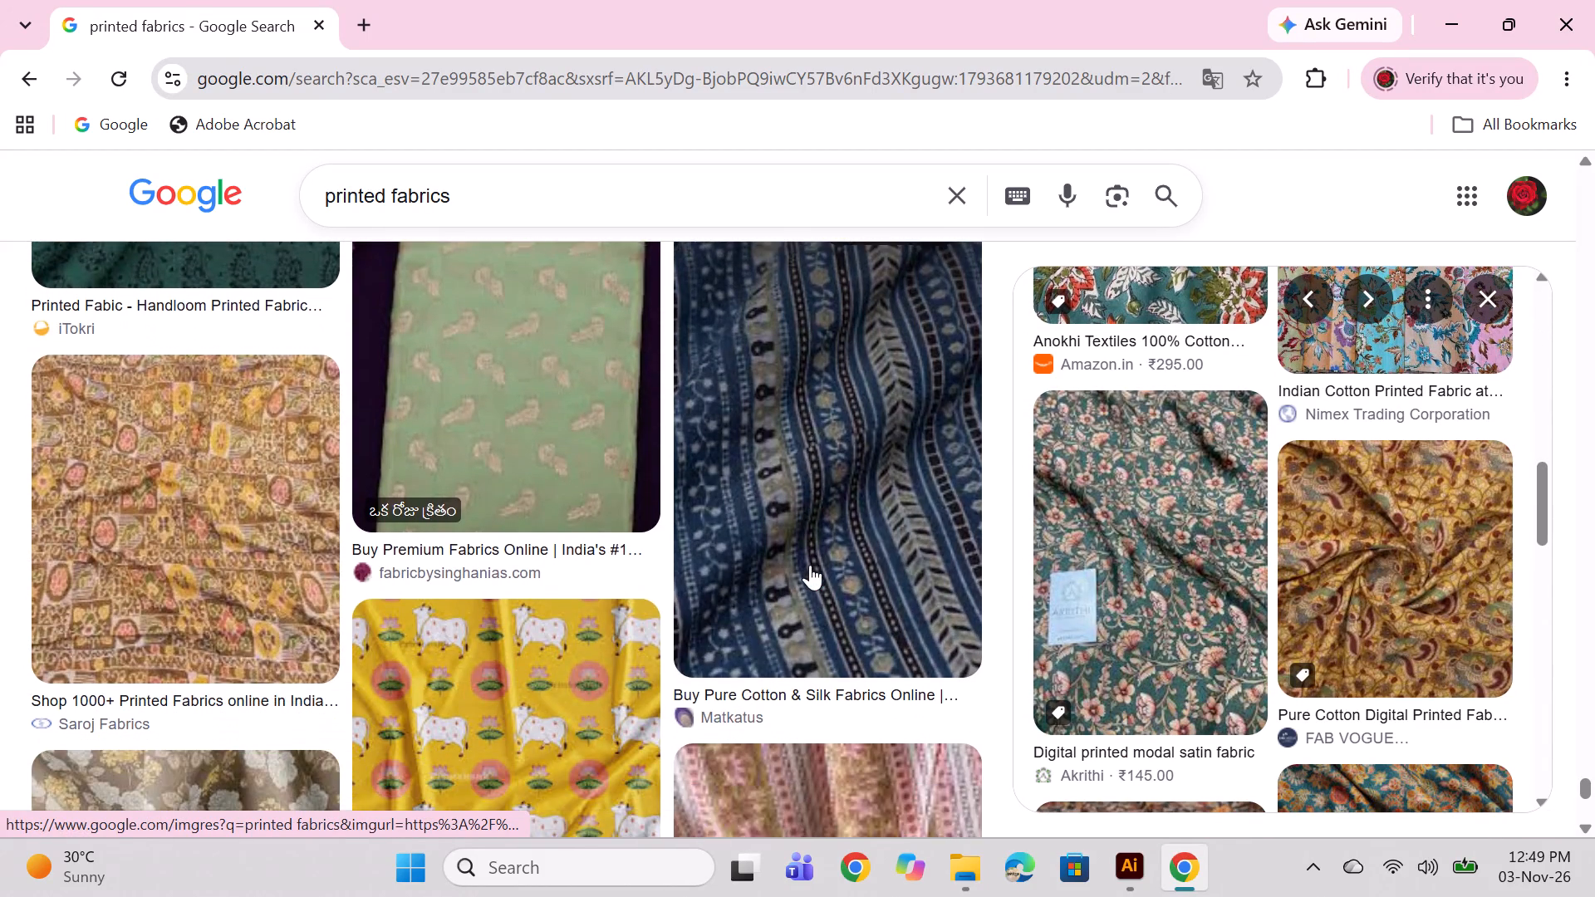
pyautogui.scroll(-5, 810, 565)
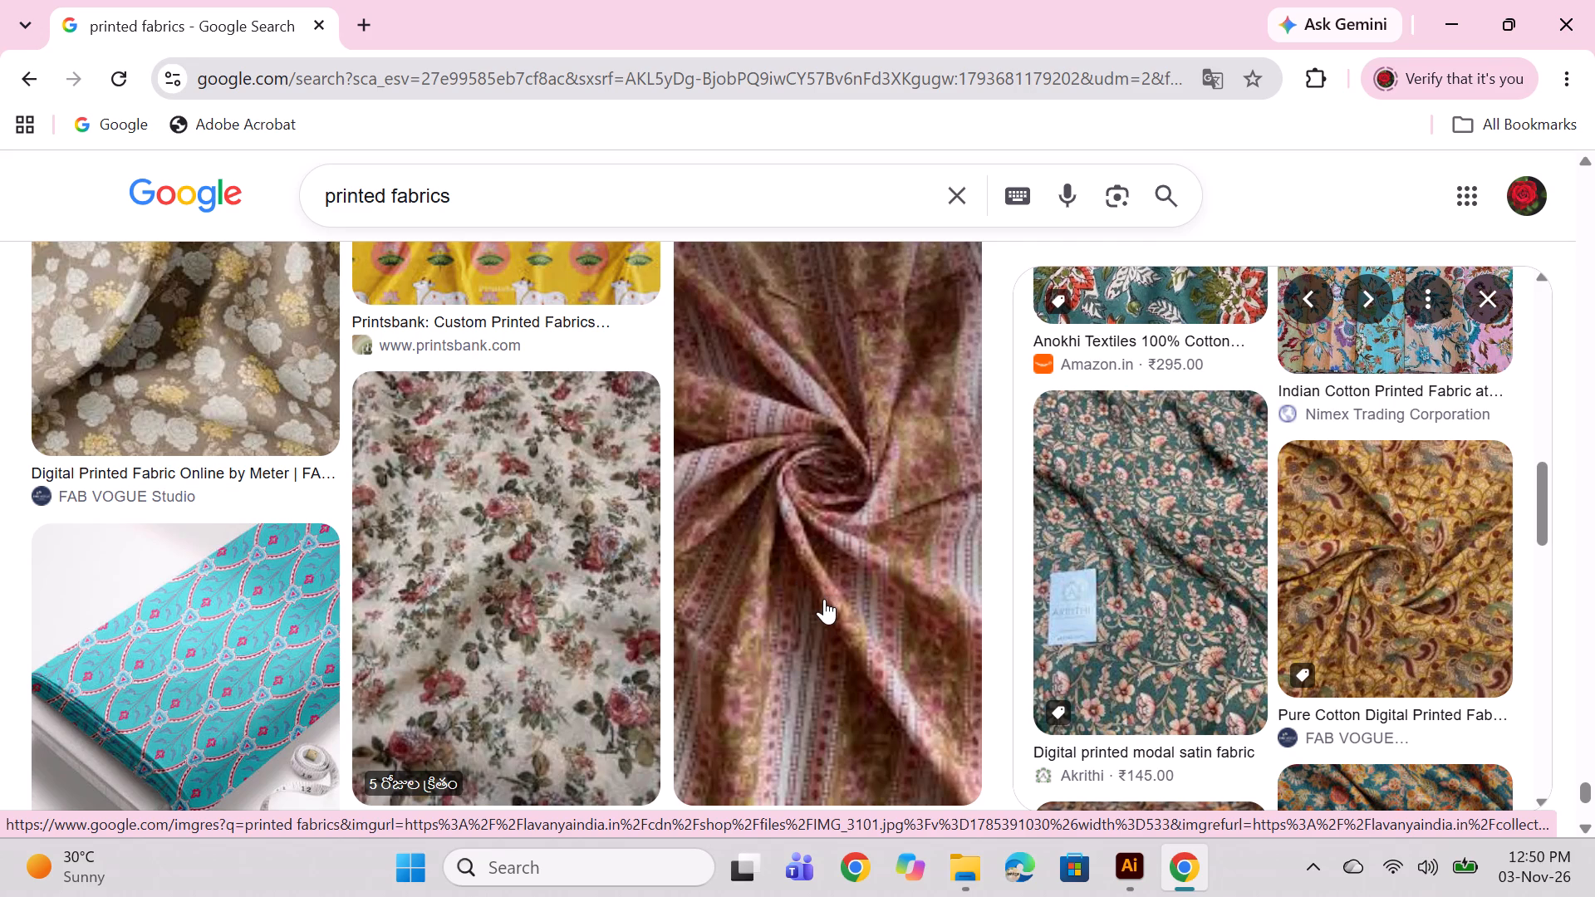
pyautogui.press('space')
pyautogui.press('space')
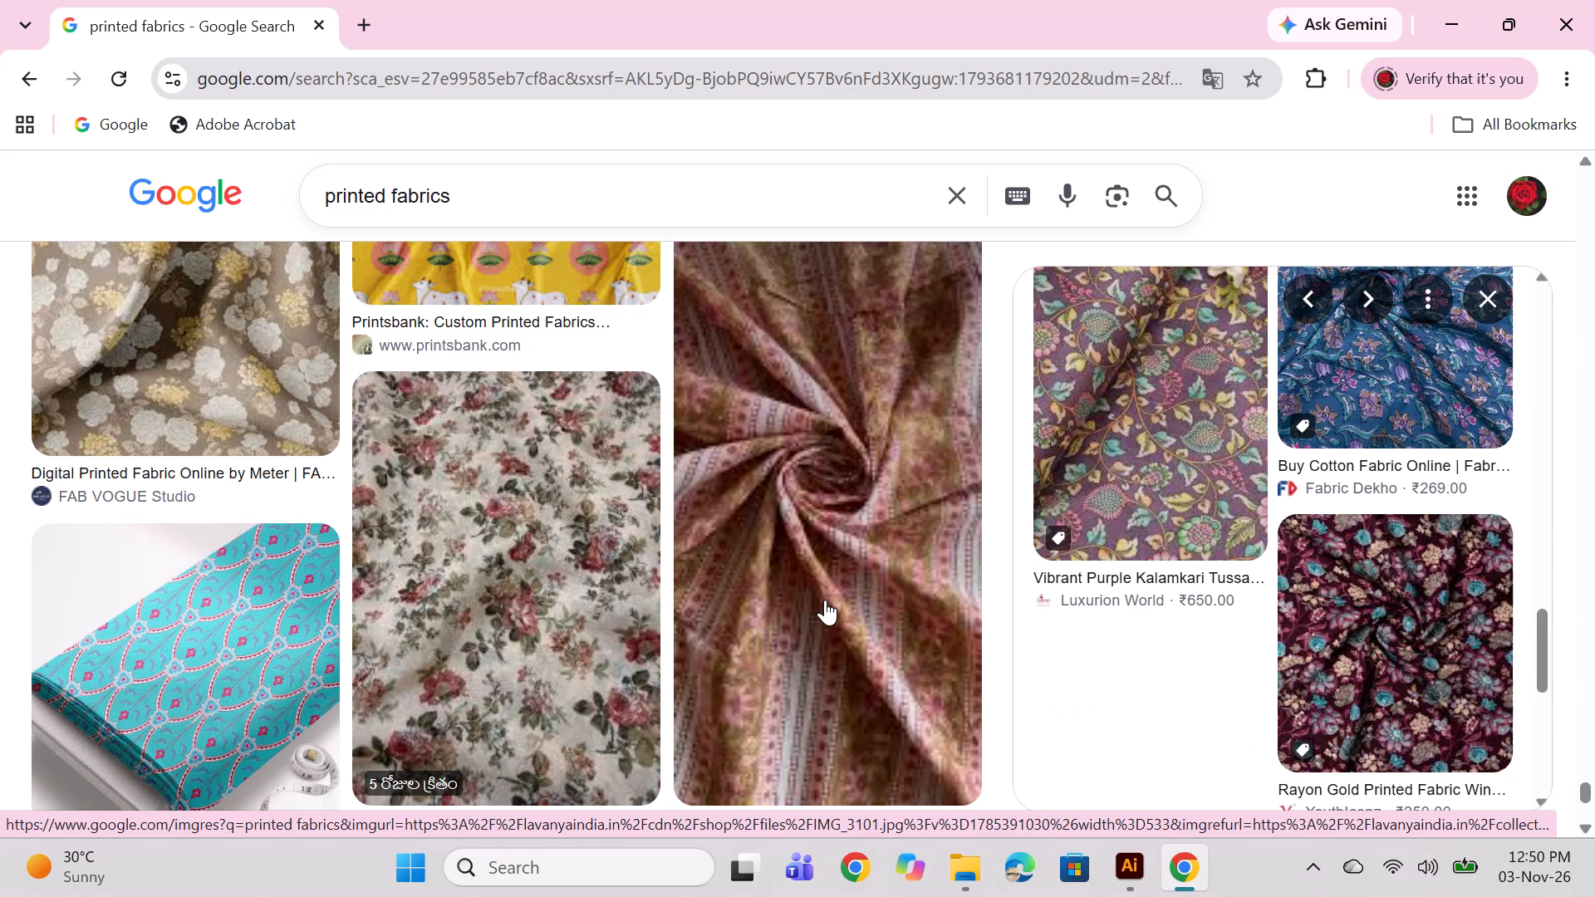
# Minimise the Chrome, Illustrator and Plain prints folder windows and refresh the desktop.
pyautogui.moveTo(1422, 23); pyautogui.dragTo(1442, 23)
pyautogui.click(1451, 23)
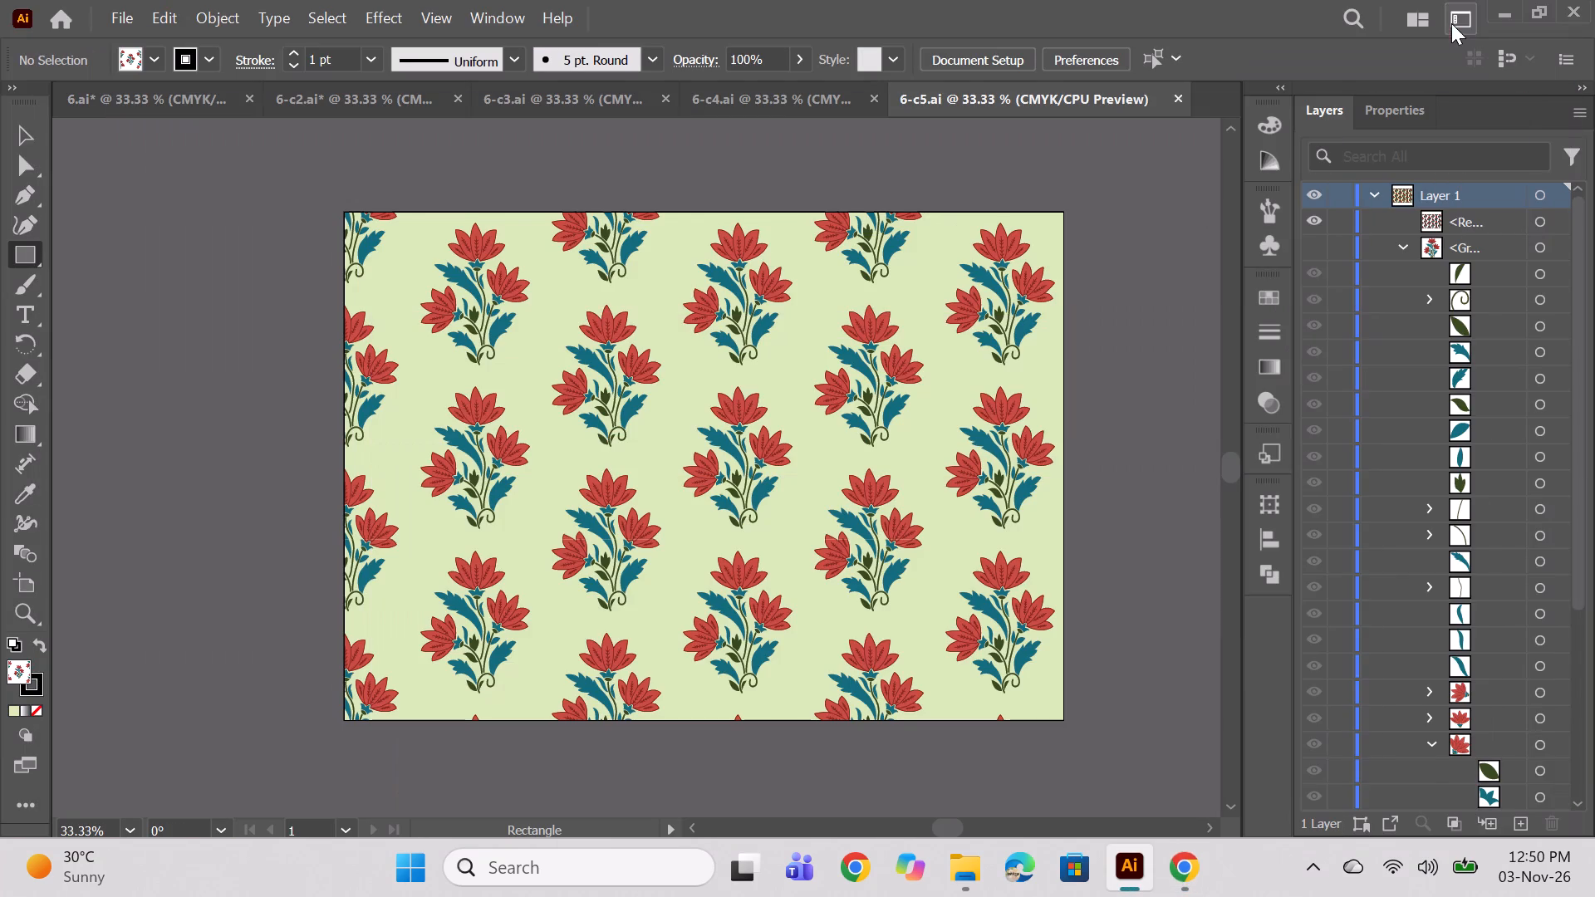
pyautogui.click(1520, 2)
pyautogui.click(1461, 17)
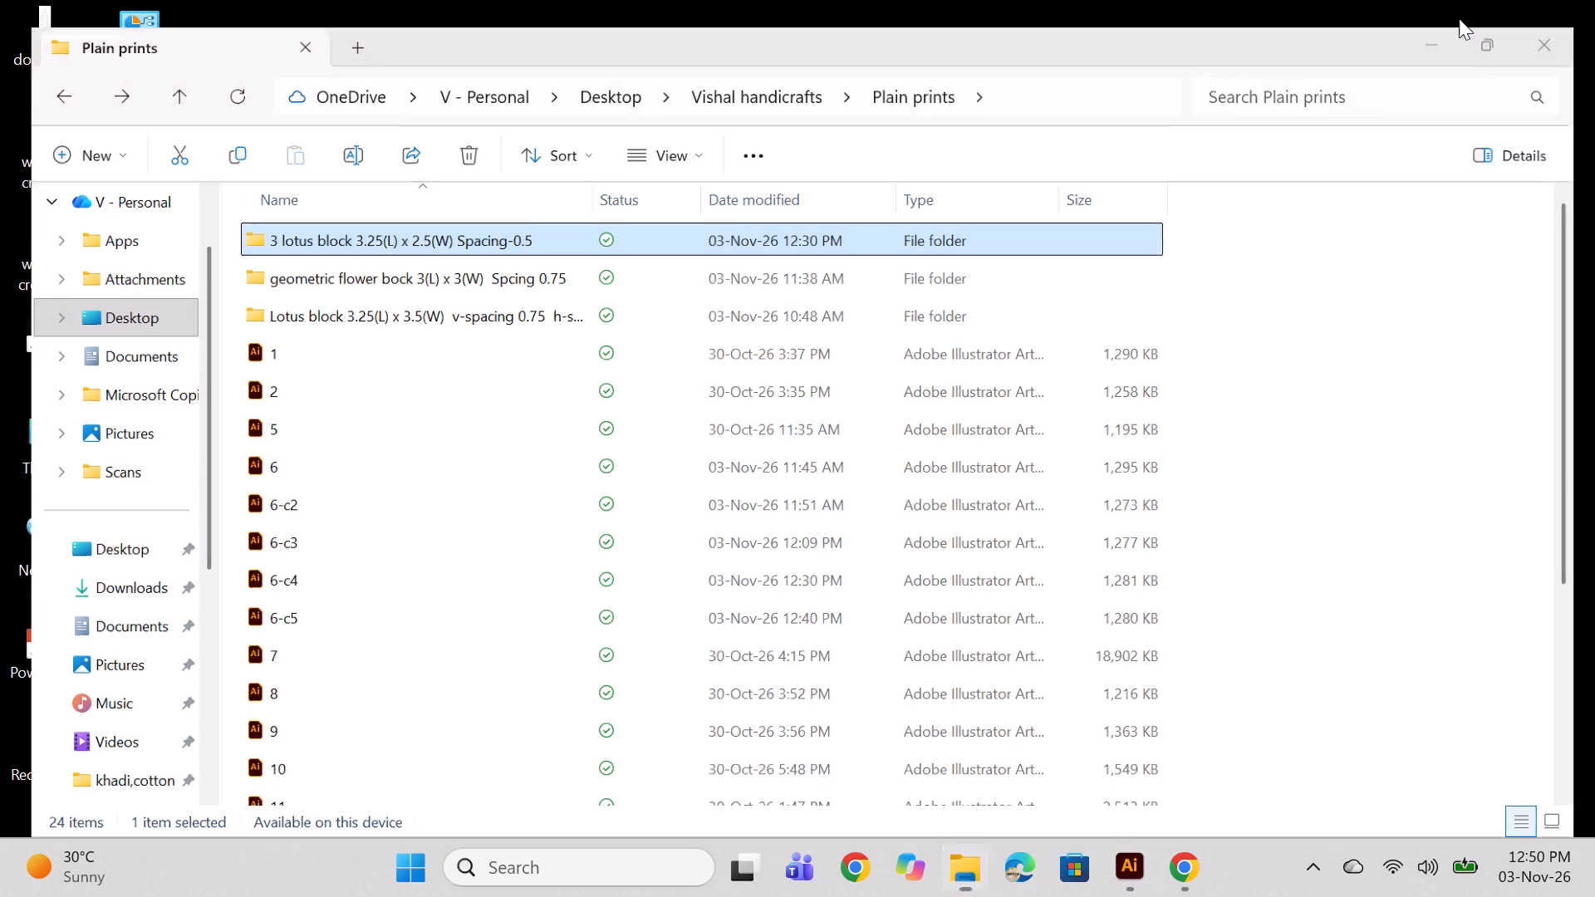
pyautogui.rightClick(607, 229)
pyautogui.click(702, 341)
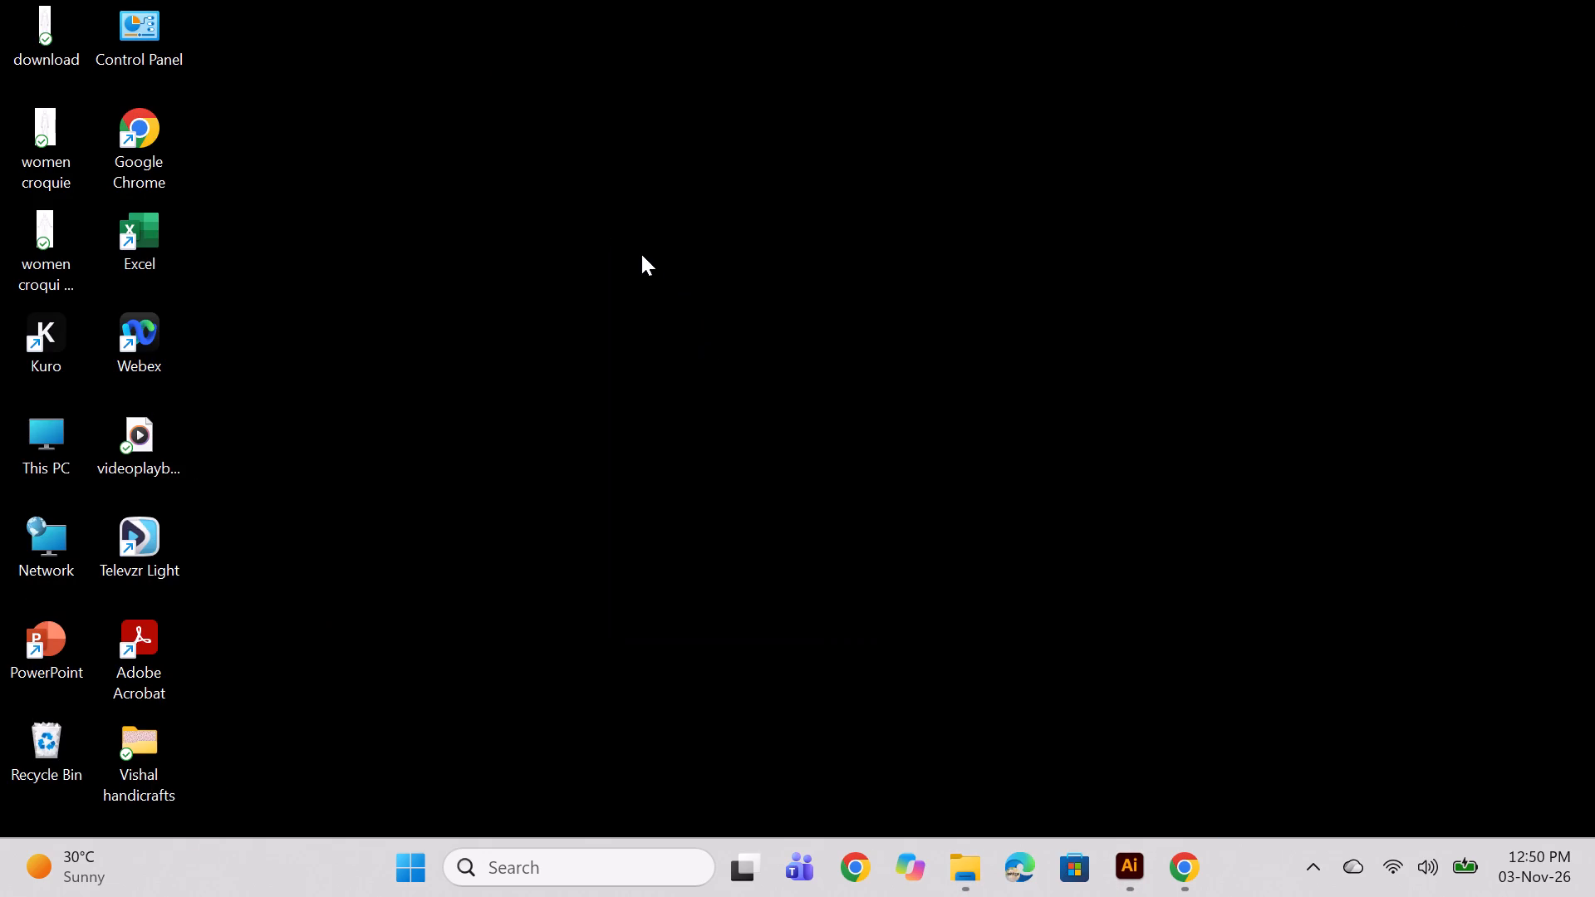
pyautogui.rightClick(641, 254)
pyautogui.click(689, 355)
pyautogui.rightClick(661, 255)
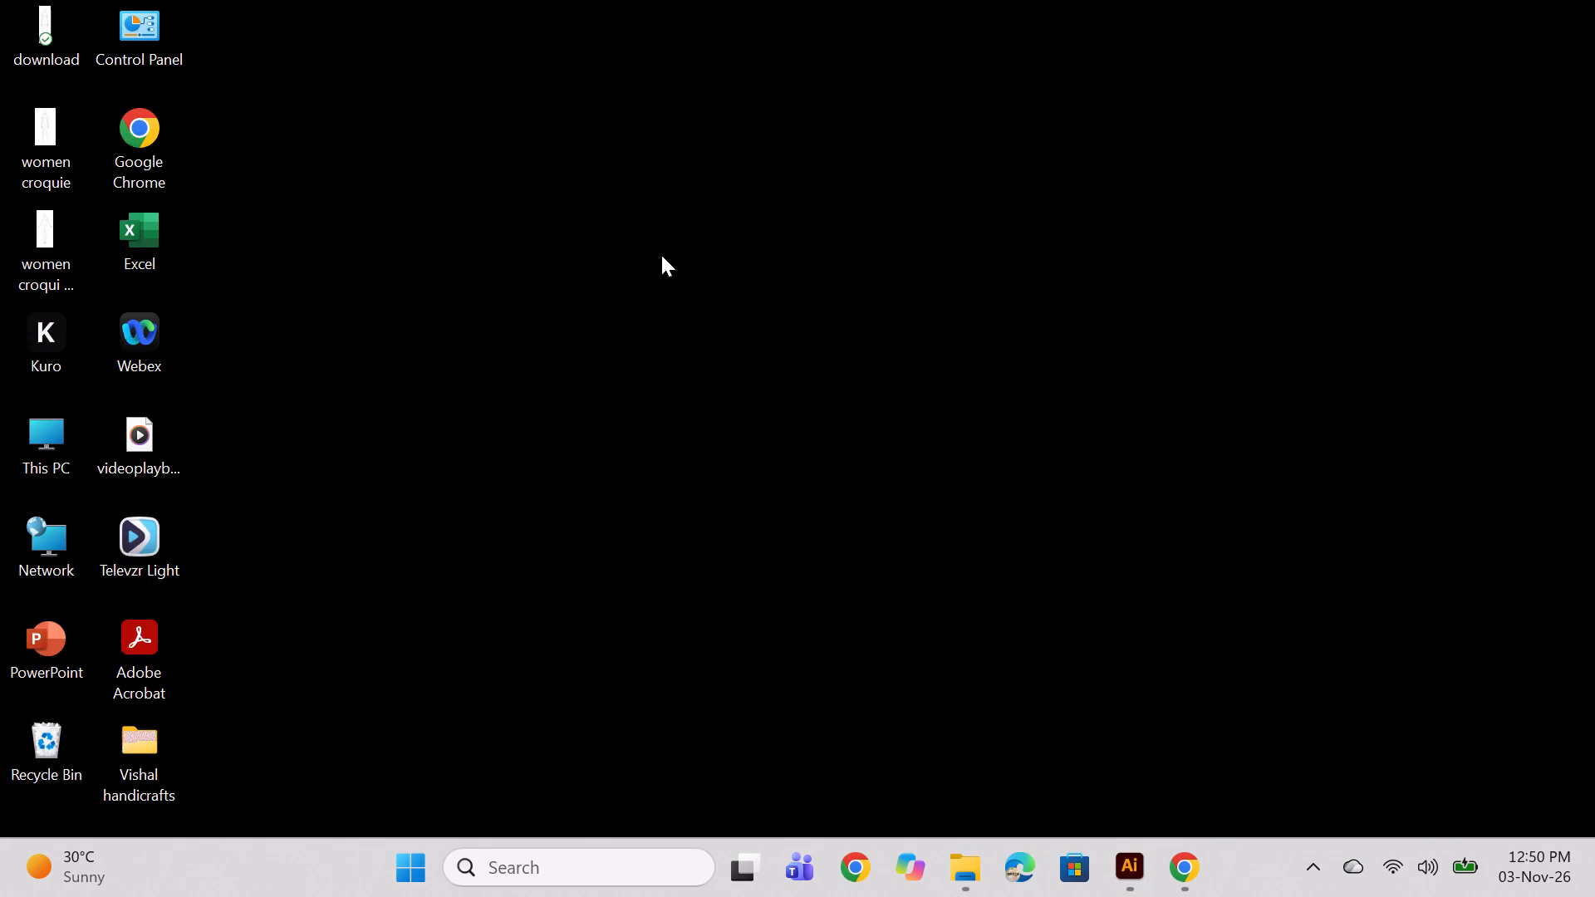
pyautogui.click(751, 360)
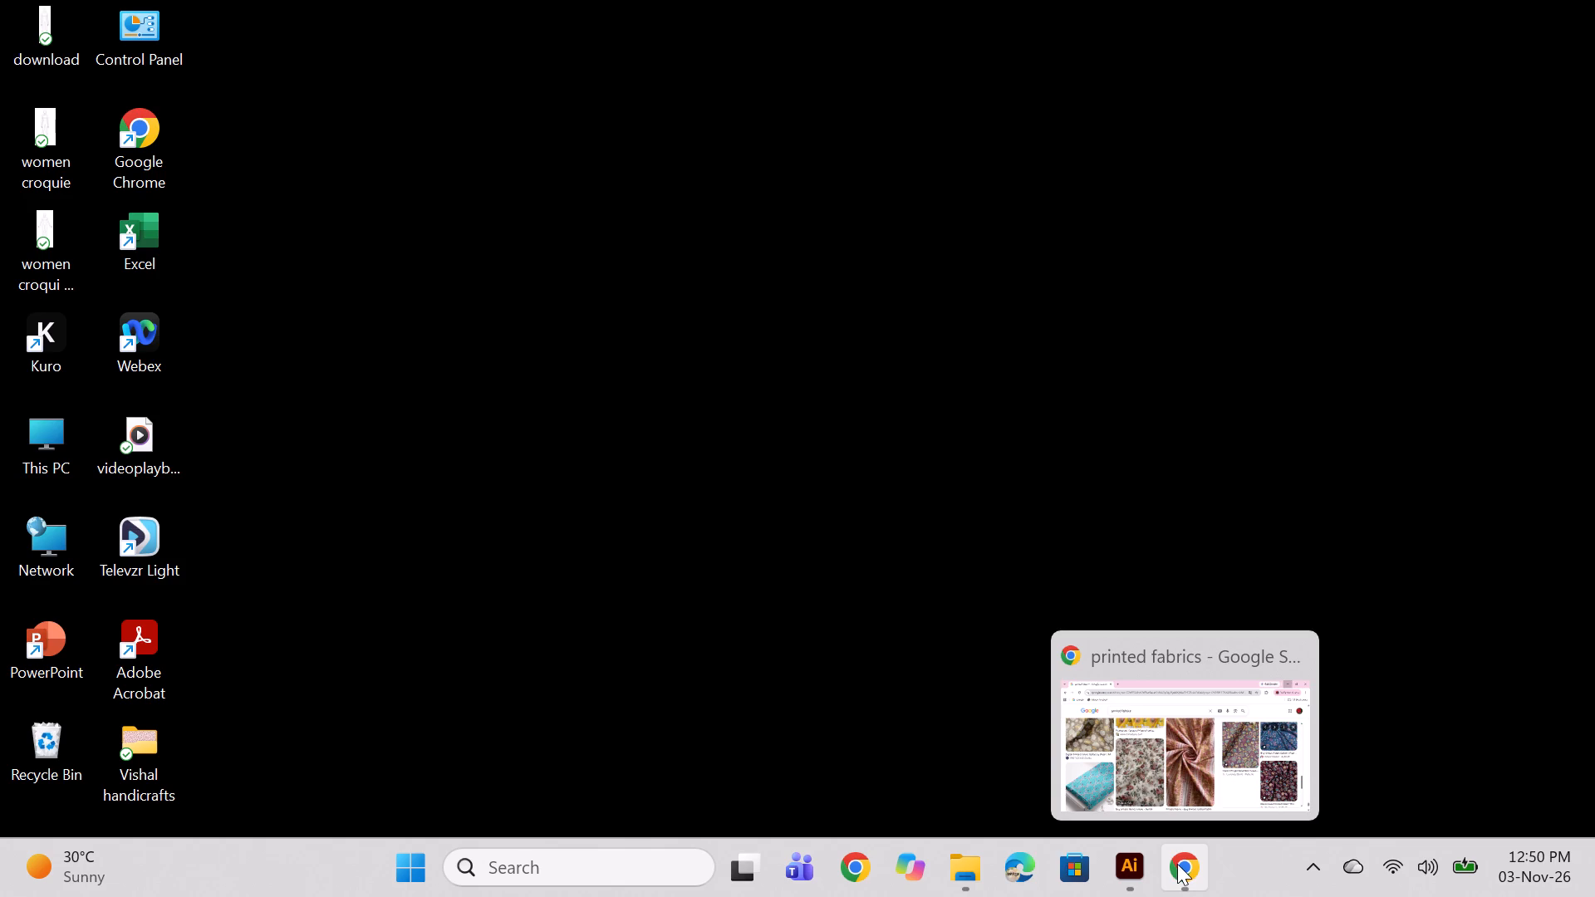
# Switch back to Chrome and search for images of champions trophy in a new tab.
pyautogui.click(1177, 864)
pyautogui.click(362, 17)
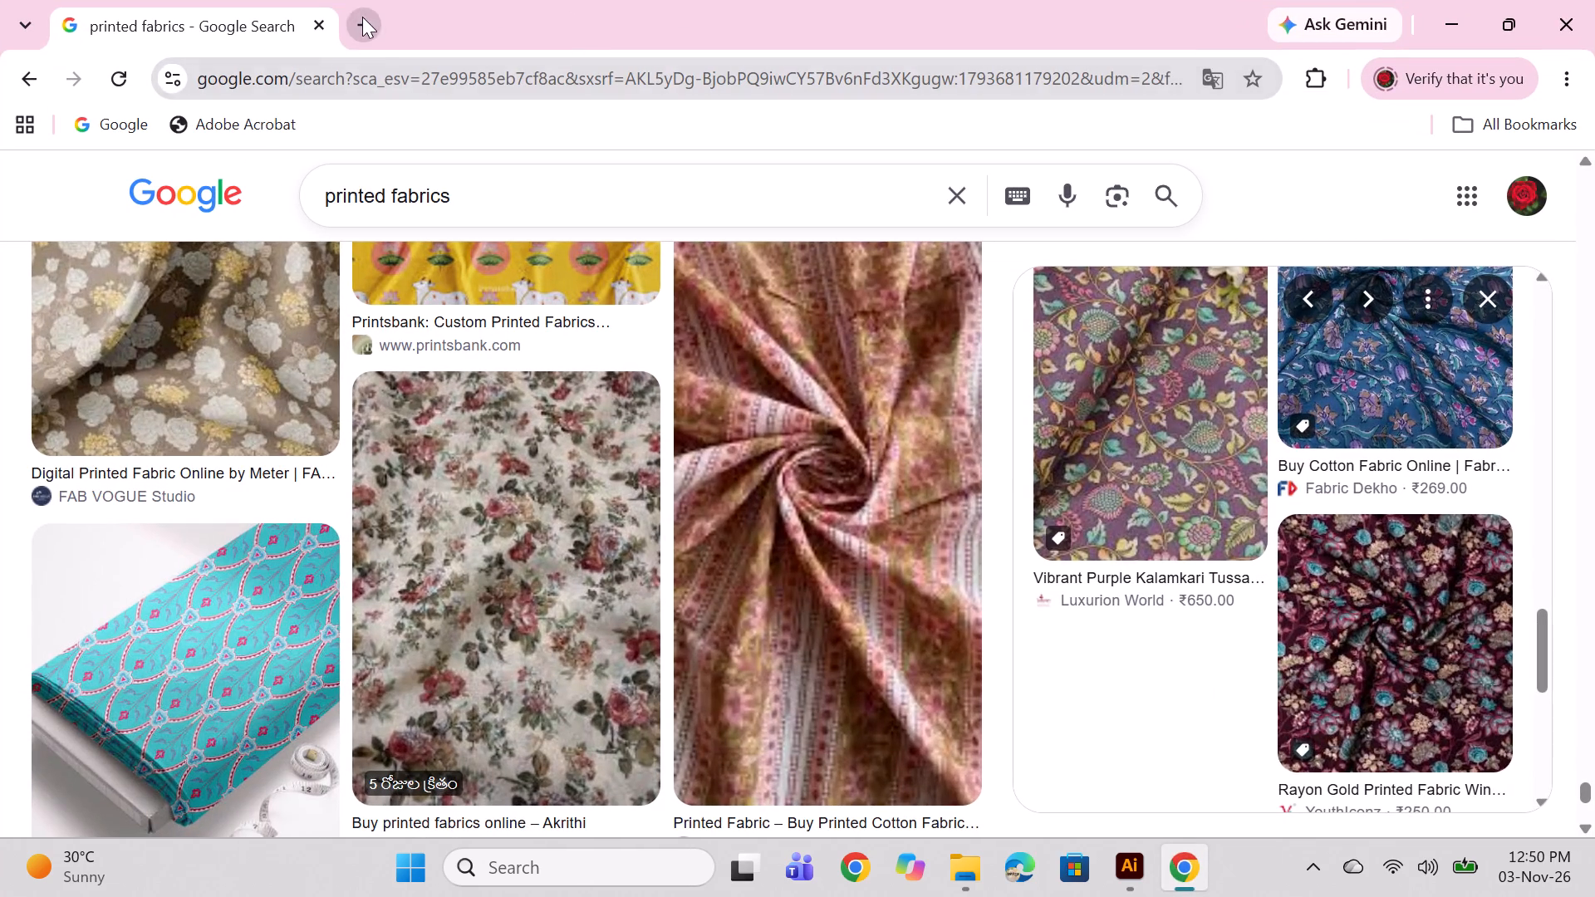
pyautogui.click(507, 519)
pyautogui.scroll(-3, 523, 649)
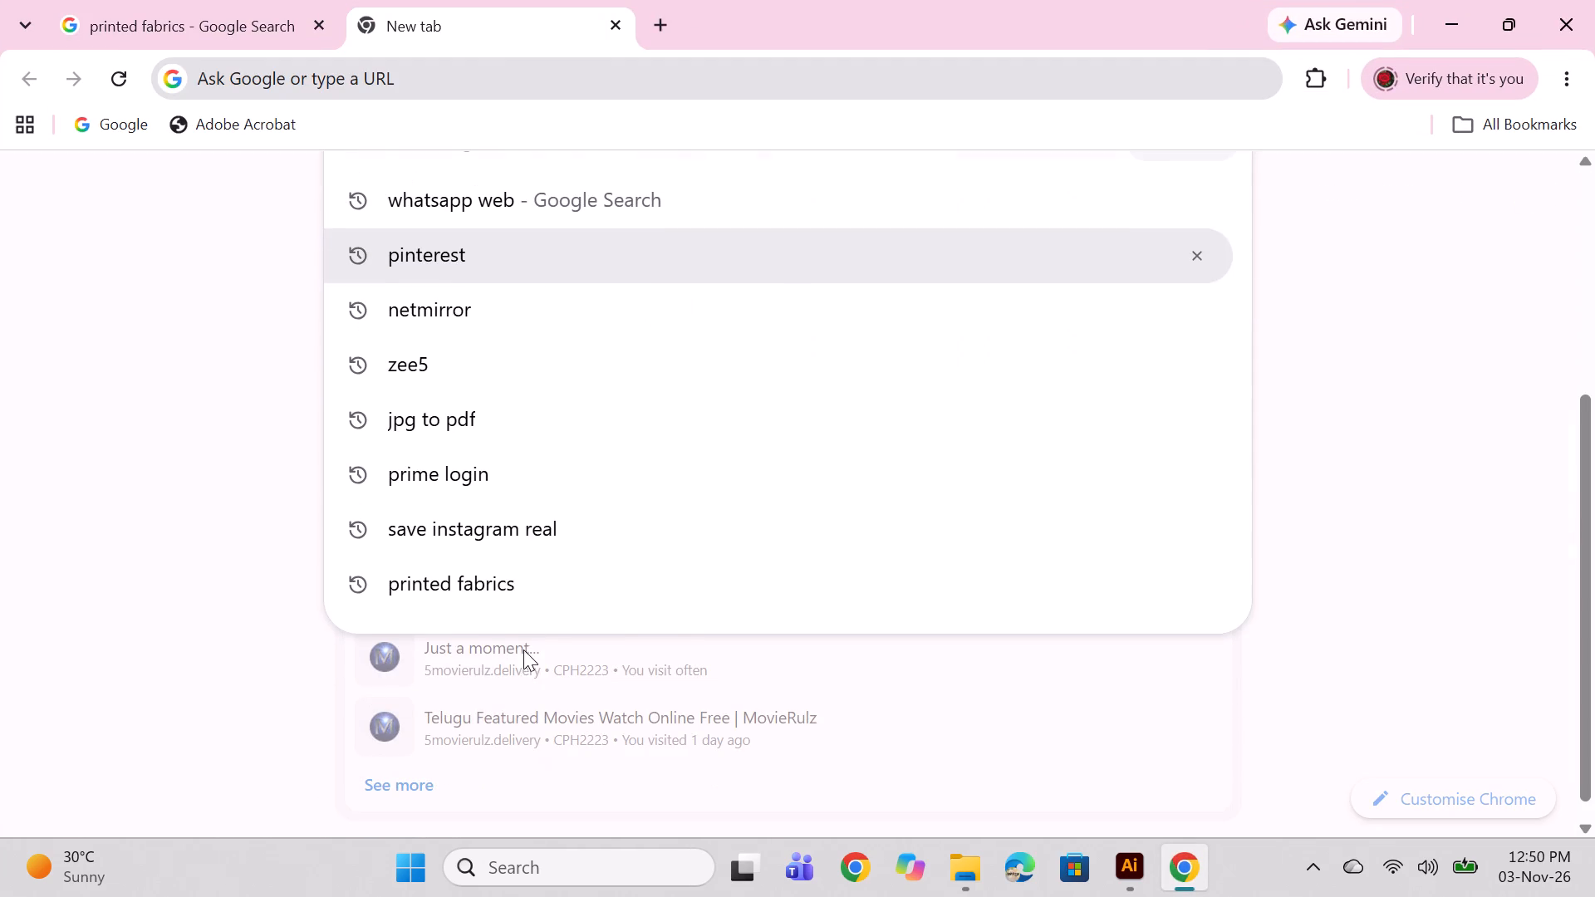
pyautogui.scroll(1, 539, 179)
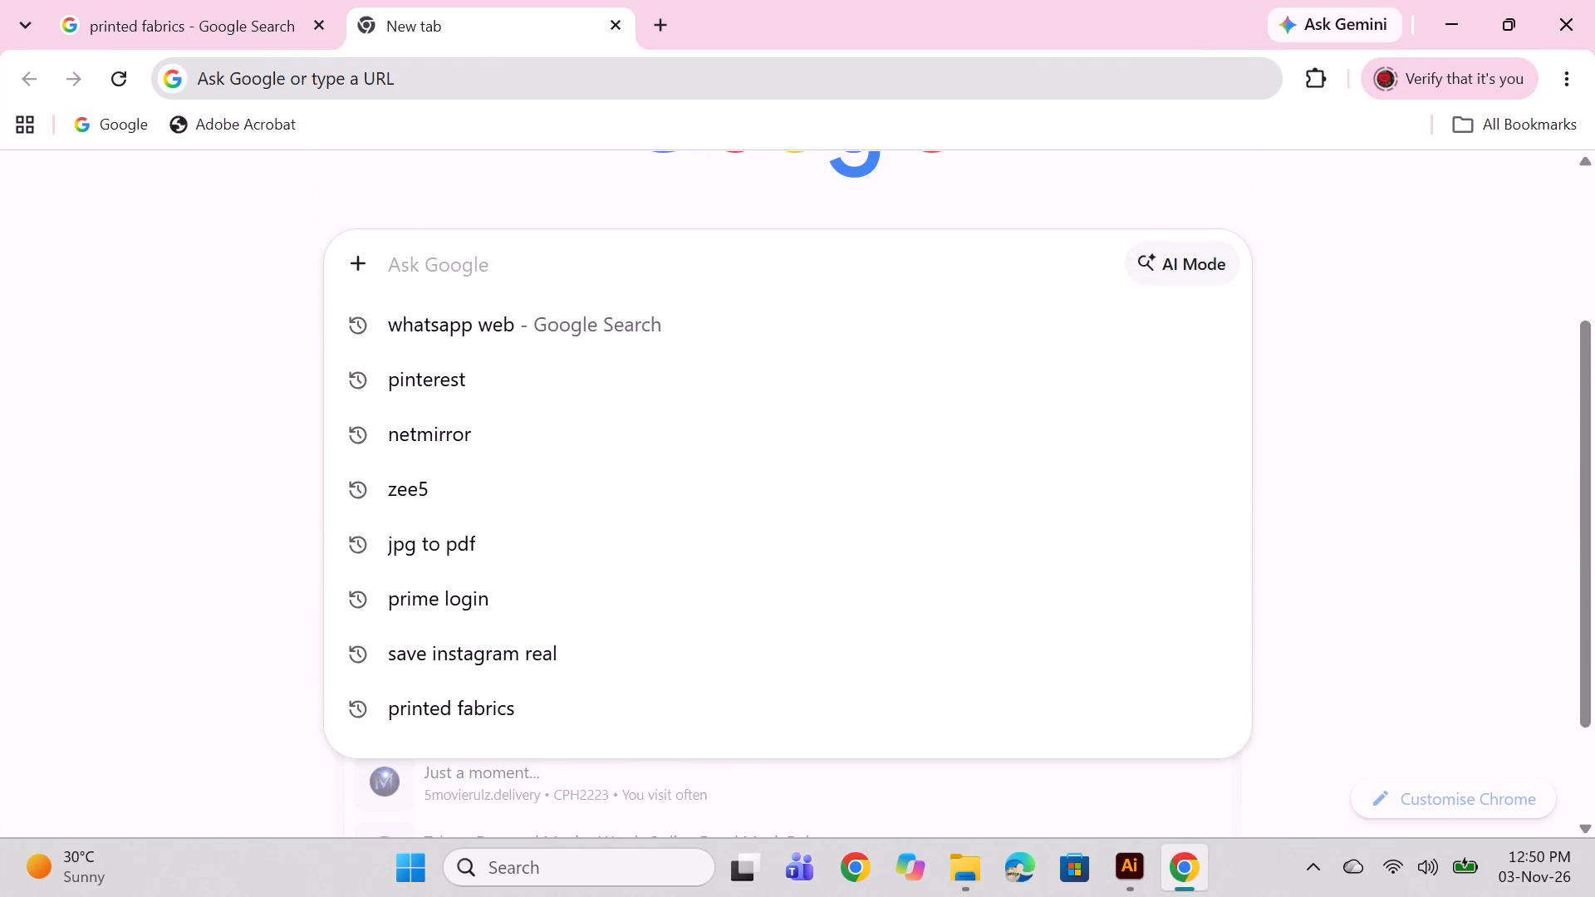
pyautogui.press('h')
pyautogui.press('BackSpace')
pyautogui.write('ca')
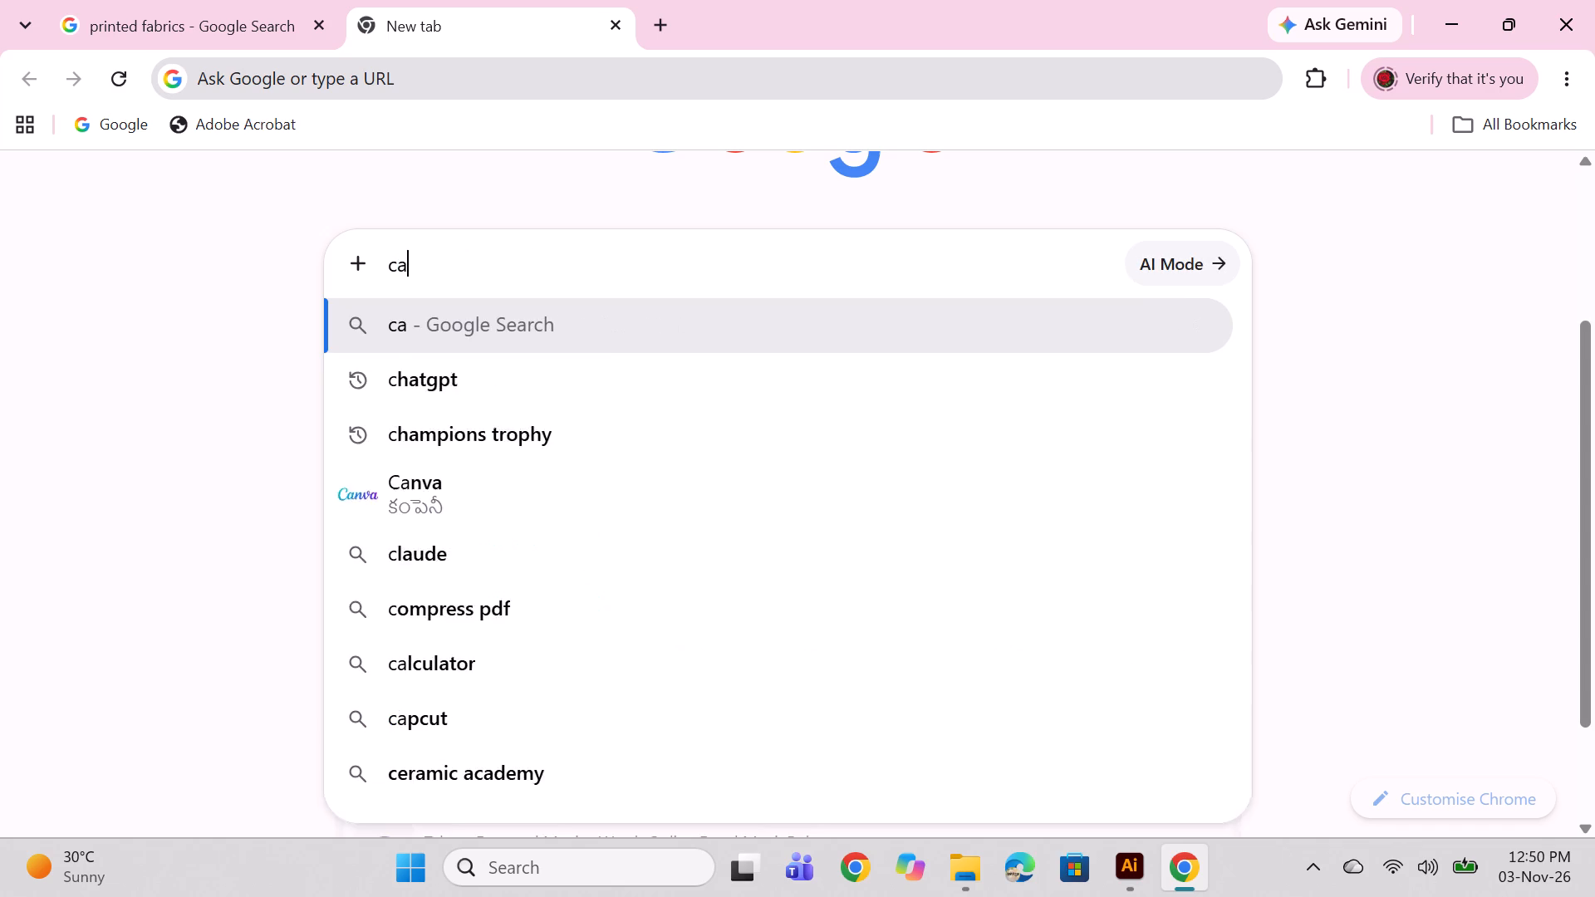
pyautogui.press('BackSpace')
pyautogui.write('hampion')
pyautogui.press('s')
pyautogui.click(516, 324)
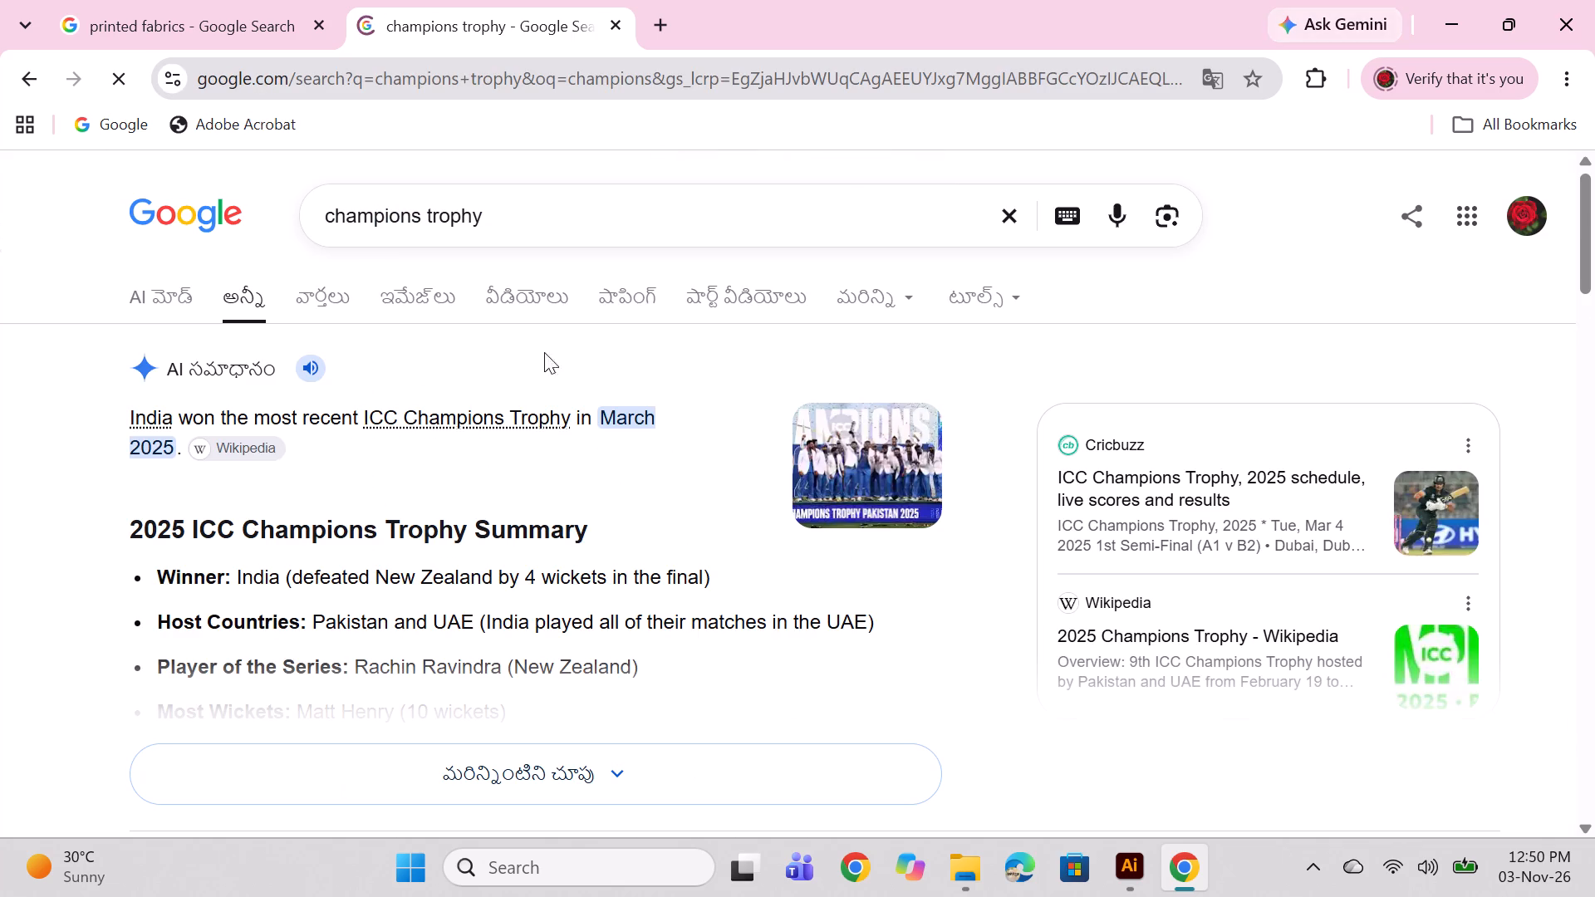
pyautogui.click(420, 298)
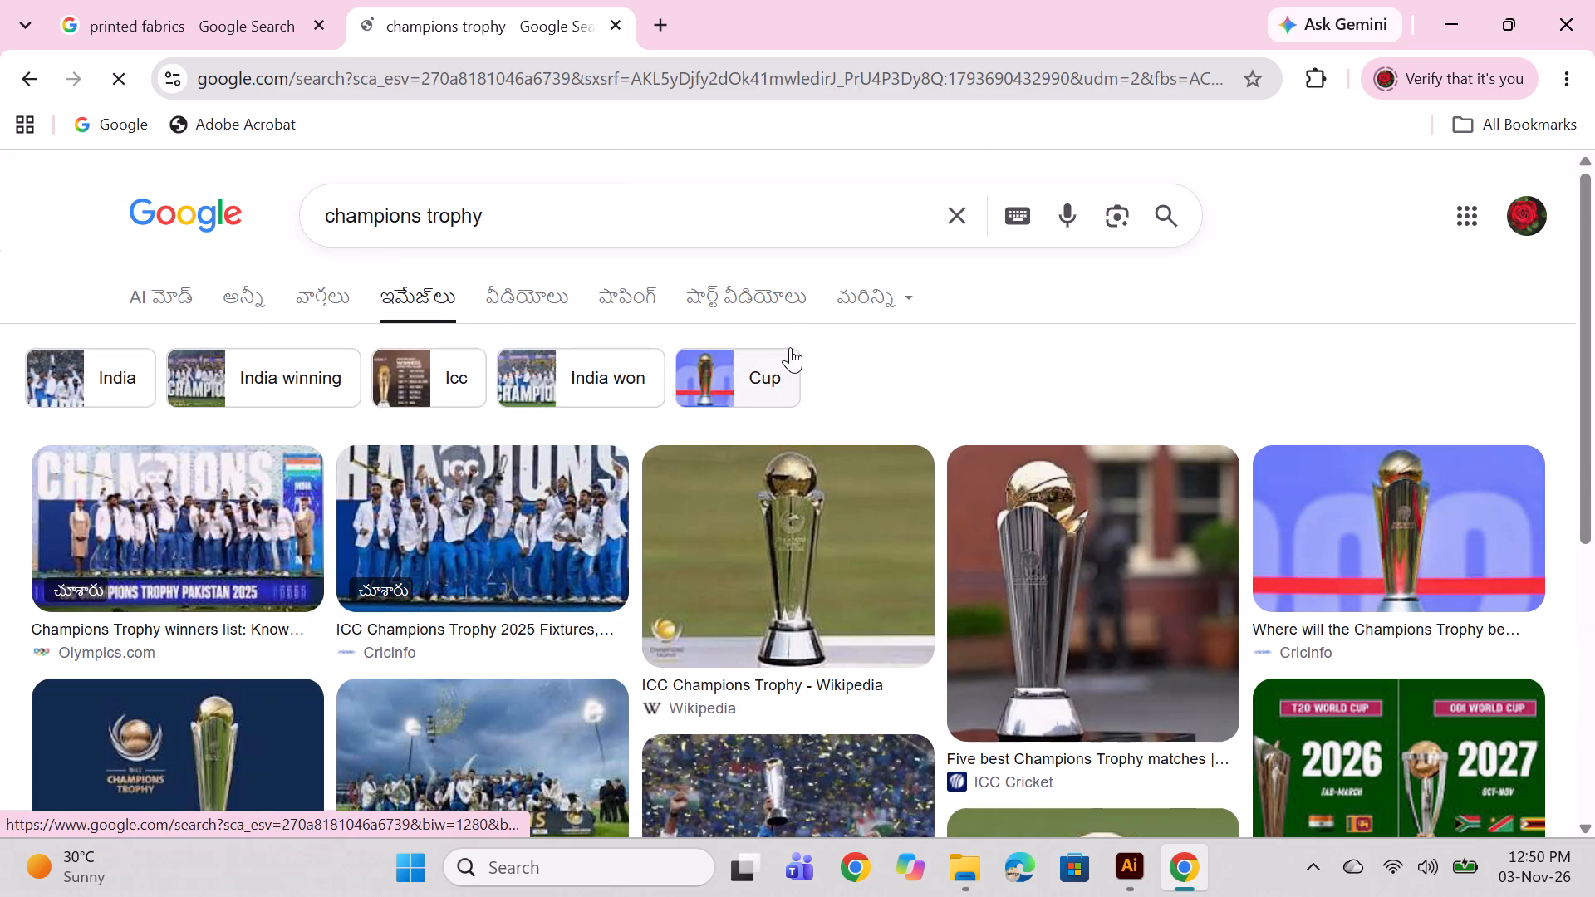
# Open the saved items page from the champions trophy image results.
pyautogui.click(844, 293)
pyautogui.click(951, 284)
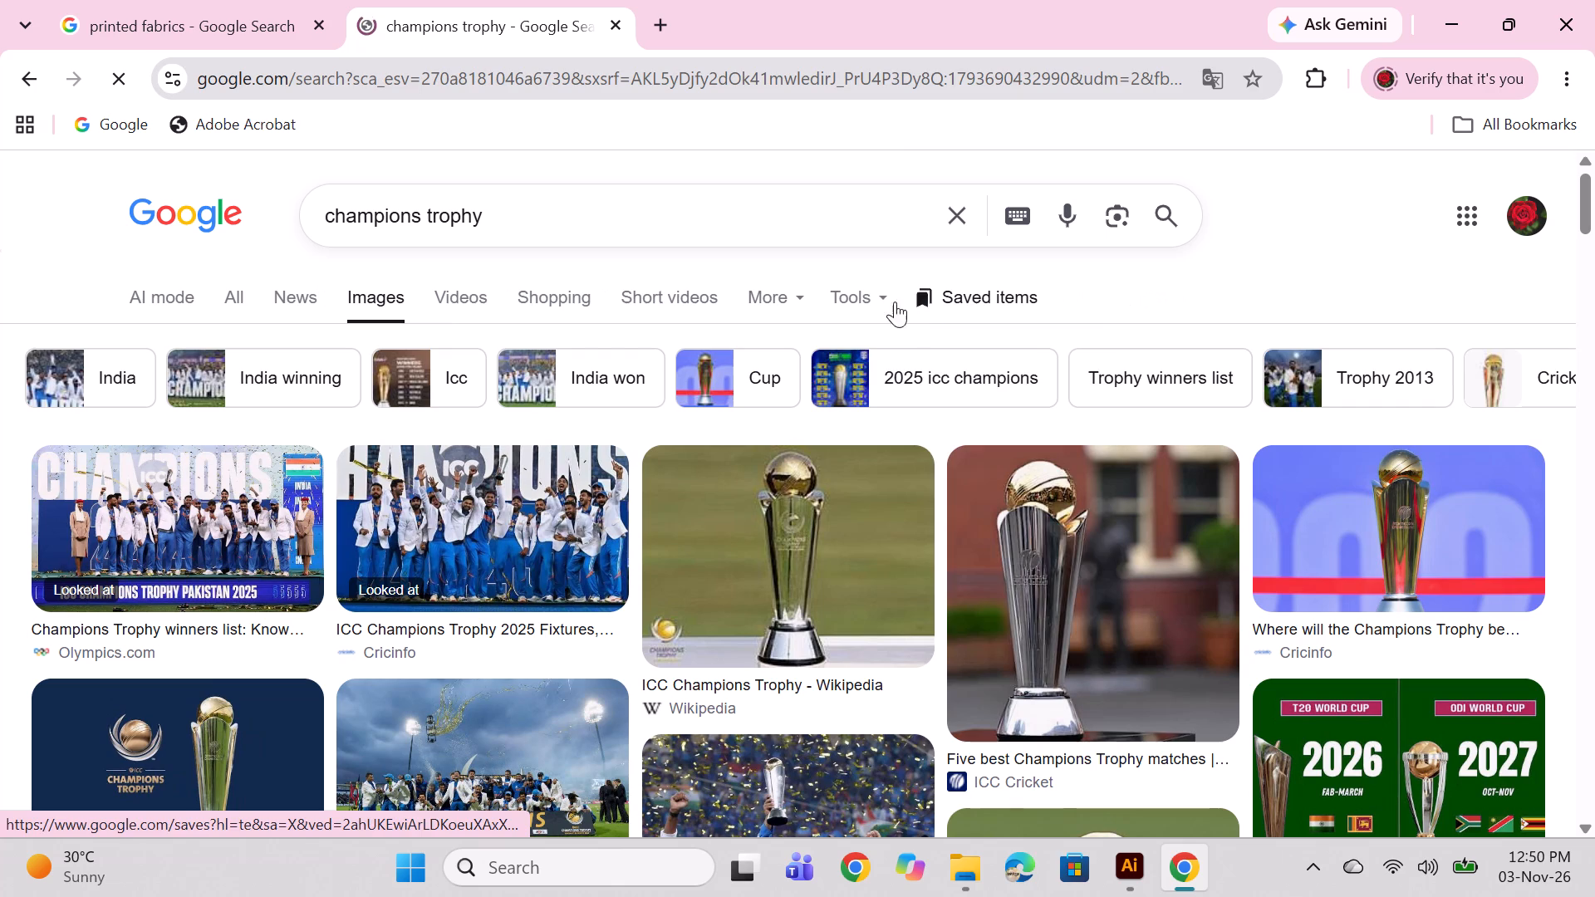
pyautogui.click(874, 299)
# Glance at the 6-c5.ai pattern in Illustrator and examine more prints in the printed fabrics results in Chrome.
pyautogui.click(1142, 860)
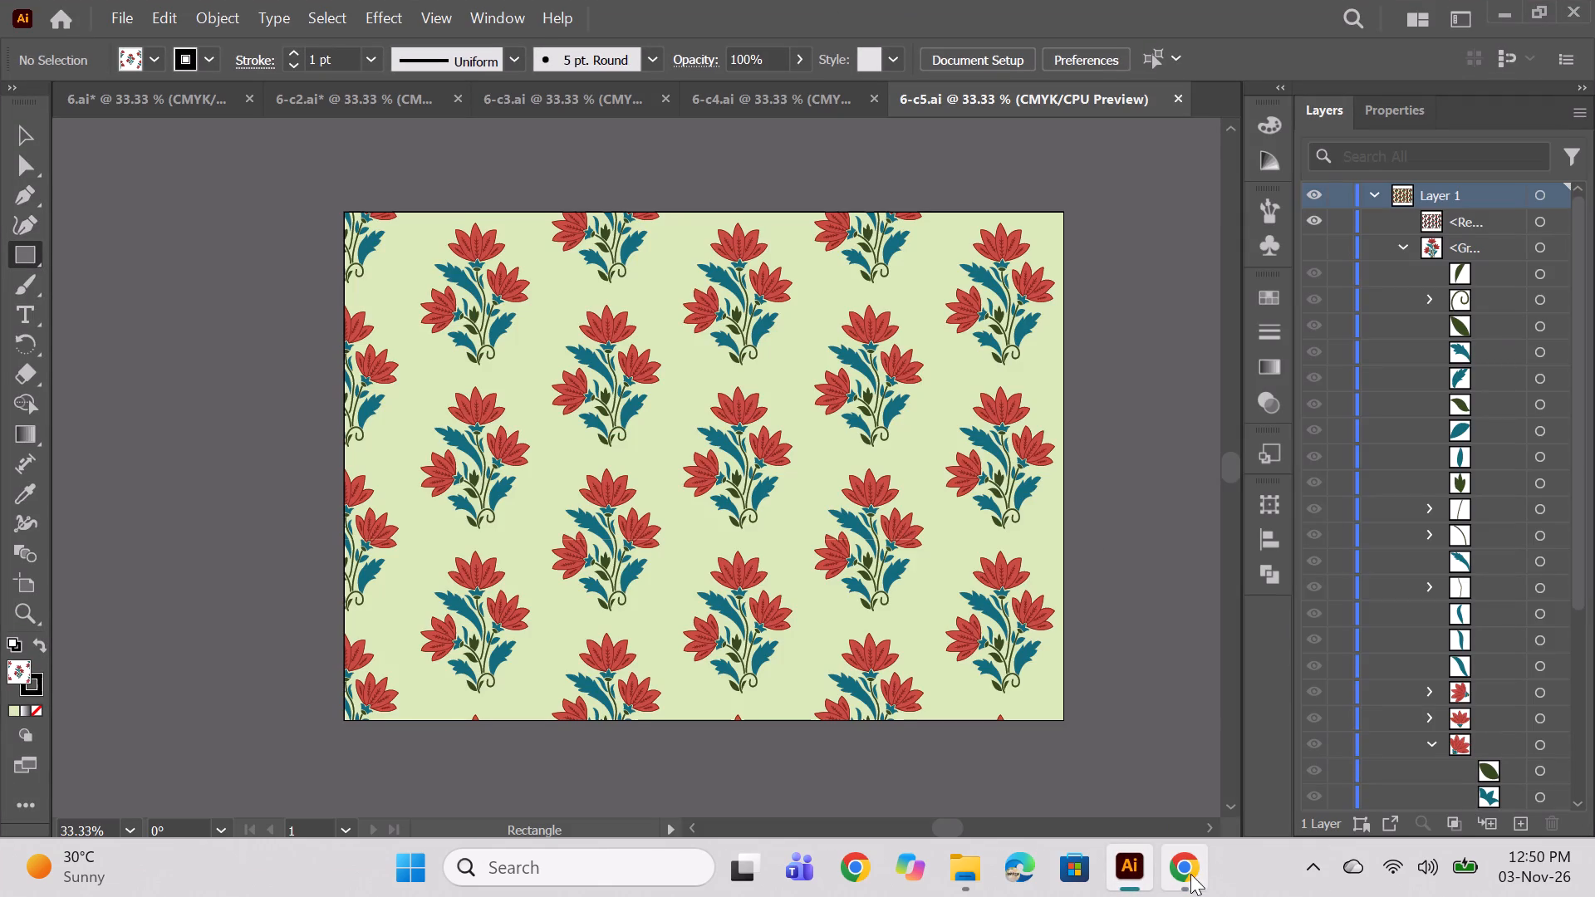
pyautogui.click(1185, 873)
pyautogui.click(186, 5)
pyautogui.scroll(-1, 737, 429)
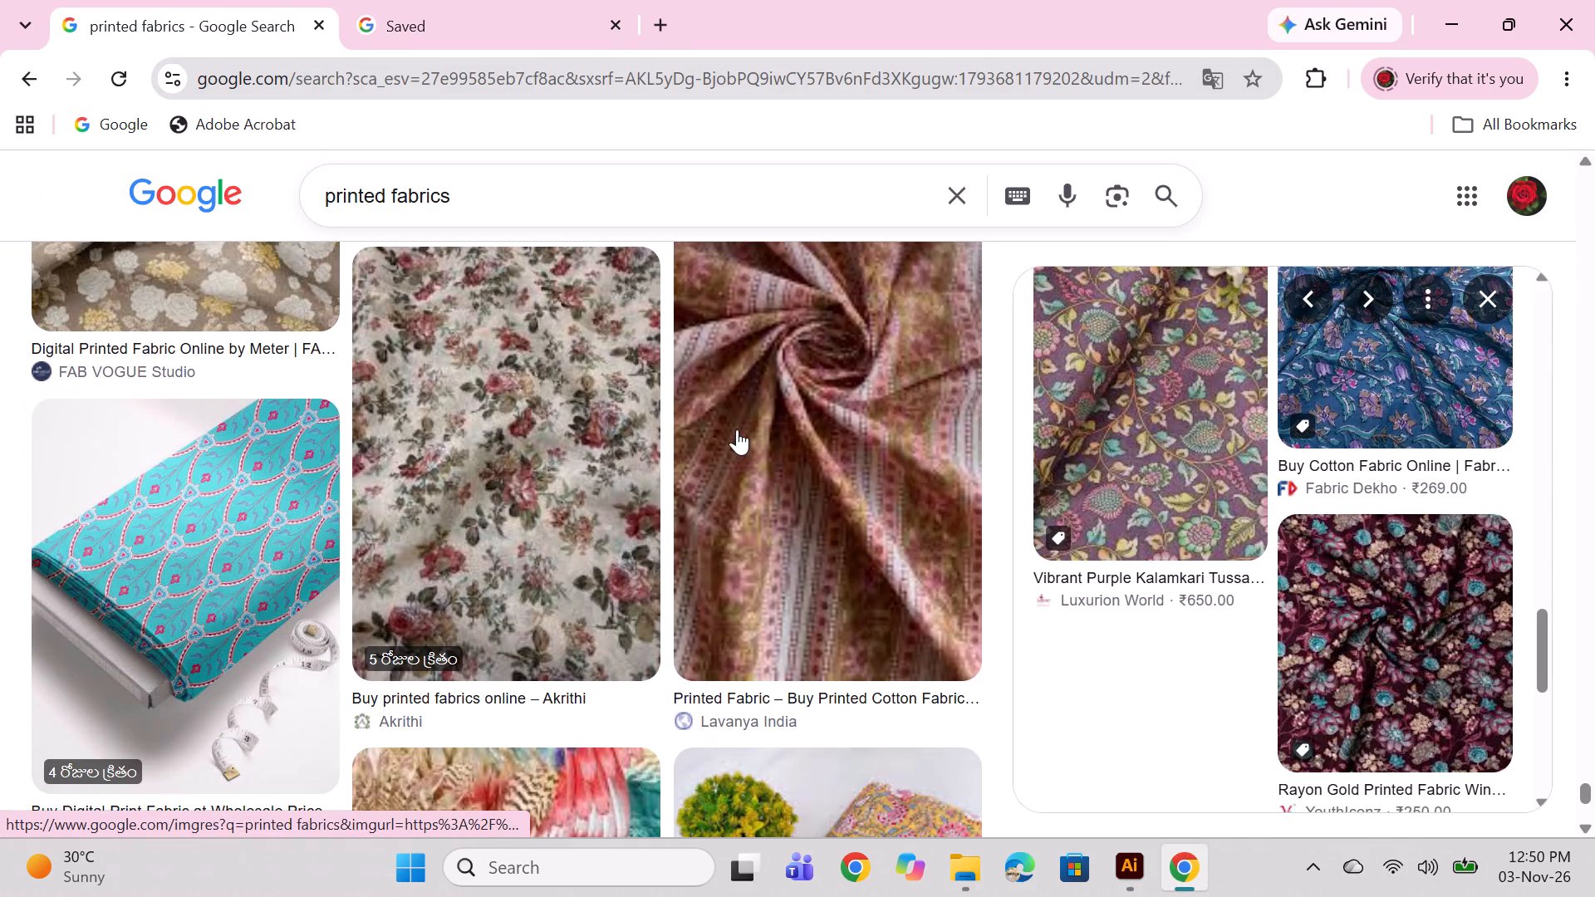
pyautogui.scroll(-3, 733, 437)
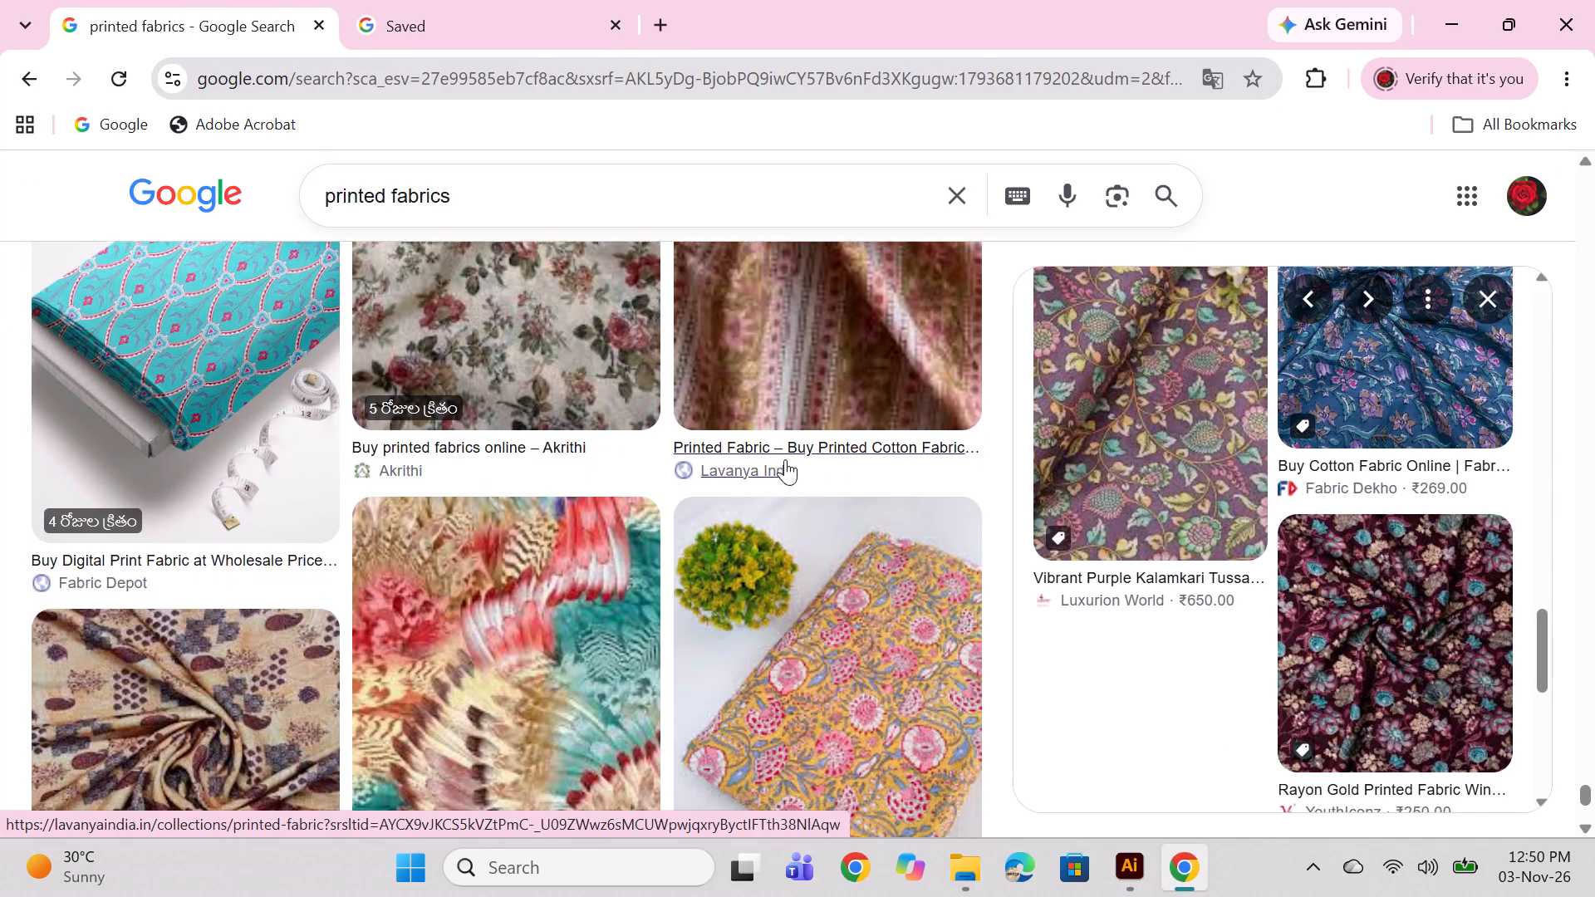
pyautogui.scroll(-2, 785, 459)
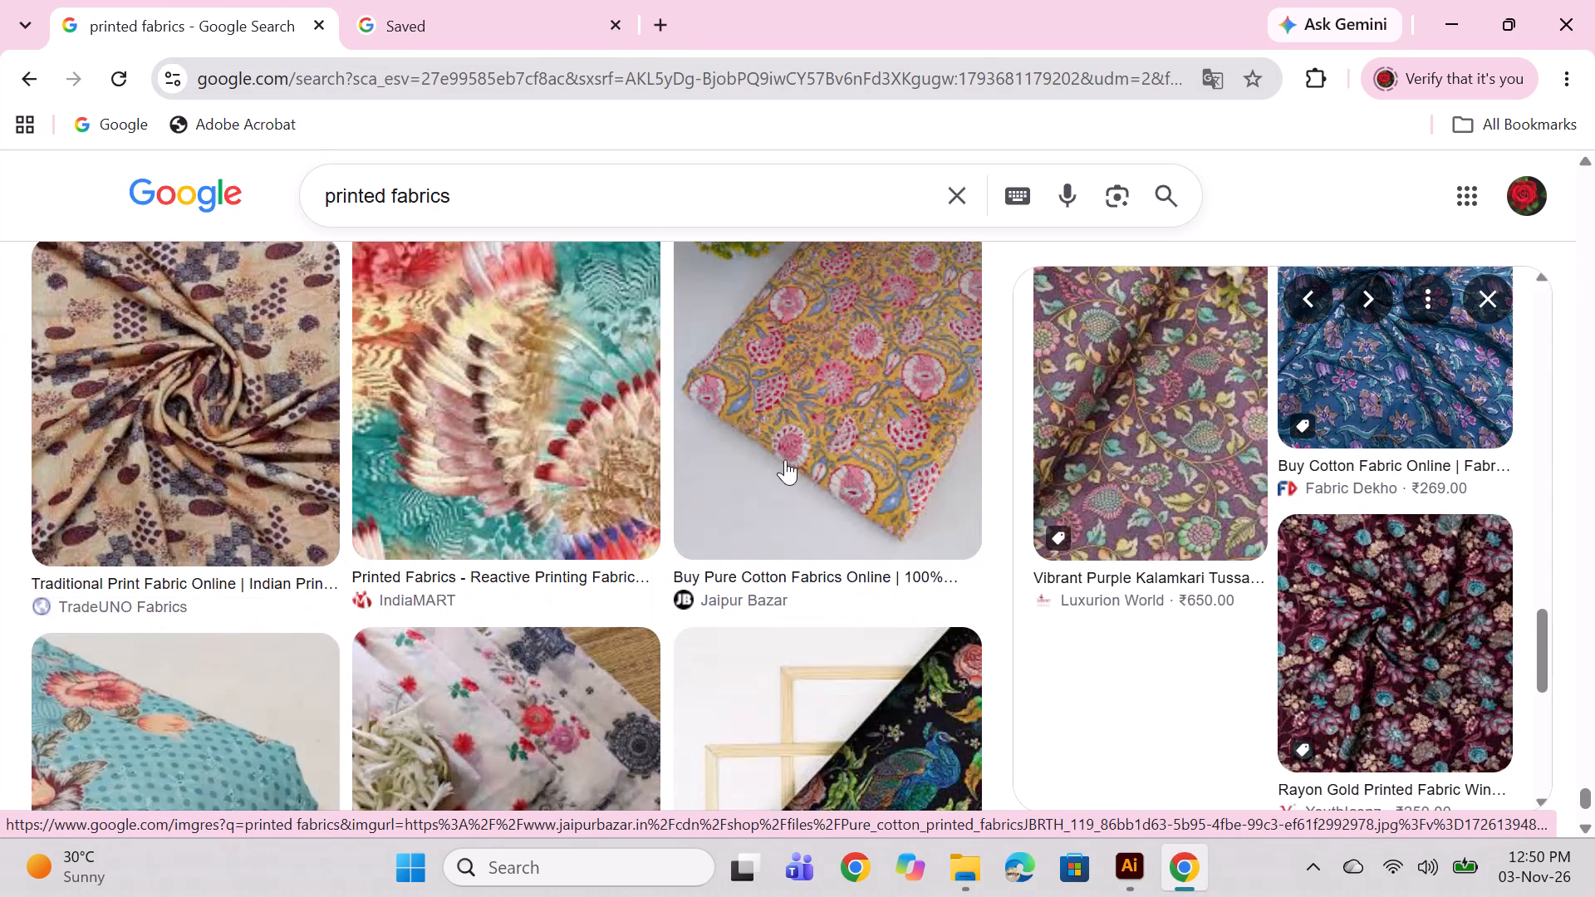
pyautogui.scroll(-1, 785, 459)
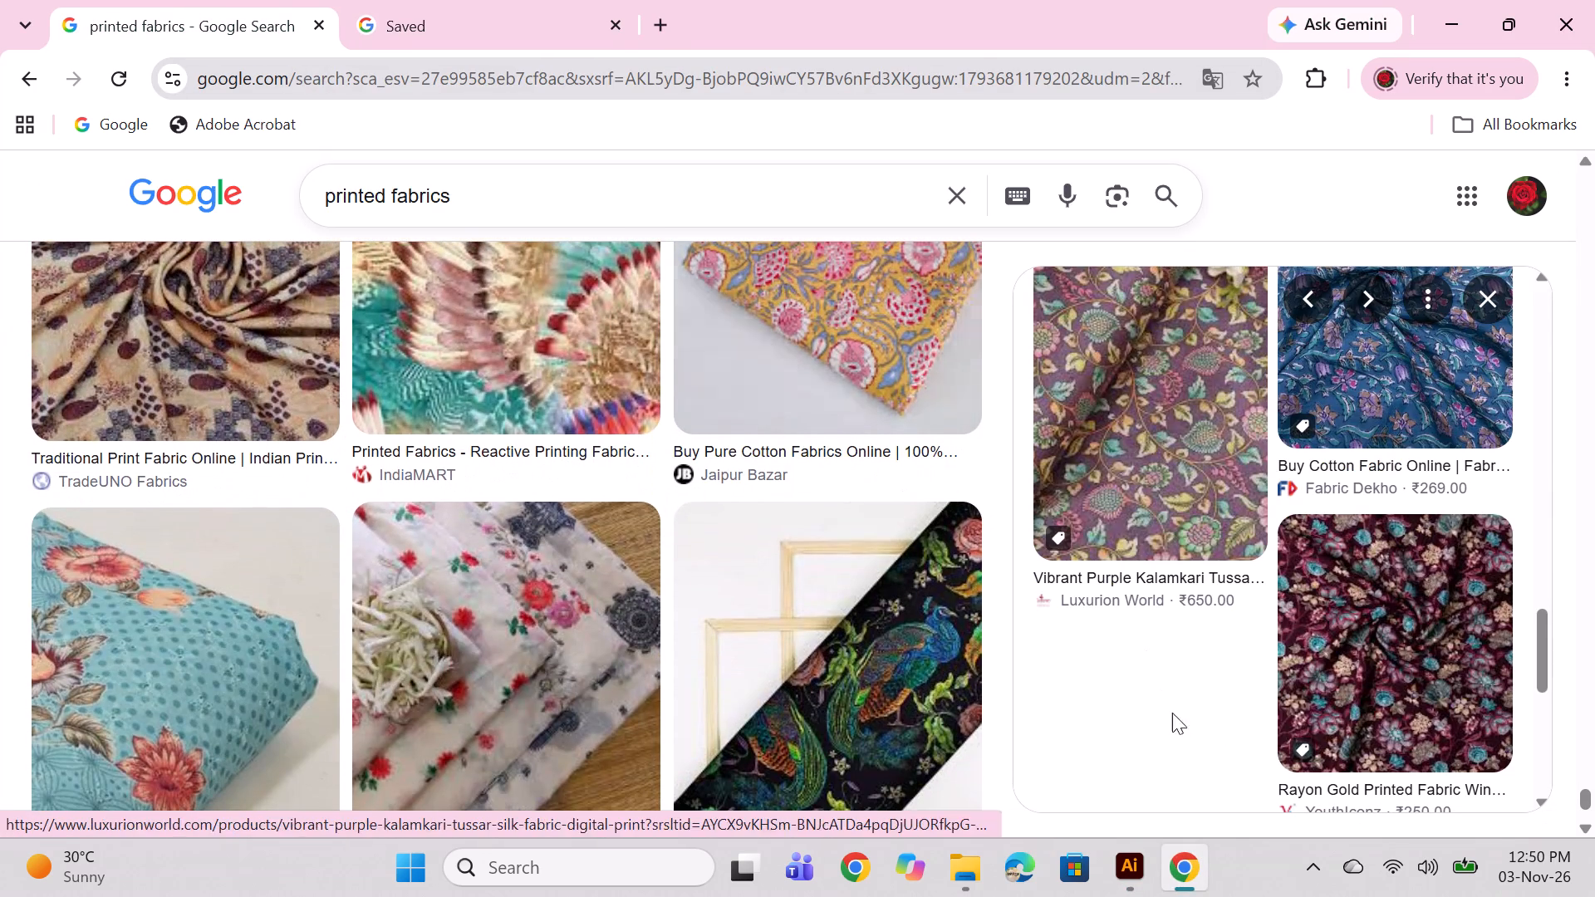
# Return from the saved items page to the champions trophy image results and filter them to big images.
pyautogui.click(420, 42)
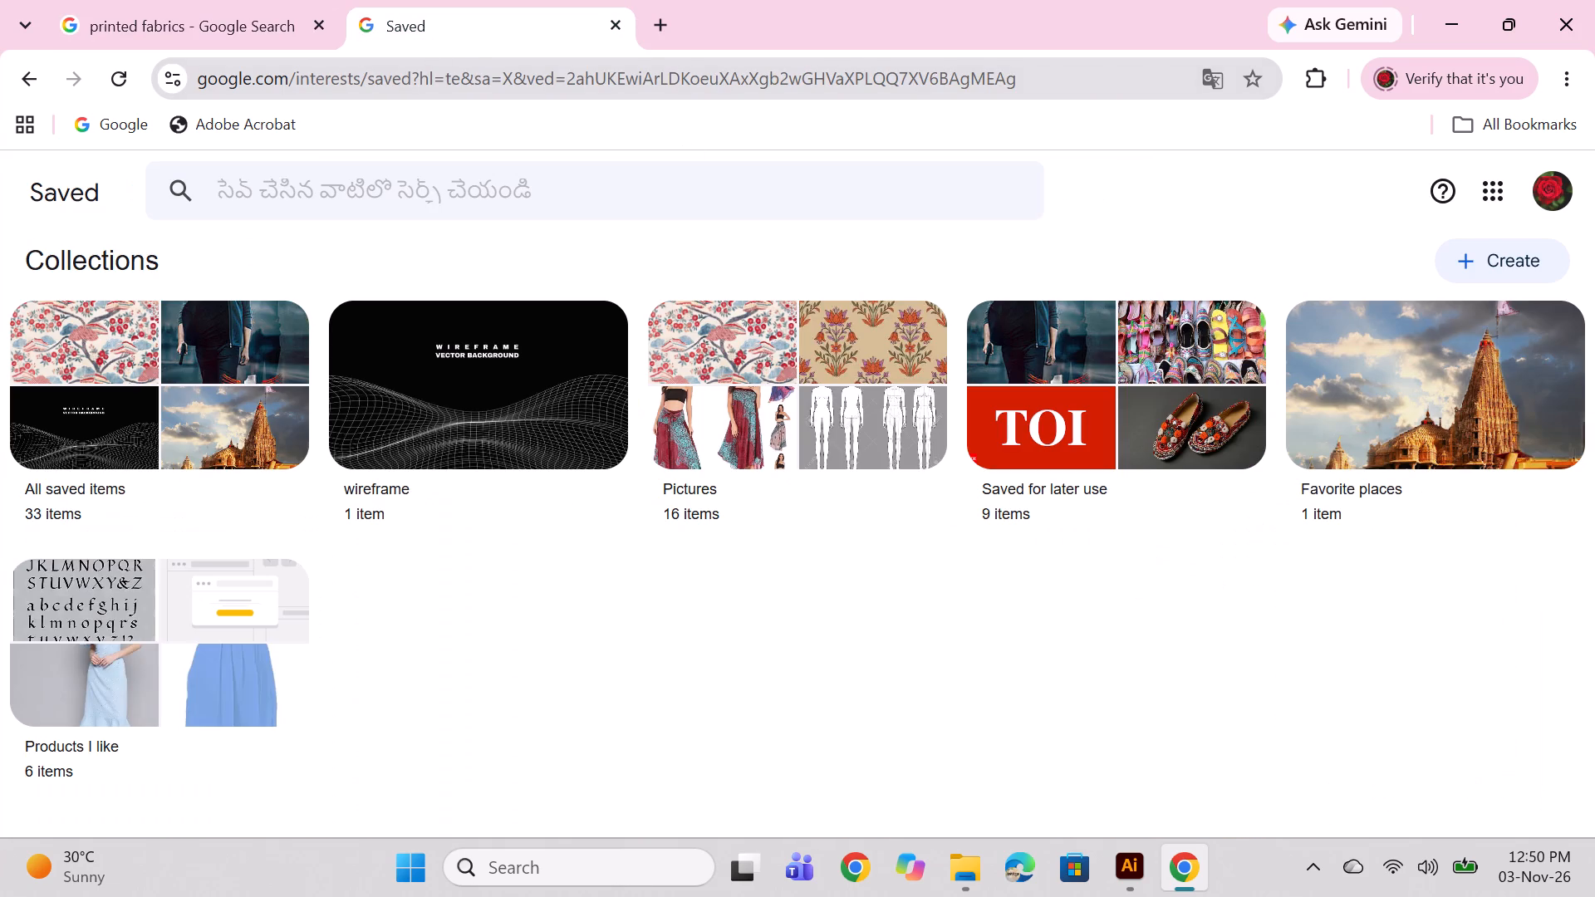
pyautogui.scroll(5, 685, 306)
pyautogui.click(37, 81)
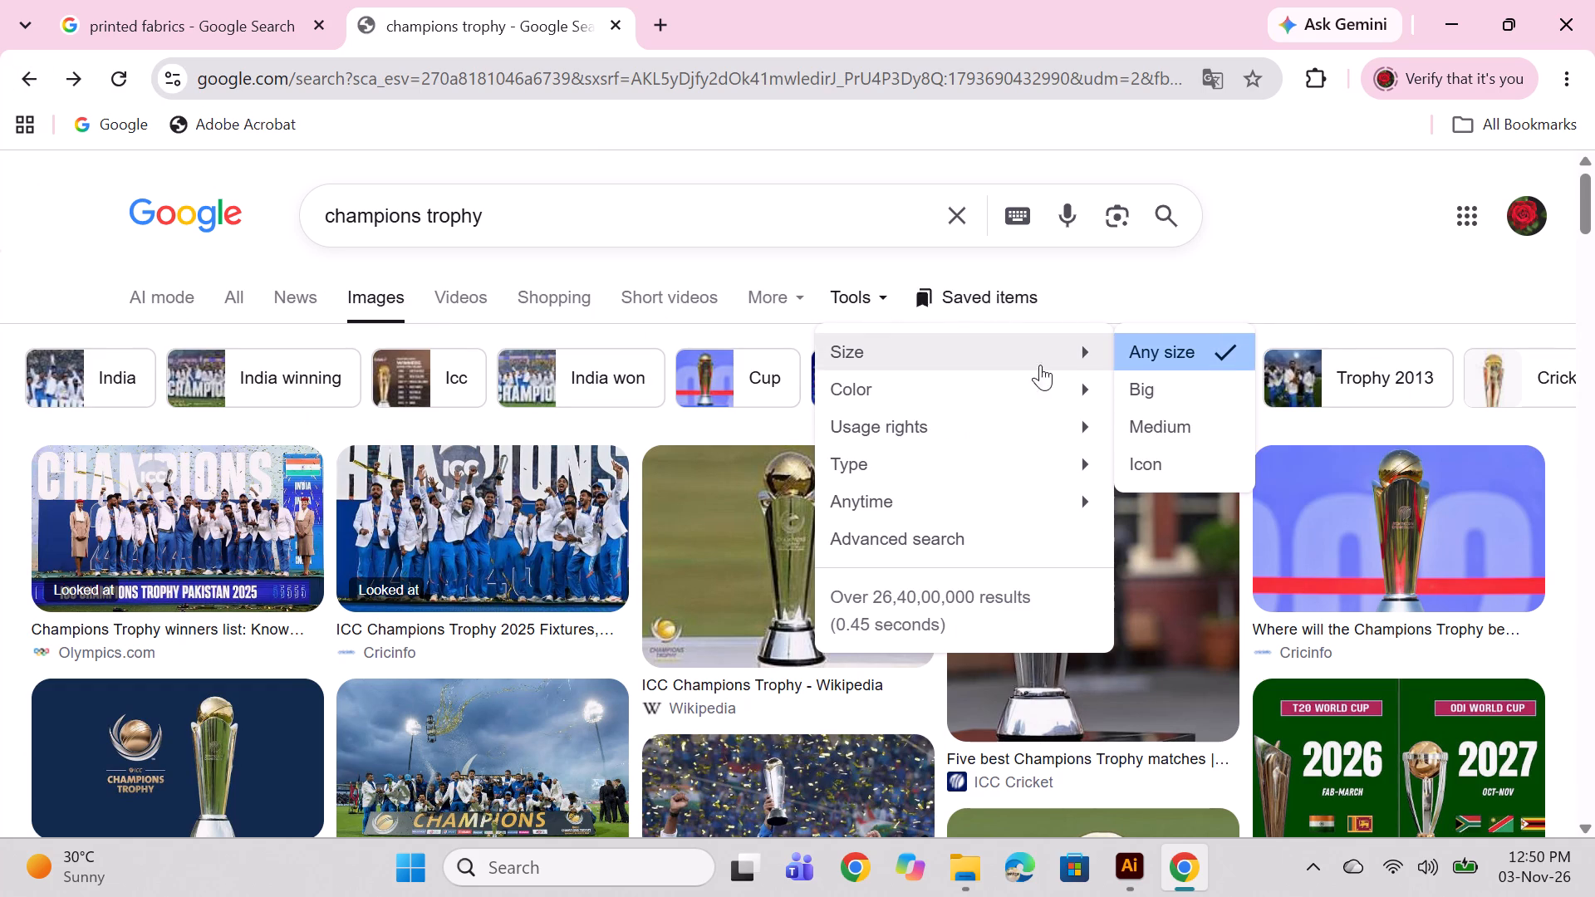
pyautogui.click(876, 354)
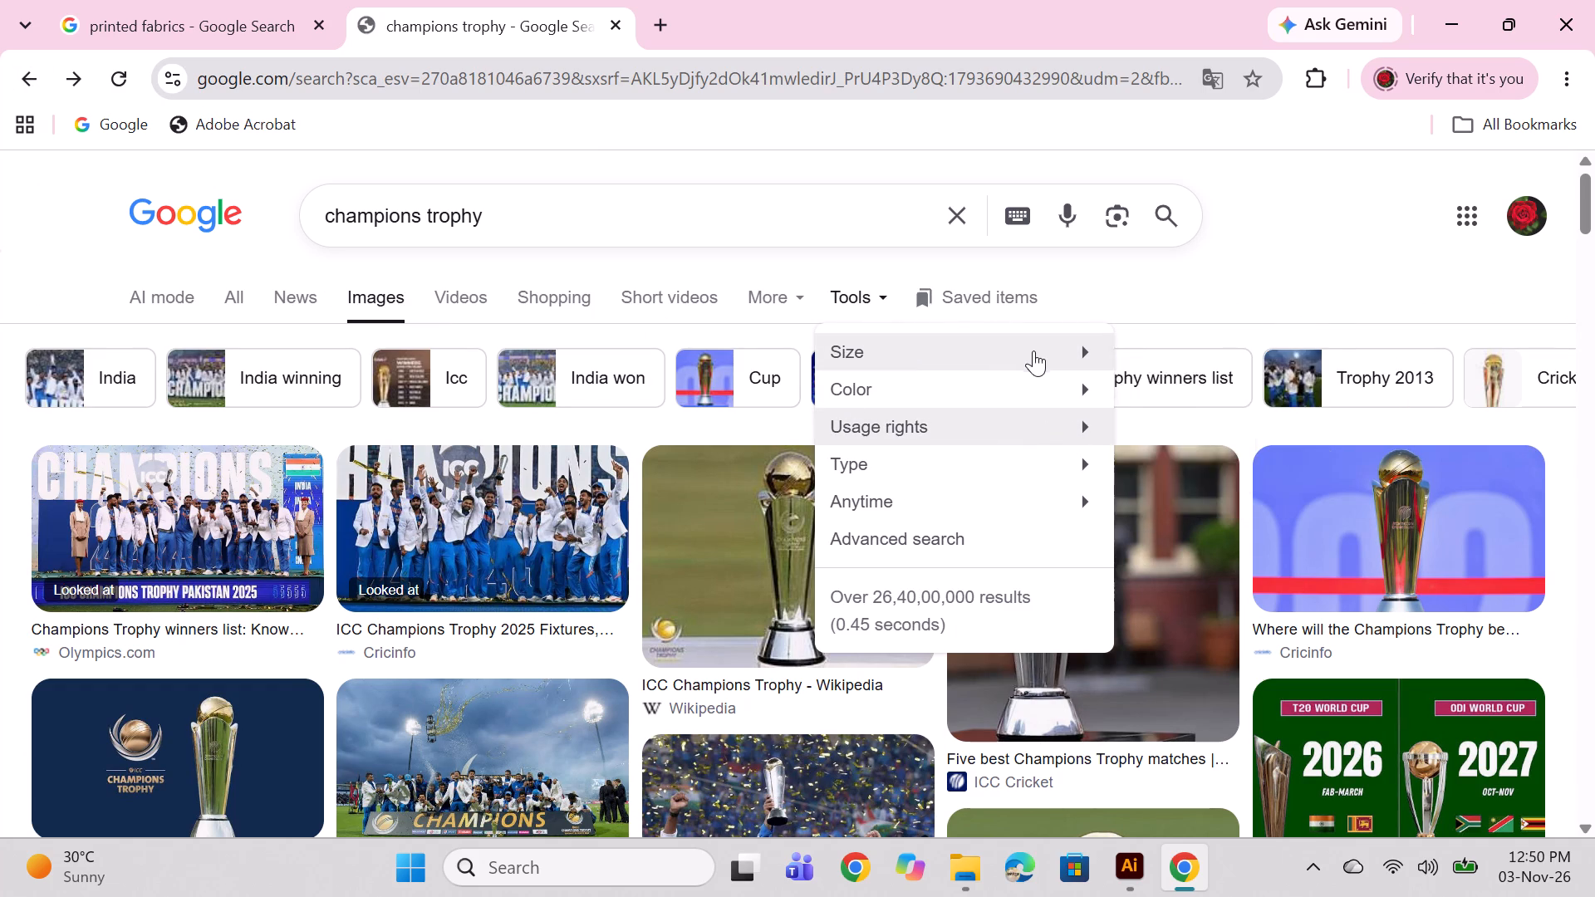
pyautogui.click(1033, 349)
pyautogui.click(1163, 395)
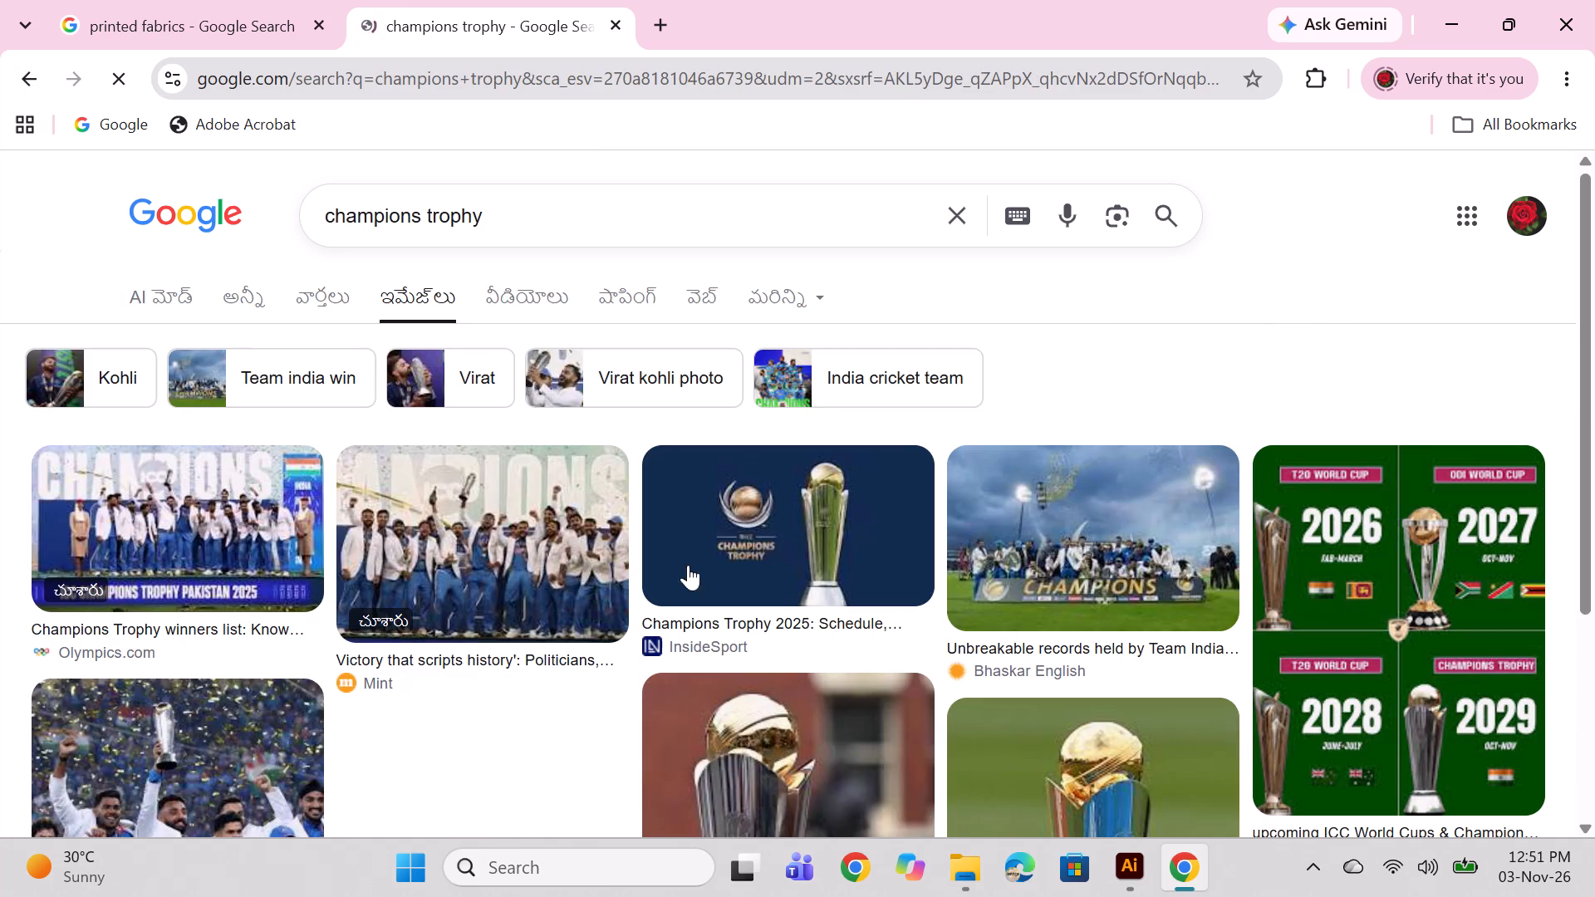
# Browse the big champions trophy images and preview the Guardian's team celebration photo.
pyautogui.scroll(-3, 773, 600)
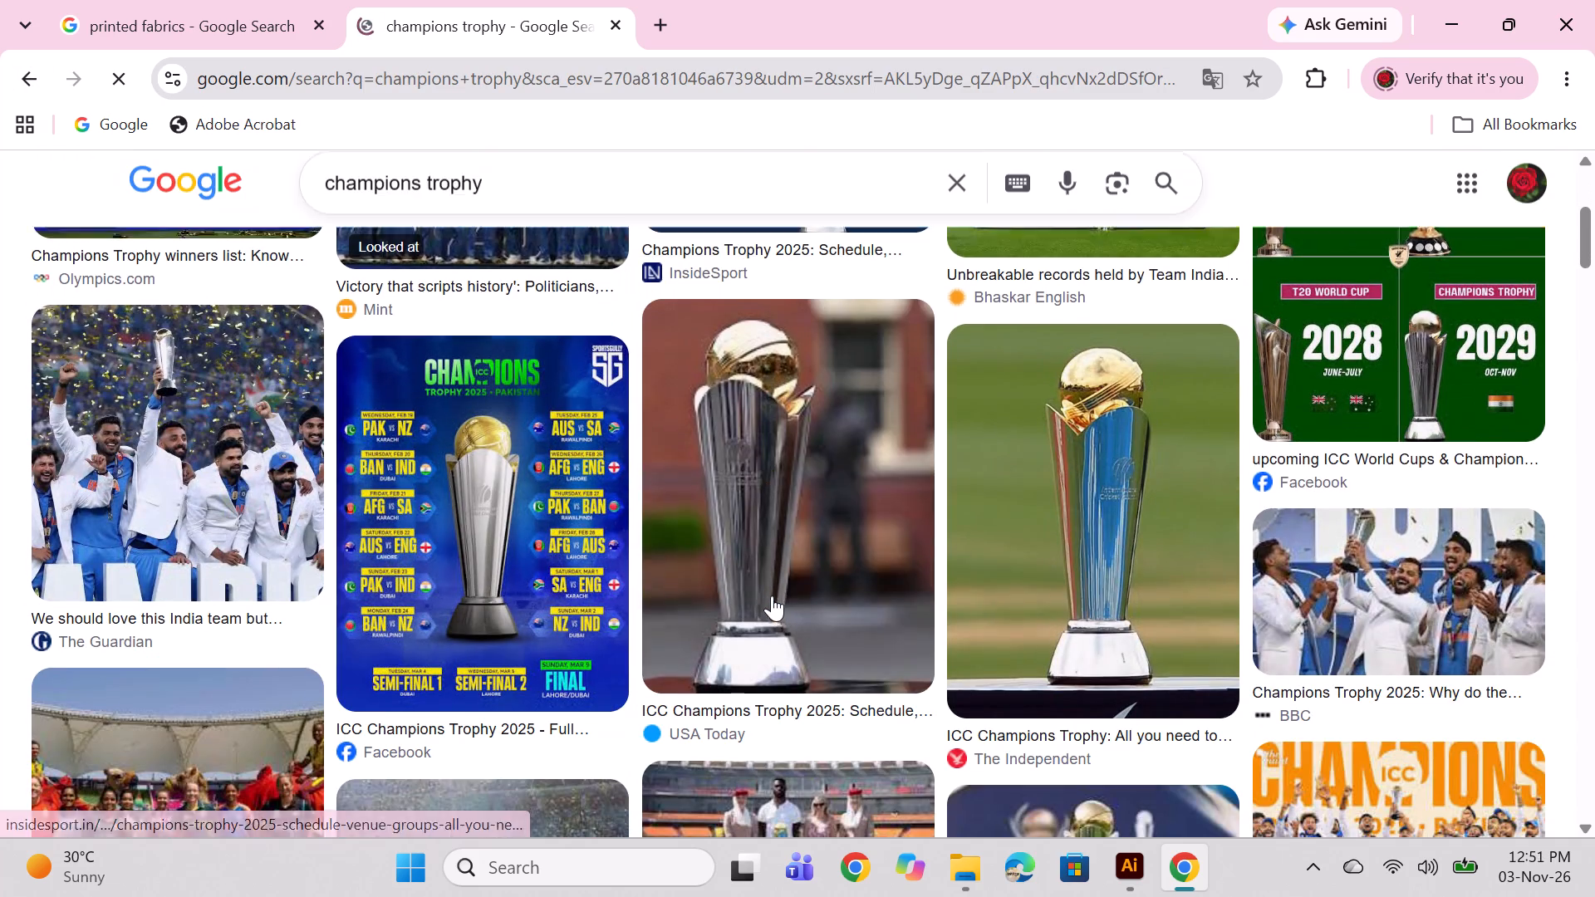
pyautogui.scroll(-2, 762, 593)
pyautogui.scroll(5, 819, 576)
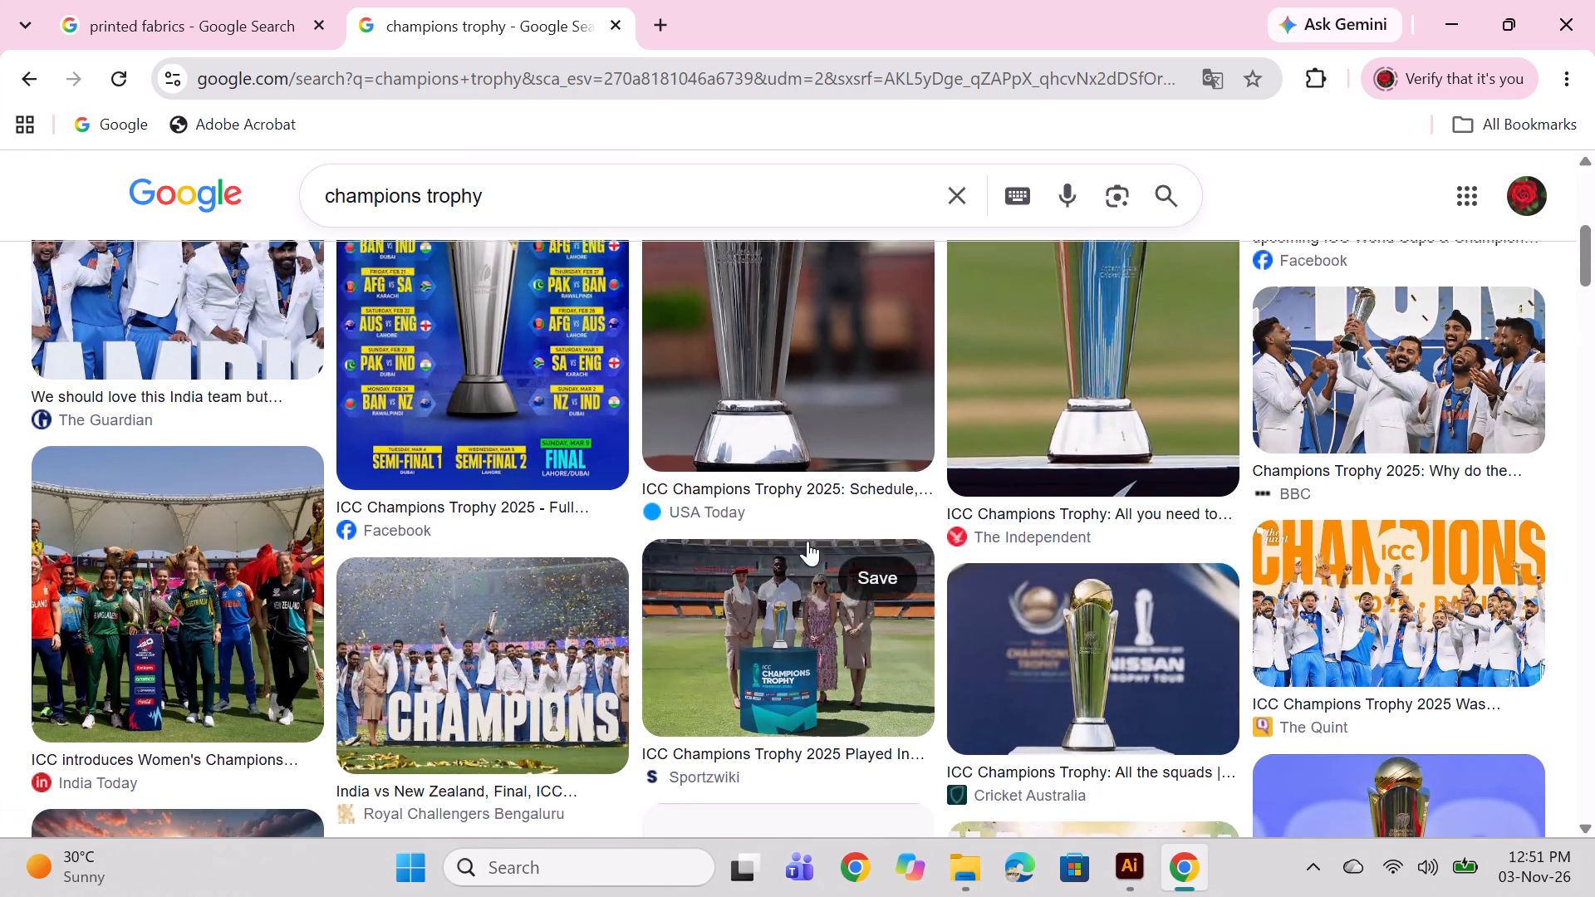
pyautogui.scroll(2, 807, 541)
pyautogui.scroll(-6, 915, 532)
pyautogui.scroll(3, 1203, 554)
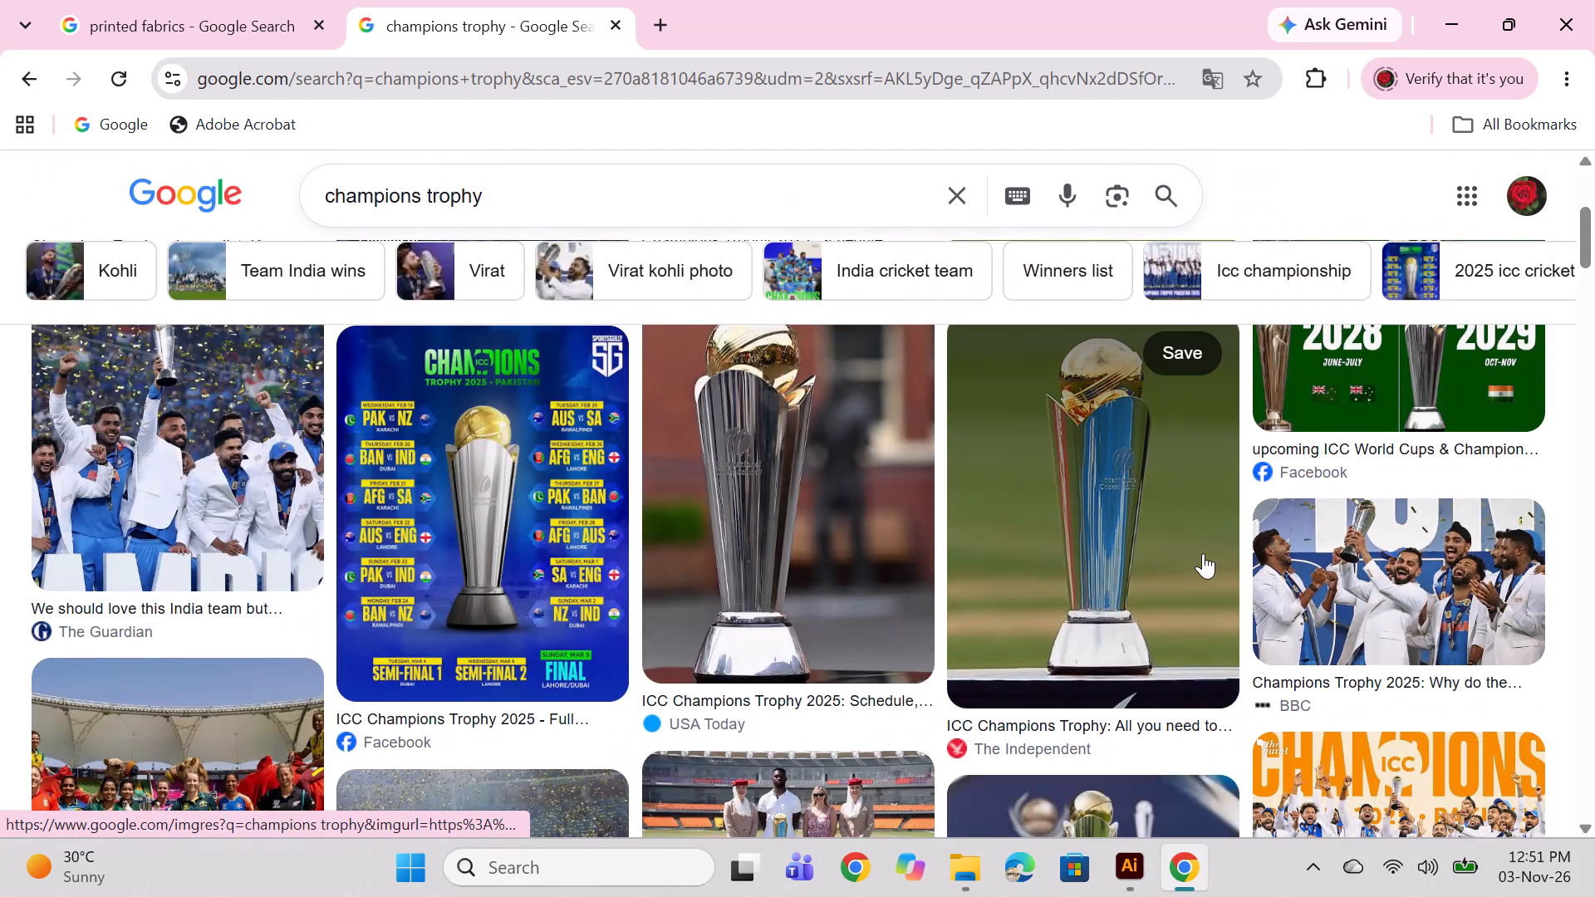
pyautogui.scroll(-4, 1203, 553)
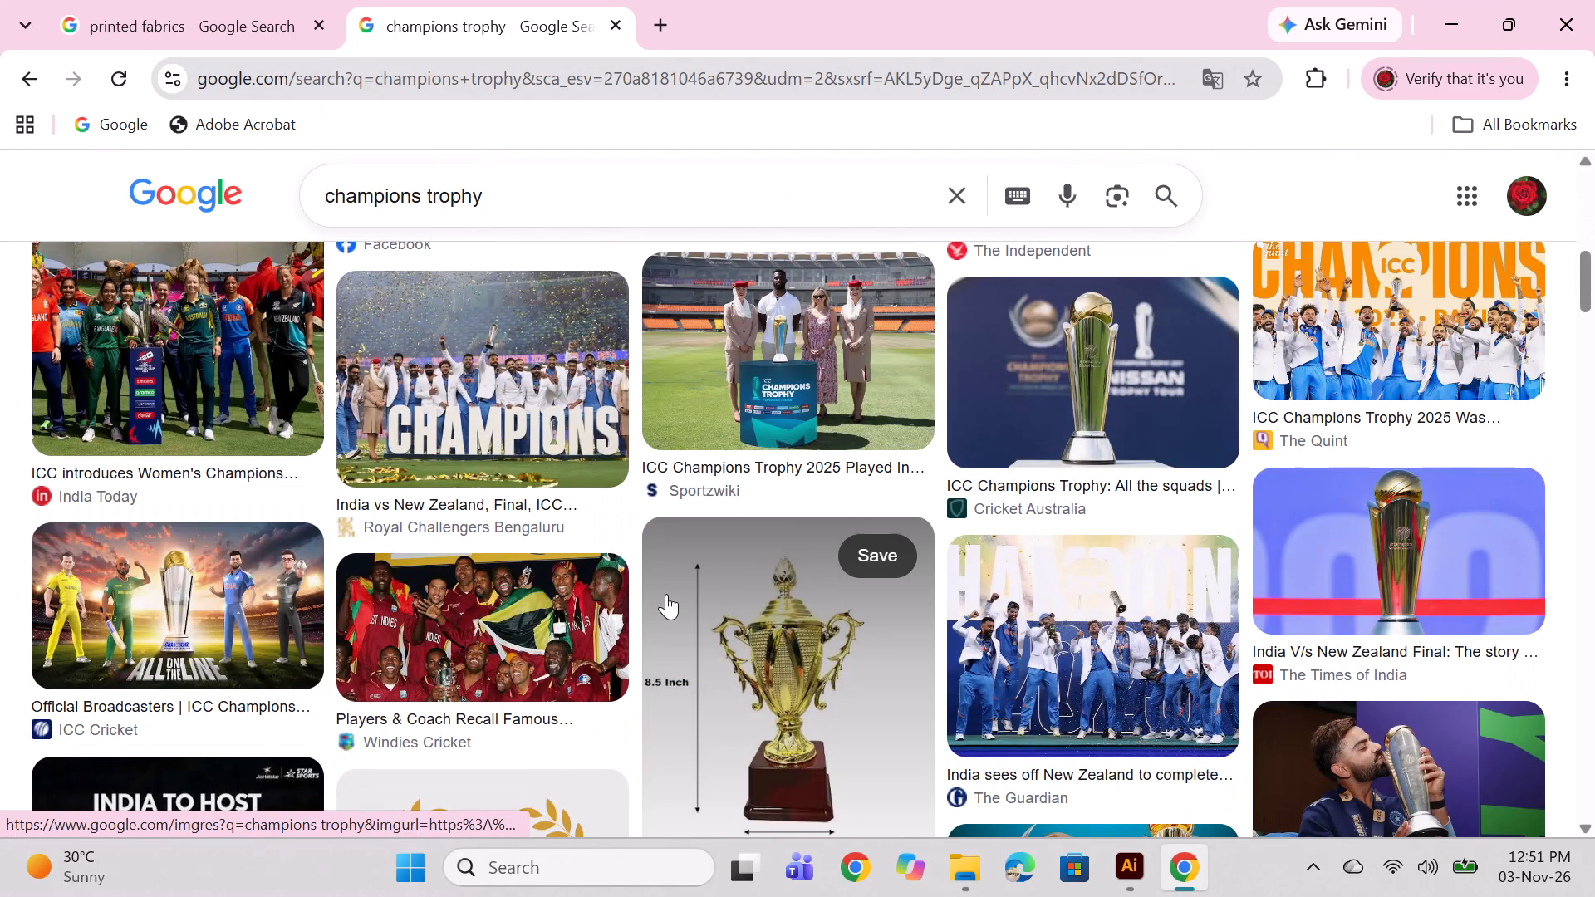
pyautogui.scroll(7, 666, 594)
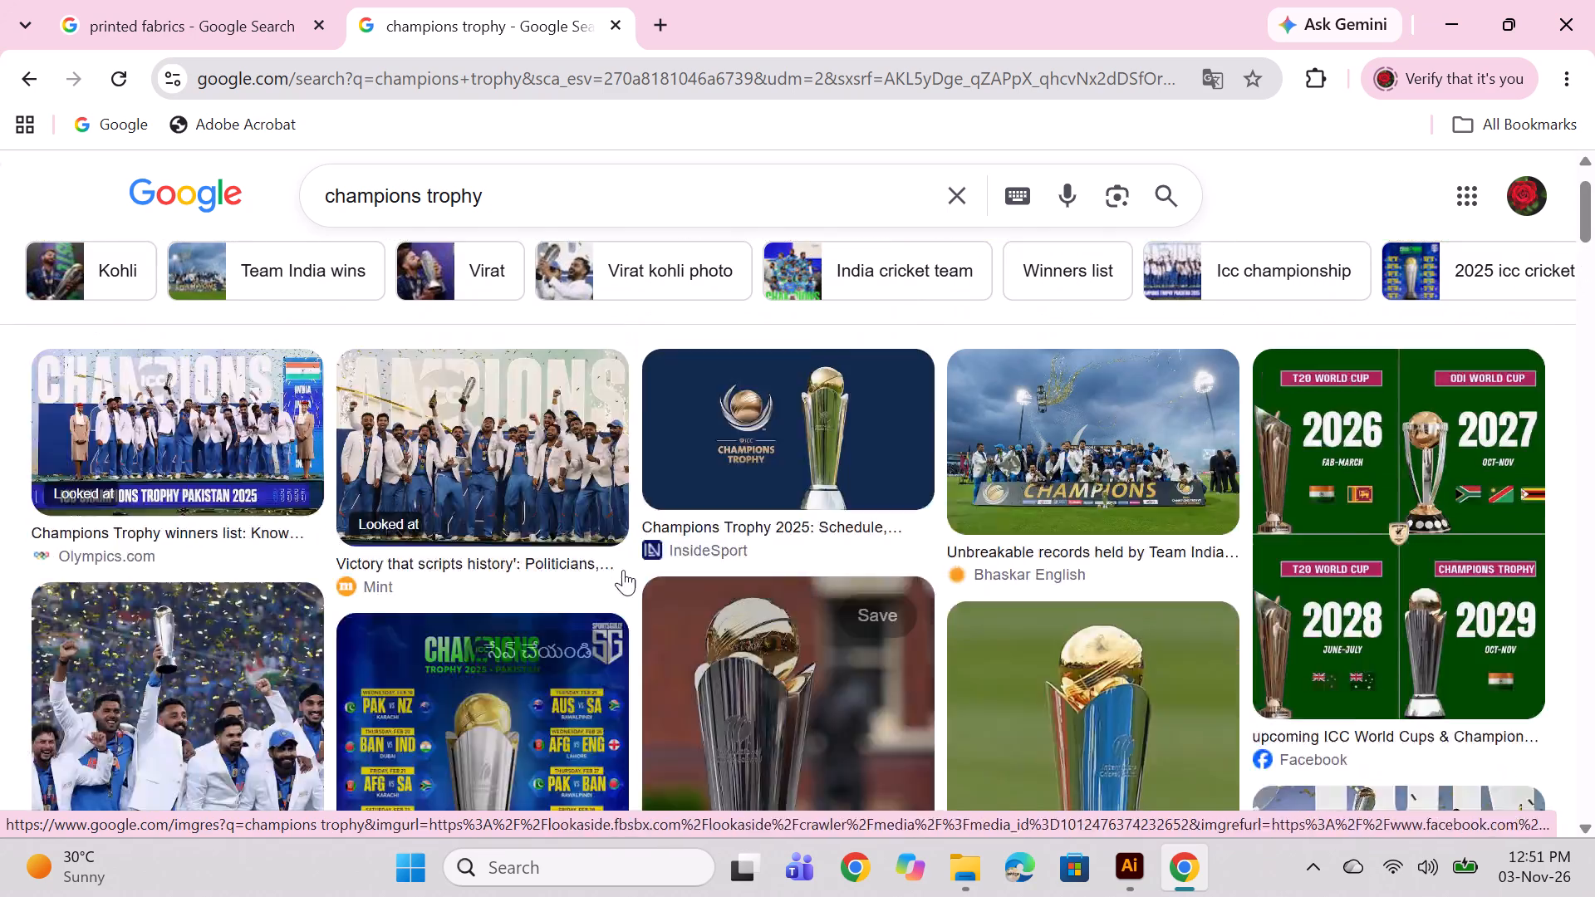
pyautogui.scroll(-4, 623, 570)
pyautogui.scroll(-3, 1147, 687)
pyautogui.click(1126, 672)
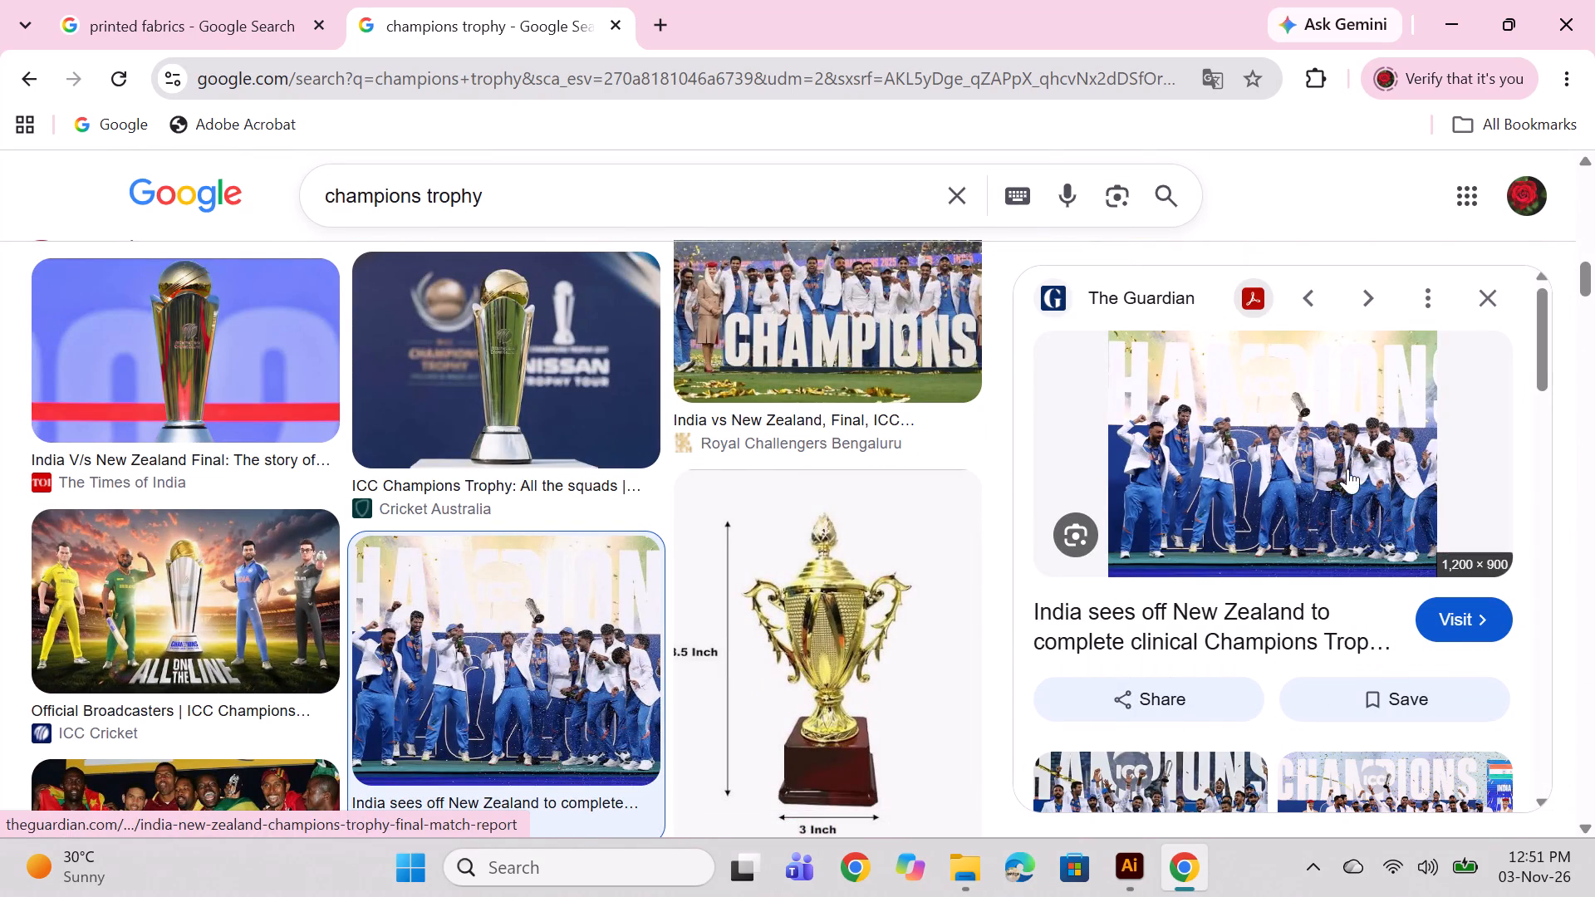
pyautogui.click(1484, 306)
pyautogui.scroll(-4, 1112, 475)
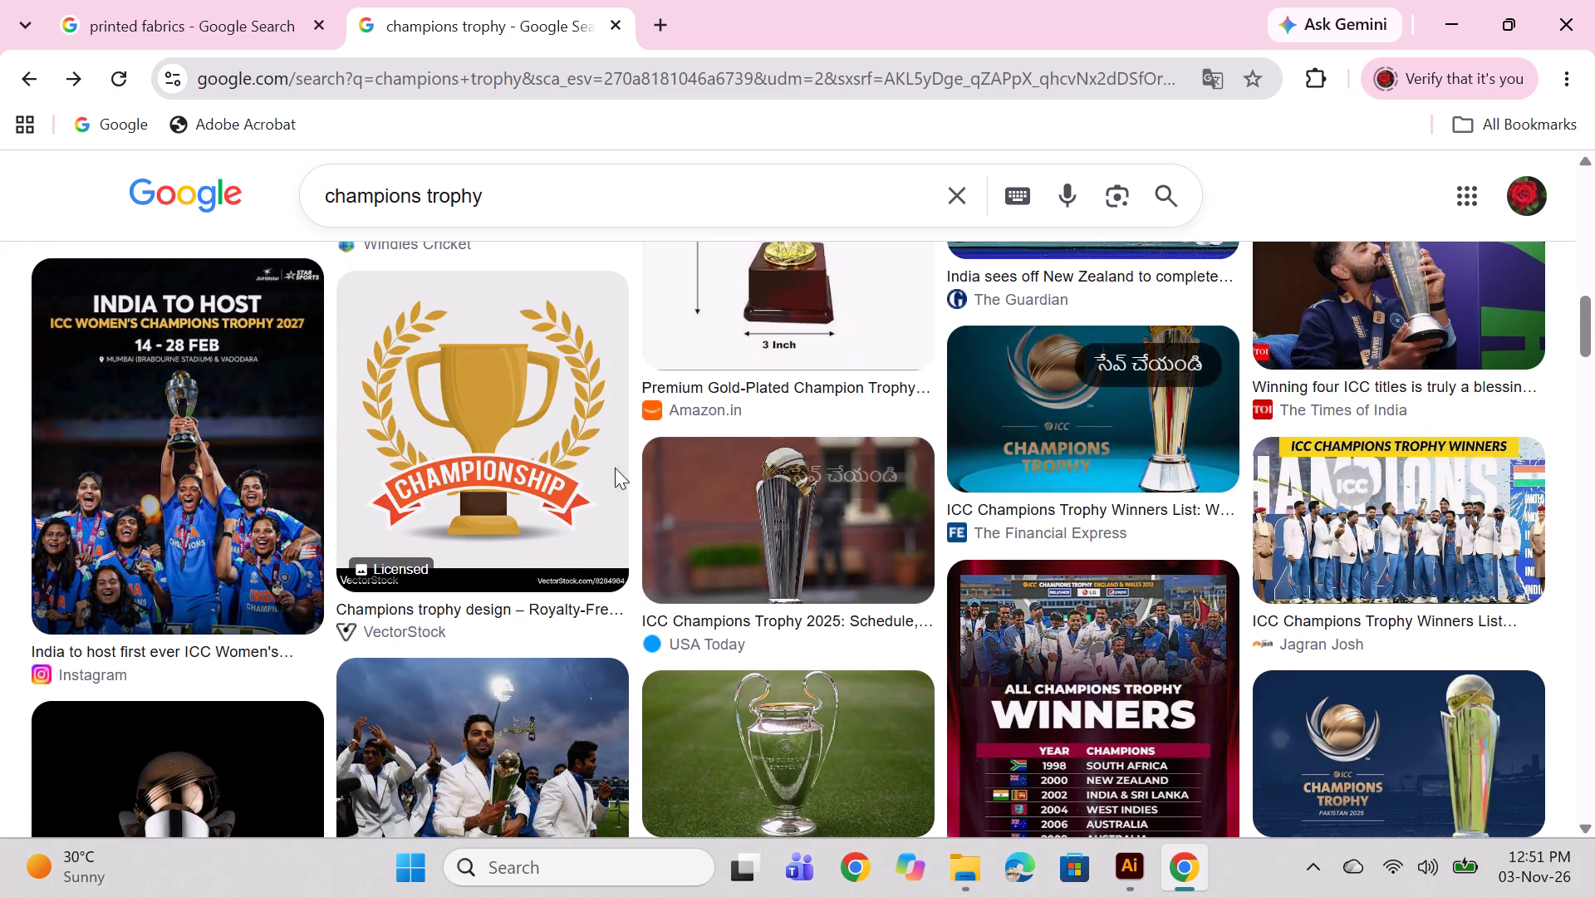
pyautogui.scroll(8, 395, 547)
pyautogui.scroll(4, 422, 482)
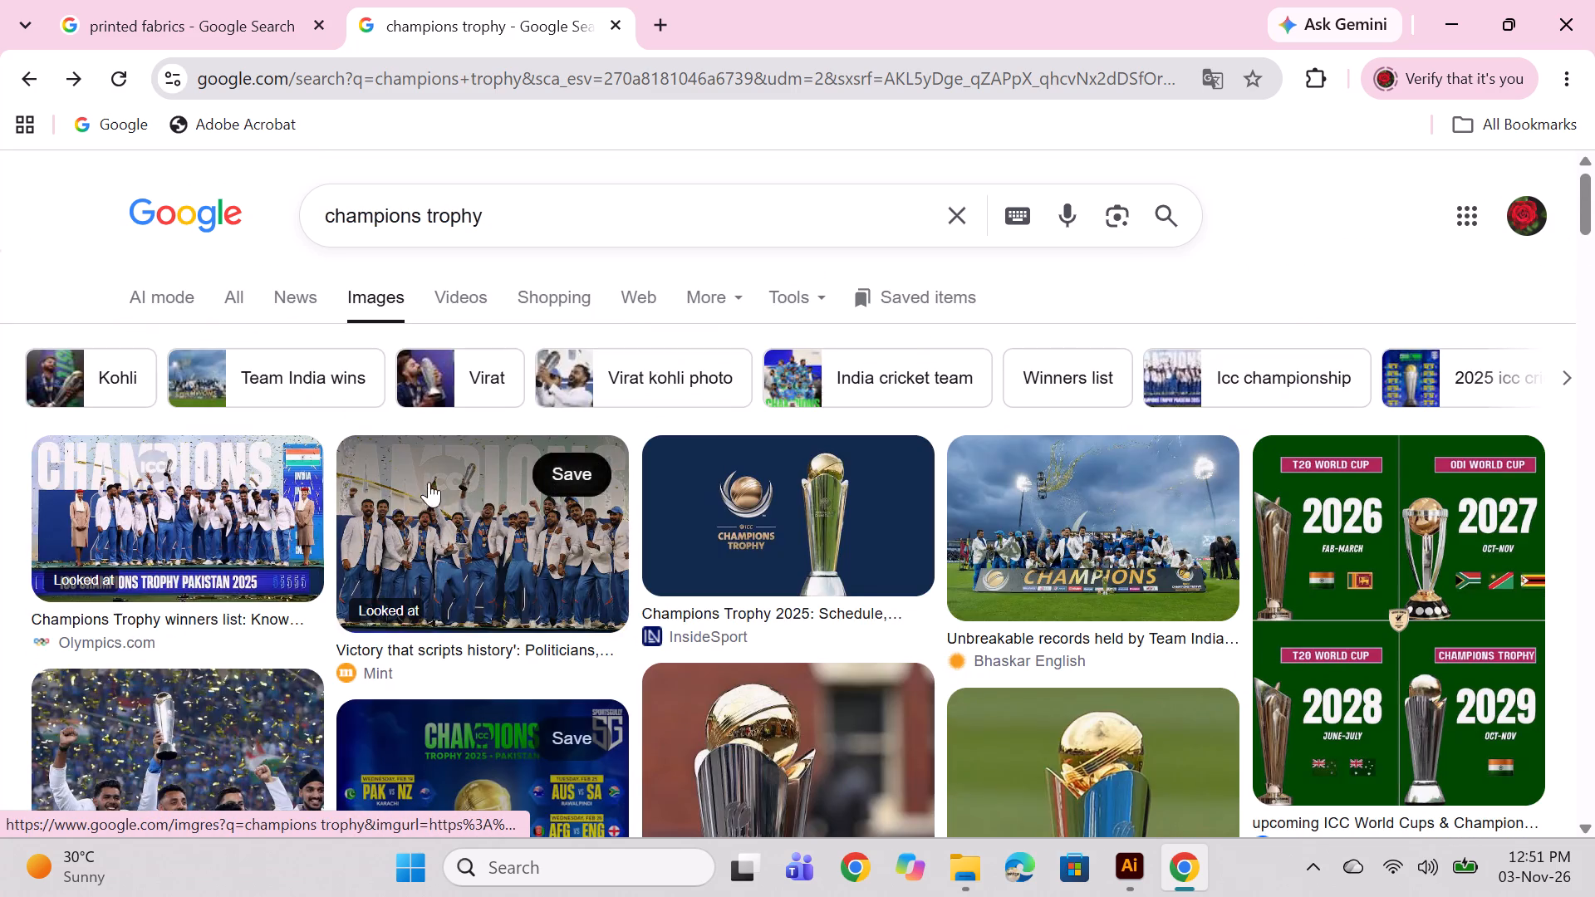
# Save Mint's champions trophy team celebration photo to the Downloads folder as a JPEG named images.
pyautogui.click(460, 487)
pyautogui.rightClick(1255, 553)
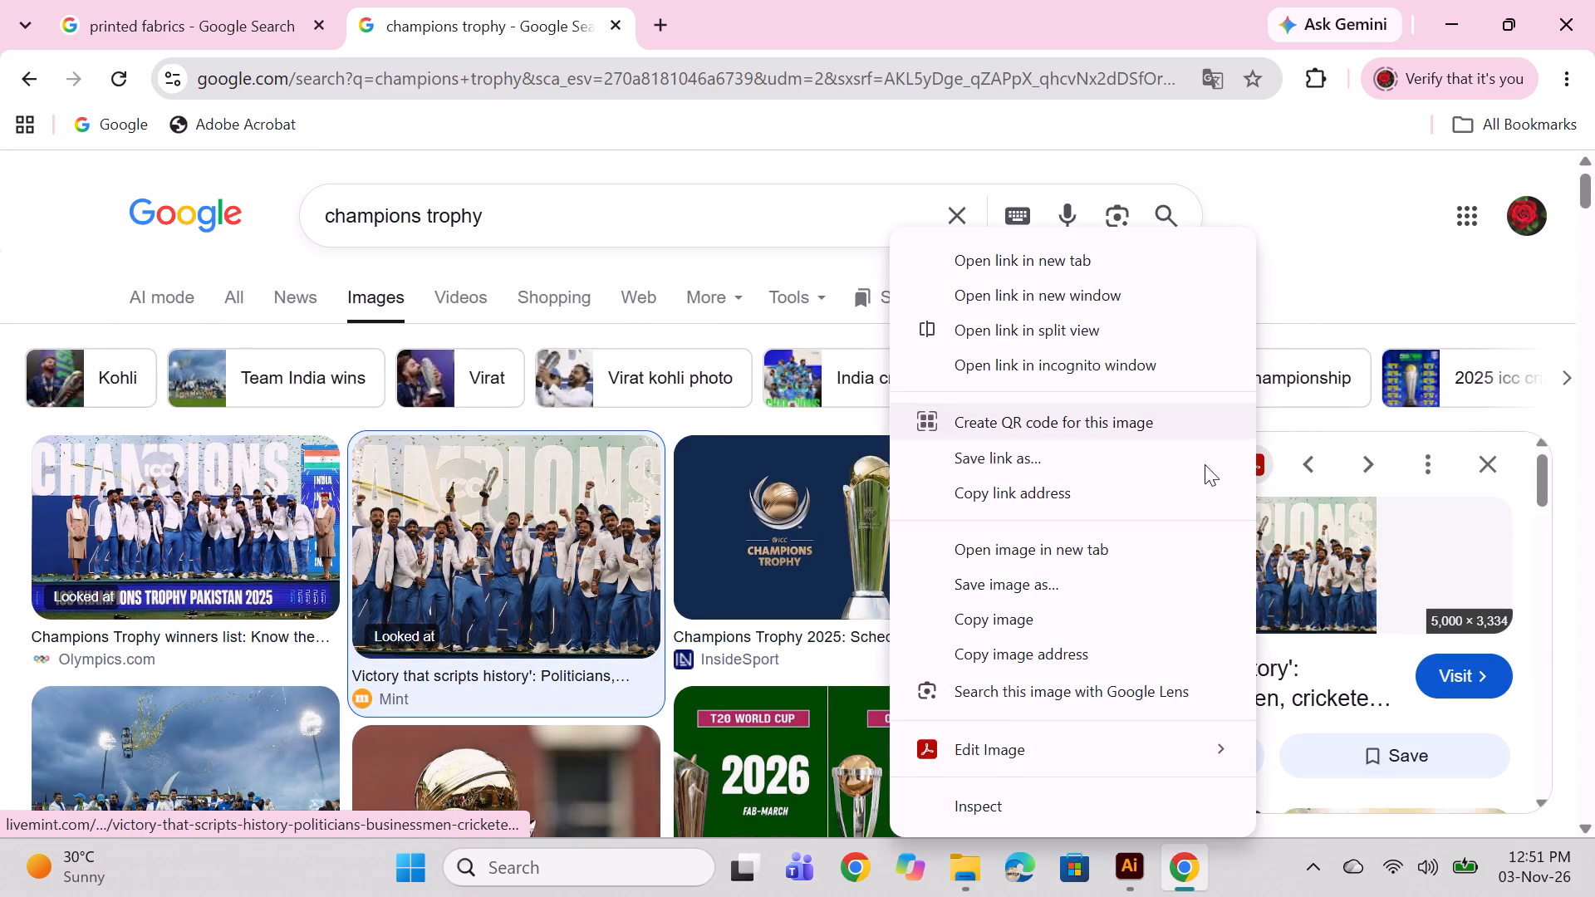
pyautogui.click(1016, 589)
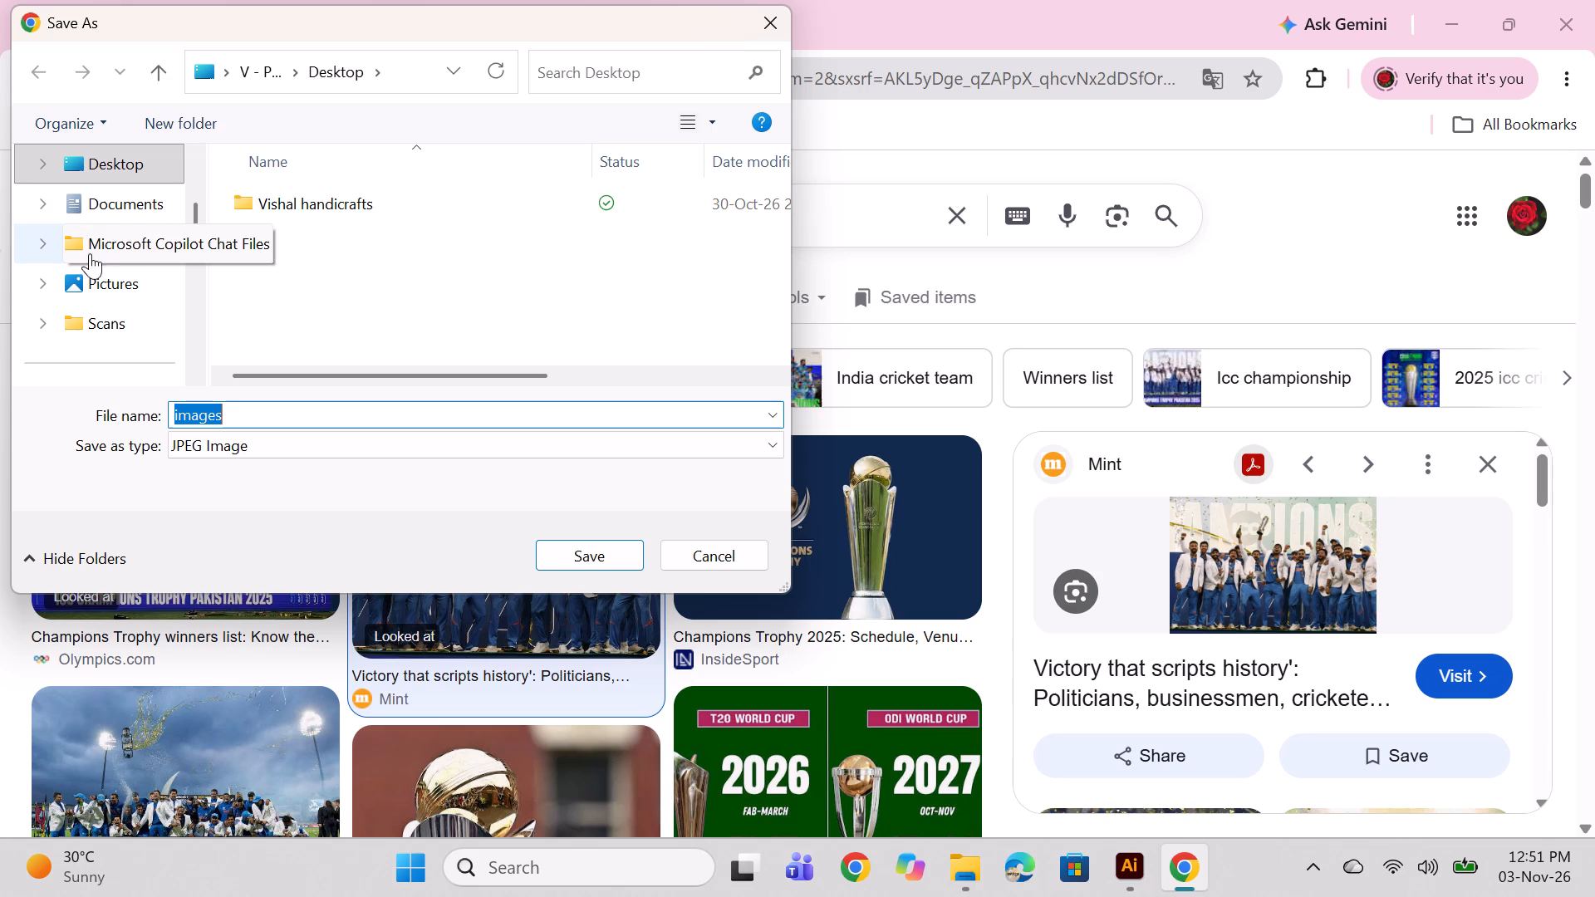
pyautogui.scroll(-2, 125, 189)
pyautogui.scroll(2, 127, 245)
pyautogui.scroll(-2, 129, 285)
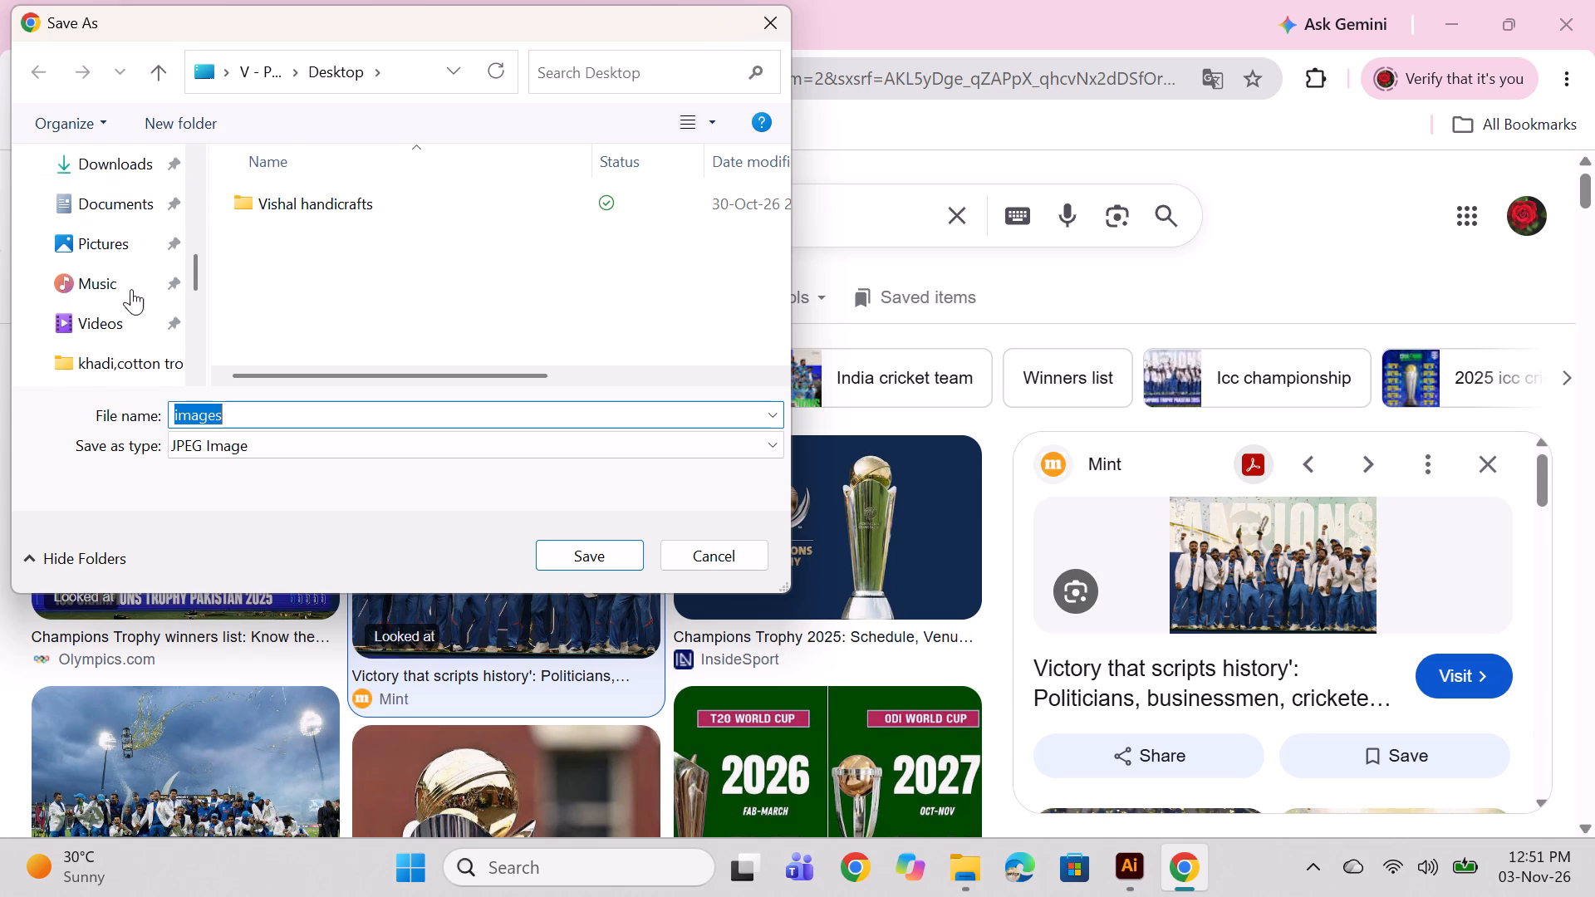
pyautogui.click(125, 159)
pyautogui.click(96, 155)
pyautogui.click(584, 559)
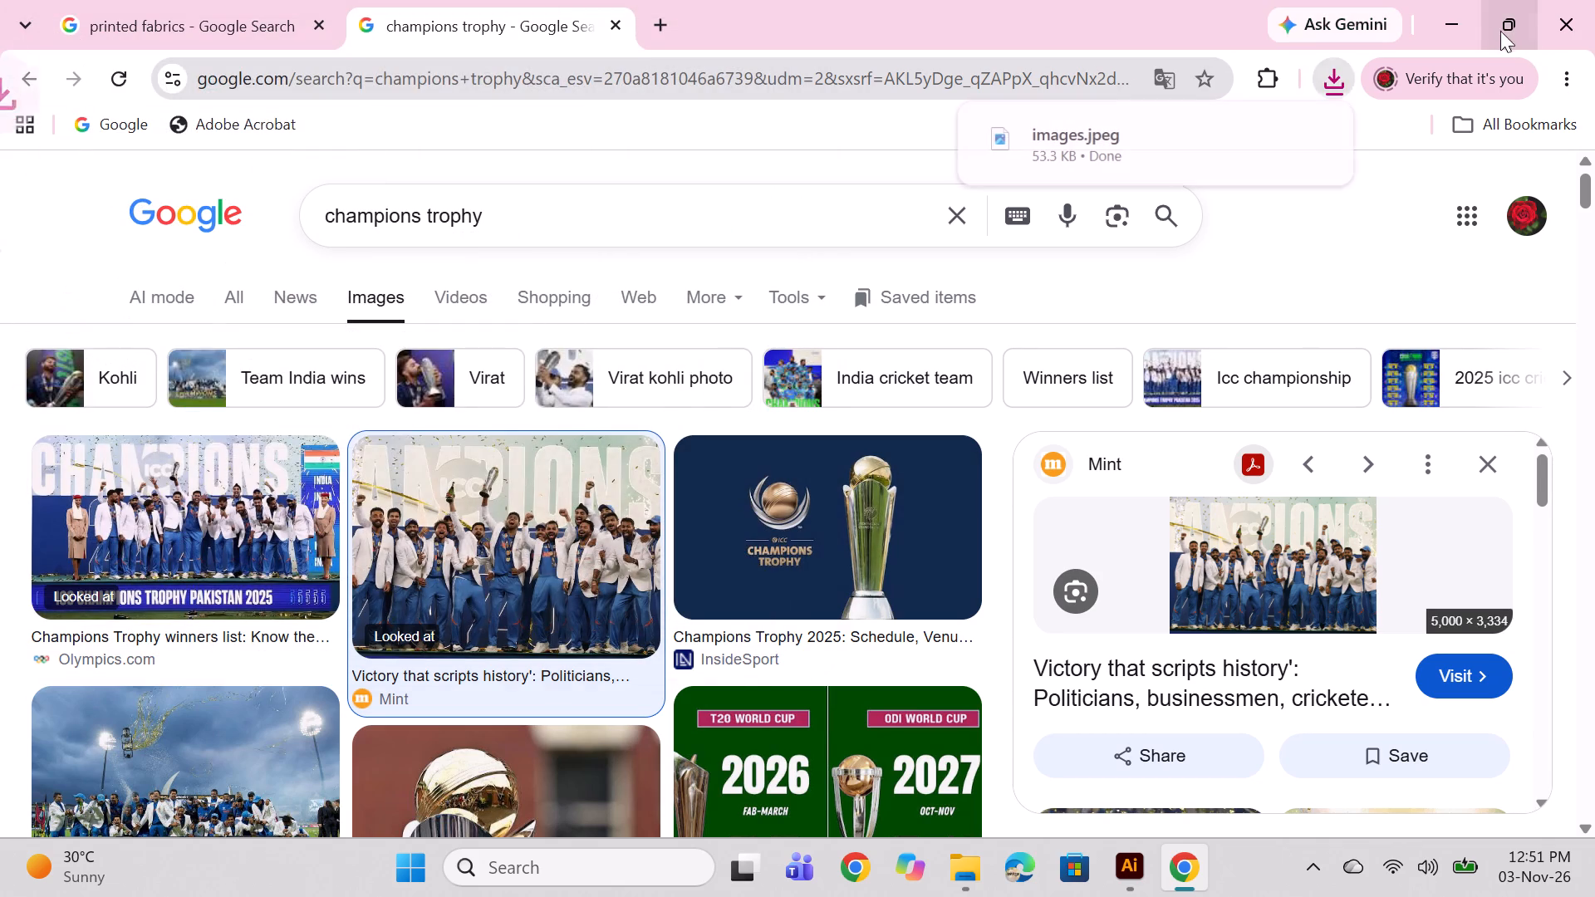
# Minimise Chrome and examine the 6-c5.ai floral repeat pattern up close in Illustrator.
pyautogui.click(1445, 21)
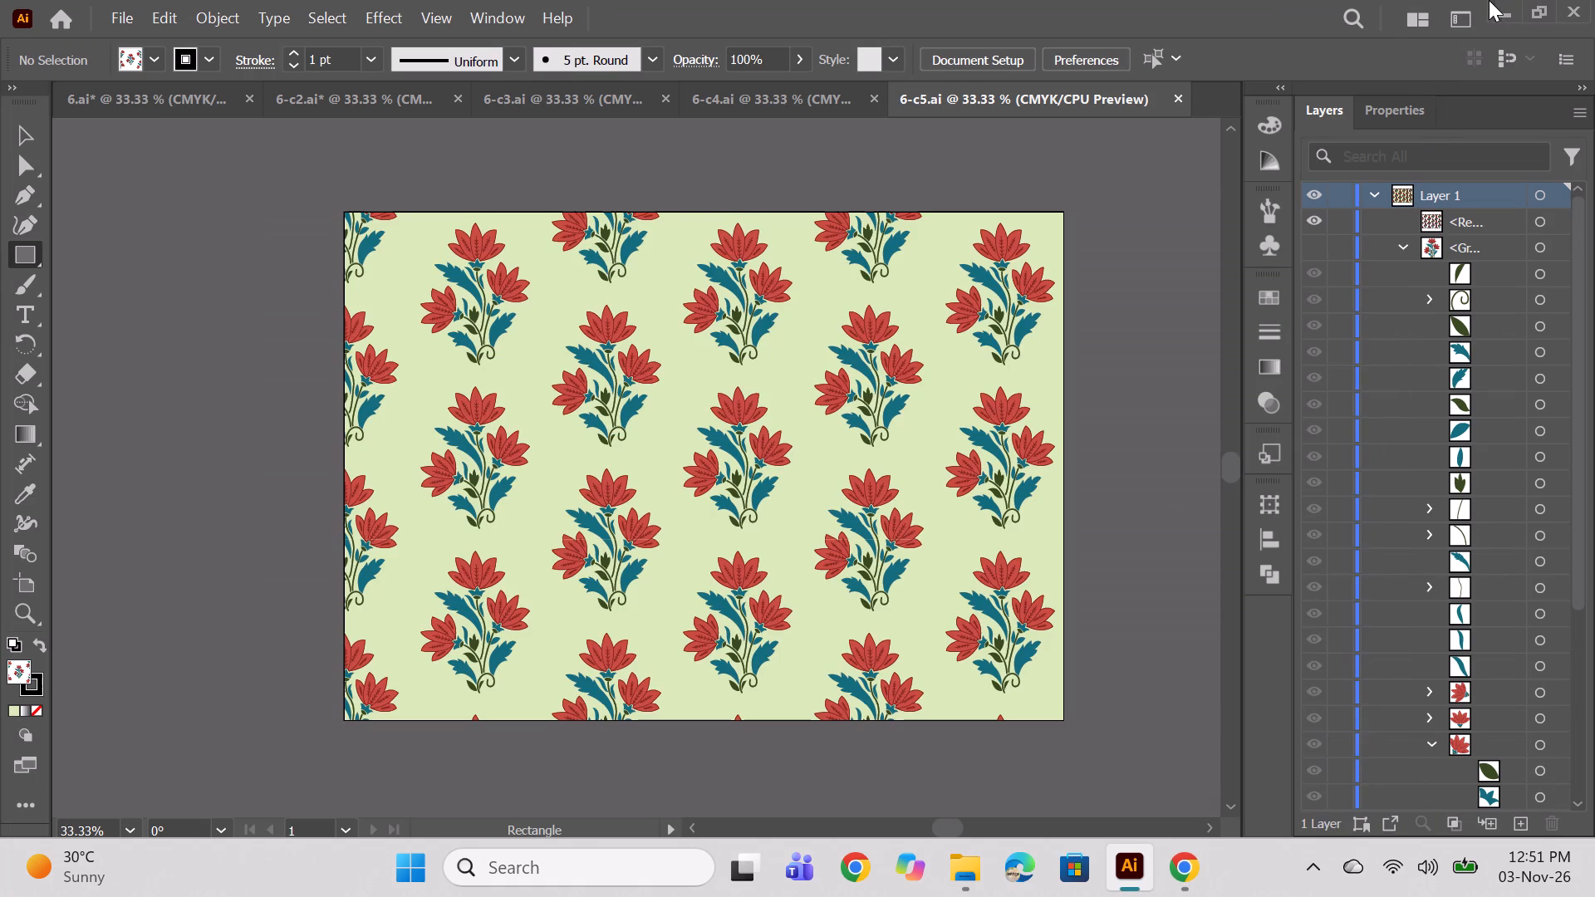
pyautogui.click(1499, 2)
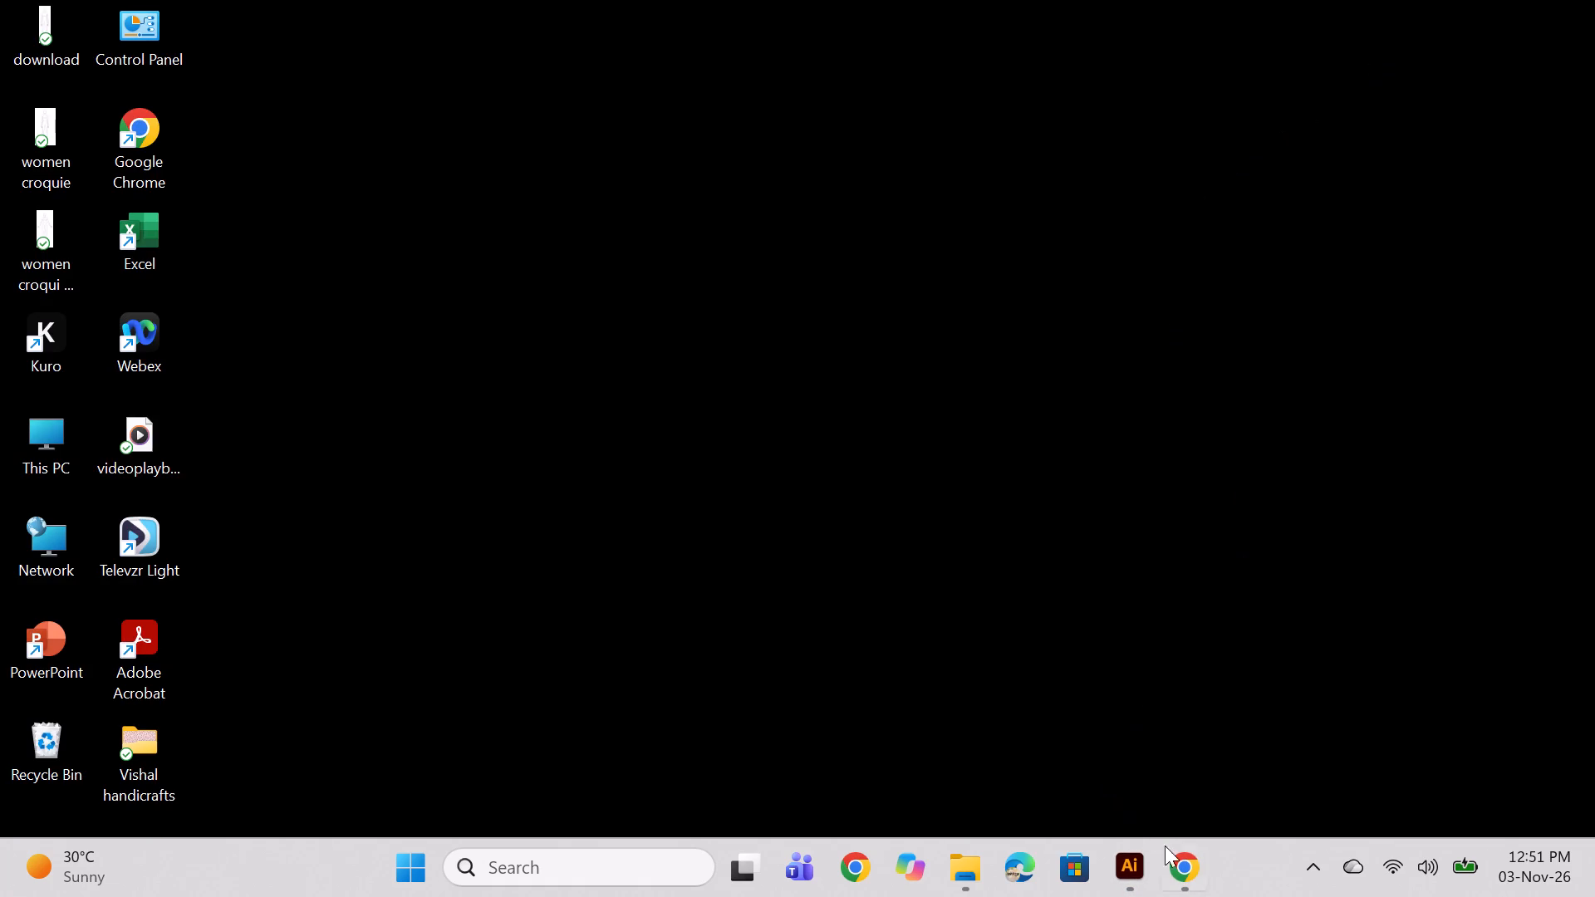
pyautogui.click(1150, 865)
pyautogui.scroll(-1, 779, 405)
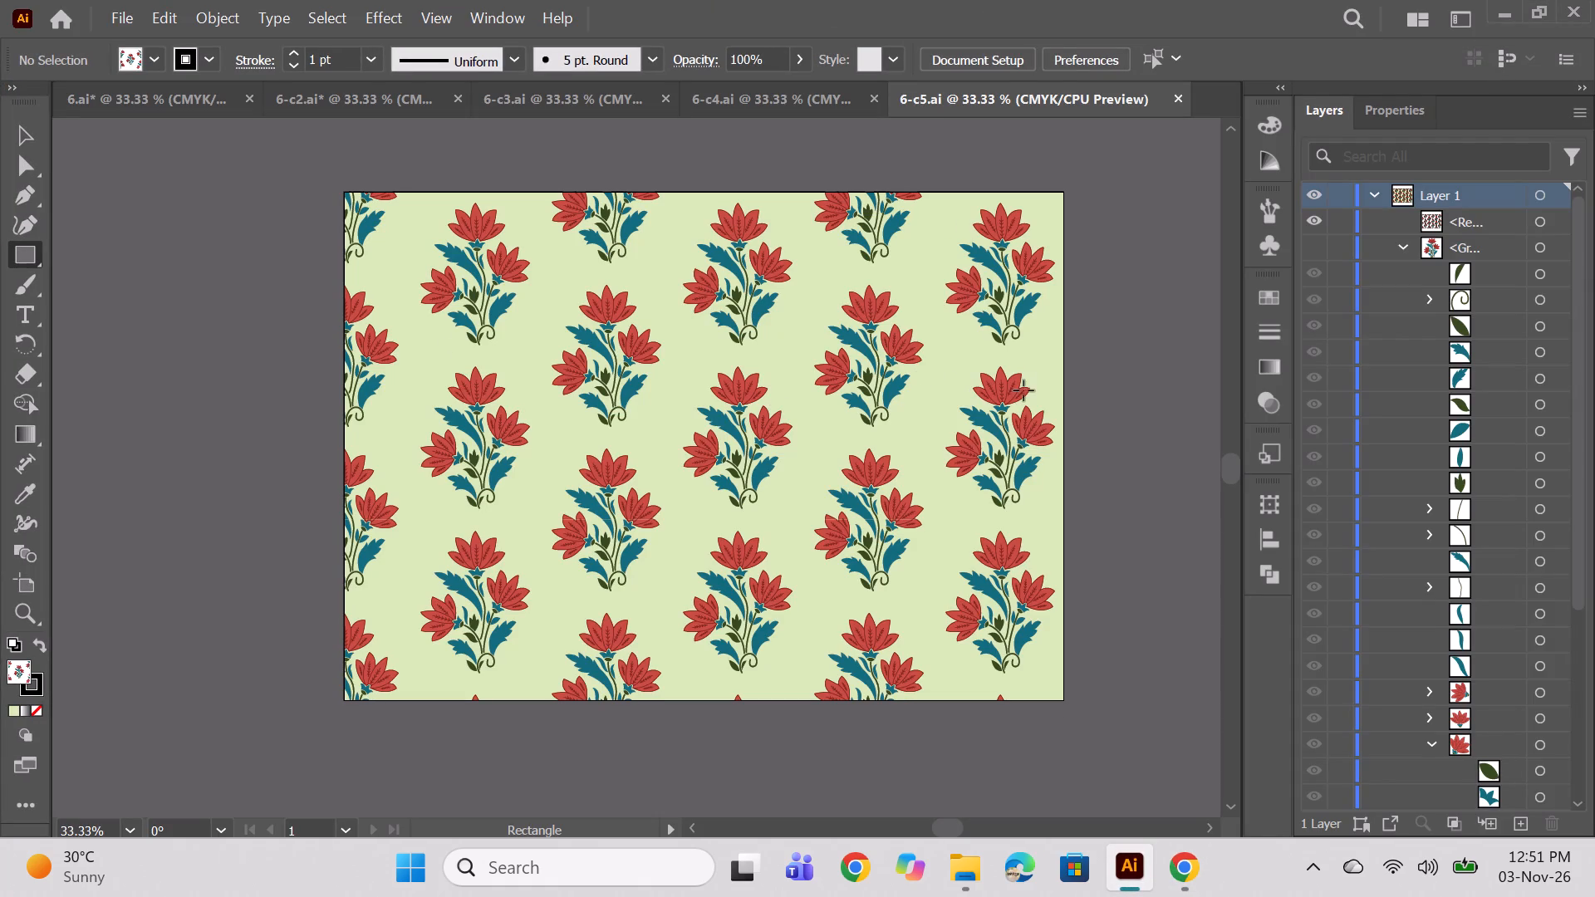
pyautogui.keyDown('alt'); pyautogui.scroll(2, 961, 380); pyautogui.keyUp('alt')
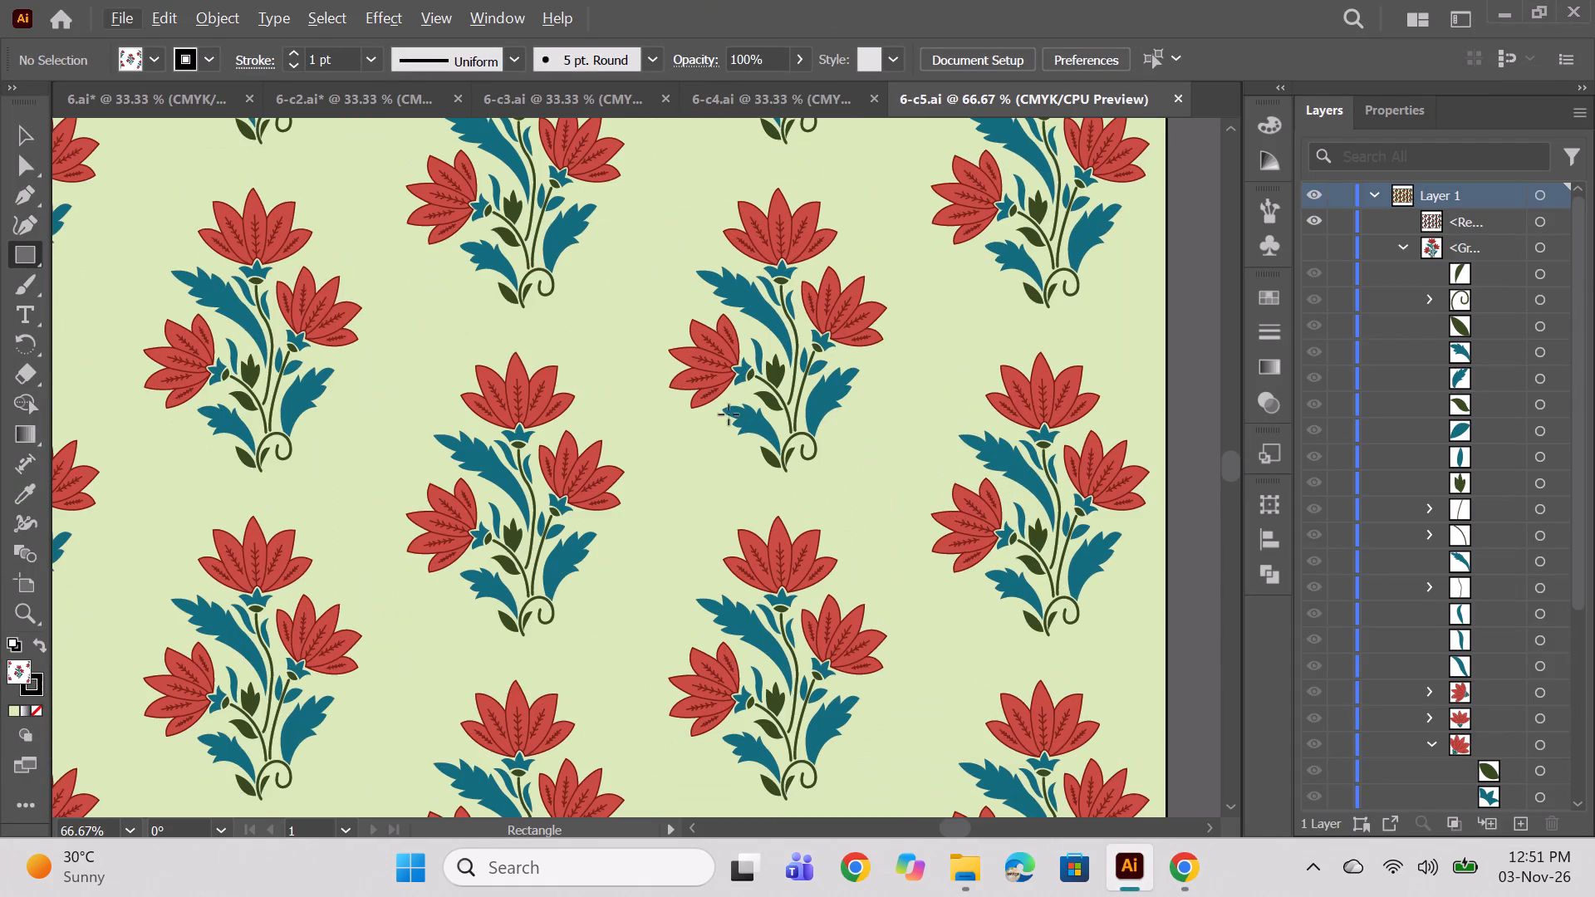
pyautogui.press('space')
pyautogui.press('space')
pyautogui.press('space')
pyautogui.press('space')
pyautogui.press('space')
pyautogui.press('space')
pyautogui.press('space')
pyautogui.press('space')
pyautogui.press('space')
pyautogui.press('space')
pyautogui.press('space')
pyautogui.moveTo(679, 370); pyautogui.dragTo(892, 433)
pyautogui.keyDown('alt'); pyautogui.scroll(-1, 851, 387); pyautogui.keyUp('alt')
pyautogui.press('space')
pyautogui.press('space')
pyautogui.press('space')
pyautogui.press('space')
pyautogui.press('space')
pyautogui.press('space')
pyautogui.press('space')
pyautogui.press('space')
pyautogui.press('space')
pyautogui.press('space')
pyautogui.press('space')
pyautogui.press('space')
pyautogui.press('space')
pyautogui.press('space')
pyautogui.press('space')
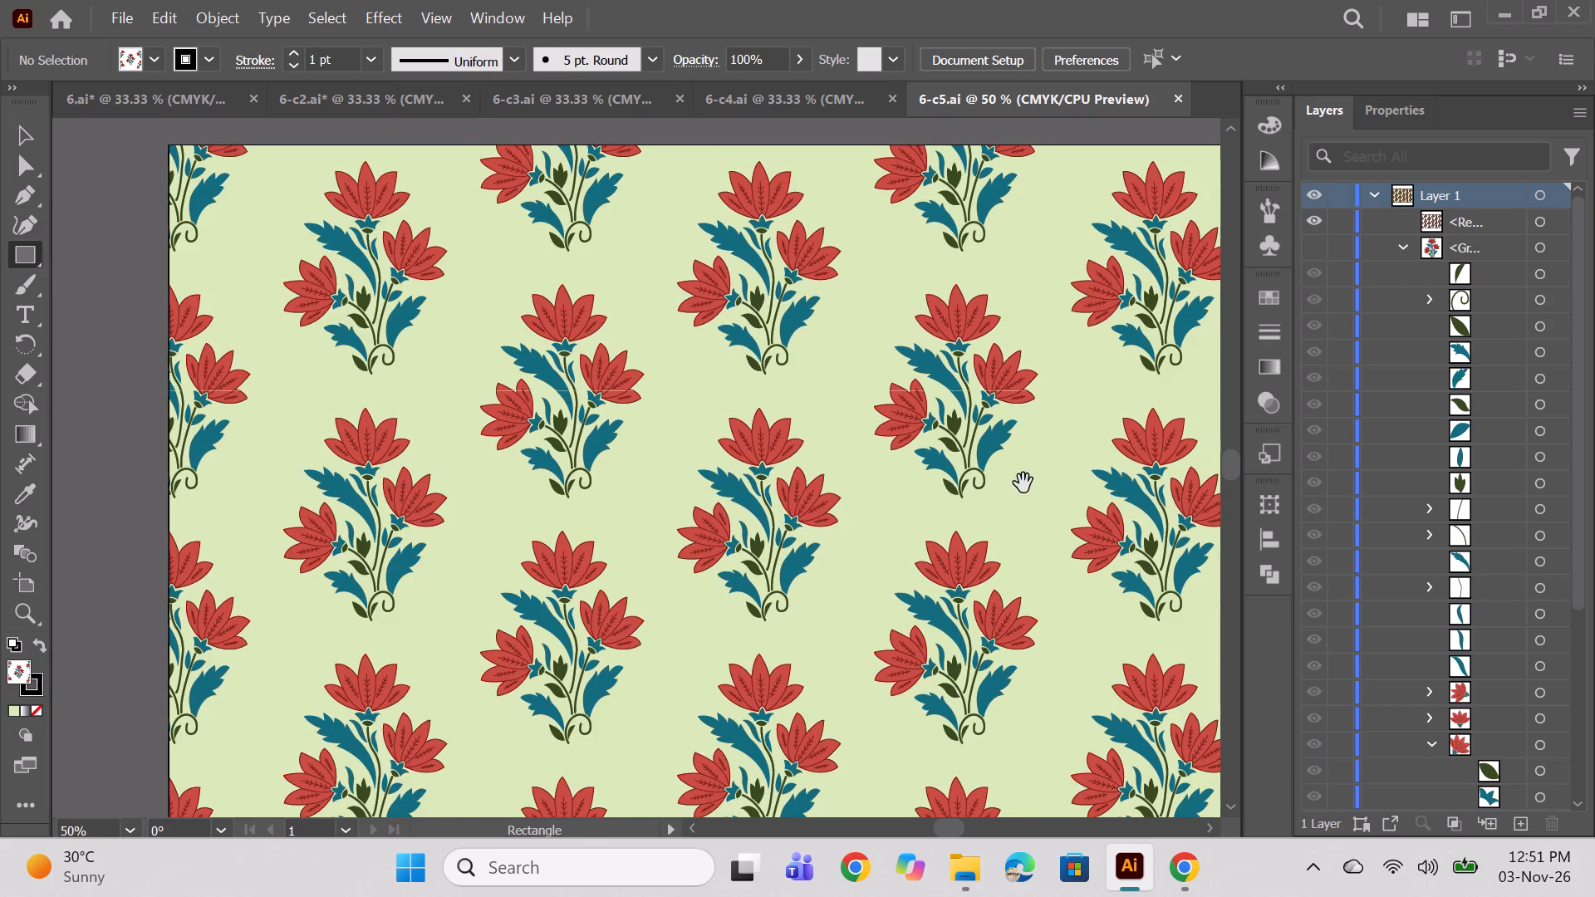
pyautogui.moveTo(1043, 483); pyautogui.dragTo(899, 437)
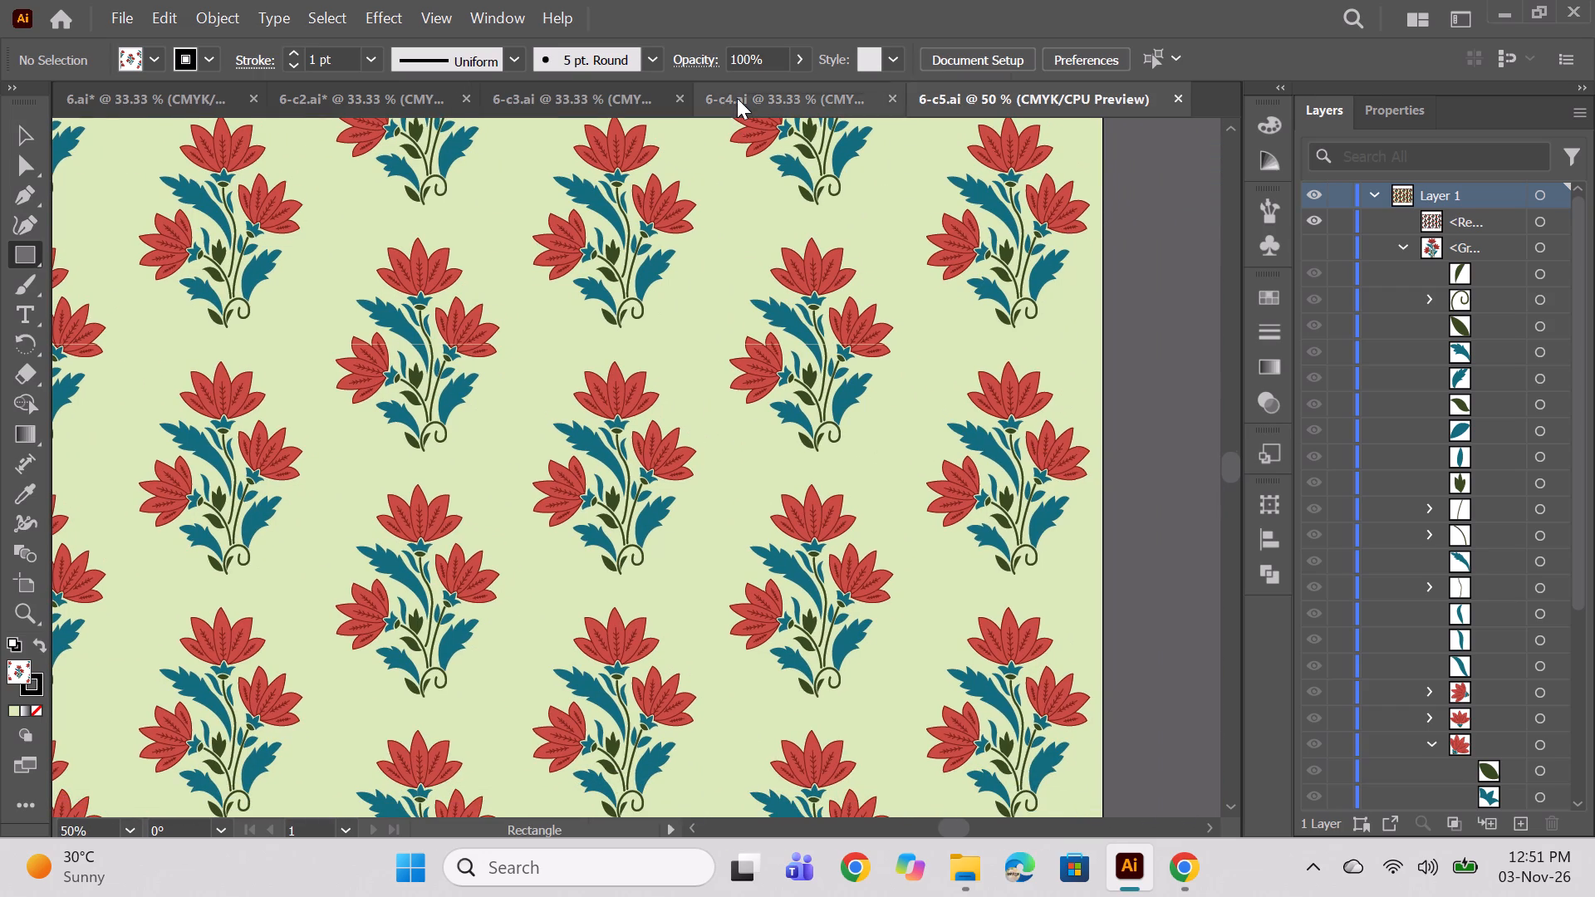
# Compare the floral pattern's colourways across the open 6-c2, 6-c3, 6-c4 and 6-c5 documents.
pyautogui.click(737, 98)
pyautogui.click(1077, 100)
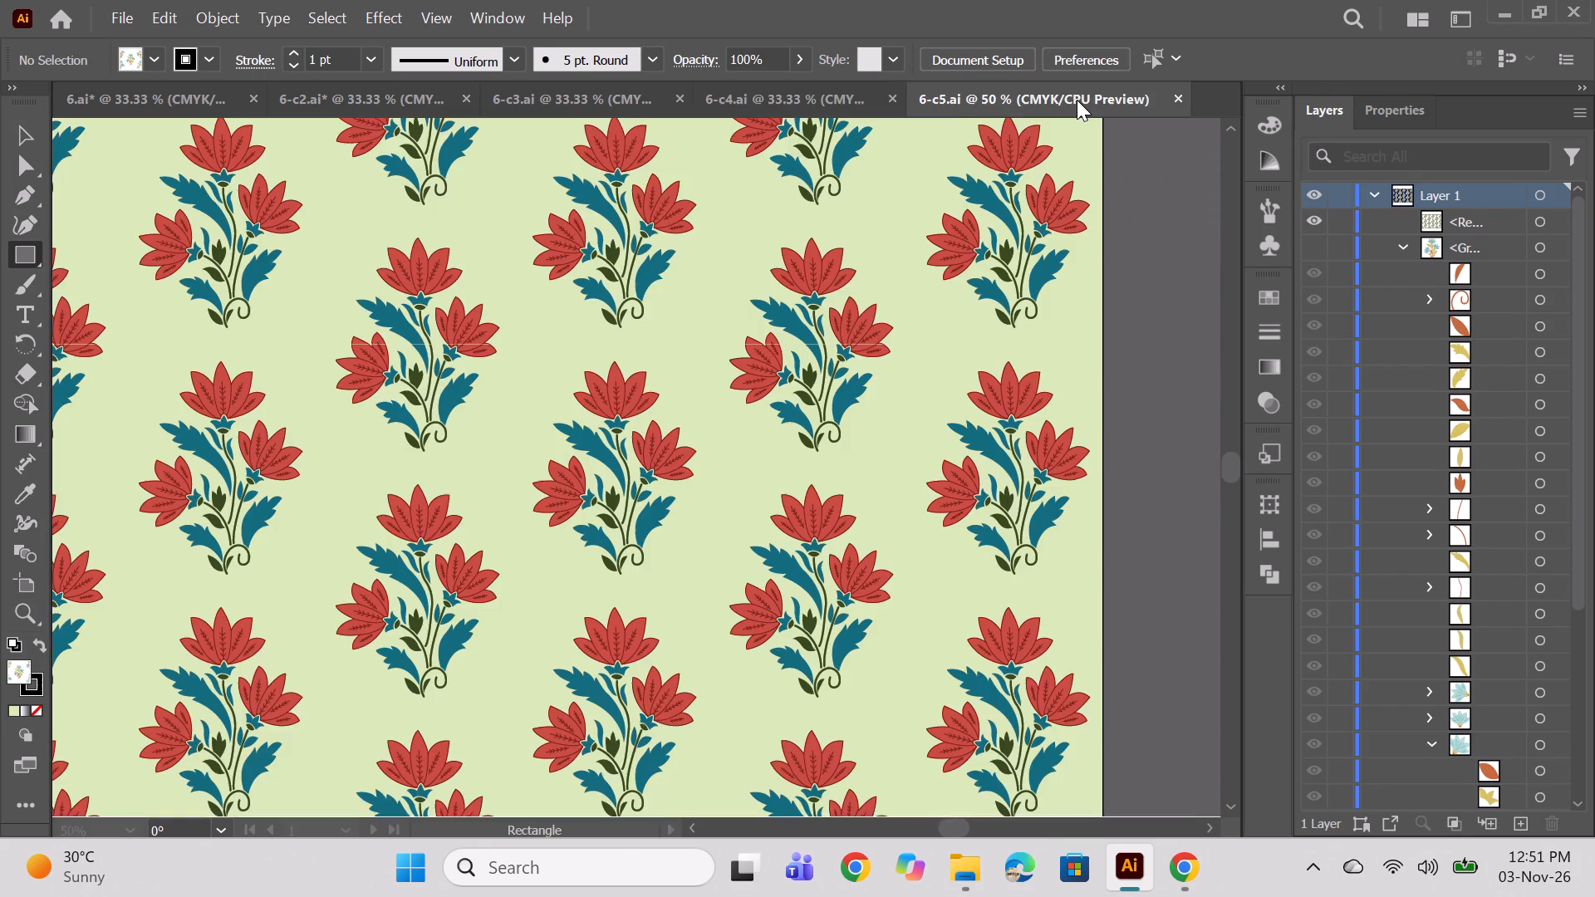
pyautogui.scroll(-3, 798, 357)
pyautogui.click(371, 86)
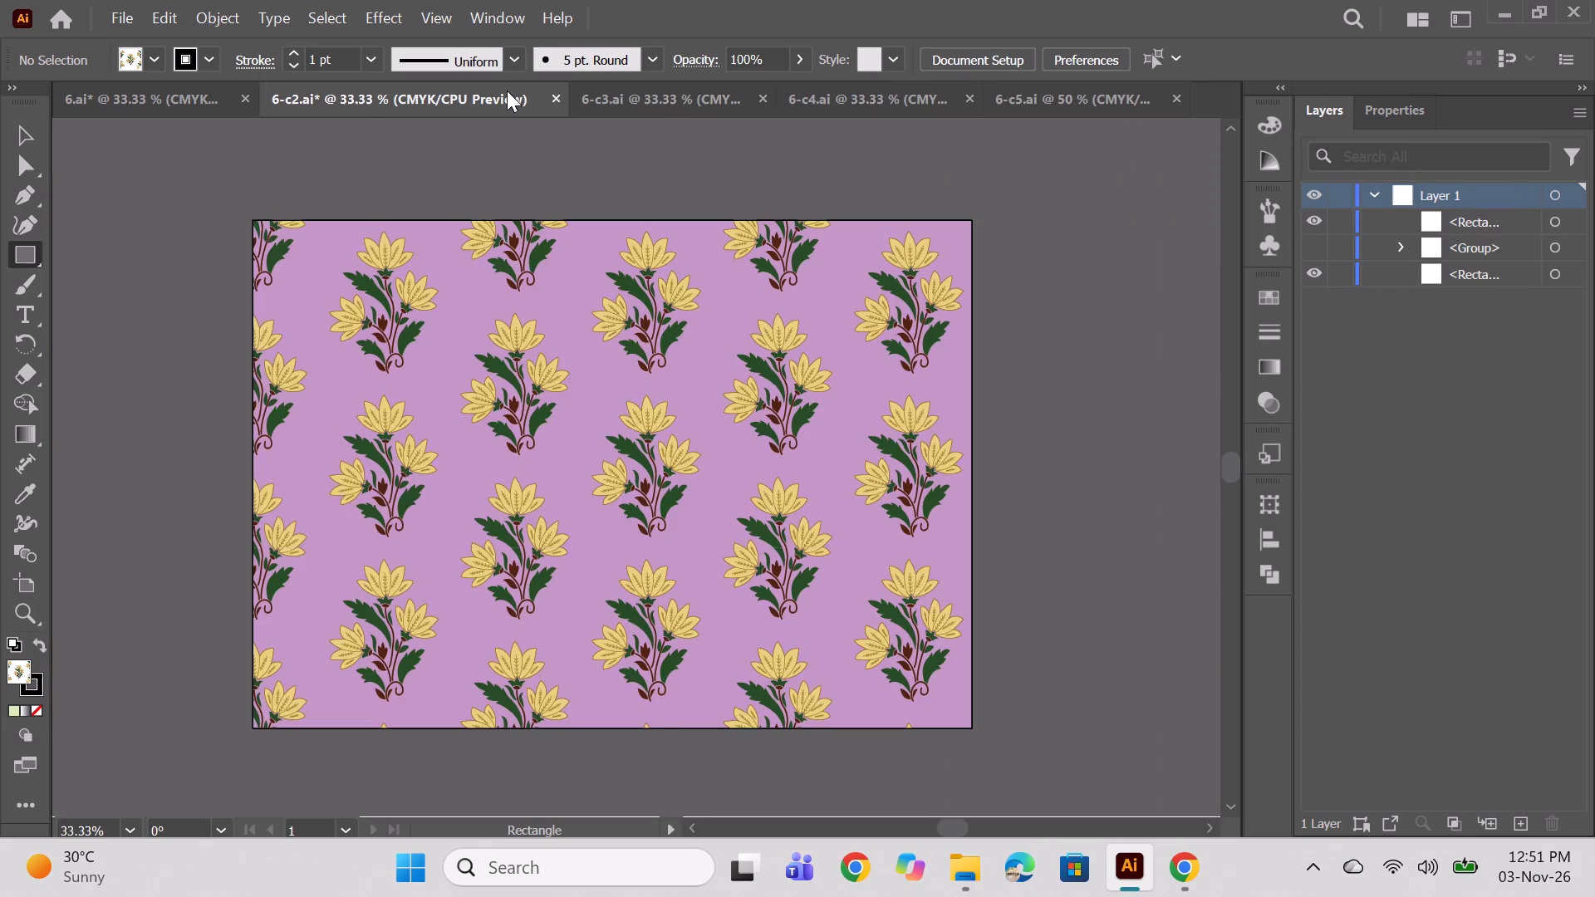
pyautogui.click(649, 100)
pyautogui.click(872, 97)
pyautogui.click(1033, 95)
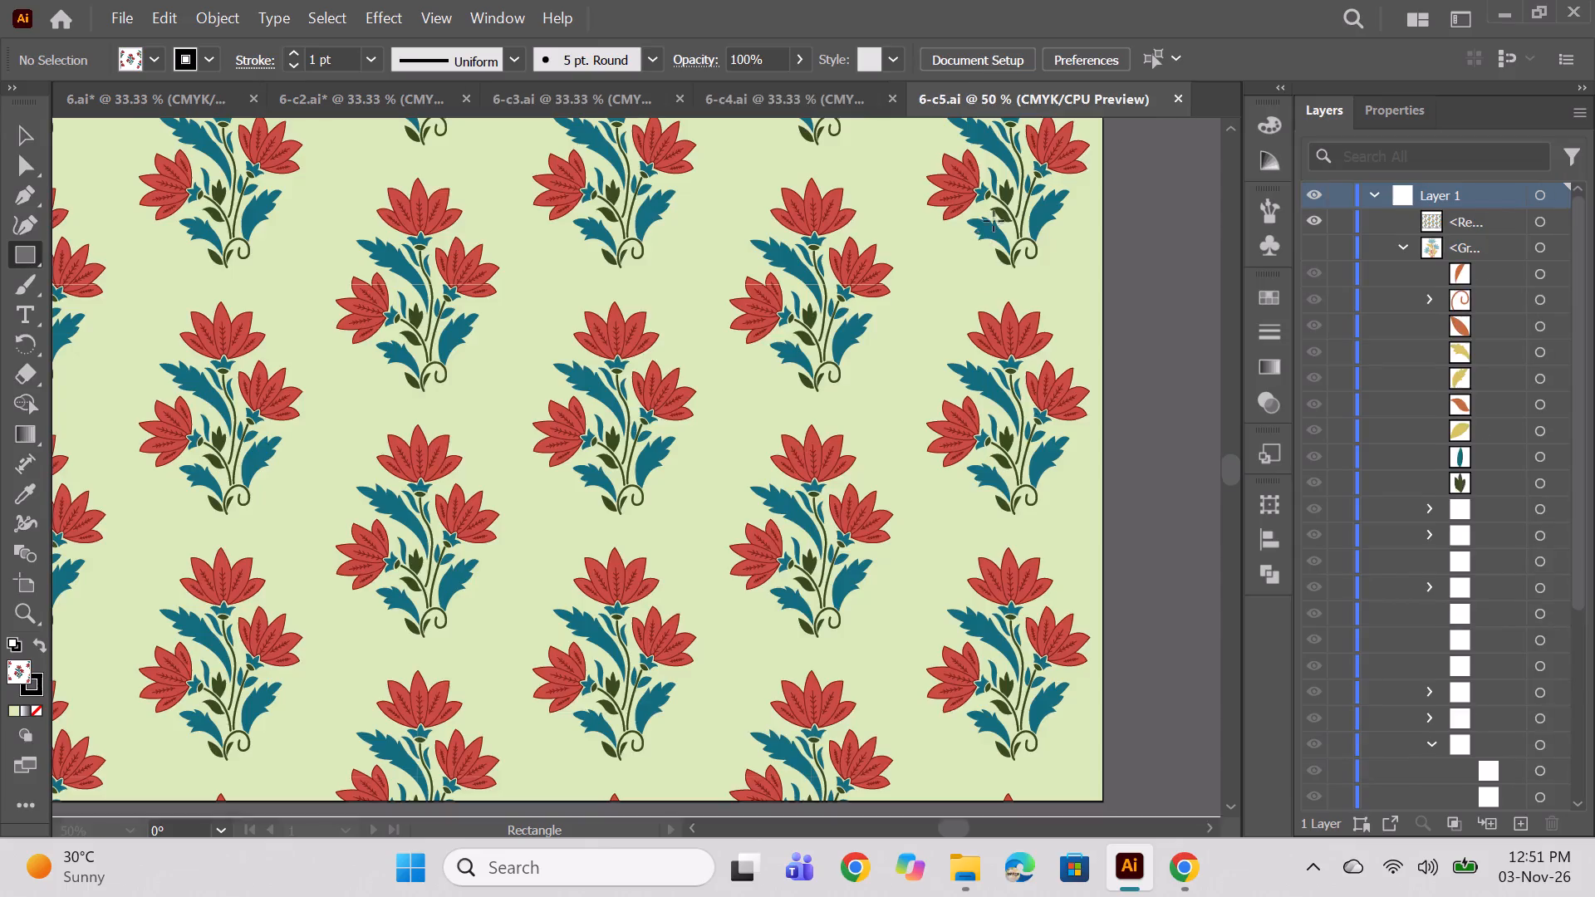
pyautogui.keyDown('alt'); pyautogui.scroll(-2, 842, 320); pyautogui.keyUp('alt')
pyautogui.keyDown('alt'); pyautogui.scroll(1, 836, 326); pyautogui.keyUp('alt')
pyautogui.press('space')
pyautogui.moveTo(981, 345); pyautogui.dragTo(1002, 438)
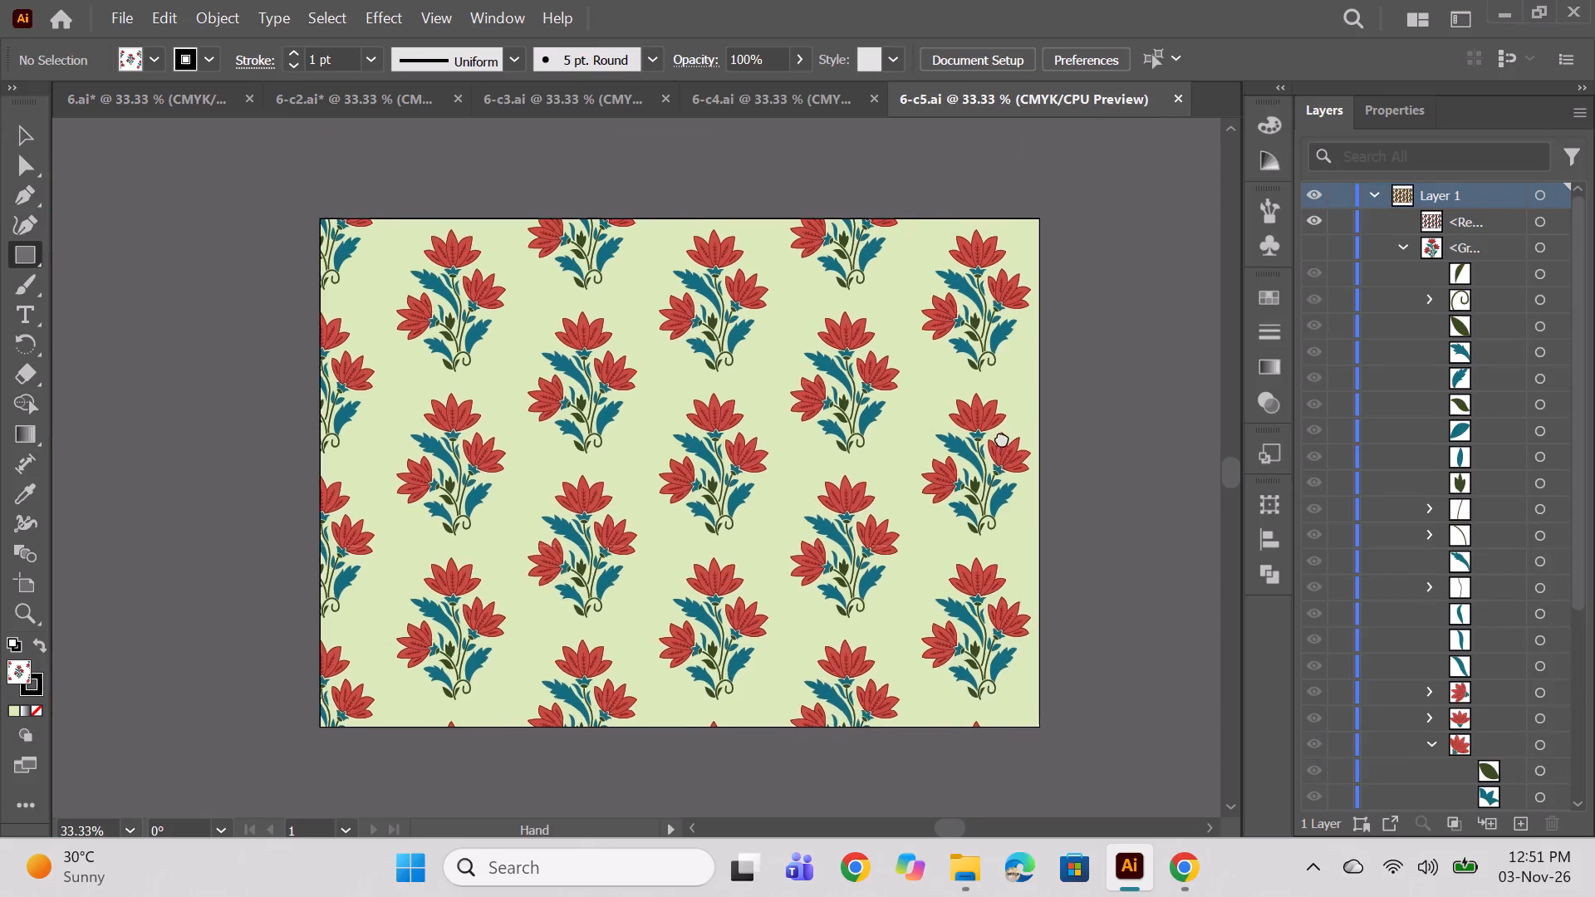
pyautogui.moveTo(1002, 438); pyautogui.dragTo(1003, 439)
# Minimise Illustrator and open the desktop's Background personalization settings.
pyautogui.click(1509, 4)
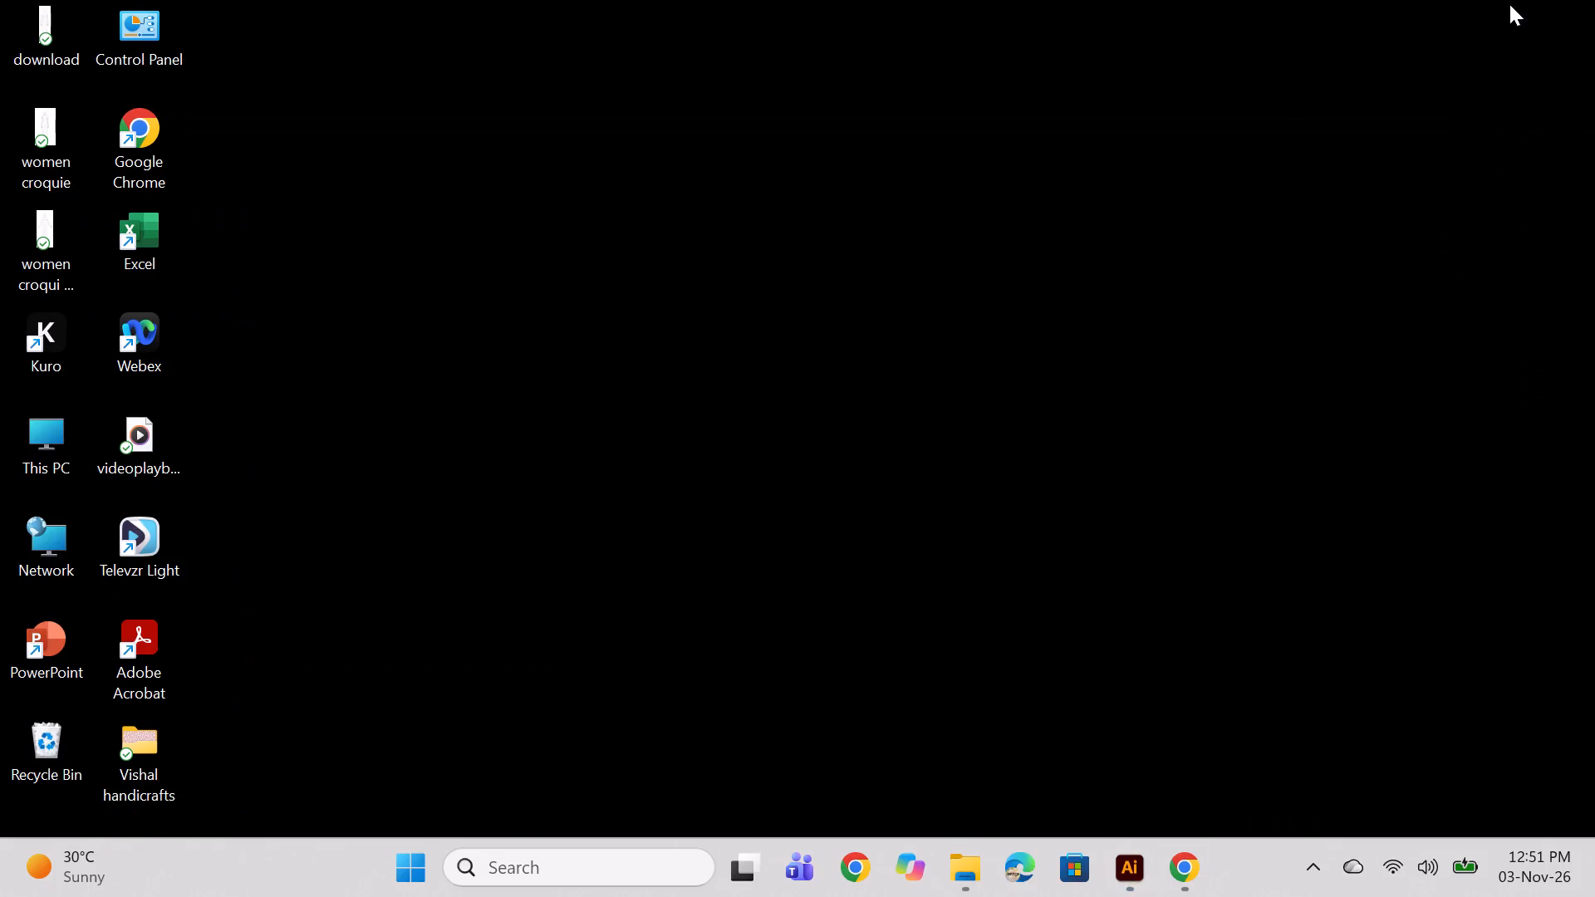
pyautogui.rightClick(773, 308)
pyautogui.click(893, 603)
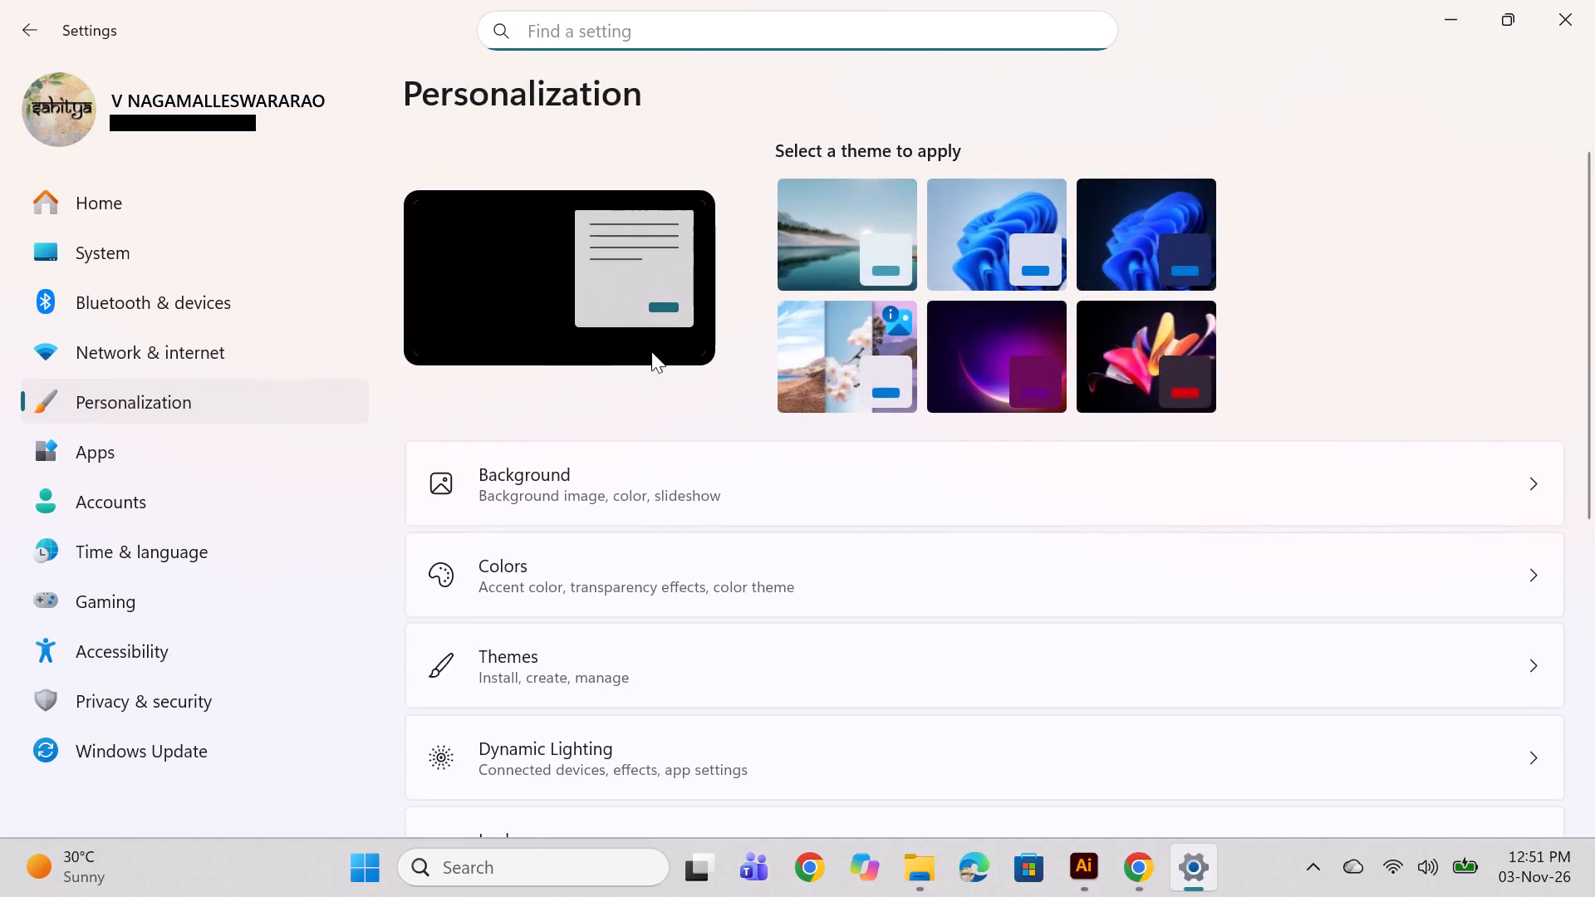
pyautogui.click(503, 268)
pyautogui.click(666, 464)
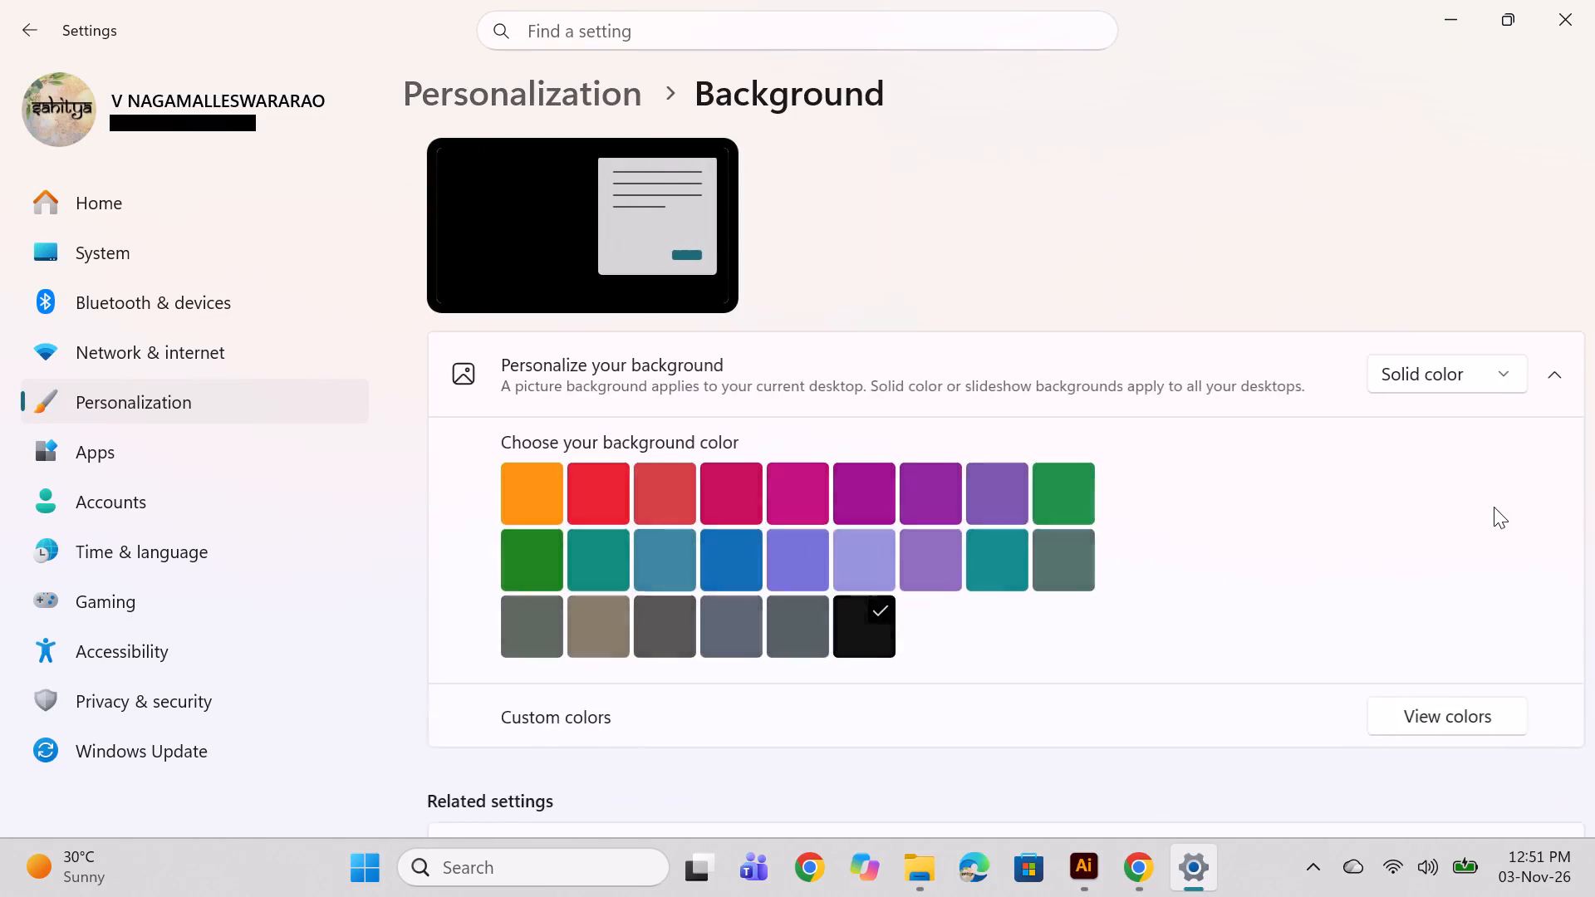
# Examine the solid-colour desktop background options, the available background types, and the related settings and help links.
pyautogui.scroll(-5, 577, 561)
pyautogui.scroll(5, 624, 547)
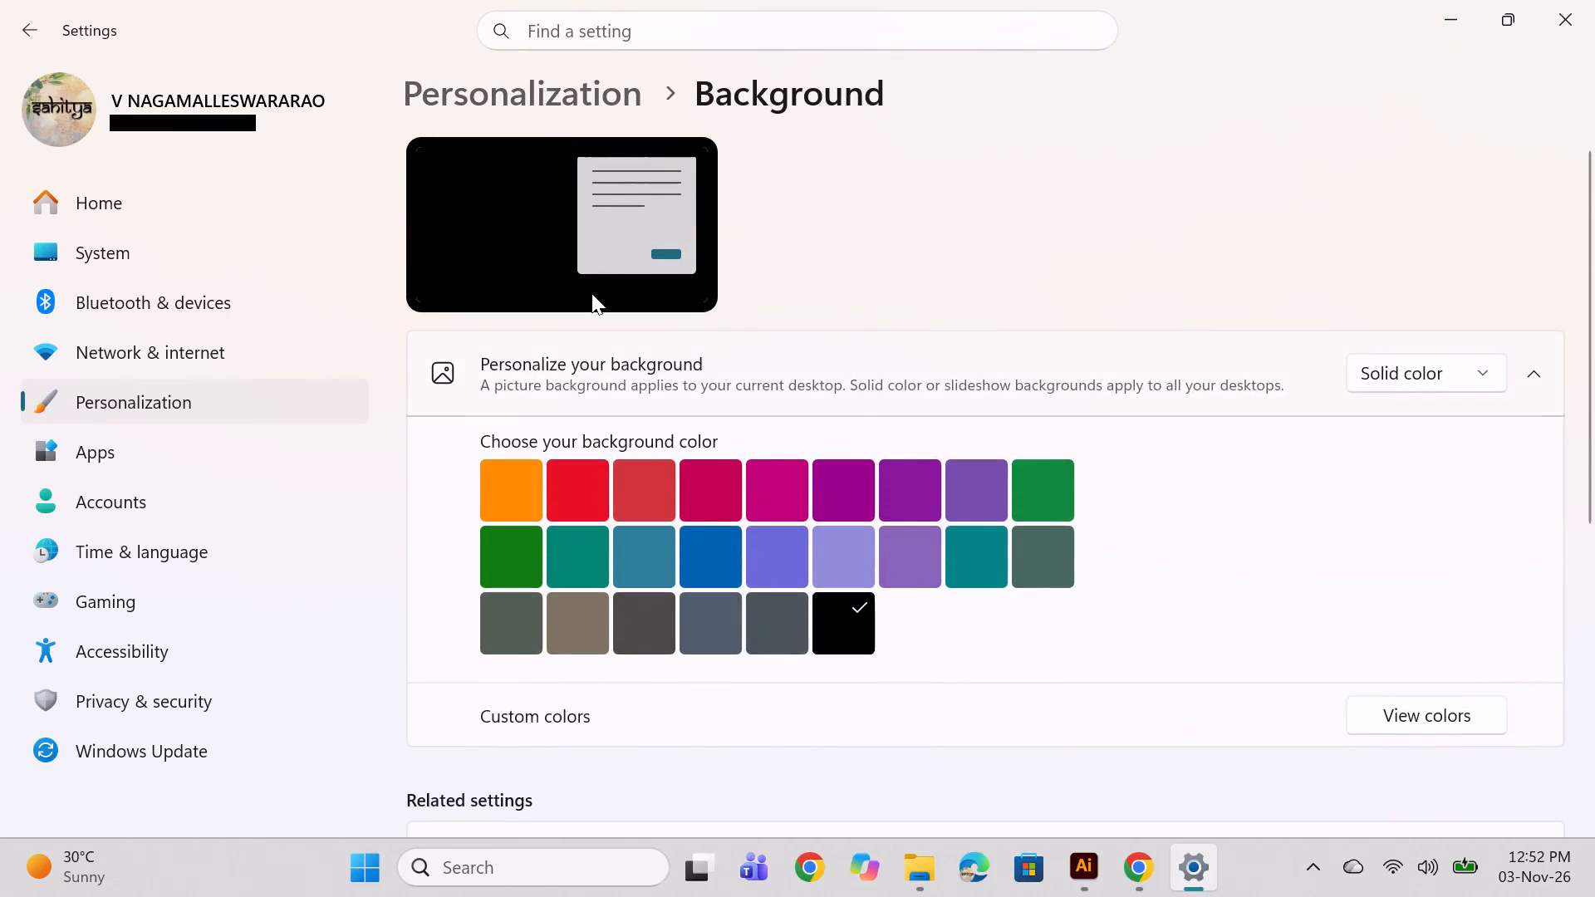
pyautogui.click(586, 248)
pyautogui.doubleClick(586, 247)
pyautogui.click(1488, 369)
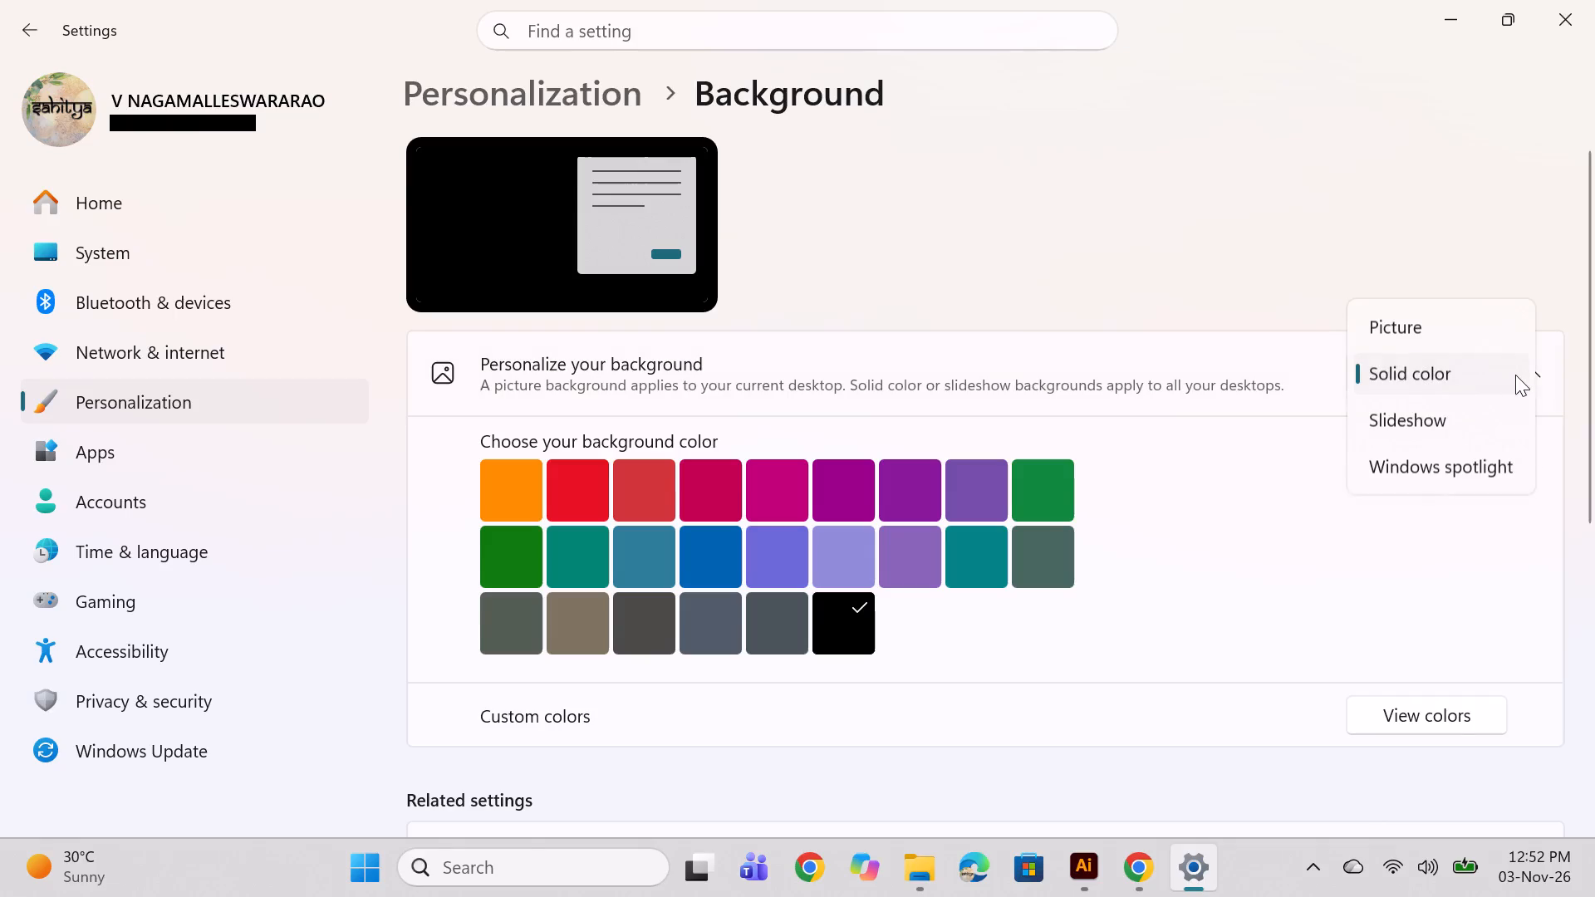
pyautogui.click(1546, 367)
pyautogui.click(1529, 378)
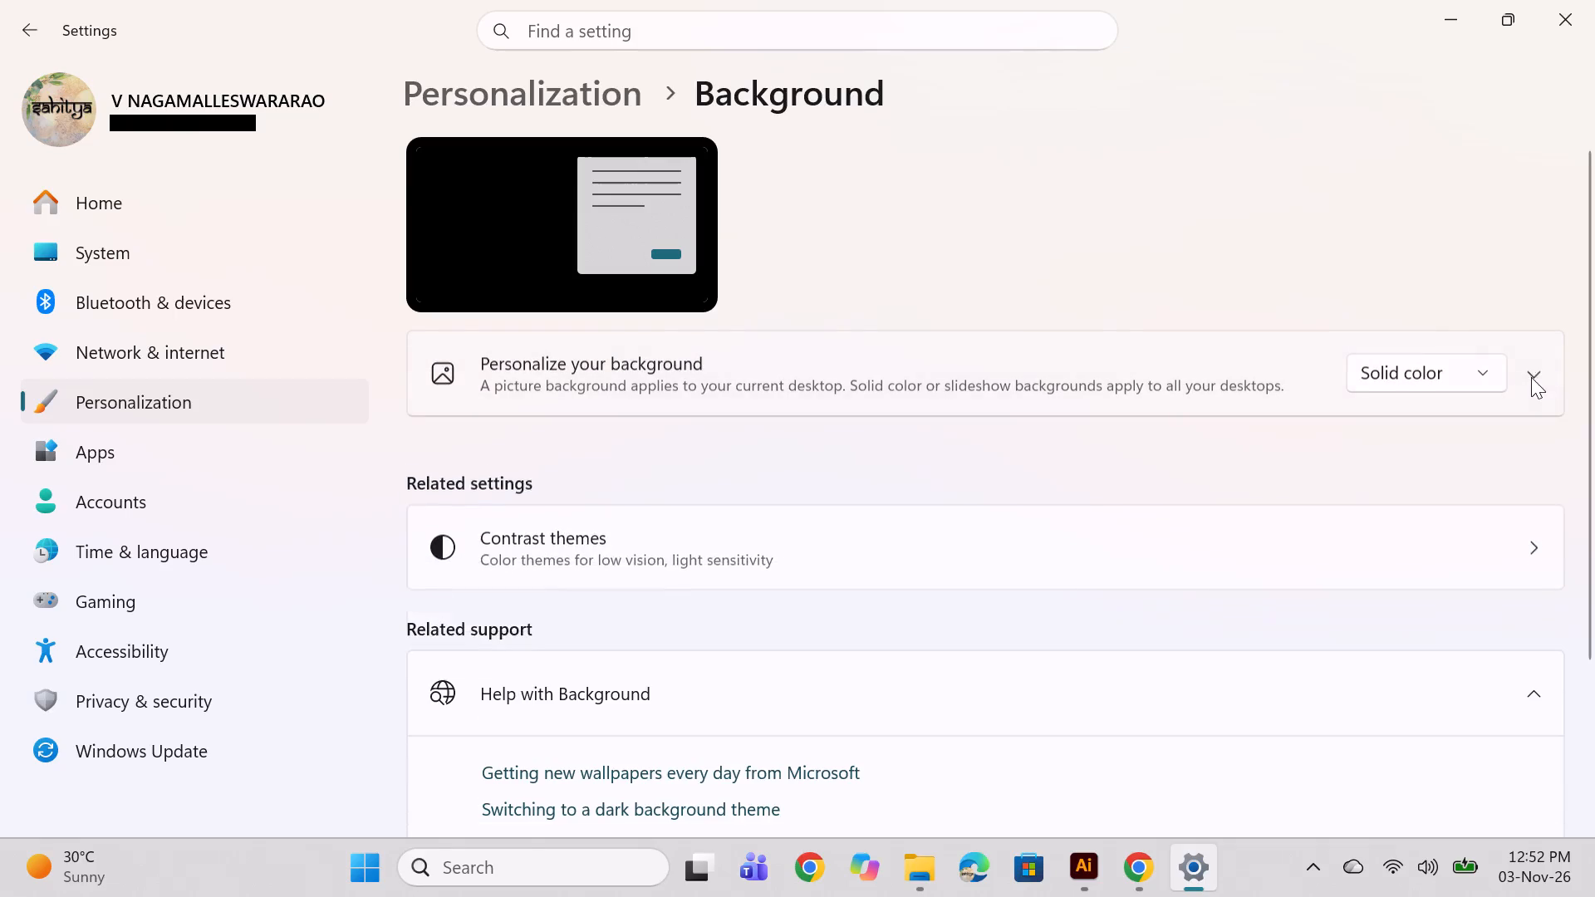
pyautogui.scroll(-3, 650, 561)
pyautogui.scroll(-1, 567, 656)
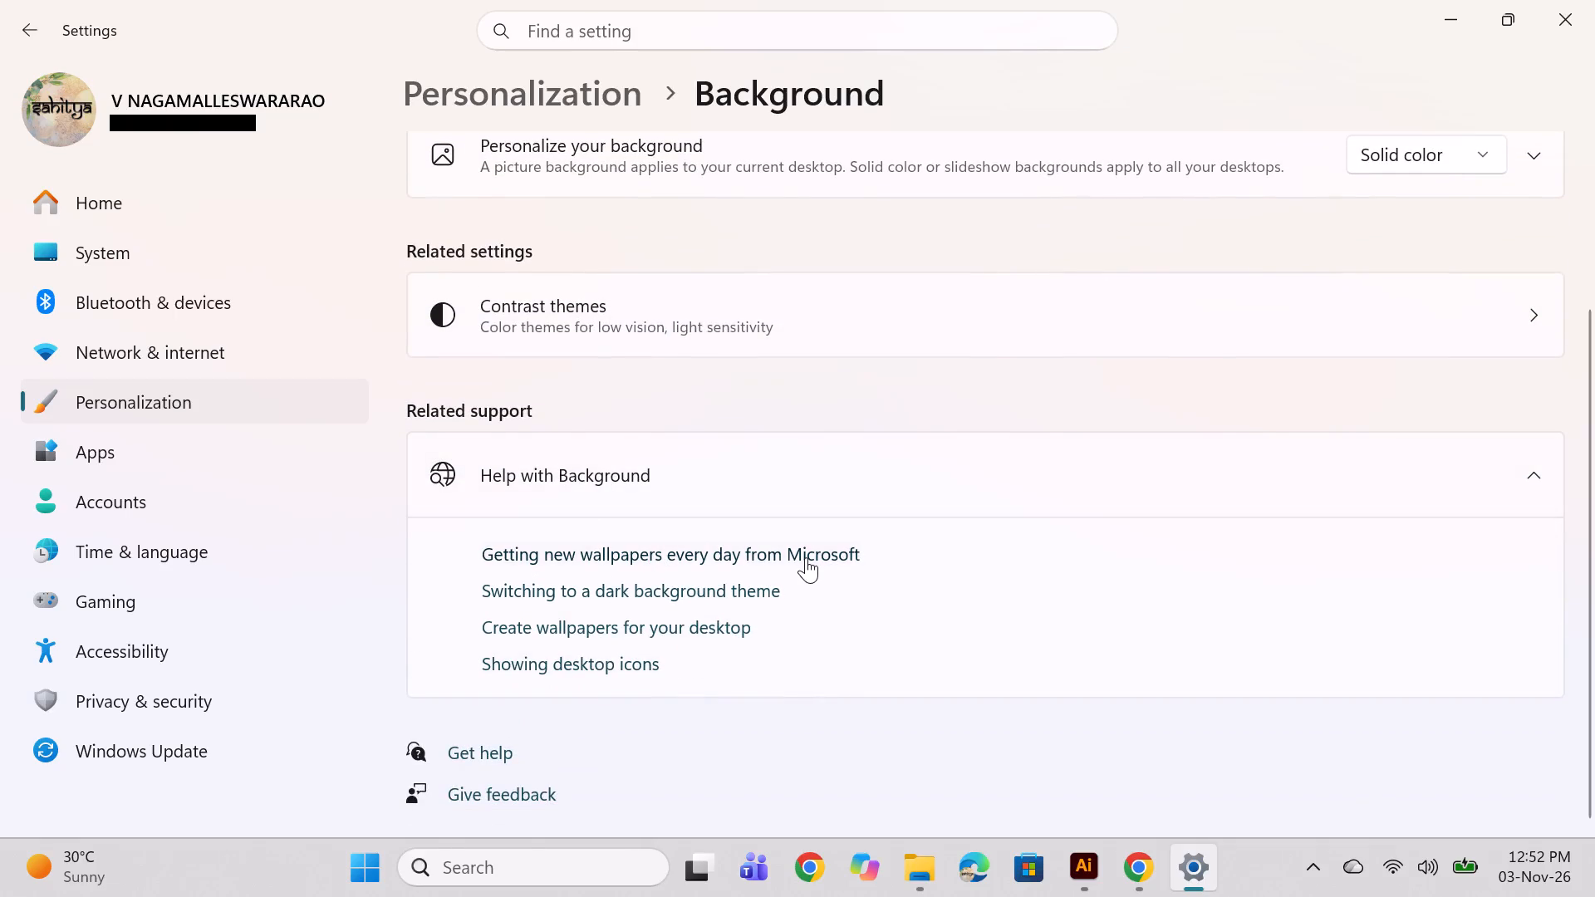
pyautogui.scroll(-1, 661, 446)
pyautogui.scroll(7, 655, 427)
pyautogui.click(616, 258)
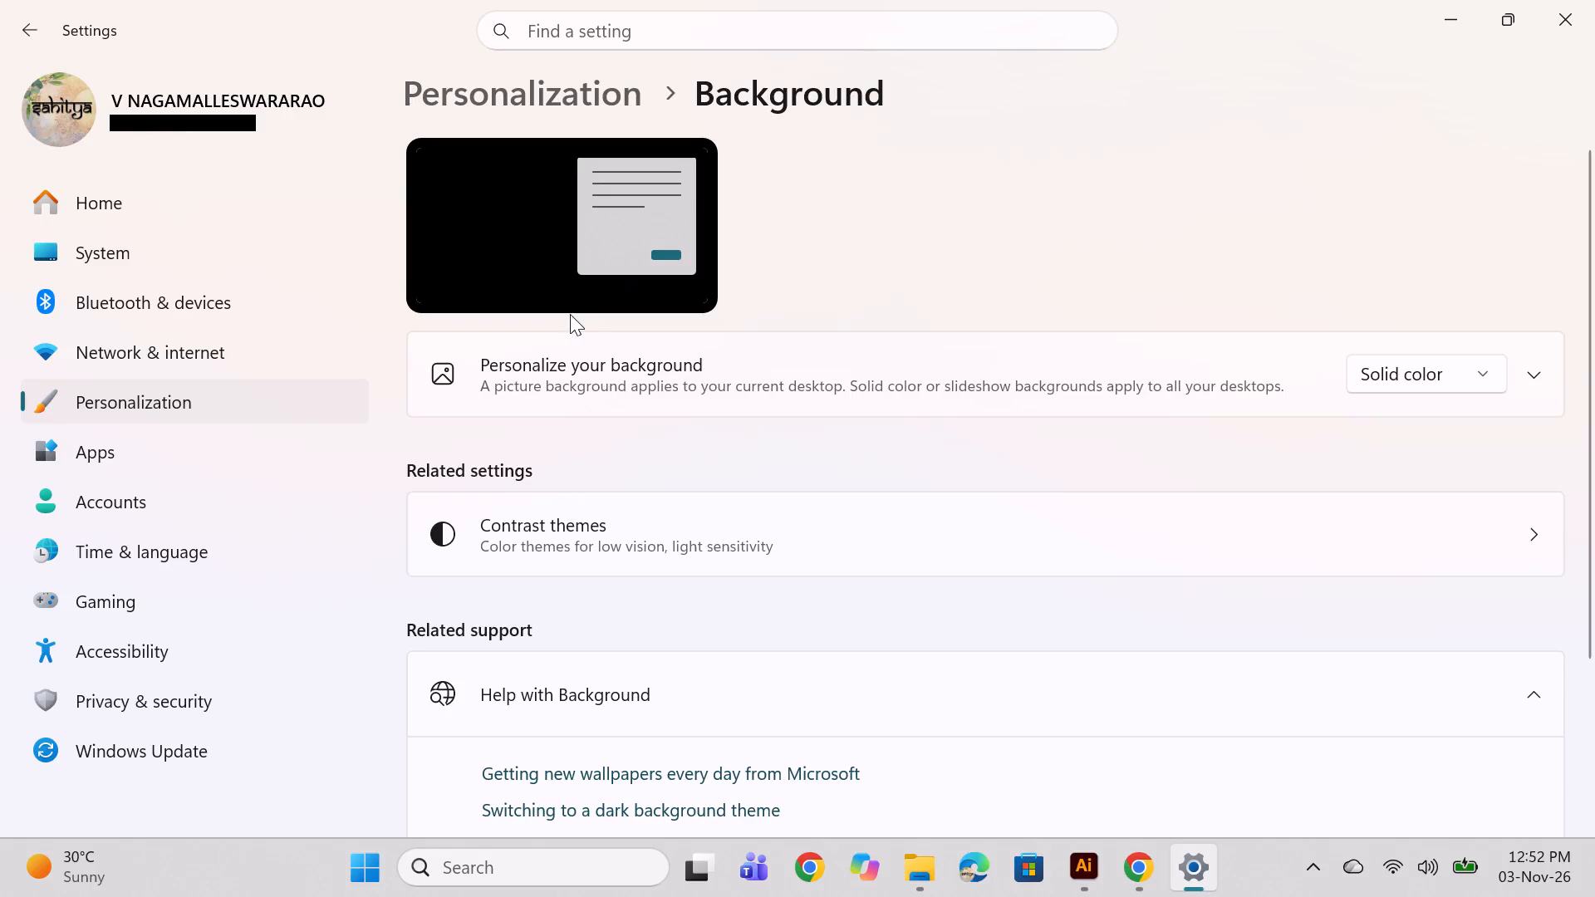
pyautogui.click(594, 386)
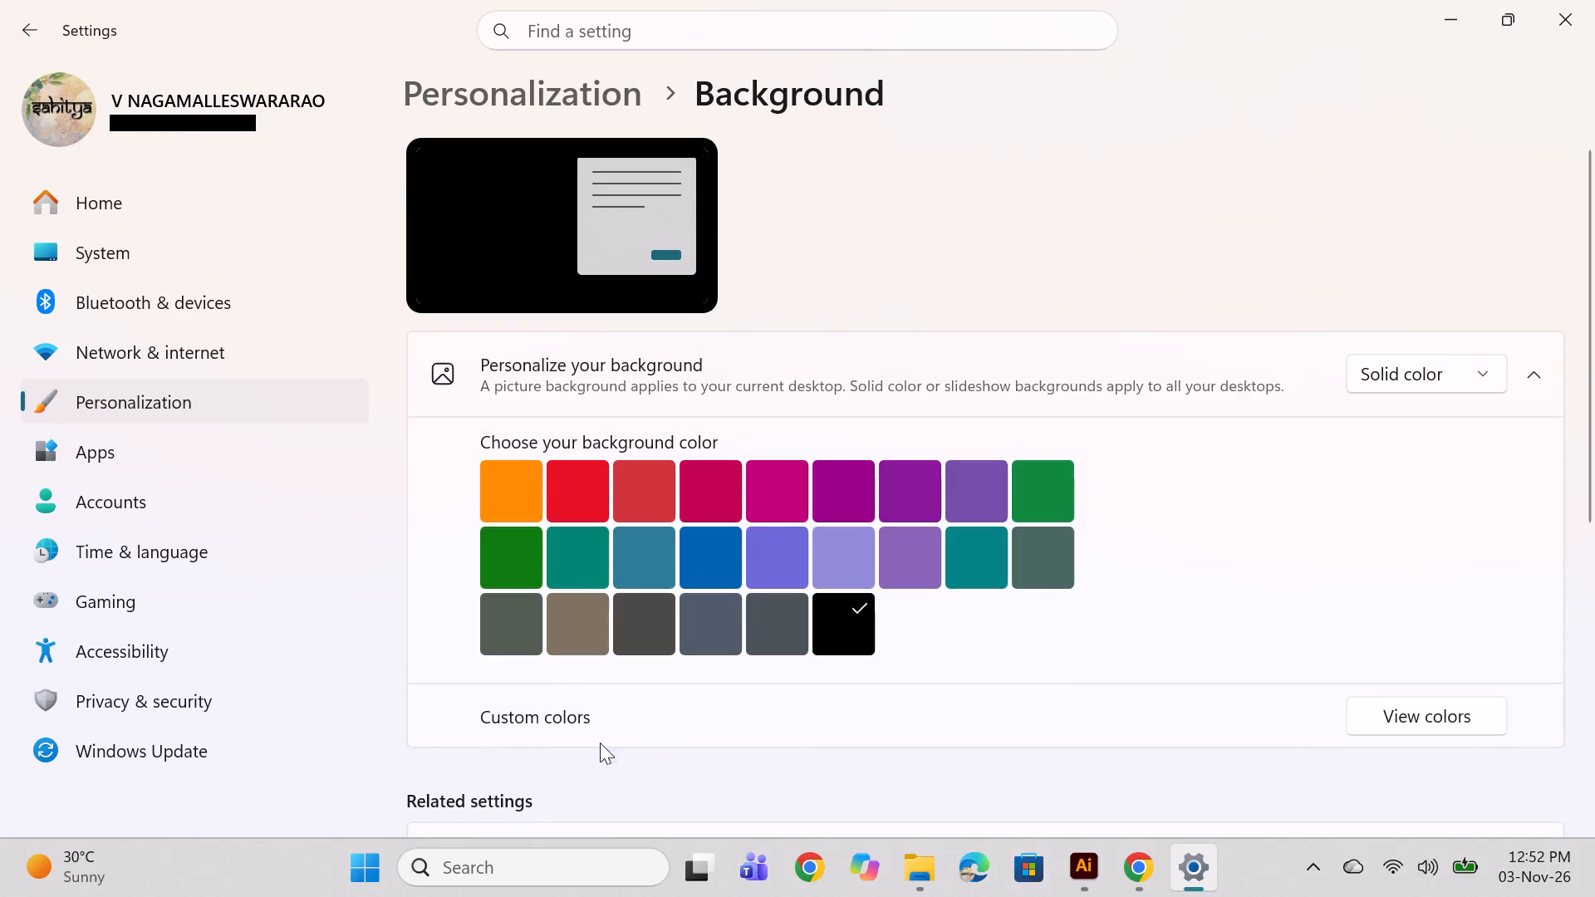
pyautogui.click(1533, 375)
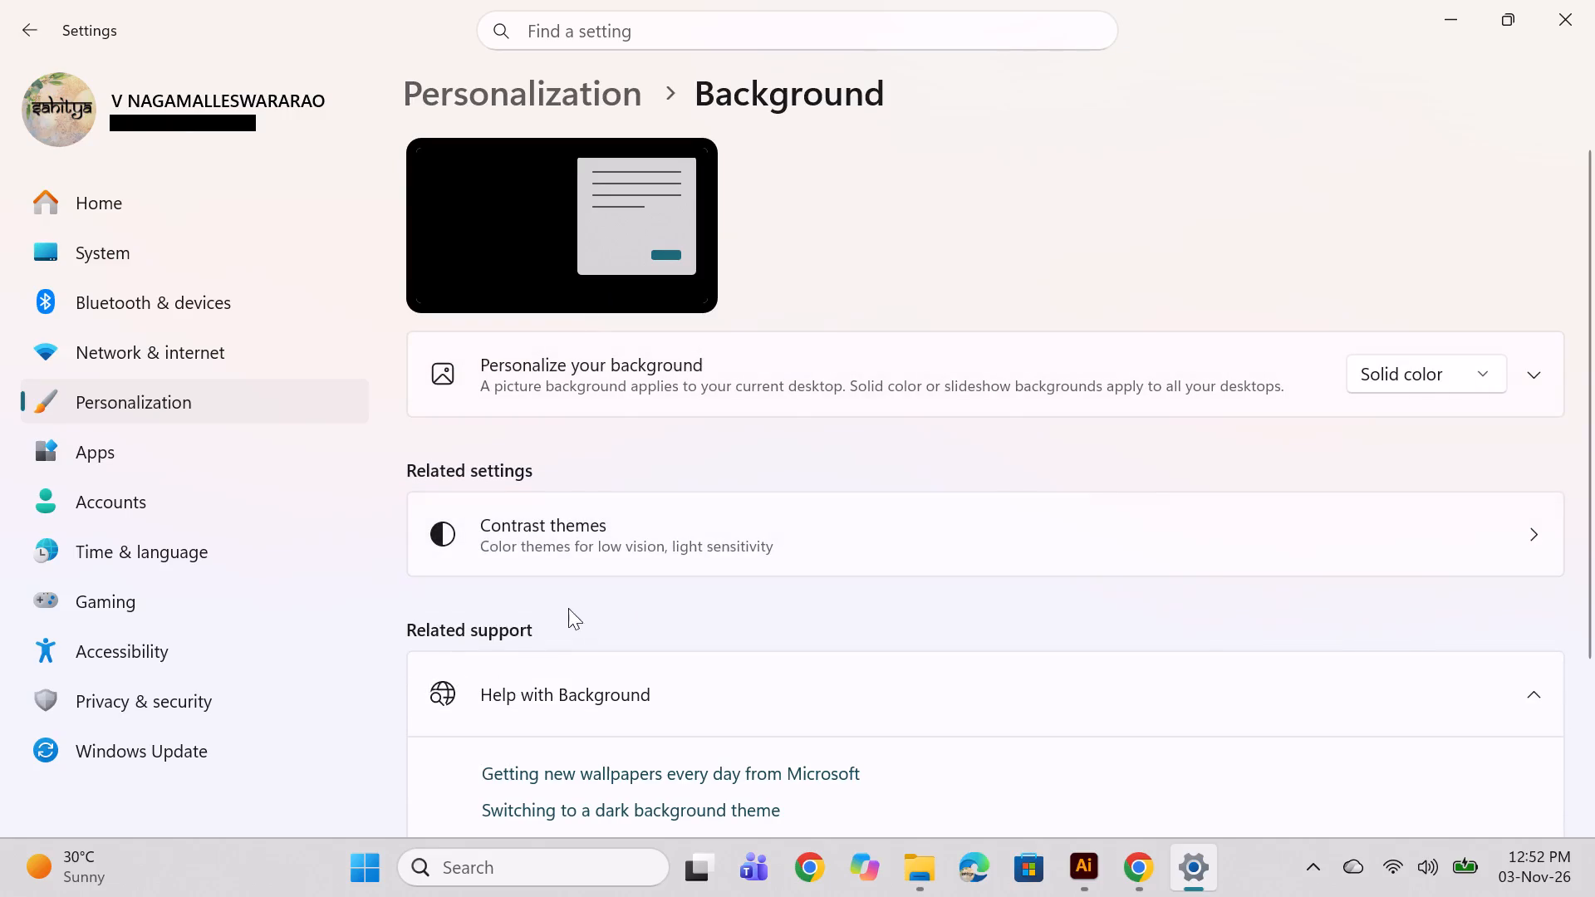
# Examine the Contrast themes page, then return to the Background settings and inspect the desktop preview.
pyautogui.click(611, 561)
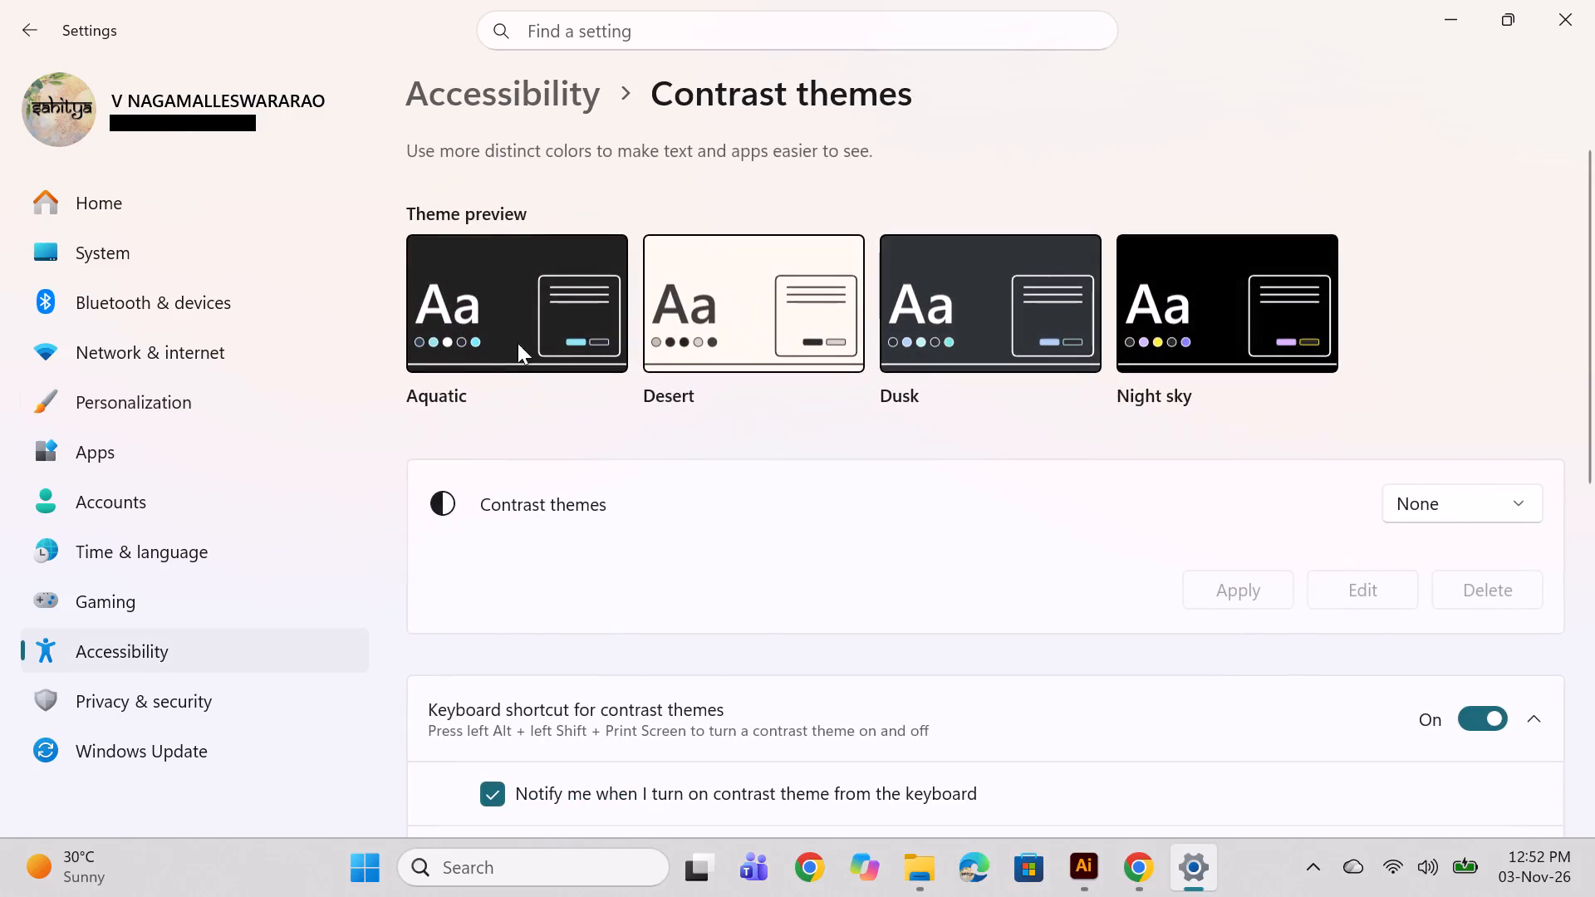
pyautogui.scroll(-2, 748, 571)
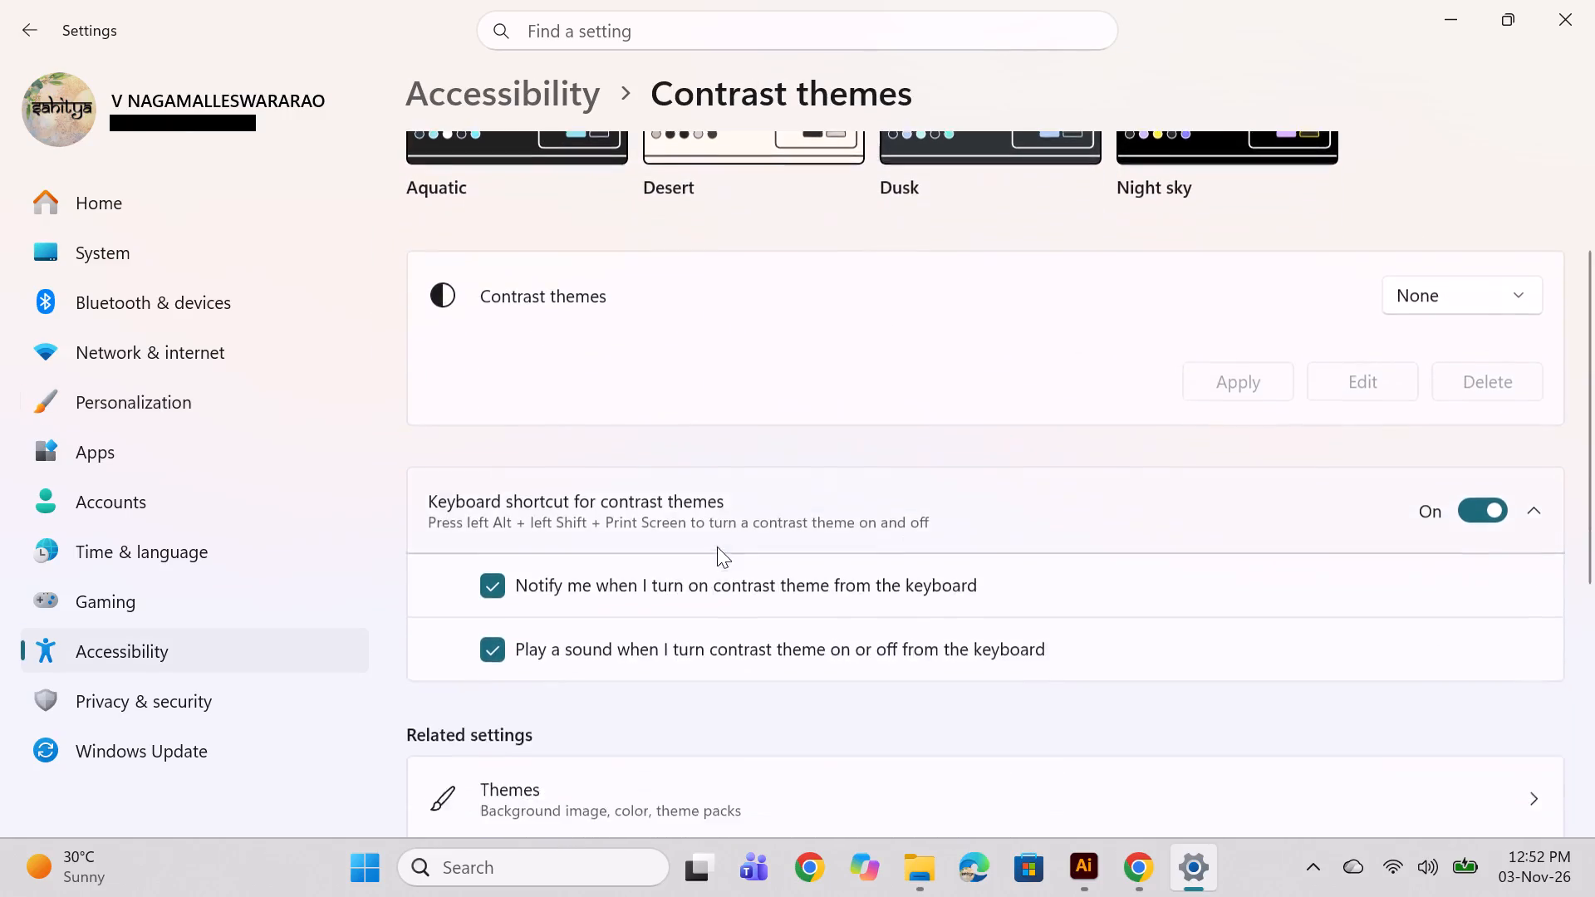
pyautogui.scroll(4, 704, 542)
pyautogui.click(23, 12)
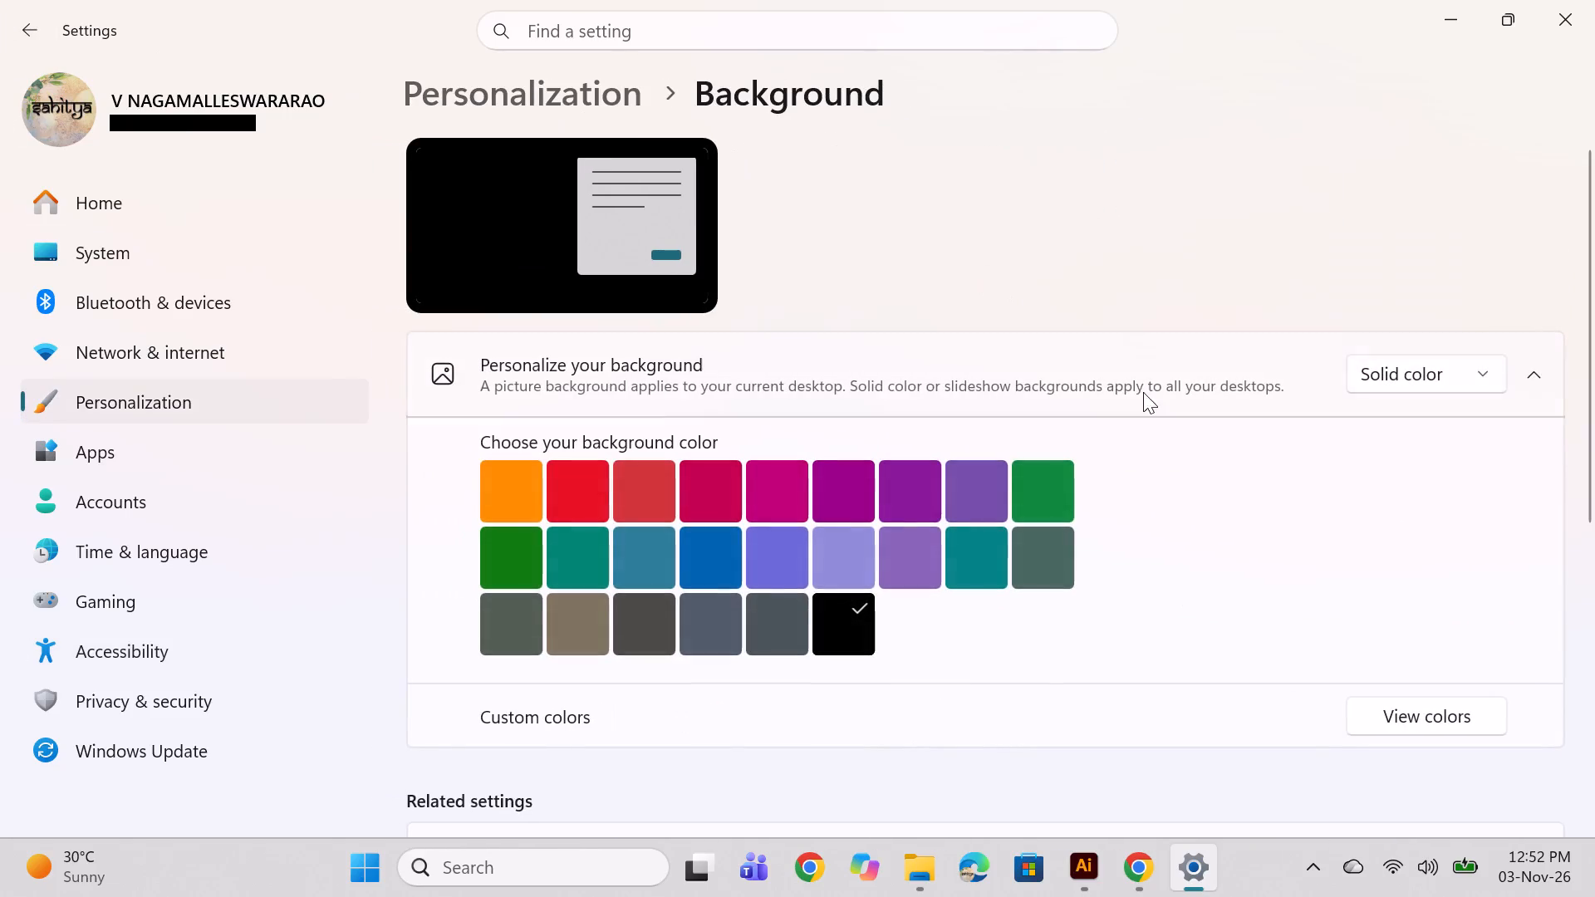
pyautogui.click(560, 196)
pyautogui.doubleClick(560, 196)
pyautogui.click(679, 231)
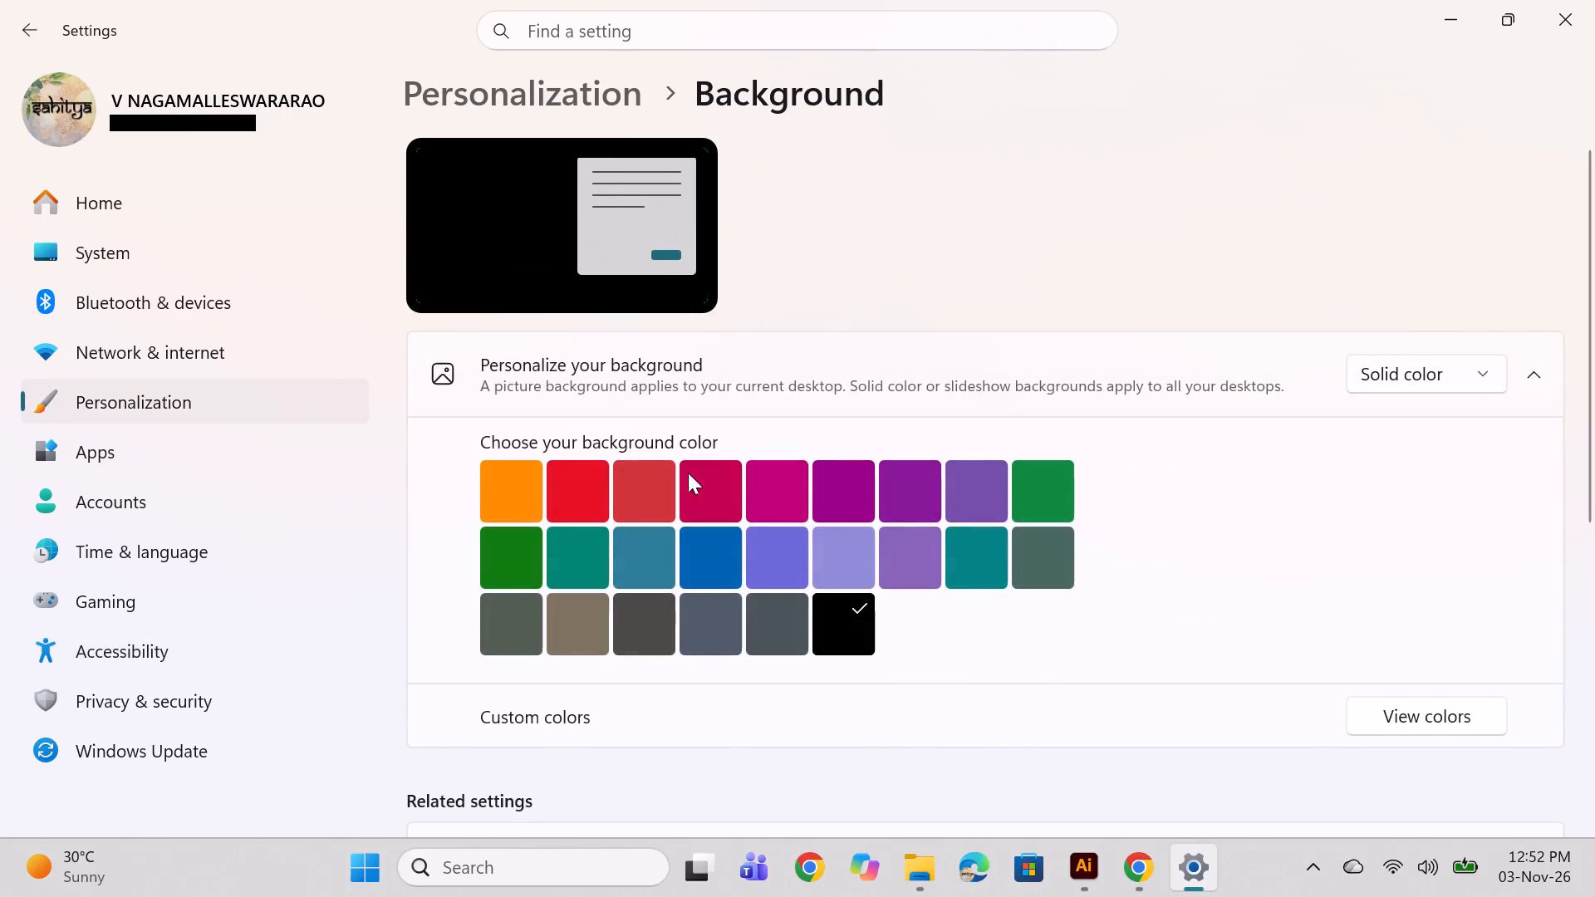
# Set the desktop background type to Picture, choose the images photo from Downloads, and minimise Settings.
pyautogui.scroll(-2, 688, 473)
pyautogui.click(1528, 147)
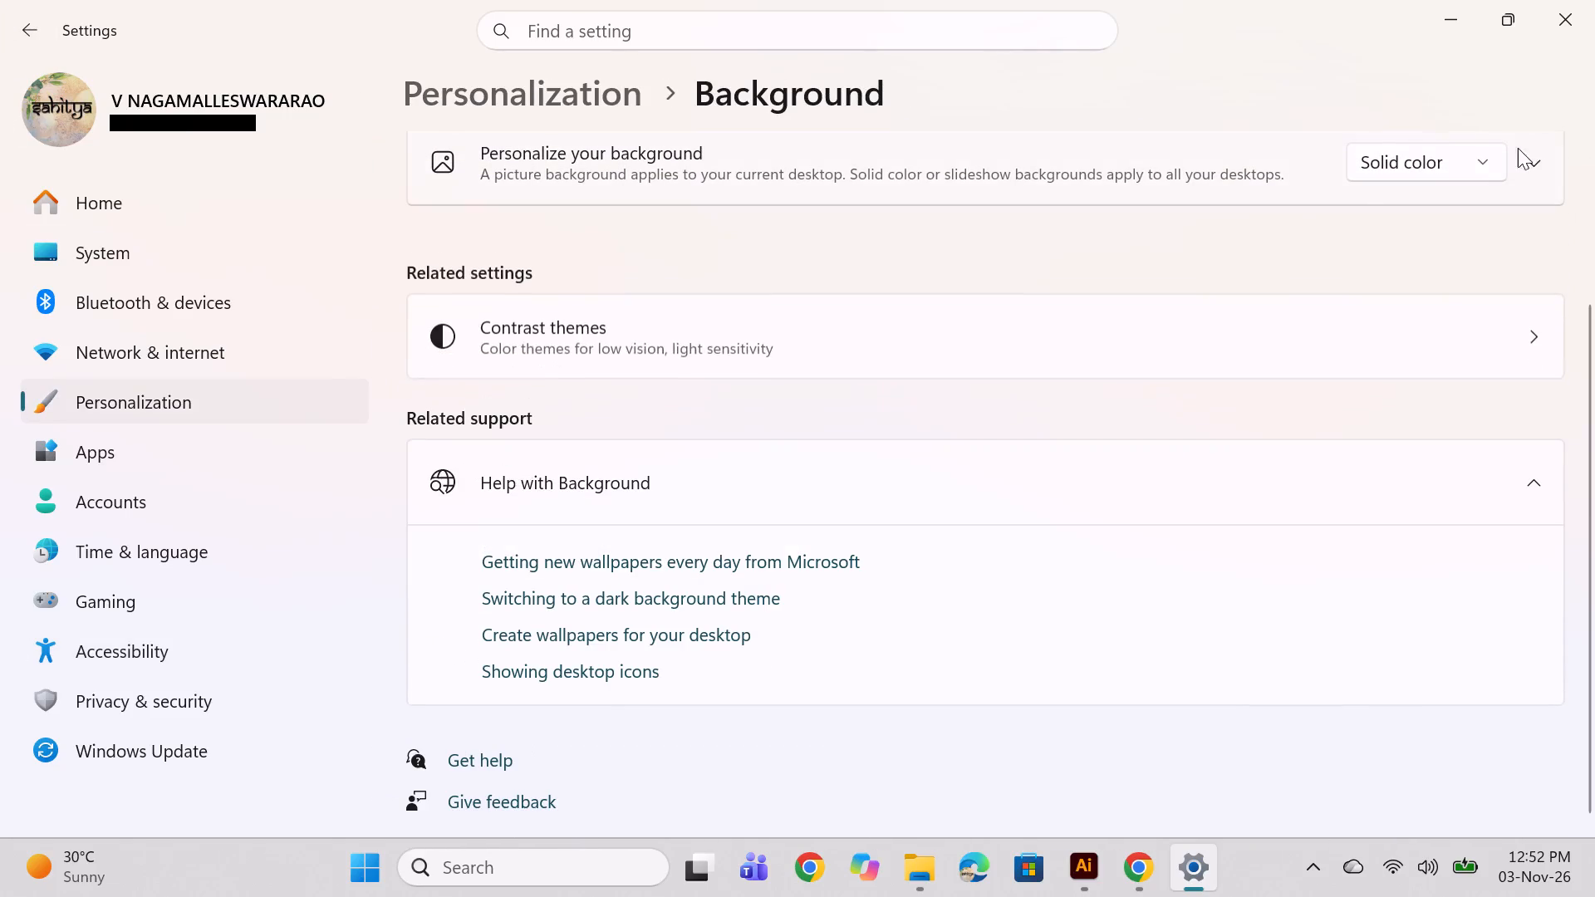
pyautogui.click(1482, 157)
pyautogui.click(1445, 135)
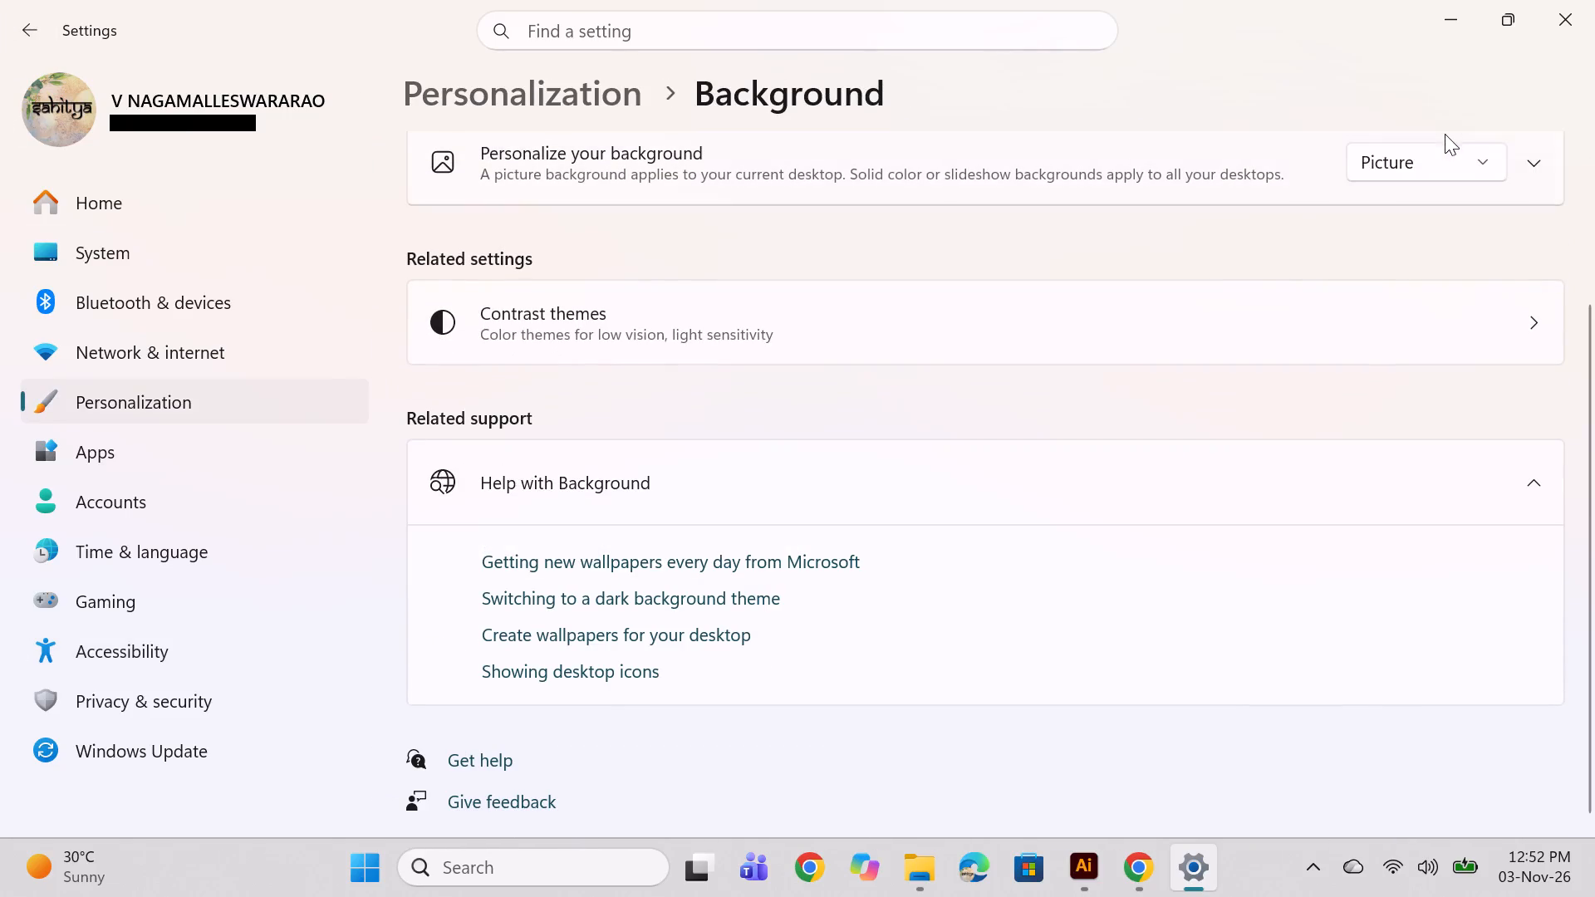
pyautogui.click(993, 182)
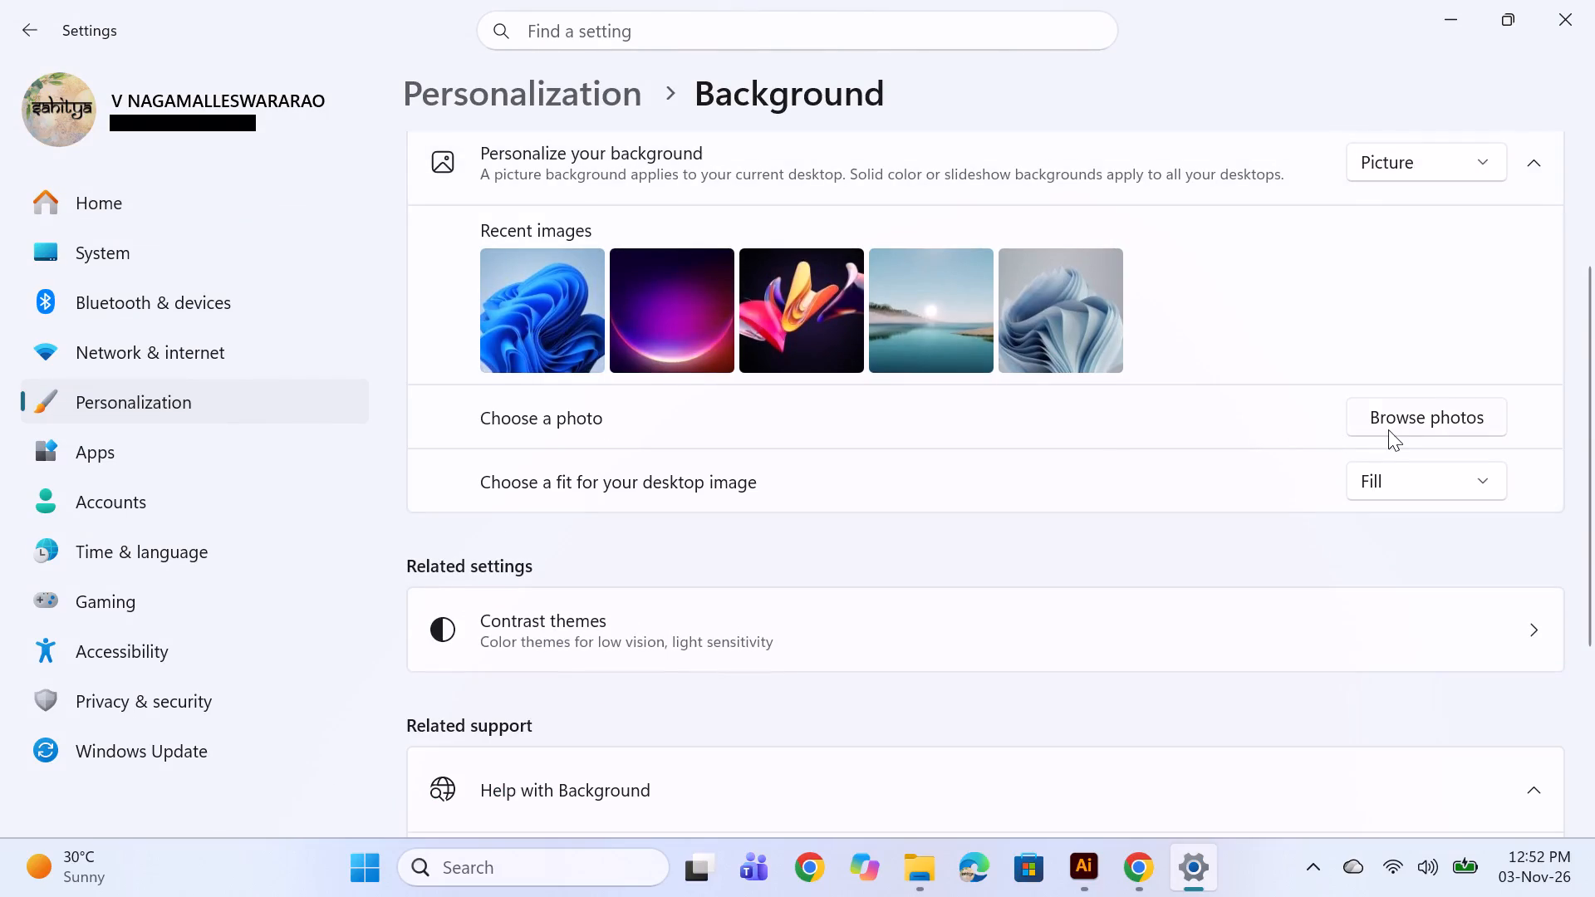
pyautogui.click(1394, 424)
pyautogui.click(1398, 404)
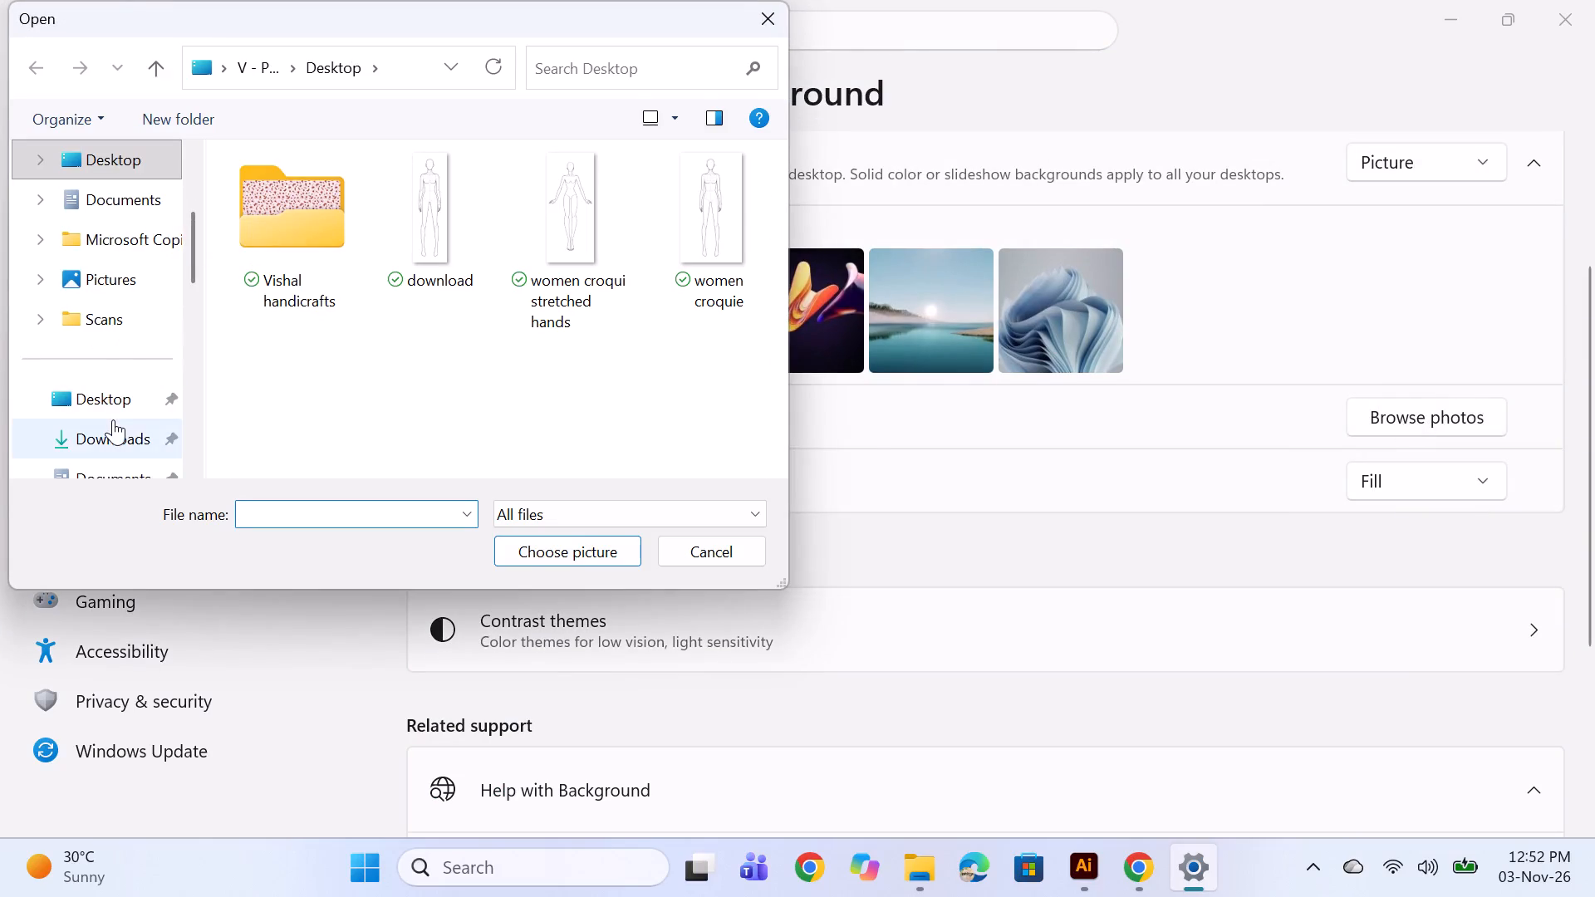
pyautogui.click(113, 419)
pyautogui.click(341, 218)
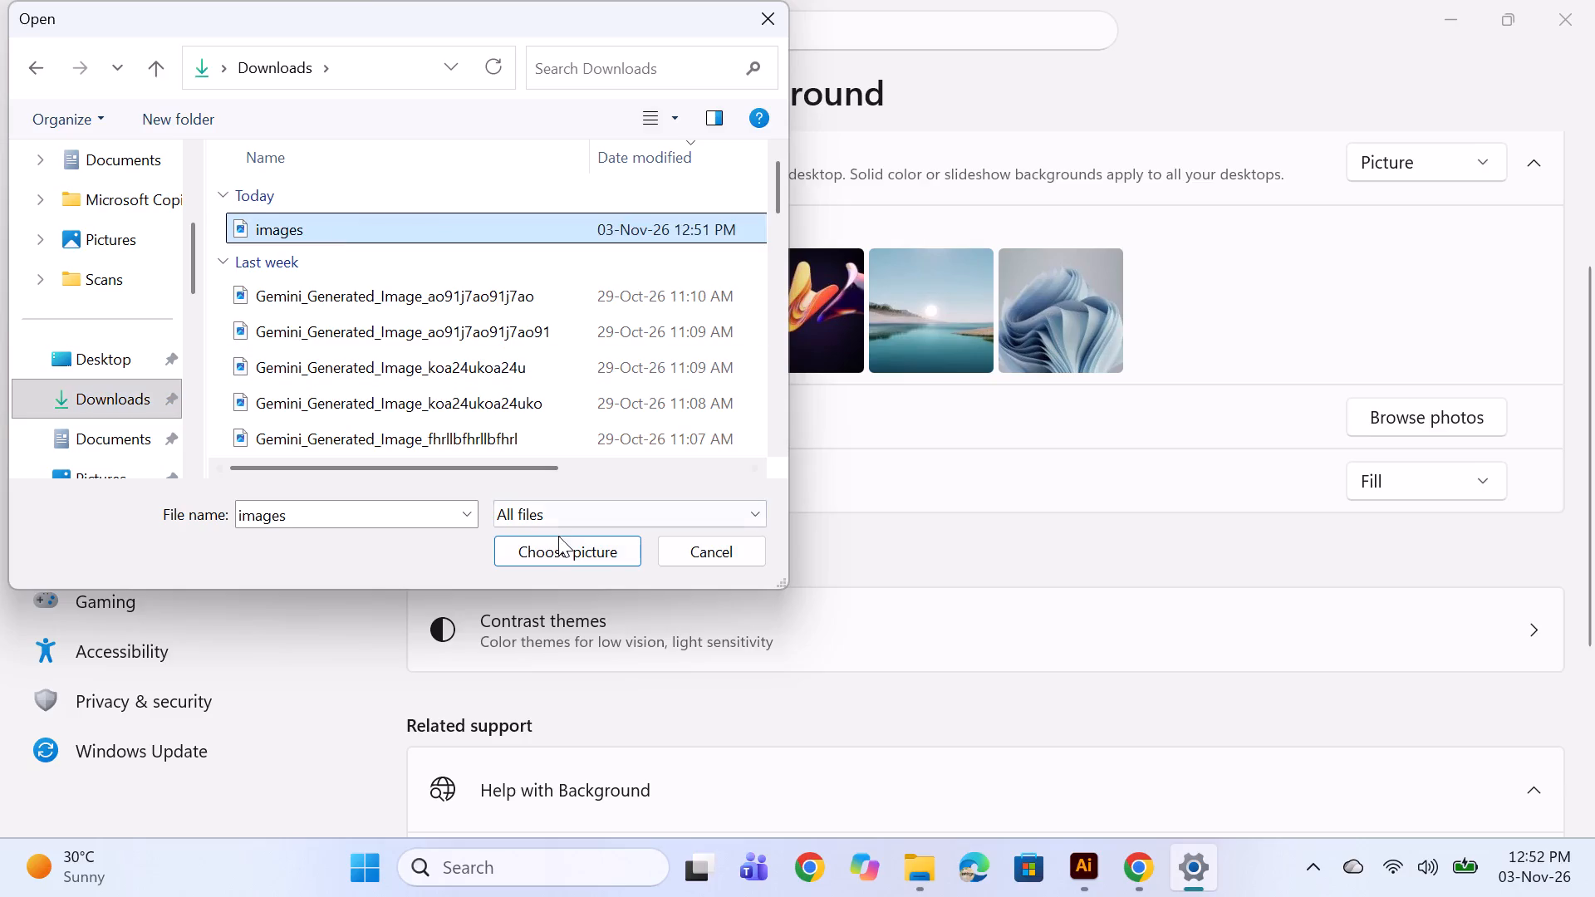
pyautogui.click(559, 538)
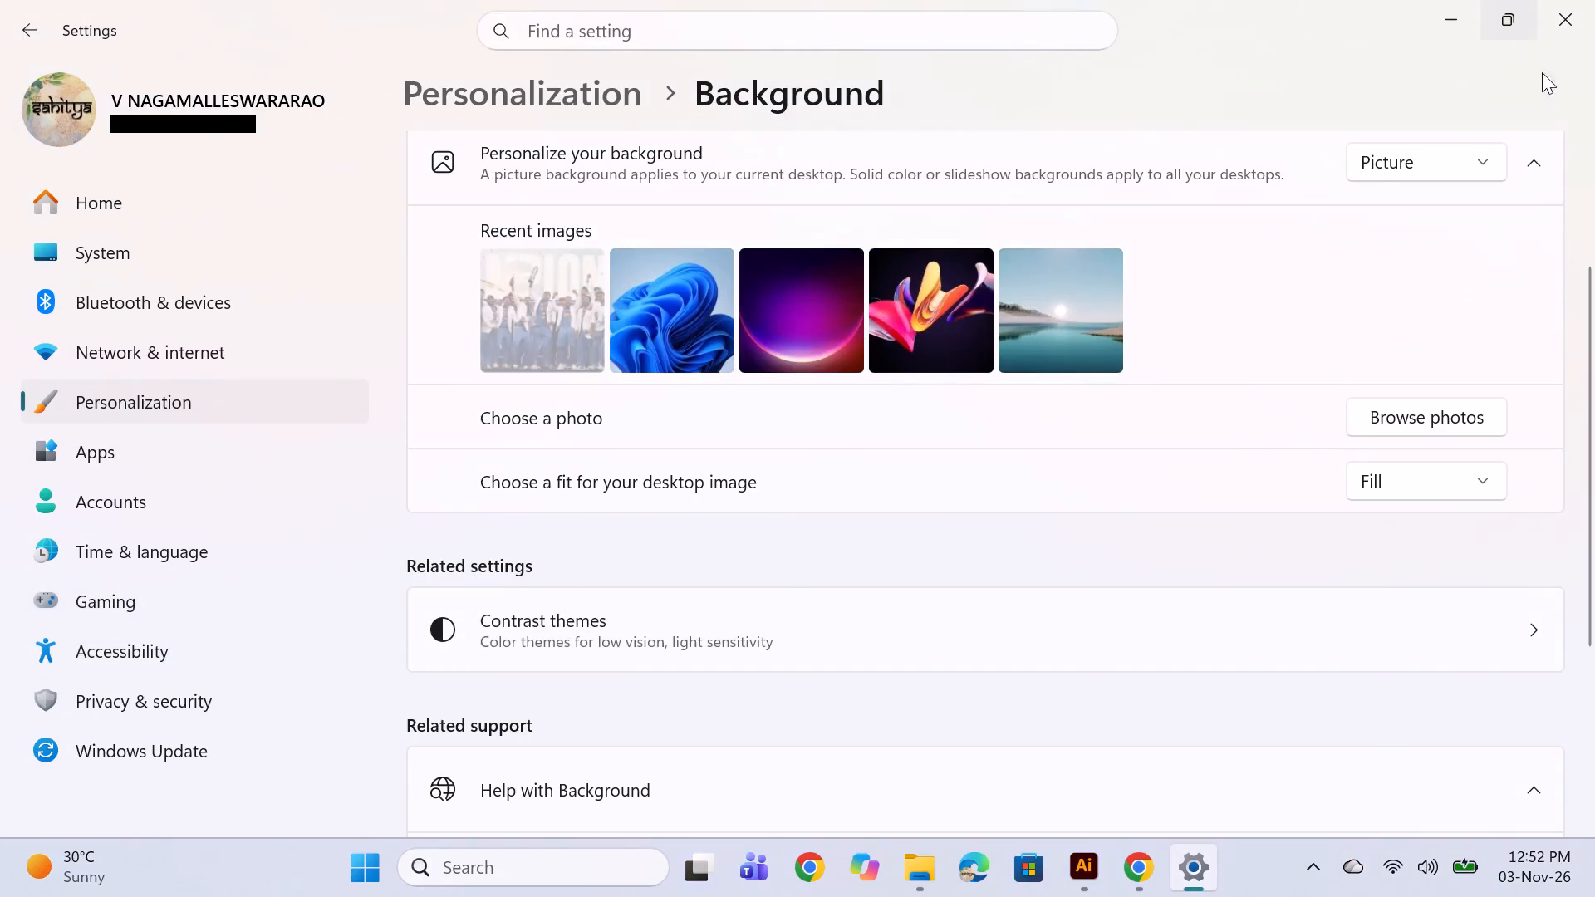
pyautogui.scroll(4, 1122, 372)
pyautogui.click(1444, 22)
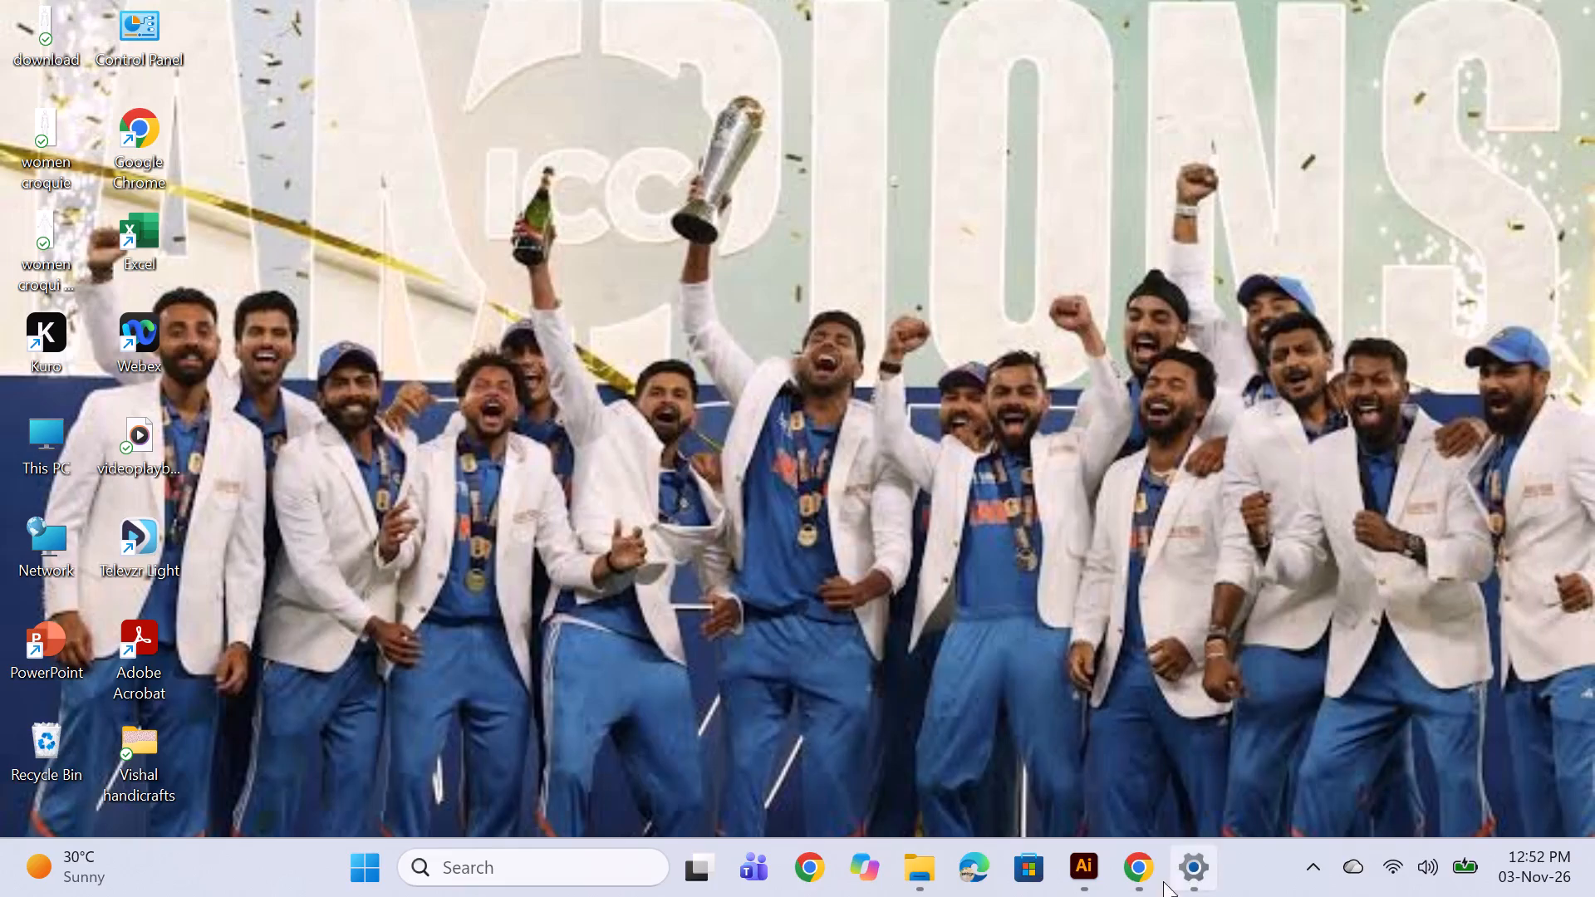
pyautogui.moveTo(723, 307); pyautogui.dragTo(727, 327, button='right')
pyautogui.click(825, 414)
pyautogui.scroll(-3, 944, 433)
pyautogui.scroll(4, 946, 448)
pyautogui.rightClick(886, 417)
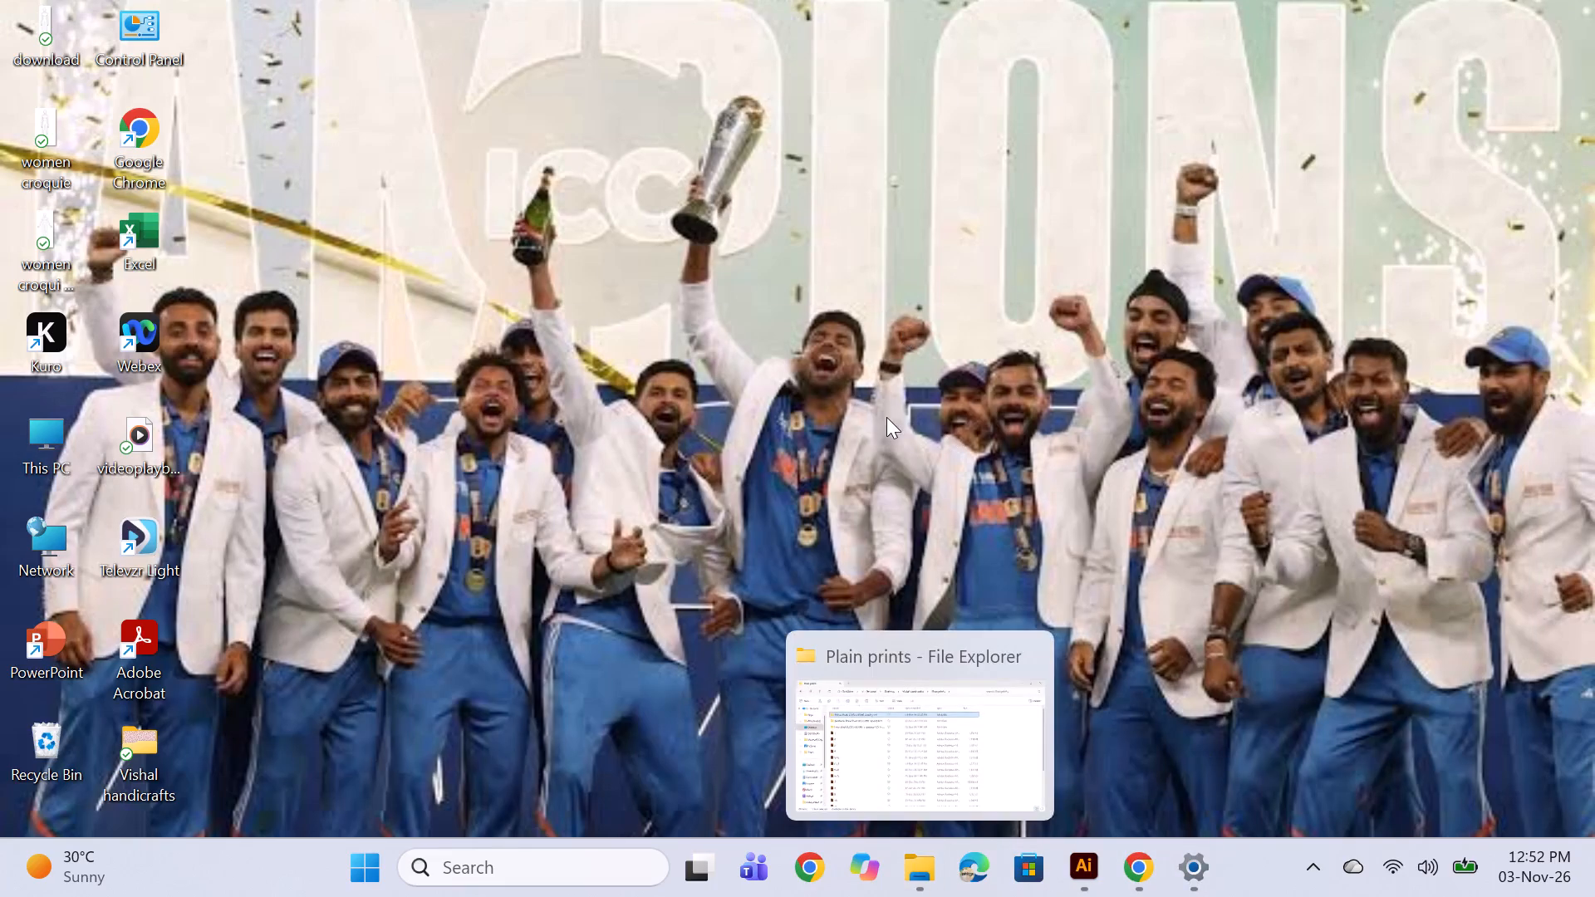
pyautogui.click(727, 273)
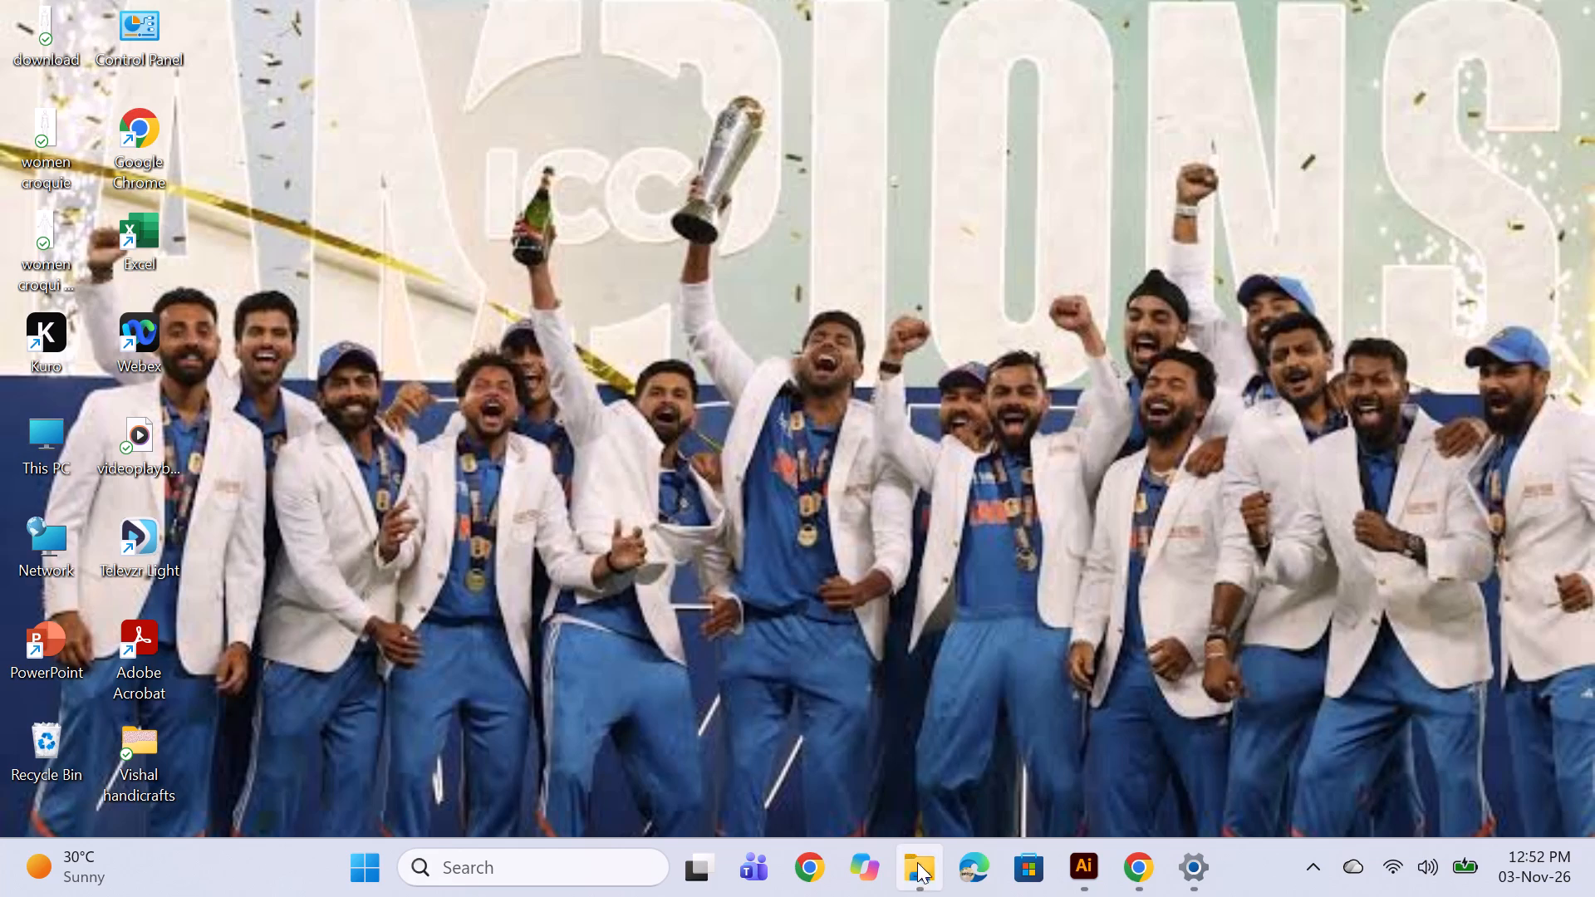
# Open the images photo from the Downloads folder in Photos just once, examine it enlarged, and close it.
pyautogui.click(921, 869)
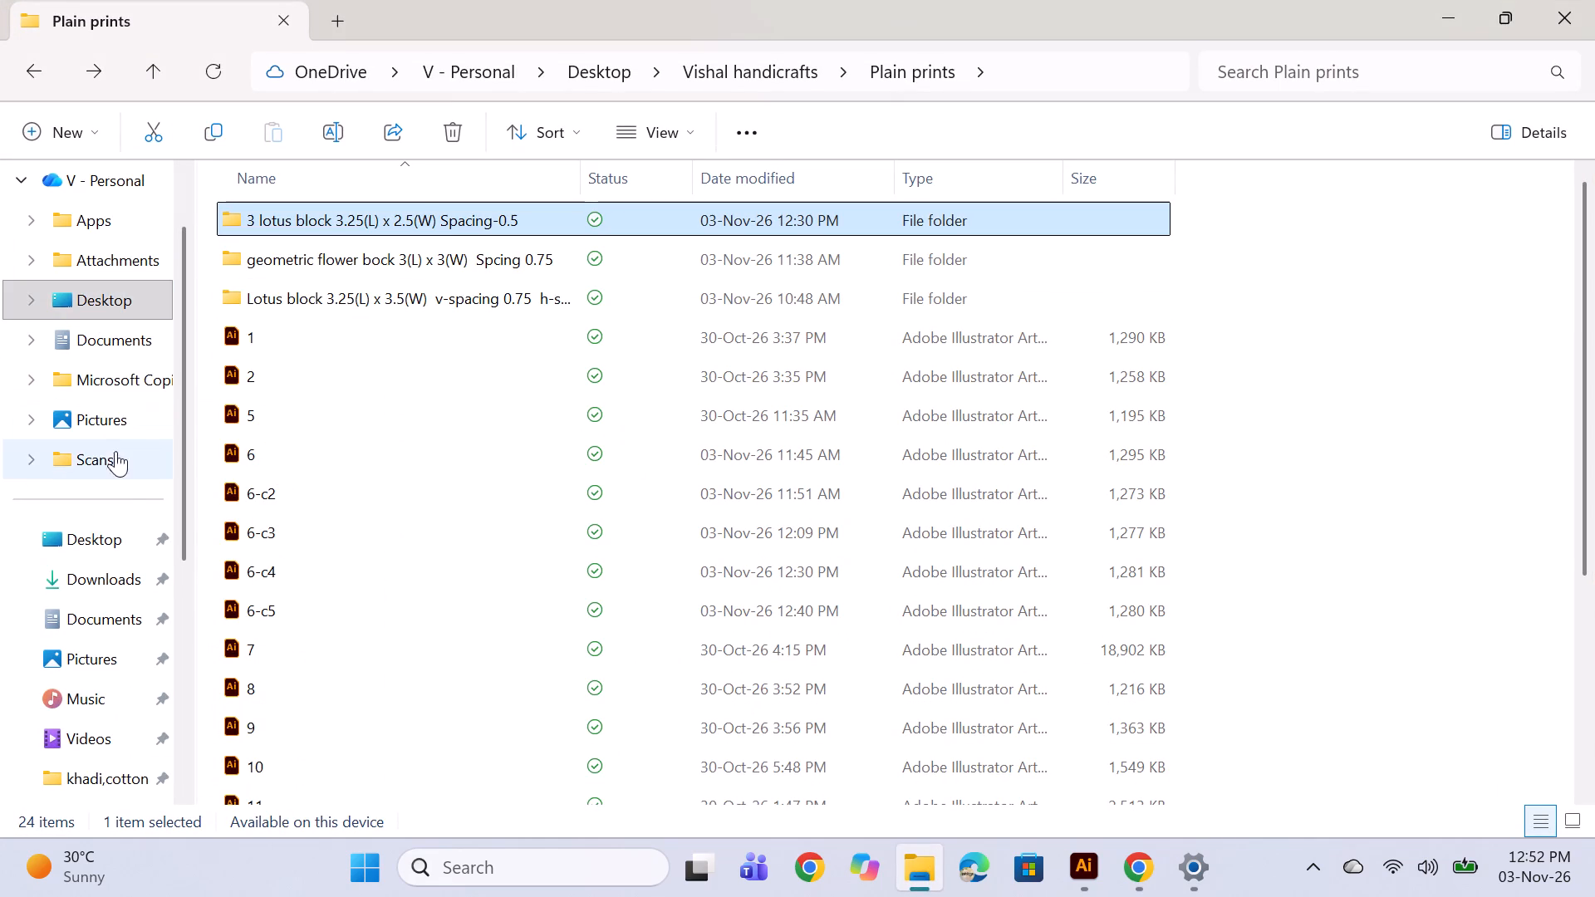
pyautogui.click(83, 576)
pyautogui.doubleClick(301, 268)
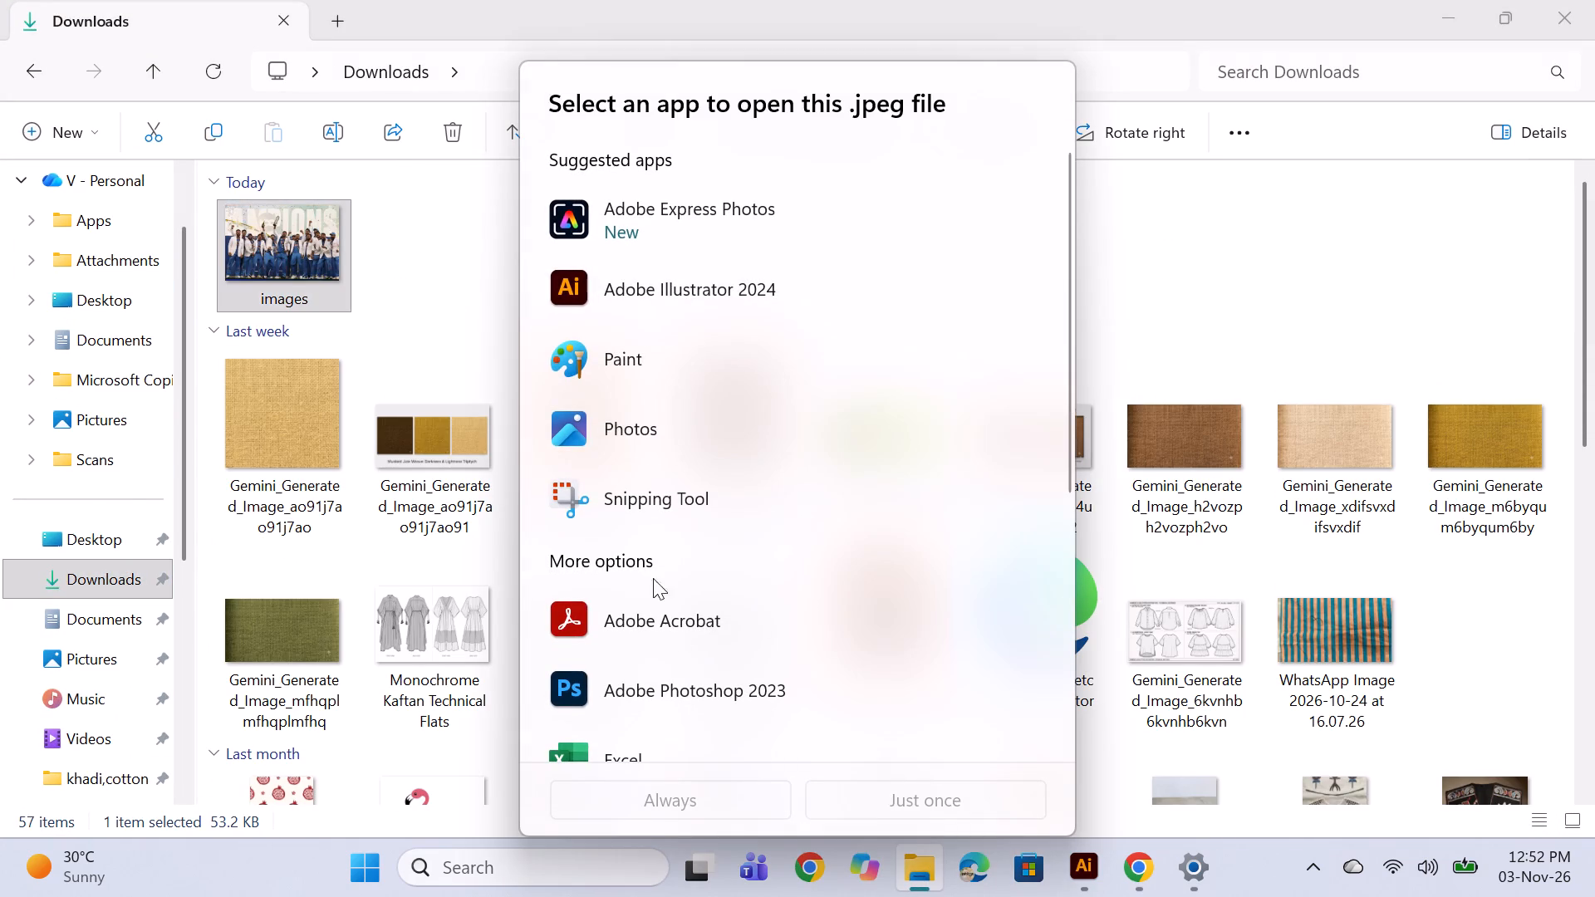
pyautogui.click(644, 441)
pyautogui.click(885, 811)
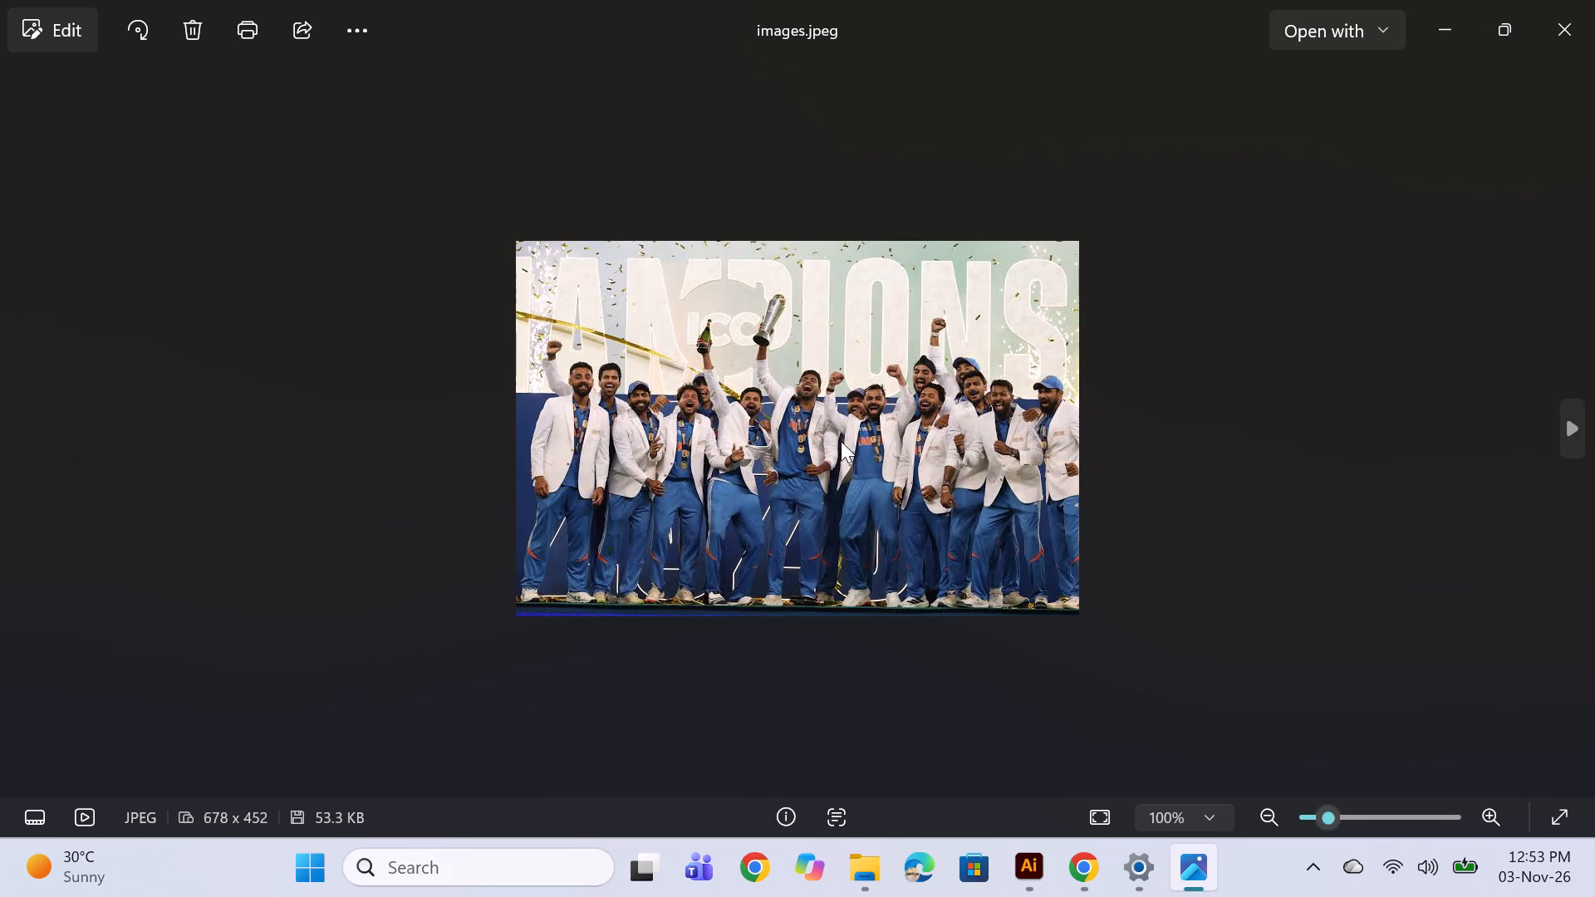
pyautogui.keyDown('ctrl'); pyautogui.scroll(9, 827, 406); pyautogui.keyUp('ctrl')
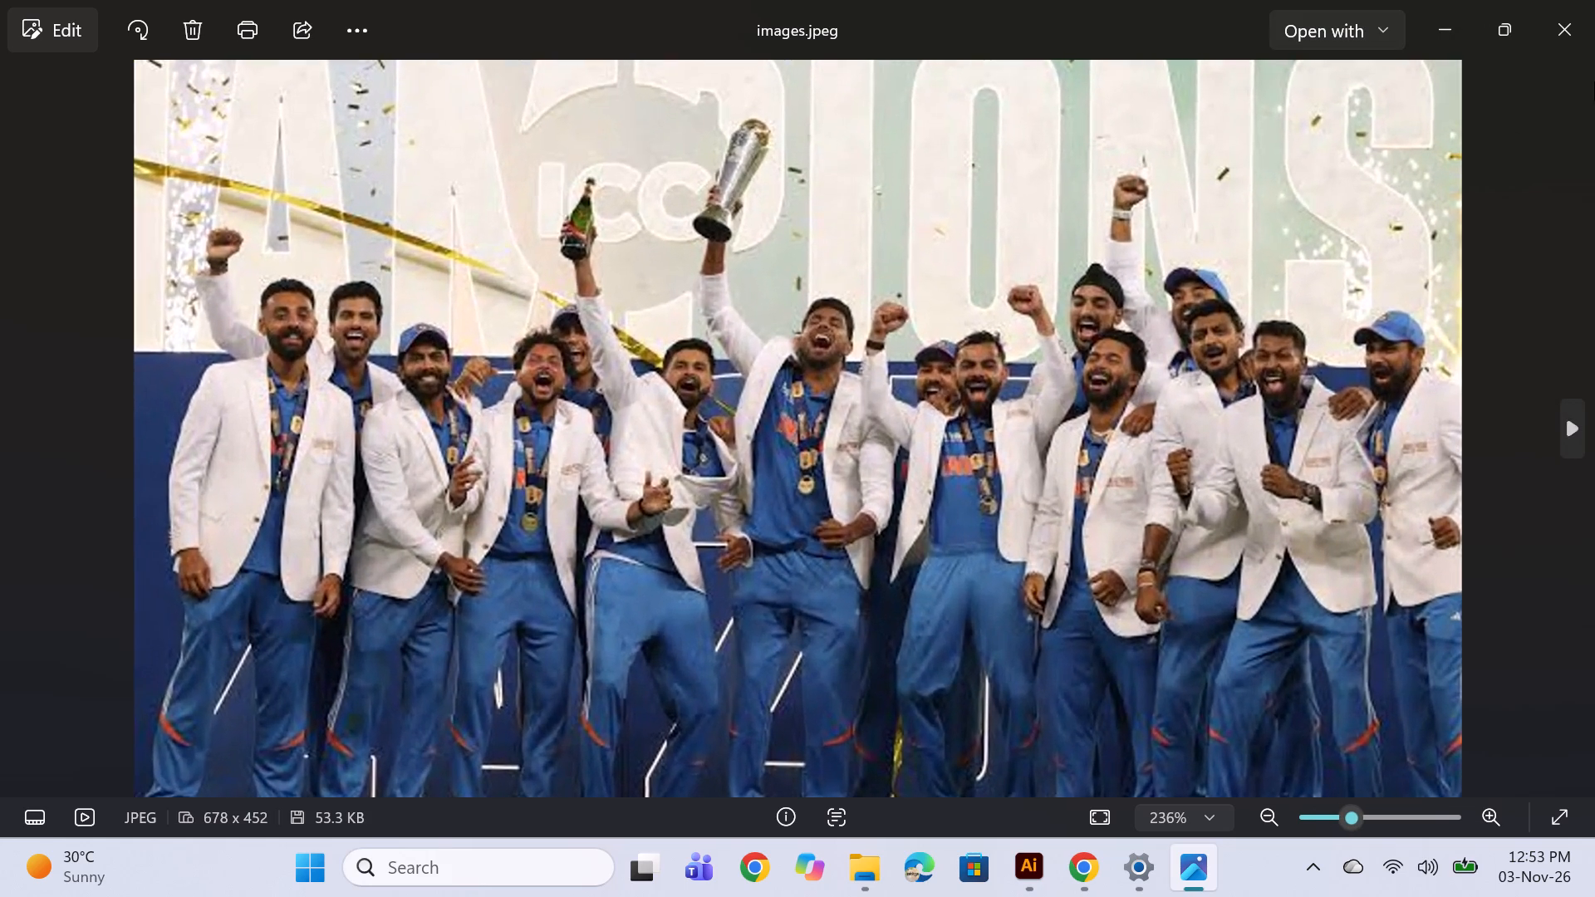
pyautogui.click(1578, 34)
# Switch to Chrome and save Mint's champions trophy team photo from the image preview to the Desktop as an AVIF file.
pyautogui.click(1139, 886)
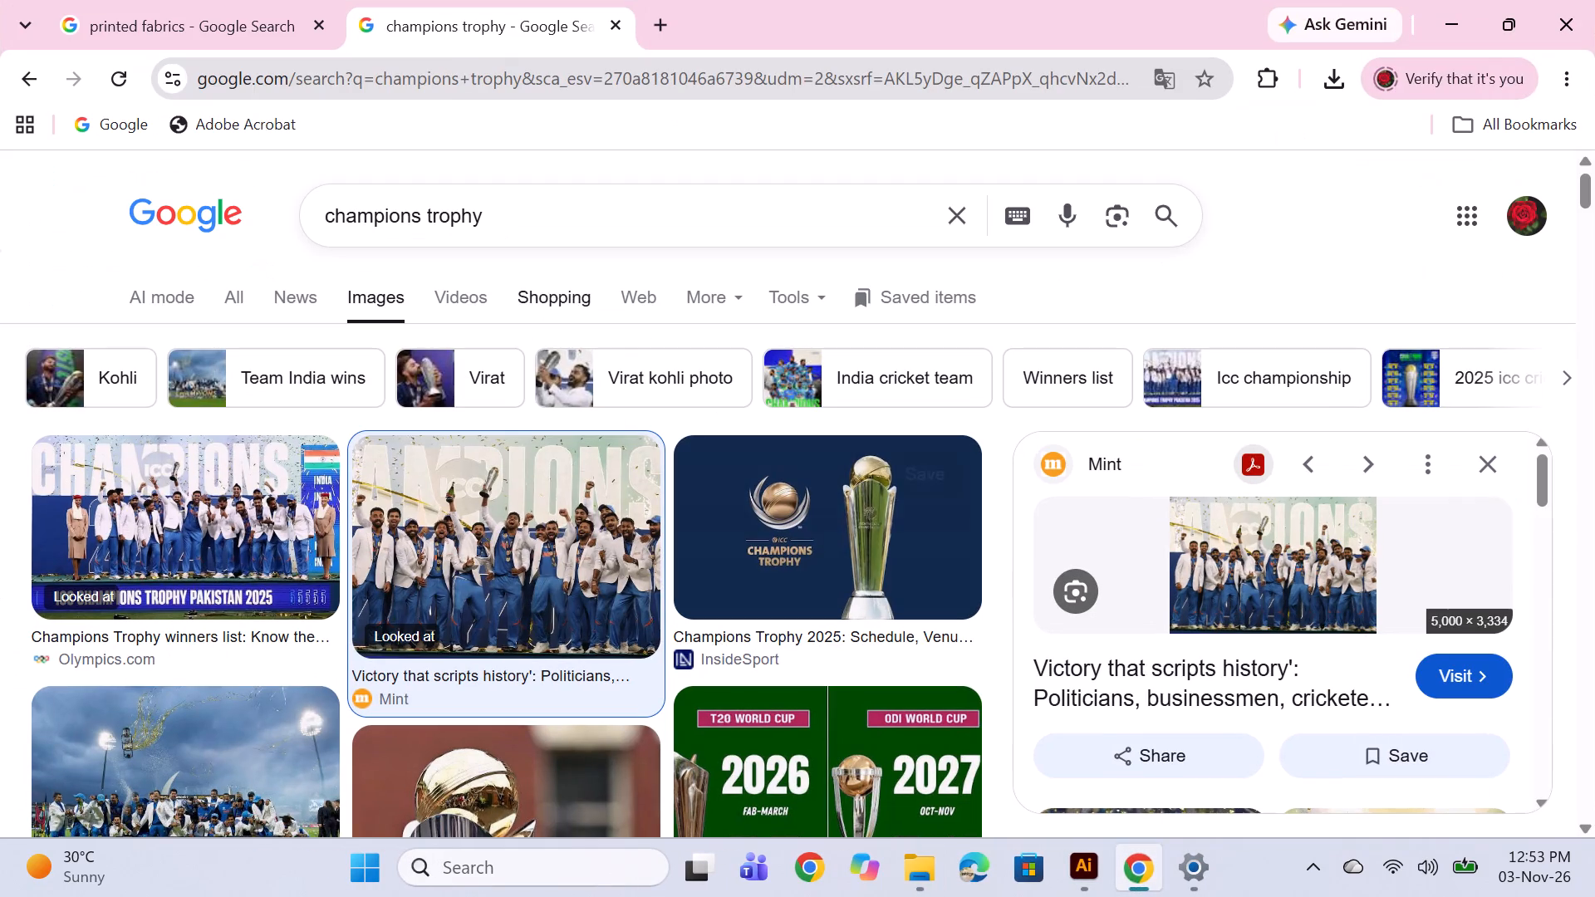
pyautogui.scroll(-2, 1253, 558)
pyautogui.scroll(3, 1253, 558)
pyautogui.scroll(-4, 1253, 558)
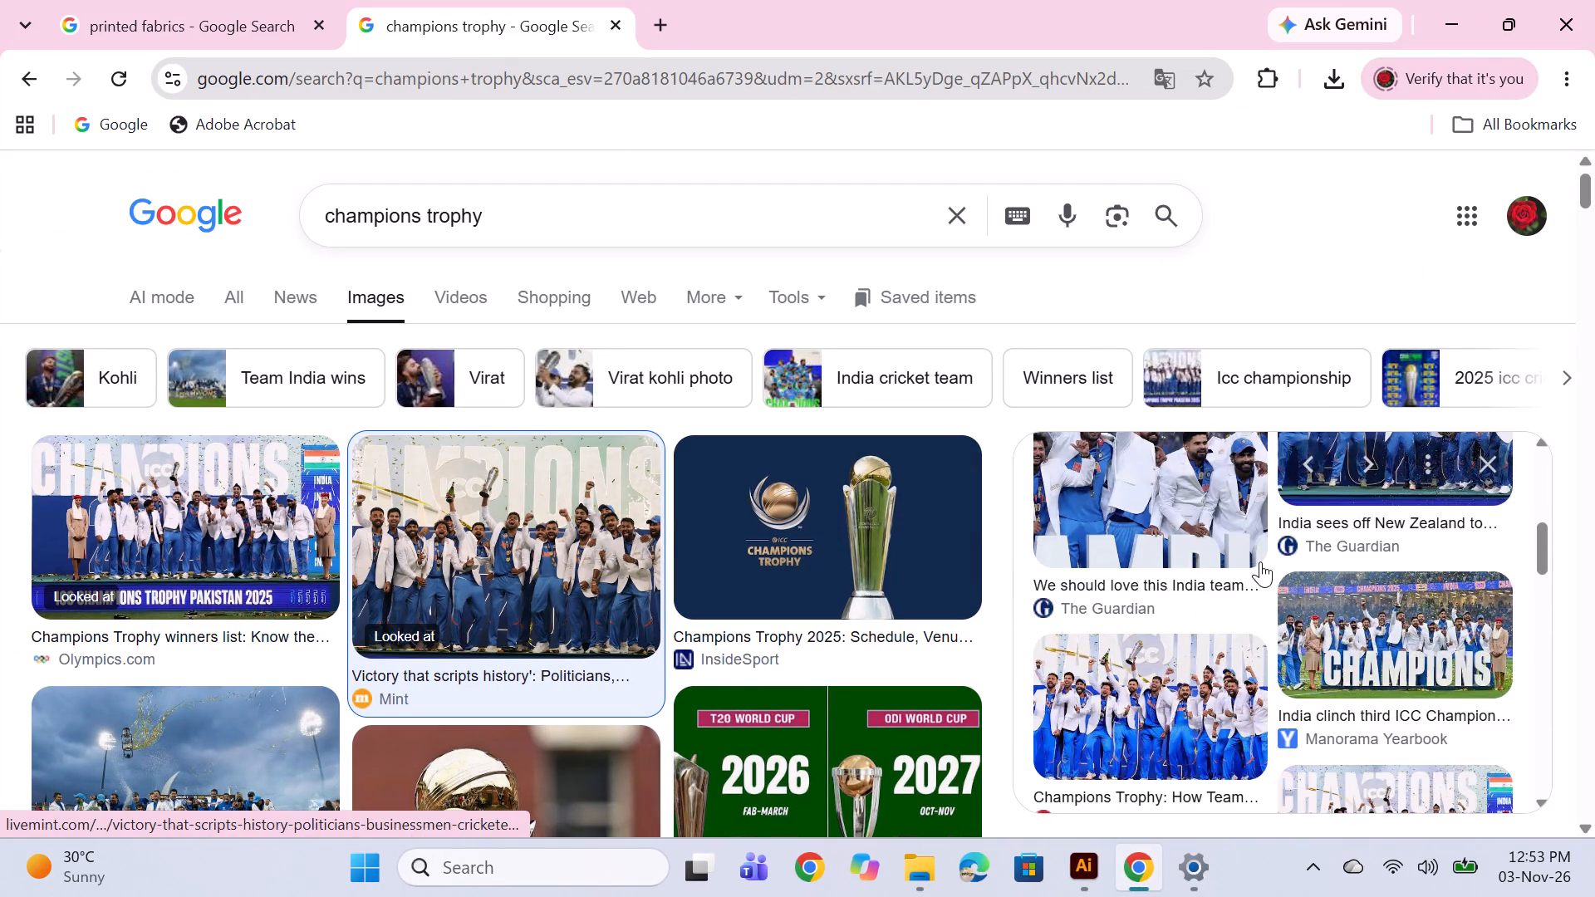
pyautogui.scroll(-3, 1260, 561)
pyautogui.scroll(9, 1260, 621)
pyautogui.scroll(-4, 592, 630)
pyautogui.scroll(6, 591, 635)
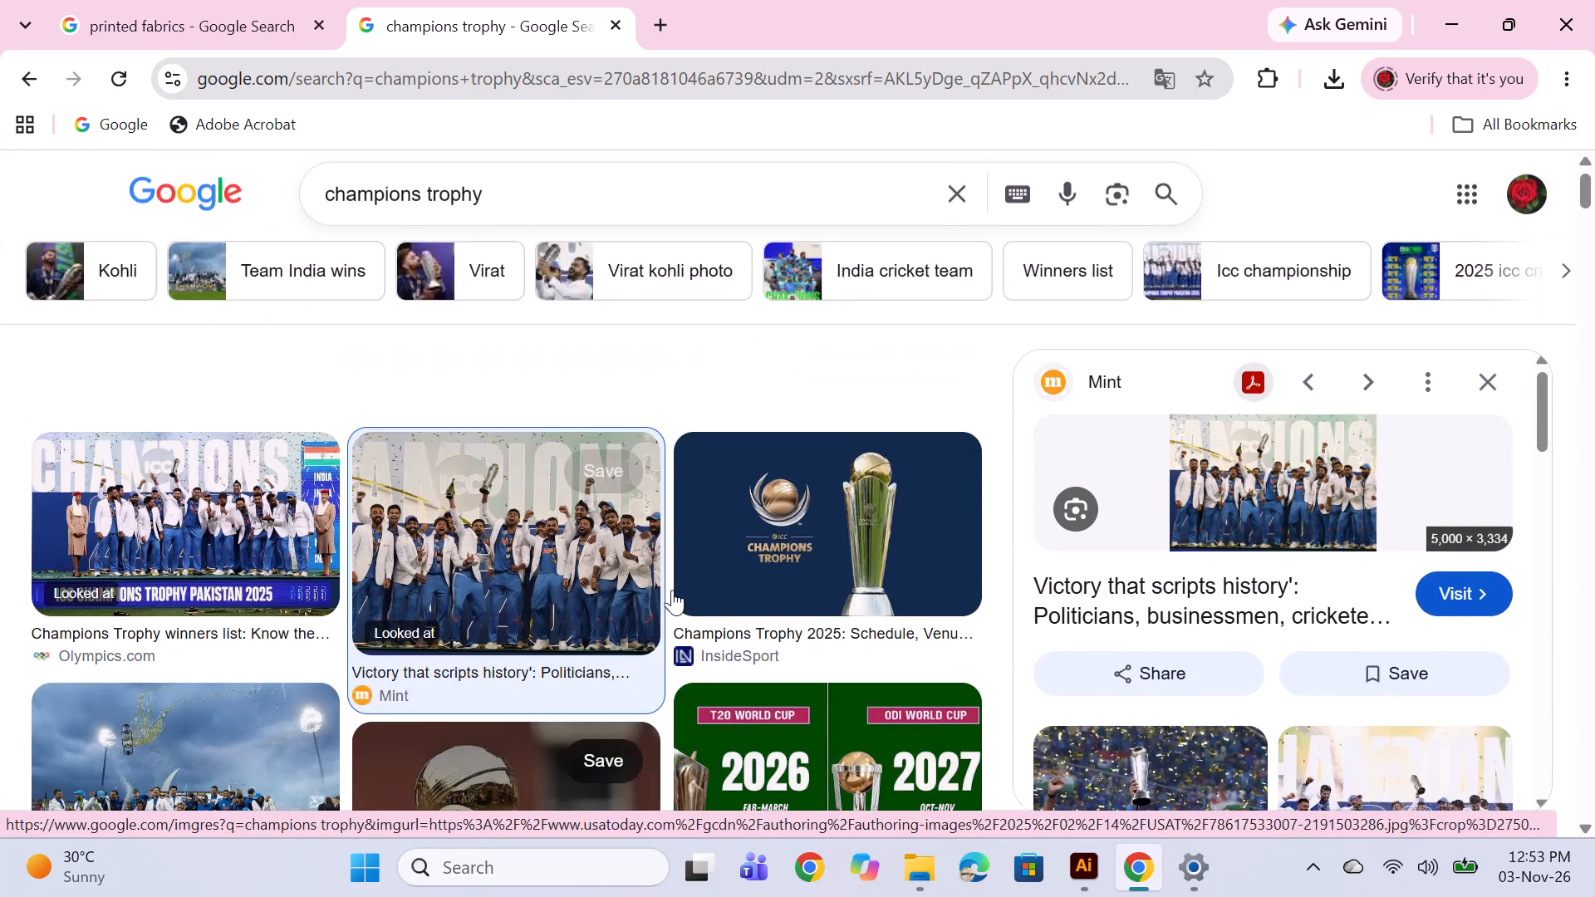
pyautogui.rightClick(1239, 573)
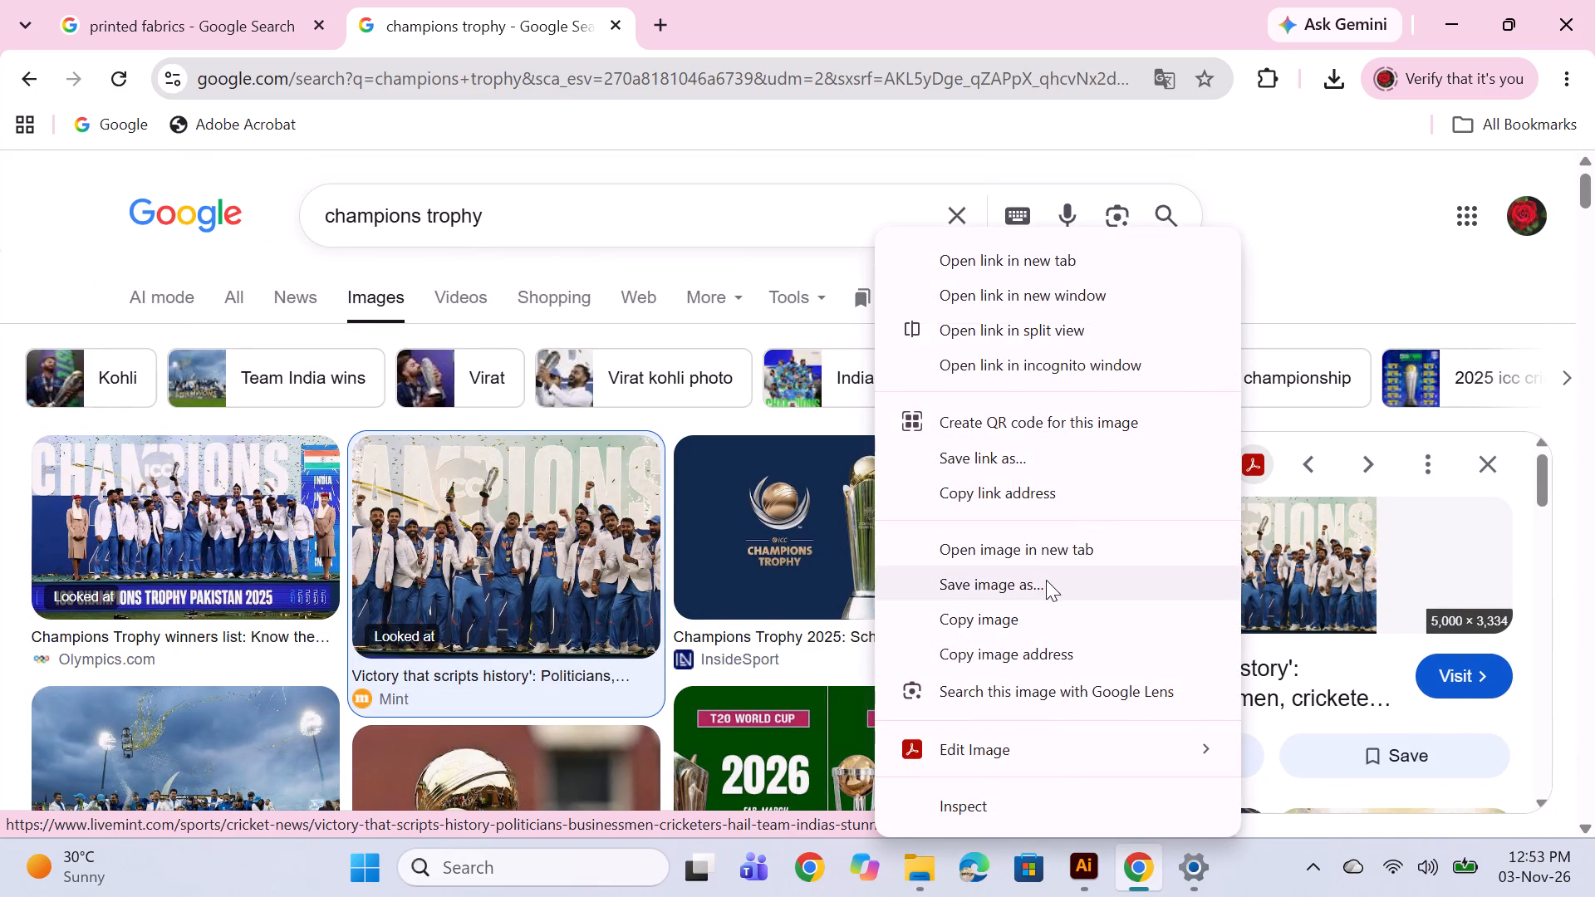
pyautogui.click(1046, 580)
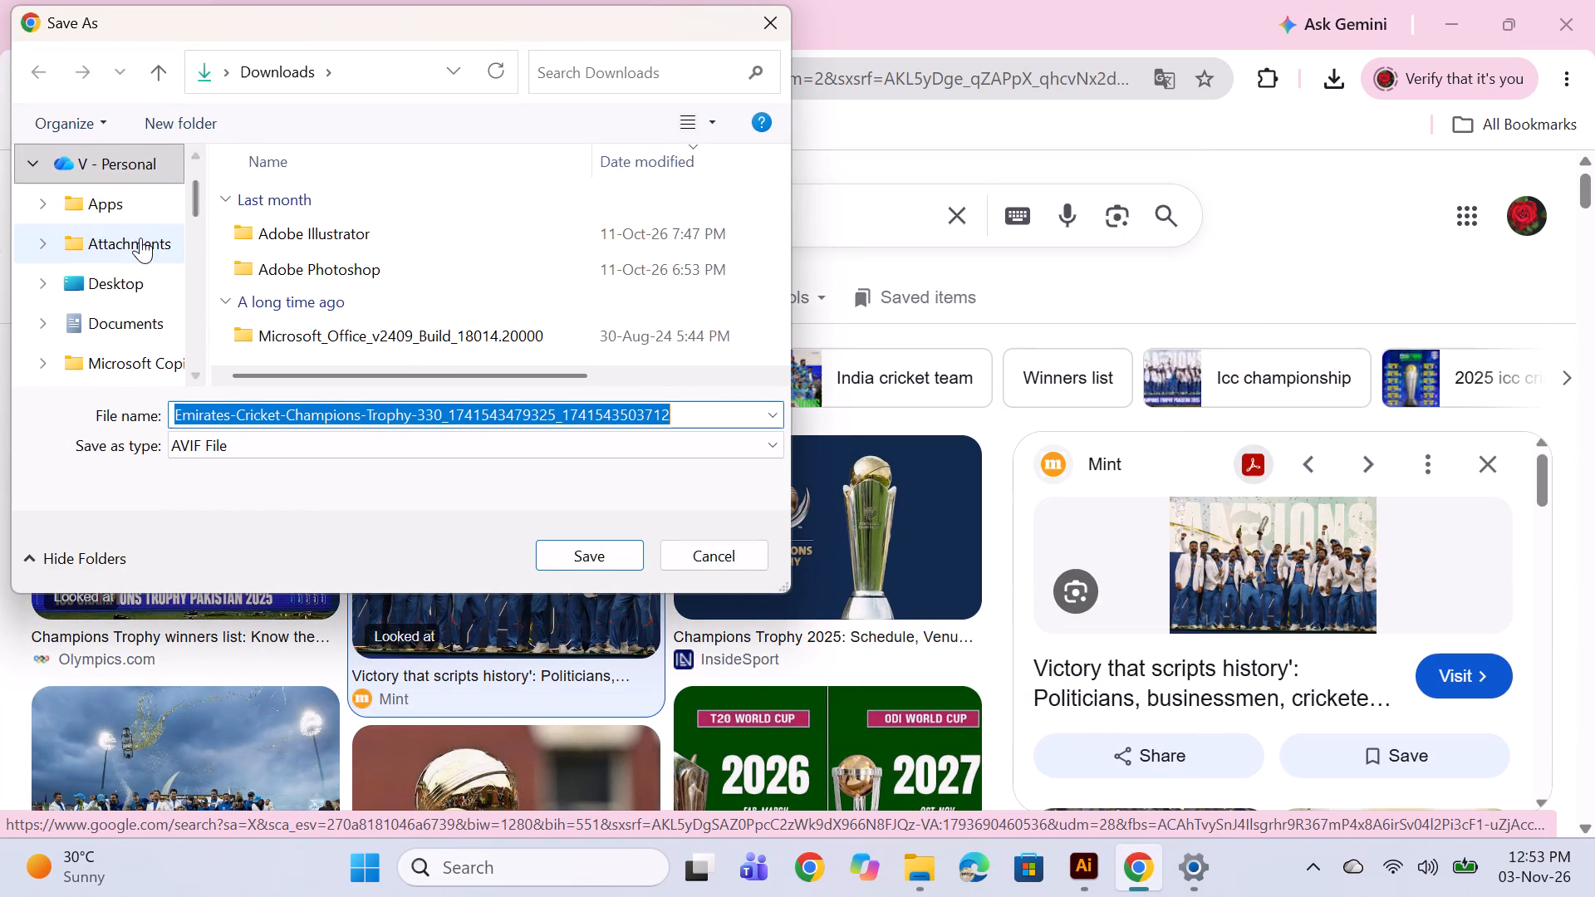
pyautogui.click(135, 279)
pyautogui.click(544, 552)
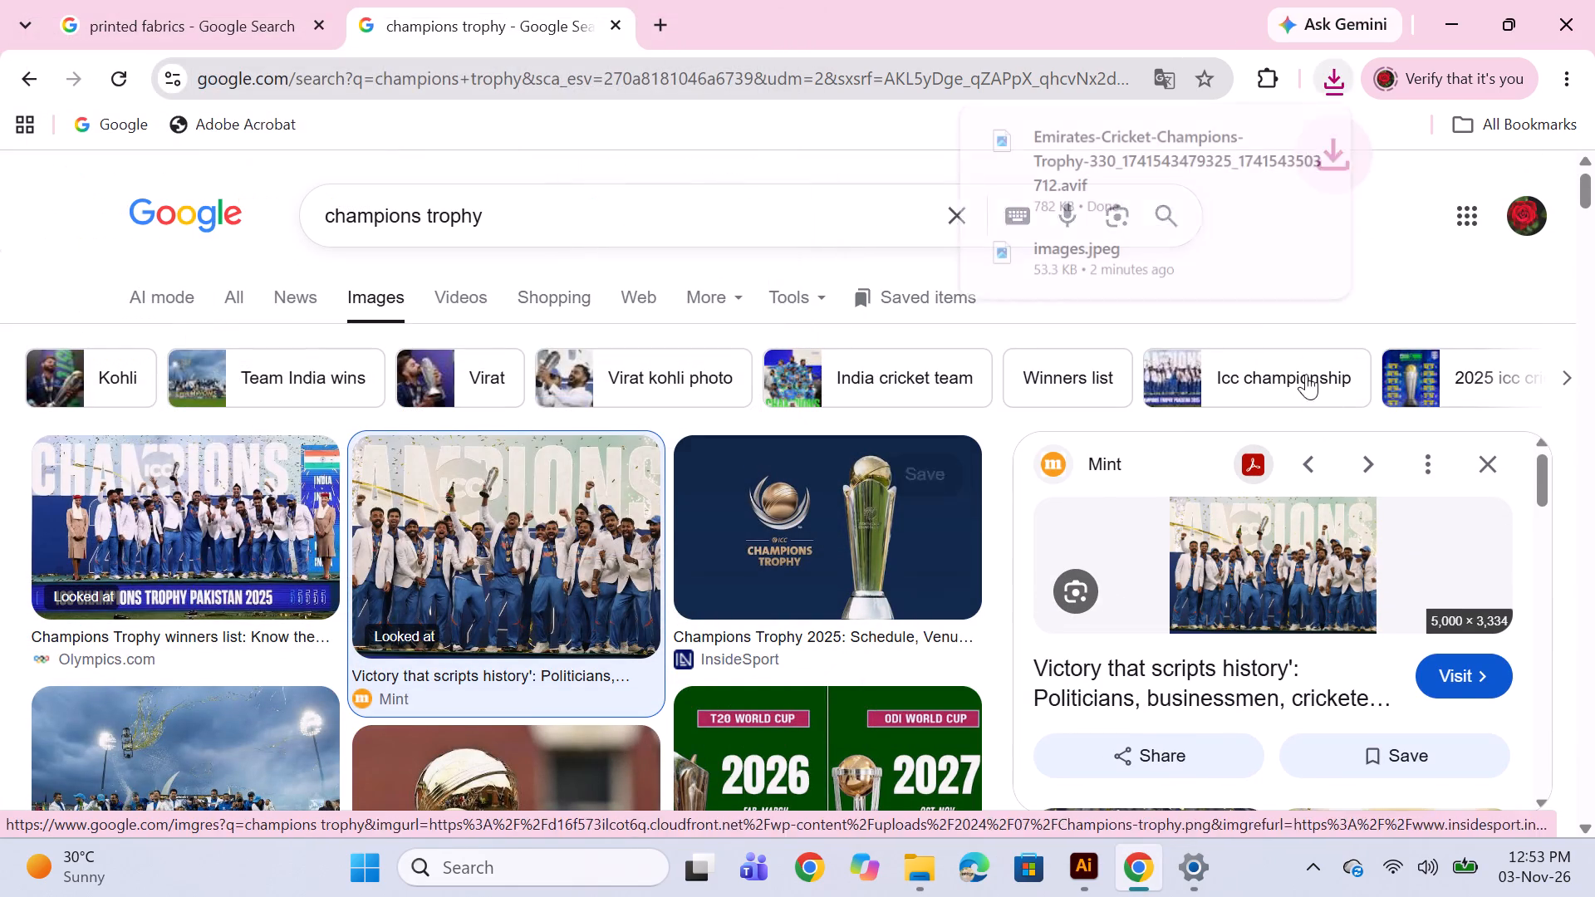
# Minimise Chrome and File Explorer, view the saved Emirates-Cricket-Champions-Trophy photo from the desktop, and minimise Photos.
pyautogui.click(1439, 21)
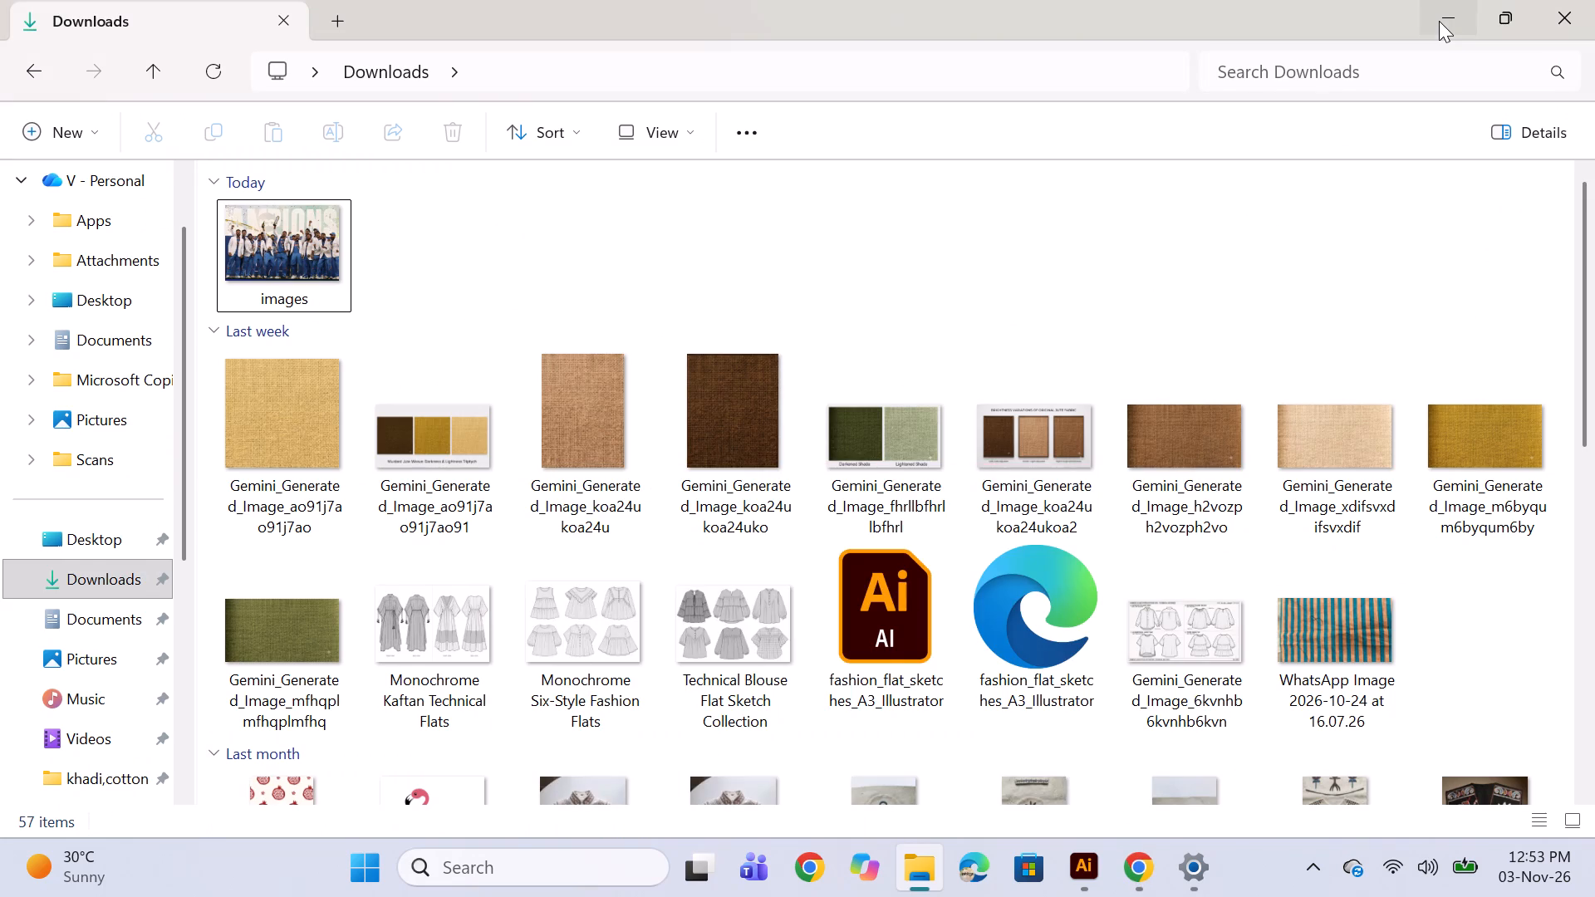
pyautogui.click(1439, 21)
pyautogui.doubleClick(39, 115)
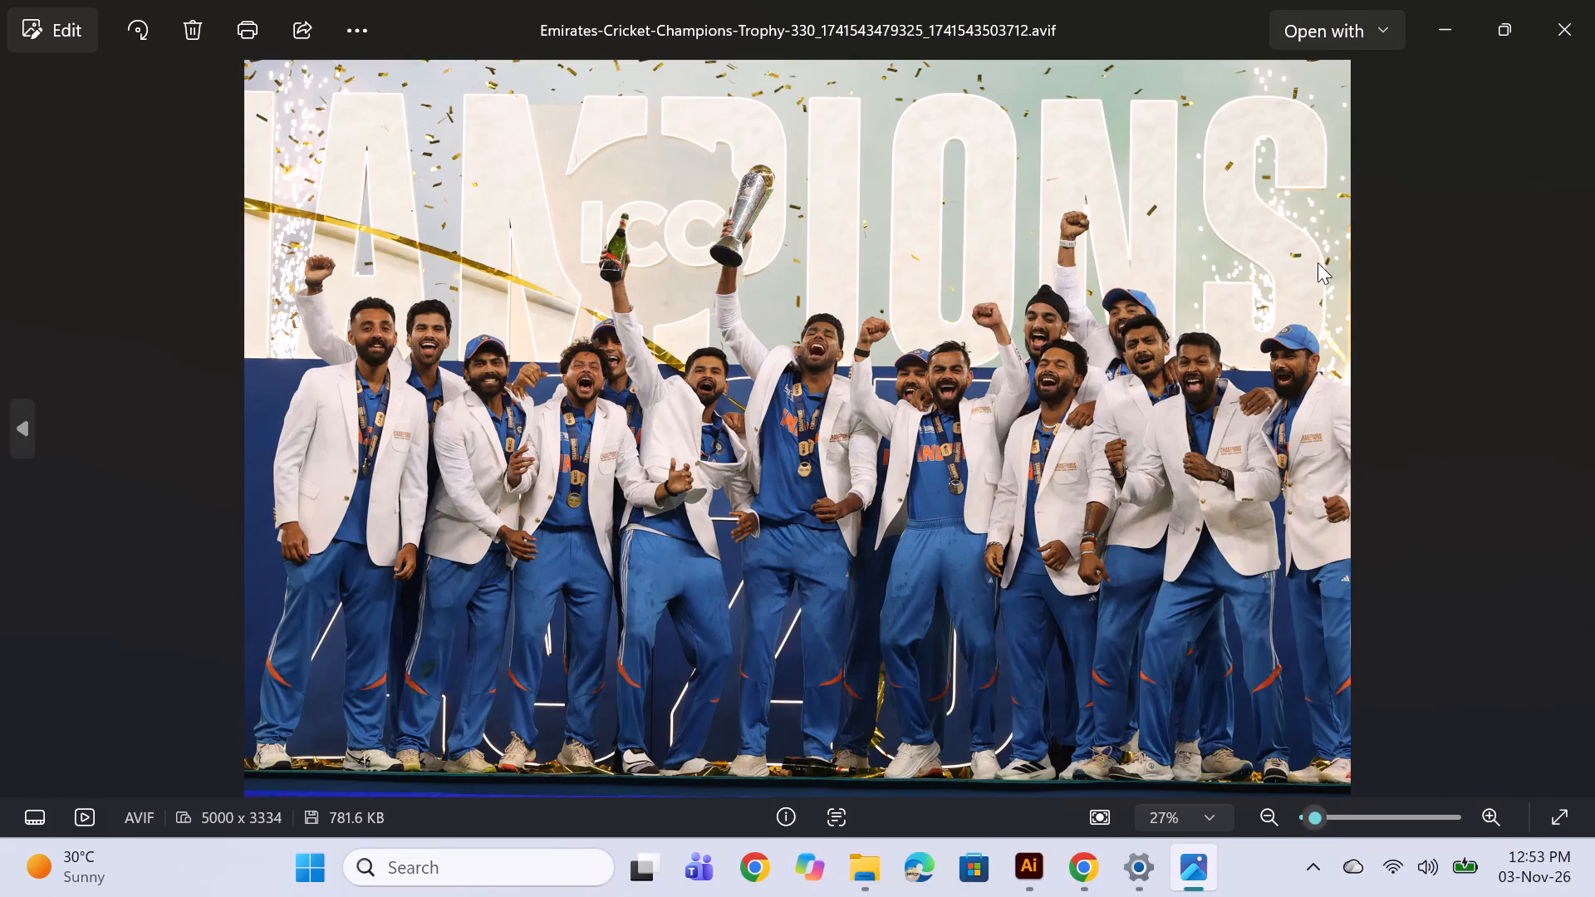
pyautogui.click(1445, 37)
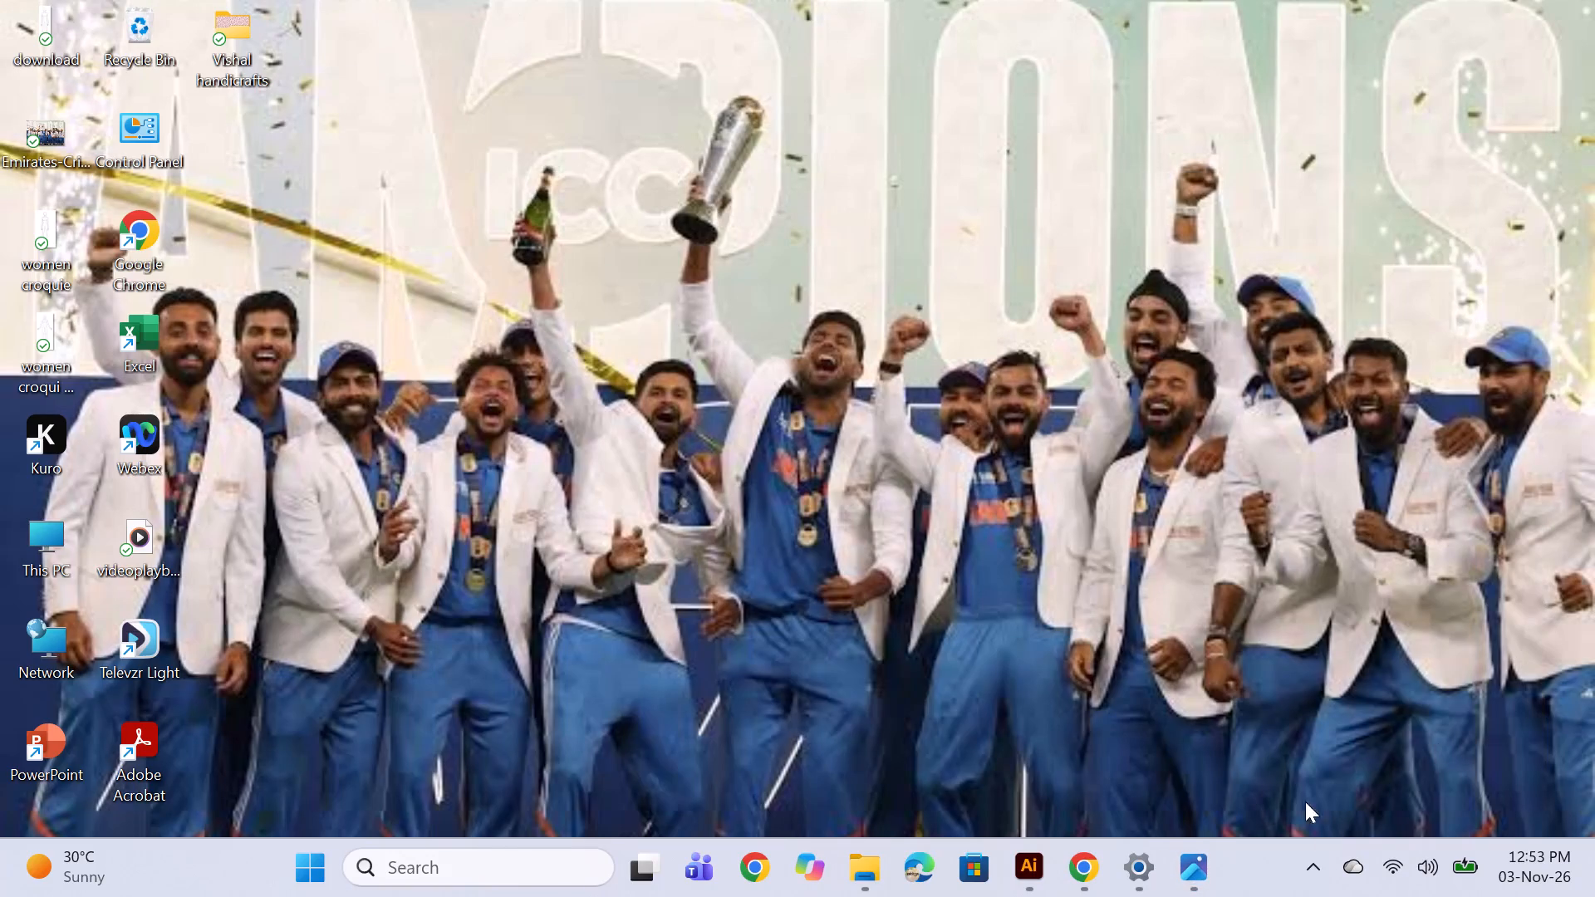
# Set the Emirates-Cricket-Champions-Trophy photo from the Desktop folder as the desktop background picture and minimise Settings.
pyautogui.rightClick(982, 428)
pyautogui.click(1092, 645)
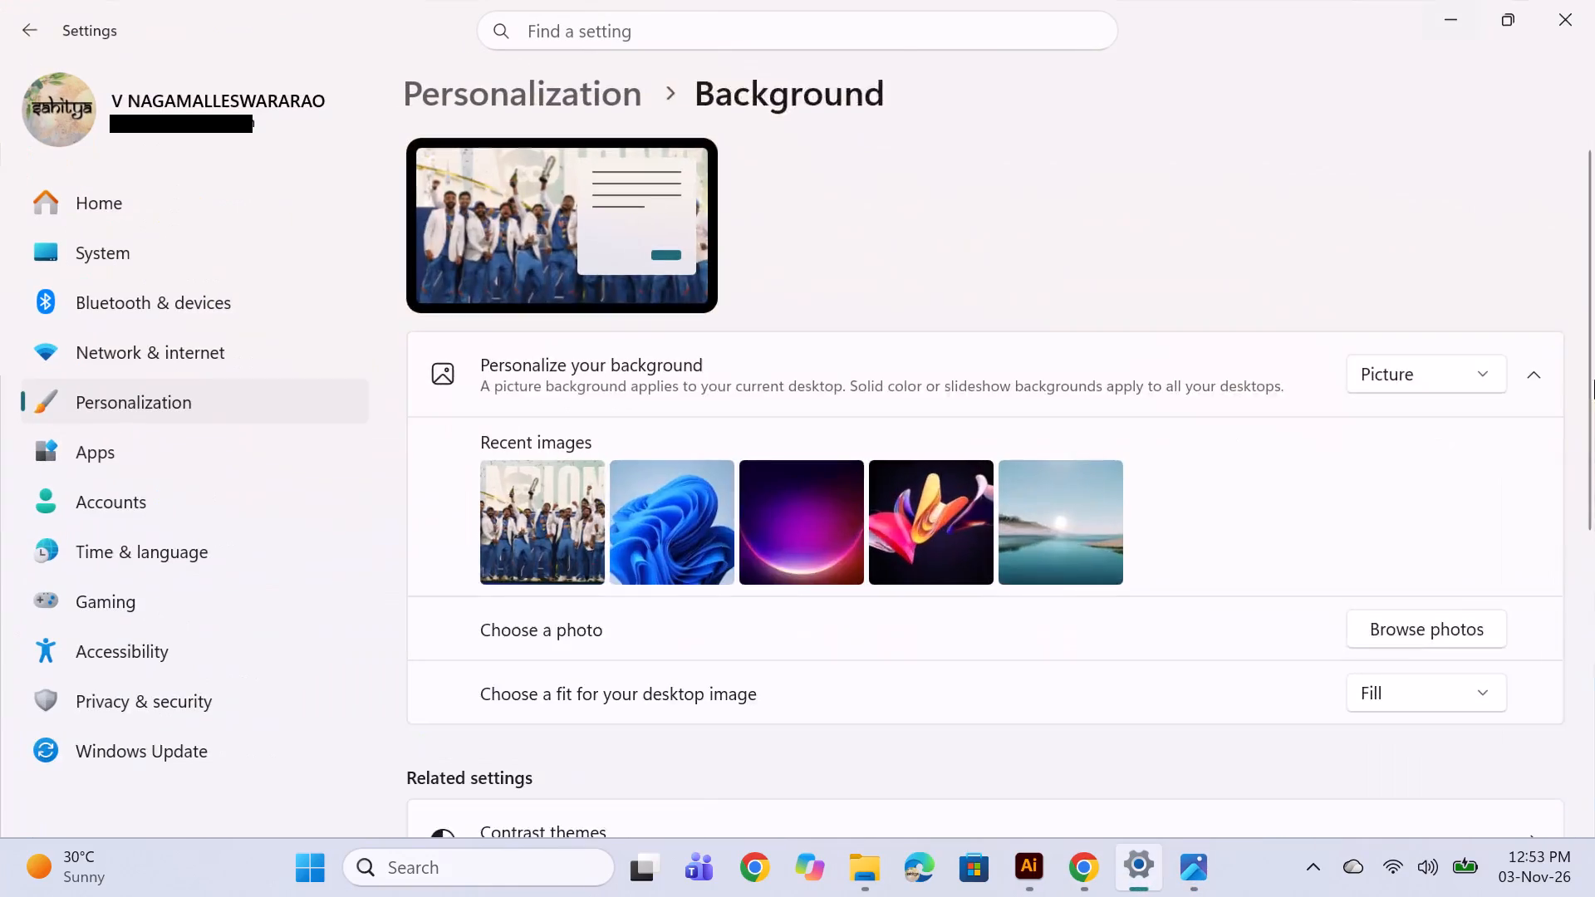
pyautogui.click(631, 493)
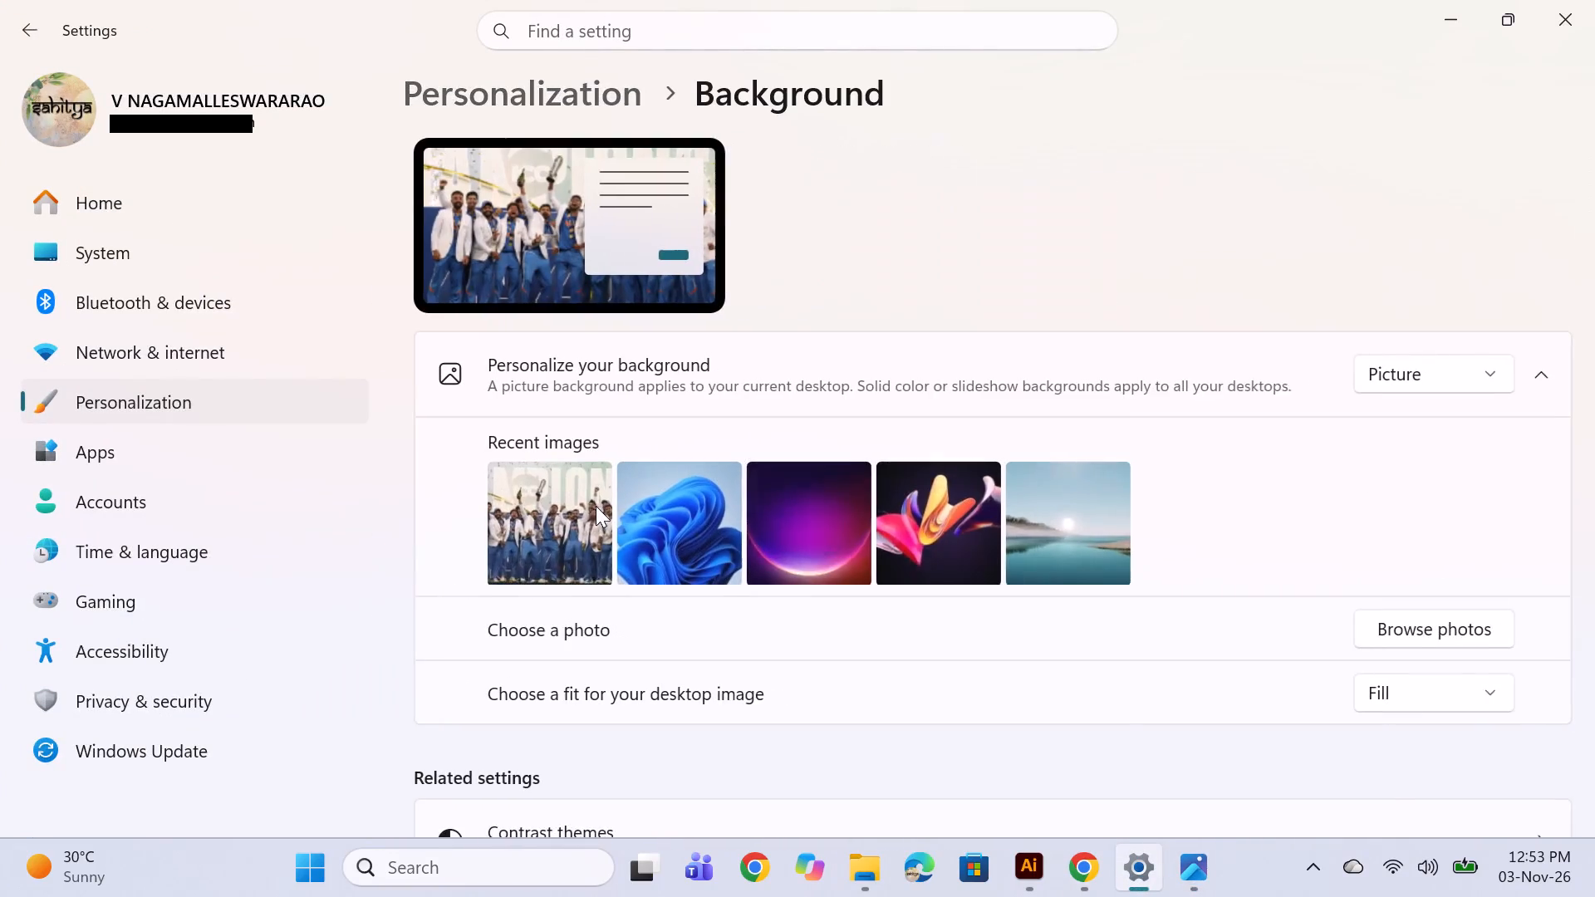
pyautogui.click(1445, 631)
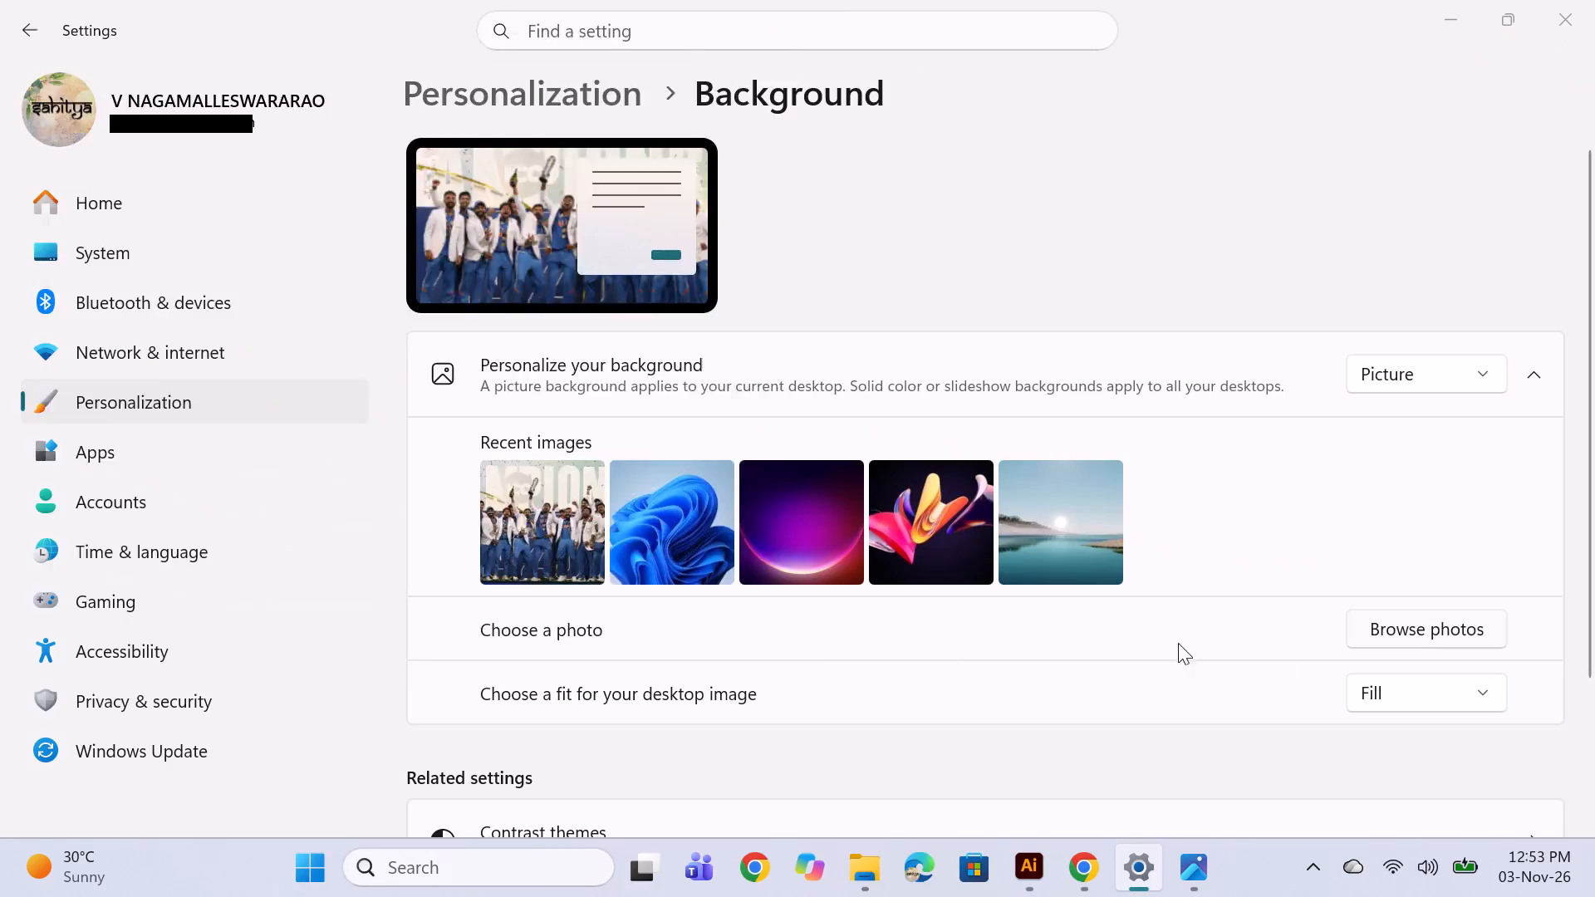
pyautogui.click(114, 272)
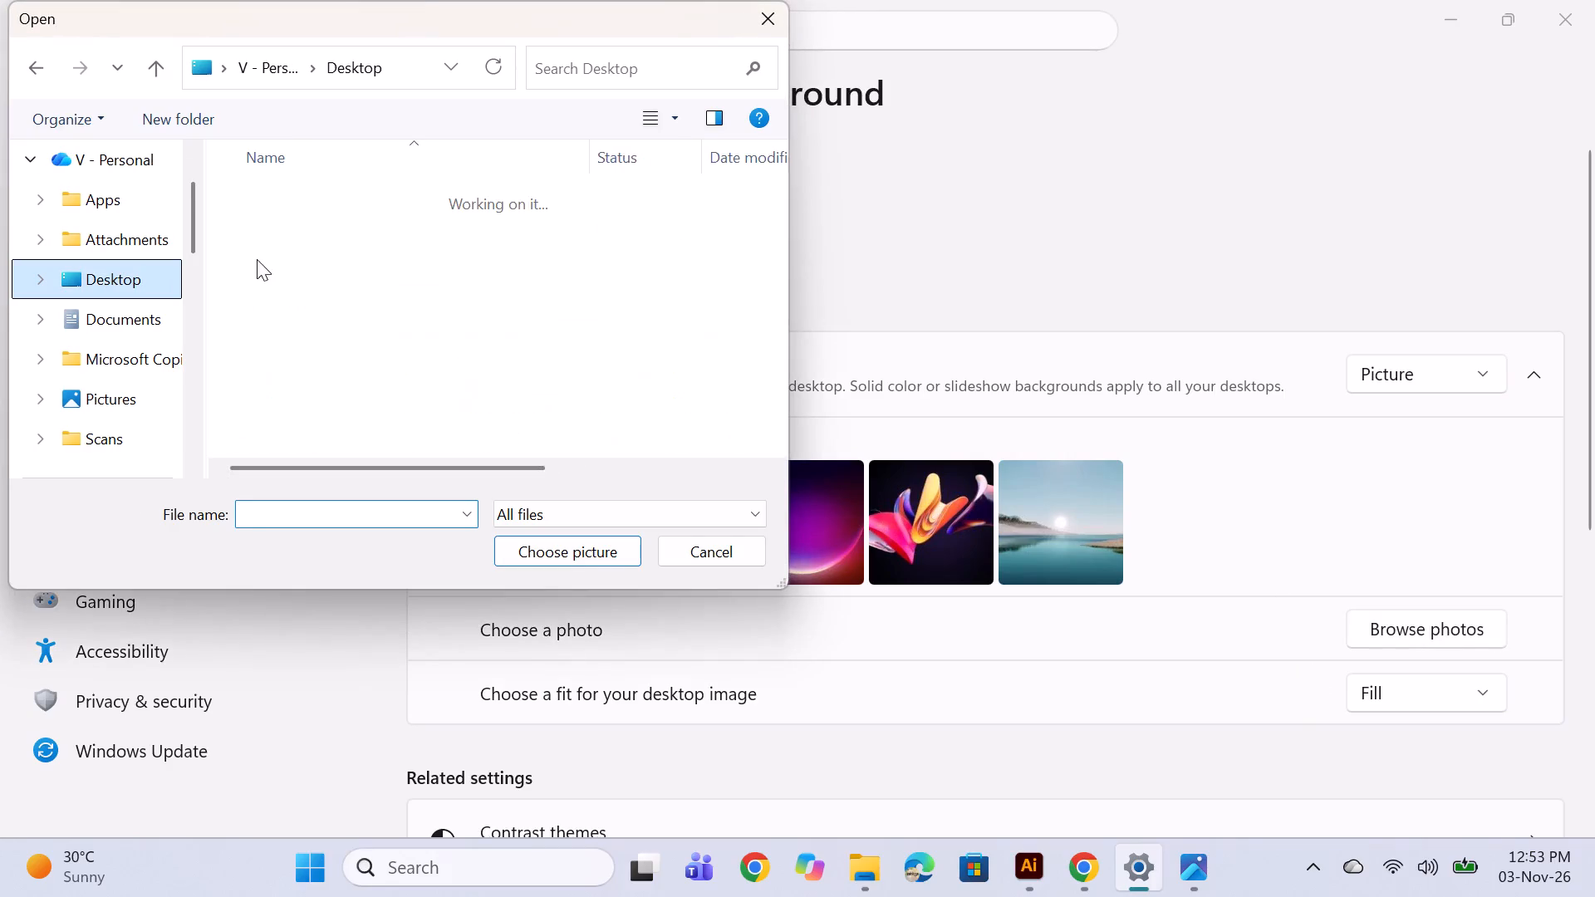
pyautogui.click(572, 264)
pyautogui.click(607, 549)
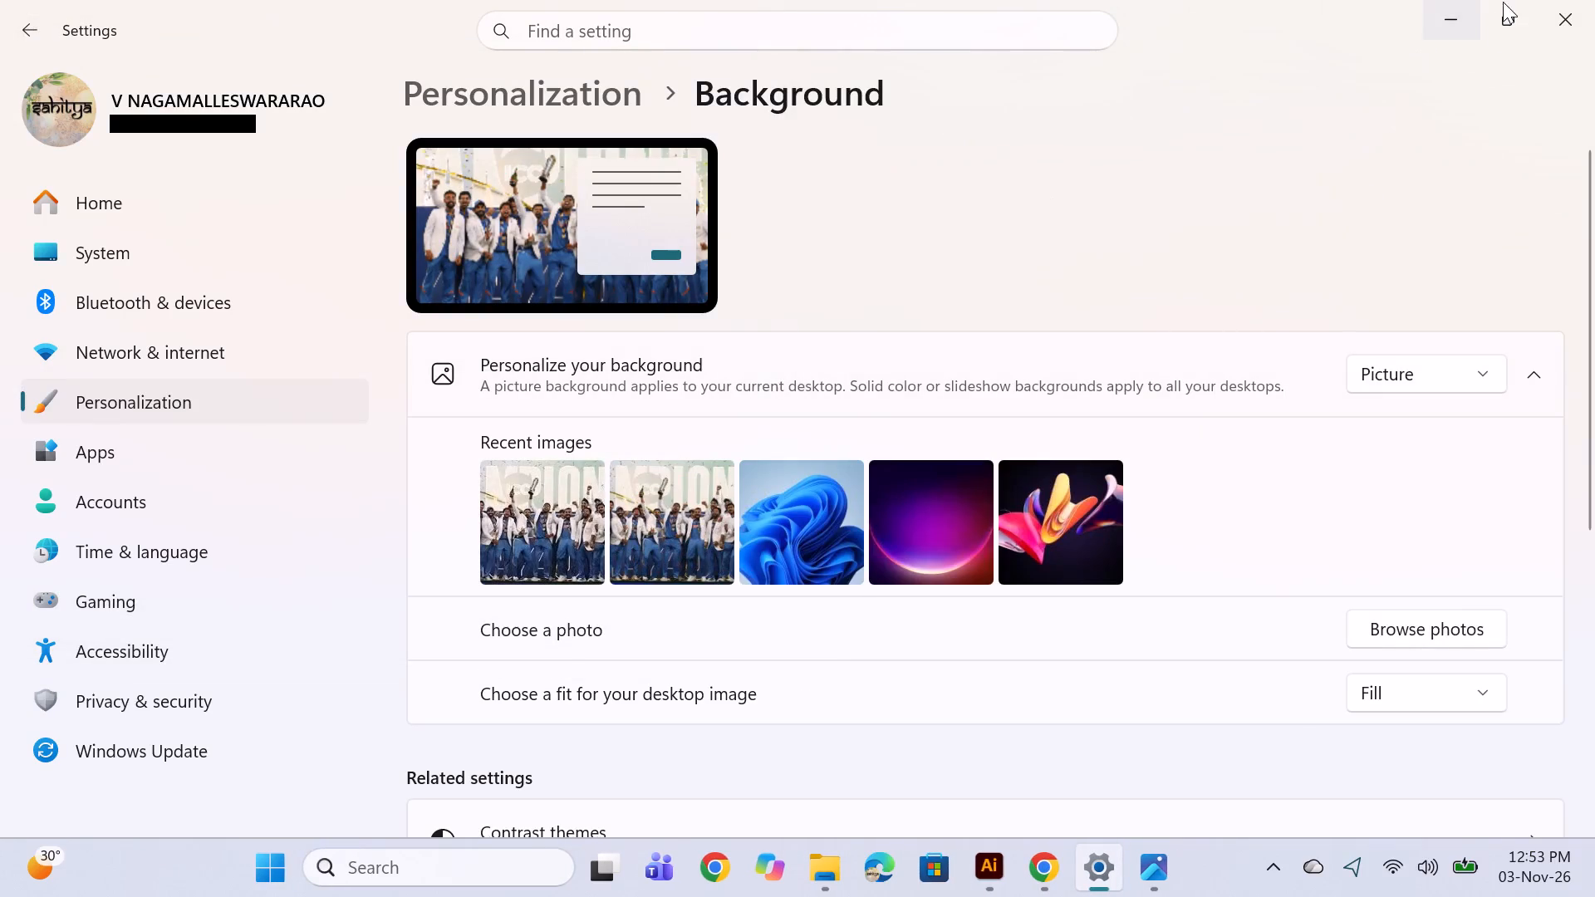
pyautogui.click(1470, 17)
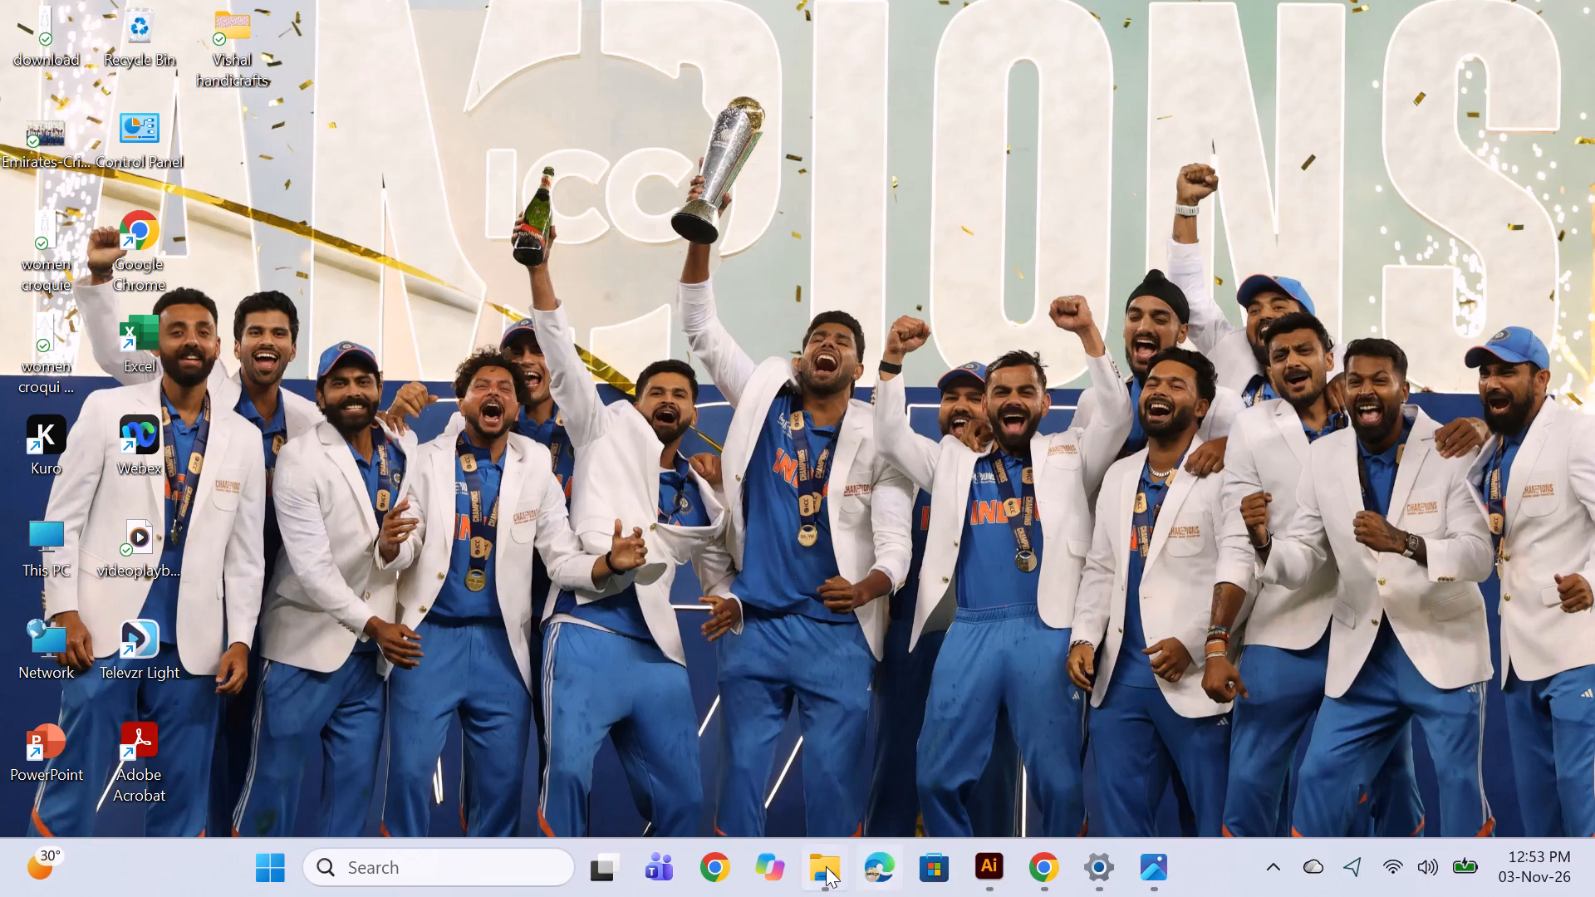
# Delete the images team photo from the Downloads folder in File Explorer.
pyautogui.click(826, 866)
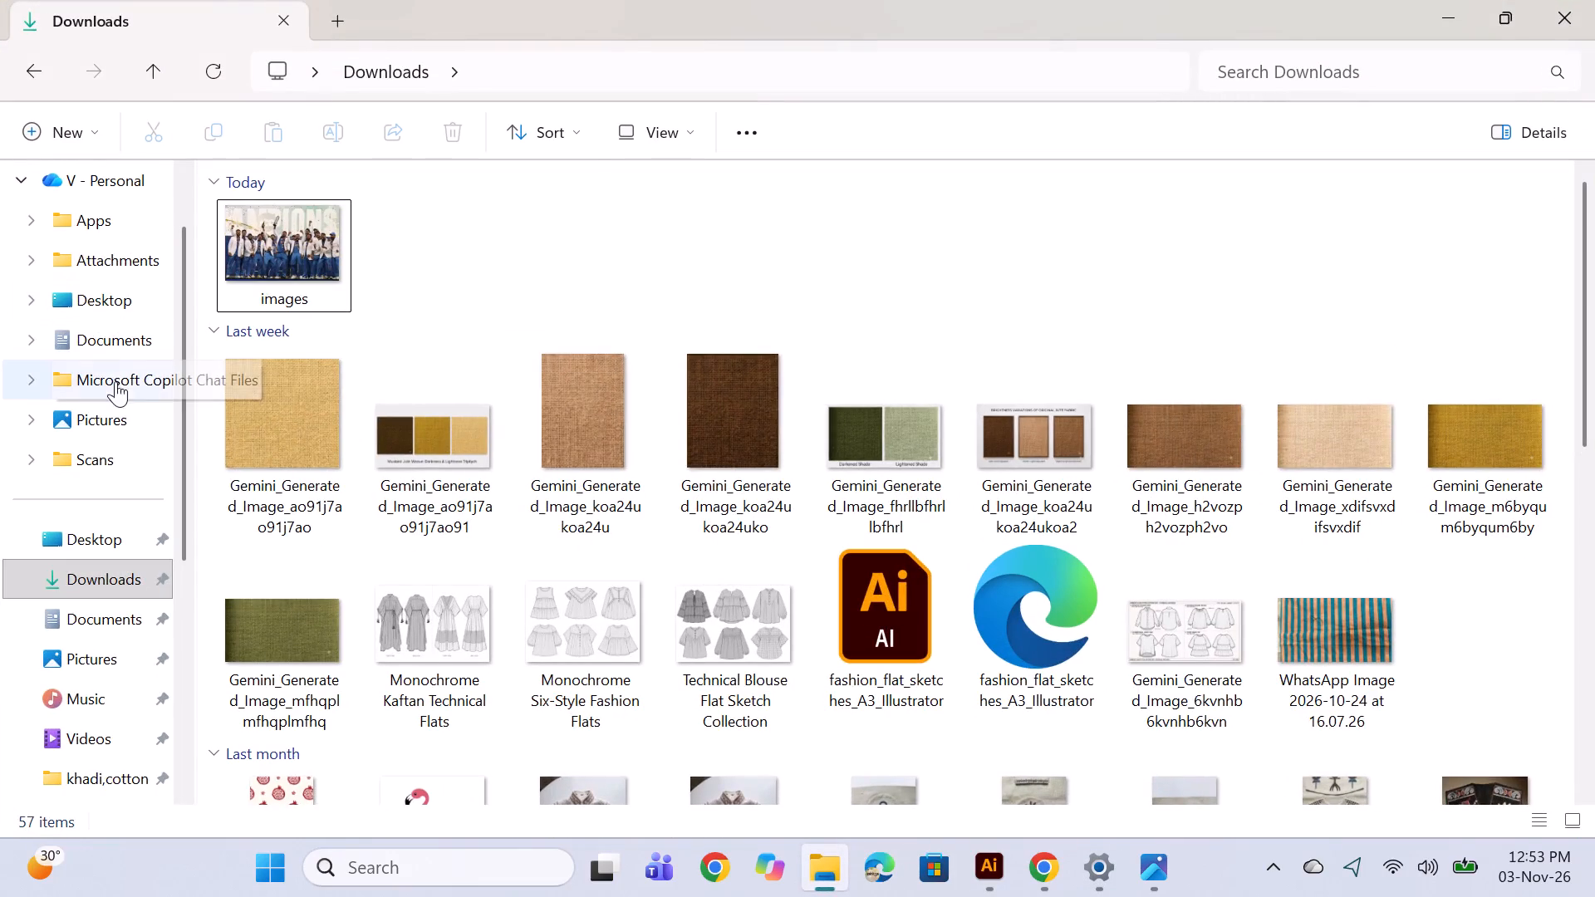
pyautogui.rightClick(271, 250)
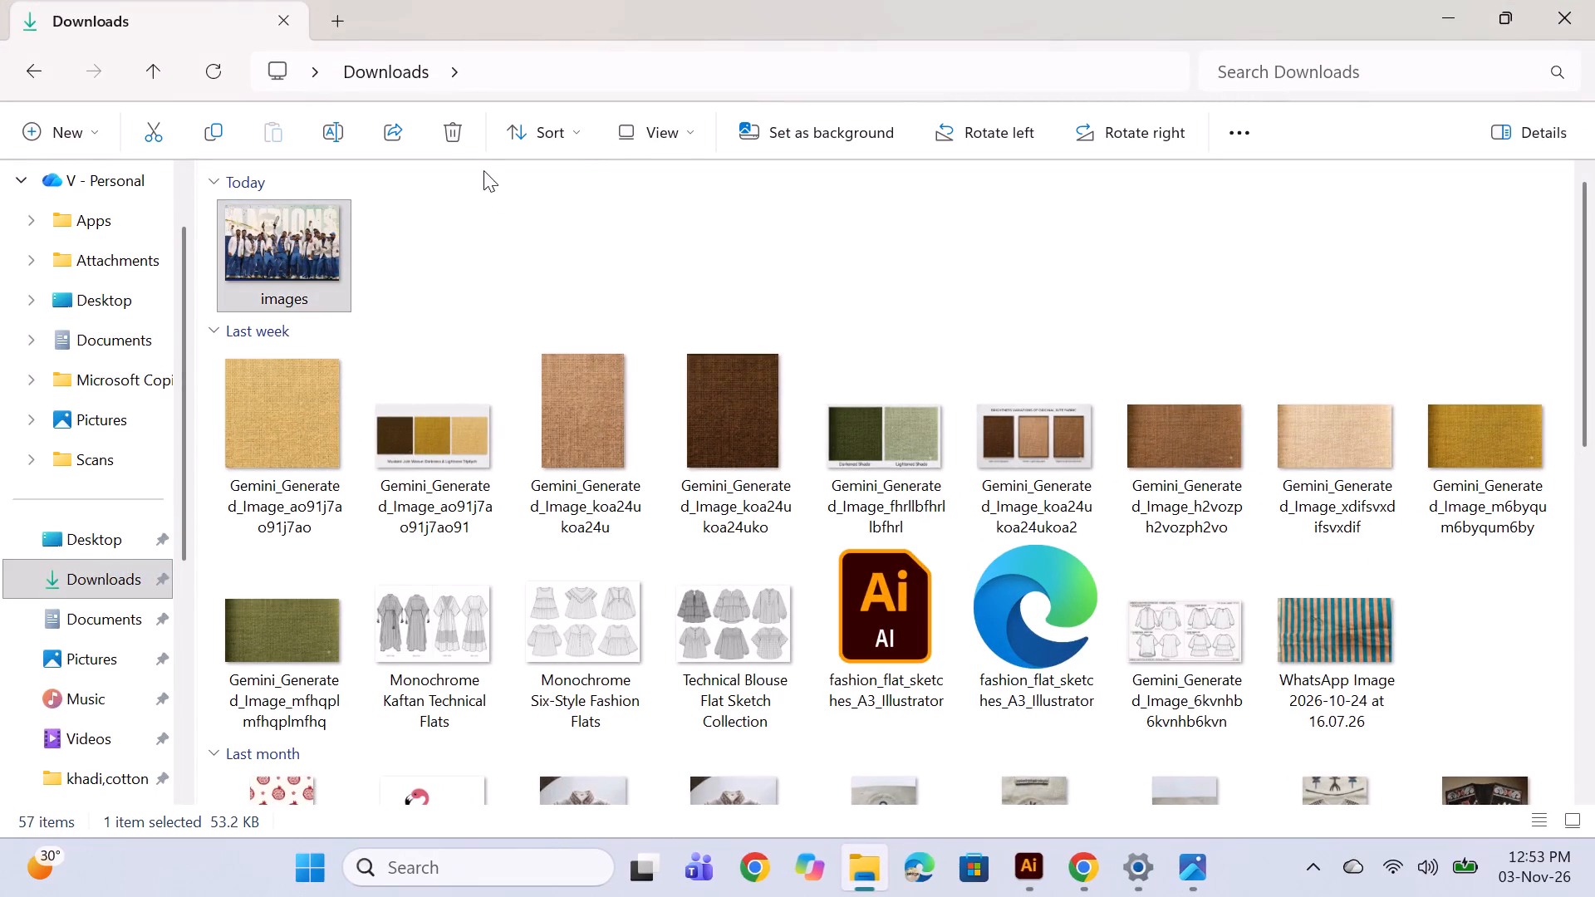
pyautogui.click(640, 45)
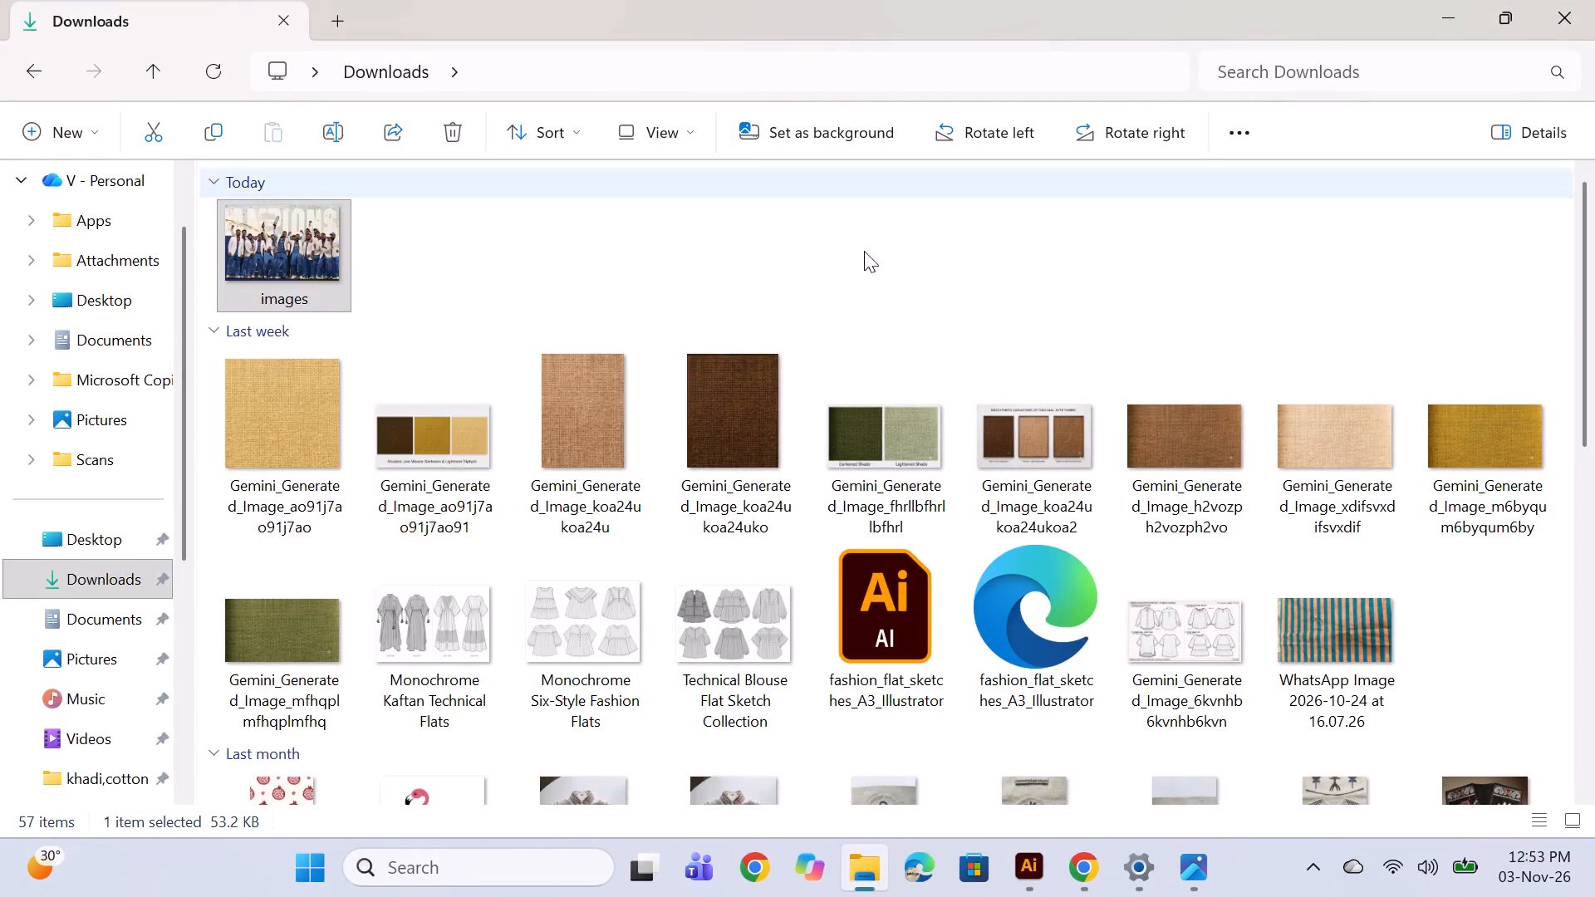
pyautogui.scroll(-1, 822, 464)
pyautogui.scroll(1, 908, 462)
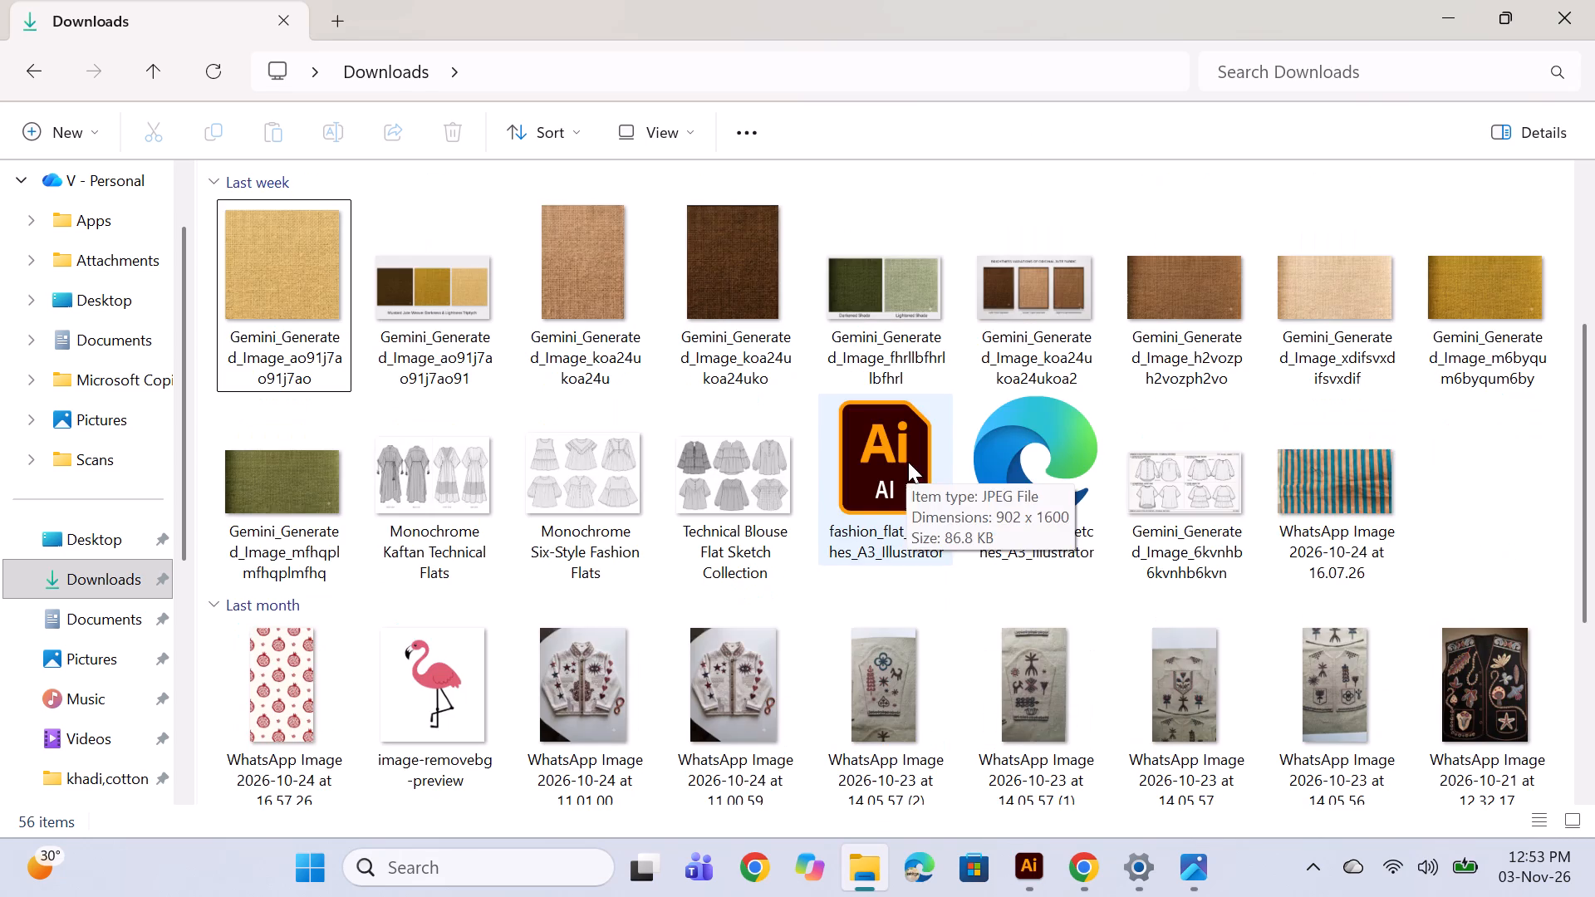
# Switch to Chrome, close the champions trophy search tab, and look over the printed fabrics image results.
pyautogui.click(1089, 880)
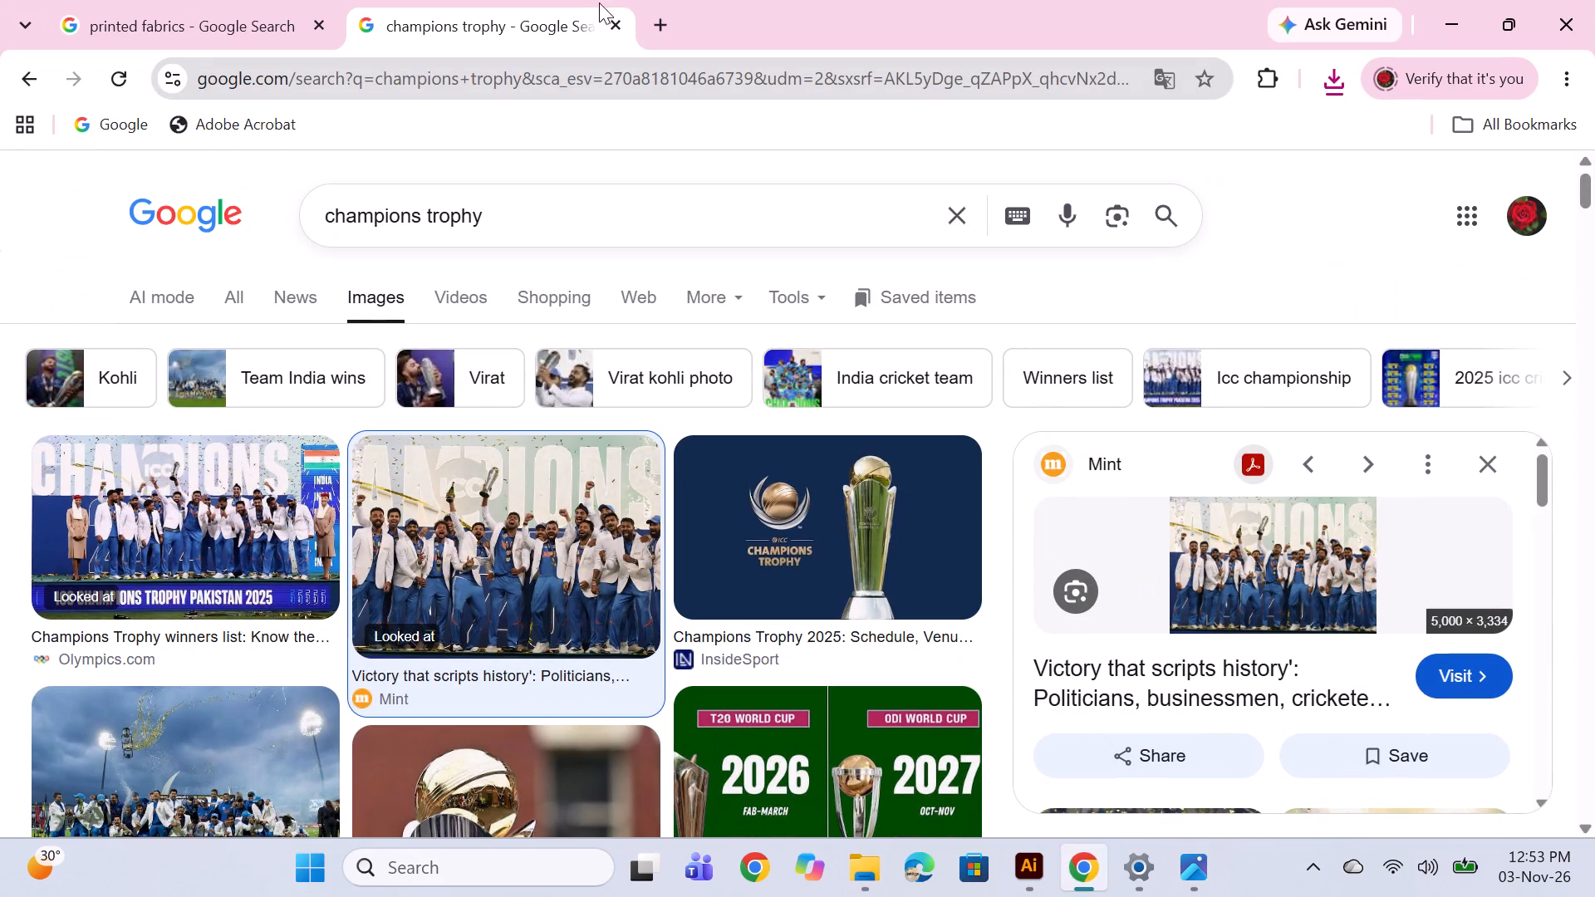
pyautogui.click(613, 22)
pyautogui.scroll(-4, 852, 460)
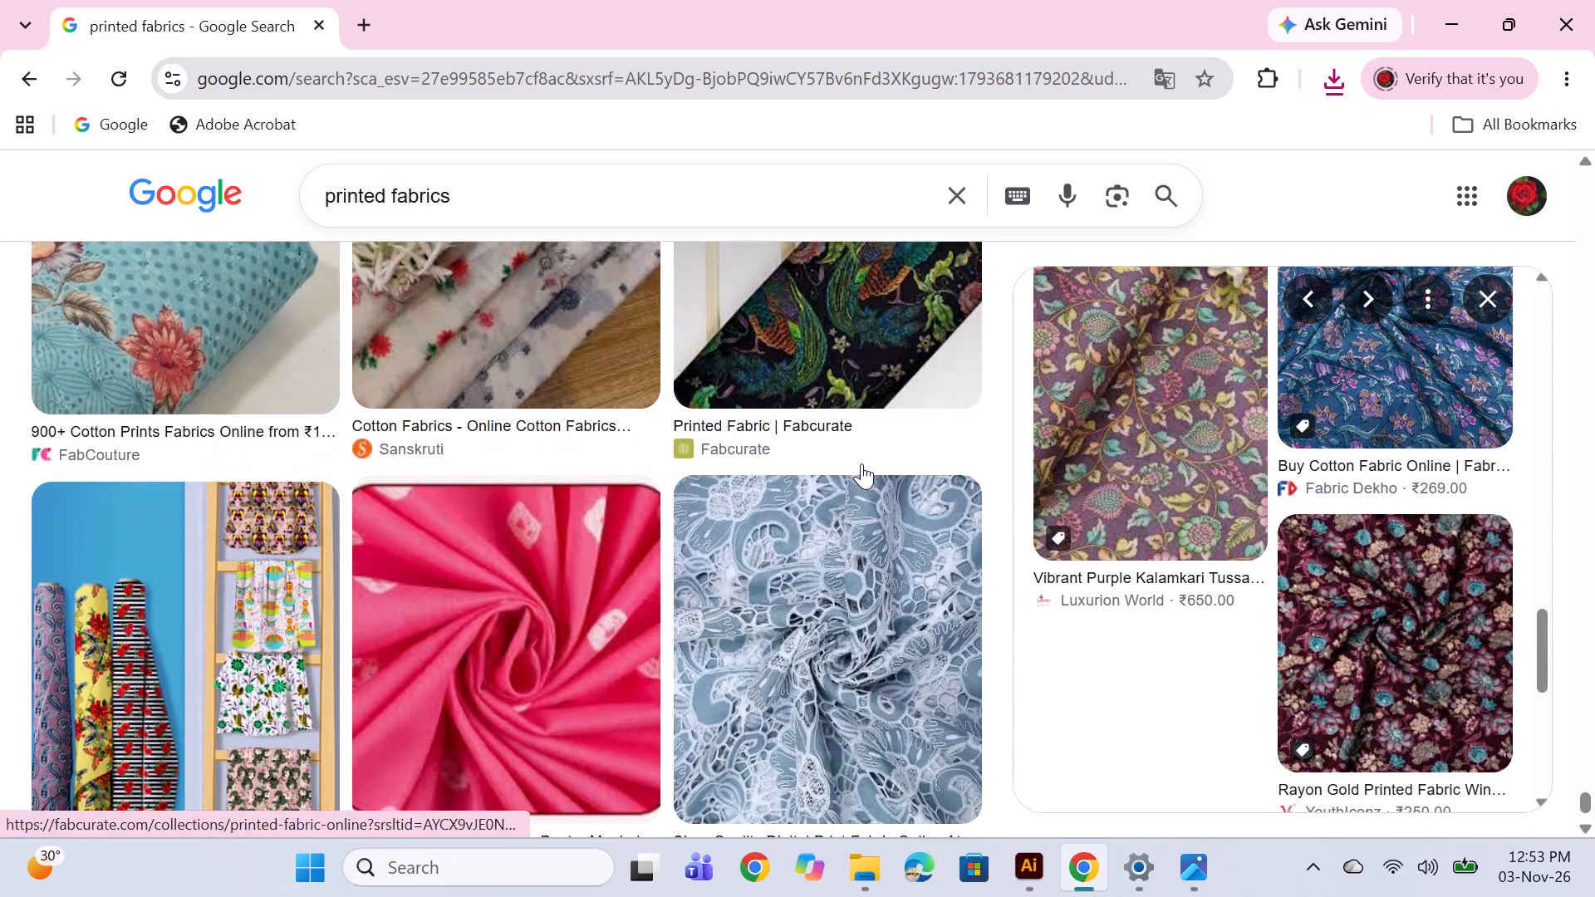
pyautogui.scroll(-1, 861, 463)
pyautogui.scroll(3, 861, 463)
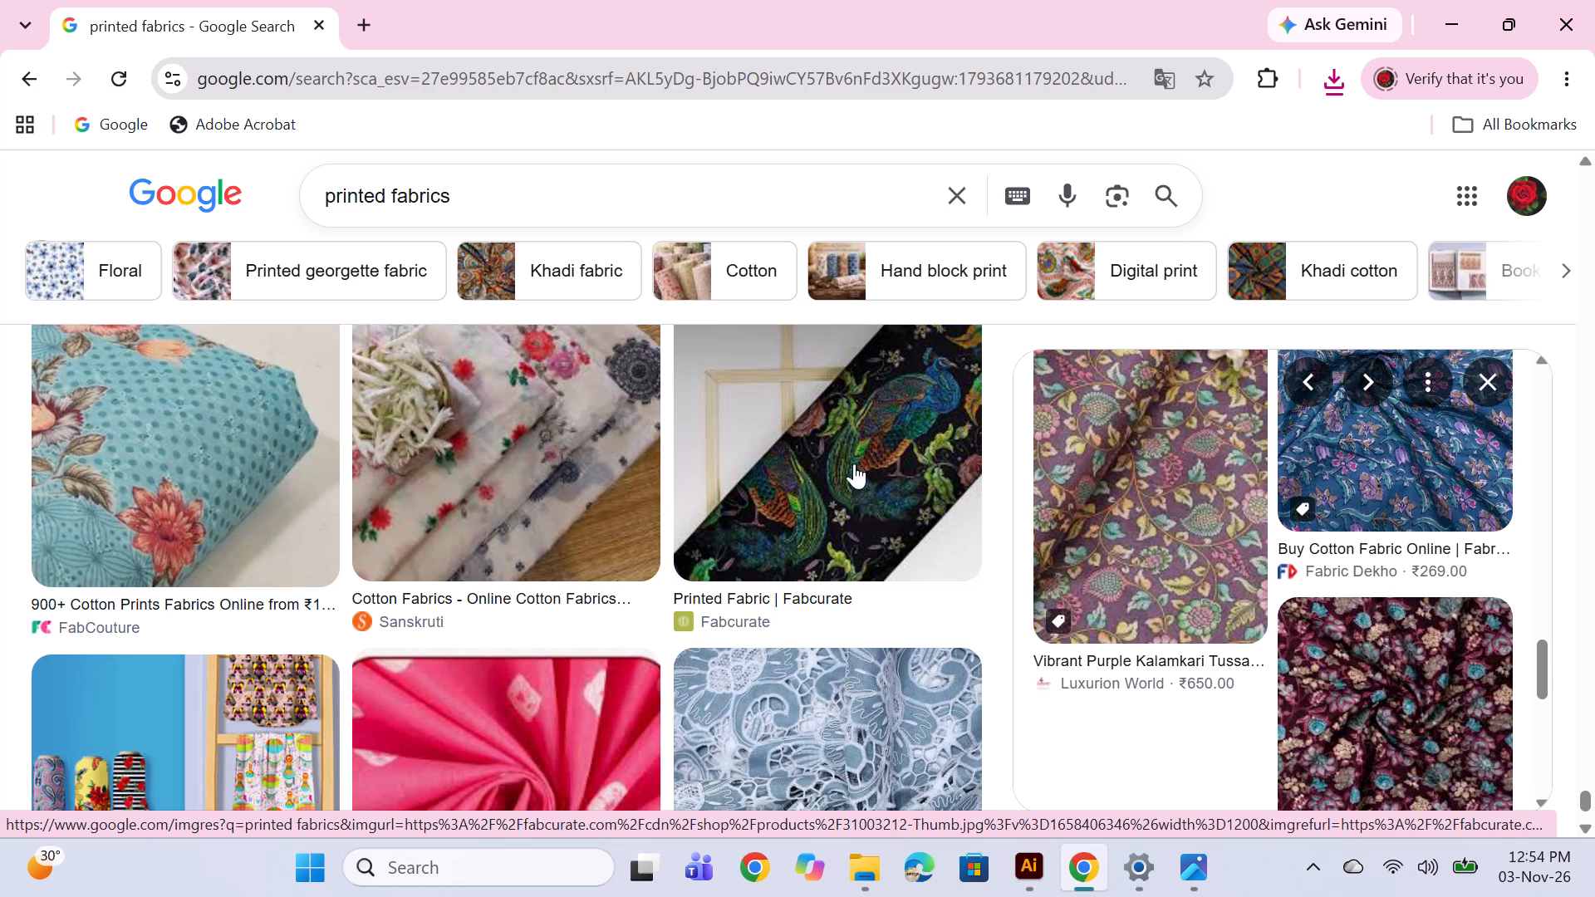
pyautogui.scroll(-3, 826, 462)
# View the 6-c5.ai pattern in Illustrator, and close the open Photos and Settings windows.
pyautogui.click(1033, 875)
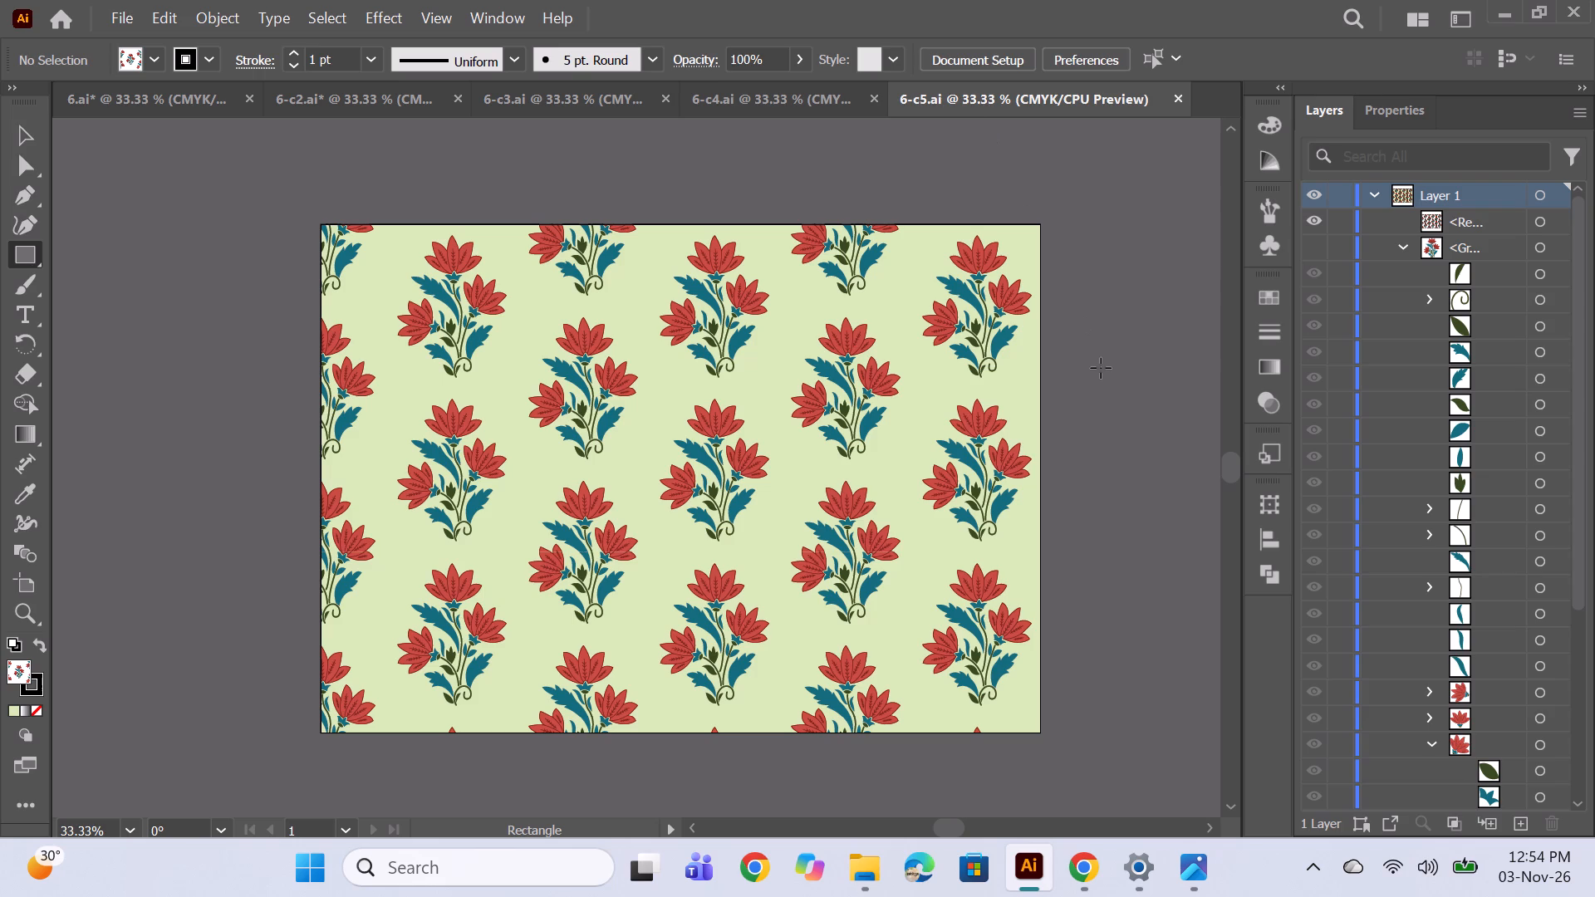
pyautogui.scroll(1, 1247, 444)
pyautogui.click(1187, 873)
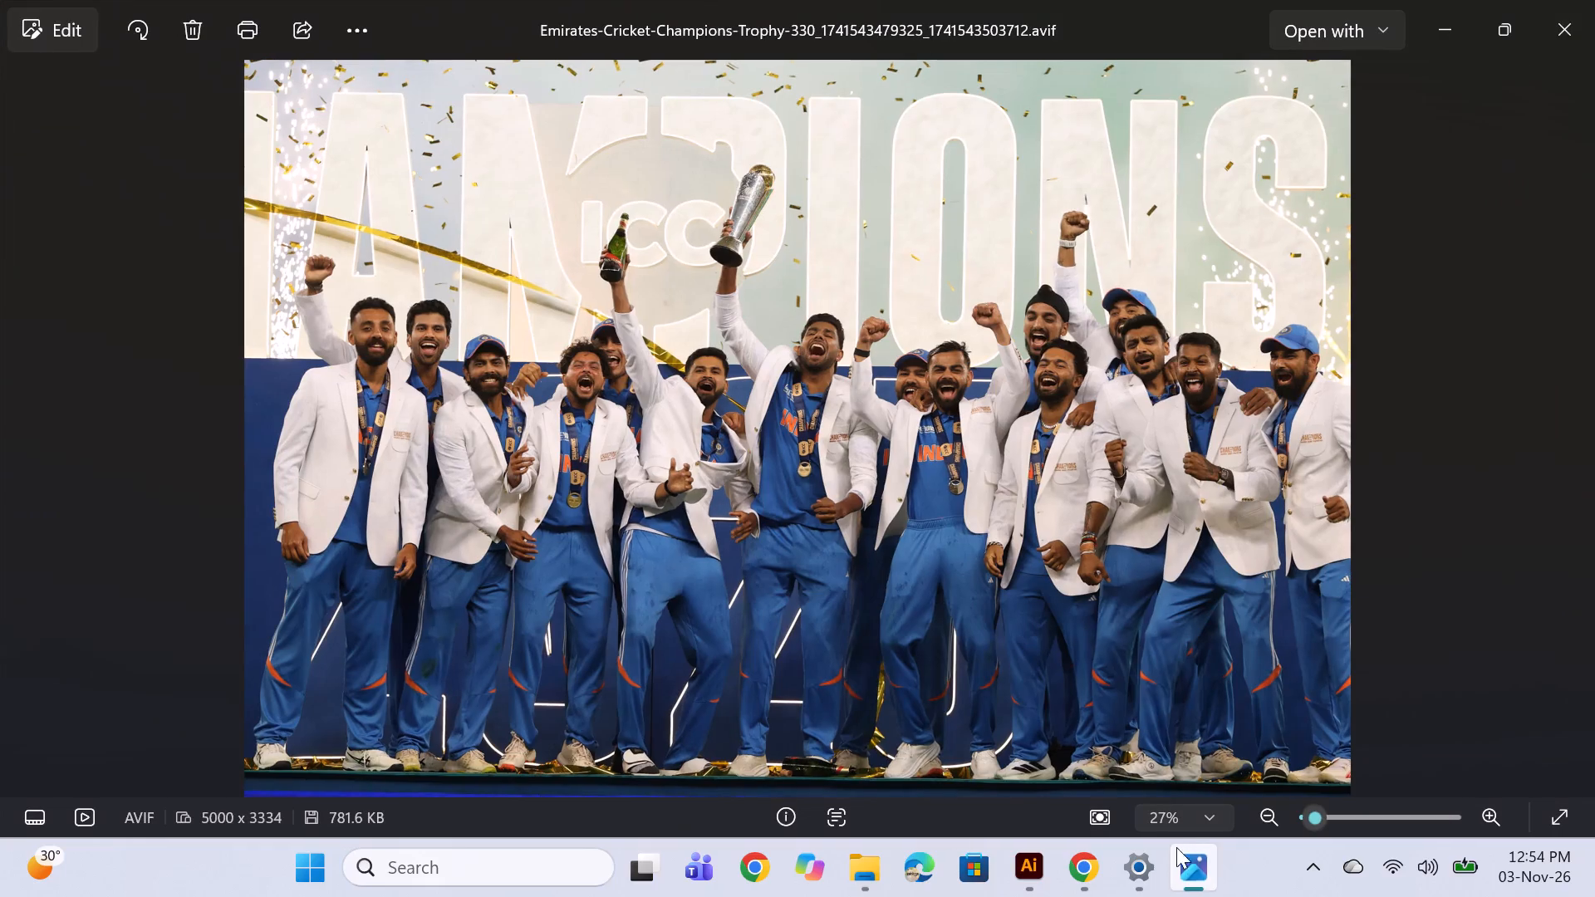
pyautogui.click(1584, 17)
pyautogui.click(1195, 881)
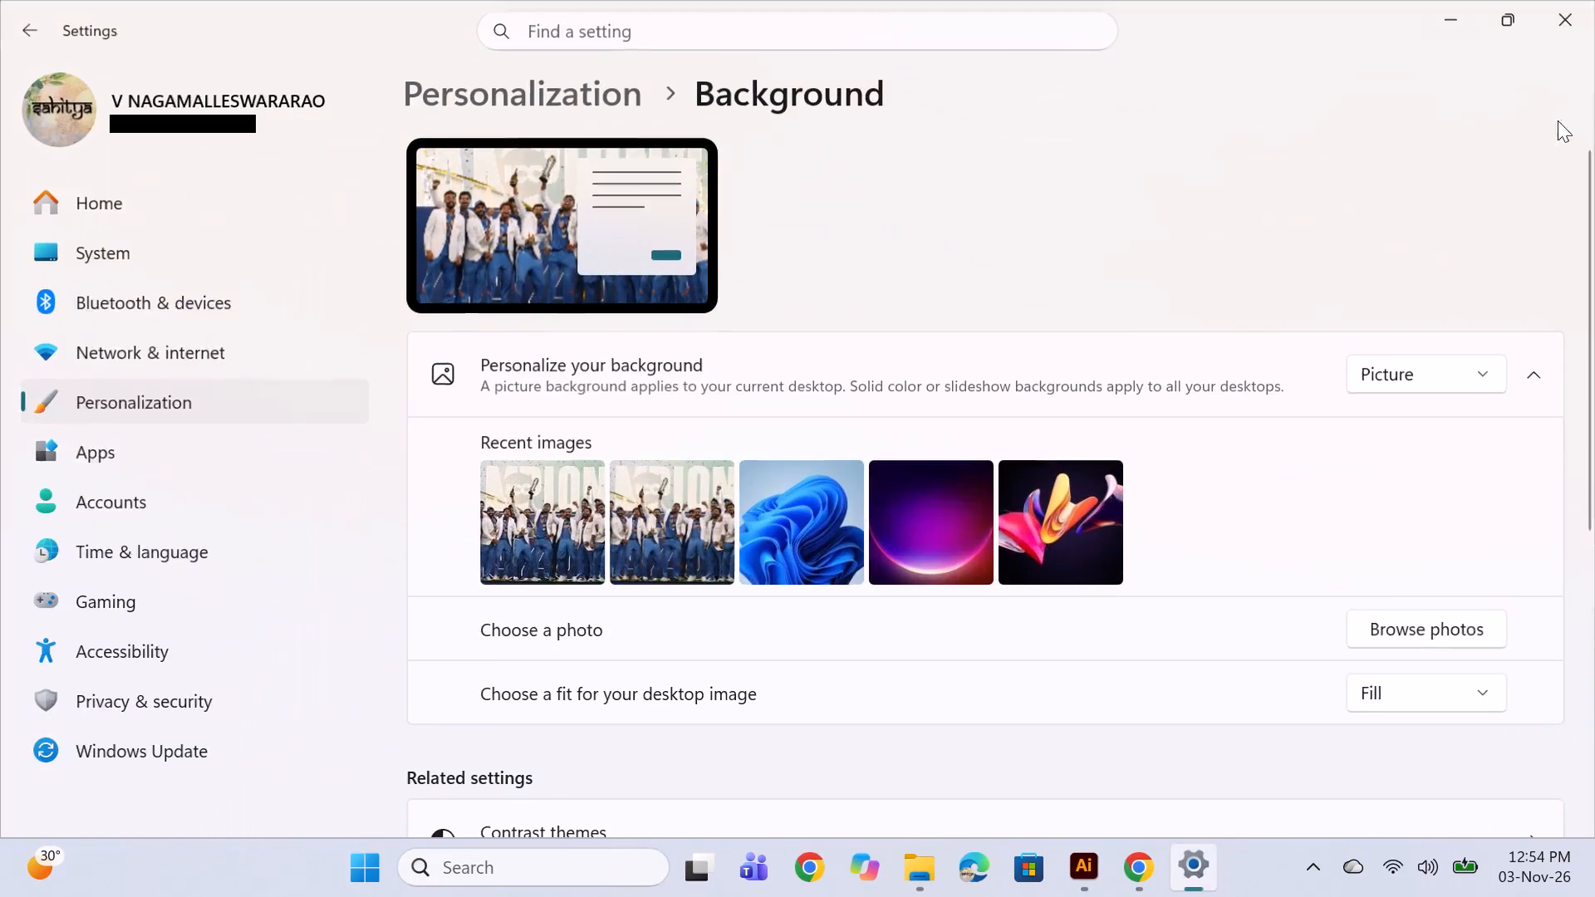
pyautogui.click(1583, 4)
# Switch to Chrome and browse the printed fabrics image results for floral and block-print references.
pyautogui.click(1176, 876)
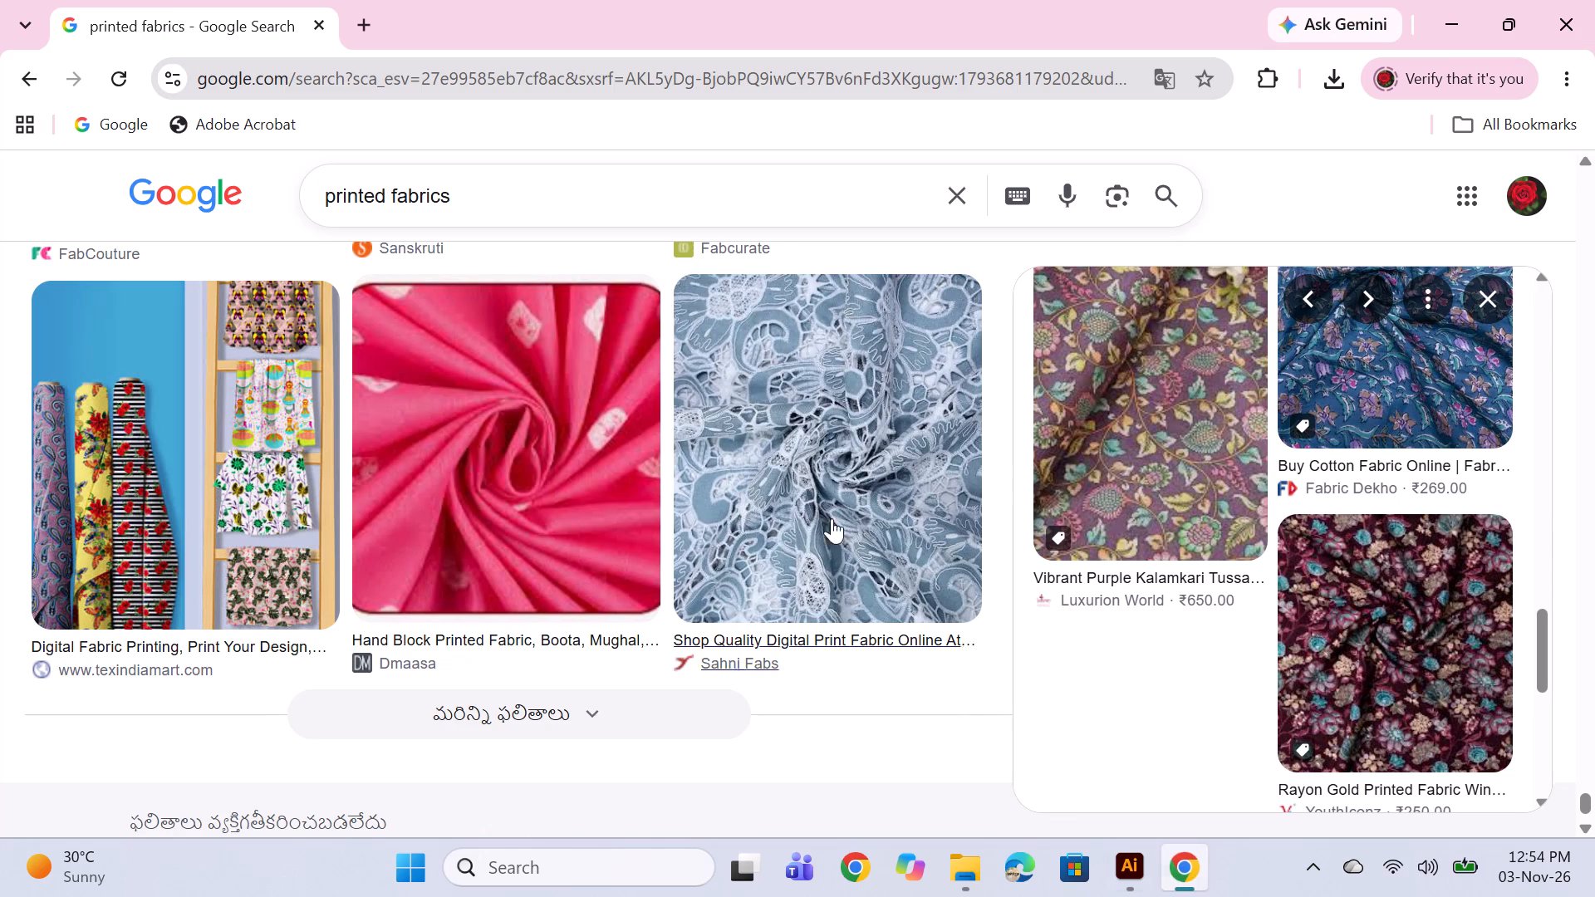
pyautogui.scroll(-4, 856, 498)
pyautogui.scroll(19, 1261, 571)
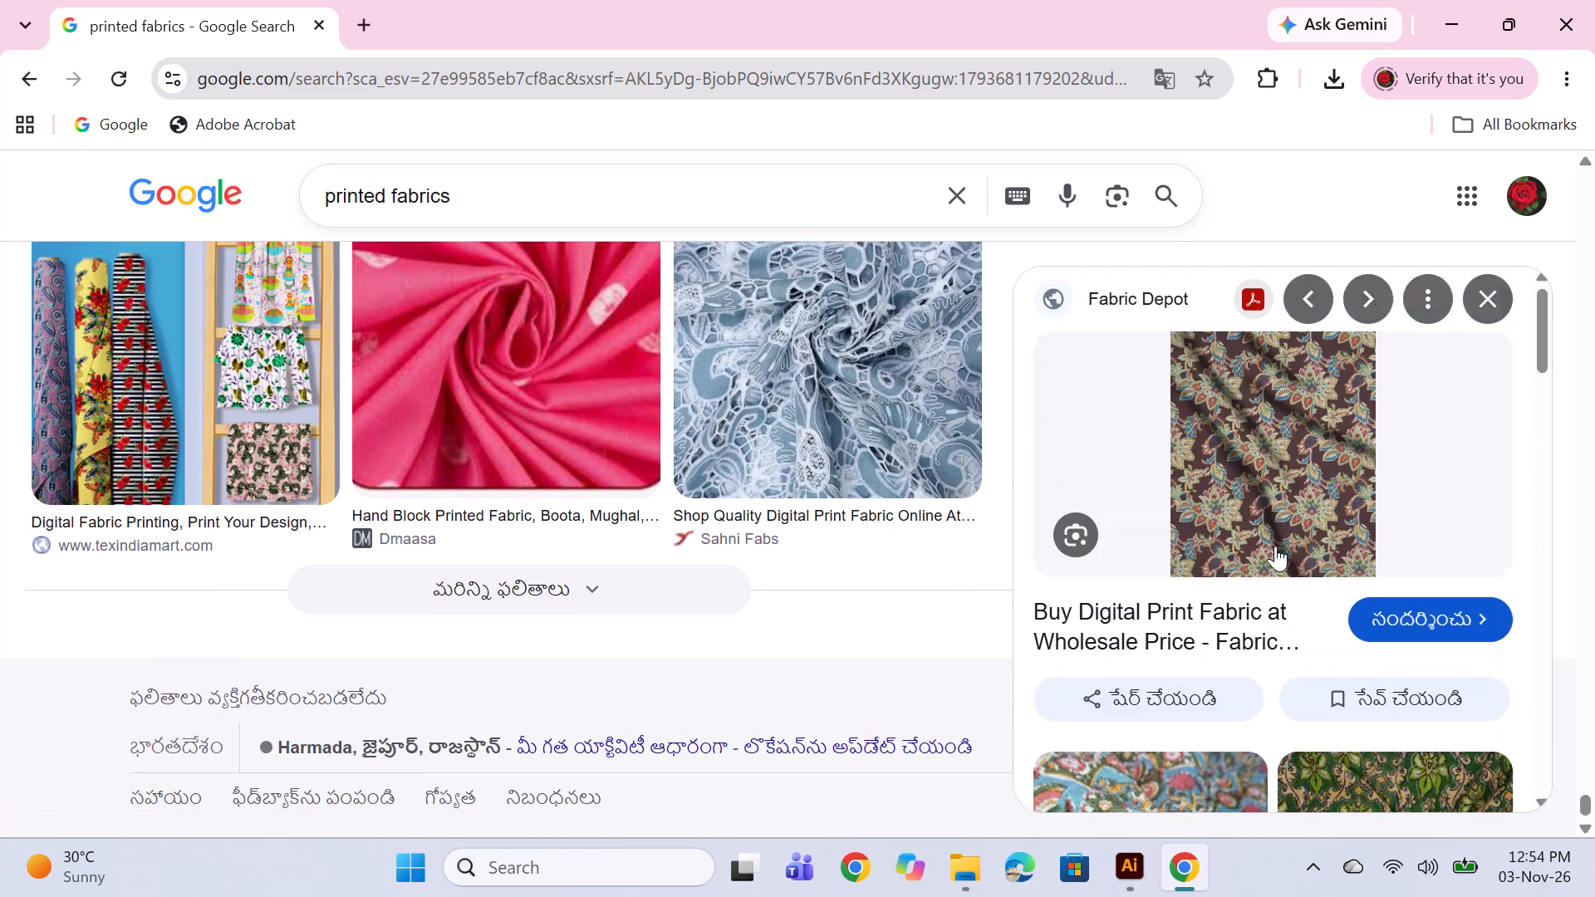
pyautogui.scroll(5, 1275, 546)
pyautogui.scroll(-9, 753, 468)
pyautogui.scroll(14, 787, 525)
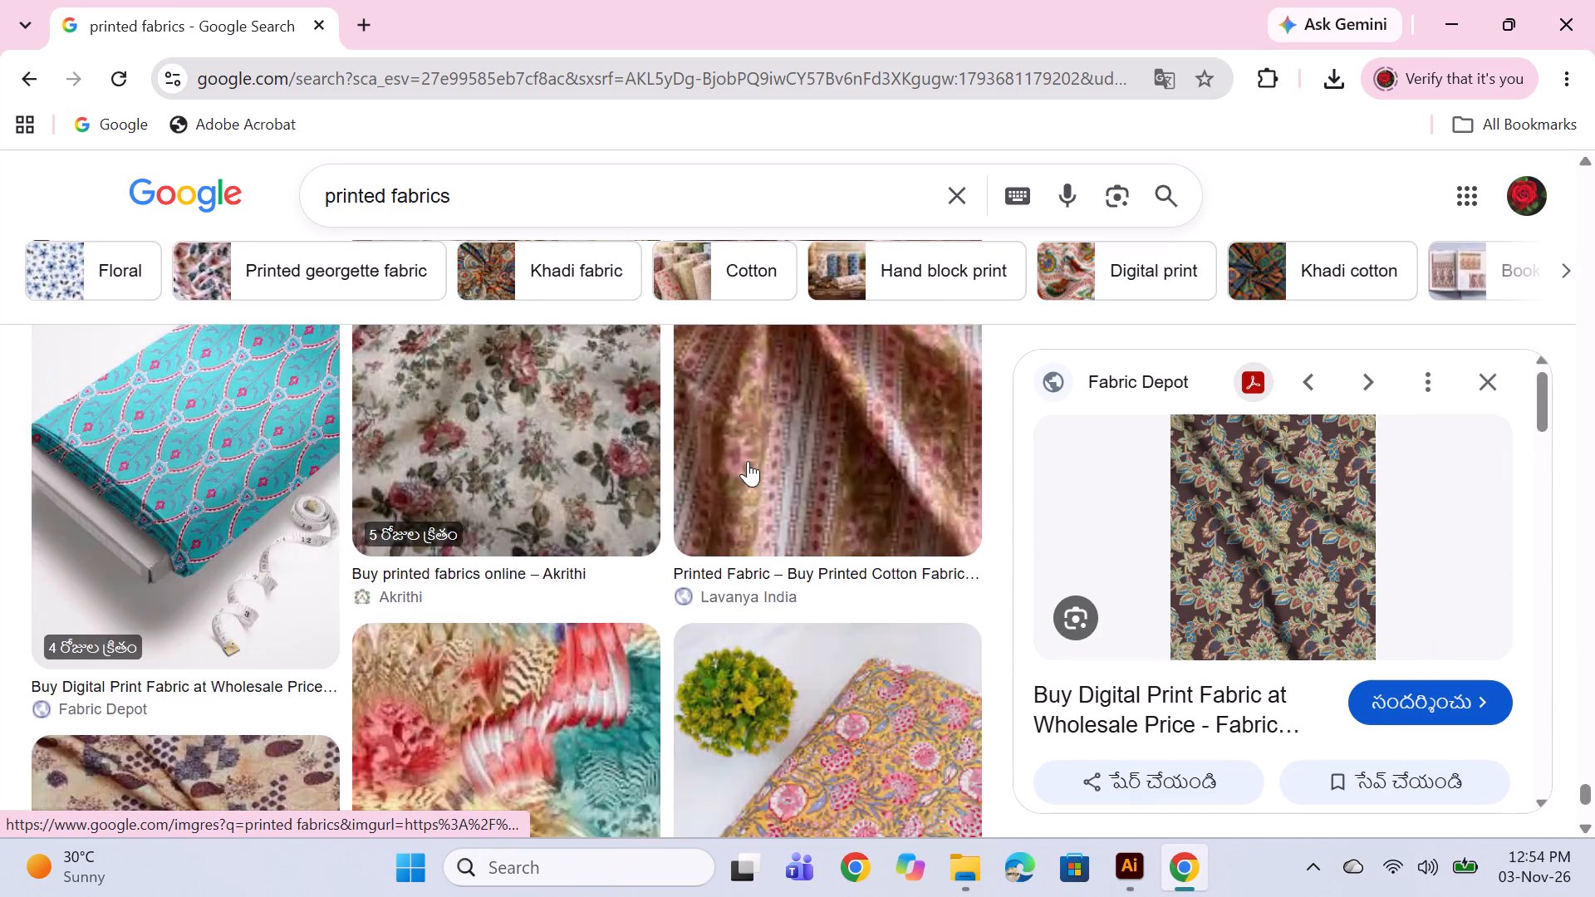
pyautogui.scroll(14, 748, 461)
pyautogui.scroll(13, 751, 420)
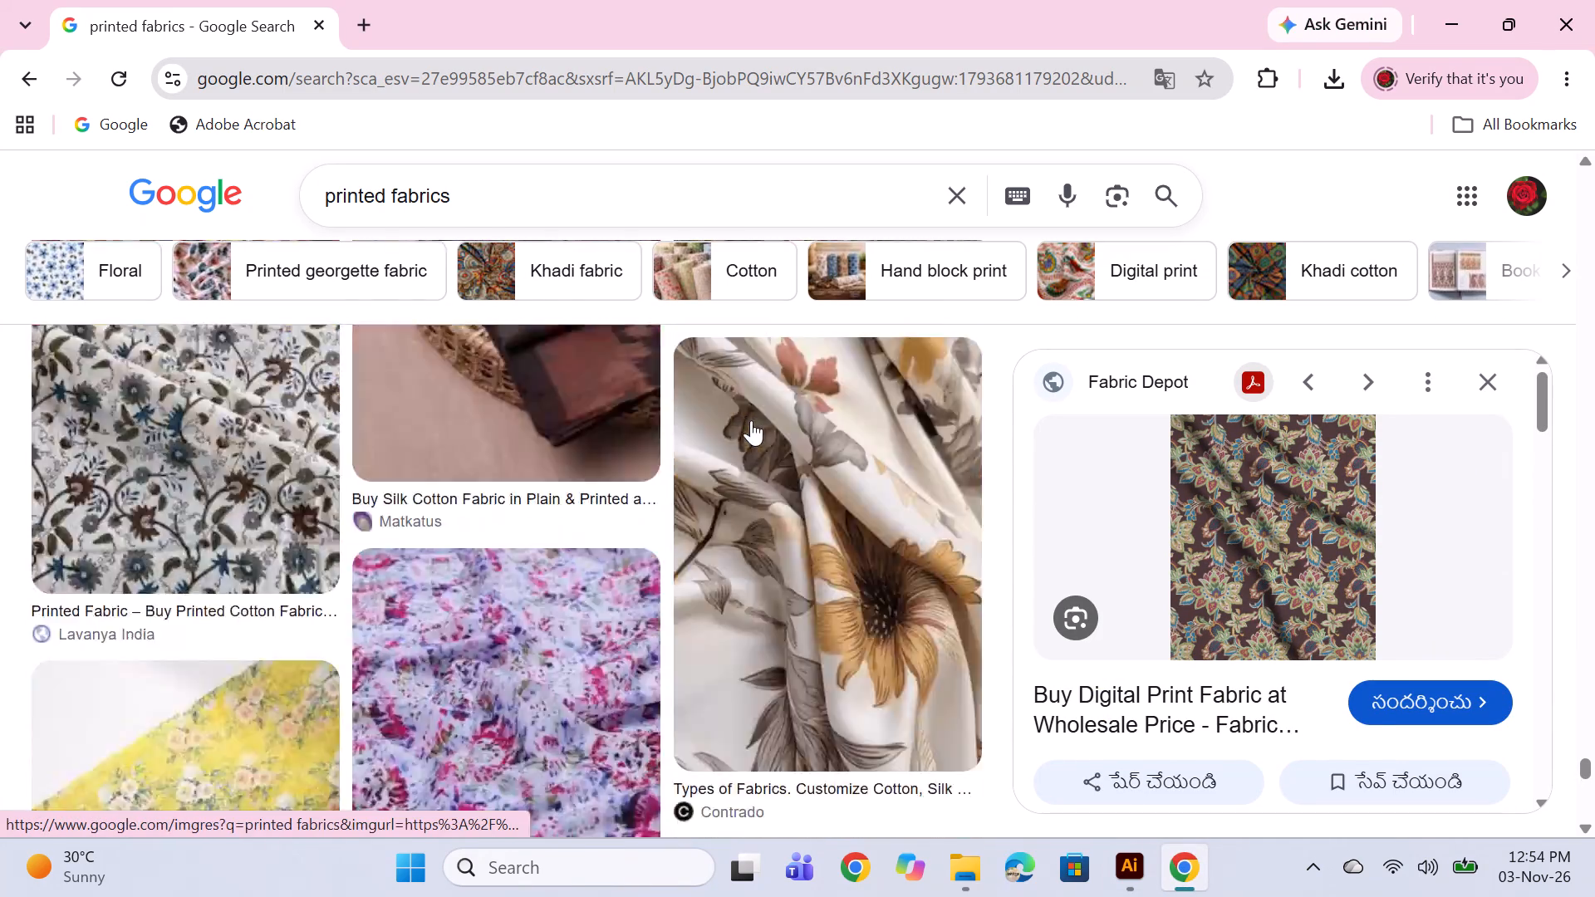
pyautogui.scroll(11, 751, 417)
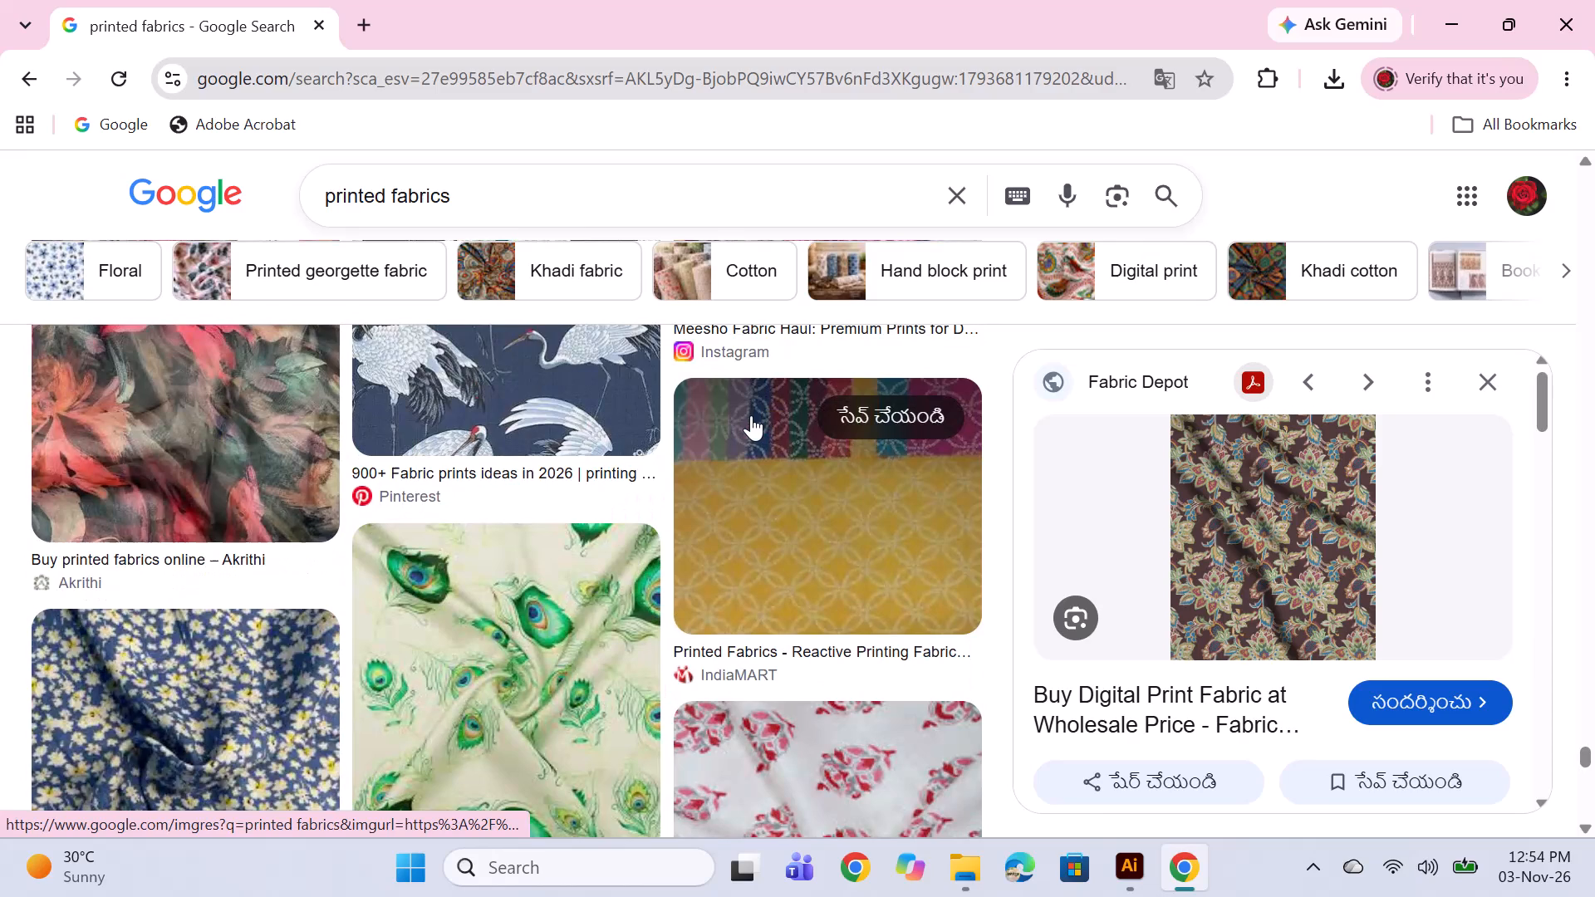
pyautogui.scroll(5, 751, 415)
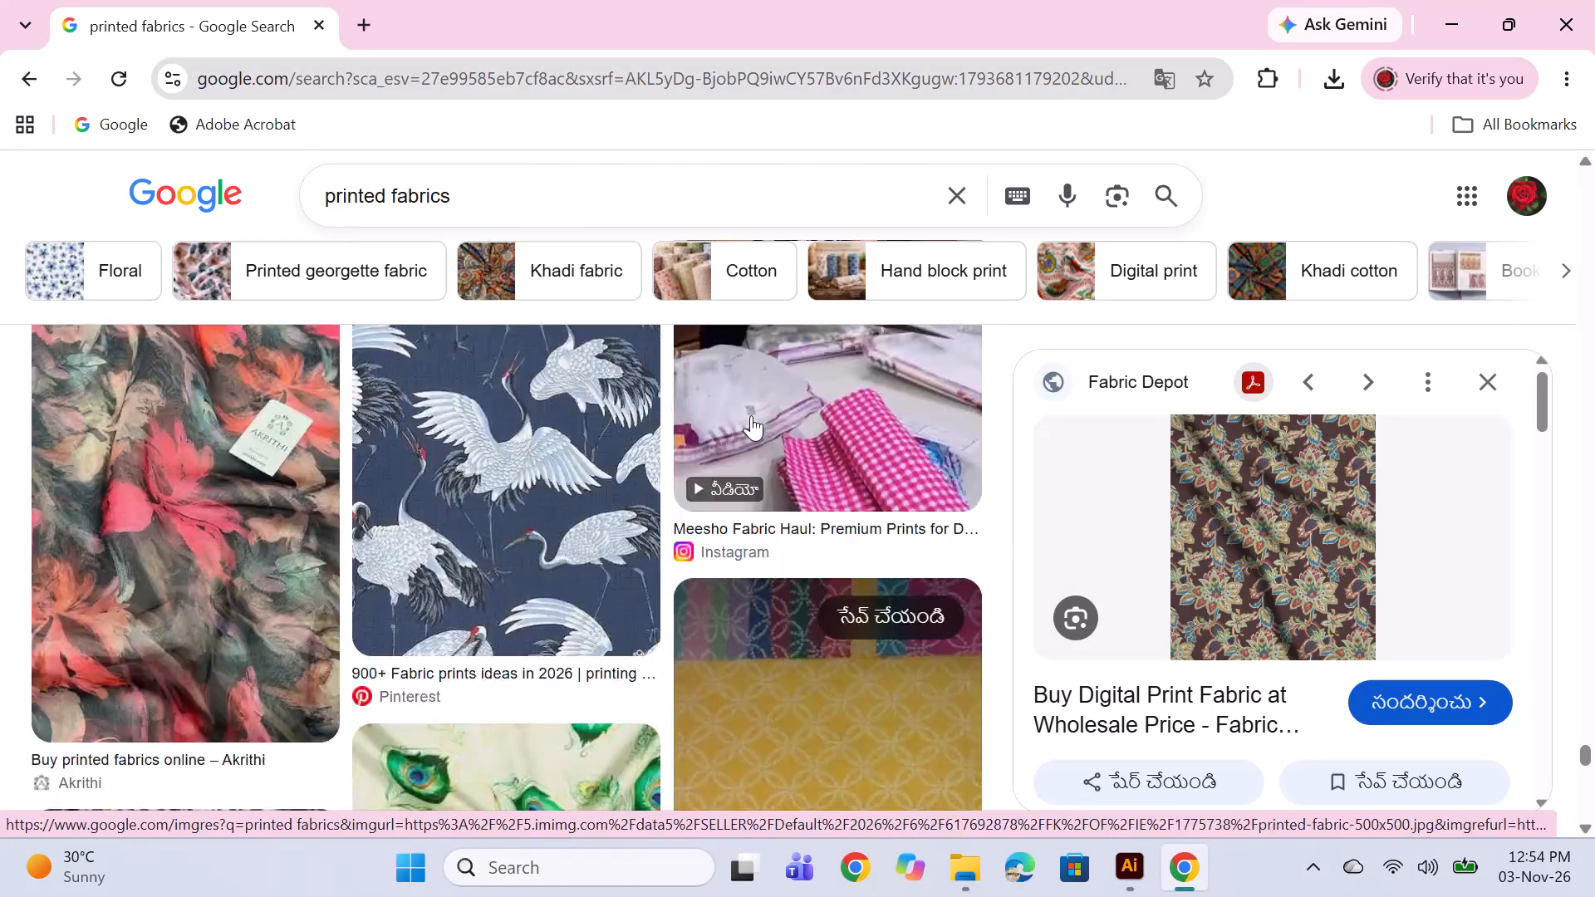
pyautogui.scroll(8, 751, 415)
pyautogui.scroll(16, 743, 571)
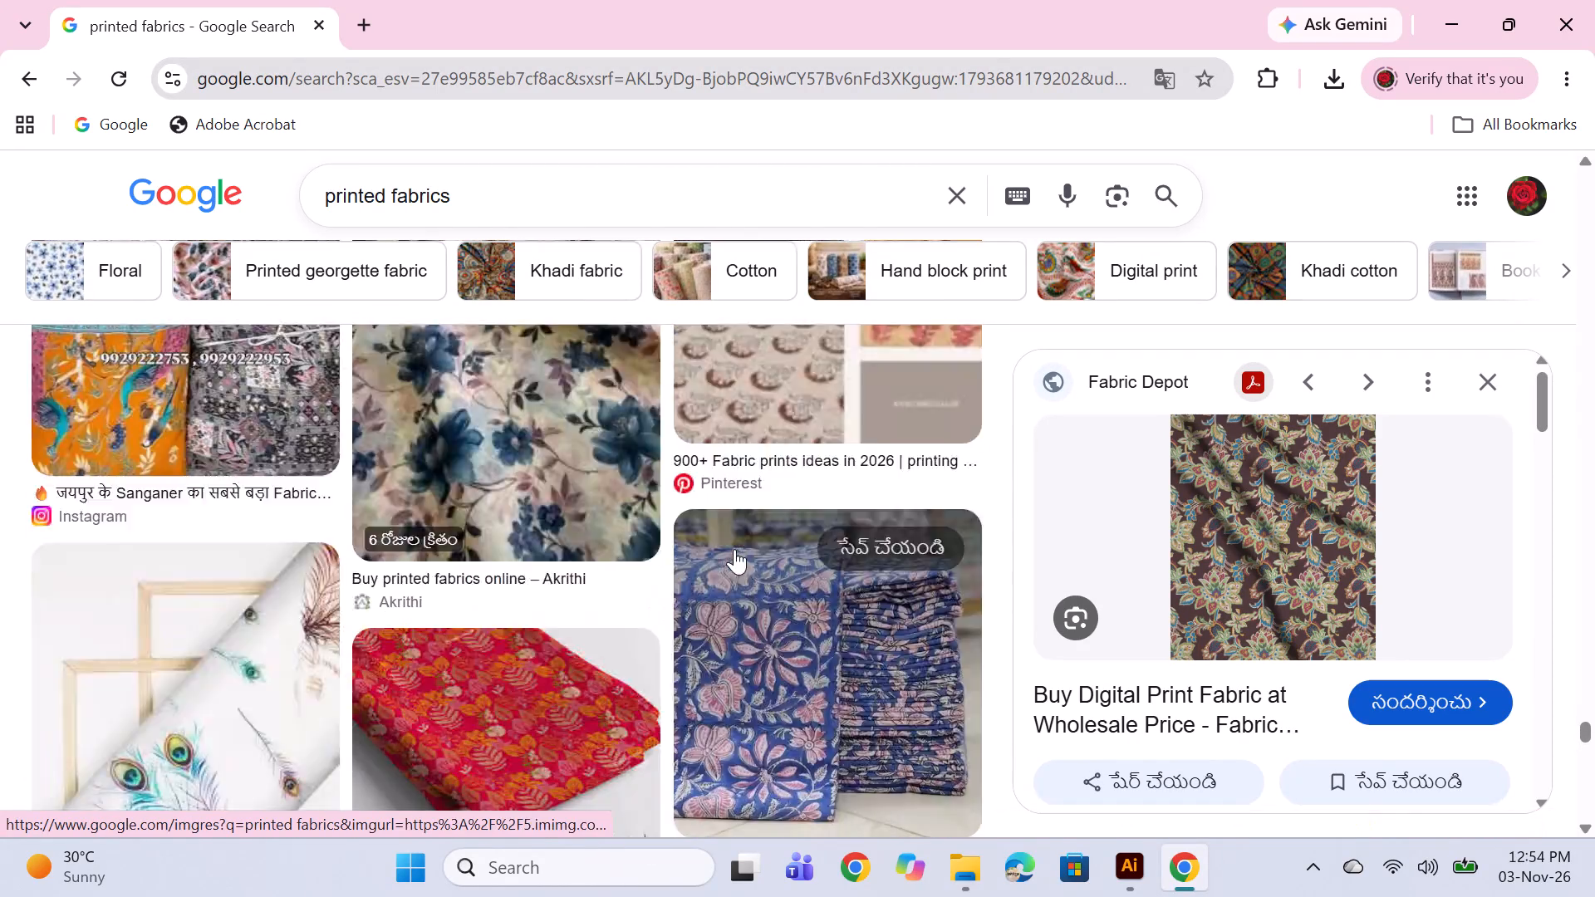
pyautogui.scroll(13, 734, 549)
pyautogui.scroll(19, 735, 473)
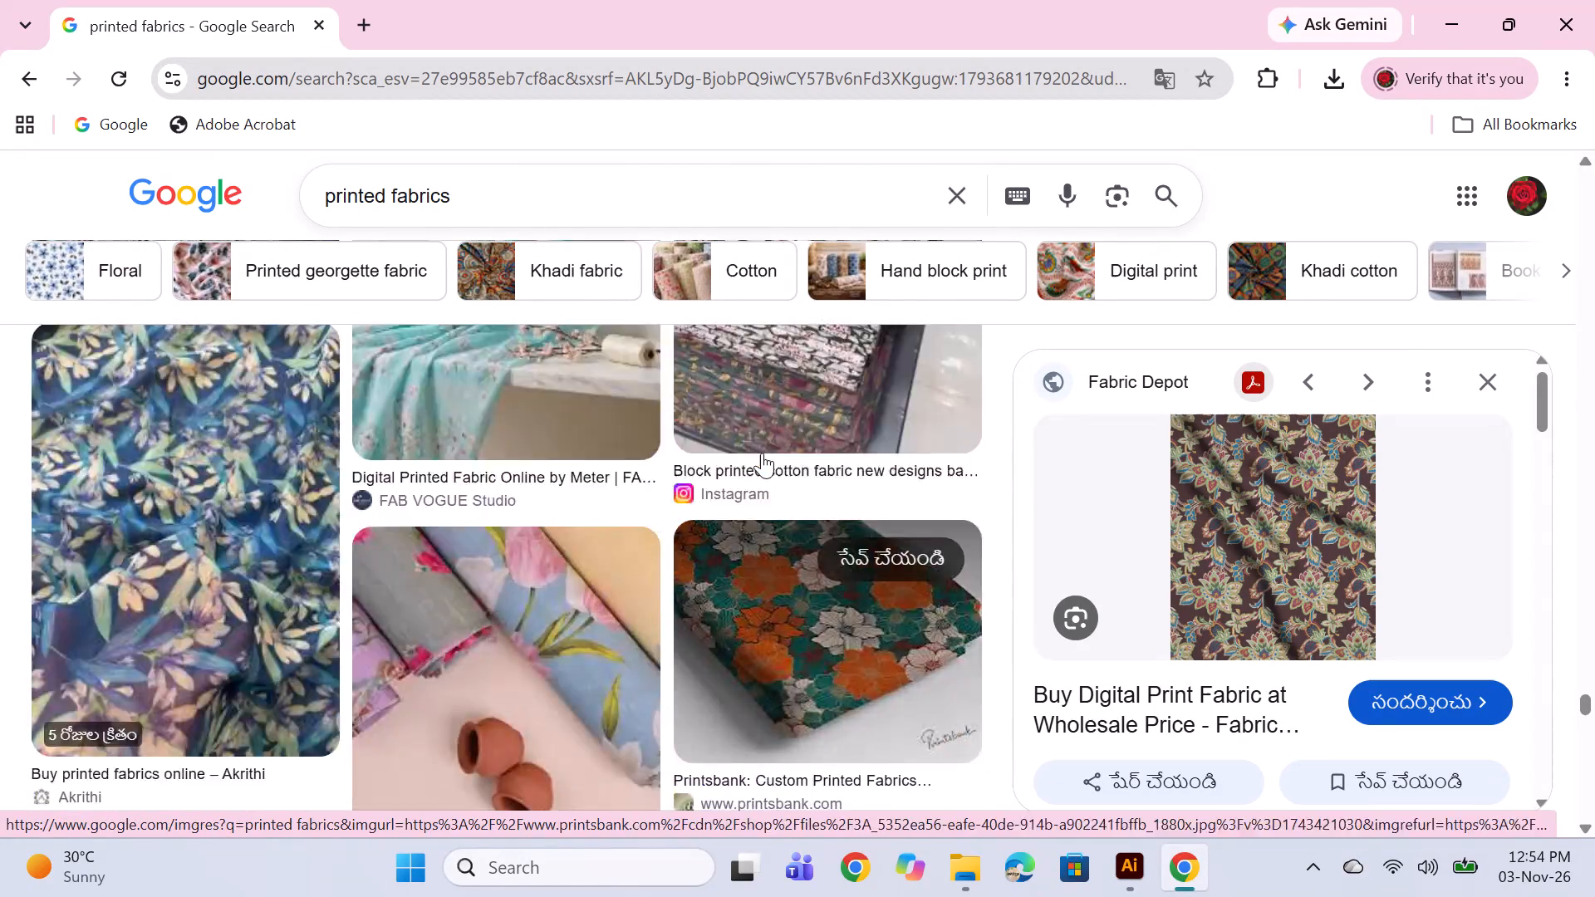
pyautogui.scroll(6, 762, 453)
pyautogui.scroll(-11, 1264, 658)
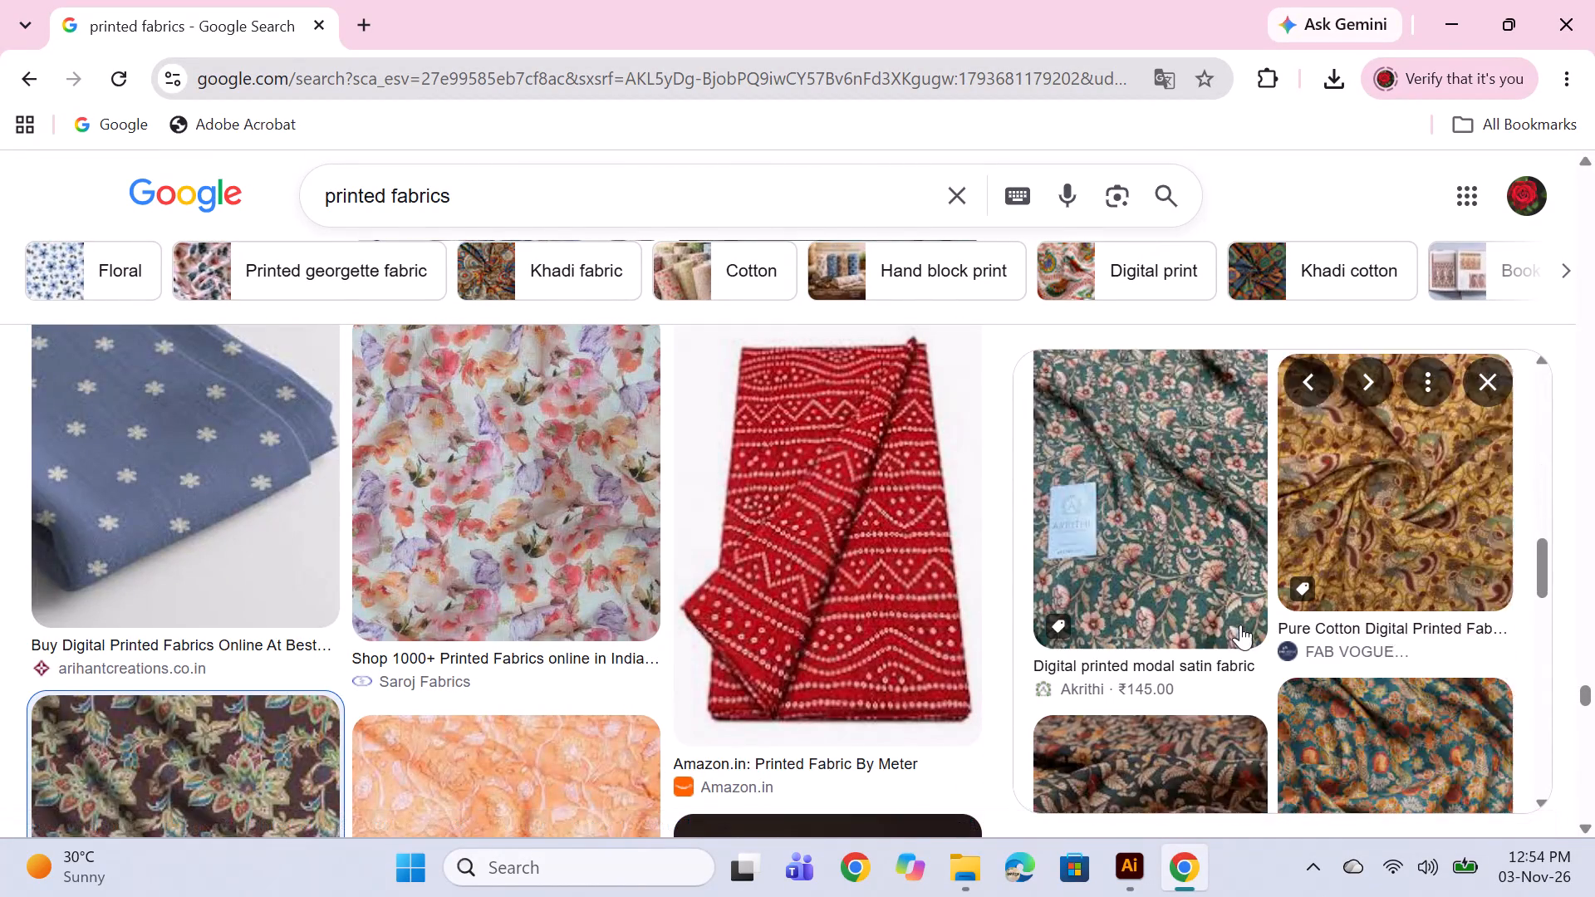
pyautogui.scroll(-16, 805, 621)
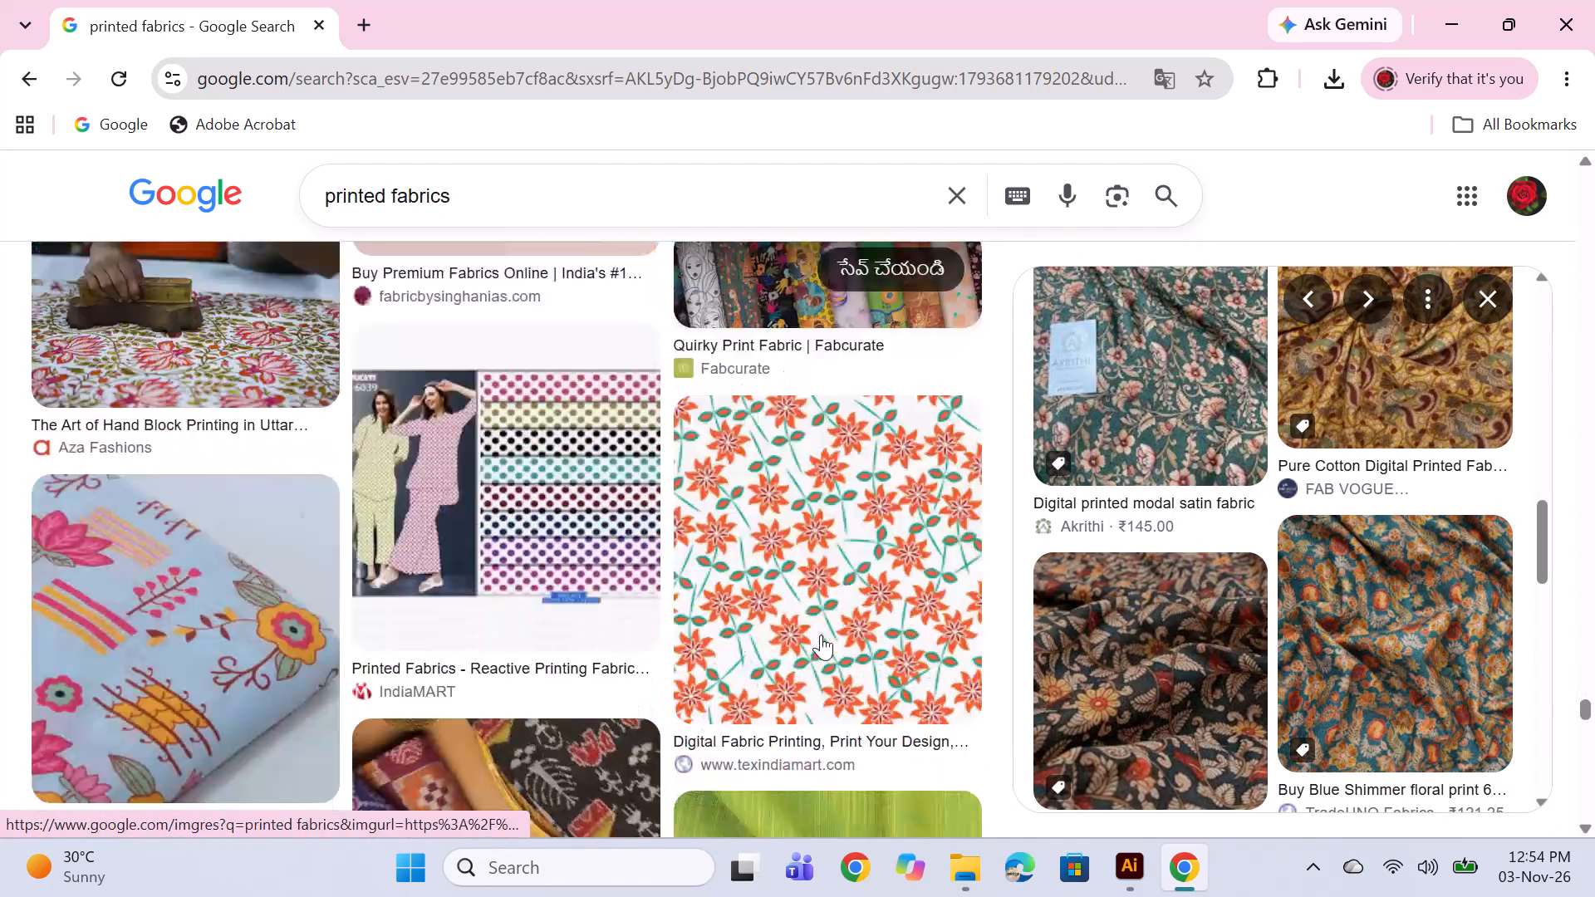
pyautogui.scroll(-14, 821, 635)
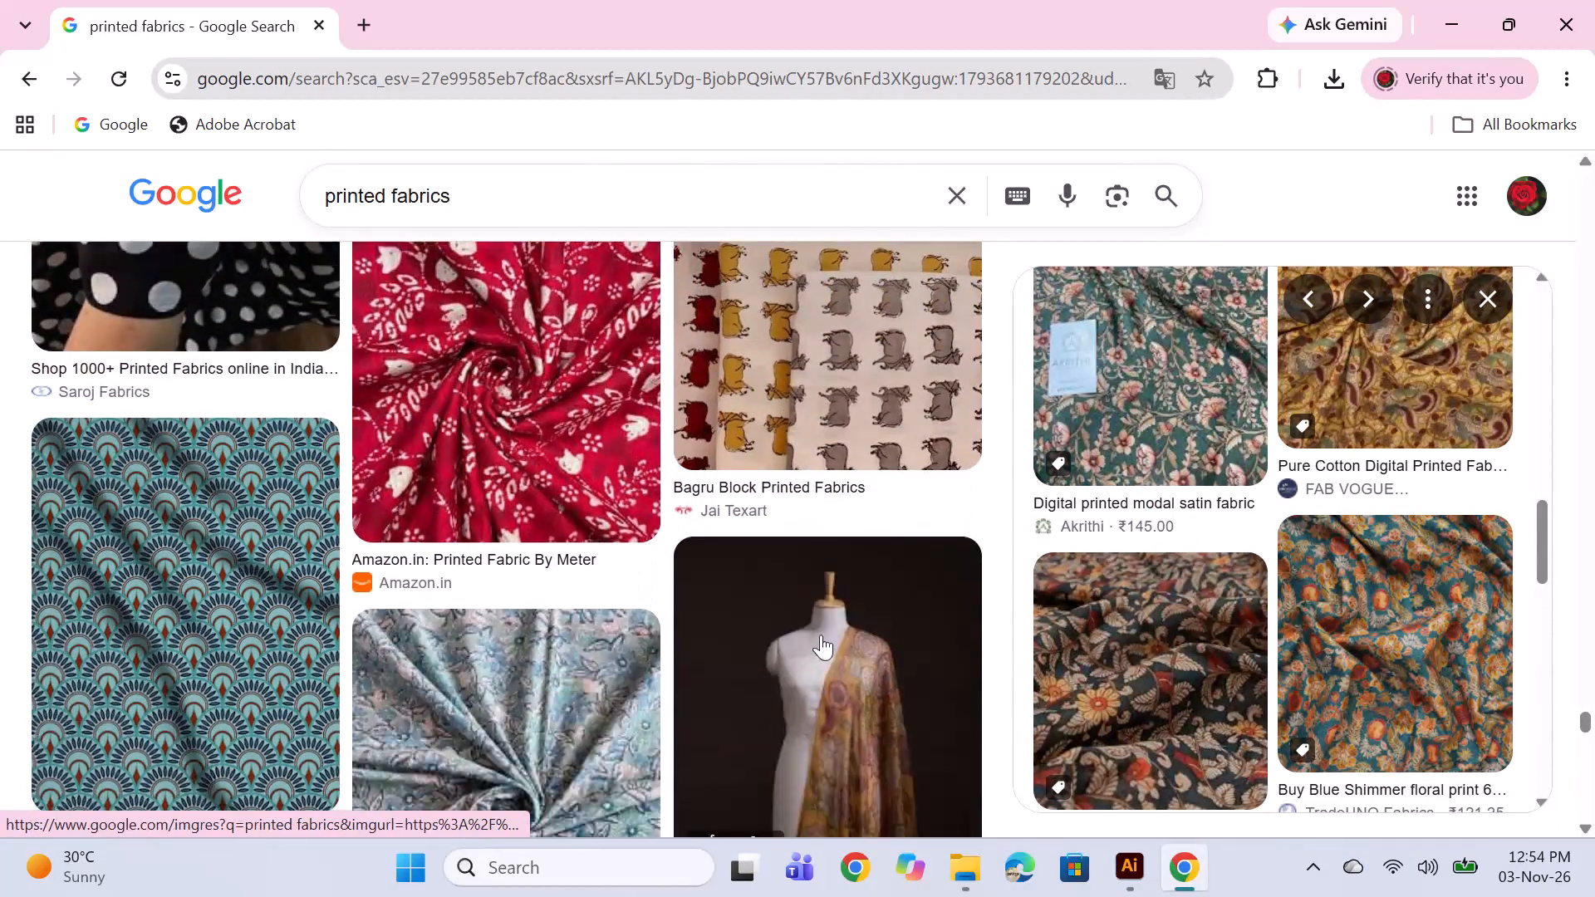
pyautogui.scroll(-15, 821, 635)
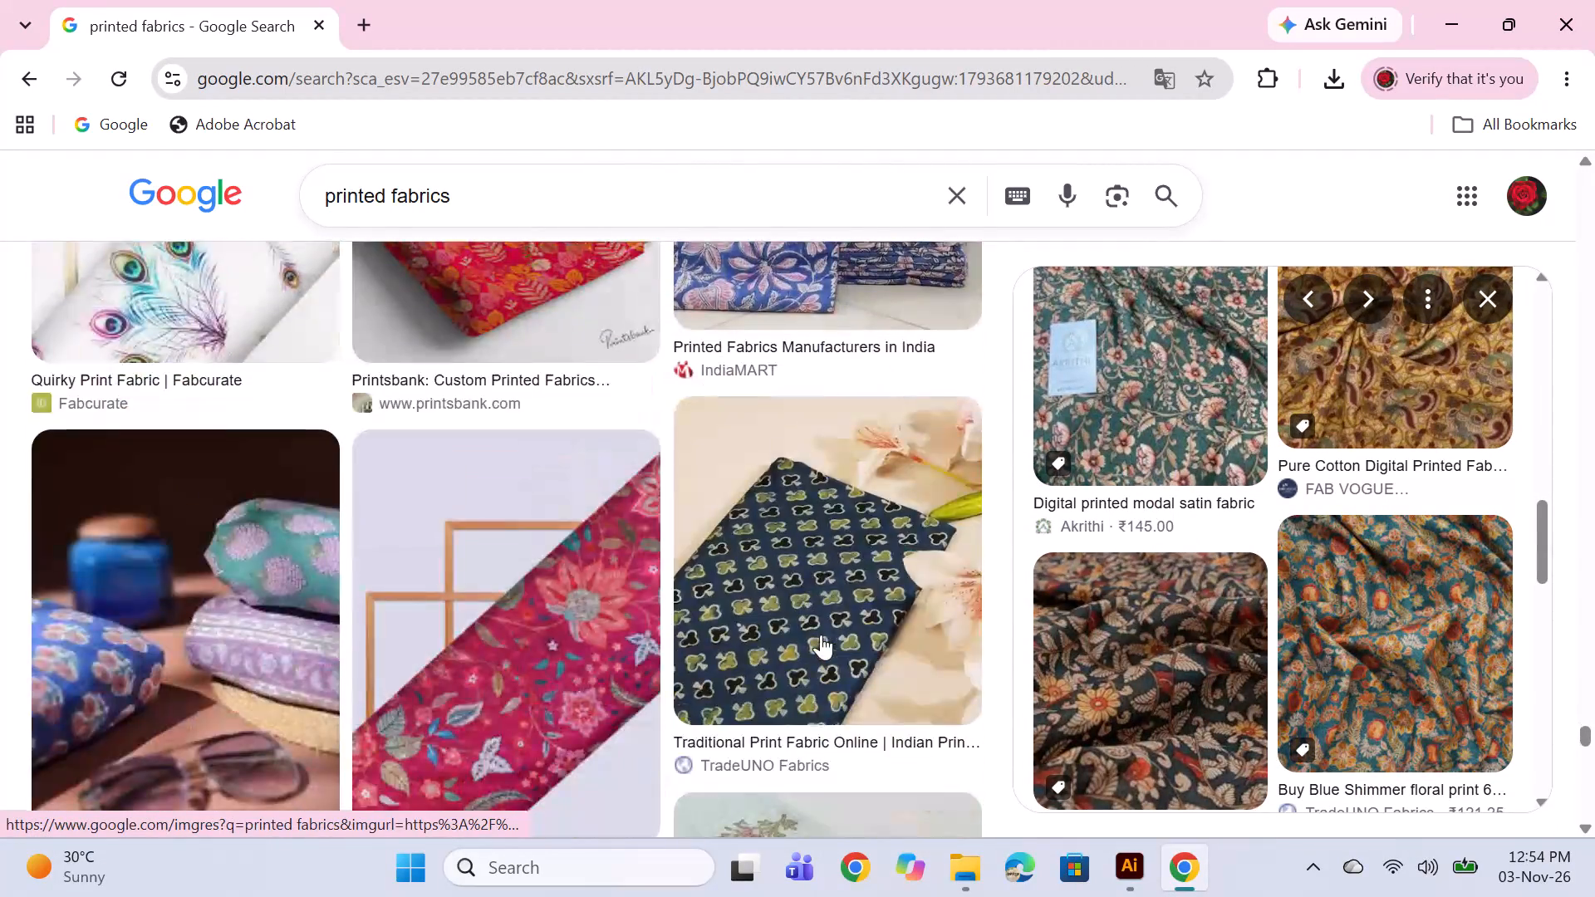
pyautogui.scroll(-10, 821, 635)
pyautogui.scroll(4, 822, 600)
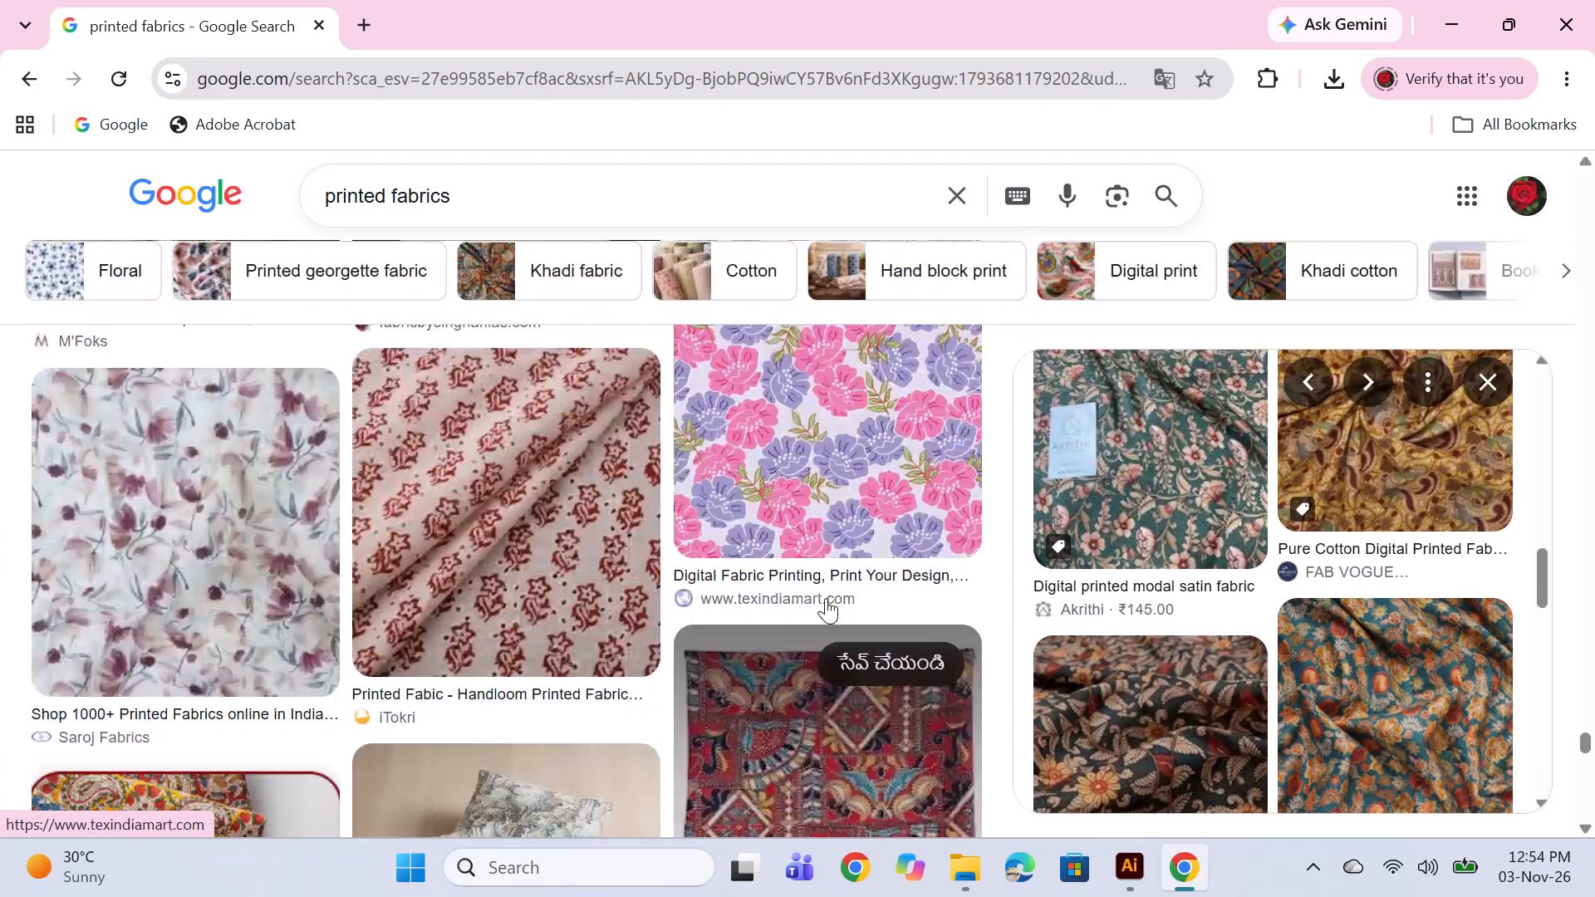
pyautogui.scroll(2, 826, 598)
pyautogui.scroll(-1, 826, 598)
# Preview the pink and purple floral print from texindiamart and examine it with its related fabric images.
pyautogui.click(826, 598)
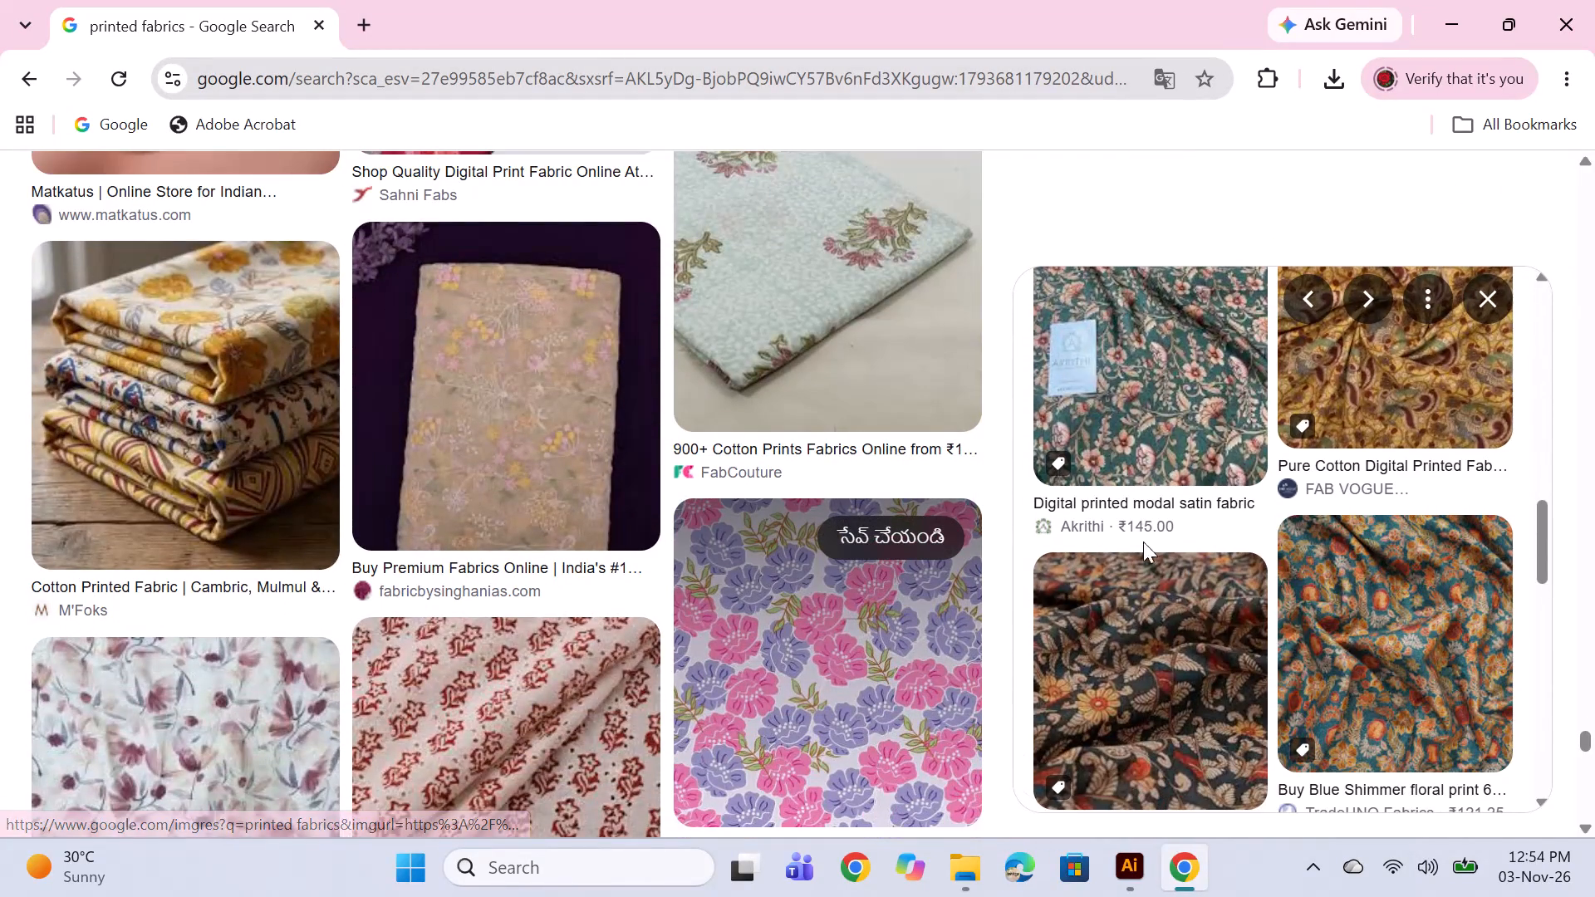
pyautogui.scroll(-1, 1114, 507)
pyautogui.scroll(-3, 1249, 506)
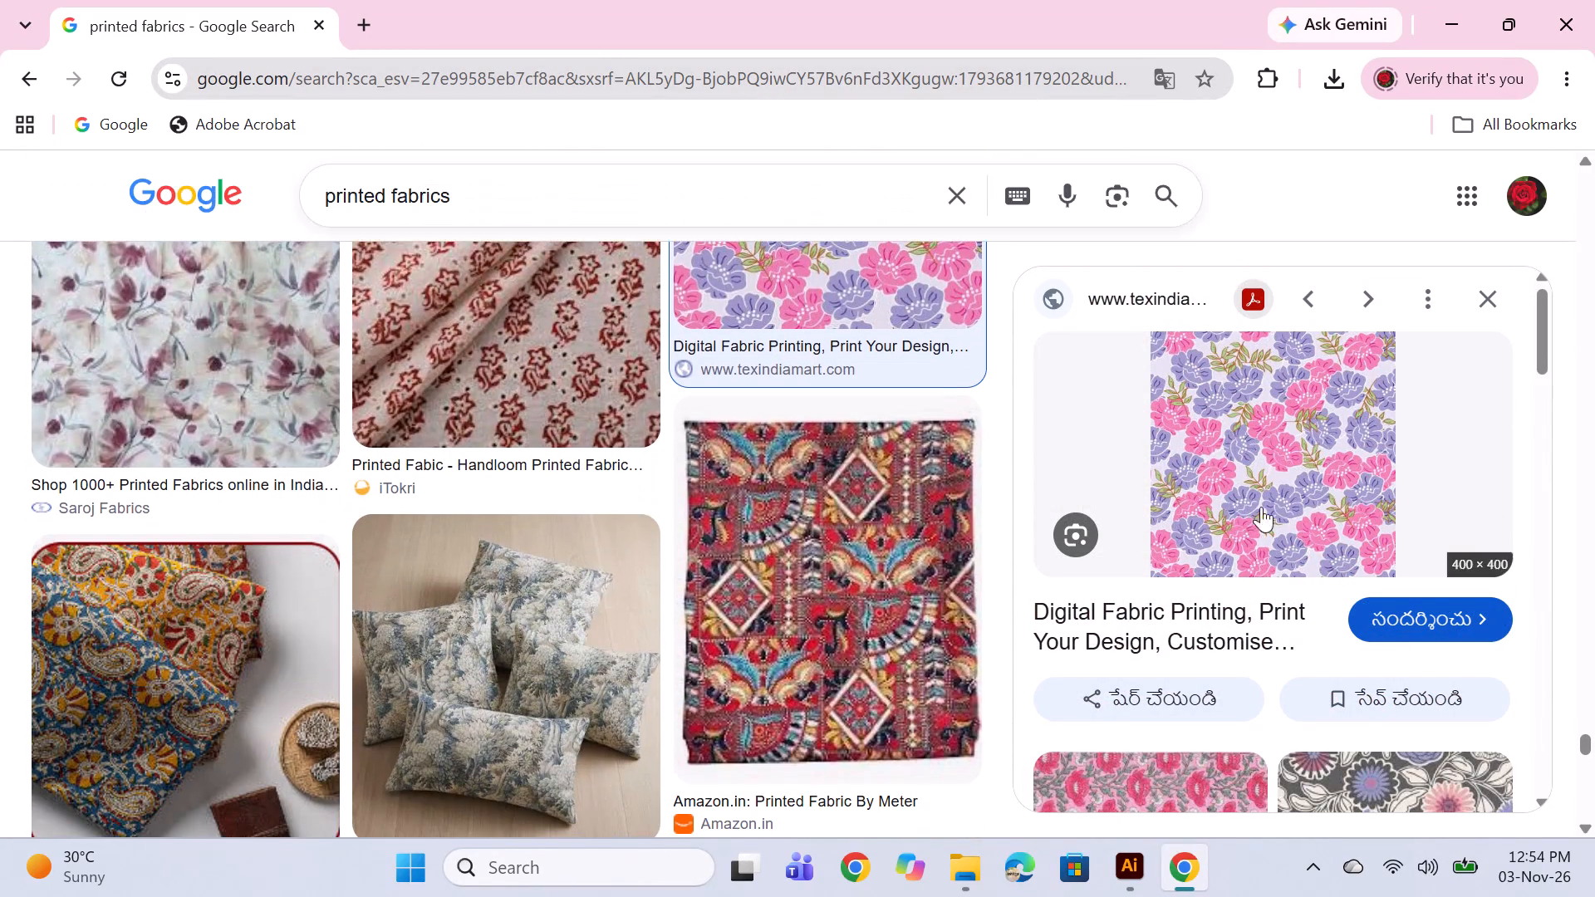
pyautogui.scroll(-3, 1382, 498)
pyautogui.scroll(2, 906, 581)
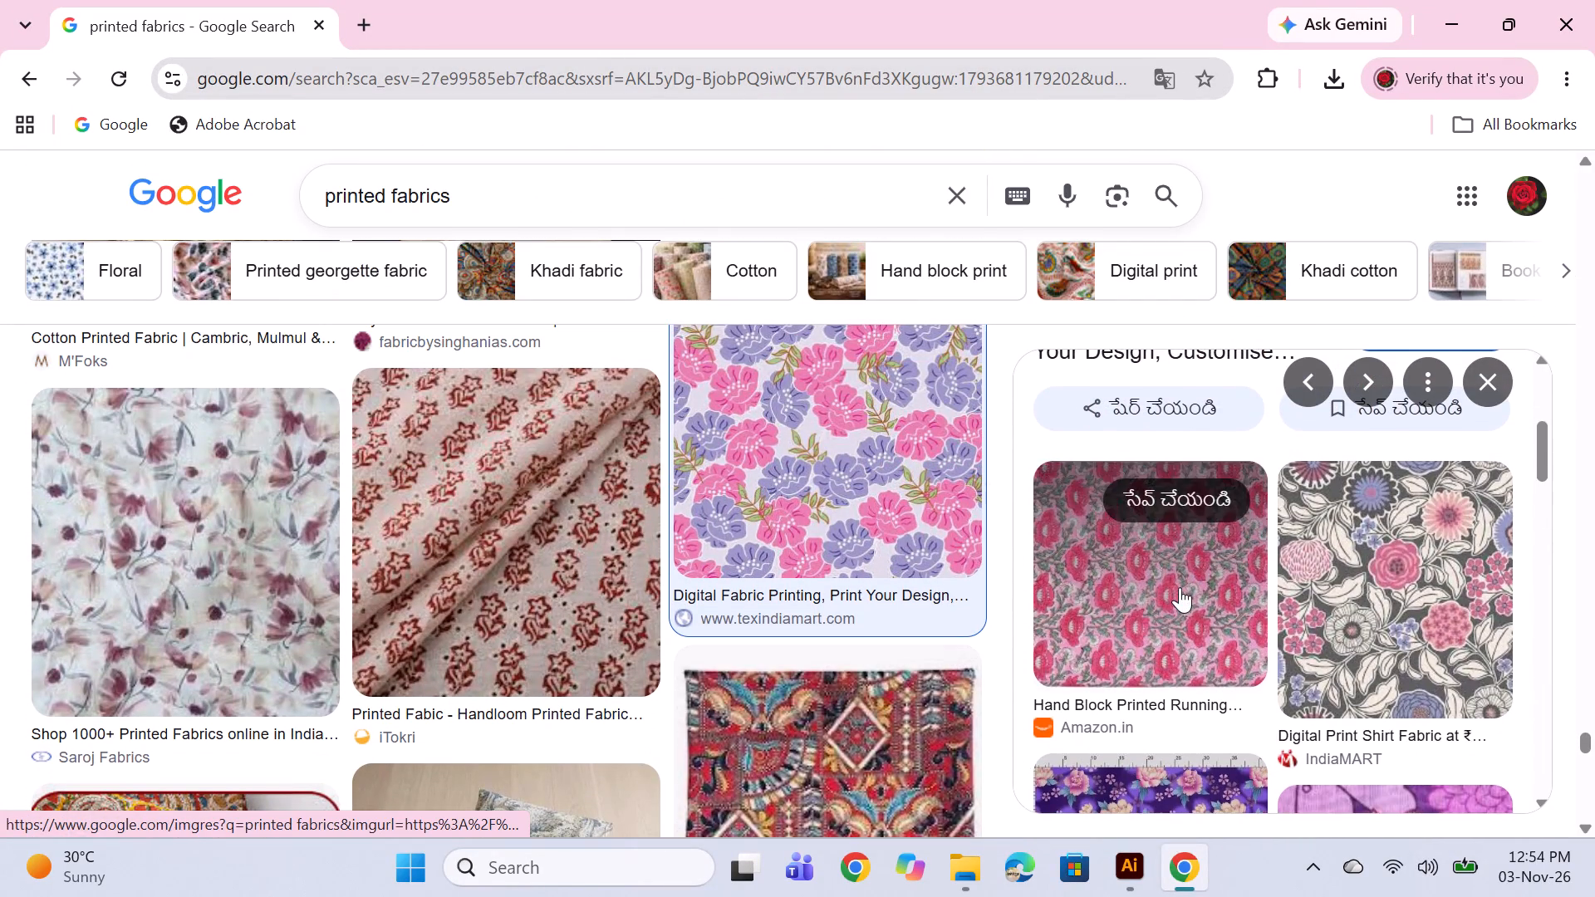
pyautogui.scroll(-1, 1180, 587)
pyautogui.scroll(1, 1180, 587)
pyautogui.scroll(5, 1205, 682)
pyautogui.scroll(1, 797, 613)
# Switch from Chrome to Illustrator and close the Microsoft Store window.
pyautogui.click(1101, 870)
pyautogui.click(1124, 875)
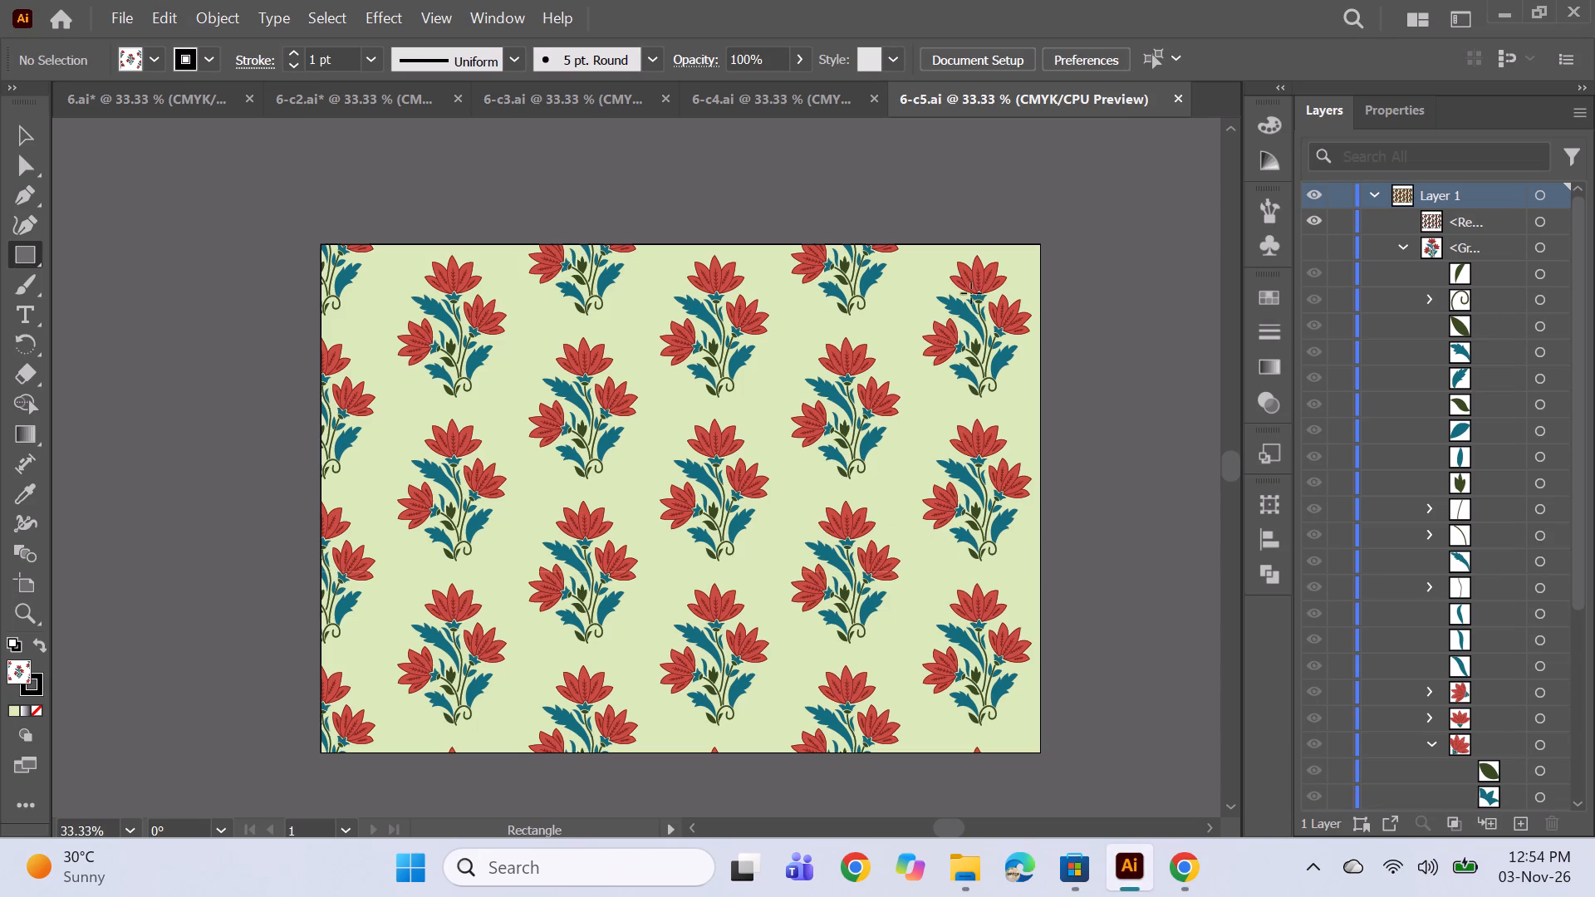
pyautogui.press('n')
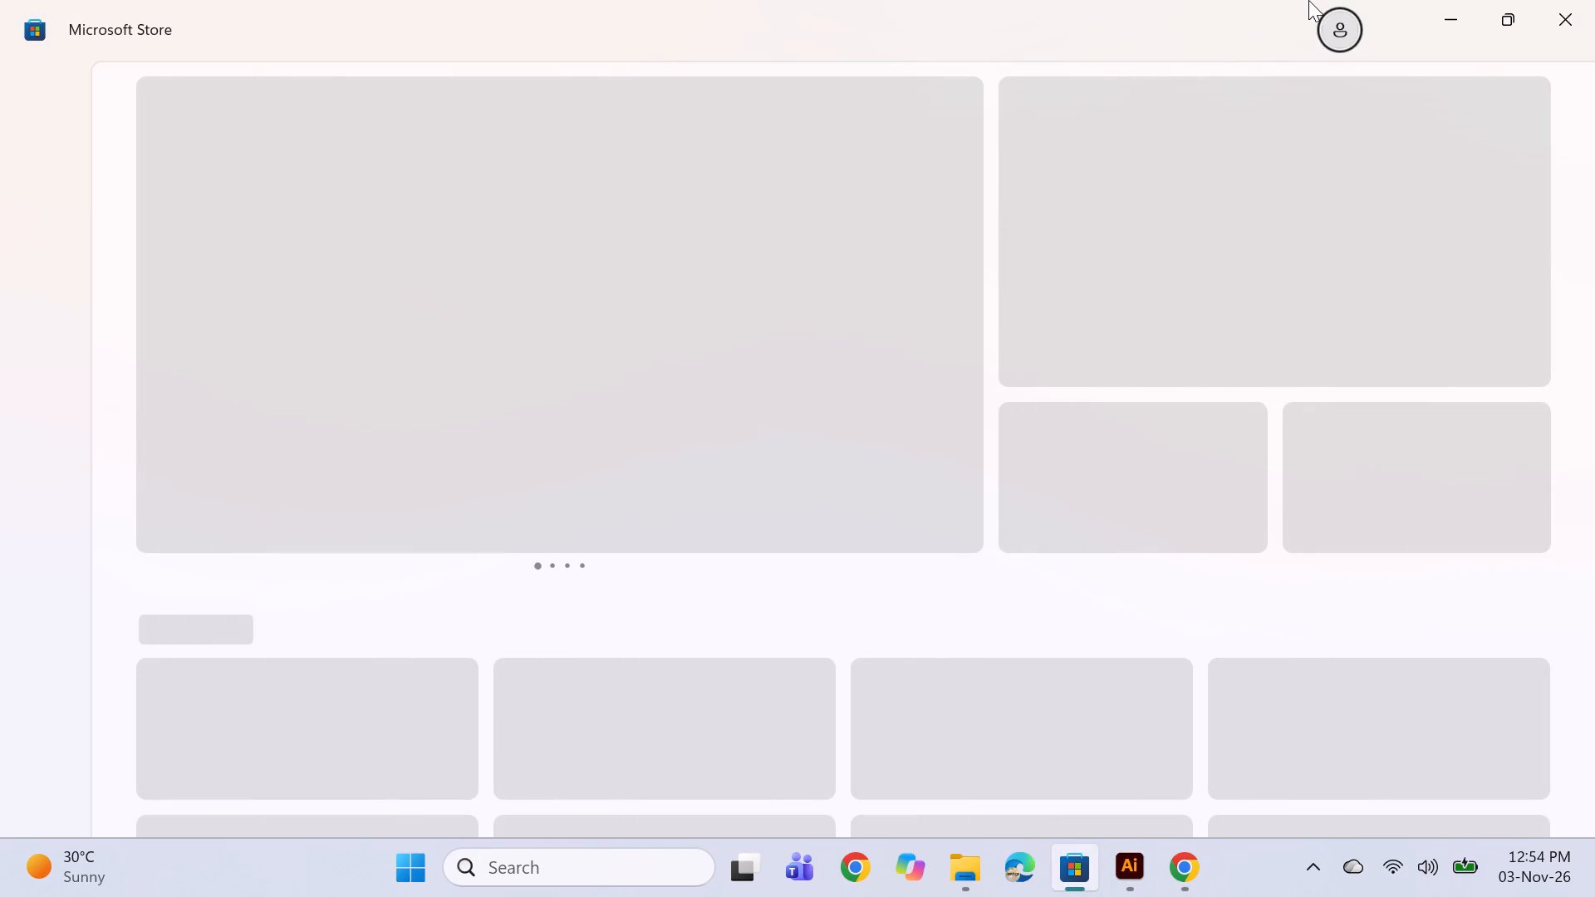
pyautogui.click(1581, 43)
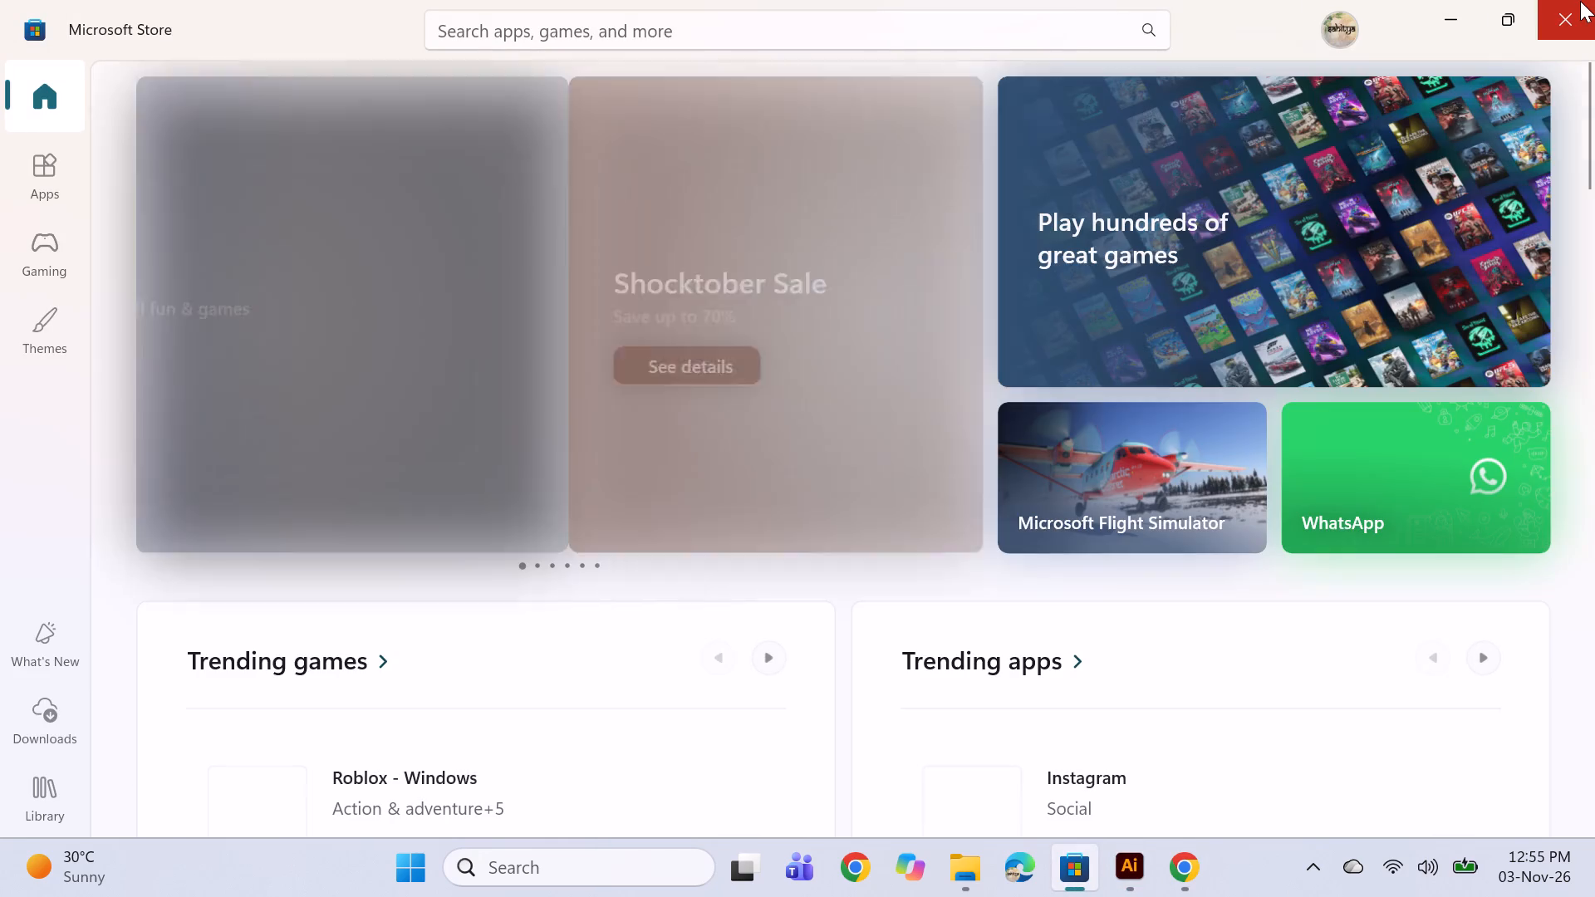
pyautogui.click(1580, 1)
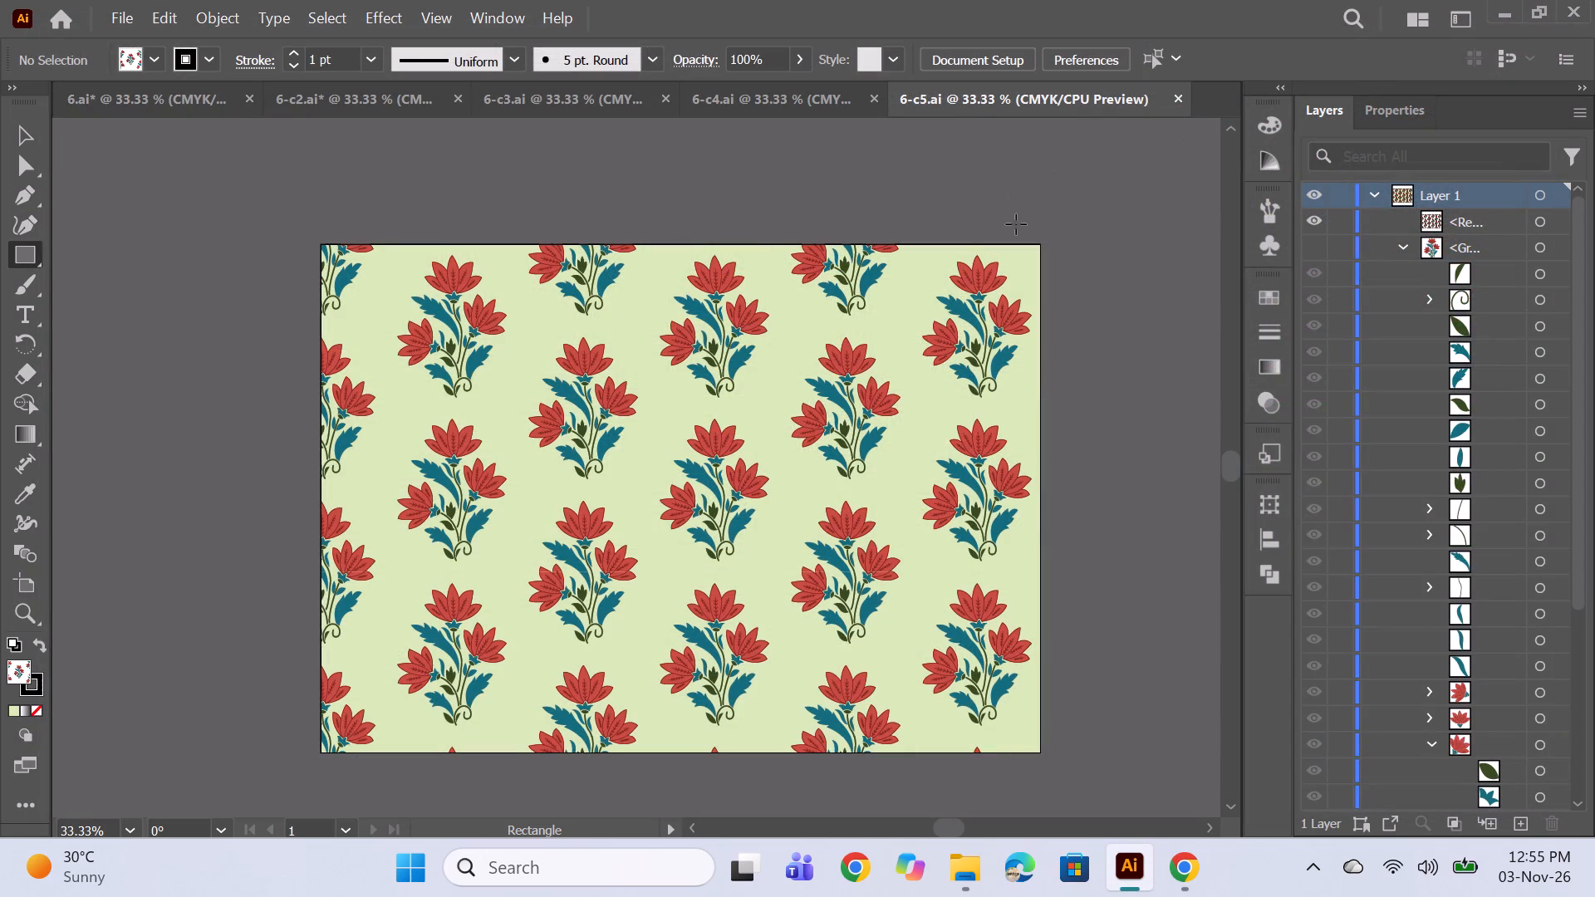
# Create a blank landscape A3 CMYK document, 16.54 x 11.69 in, and bring it to the front after checking the 6-c4 and 6-c5 patterns.
pyautogui.hotkey('ctrl', 'n')
pyautogui.press('Return')
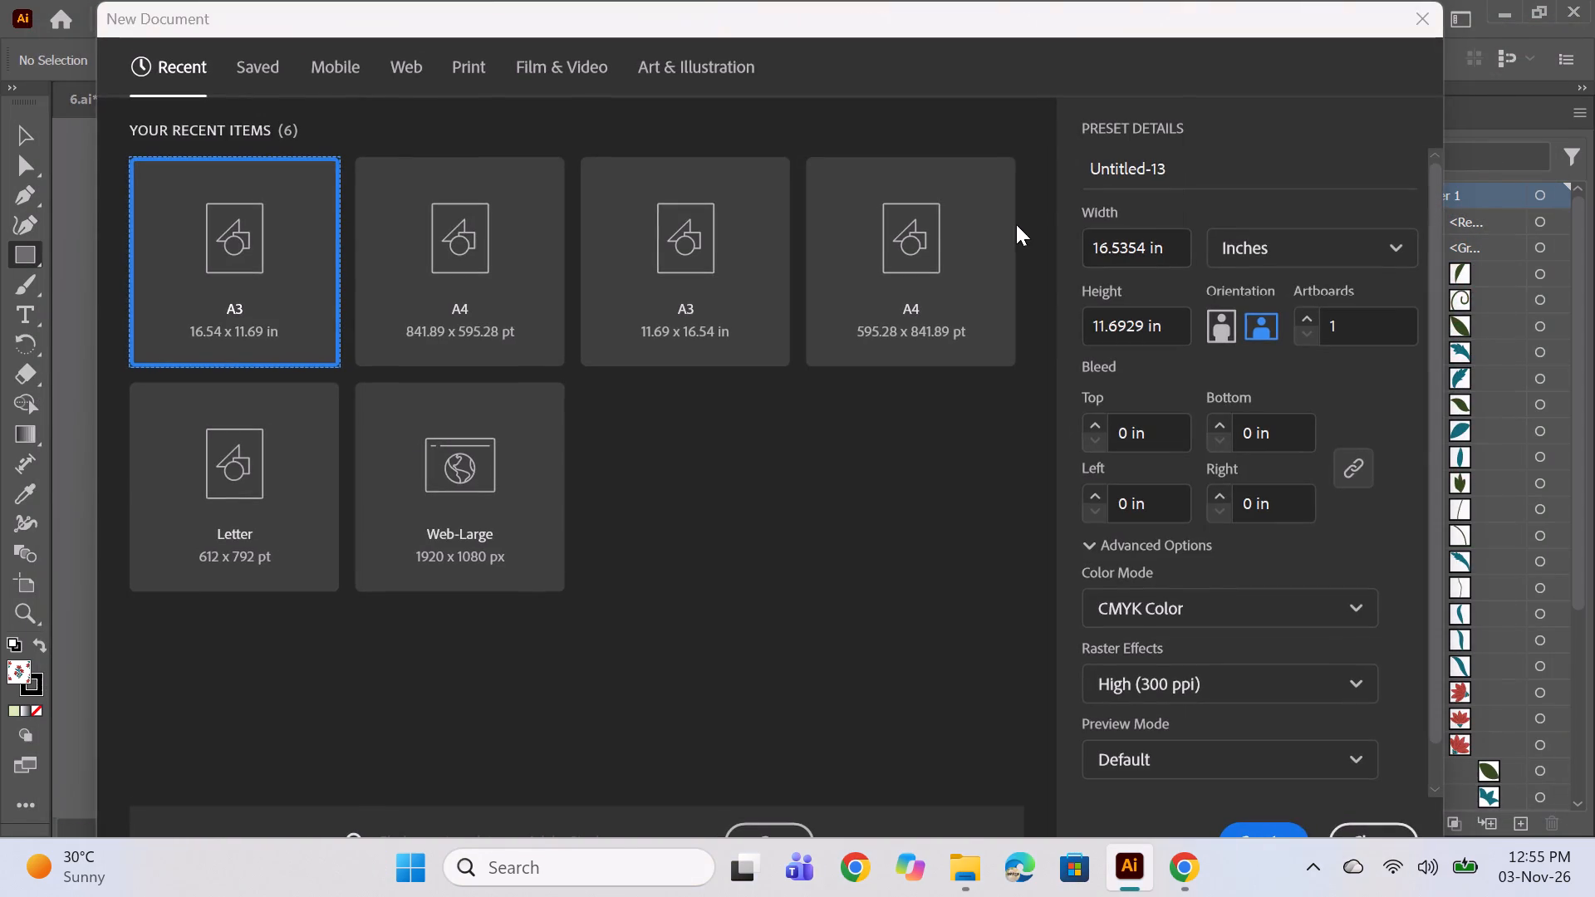
pyautogui.click(752, 86)
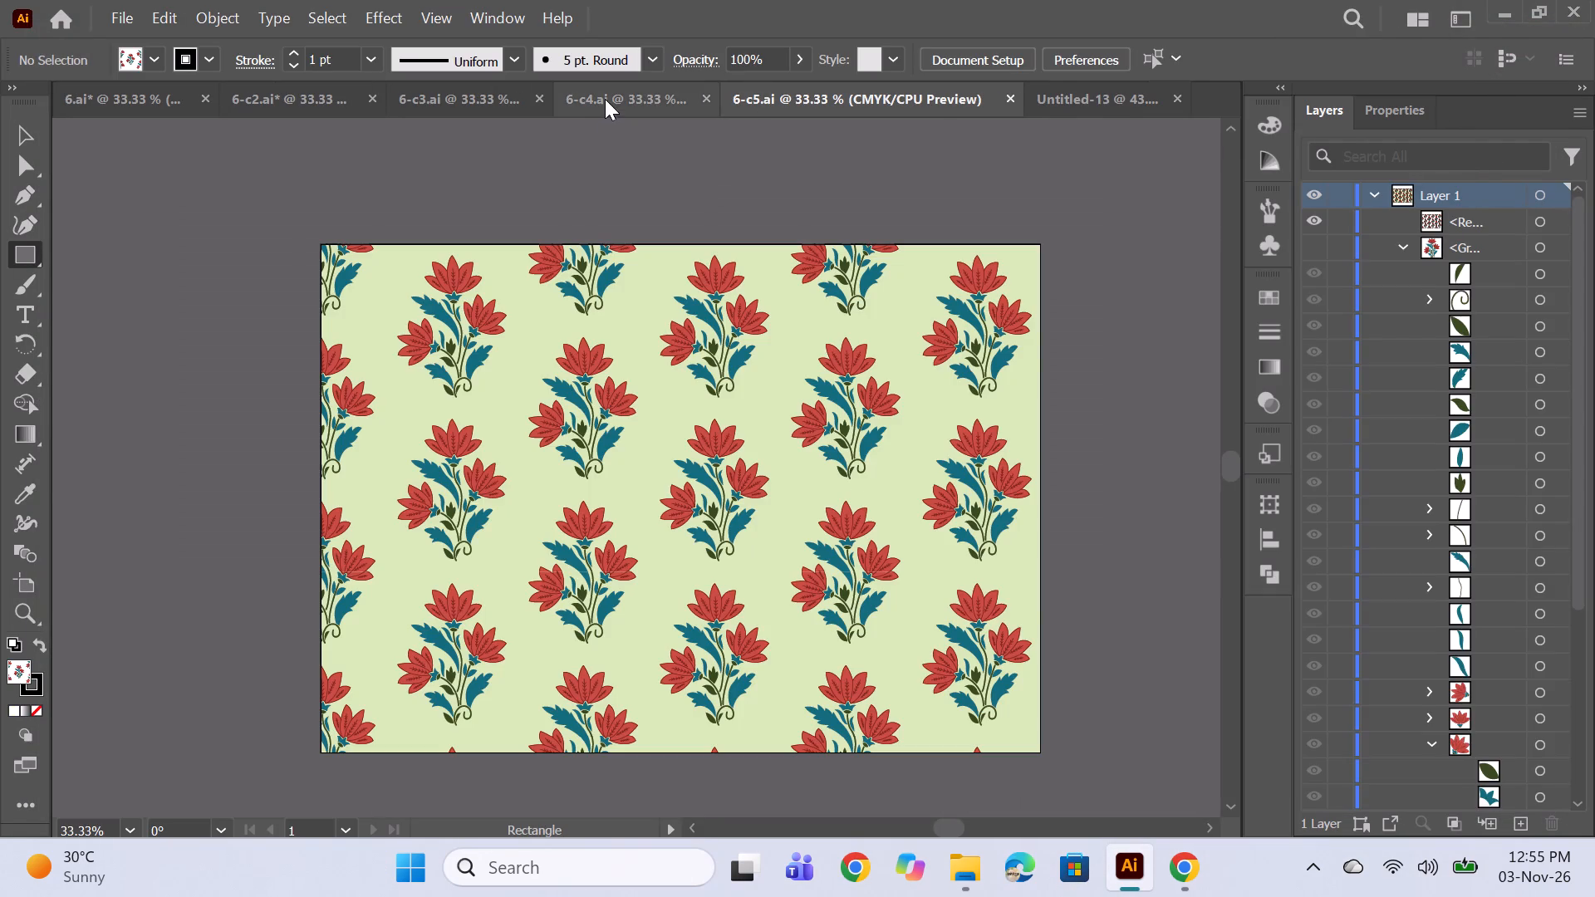
pyautogui.click(605, 99)
pyautogui.click(881, 92)
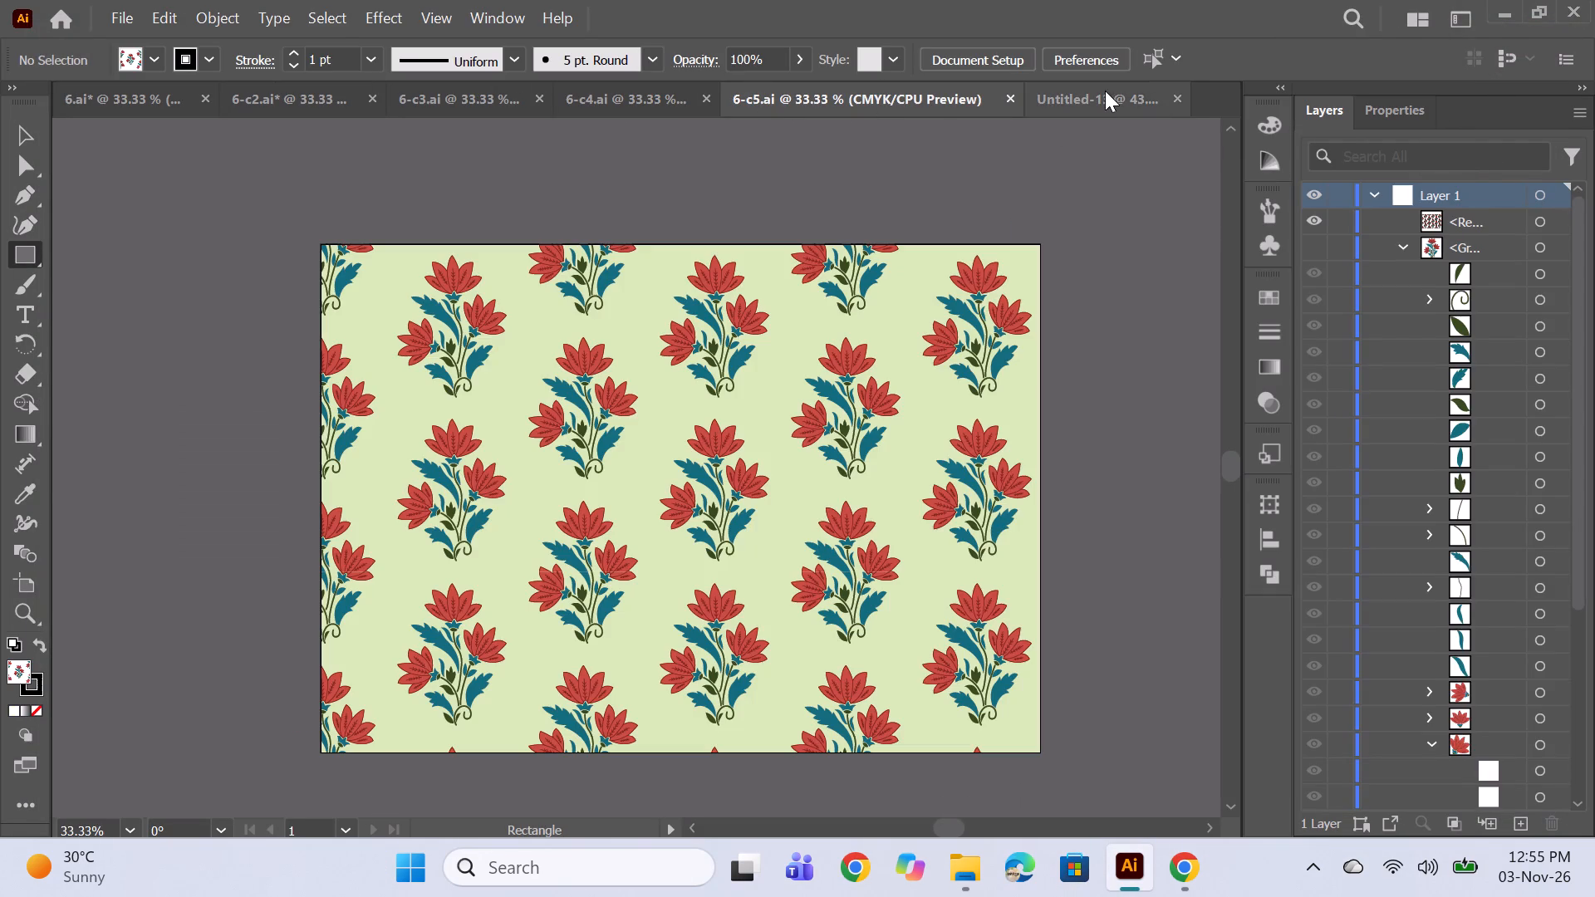
pyautogui.click(1105, 91)
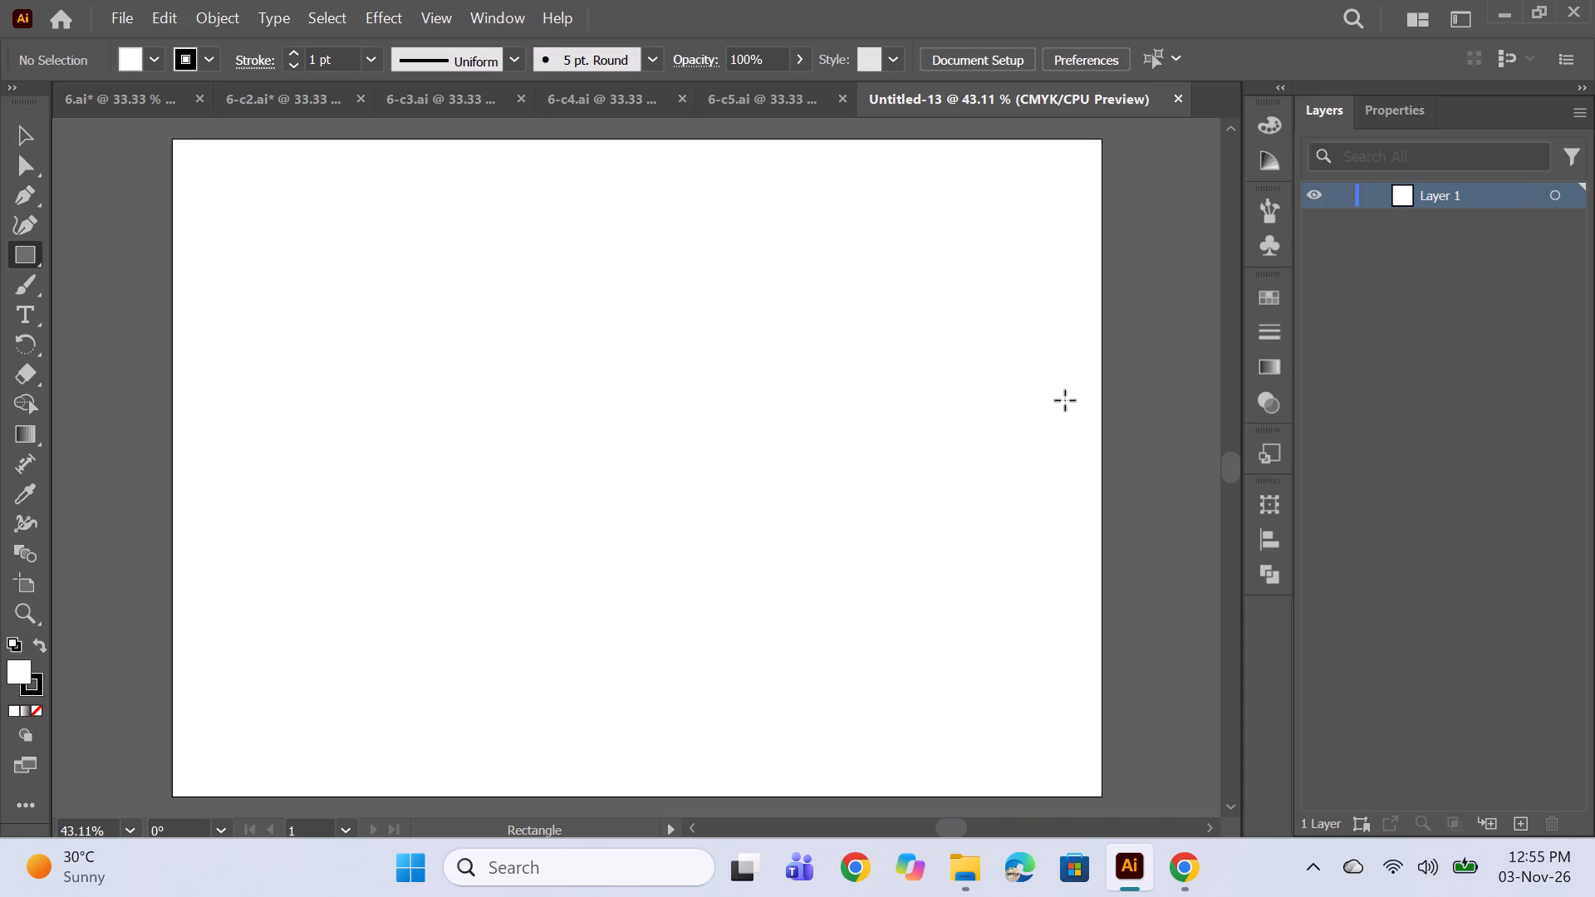